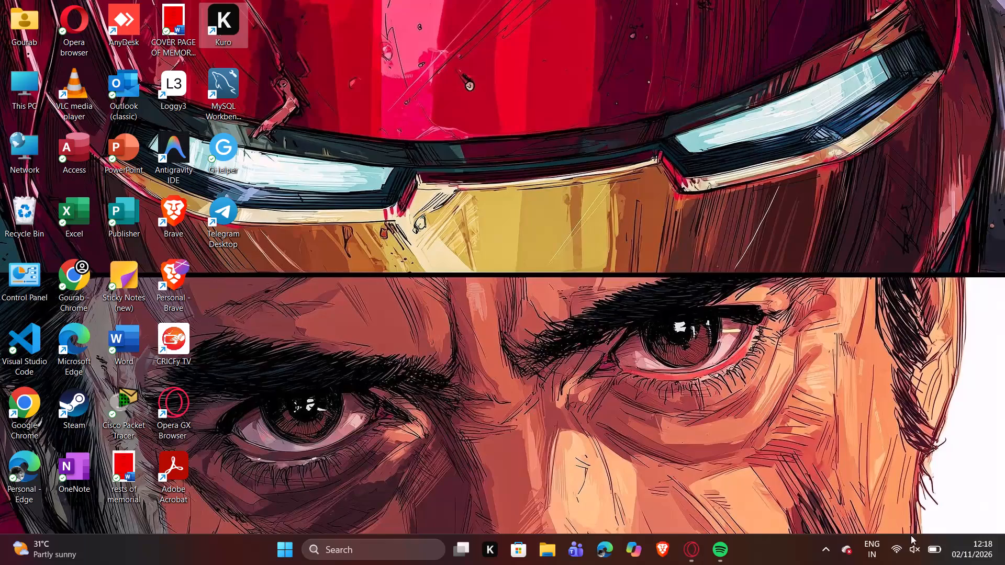
Raise the screen brightness to a high level, most of the way towards maximum, and return to the desktop.
click(910, 539)
click(876, 437)
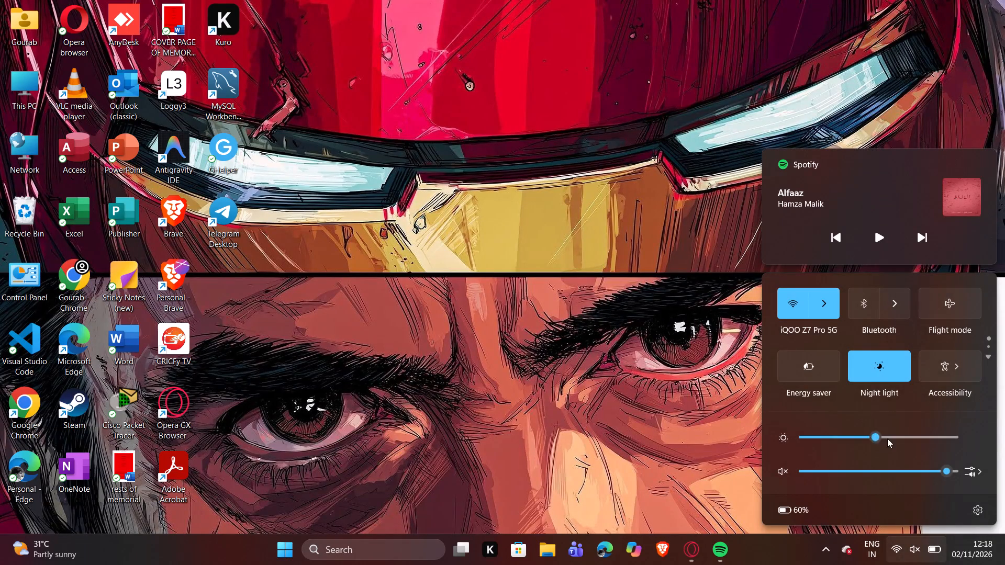
click(889, 438)
drag(898, 438, 937, 440)
click(545, 328)
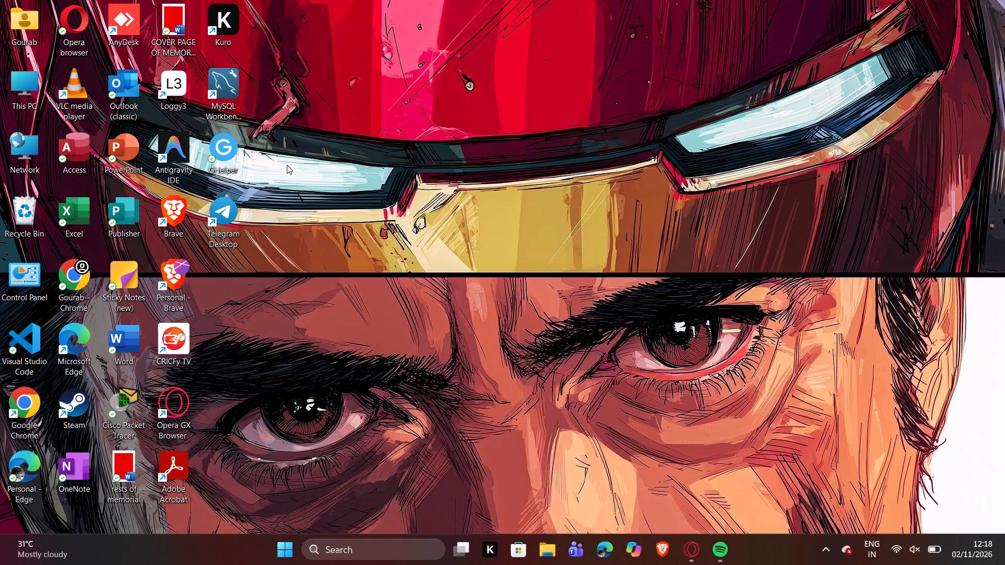
Launch the Kuro application from the desktop.
double_click(222, 14)
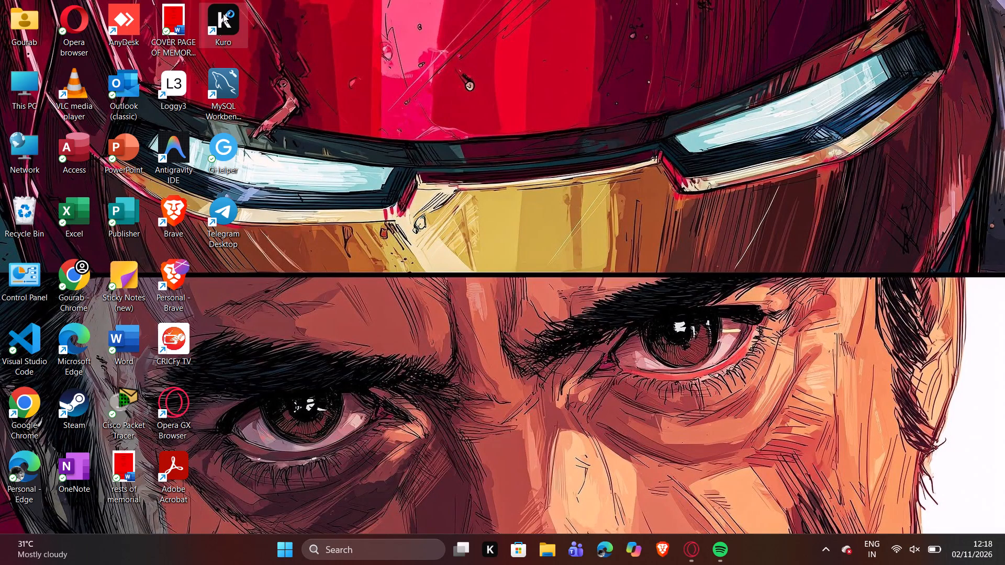
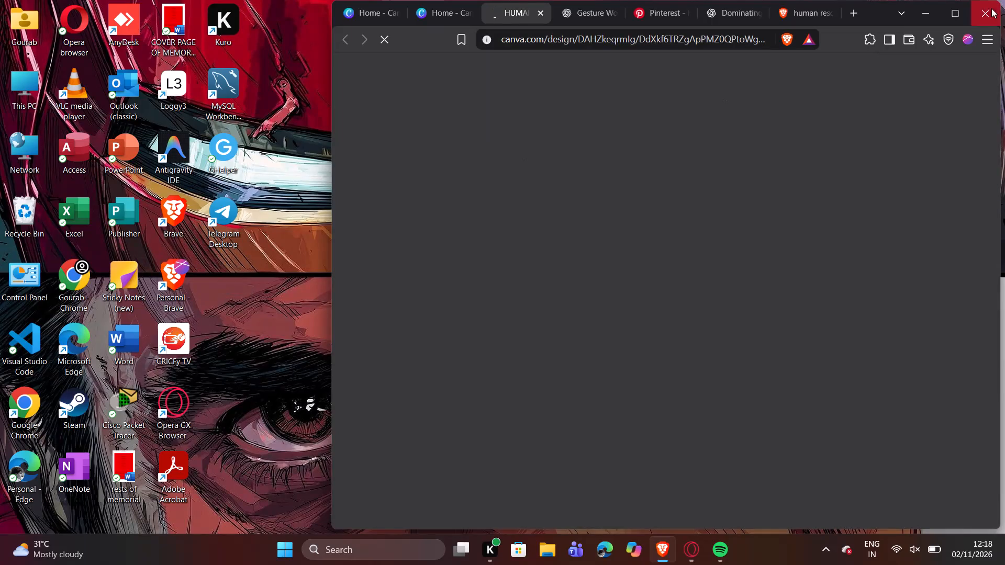
Maximize the browser window and go to page 9, the last page of the Human Resources design in Canva.
click(953, 10)
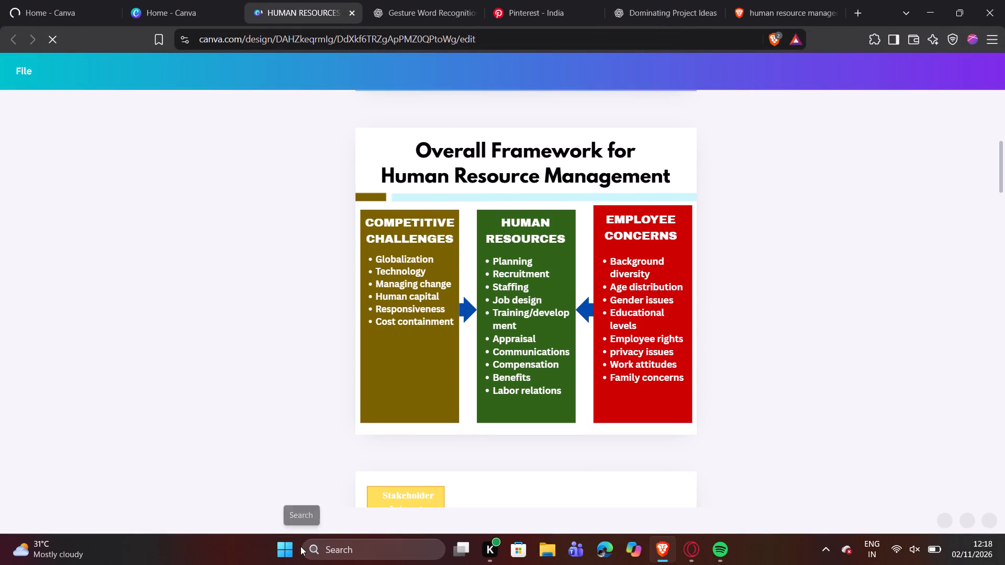
scroll(568, 373, down, 17)
scroll(569, 375, up, 5)
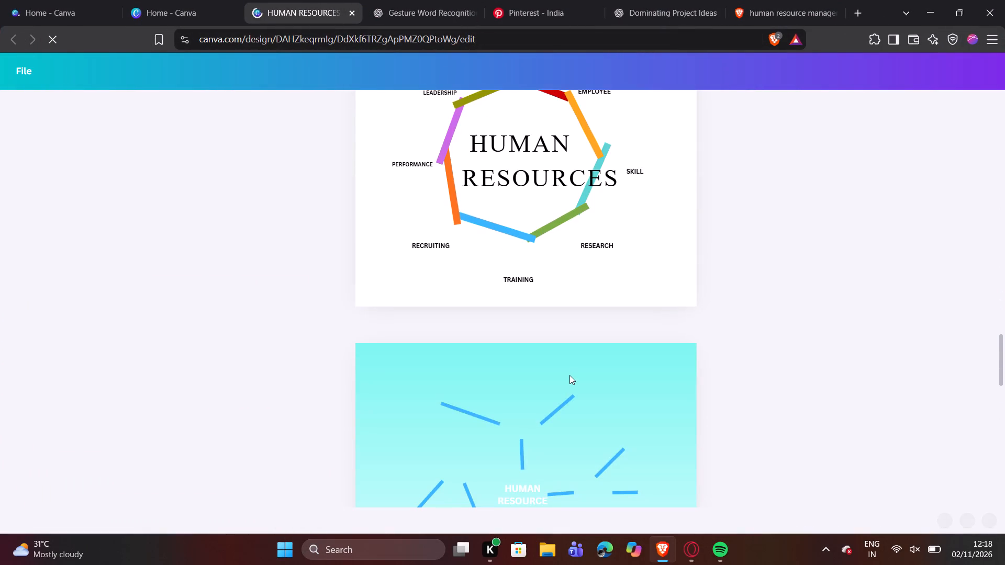
scroll(569, 375, down, 8)
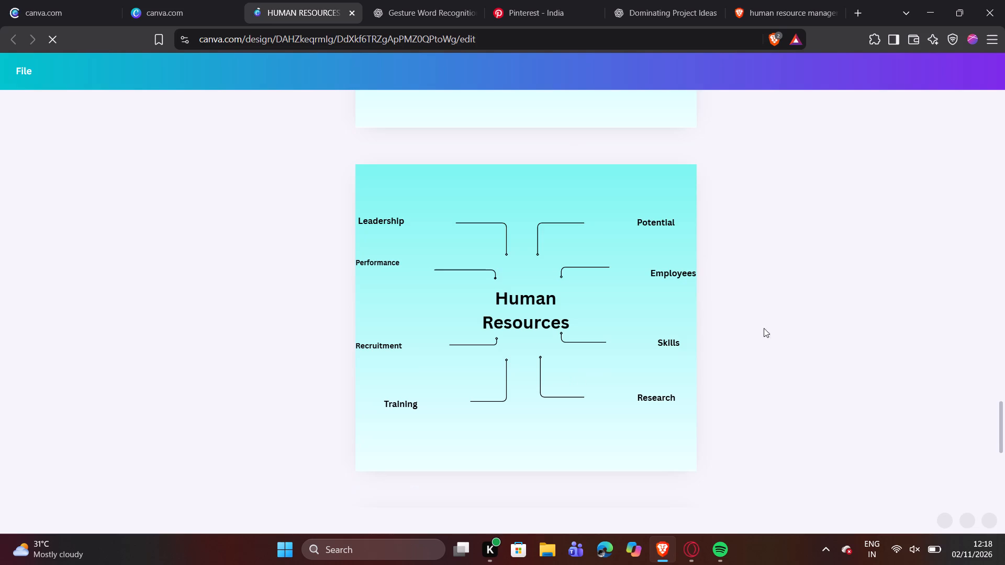
click(907, 287)
scroll(907, 286, down, 6)
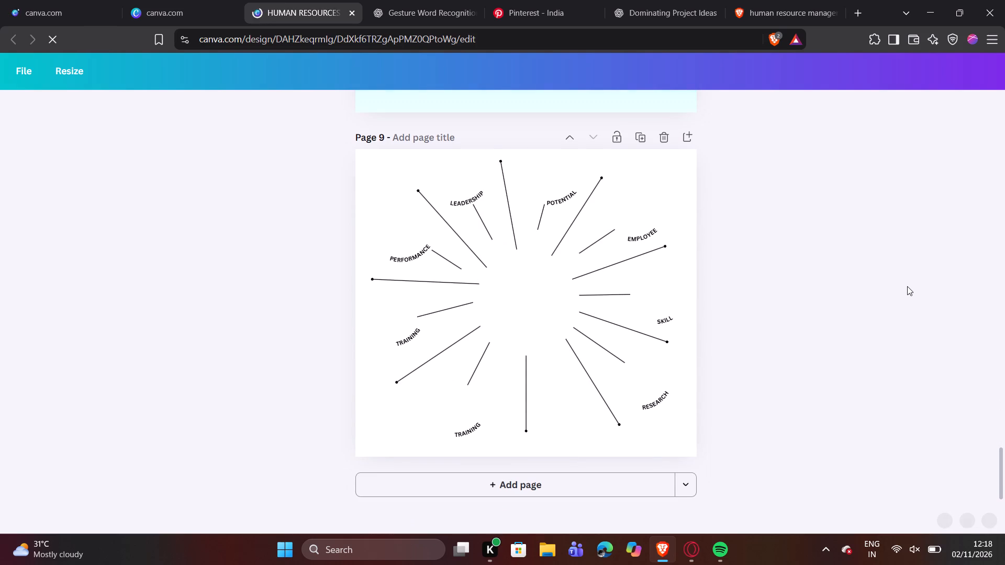
scroll(907, 286, down, 5)
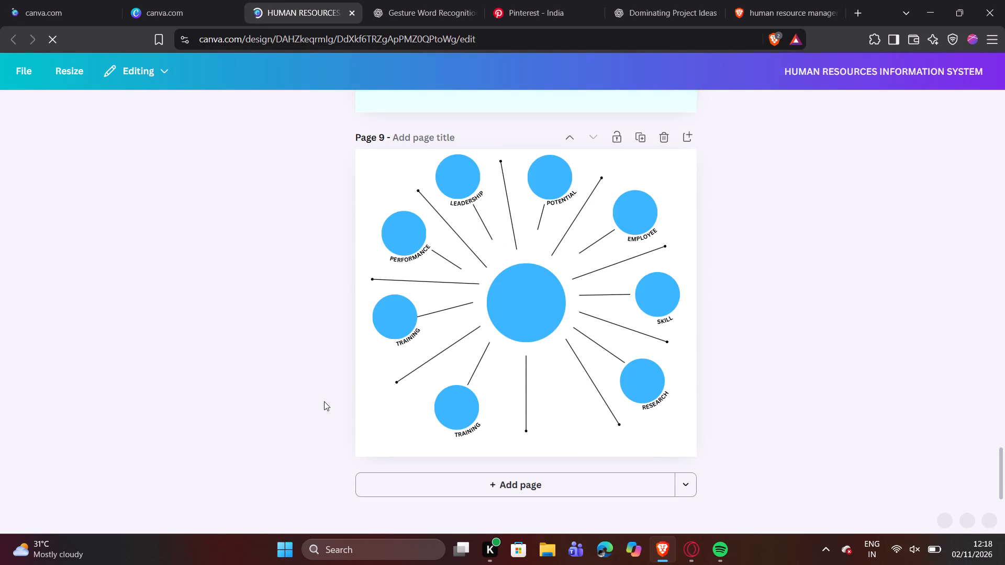
Launch Word and snap its window side by side with the browser.
click(291, 554)
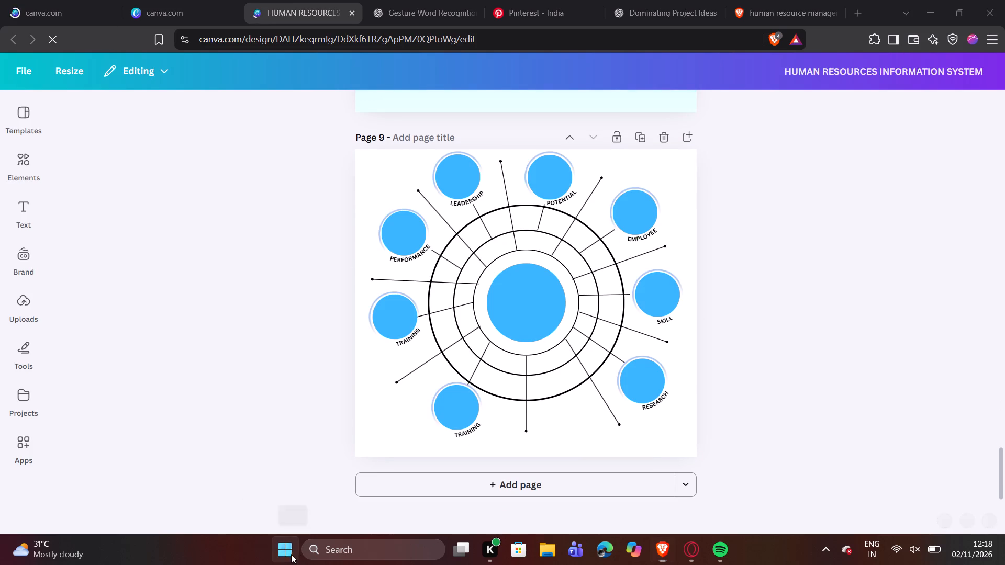
scroll(566, 281, down, 3)
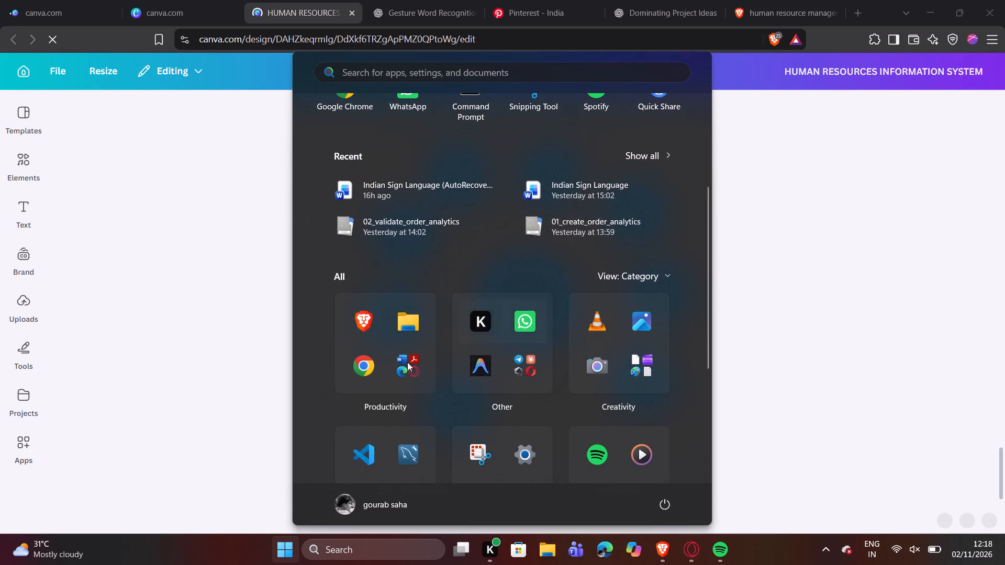
click(415, 363)
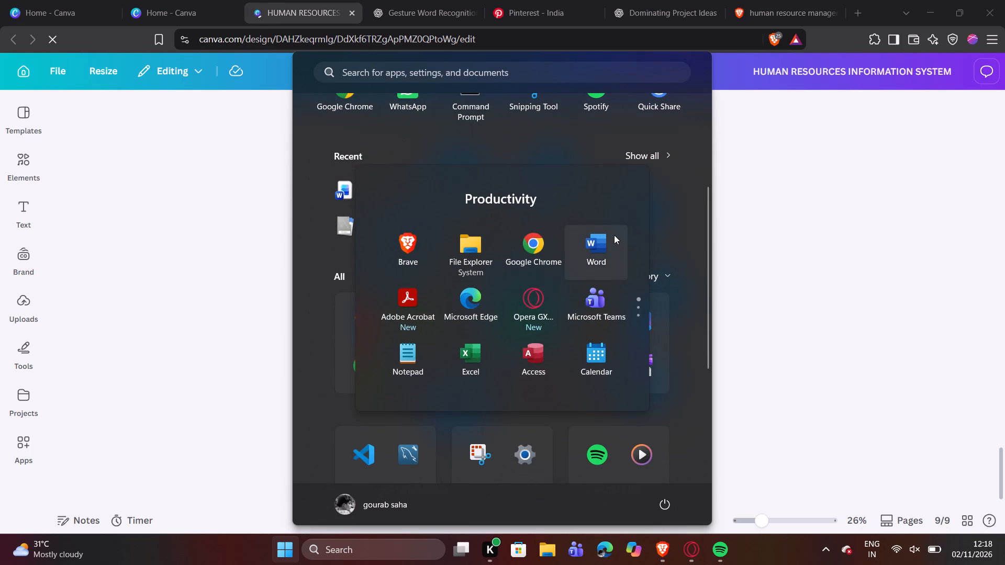
click(604, 240)
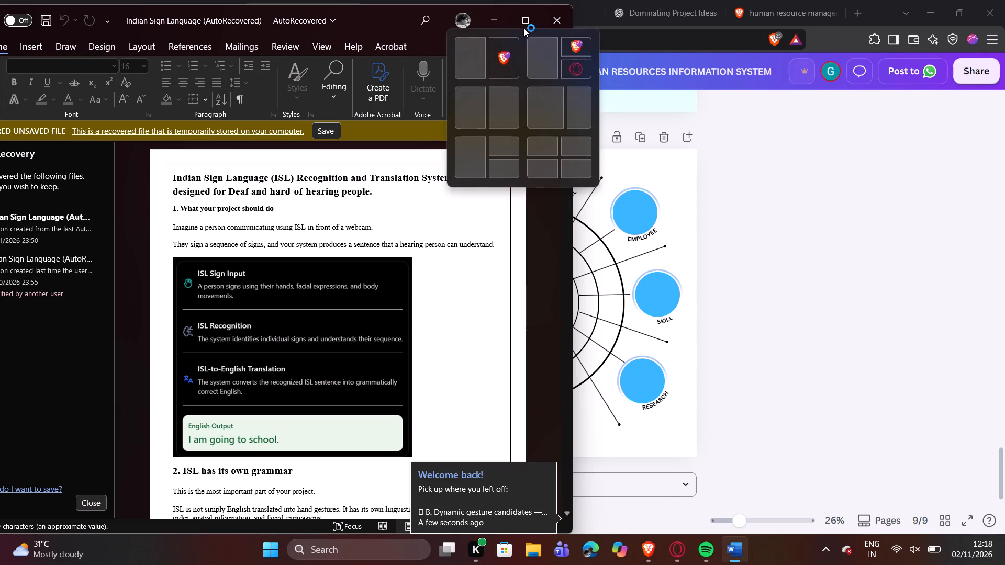
double_click(504, 57)
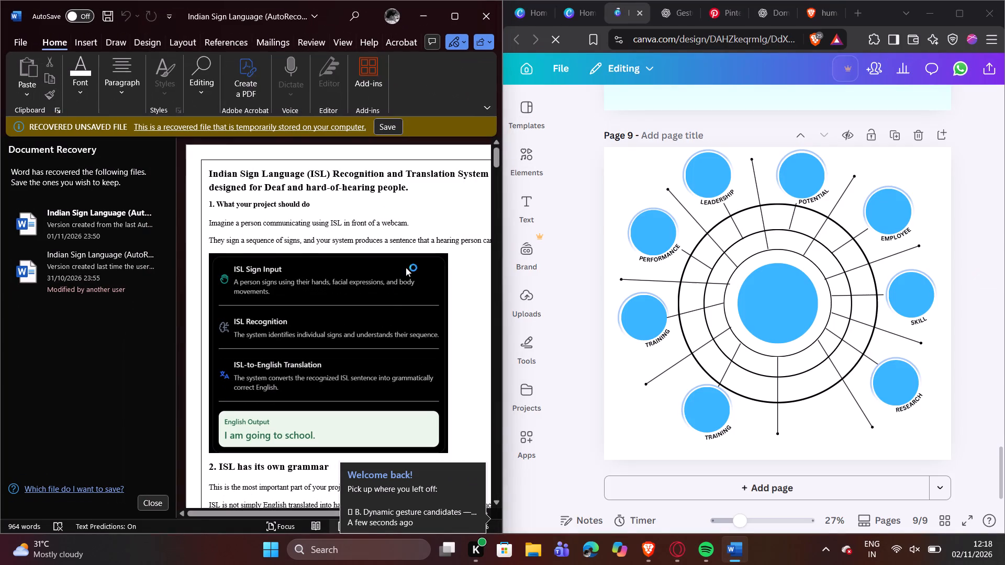
Close the document recovery list, go to the Human Resources picture on the last page, and narrow the Word window beside Canva.
scroll(377, 323, down, 15)
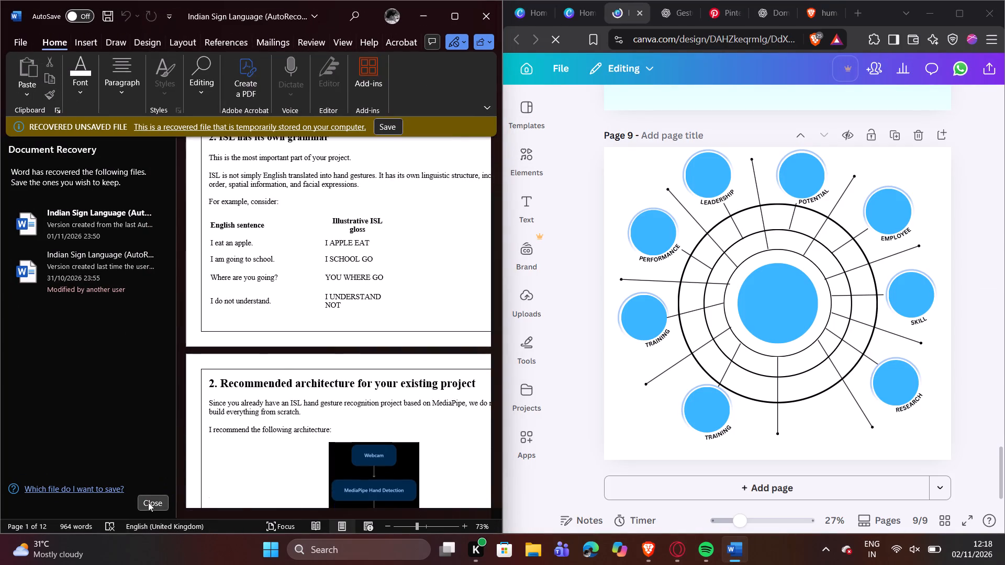
click(148, 502)
scroll(230, 447, down, 20)
scroll(230, 447, down, 13)
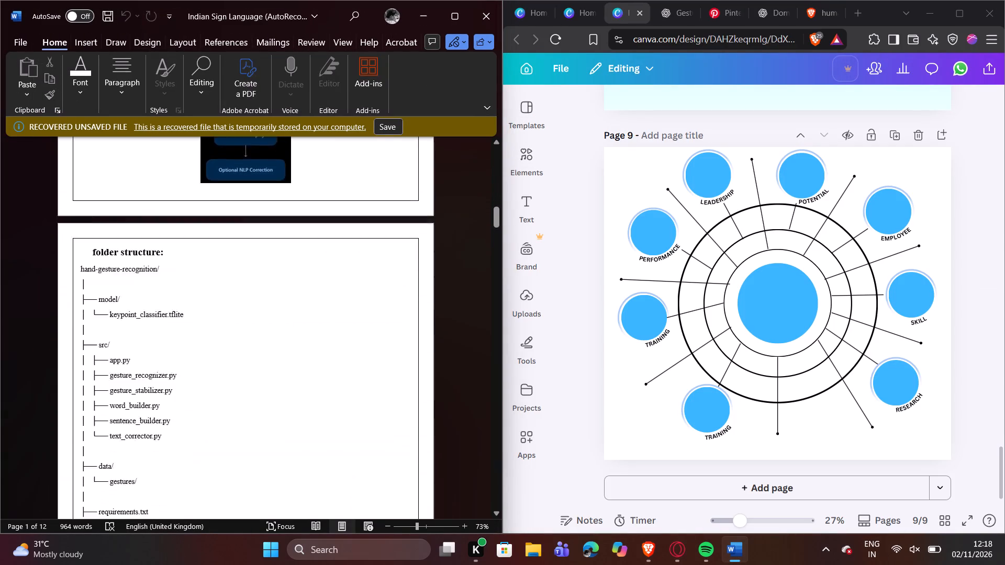
scroll(280, 406, down, 20)
scroll(280, 406, down, 4)
drag(495, 251, 503, 500)
scroll(448, 428, down, 3)
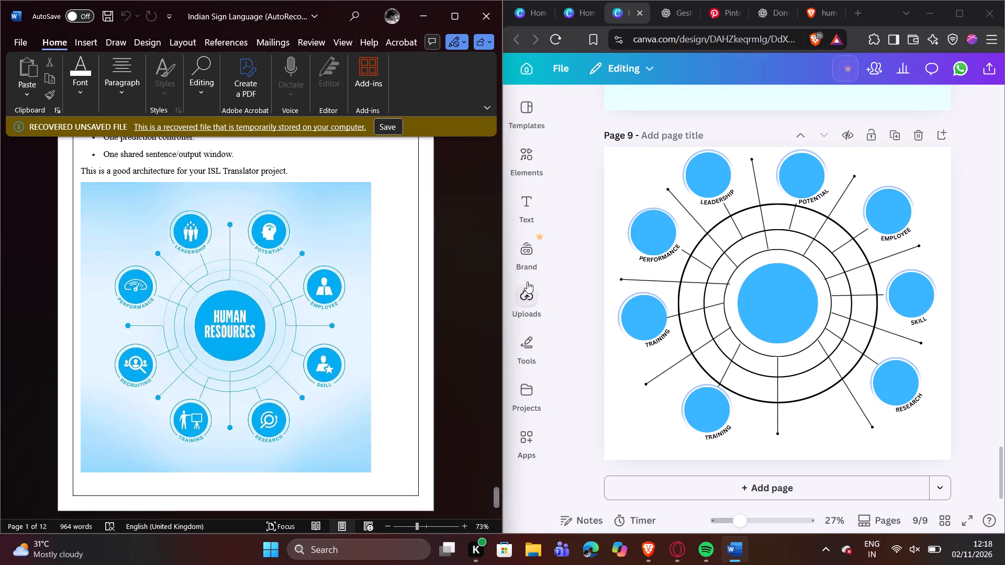
drag(502, 282, 338, 280)
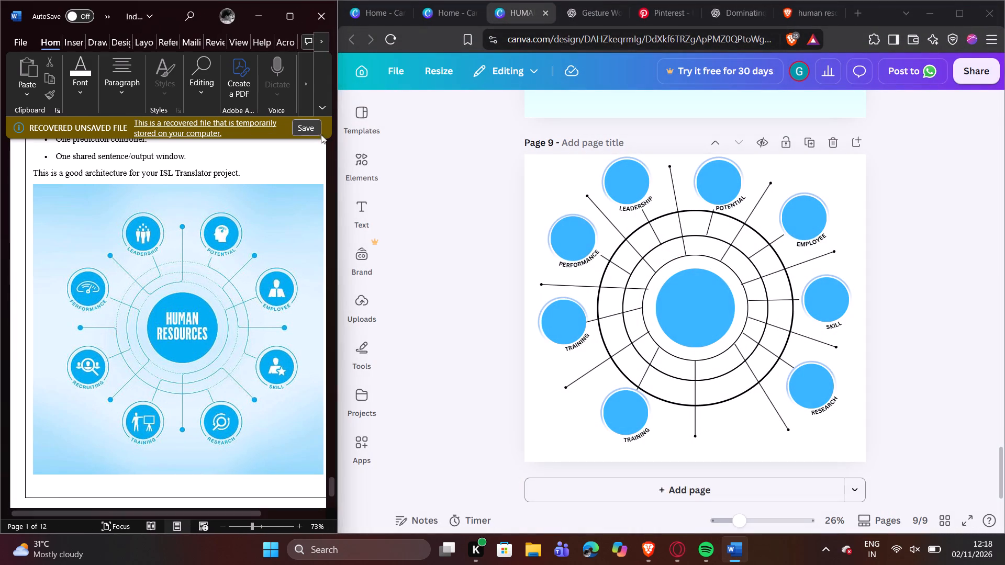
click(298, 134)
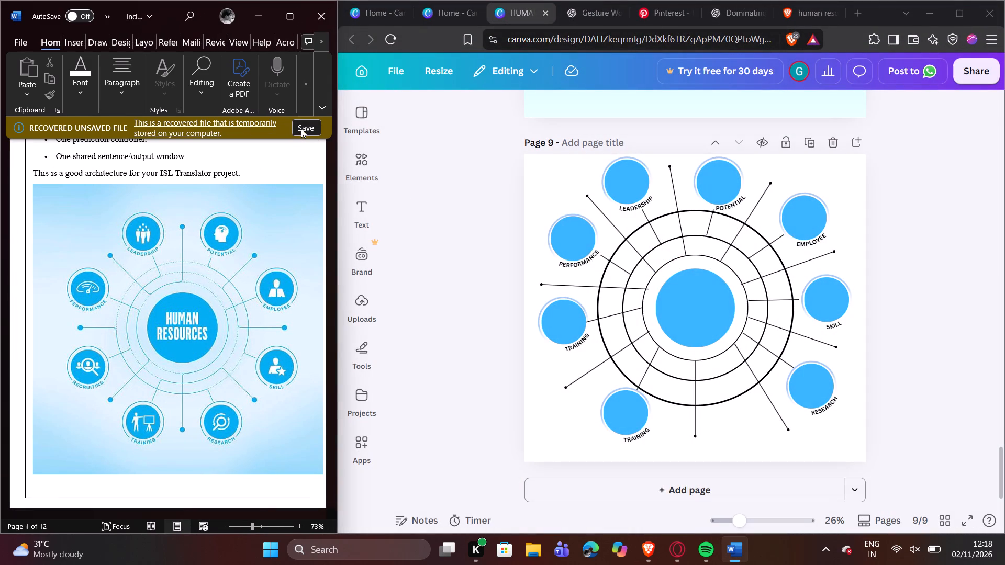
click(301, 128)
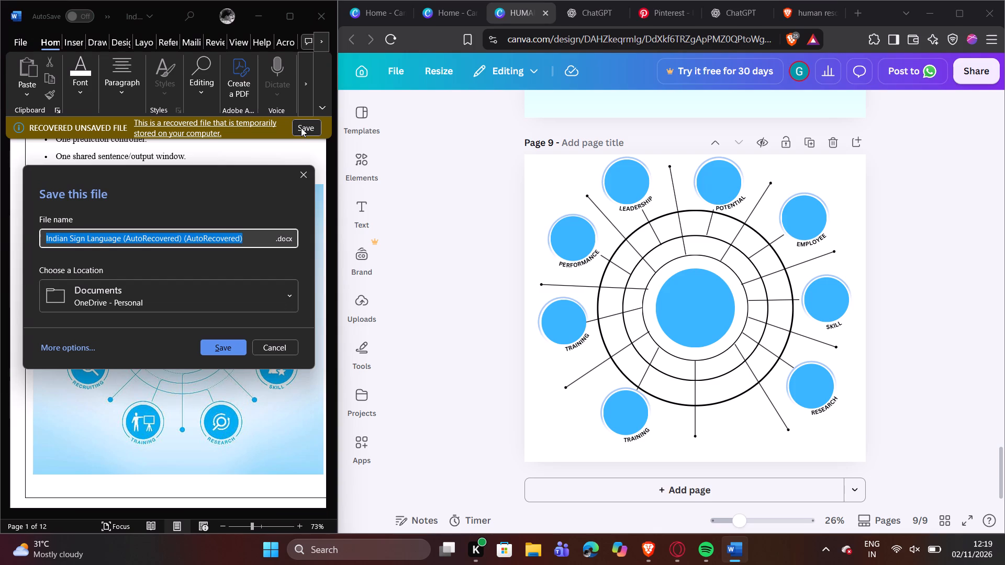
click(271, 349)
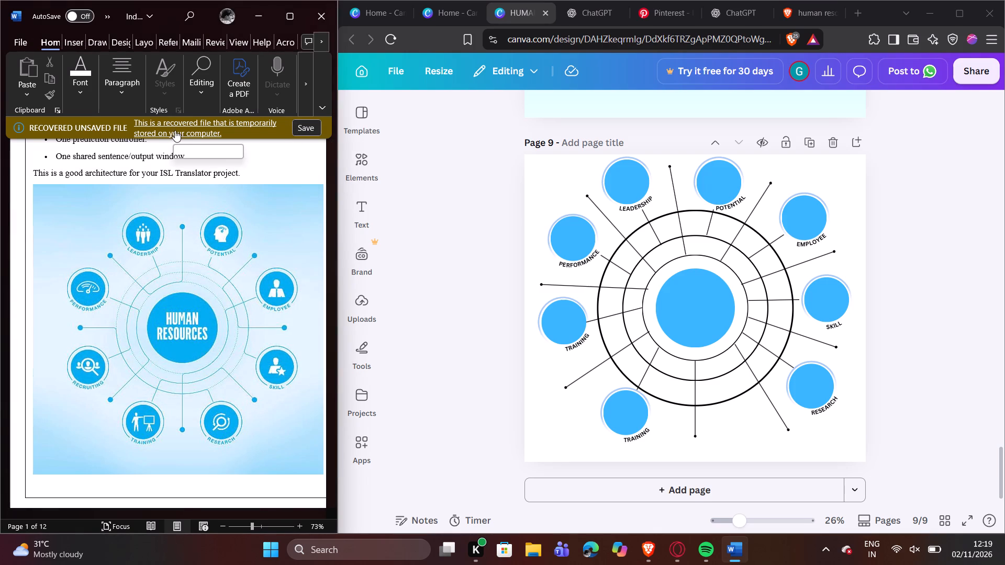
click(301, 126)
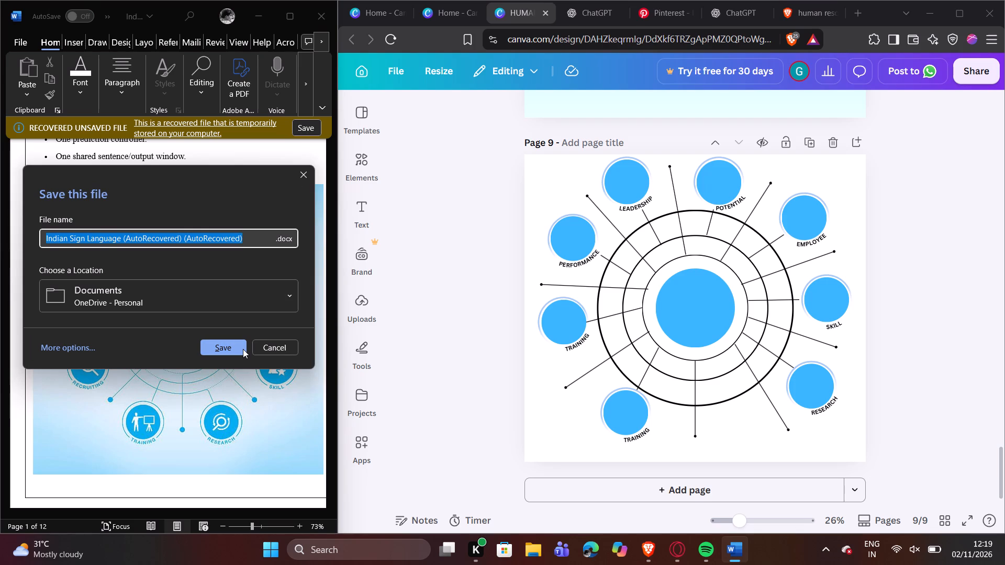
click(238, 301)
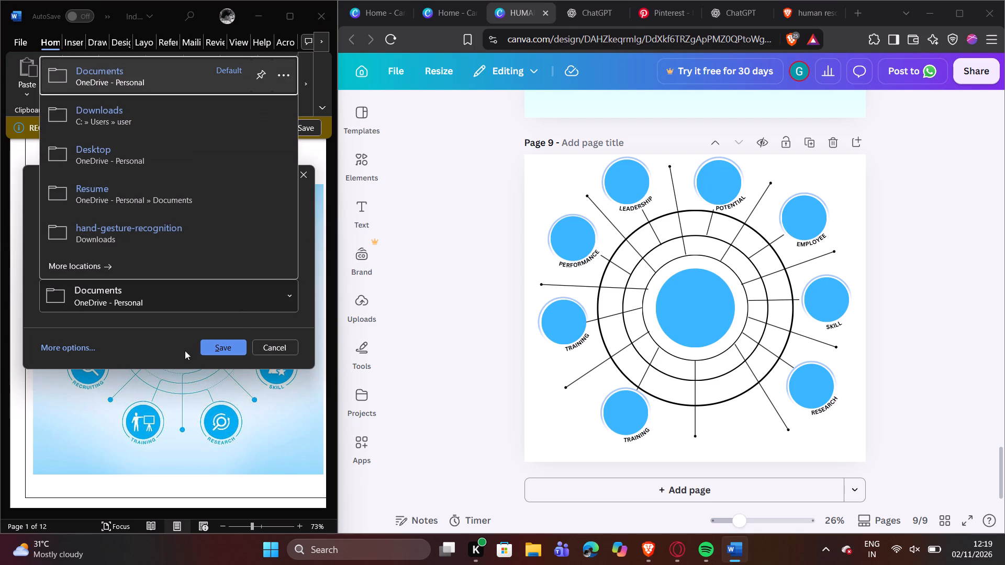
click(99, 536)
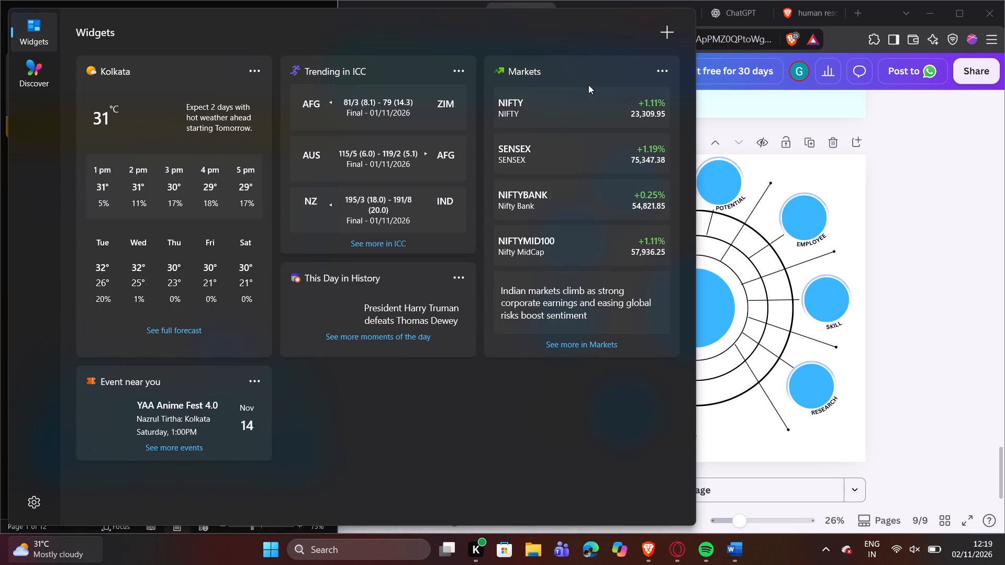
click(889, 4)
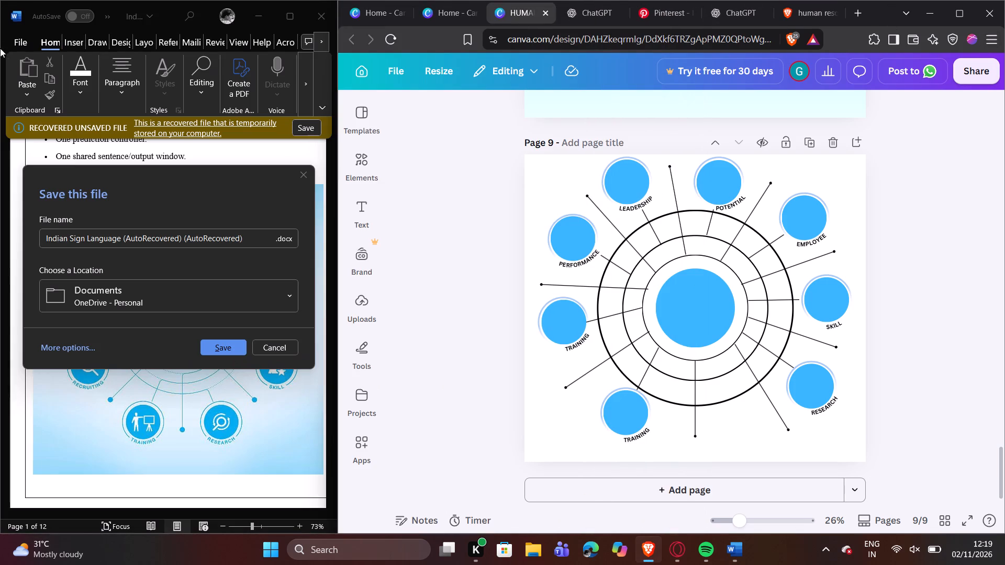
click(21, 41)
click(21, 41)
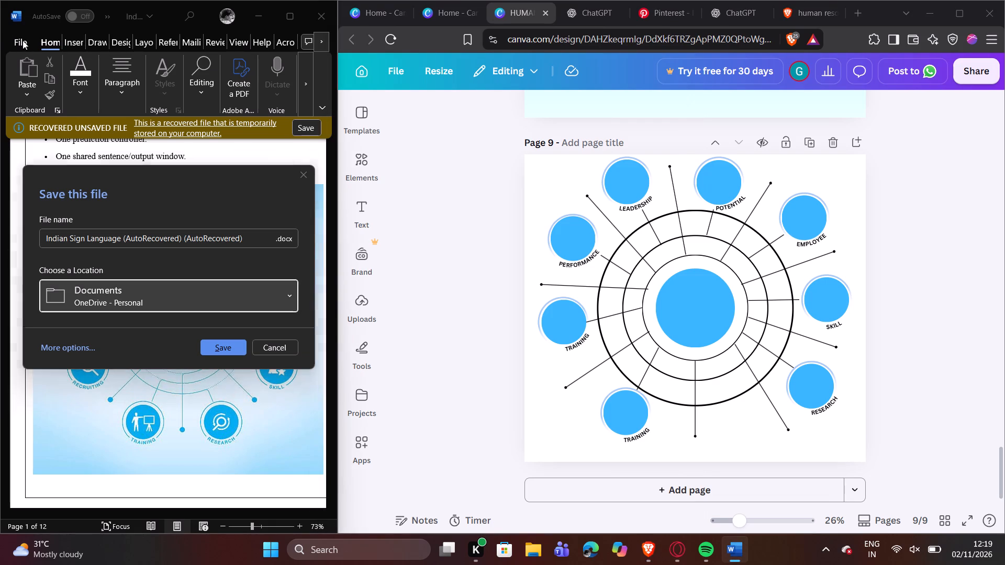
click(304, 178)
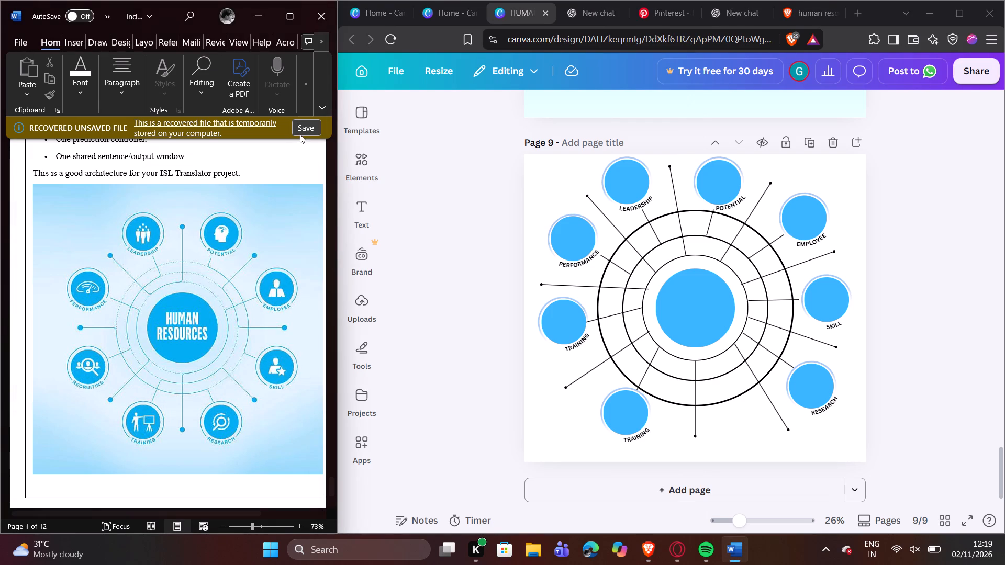
Close the recovered Word document and delete it instead of saving a copy.
click(317, 22)
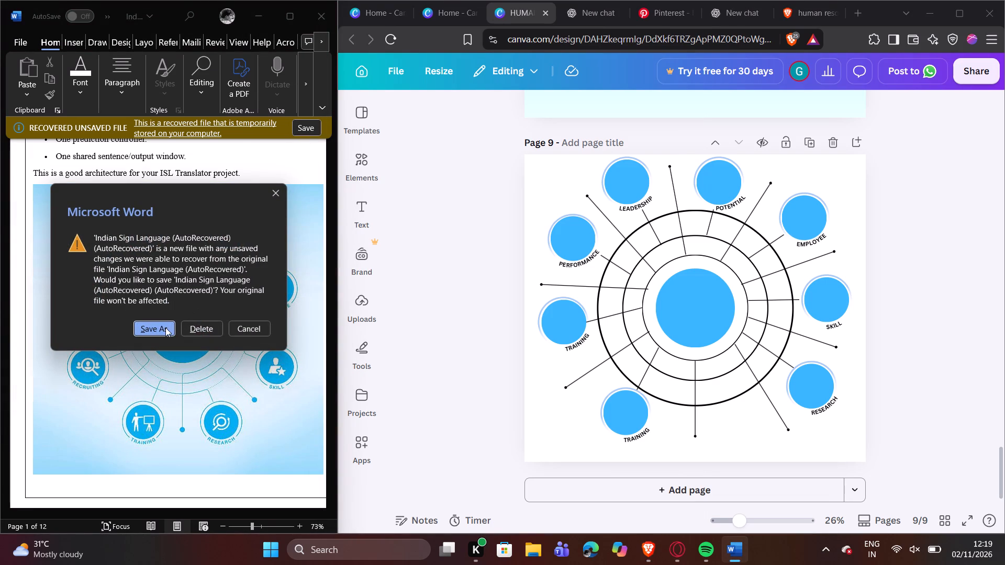
click(196, 328)
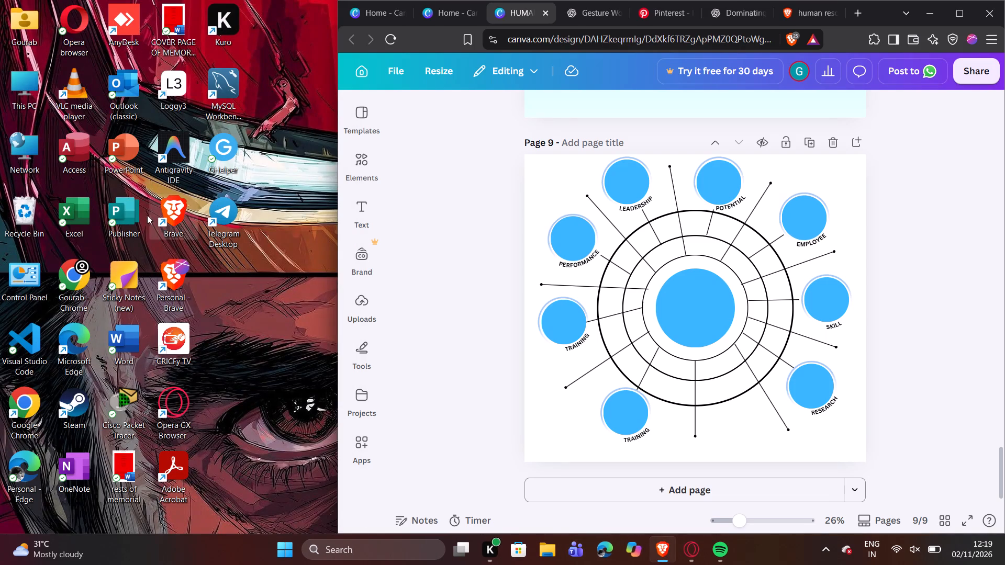
Relaunch Word, open the recent document Indian Sign Language (AutoRecovered), and snap it side by side with the browser.
double_click(138, 331)
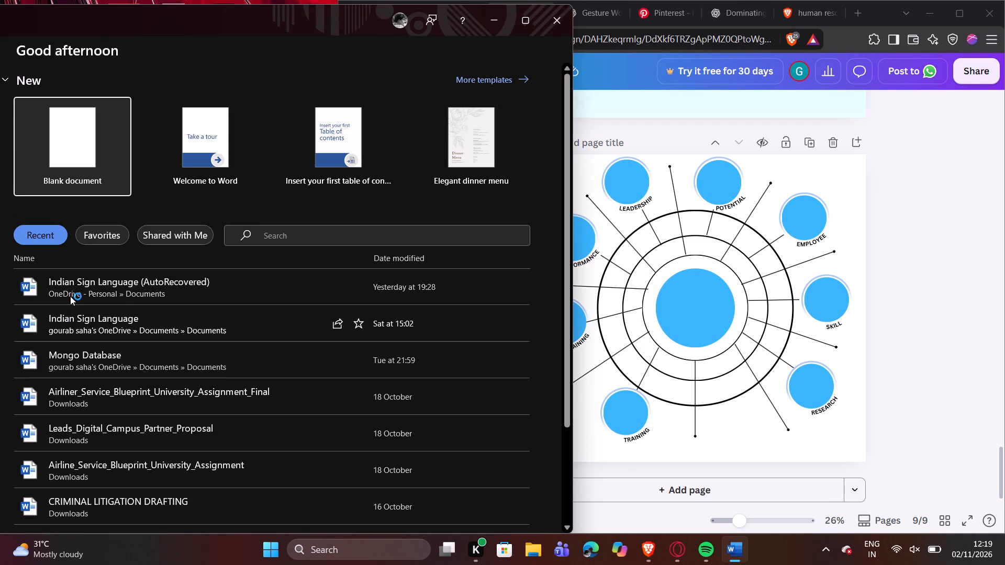
click(73, 288)
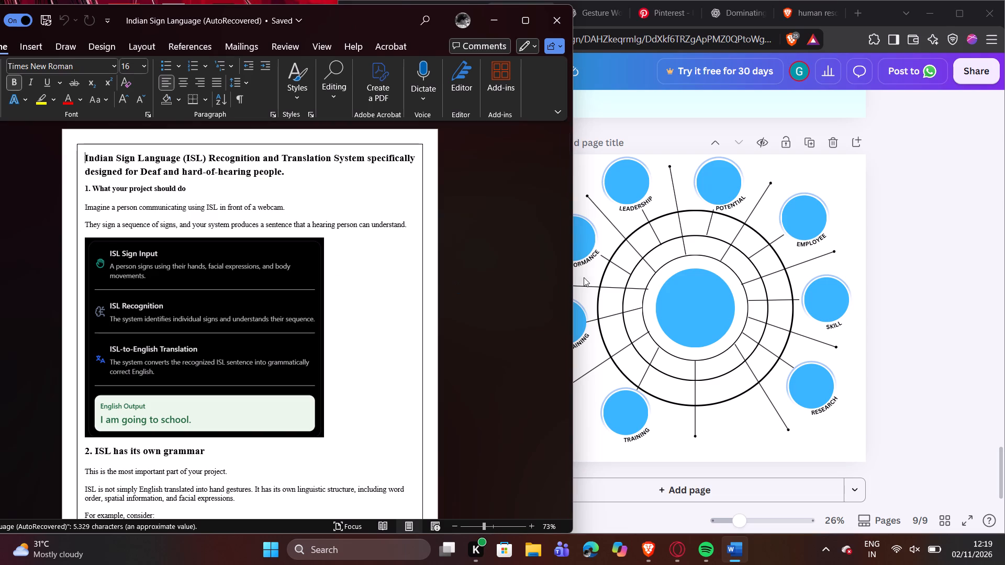
click(504, 45)
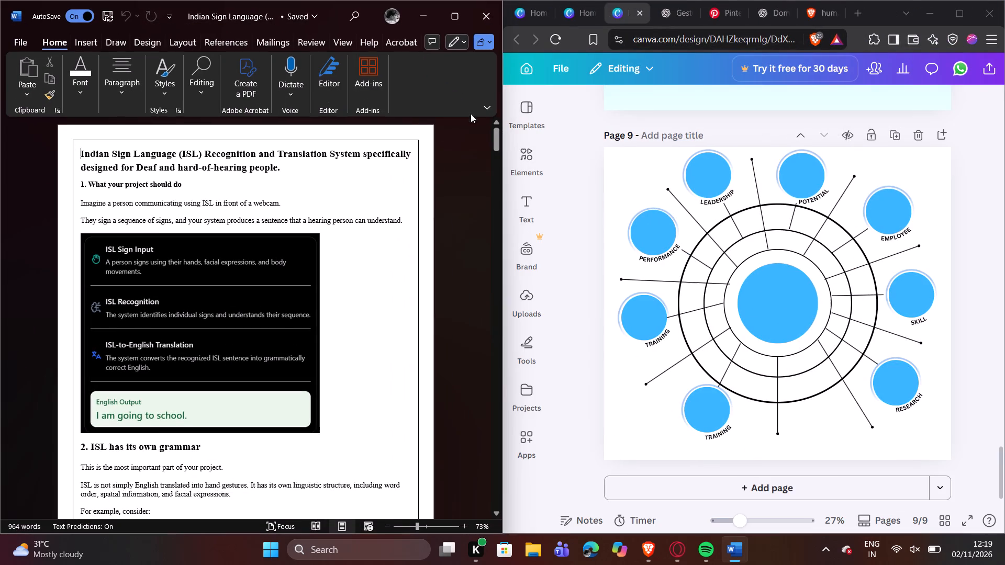
Go to the last page of the Word document and select the Human Resources picture.
scroll(294, 299, down, 7)
drag(491, 156, 478, 516)
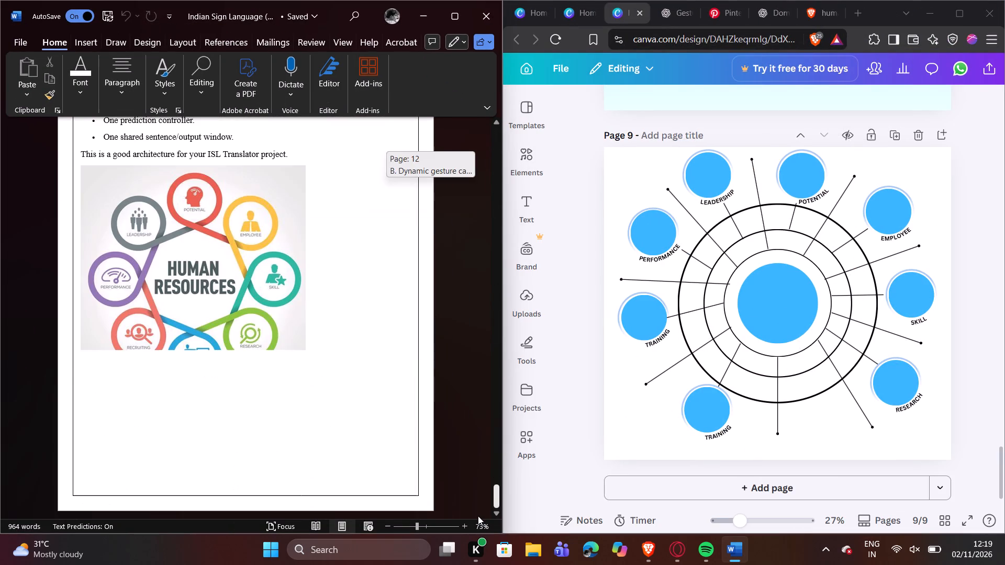
drag(478, 516, 478, 517)
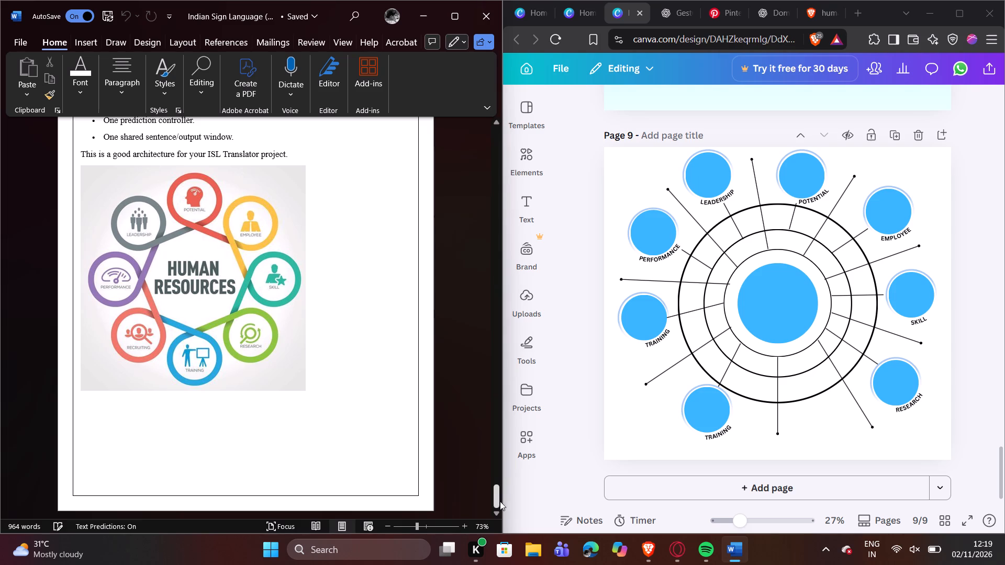
drag(499, 500, 494, 500)
click(175, 336)
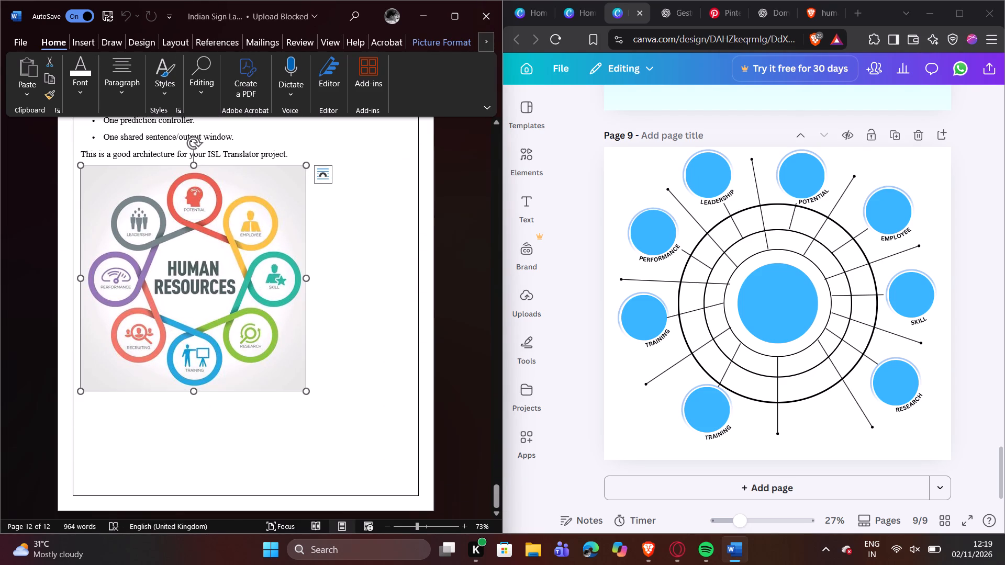
Switch to Canva in a maximised browser window and search the elements for POTENTIAL, limiting the results to graphics.
click(961, 6)
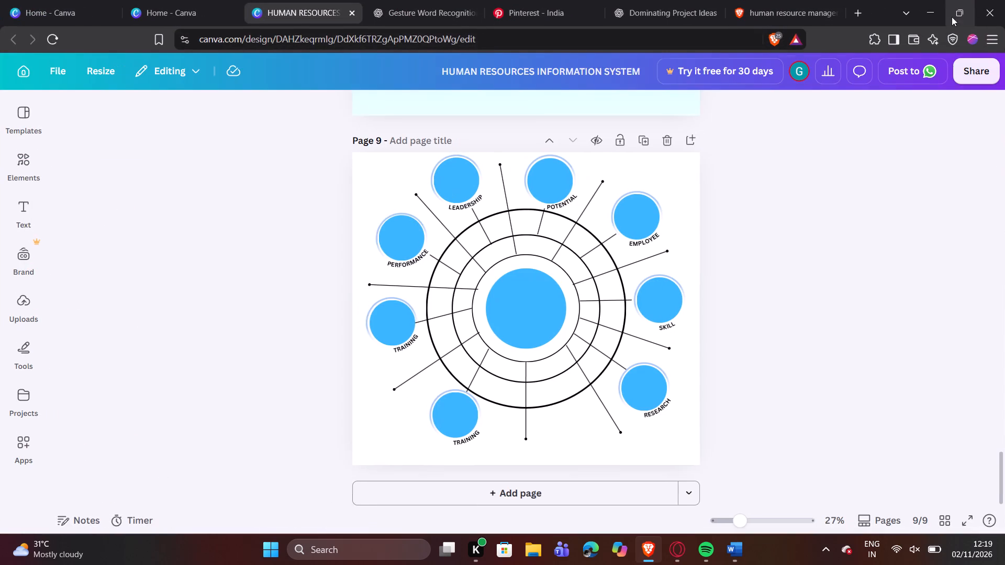
click(750, 523)
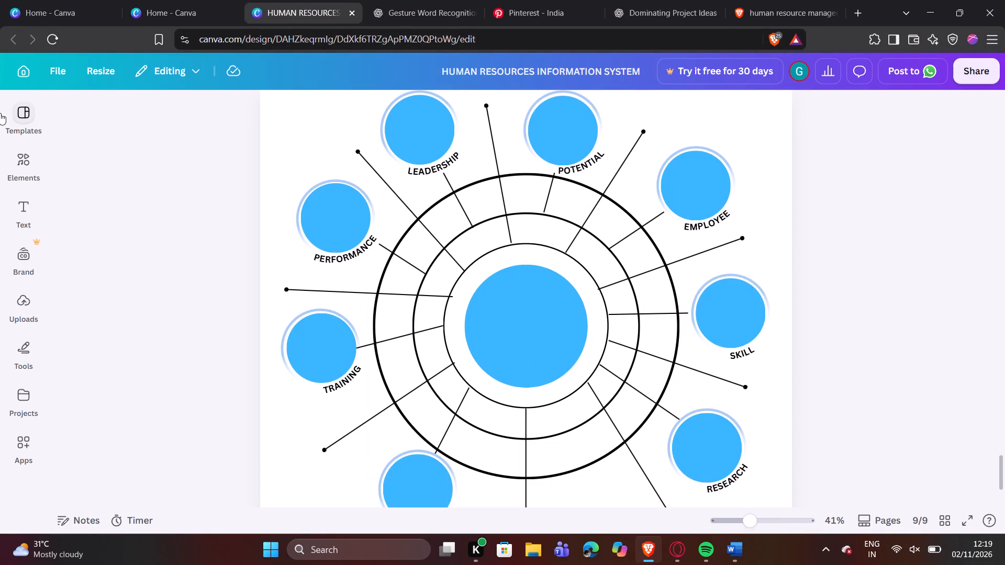
click(30, 155)
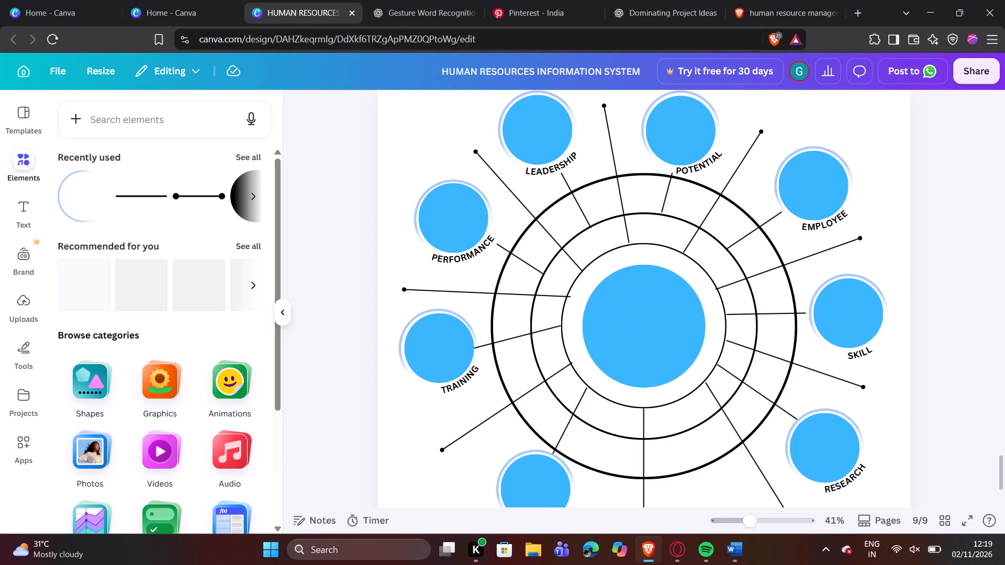
click(164, 109)
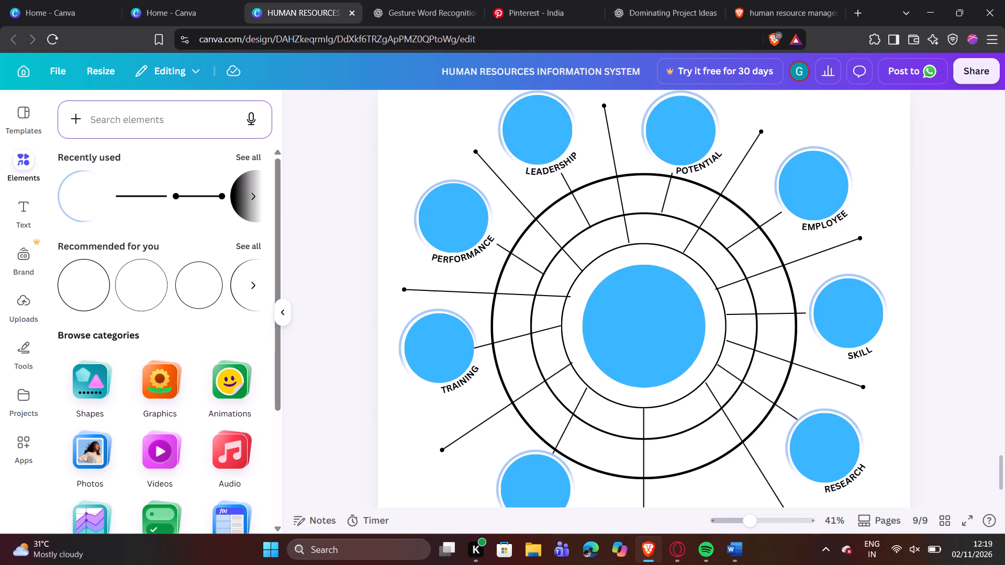
click(153, 128)
click(118, 128)
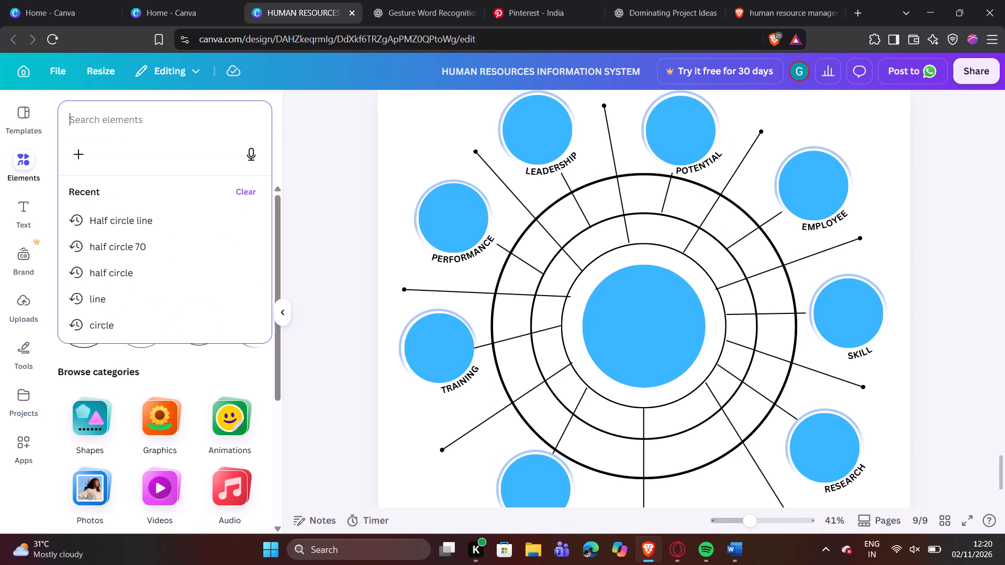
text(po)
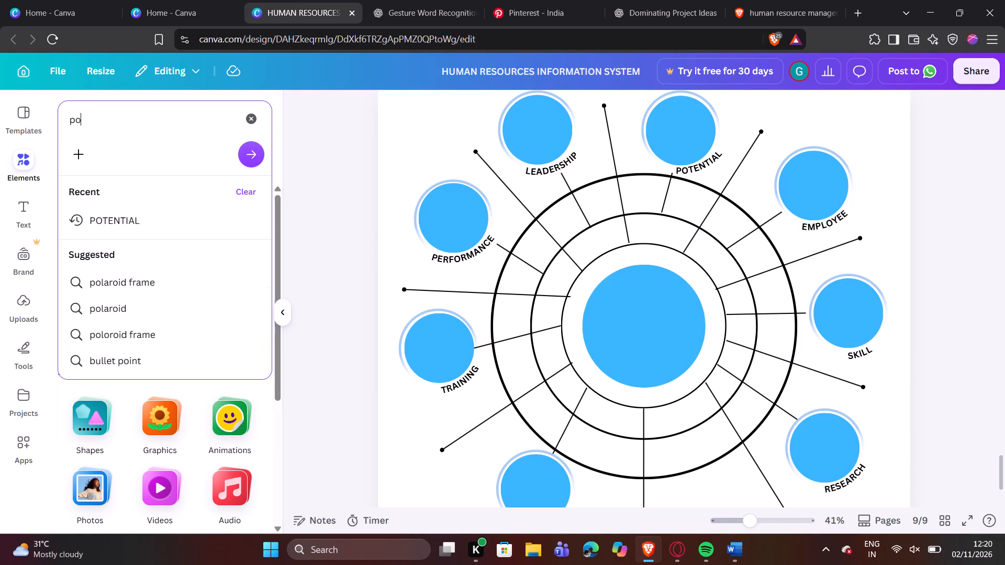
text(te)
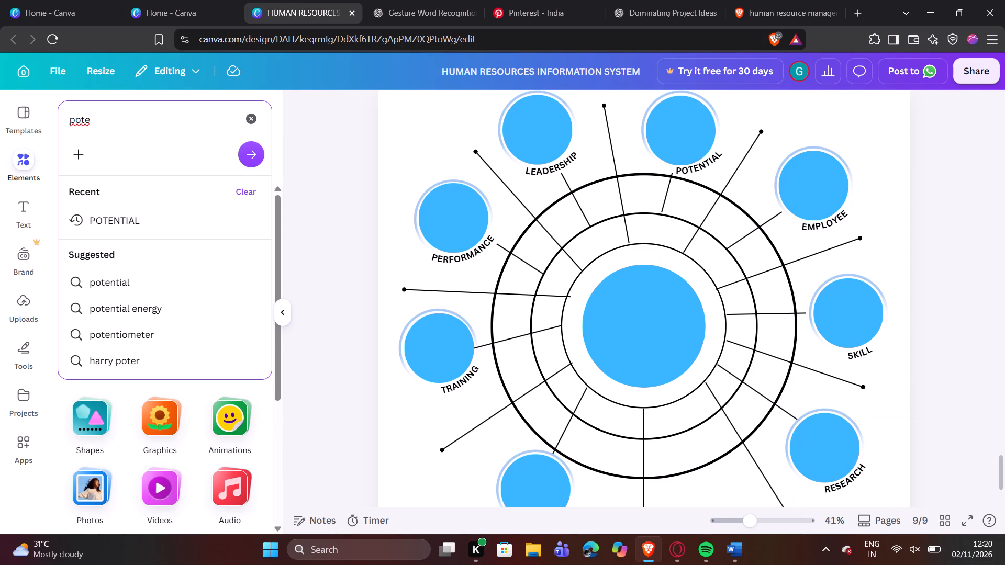
click(139, 209)
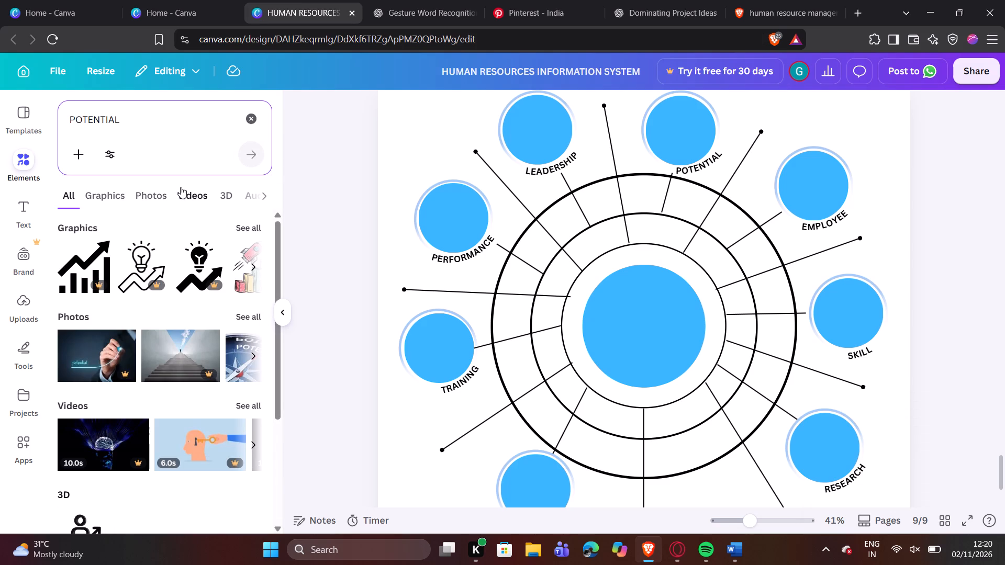
click(121, 199)
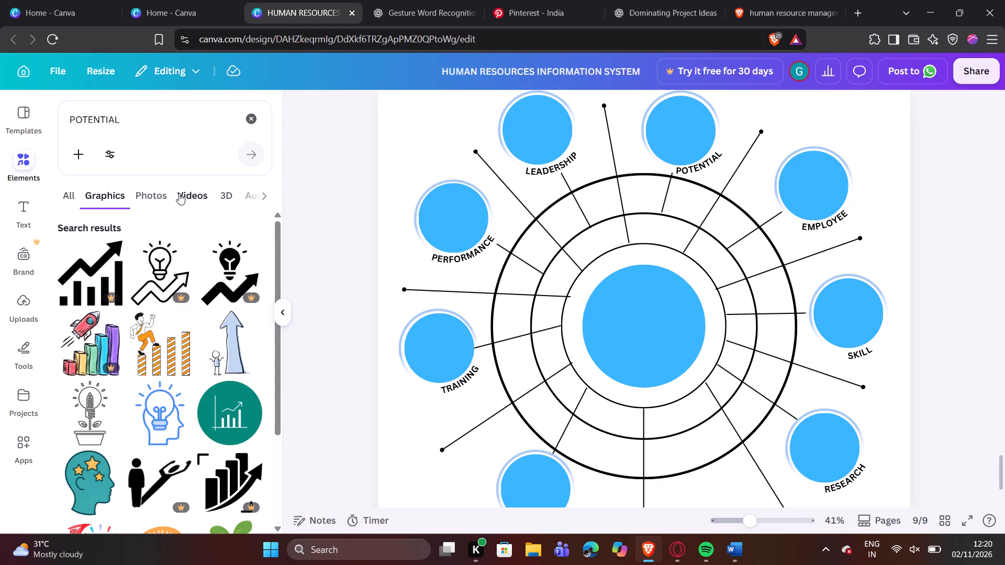
Browse the POTENTIAL graphics and add the black standing person with the long diagonal shadow to page 9.
scroll(180, 197, down, 4)
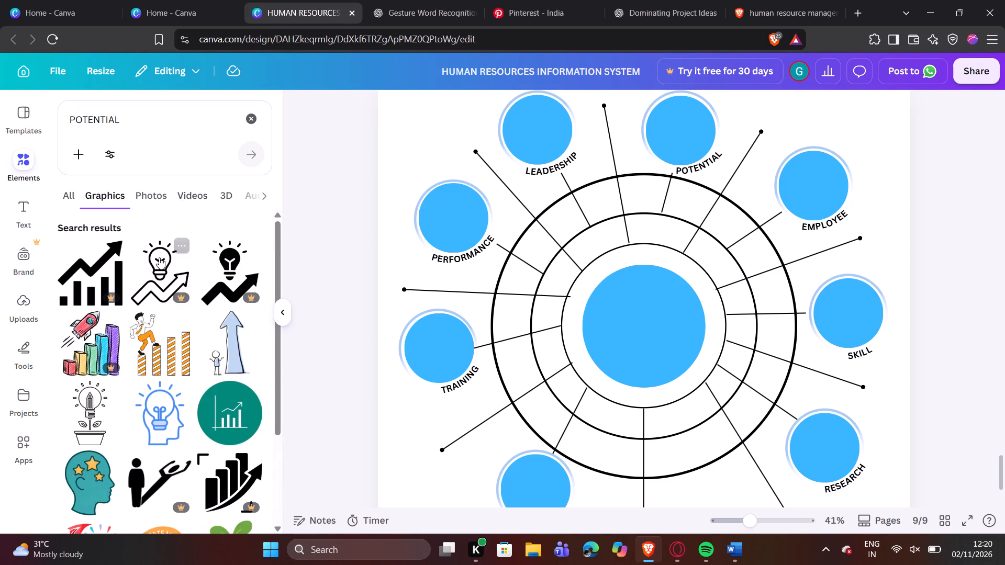
scroll(157, 259, down, 4)
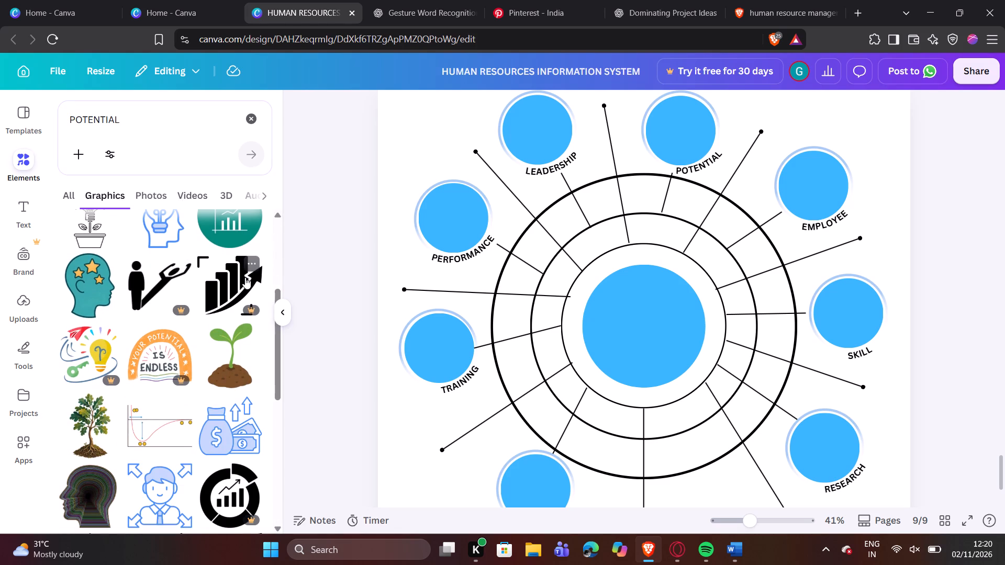
scroll(243, 275, down, 2)
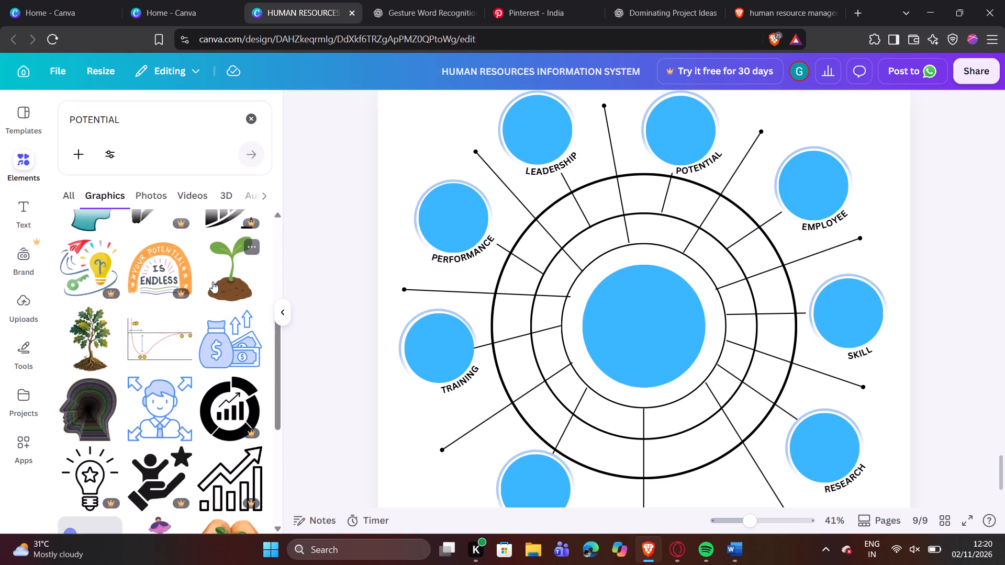
scroll(213, 281, down, 1)
scroll(210, 280, up, 5)
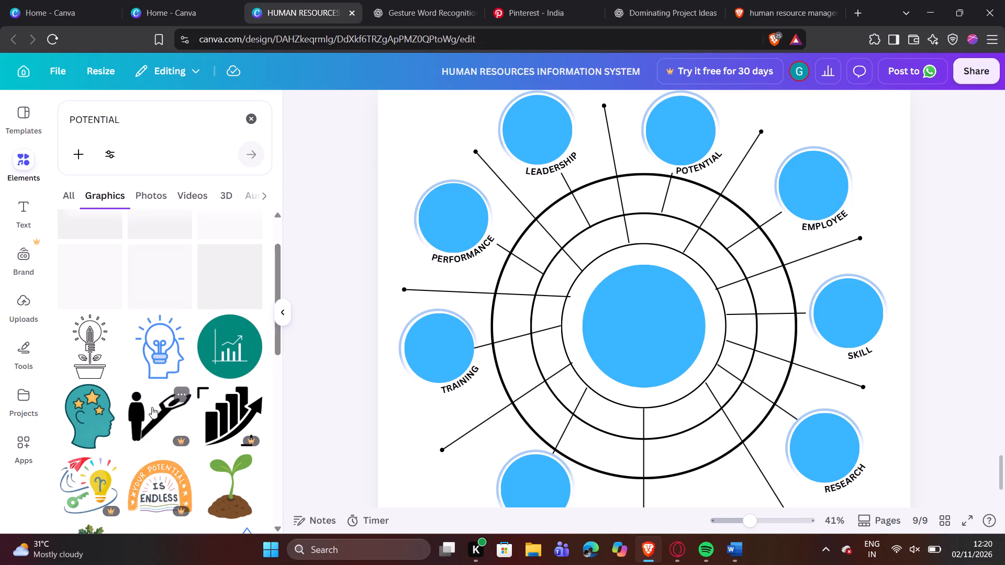
click(147, 404)
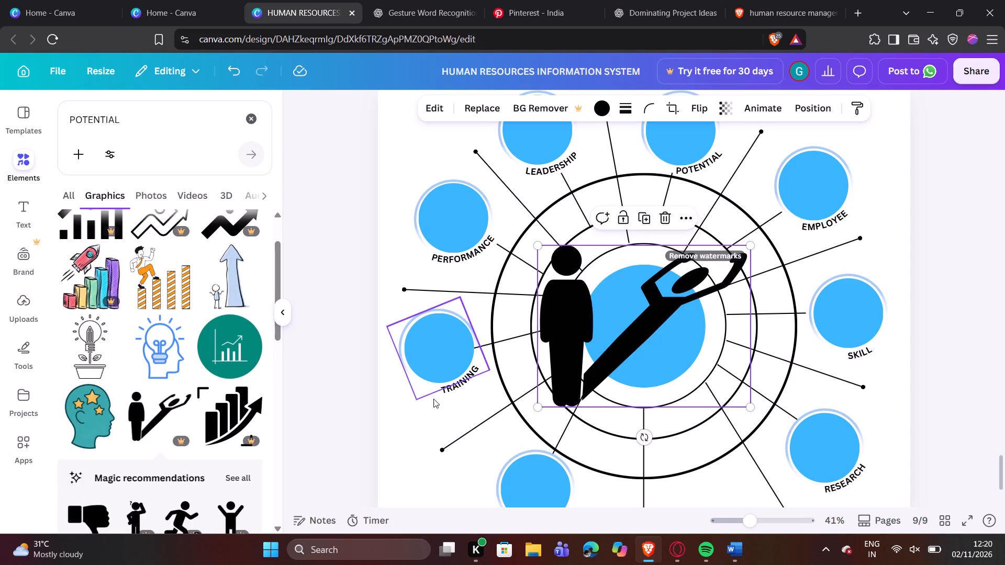
Shrink the figure-and-shadow graphic proportionally to a small icon close to the size of the outer blue circles.
drag(535, 406, 536, 399)
click(537, 397)
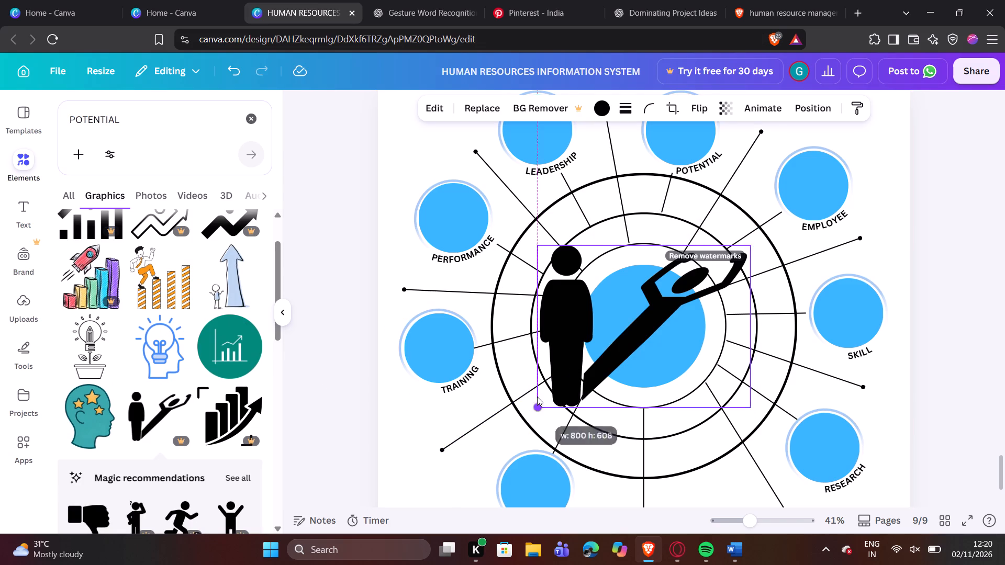
click(602, 360)
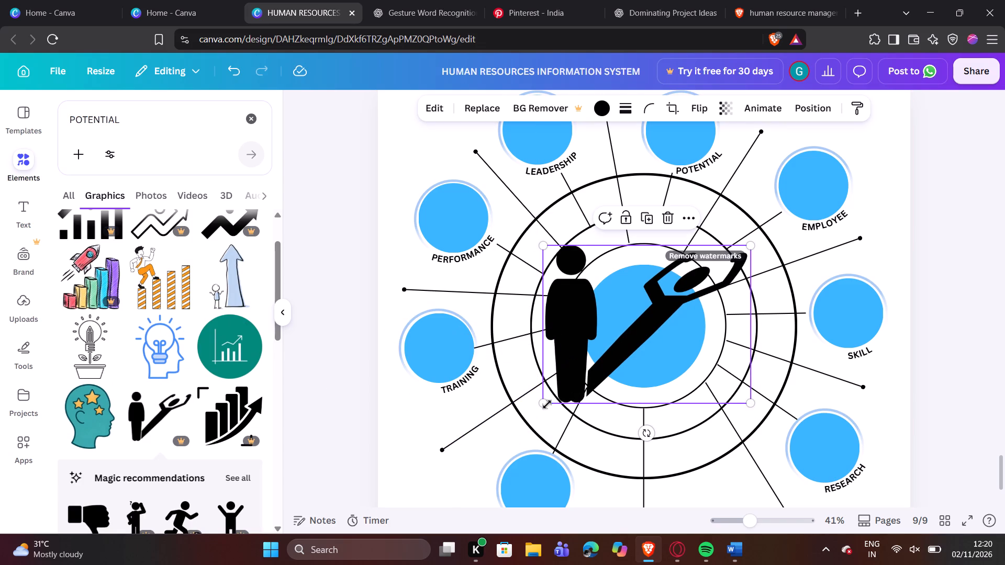
drag(546, 404, 664, 312)
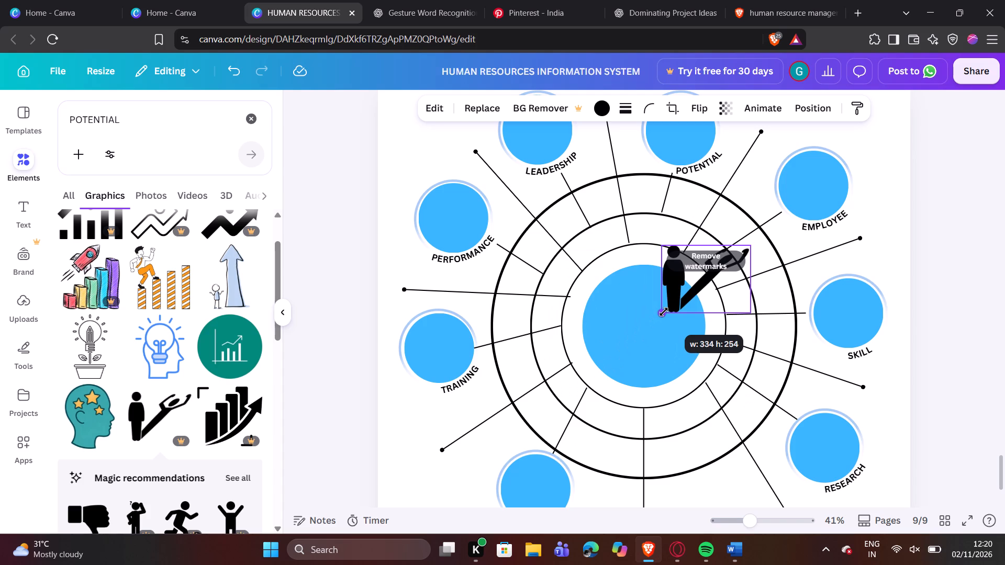
drag(664, 312, 670, 308)
Move the figure-and-shadow icon into the POTENTIAL circle, reduce it to about 206 × 157, and centre it there.
scroll(914, 288, up, 2)
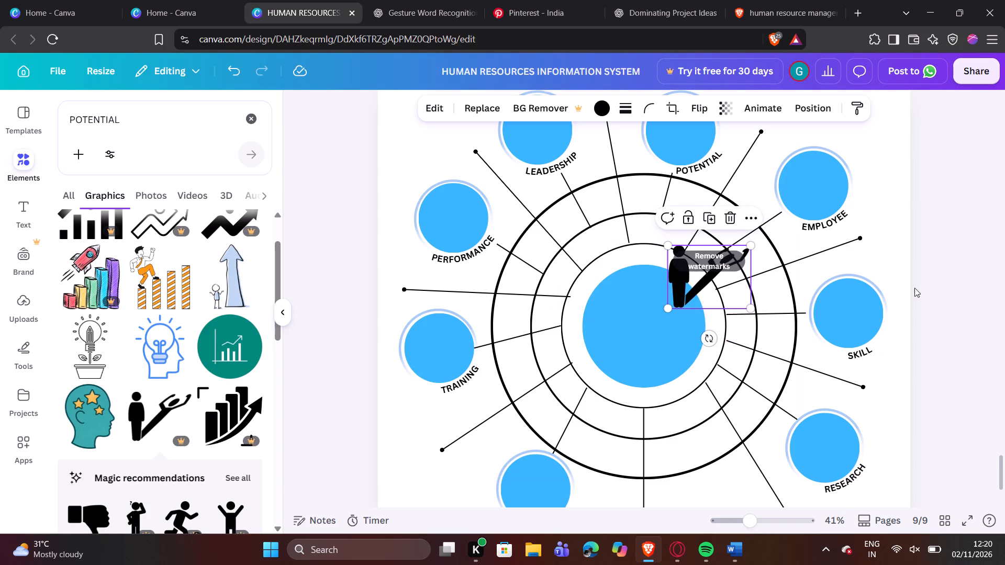
scroll(915, 287, down, 1)
drag(718, 347, 685, 220)
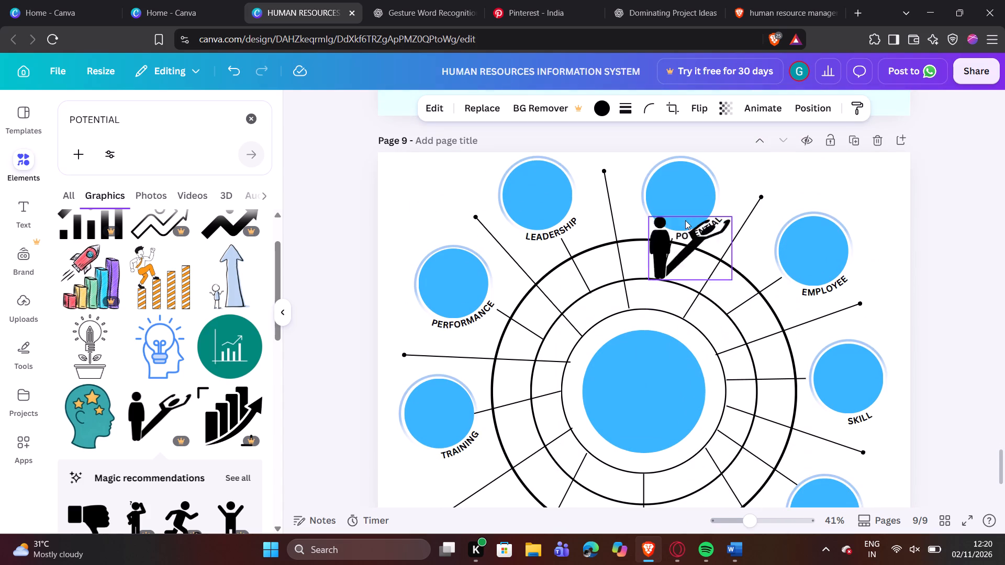
drag(685, 220, 685, 199)
drag(715, 160, 701, 187)
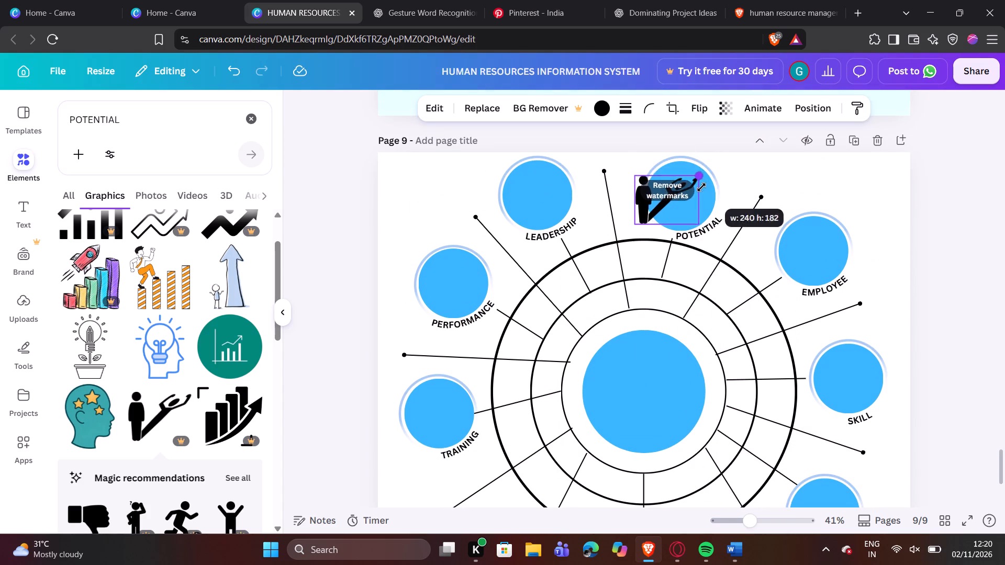
drag(701, 187, 700, 188)
click(744, 172)
drag(666, 206, 684, 203)
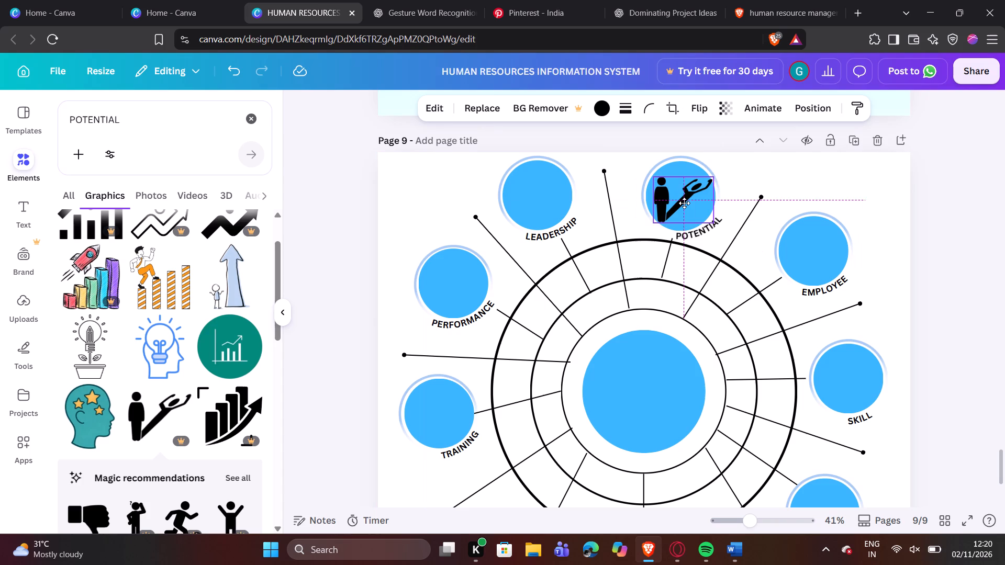
drag(684, 203, 682, 200)
click(709, 175)
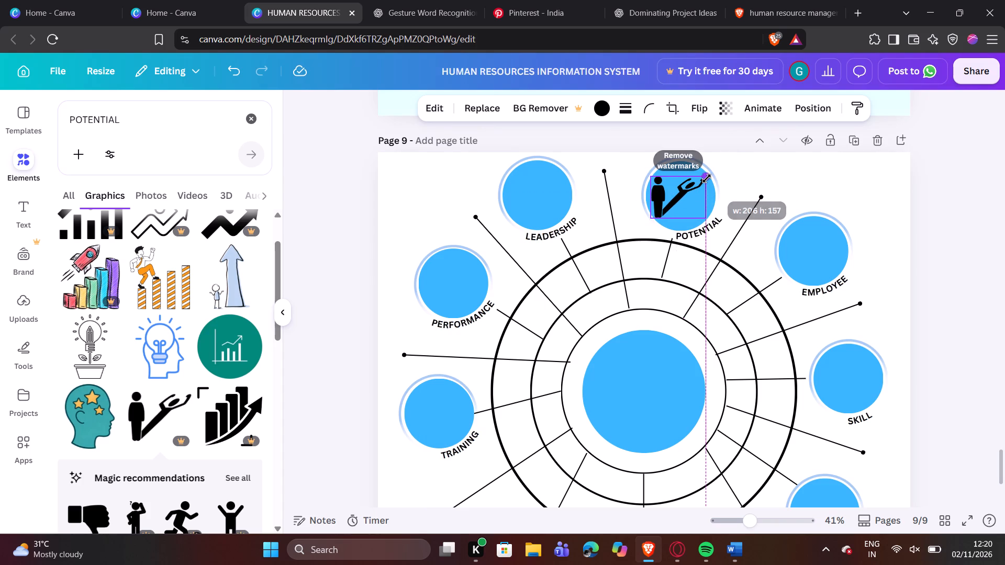
click(783, 161)
click(684, 197)
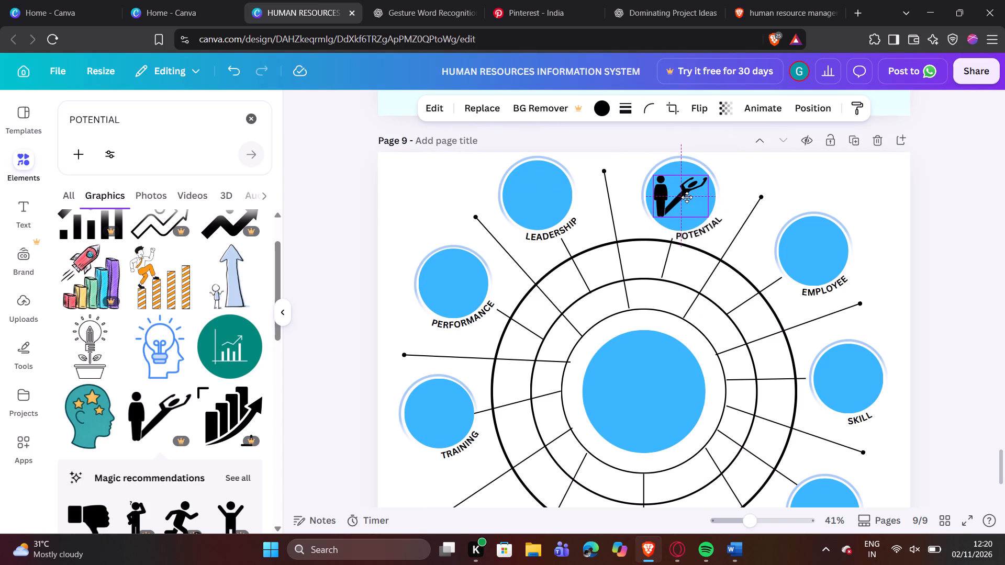
click(761, 165)
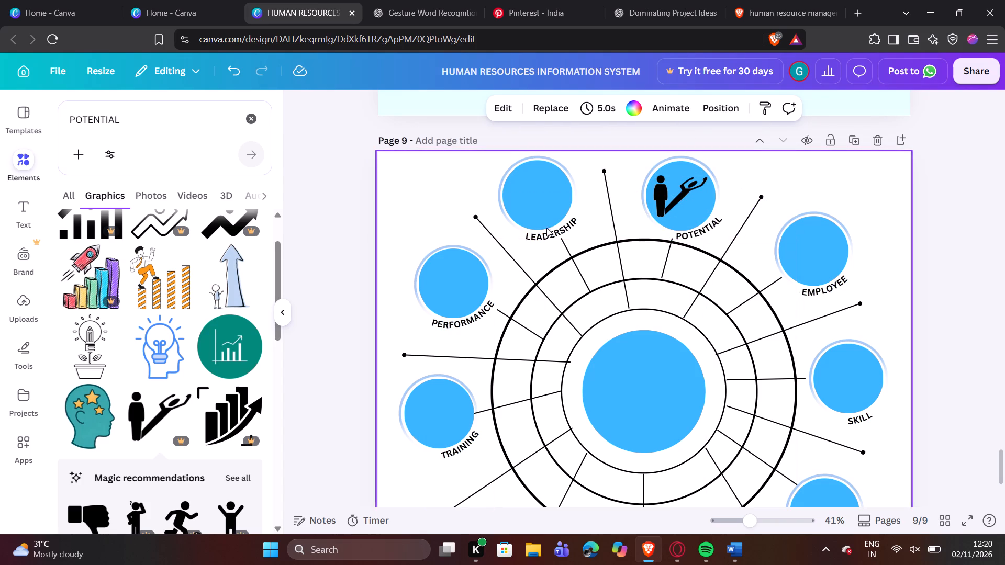
Search elements for Employees and add the black graphic of three businesspeople with a tie on the front one.
click(254, 118)
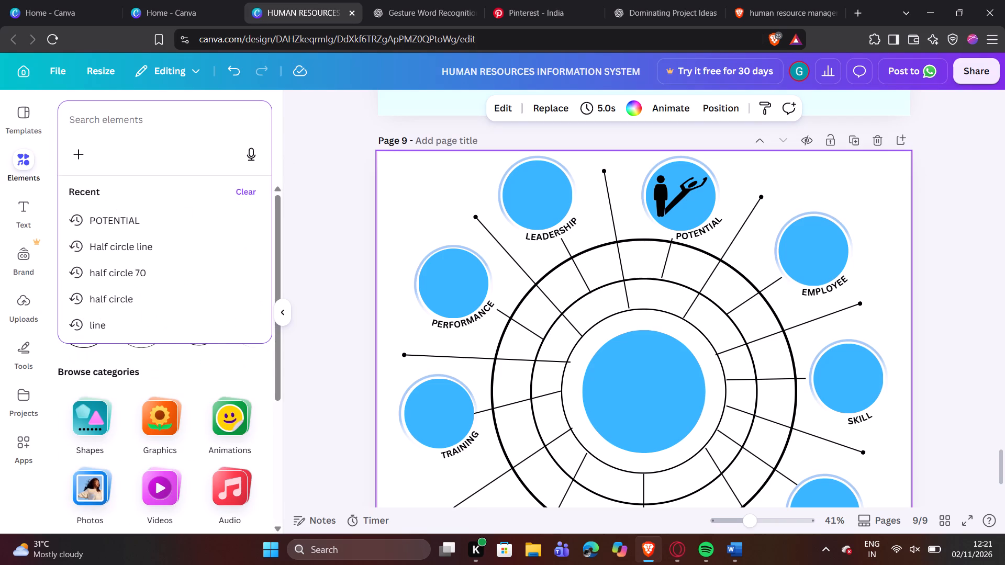
key(e)
key(m)
text(ployee)
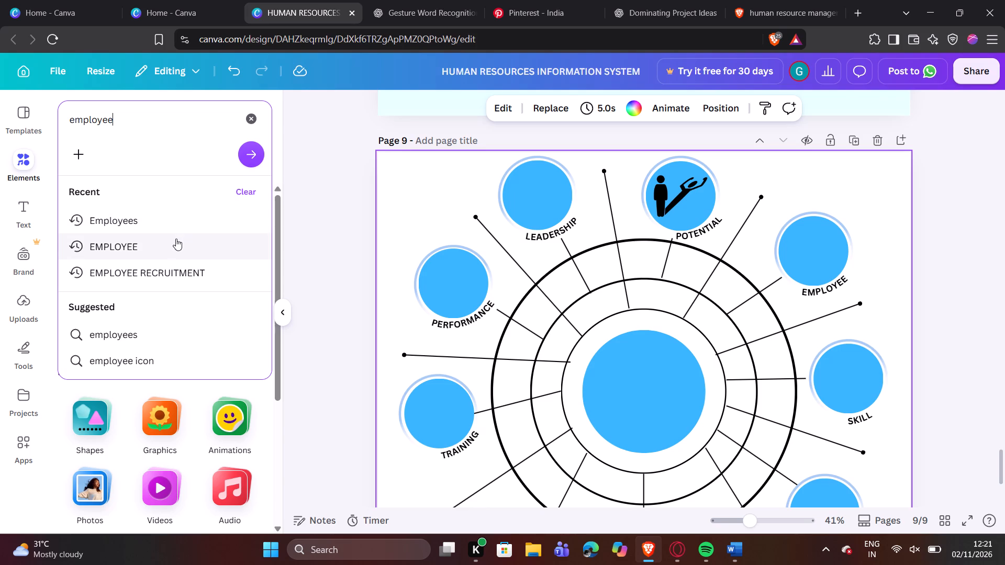
click(161, 221)
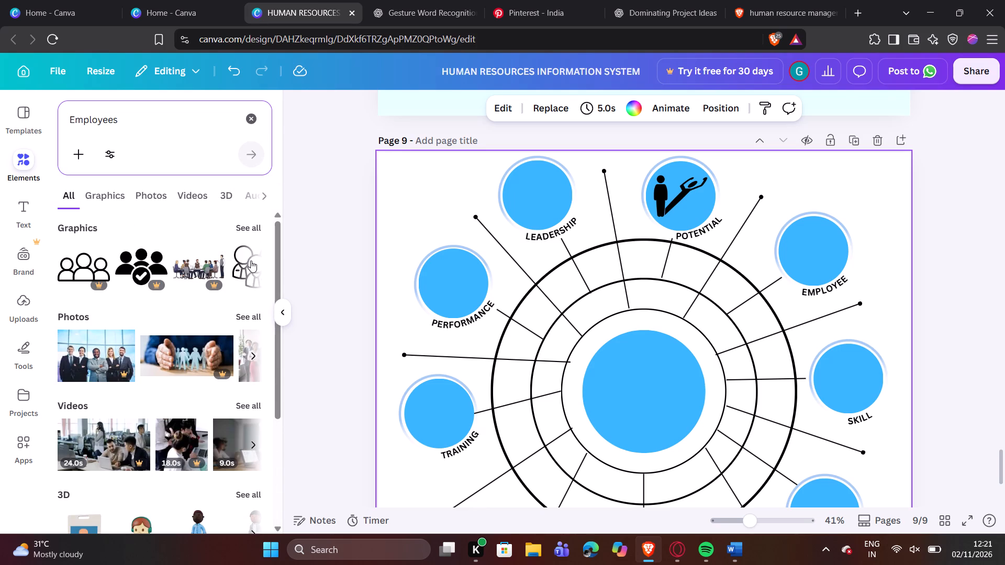
click(251, 261)
click(252, 261)
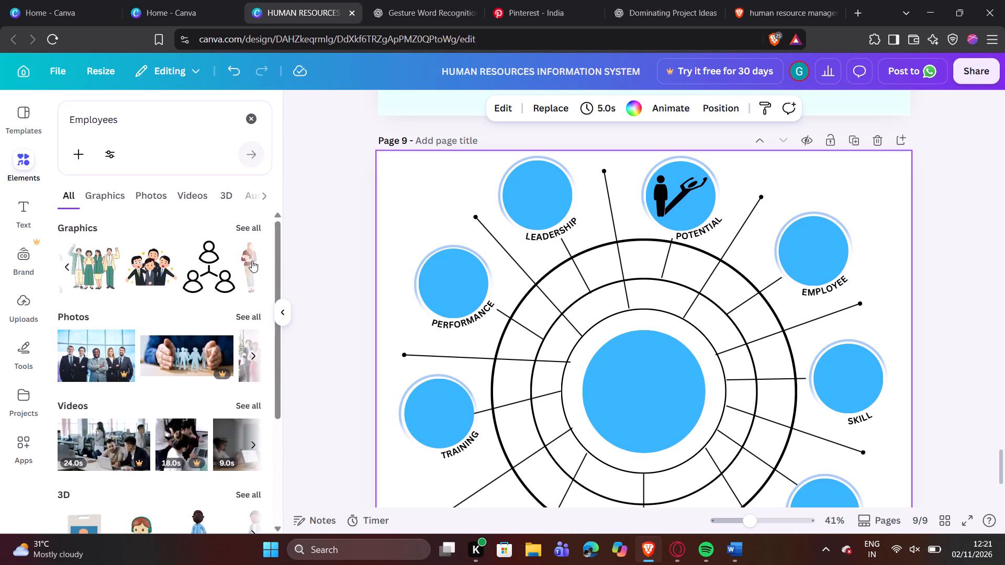
click(252, 261)
click(252, 261)
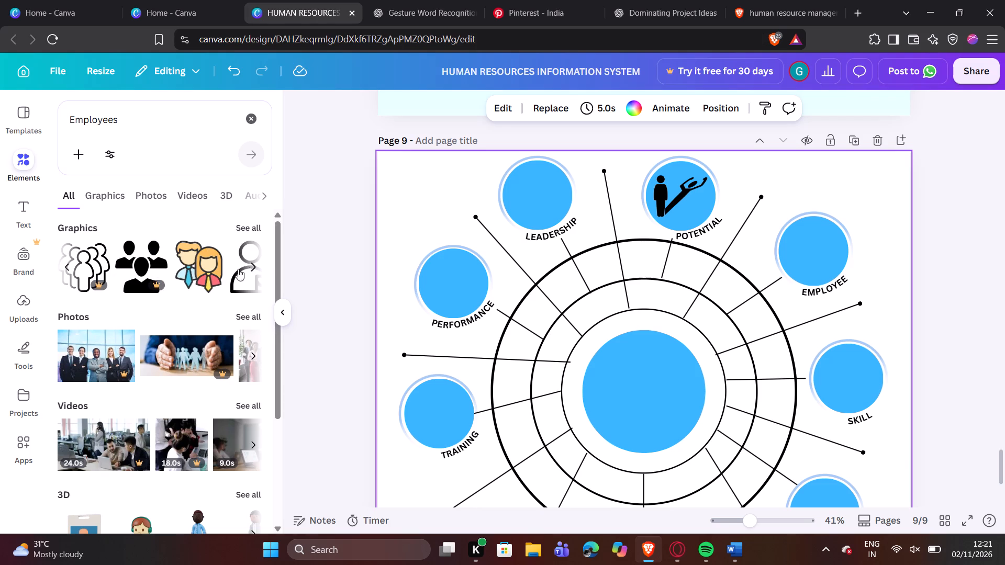
click(99, 197)
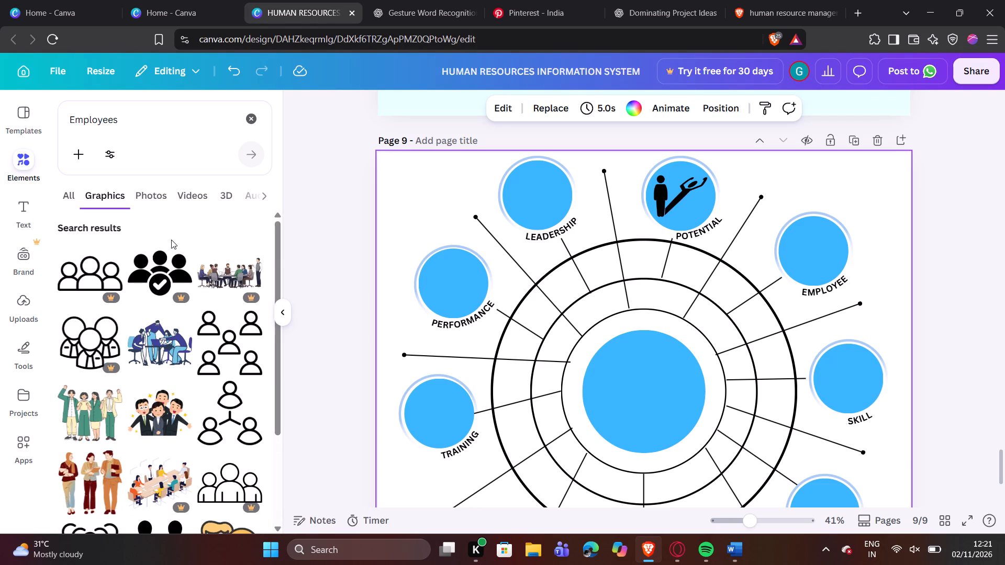
scroll(172, 238, down, 5)
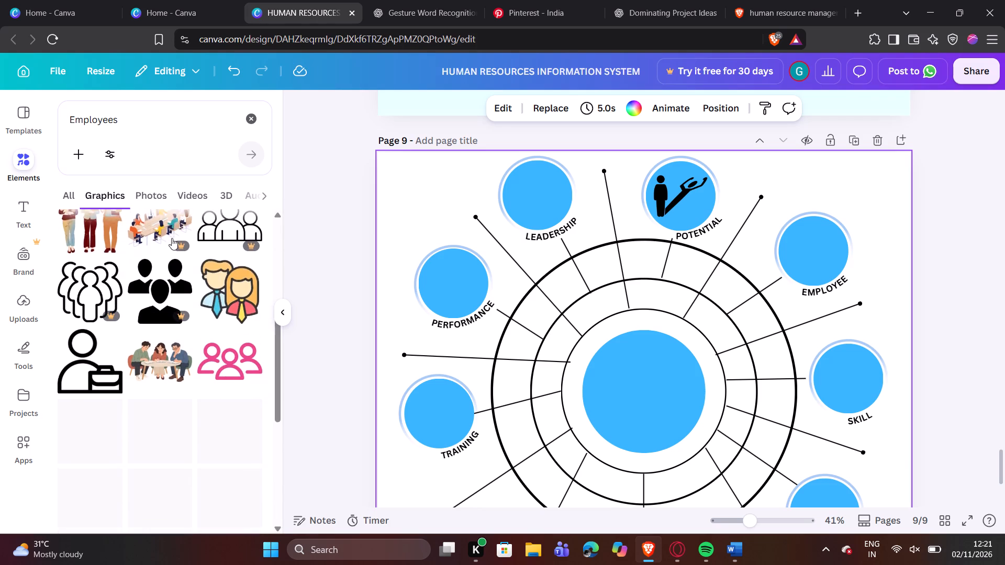
scroll(172, 237, down, 2)
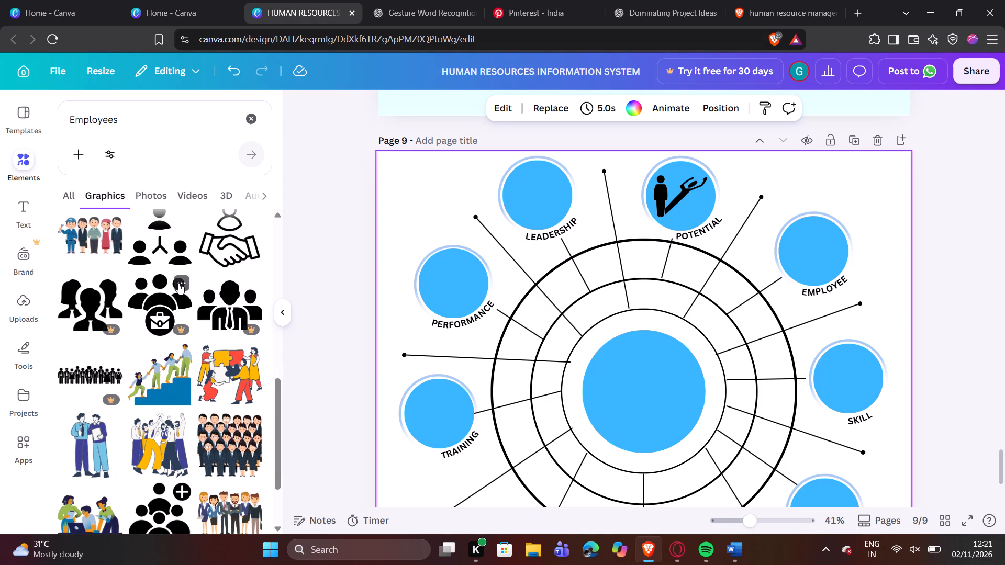
click(235, 312)
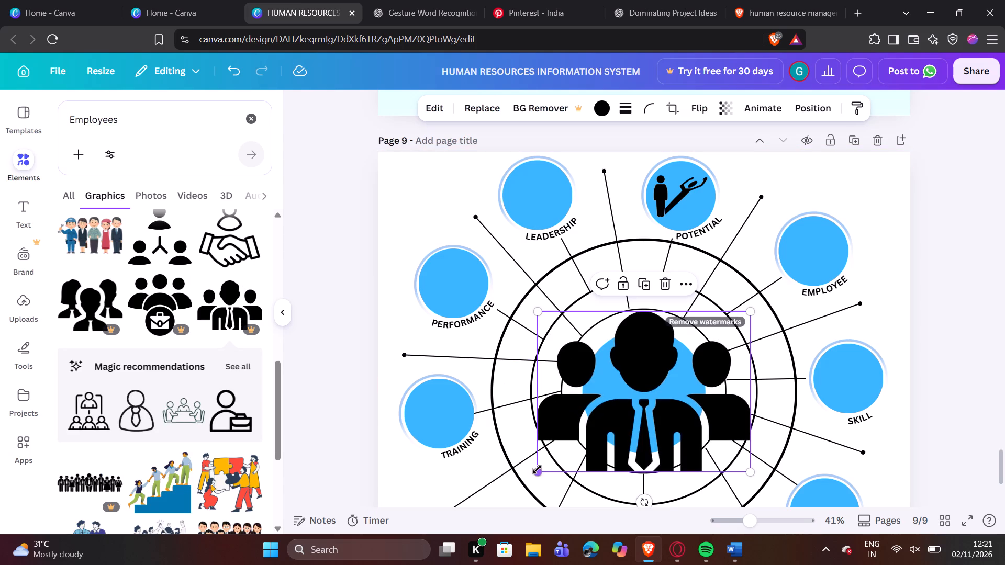
Shrink the businesspeople graphic, centre it in the EMPLOYEE circle, and adjust its size to fill most of the circle.
drag(538, 470, 699, 351)
click(880, 271)
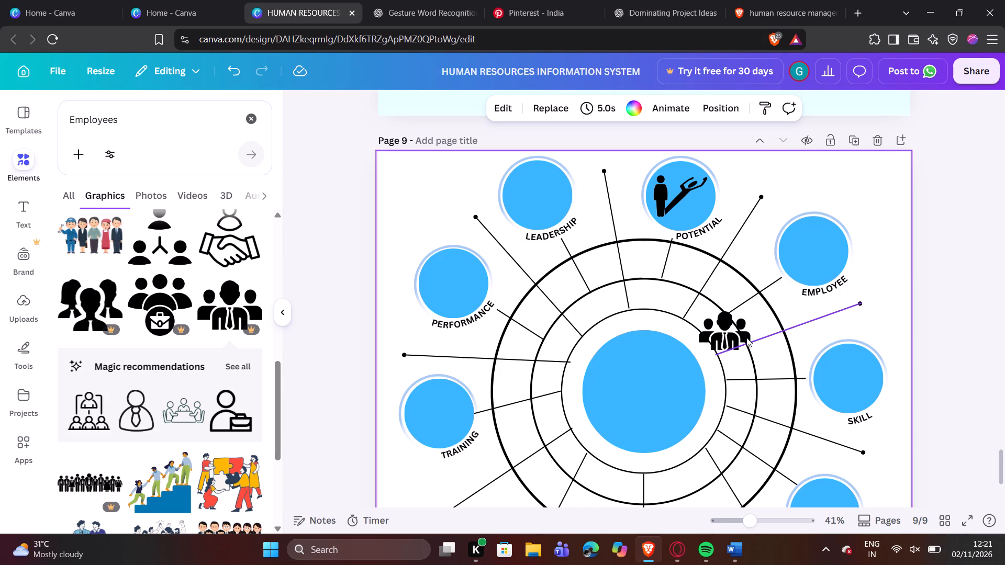
drag(716, 337, 803, 258)
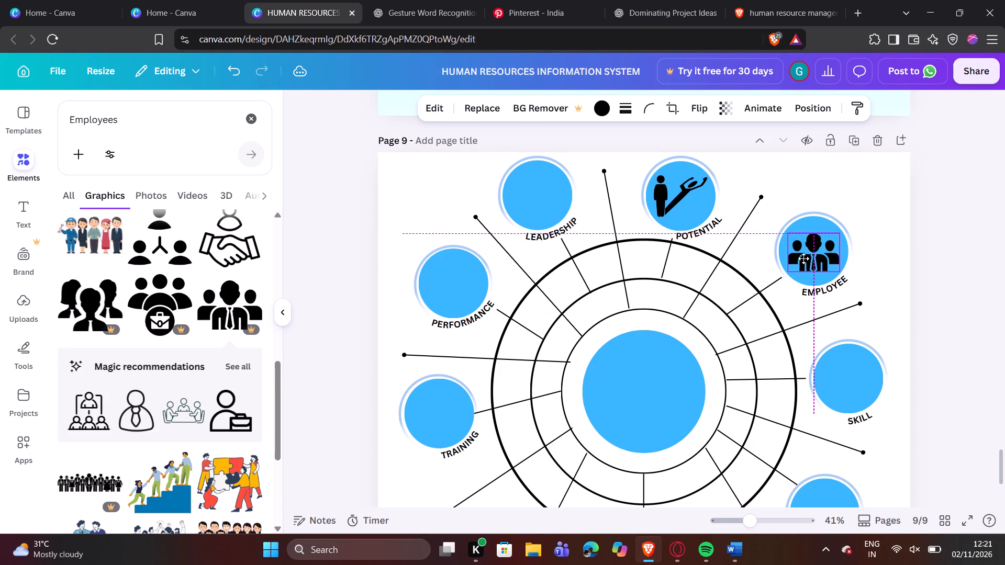
drag(803, 258, 799, 256)
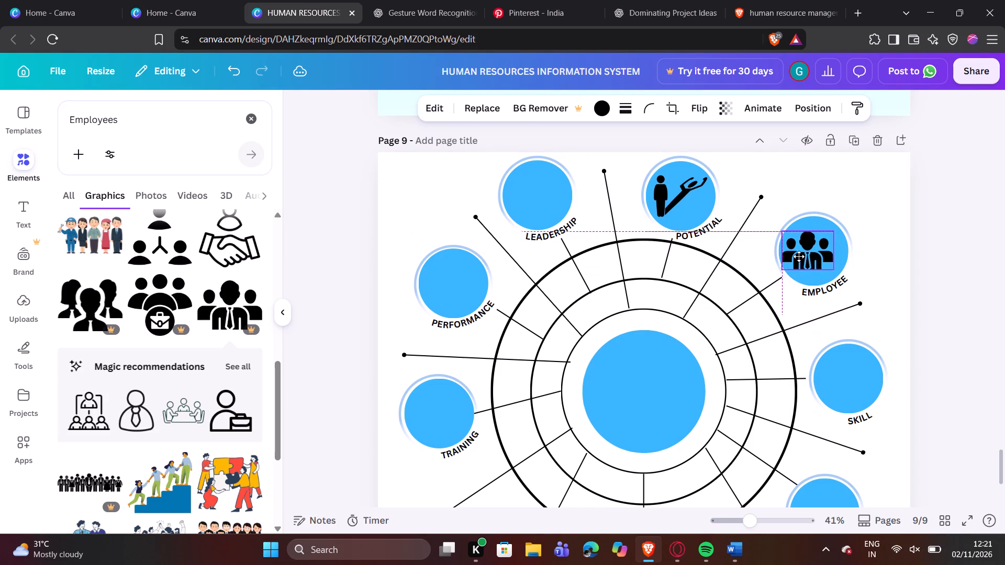
drag(799, 256, 802, 254)
click(878, 202)
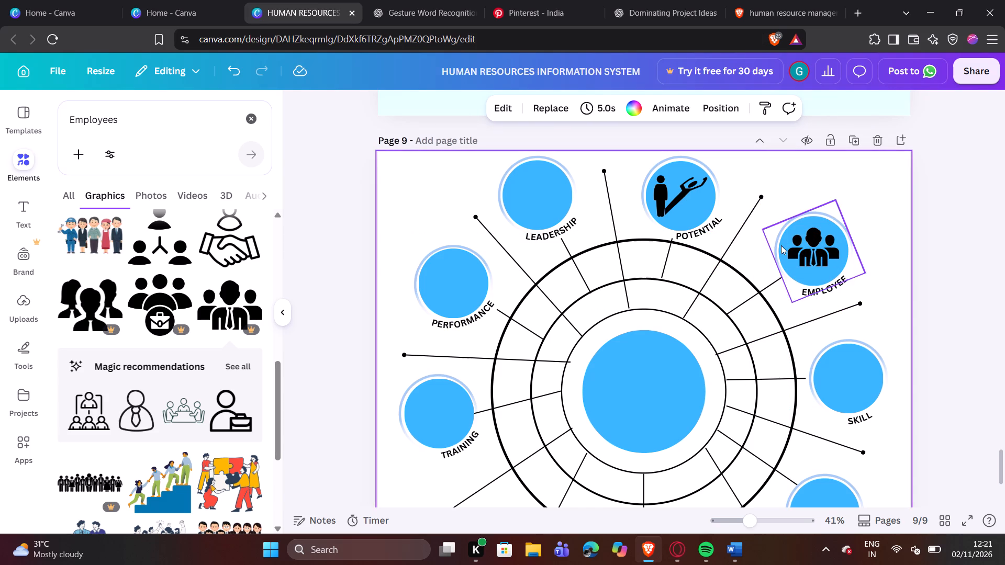
click(807, 243)
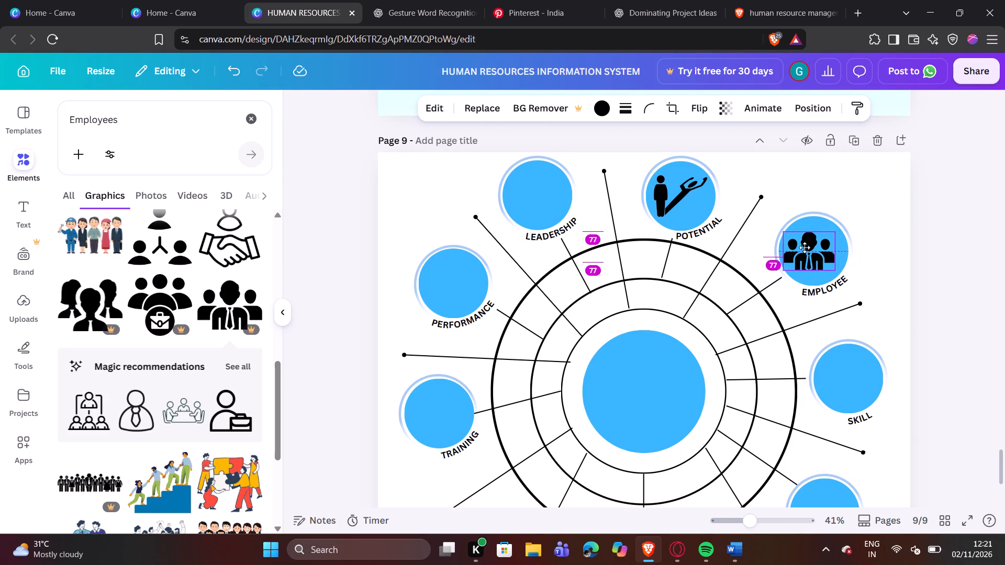
drag(833, 233, 840, 230)
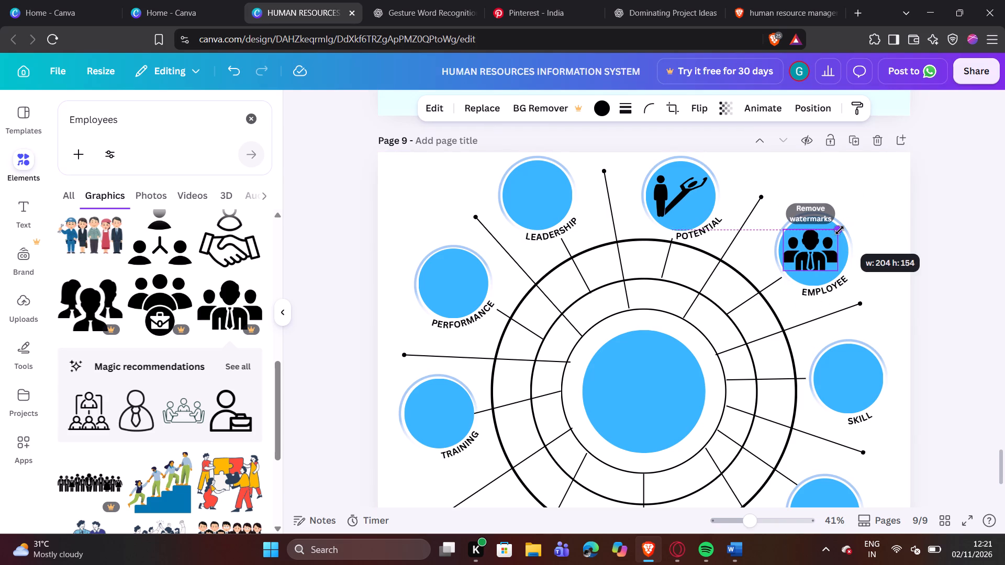
drag(840, 230, 840, 230)
click(865, 220)
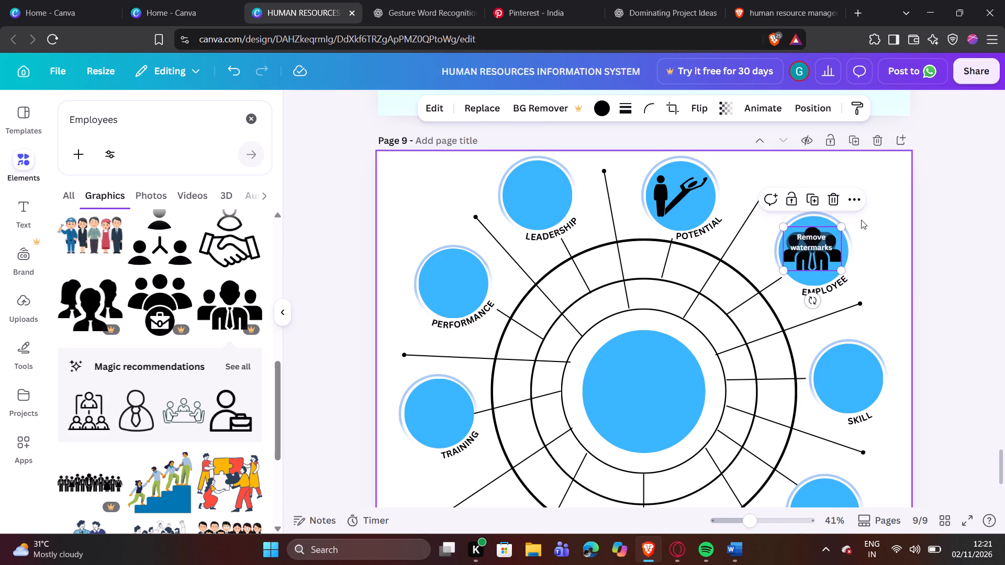
Recolour the figure-and-shadow icon in the POTENTIAL circle white (#ffffff).
click(684, 207)
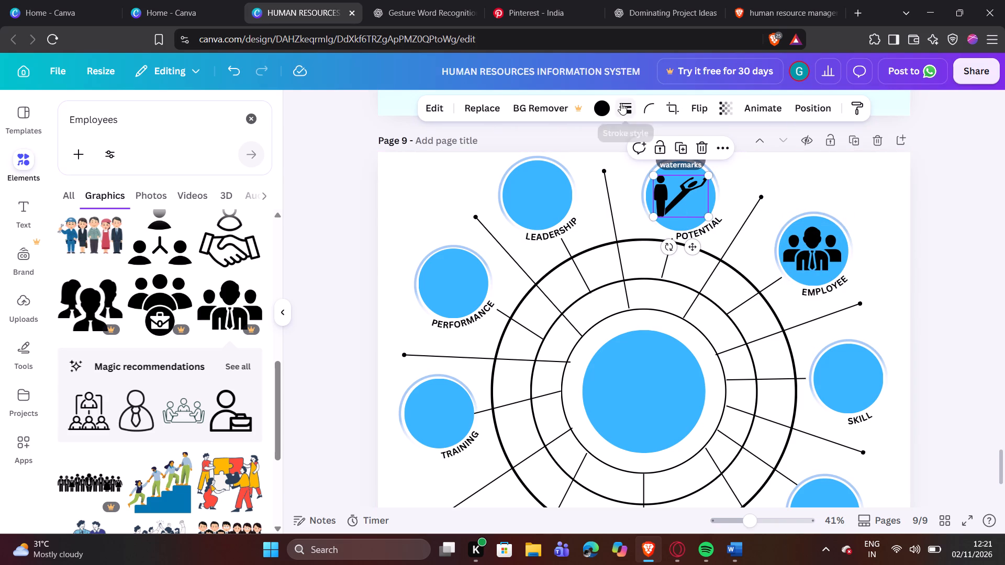
click(600, 114)
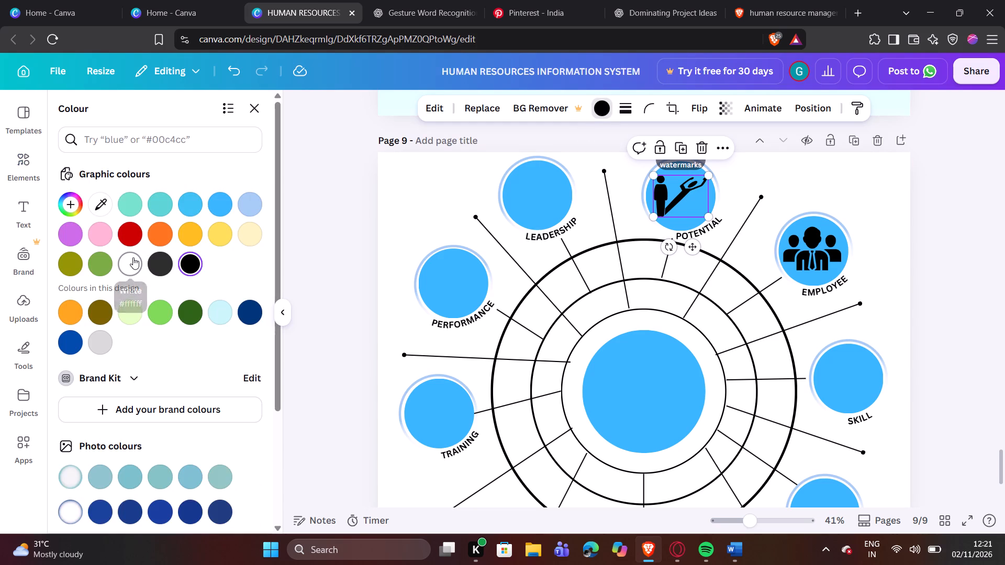
click(133, 257)
click(862, 174)
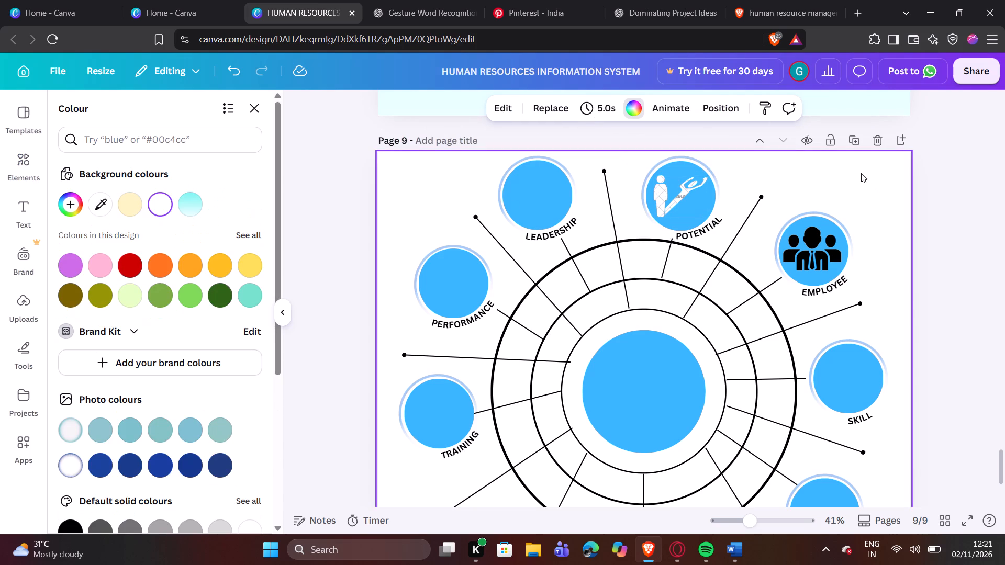
click(861, 172)
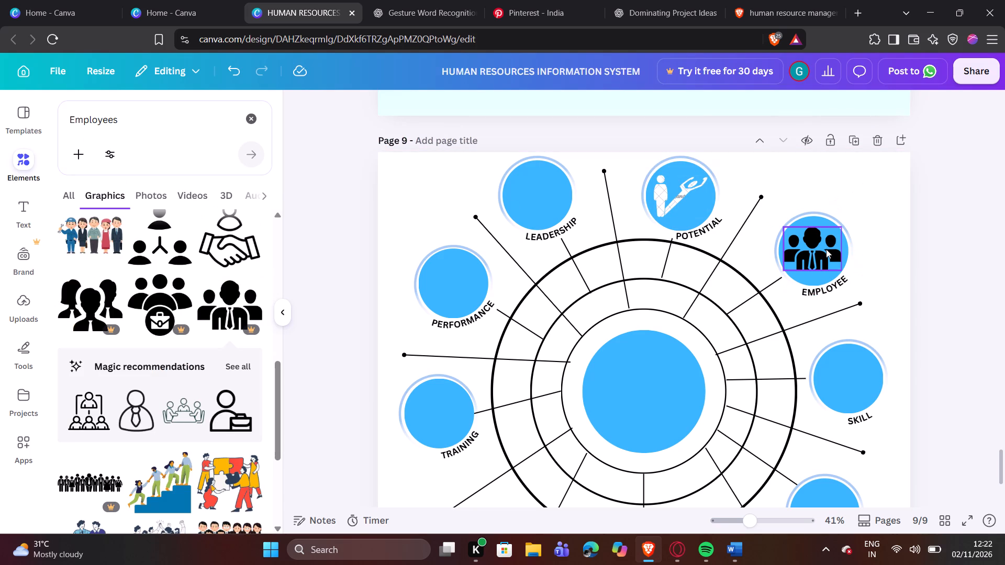
Recolour the three-businesspeople icon in the EMPLOYEE circle white.
click(826, 249)
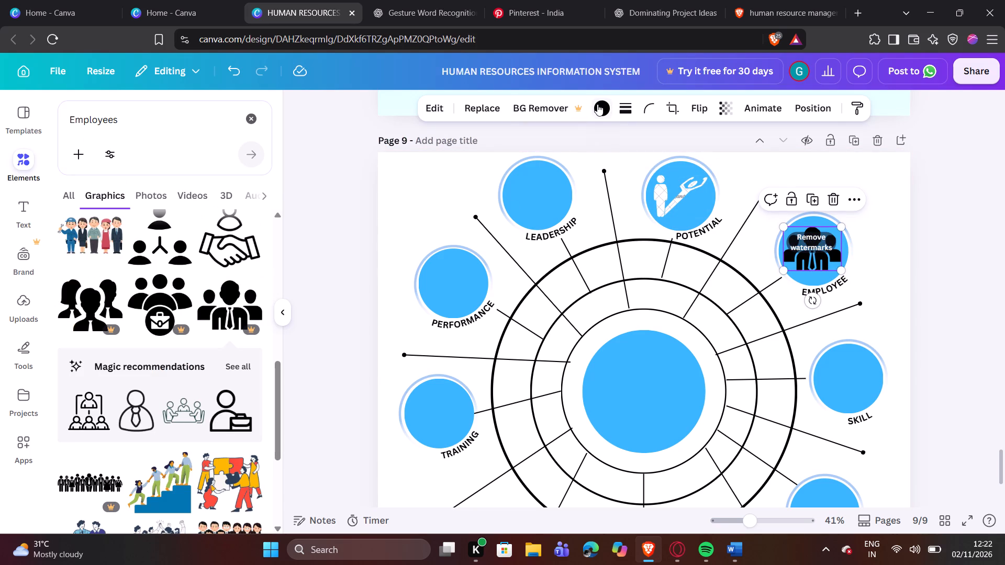
click(597, 104)
click(132, 266)
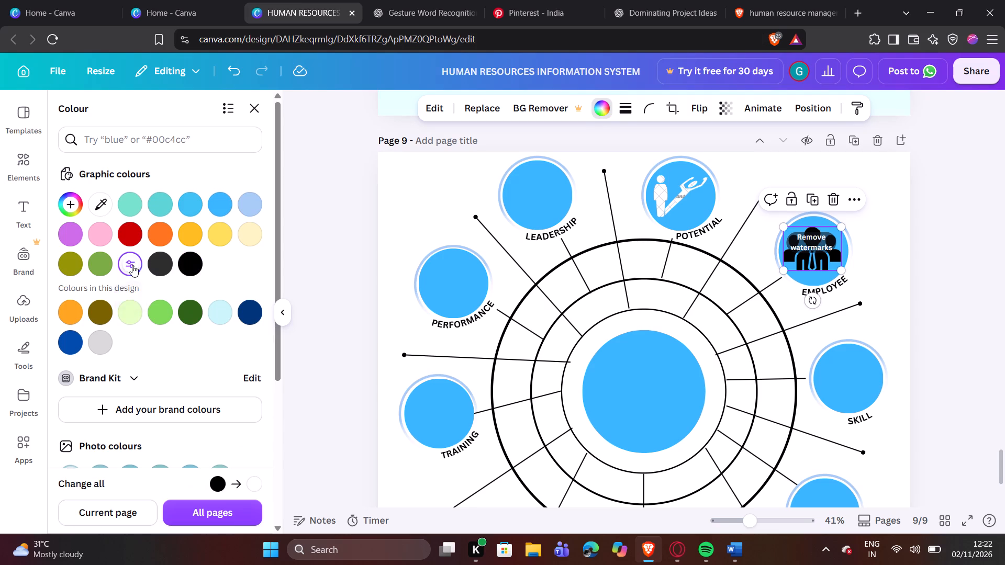
click(953, 217)
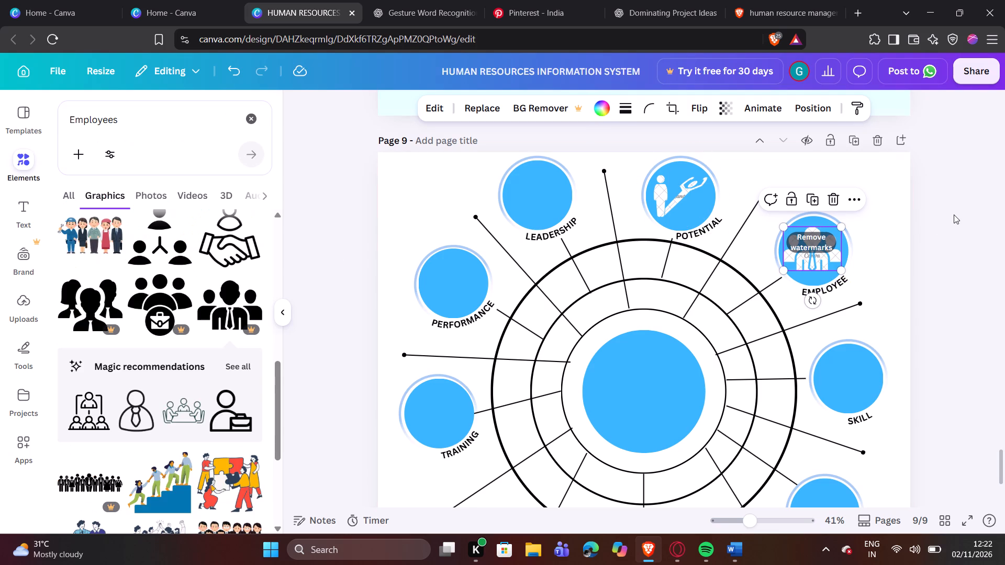
click(954, 214)
Search elements for skill, browse the graphics, and add the black round SKILL badge with a dotted arc to page 9.
scroll(957, 214, down, 1)
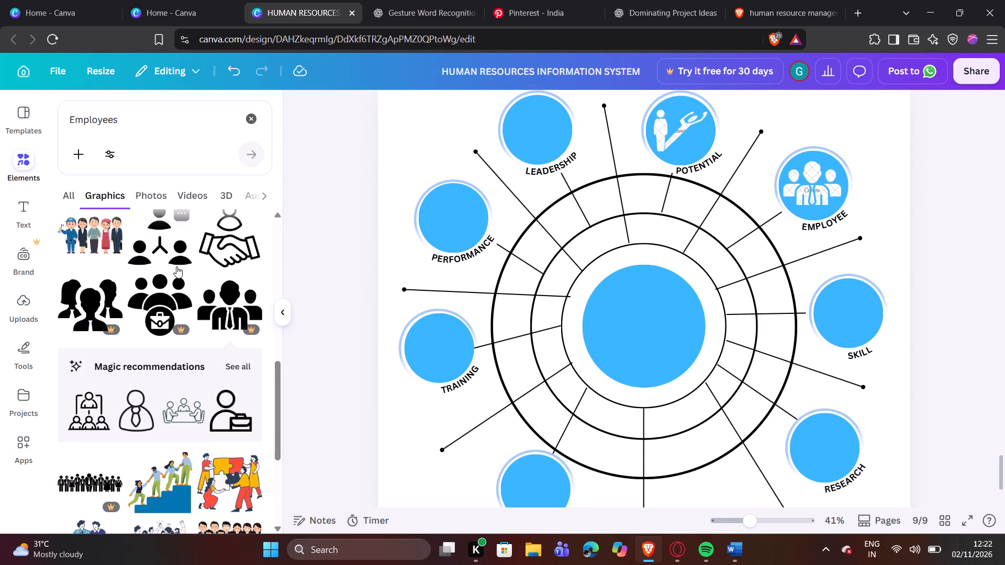
click(250, 114)
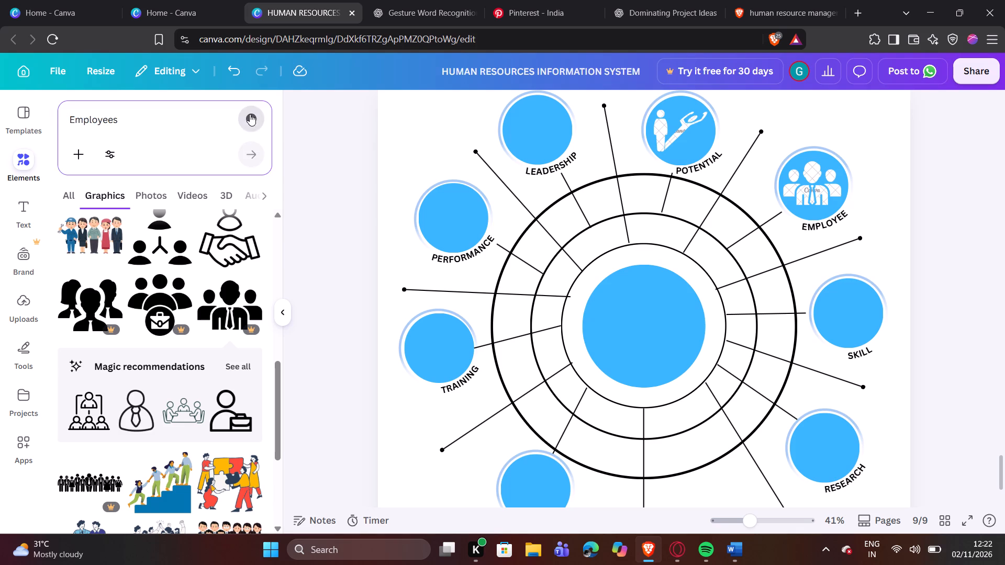
key(s)
text(kill)
key(Return)
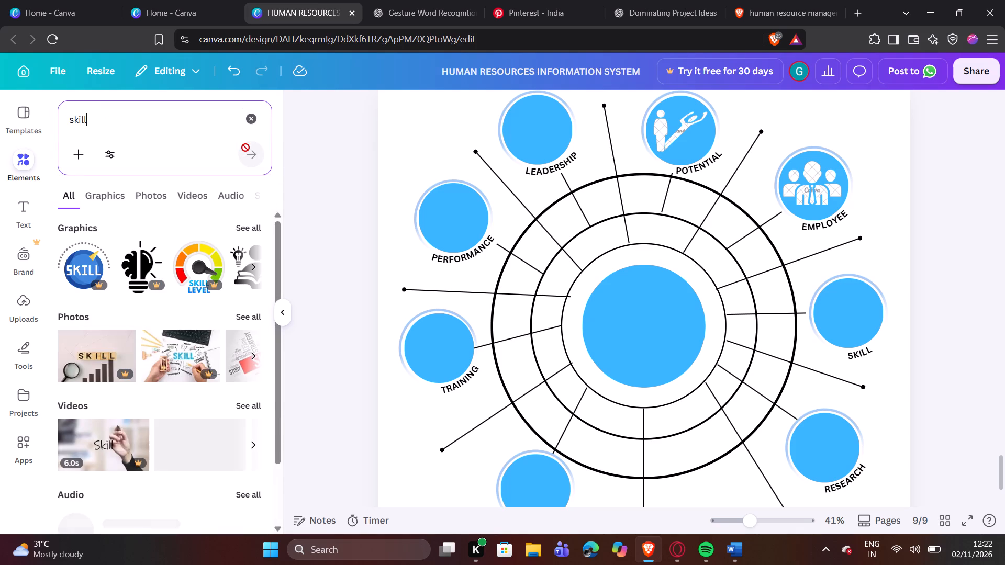
click(105, 202)
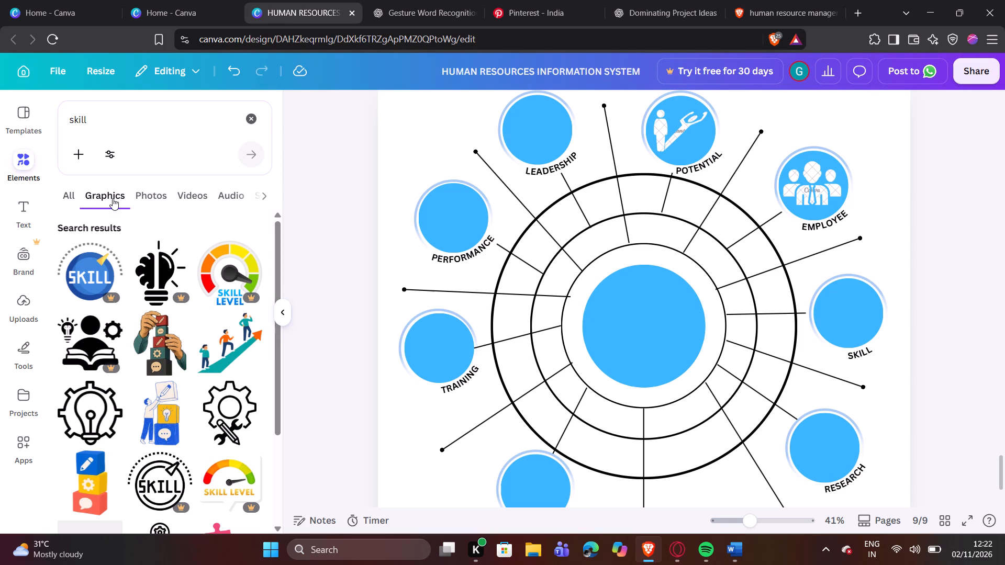
scroll(145, 308, down, 2)
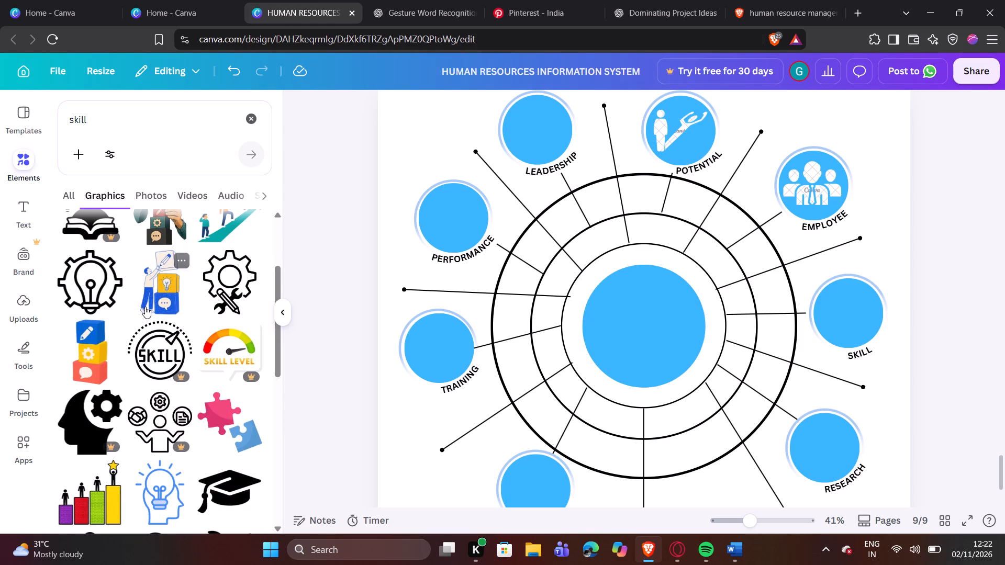
scroll(144, 314, down, 3)
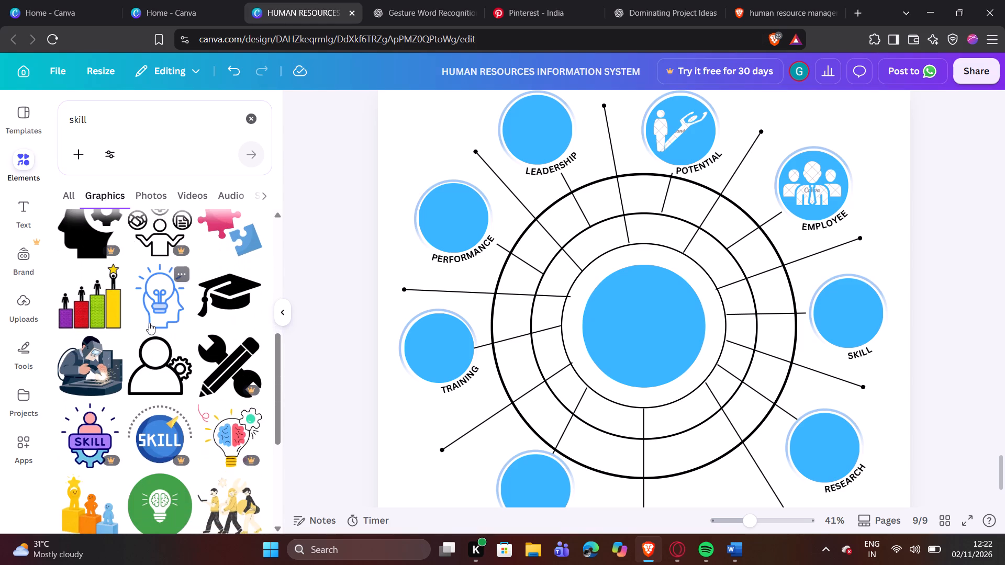
scroll(149, 323, down, 3)
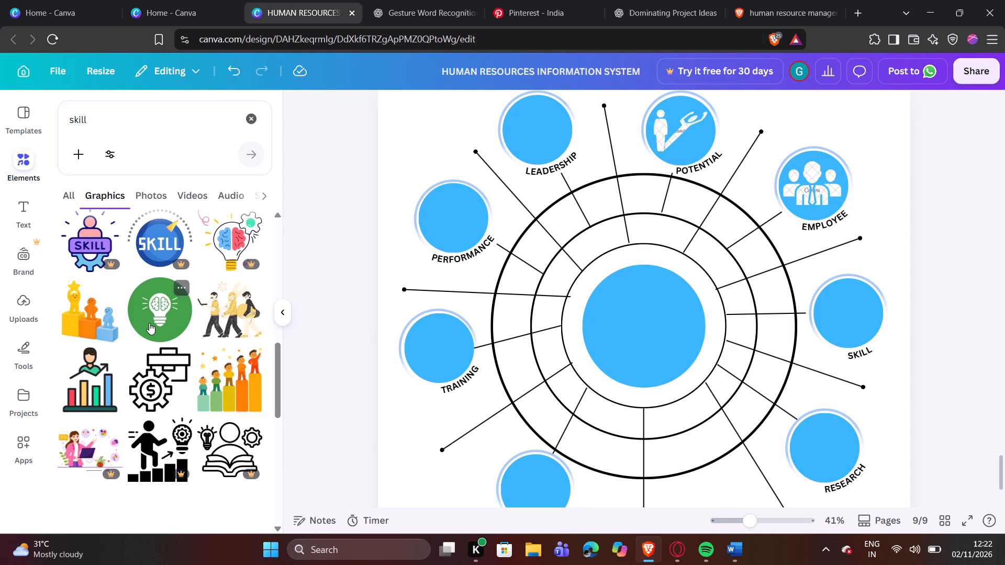
scroll(149, 323, down, 2)
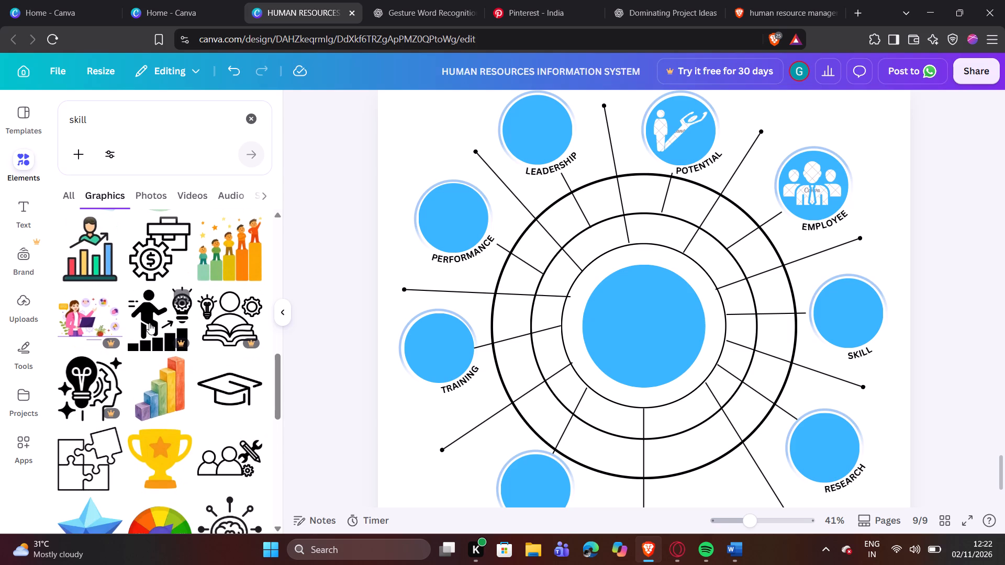
scroll(149, 323, down, 3)
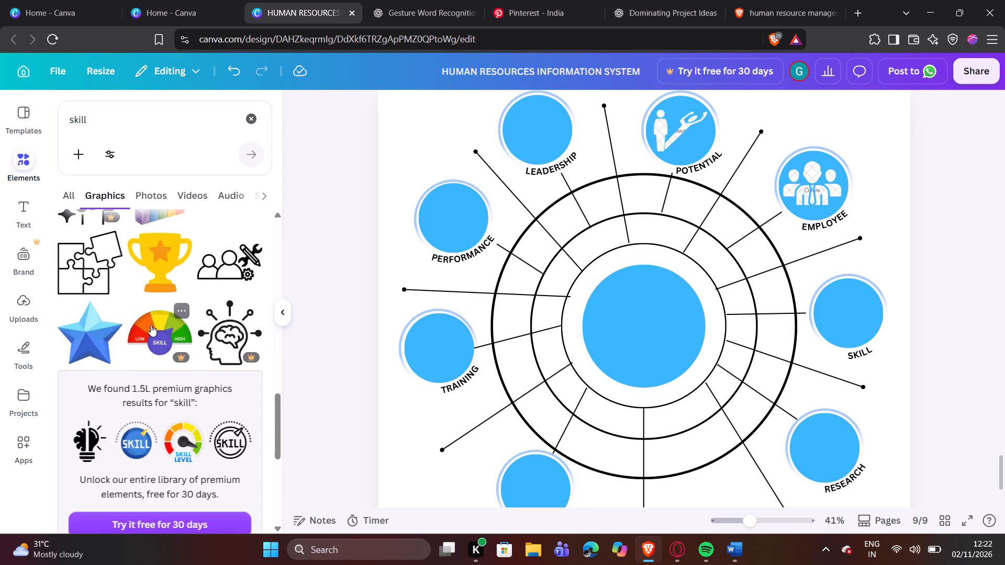
click(236, 438)
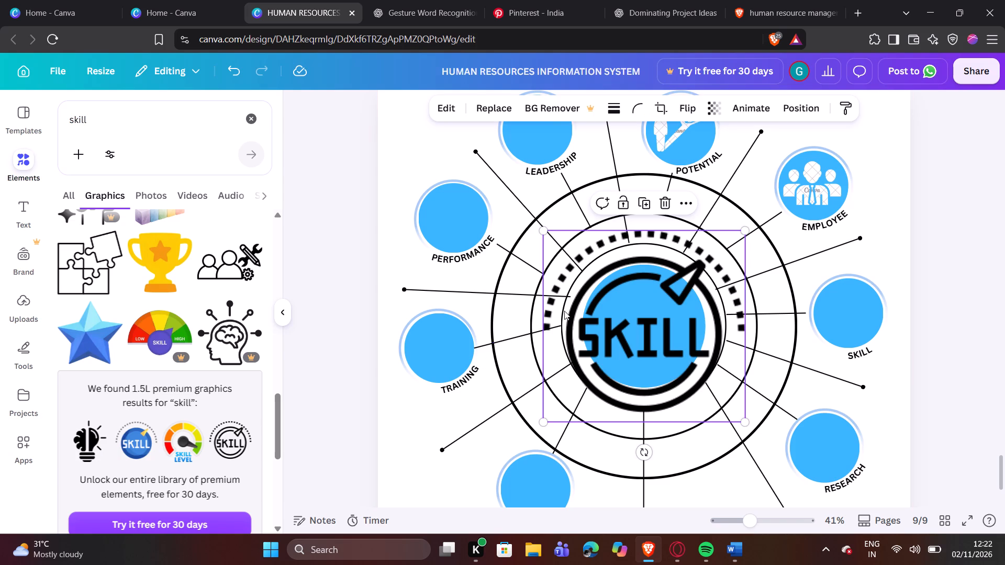
Shrink the SKILL badge, place it in the SKILL circle, size it to about 202 × 192, and centre it there.
drag(611, 342, 732, 332)
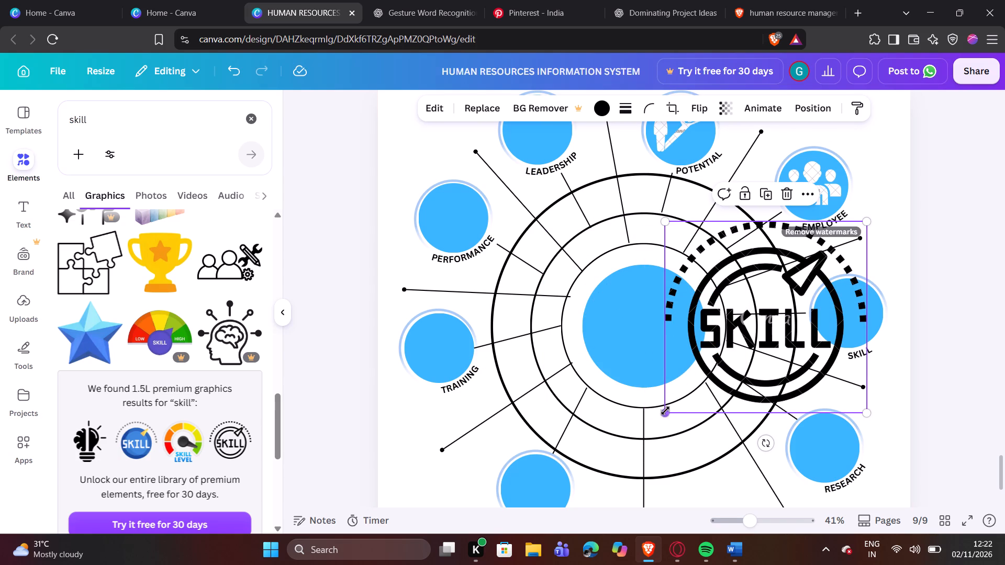
drag(665, 411, 830, 257)
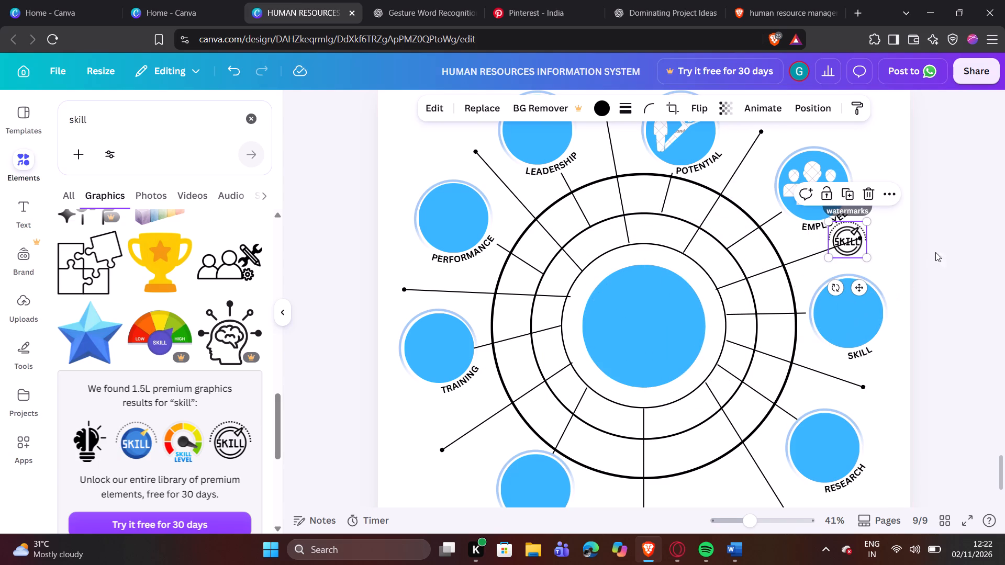
click(962, 251)
drag(847, 244, 847, 313)
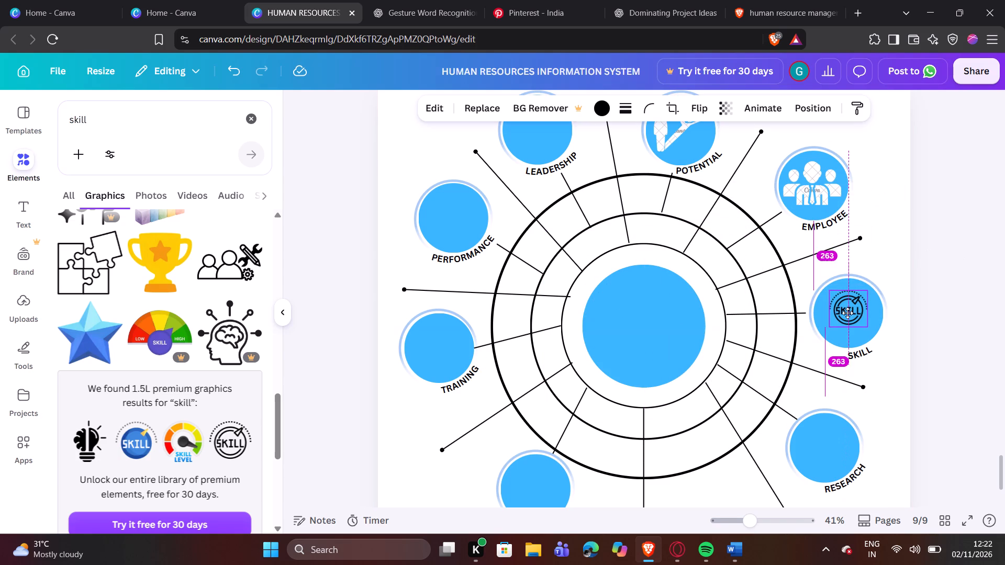
drag(847, 313, 843, 309)
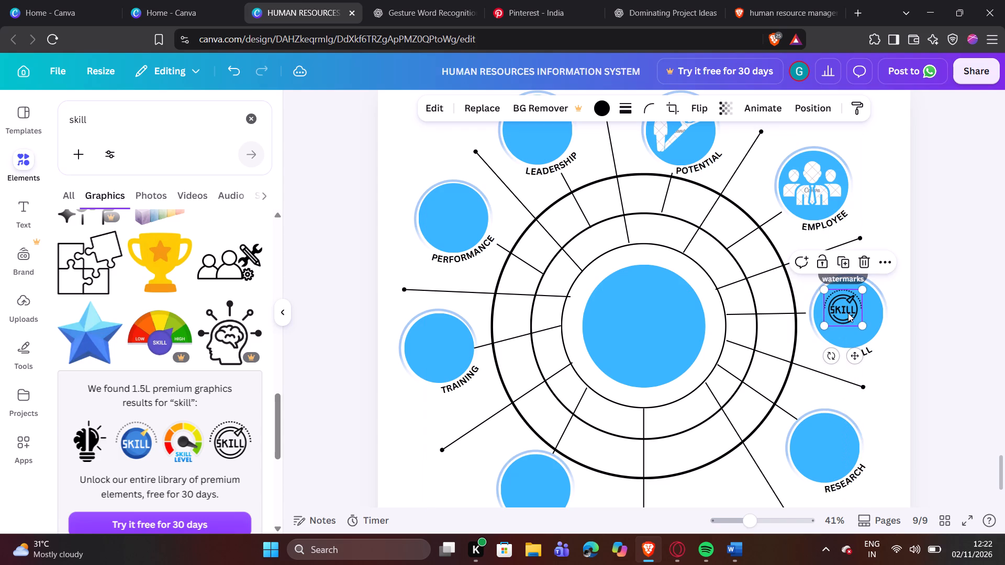
drag(859, 322, 878, 335)
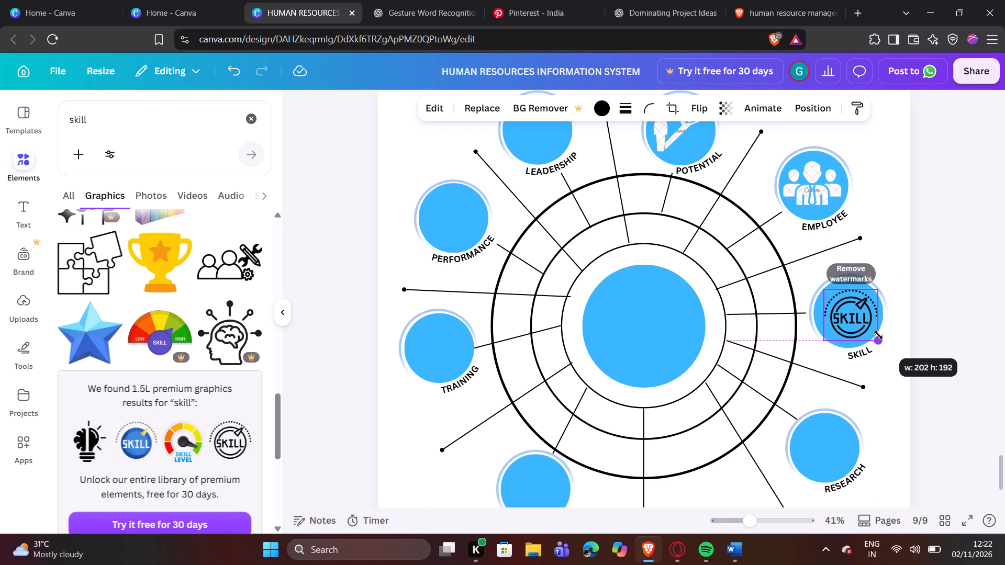
drag(878, 335, 877, 335)
click(986, 302)
click(865, 314)
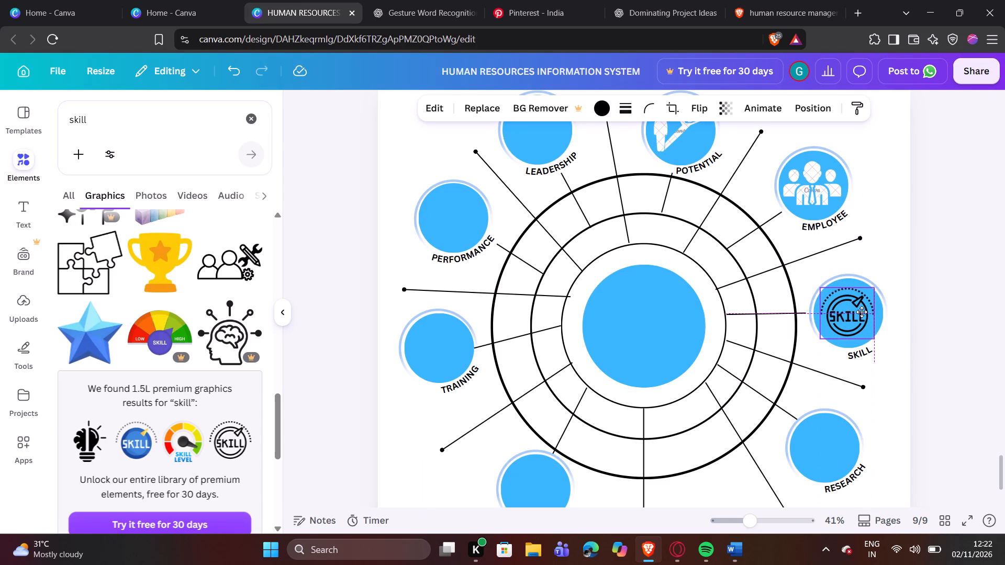
click(991, 311)
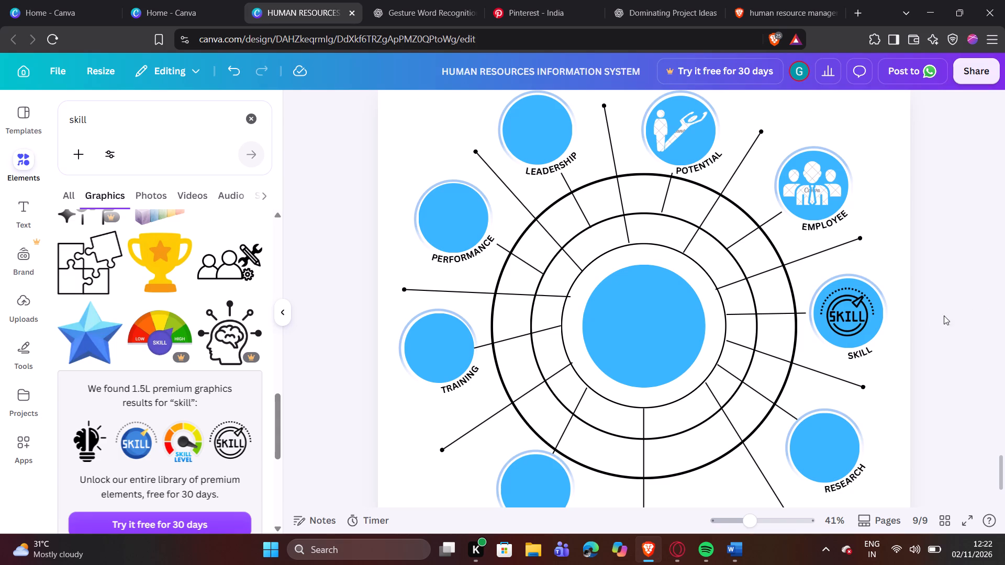
Recolour the badge in the SKILL circle white.
click(848, 312)
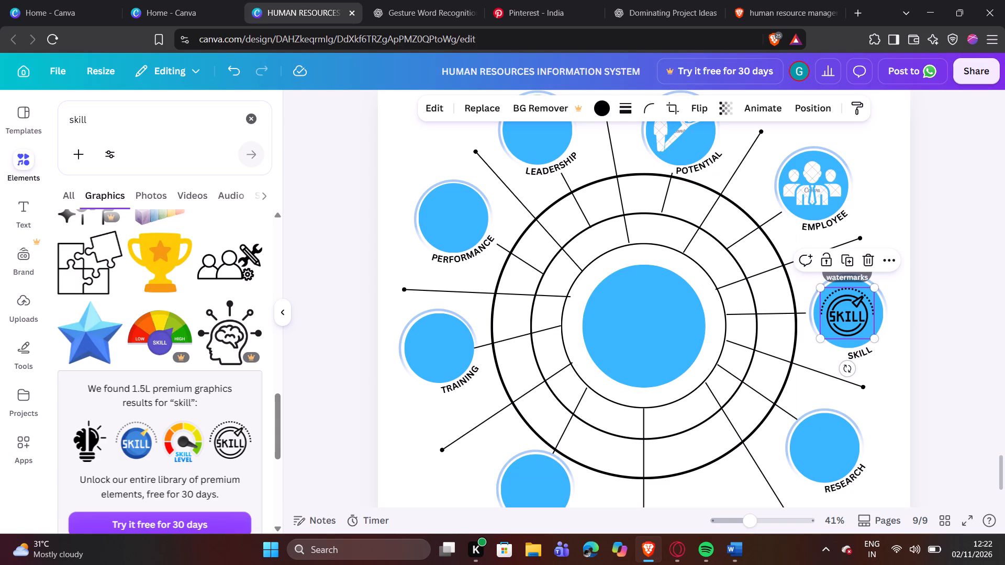
click(599, 99)
click(600, 105)
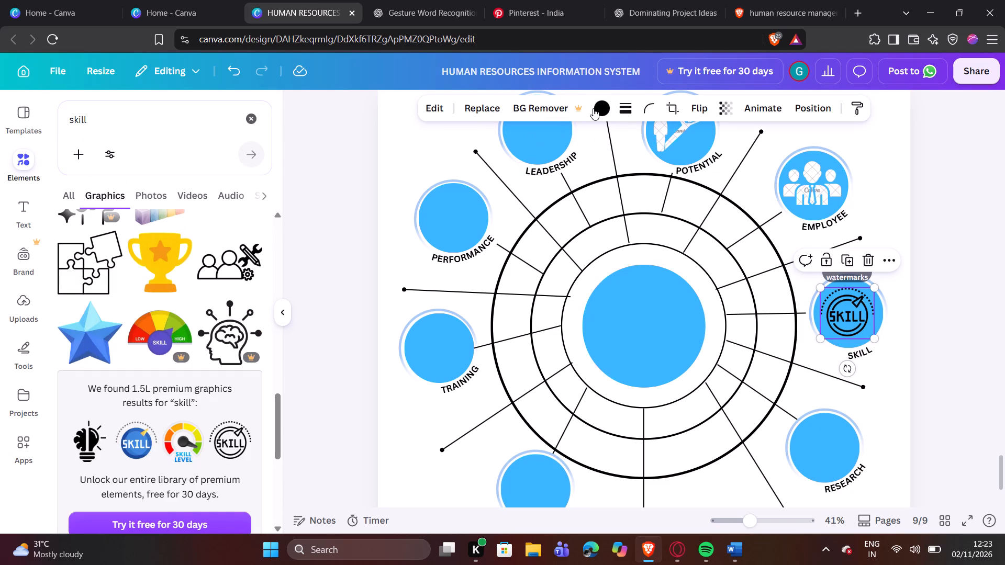
click(593, 108)
click(124, 267)
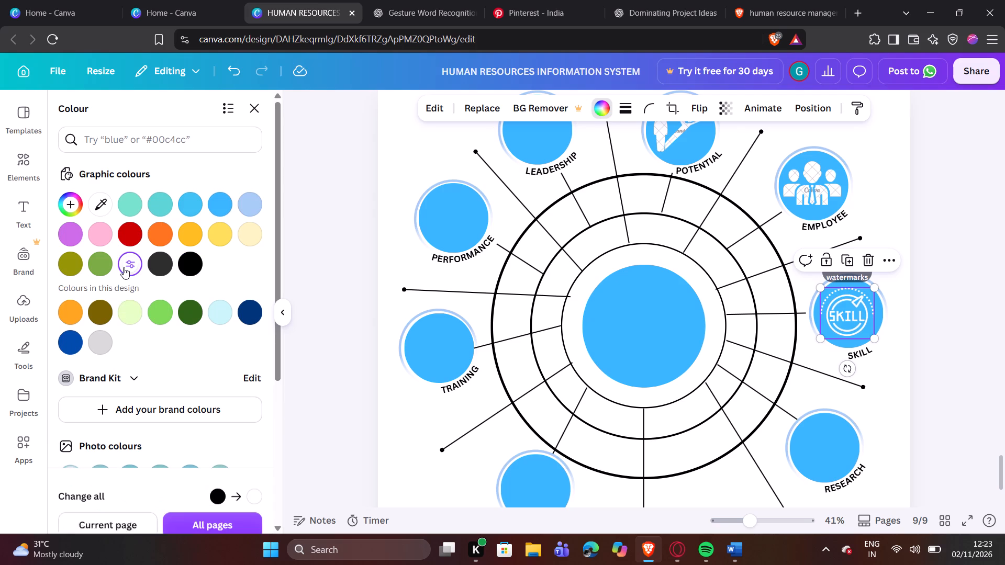
Enlarge the white SKILL badge slightly and re-centre it within its circle.
click(870, 337)
click(932, 322)
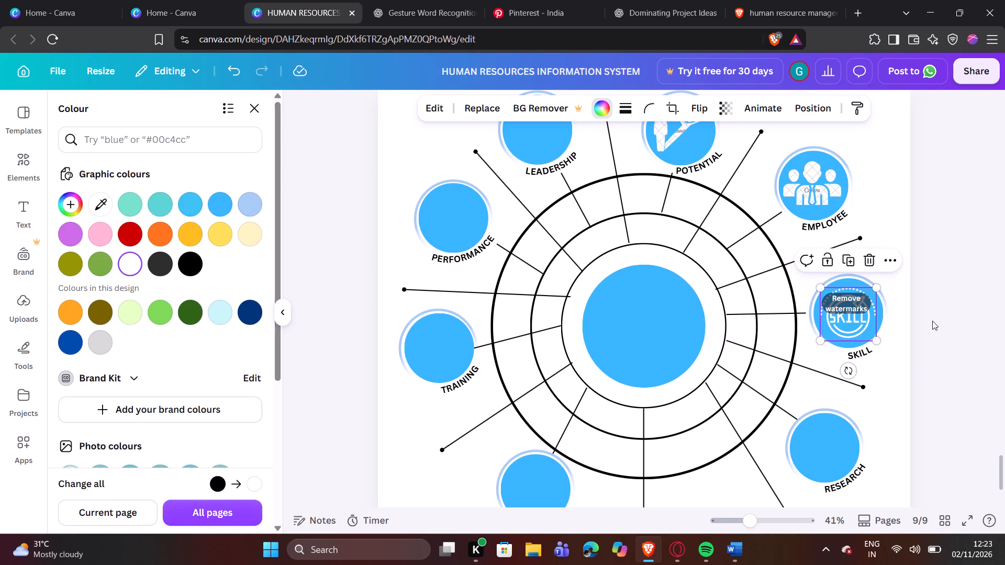
click(932, 320)
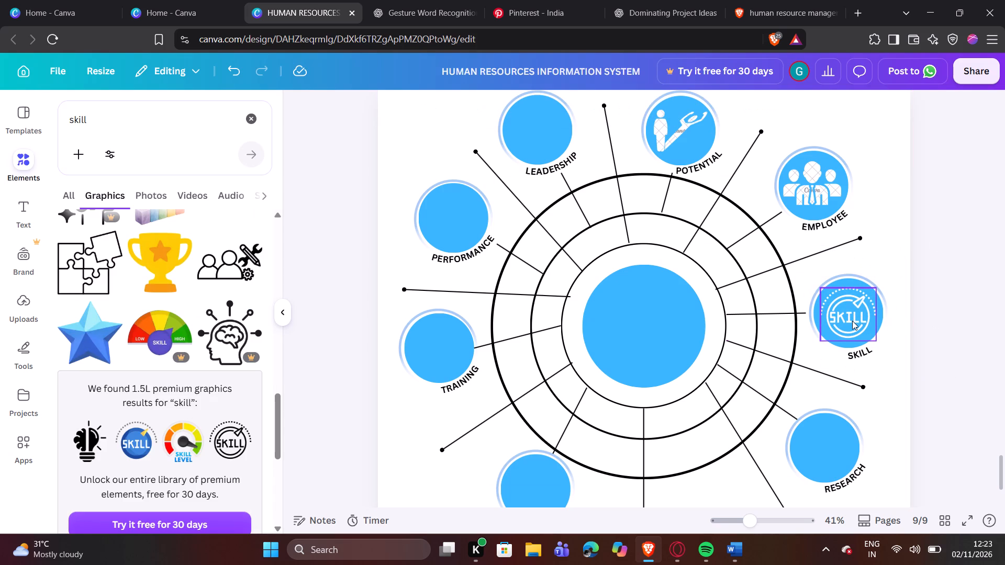
click(852, 321)
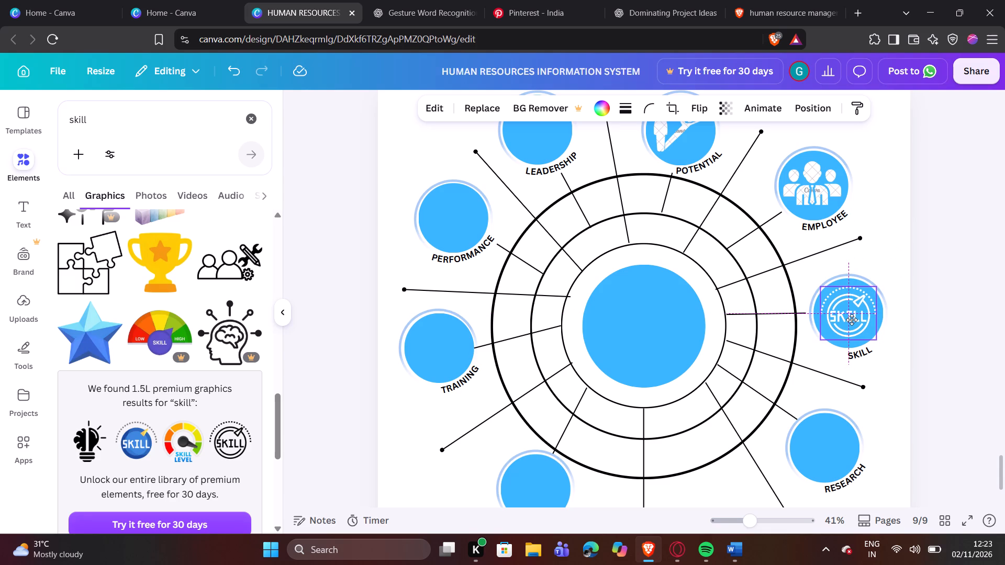
click(955, 300)
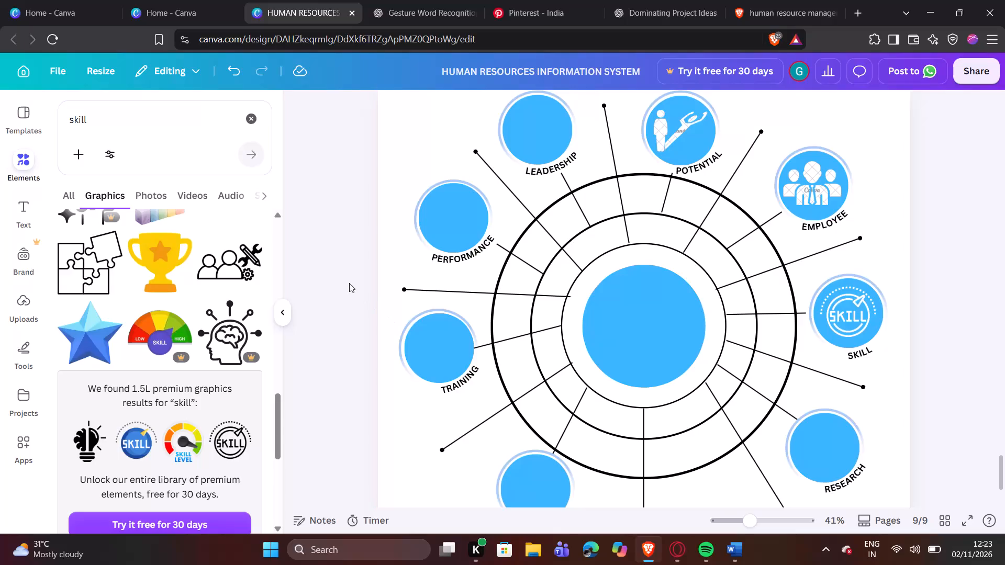
Search elements for research, filter to graphics, and add the black RESEARCH scroll with magnifying glass and bar chart to page 9.
scroll(352, 283, down, 1)
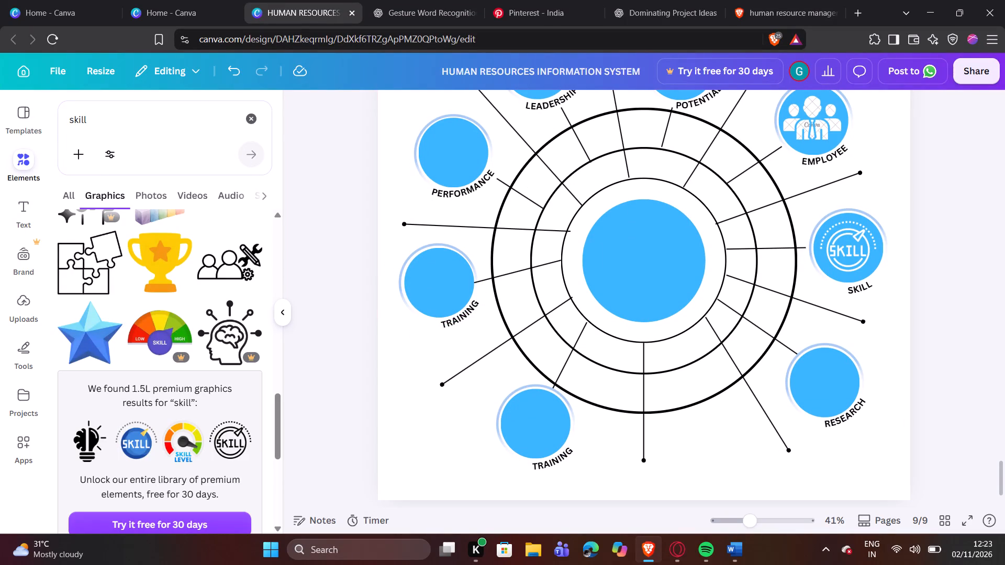
click(255, 117)
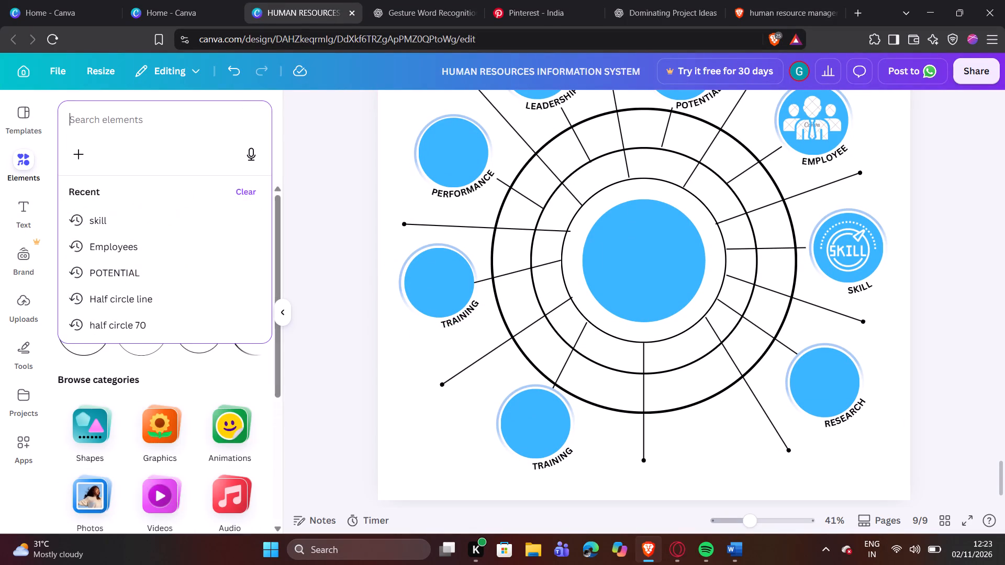
text(res)
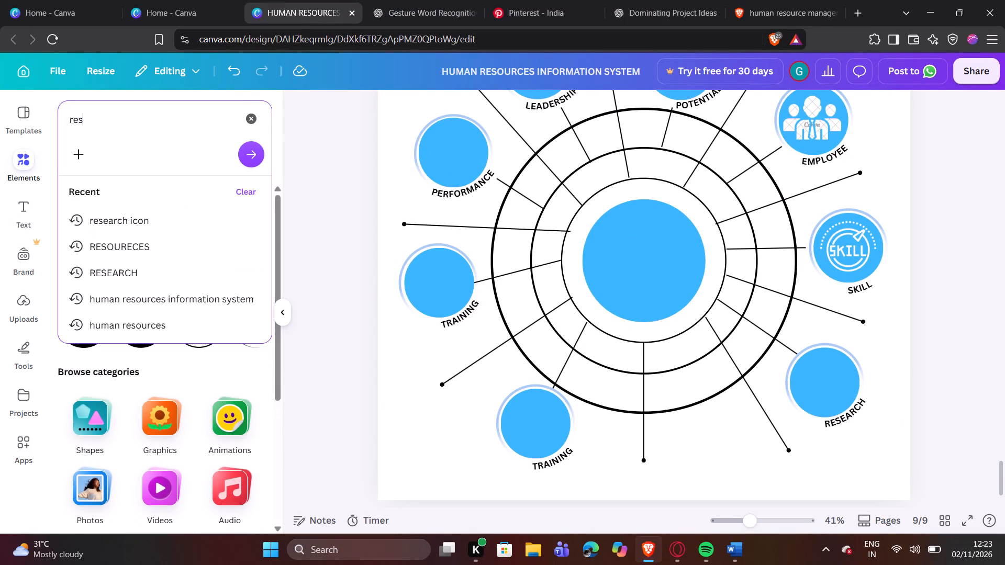
key(e)
text(arch)
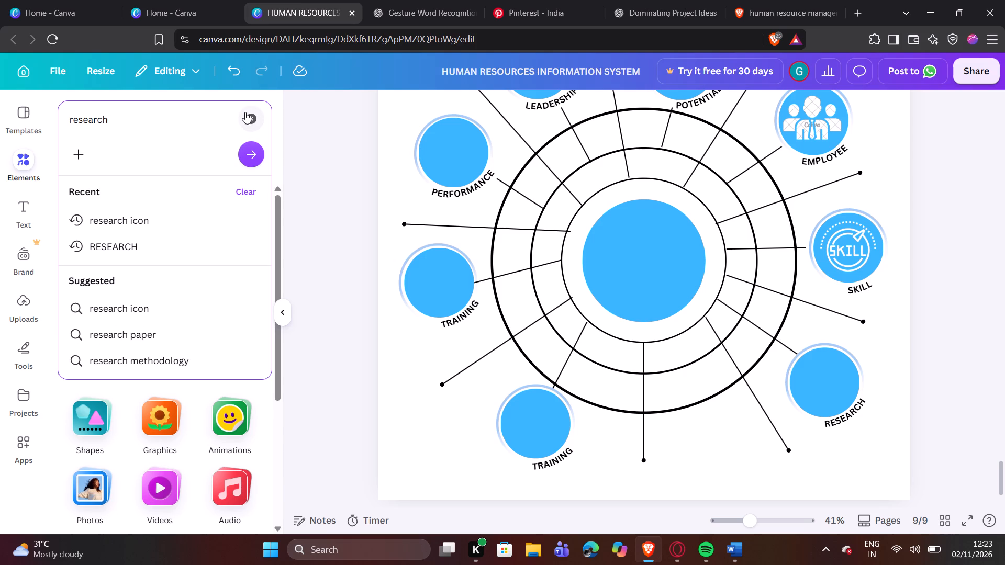
key(Return)
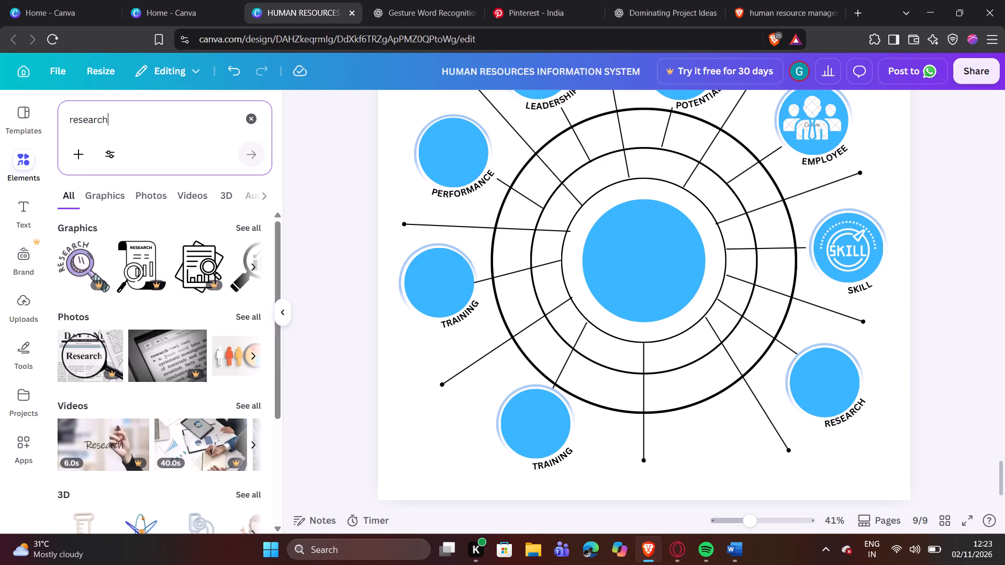
click(245, 268)
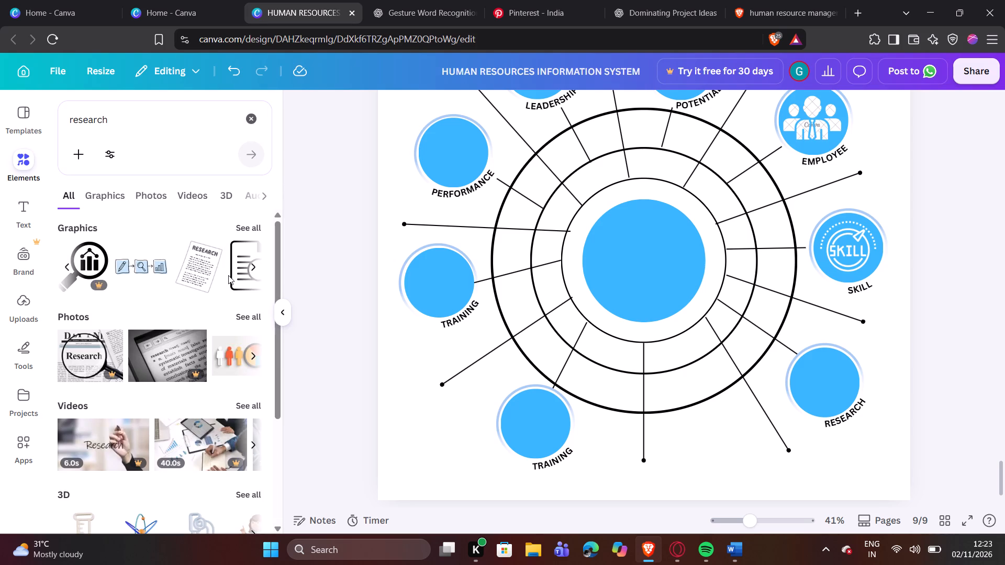
click(107, 198)
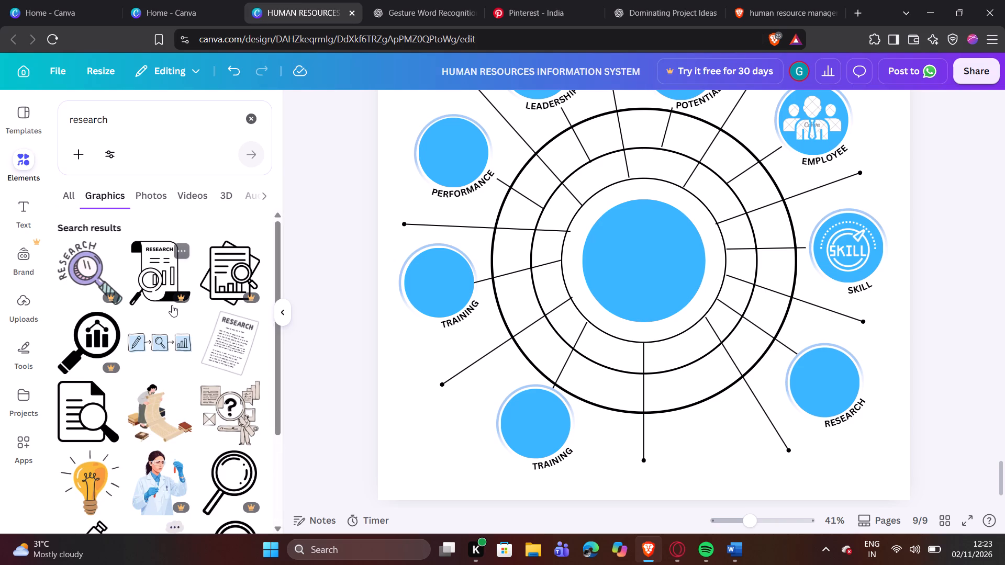
click(162, 271)
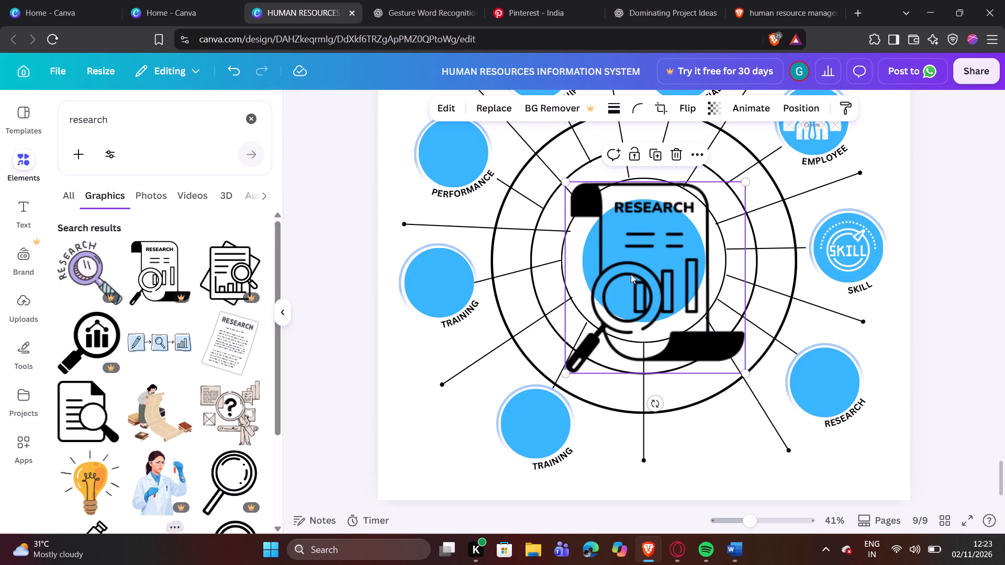
Shrink the RESEARCH scroll graphic, place it in the RESEARCH circle, and reduce it to fit inside.
drag(562, 179, 670, 330)
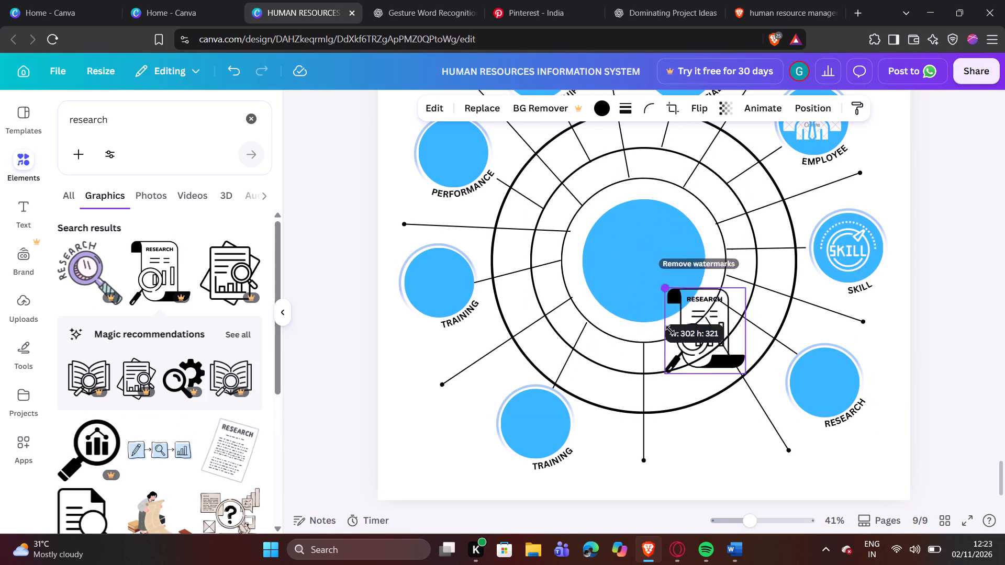
drag(670, 330, 666, 331)
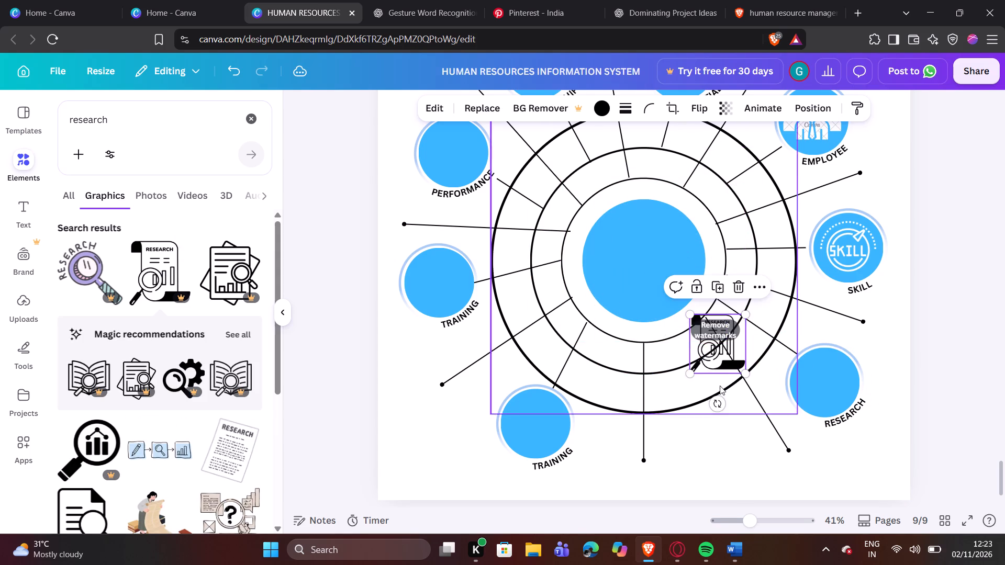
click(742, 447)
drag(727, 349, 833, 392)
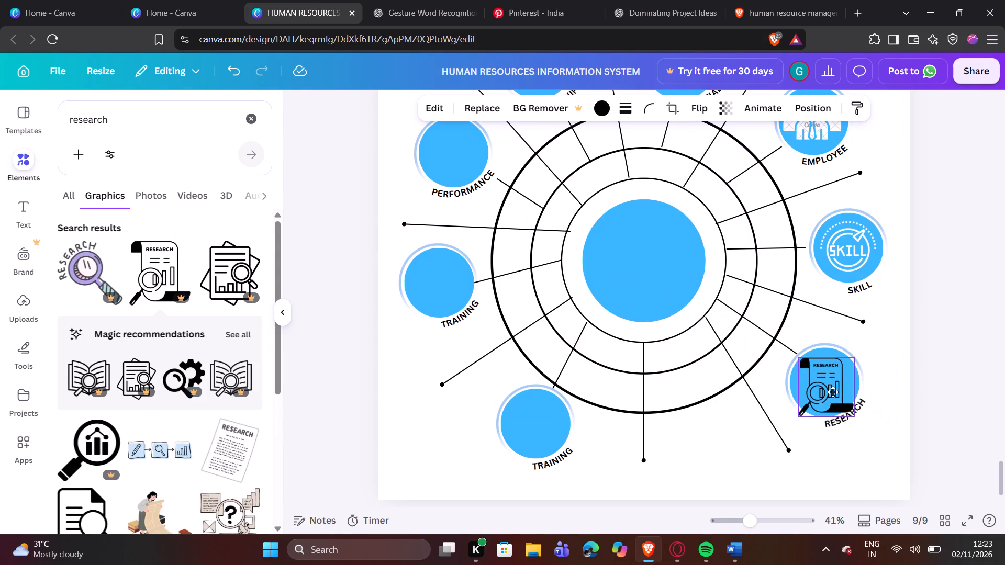
drag(833, 392, 832, 391)
drag(795, 415, 794, 416)
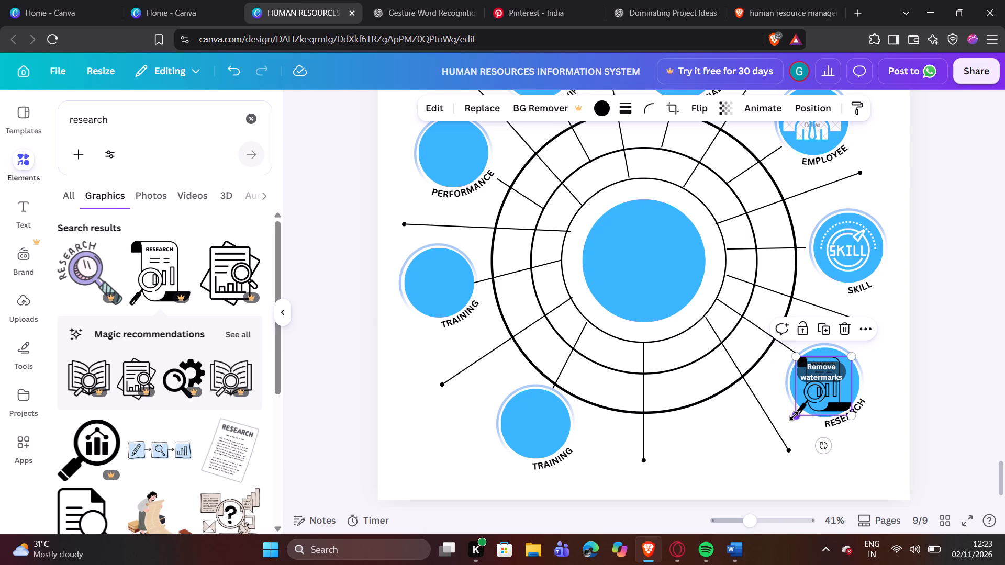
drag(794, 416, 805, 406)
click(937, 363)
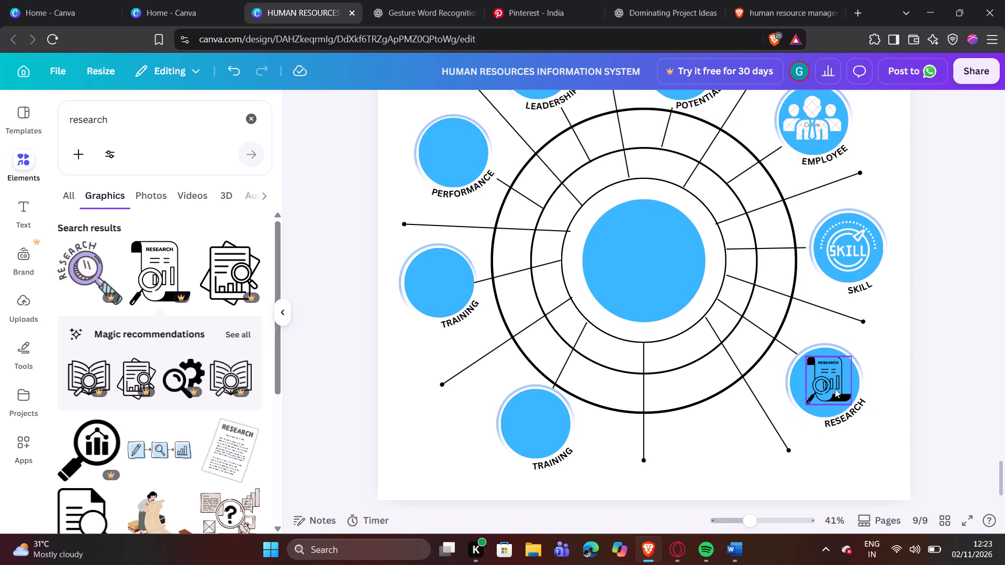
Recolour the scroll graphic in the RESEARCH circle white, keeping it centred there.
click(830, 386)
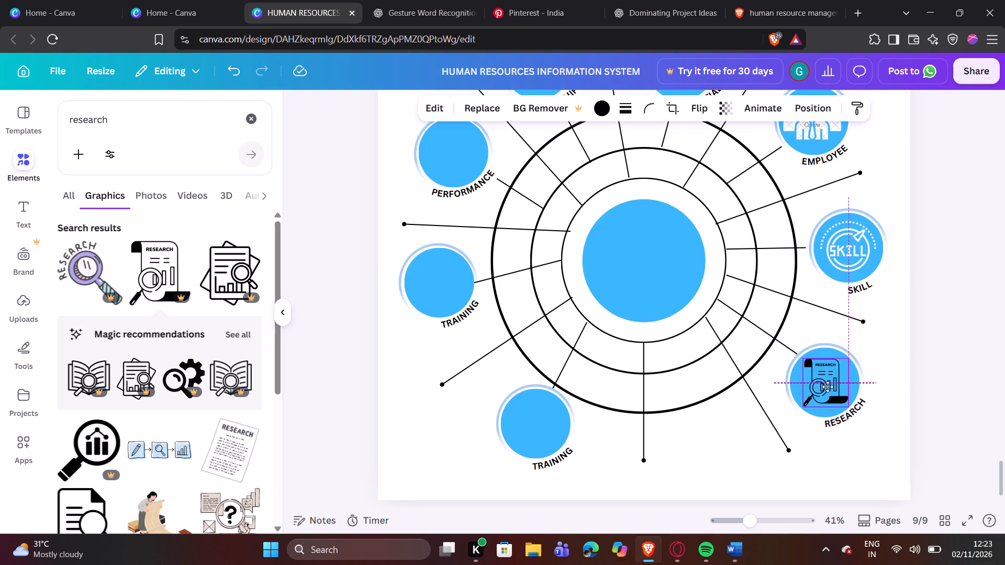
click(597, 110)
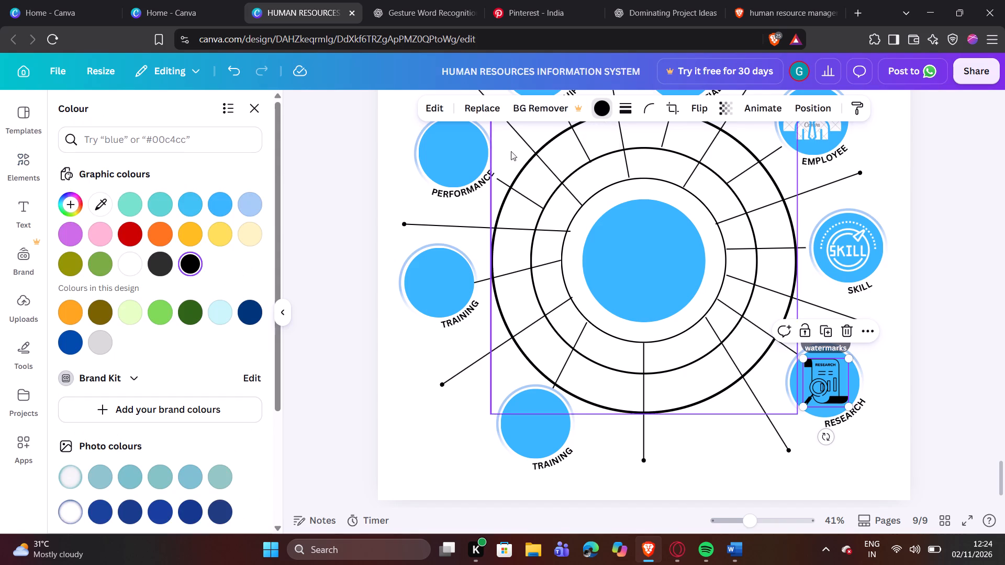
click(125, 265)
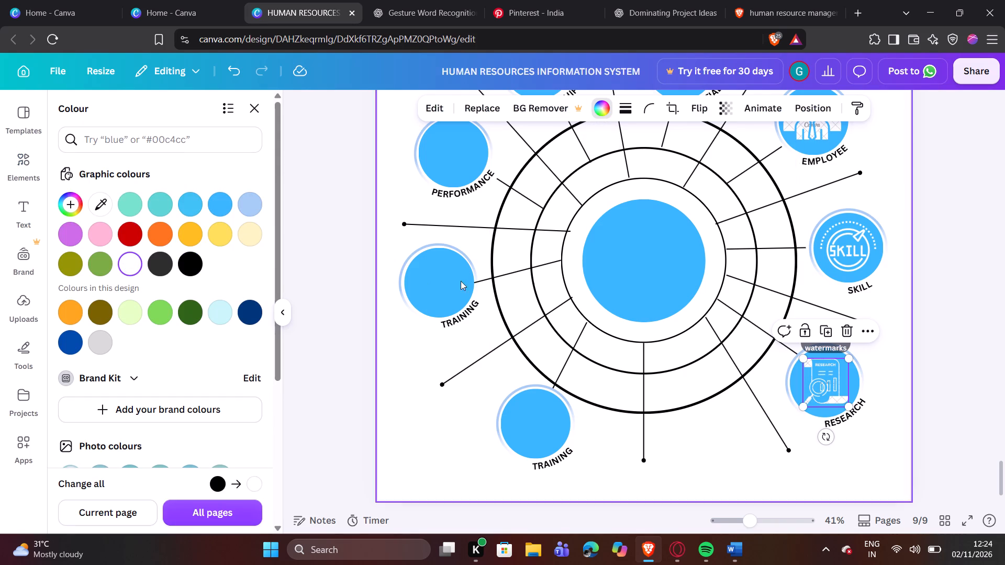
click(920, 274)
click(936, 279)
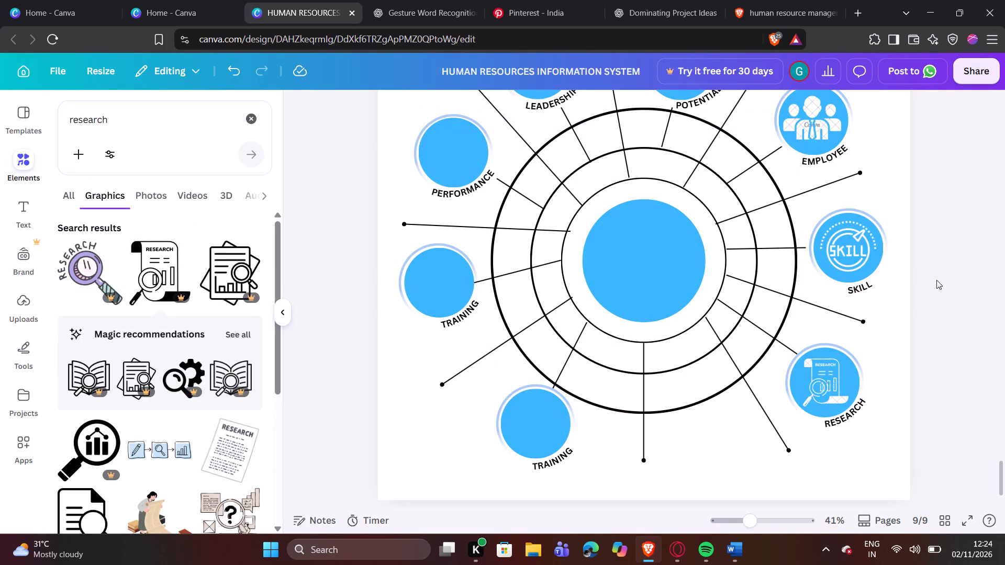
click(822, 387)
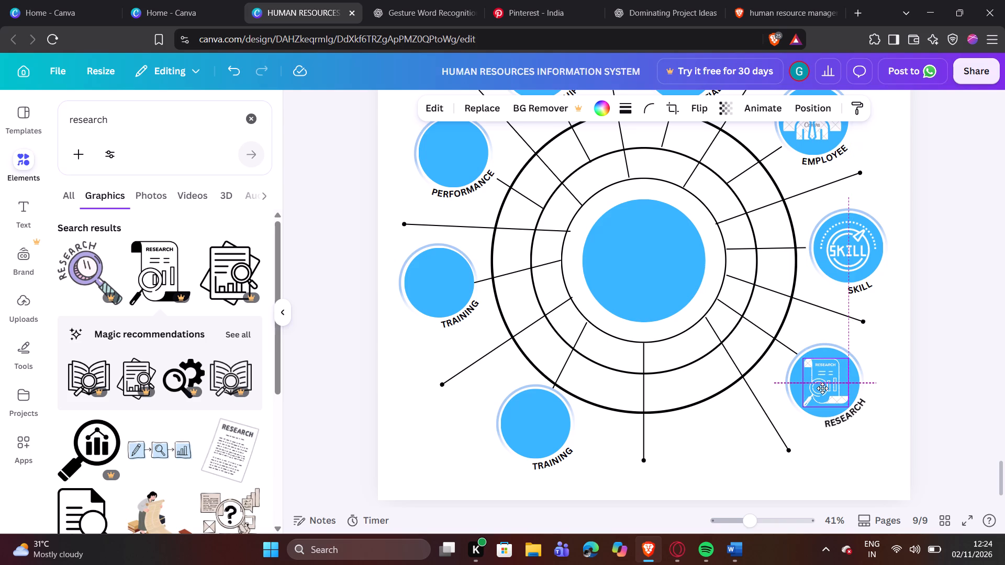
click(933, 379)
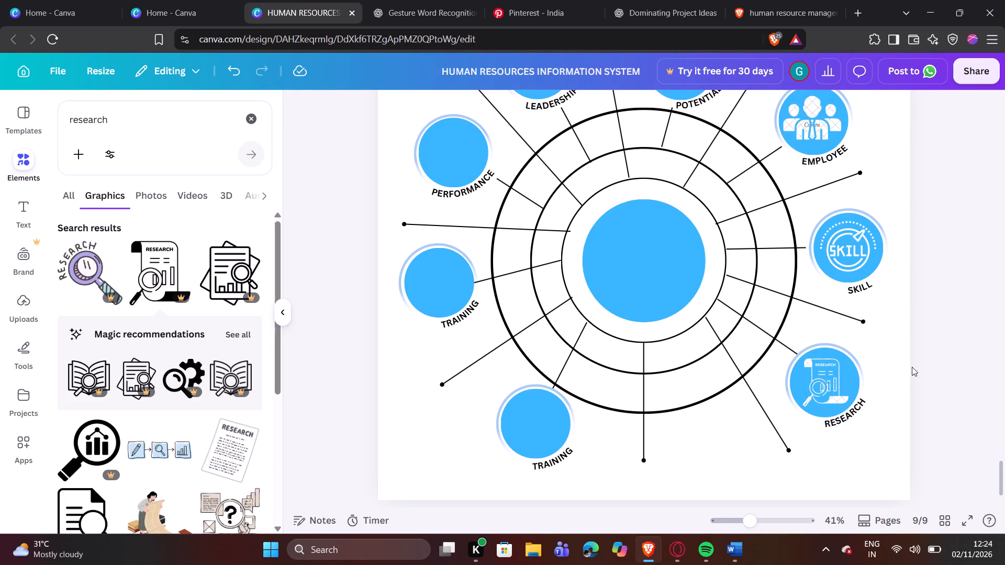
Search elements for training, browse the graphics, and add the black icon of a presenter with a gear board and seated audience.
click(249, 116)
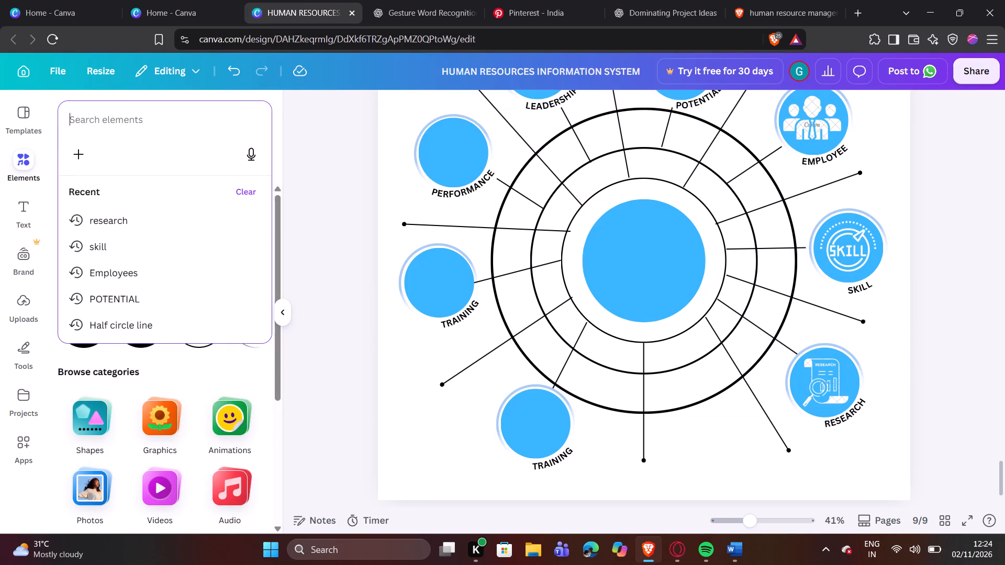
key(t)
key(r)
key(a)
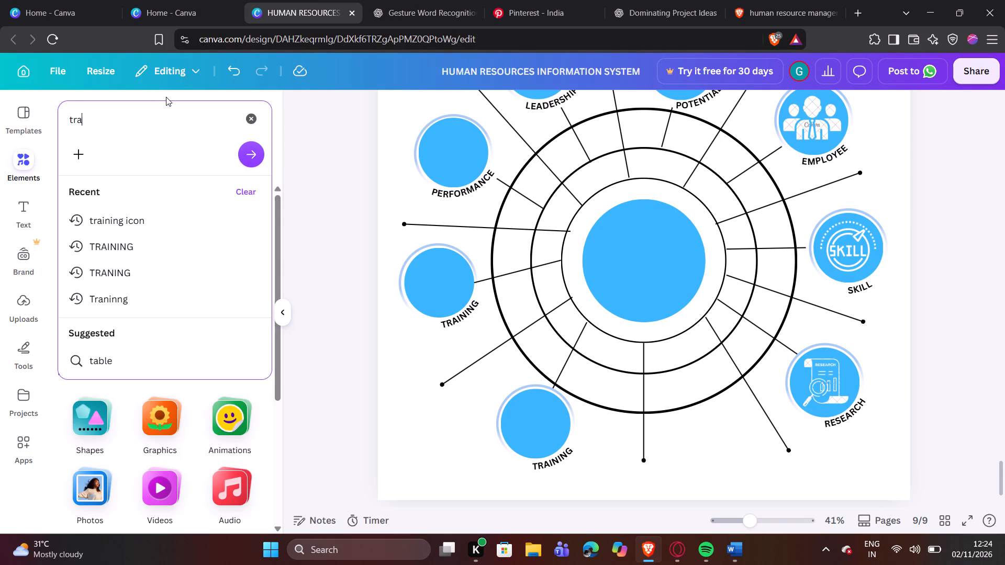
text(in)
key(i)
text(ng)
key(Return)
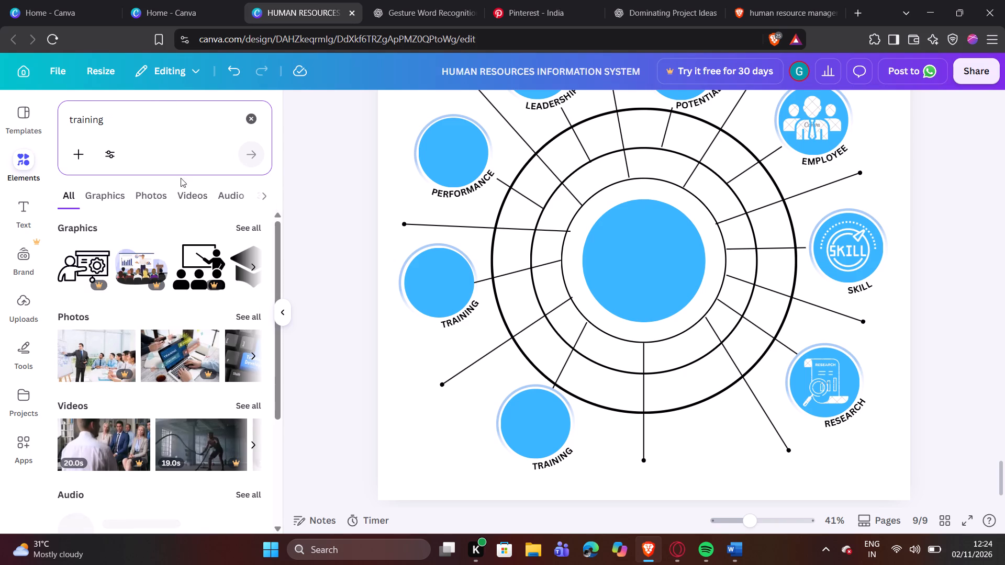
click(105, 192)
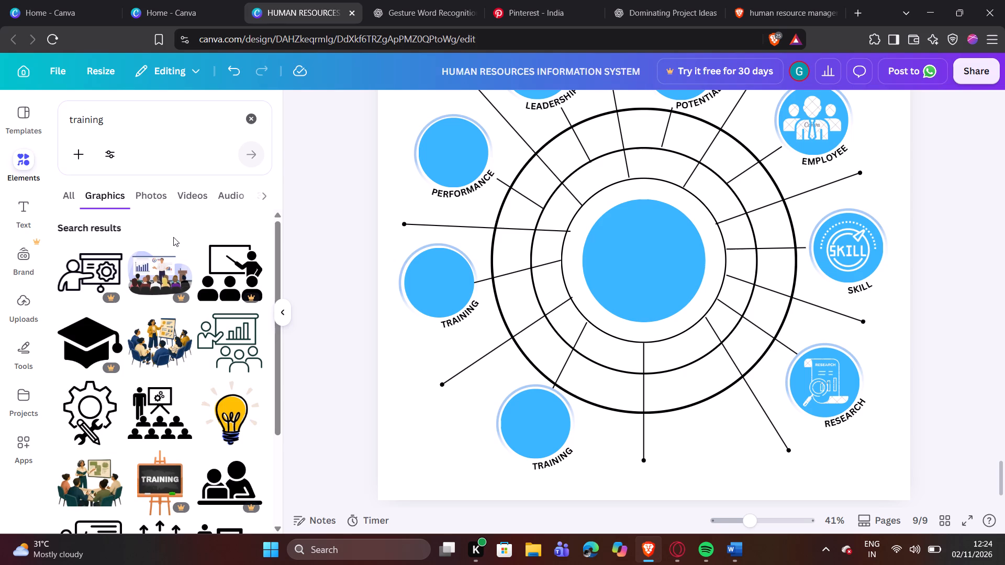
scroll(172, 237, down, 1)
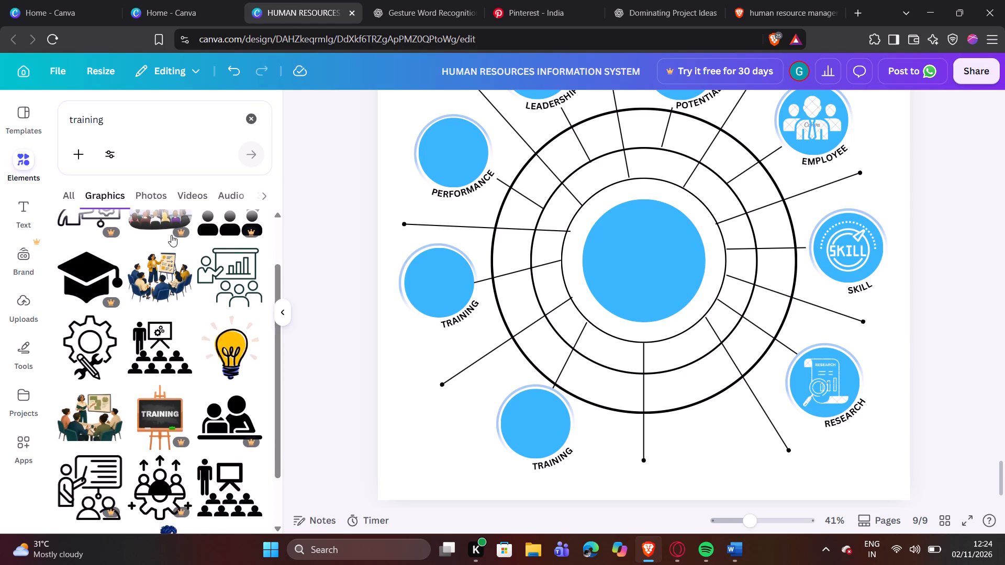
scroll(171, 235, up, 1)
scroll(181, 257, down, 1)
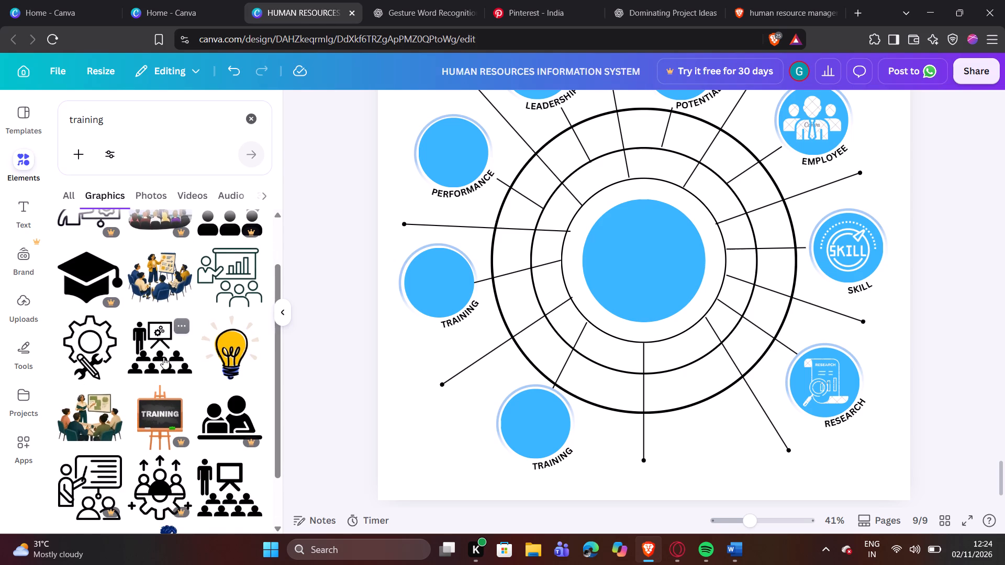
click(163, 357)
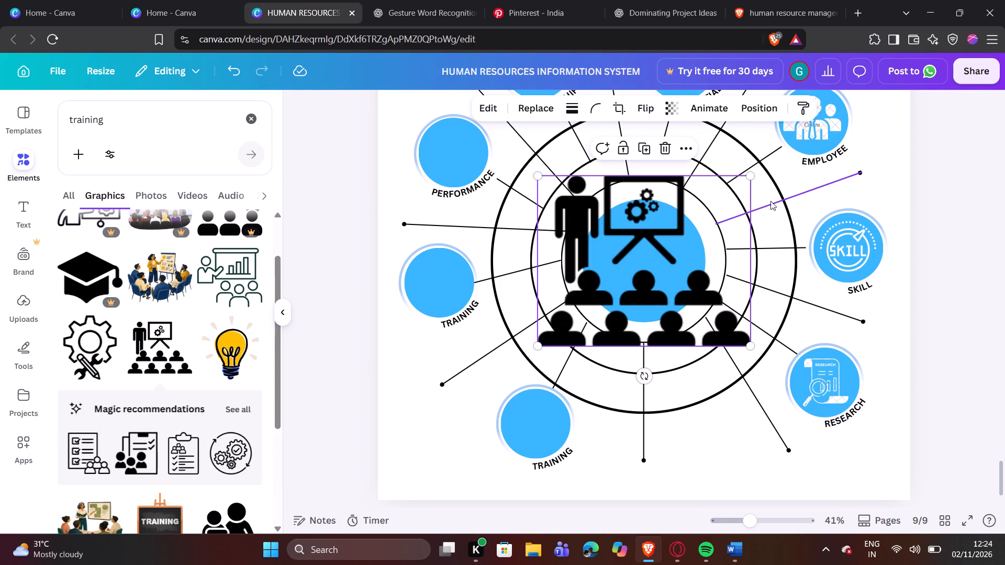
Shrink the presenter-and-audience icon, place it in the lower TRAINING circle, and reduce it to fit inside.
drag(750, 177, 627, 344)
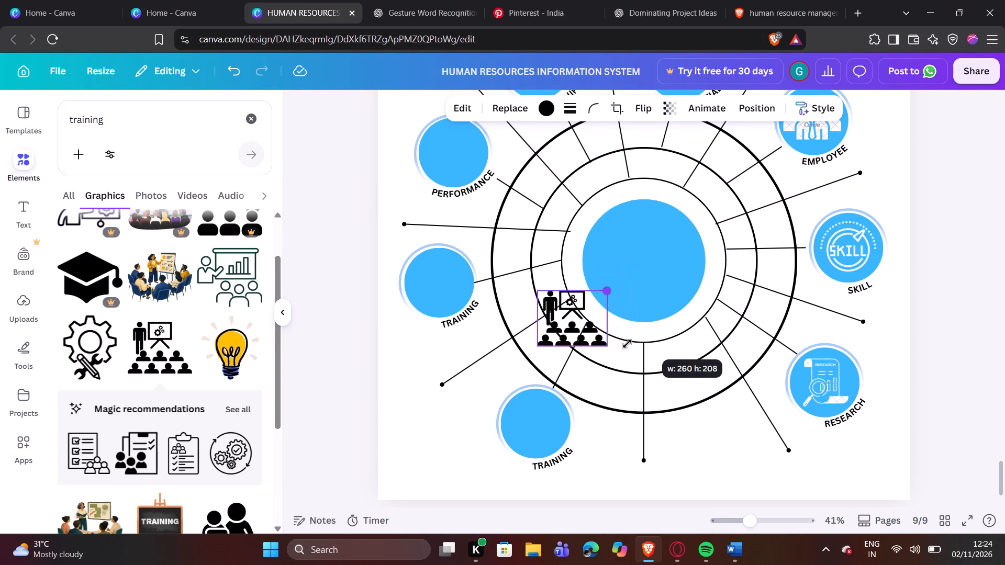
drag(627, 344, 631, 343)
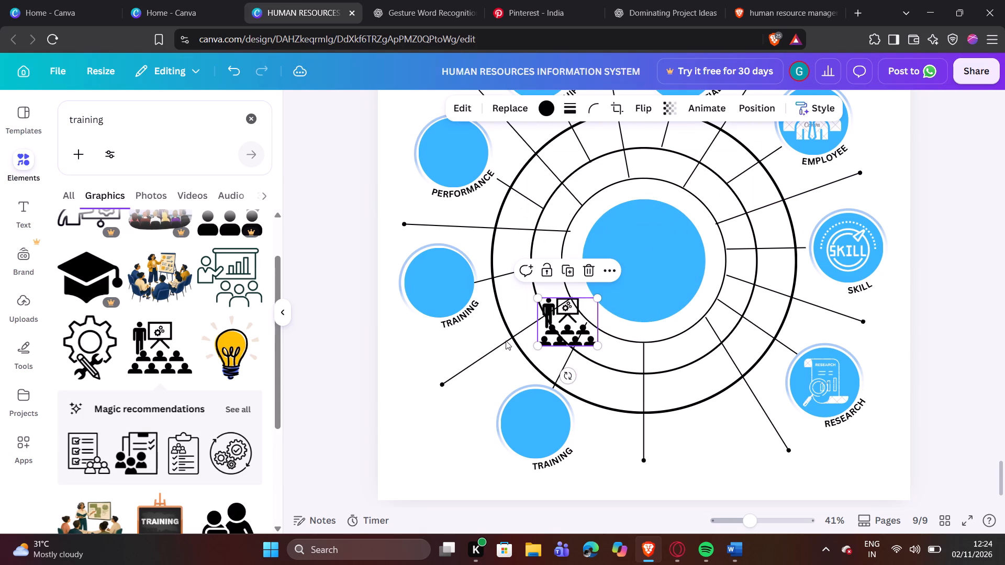
click(424, 339)
drag(560, 331, 530, 441)
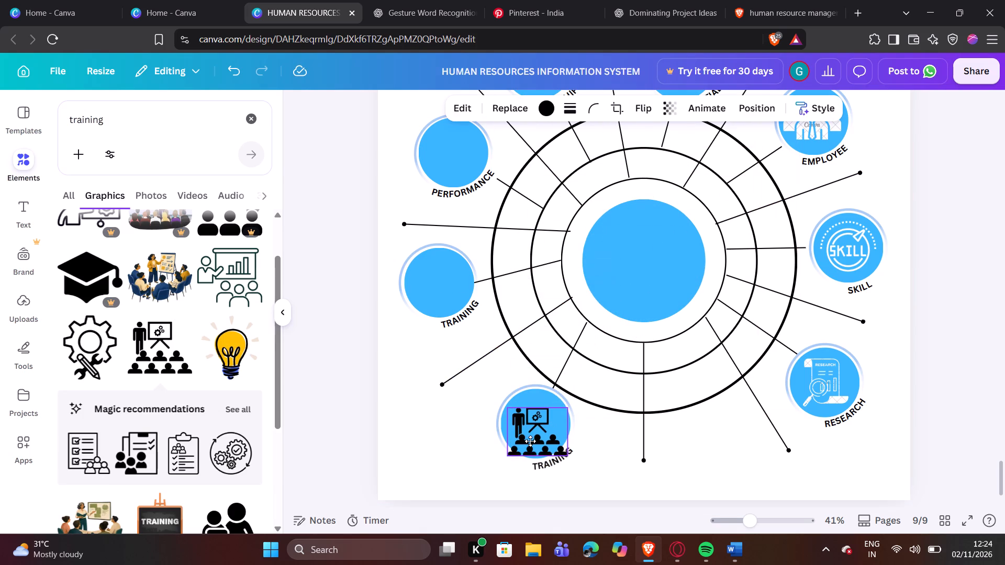
drag(530, 441, 532, 430)
drag(506, 445, 519, 443)
click(519, 443)
click(472, 447)
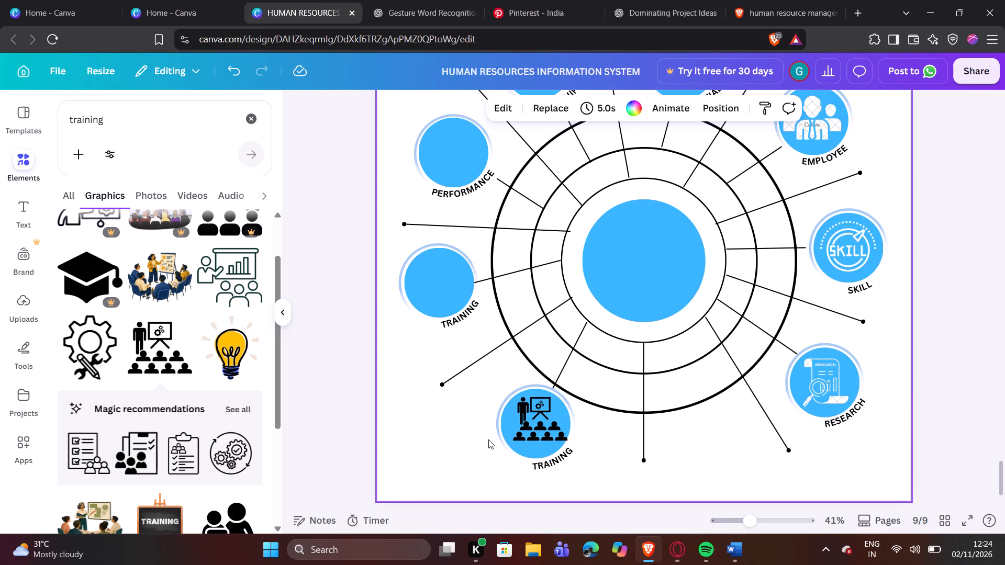
Shrink the presenter-and-audience icon slightly and re-centre it within the lower TRAINING circle.
drag(538, 424, 533, 427)
click(613, 431)
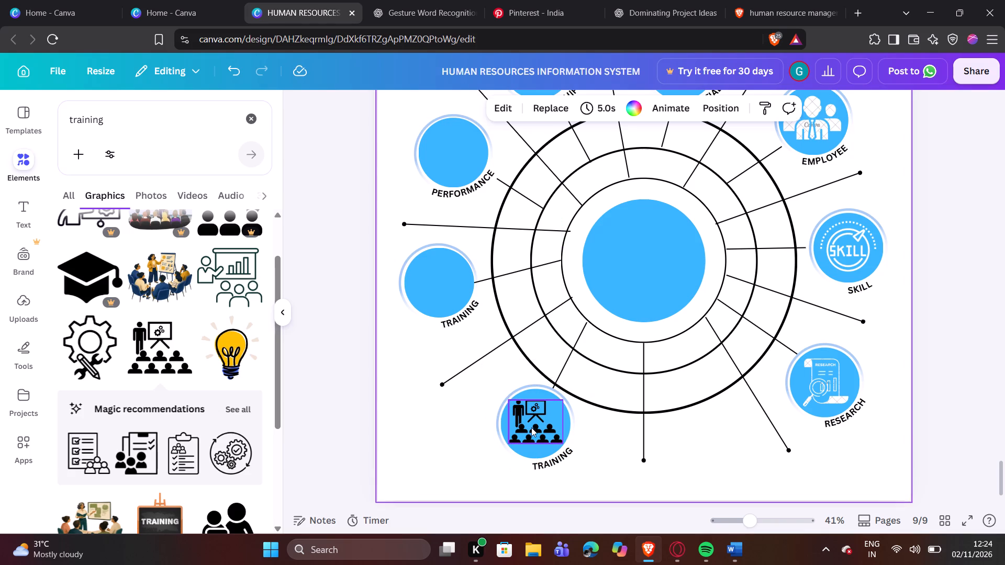
click(530, 427)
click(508, 399)
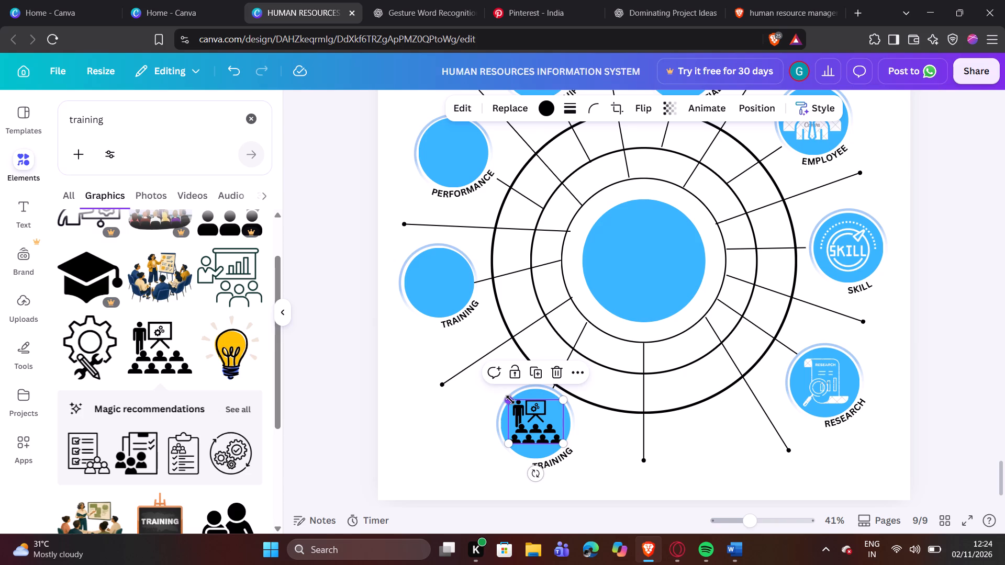
click(616, 438)
click(533, 422)
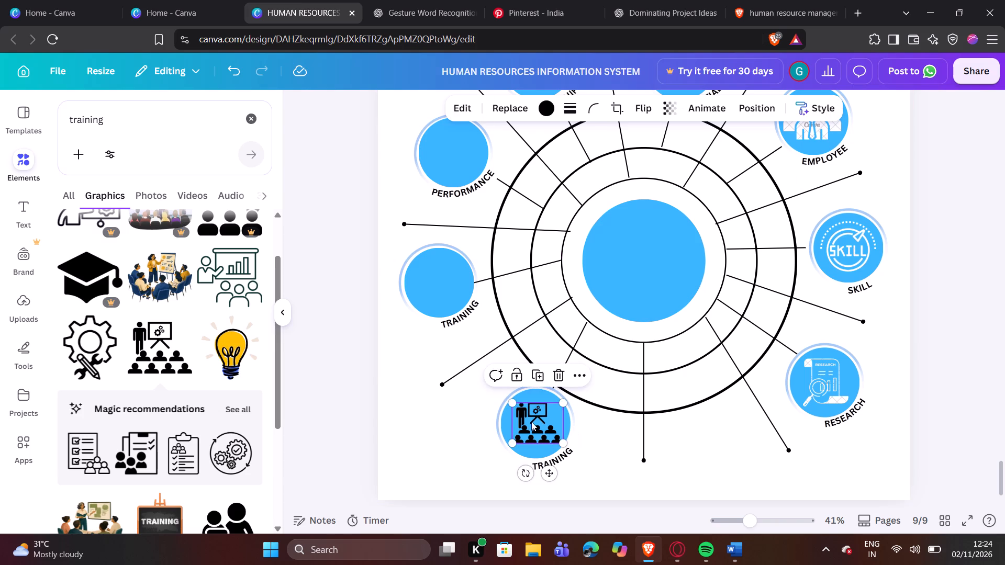
click(659, 468)
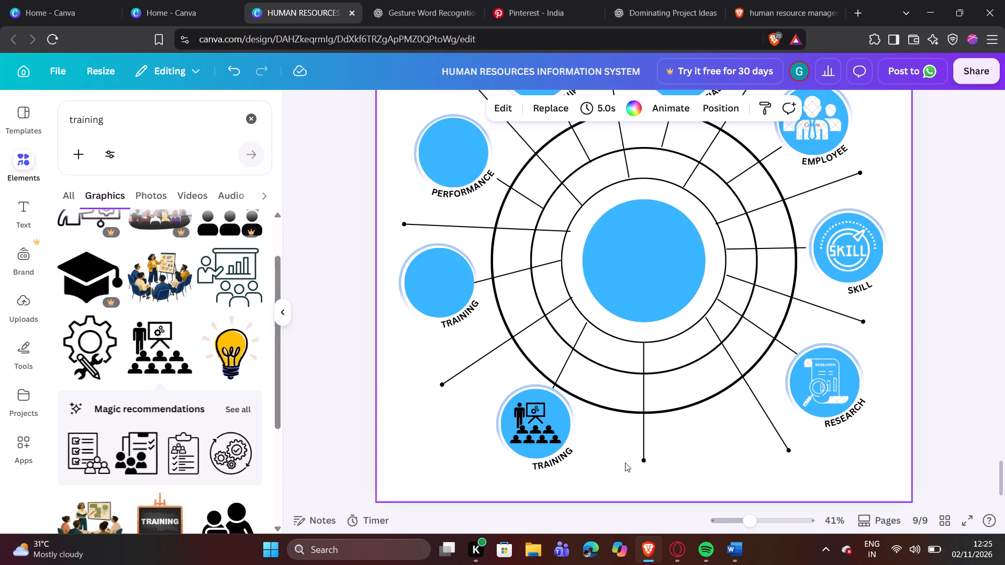
Recolour the presenter-and-audience icon in the lower TRAINING circle white.
click(545, 432)
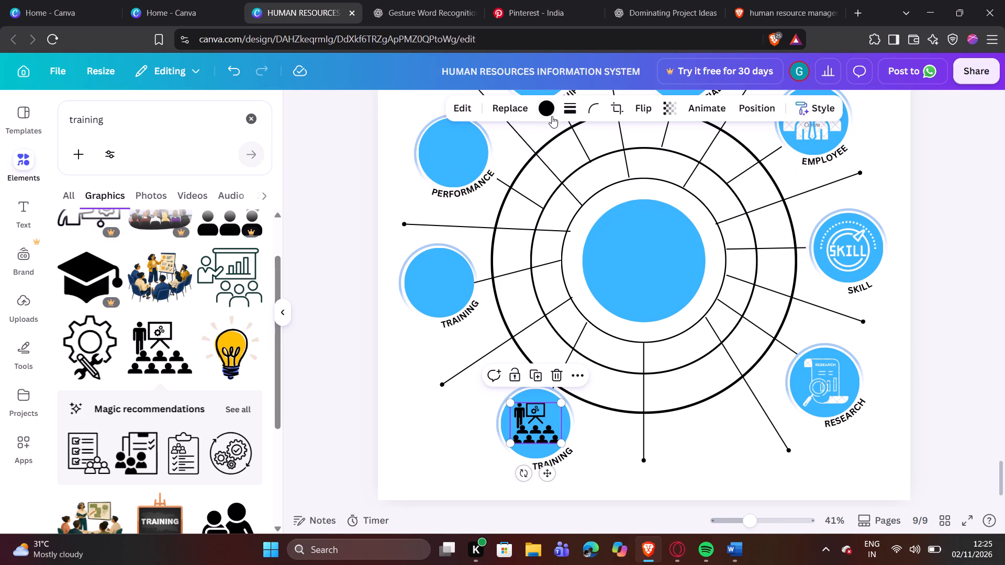
click(545, 114)
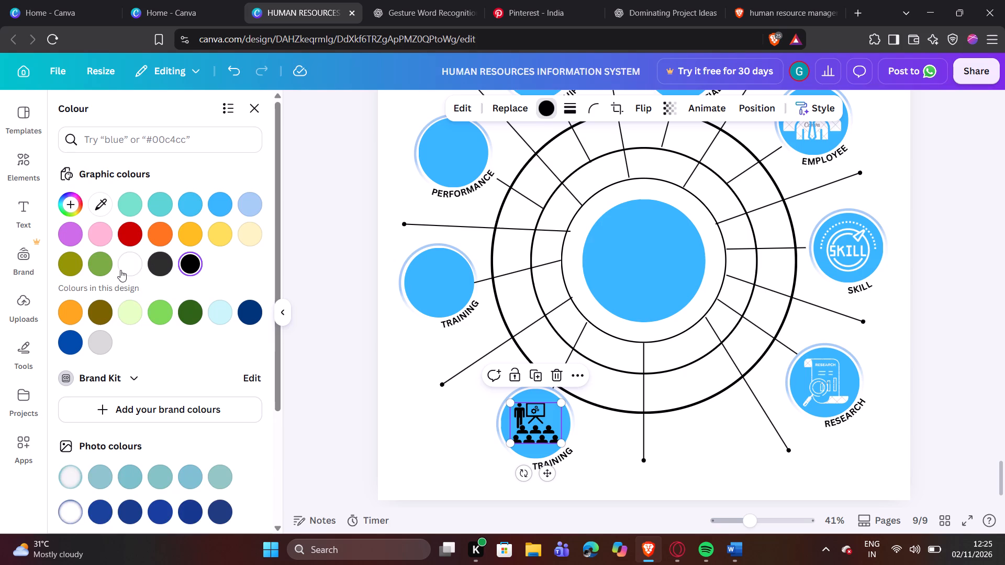
click(122, 269)
click(329, 274)
click(328, 274)
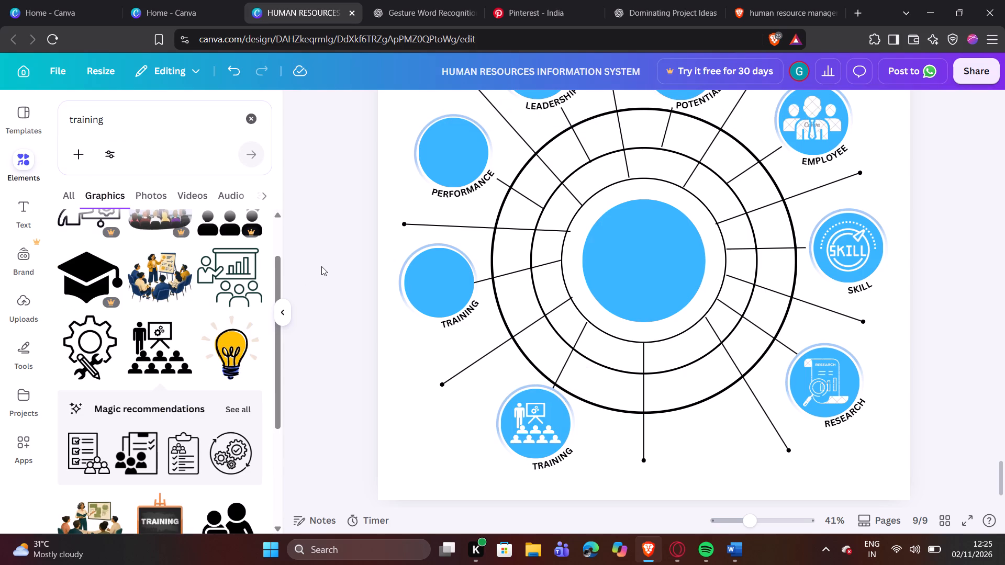
Review the wheel's circles and check their labels against the Human Resources reference picture in the Word document.
scroll(321, 263, up, 2)
scroll(317, 258, down, 1)
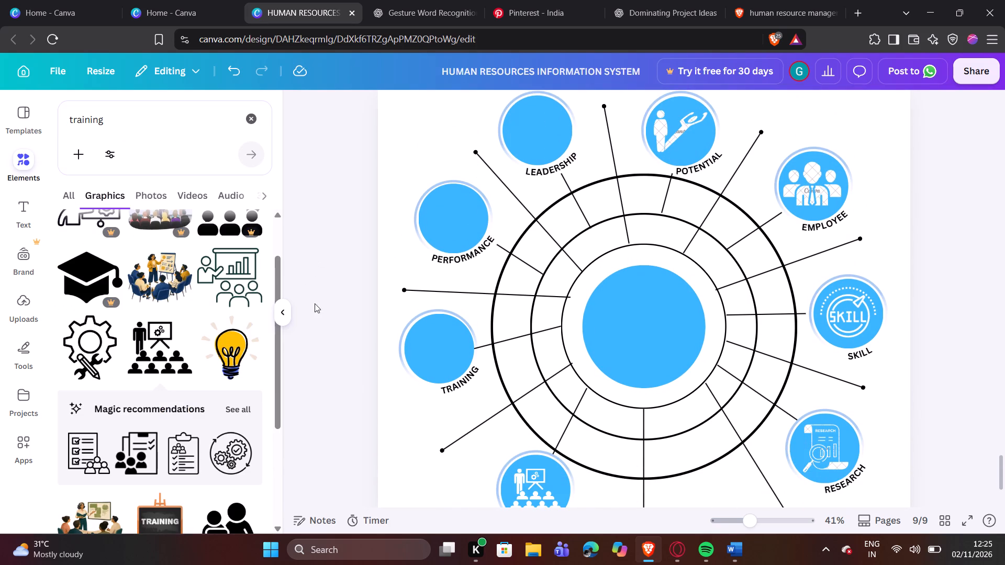
scroll(354, 341, down, 4)
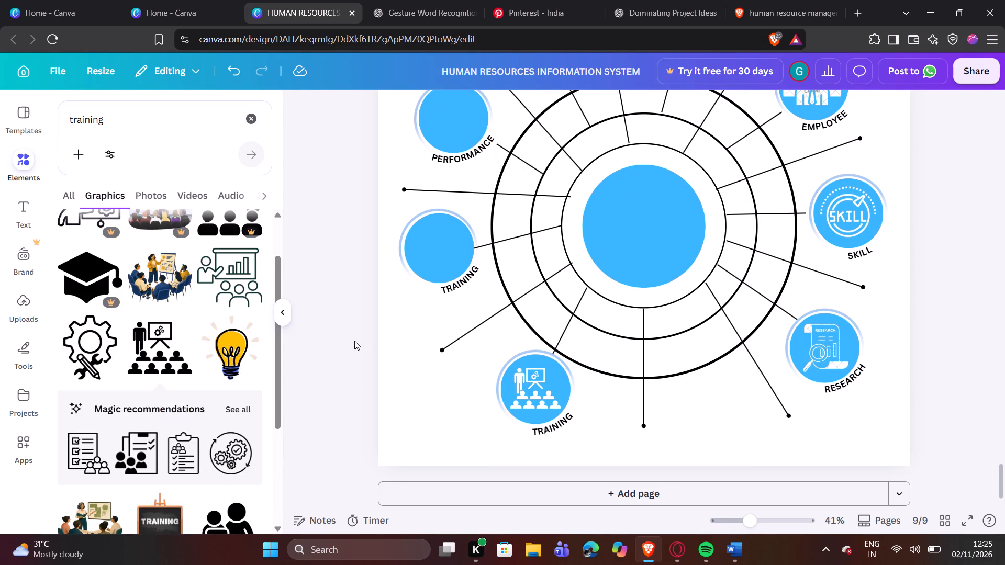
scroll(354, 341, up, 2)
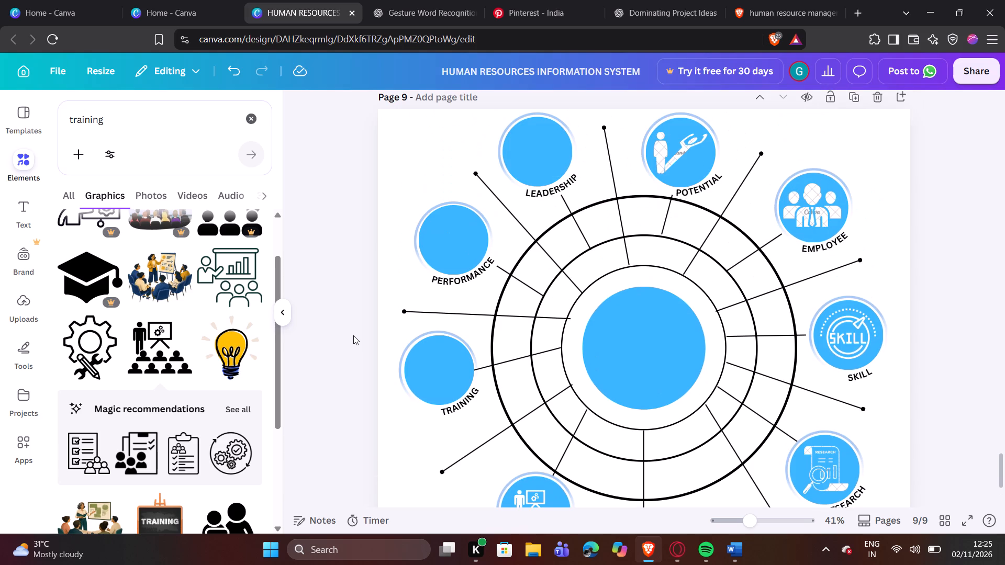
scroll(431, 386, down, 1)
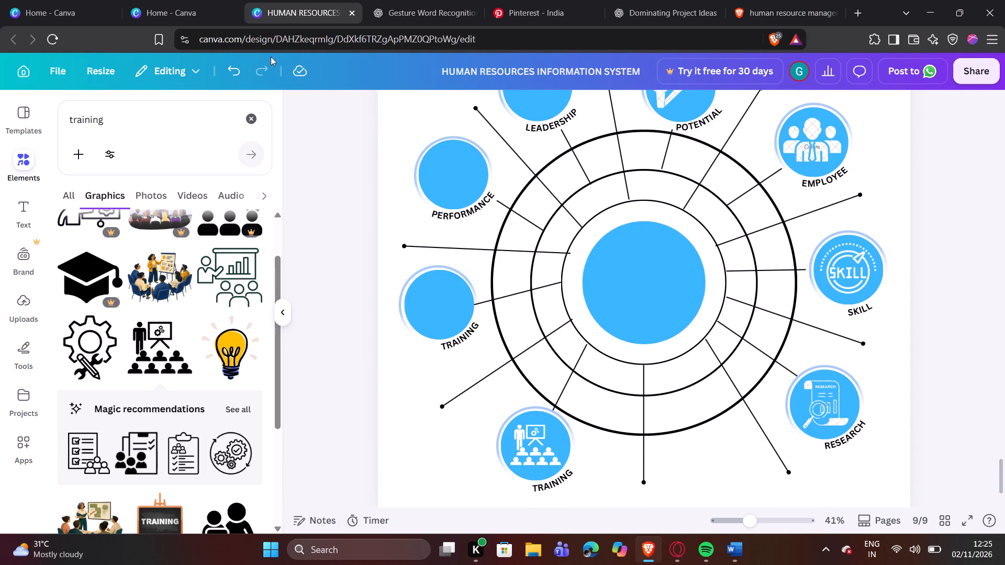
click(733, 548)
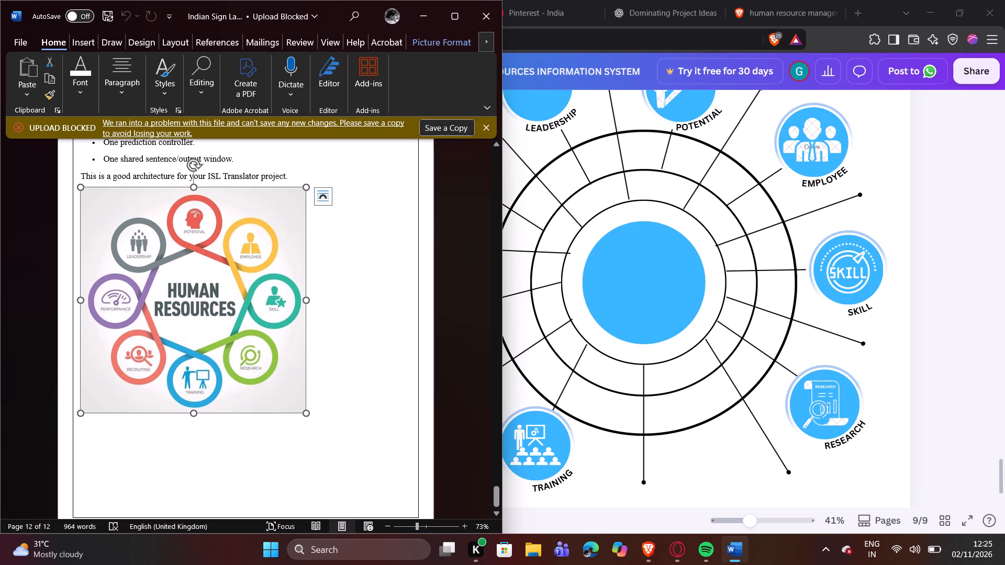
click(411, 22)
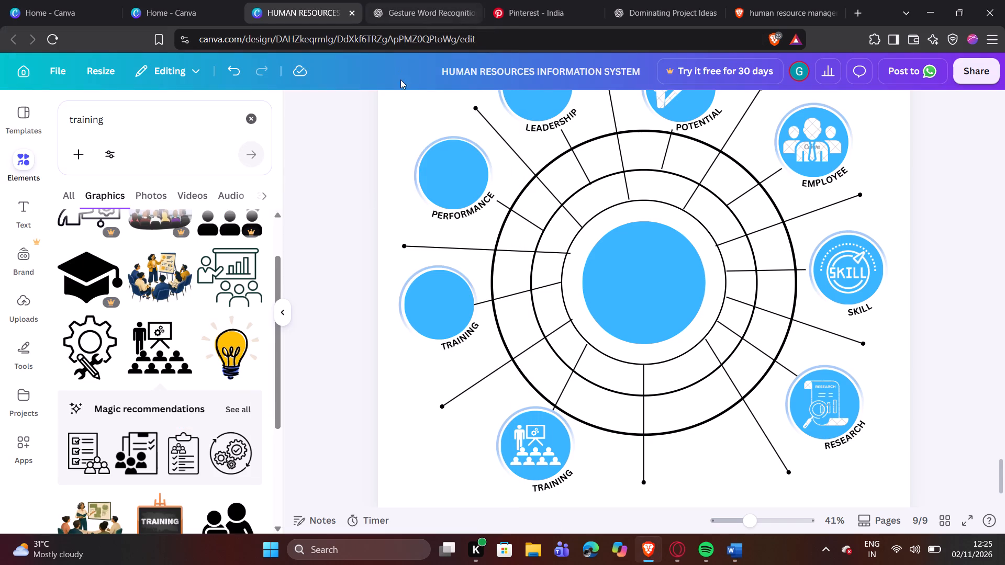
Clear the elements search and search for recruitment icon.
click(242, 122)
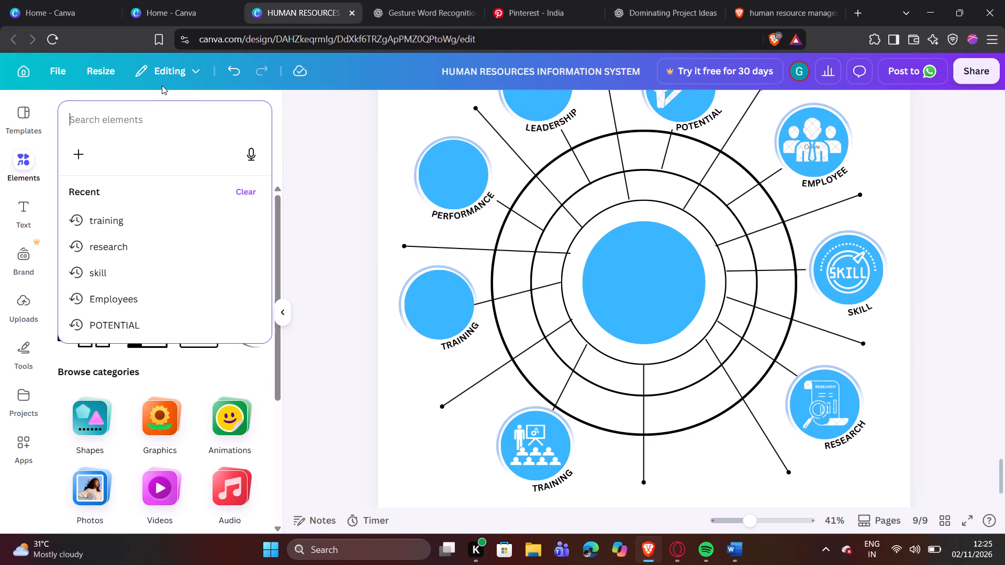
key(shift+r)
key(e)
key(c)
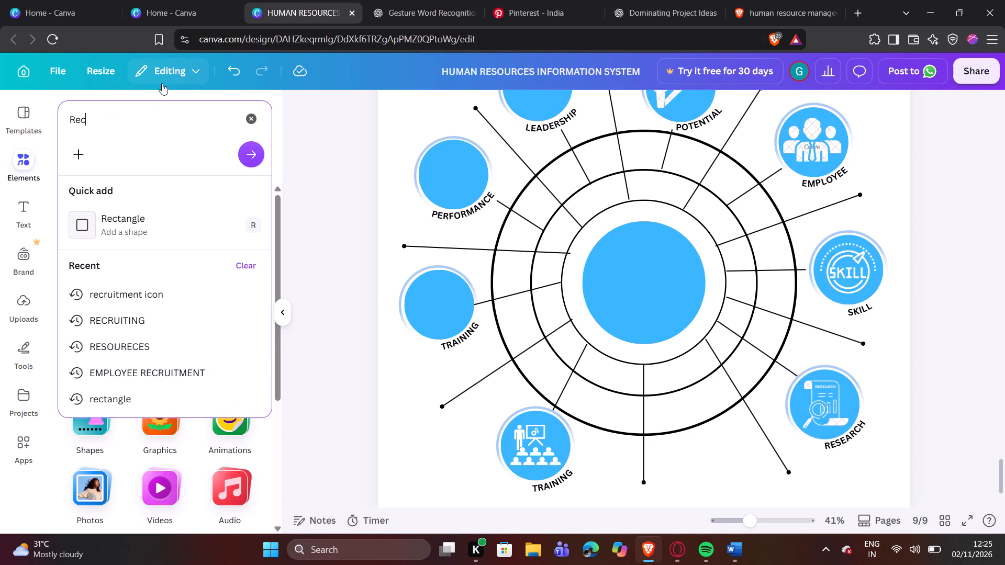
key(r)
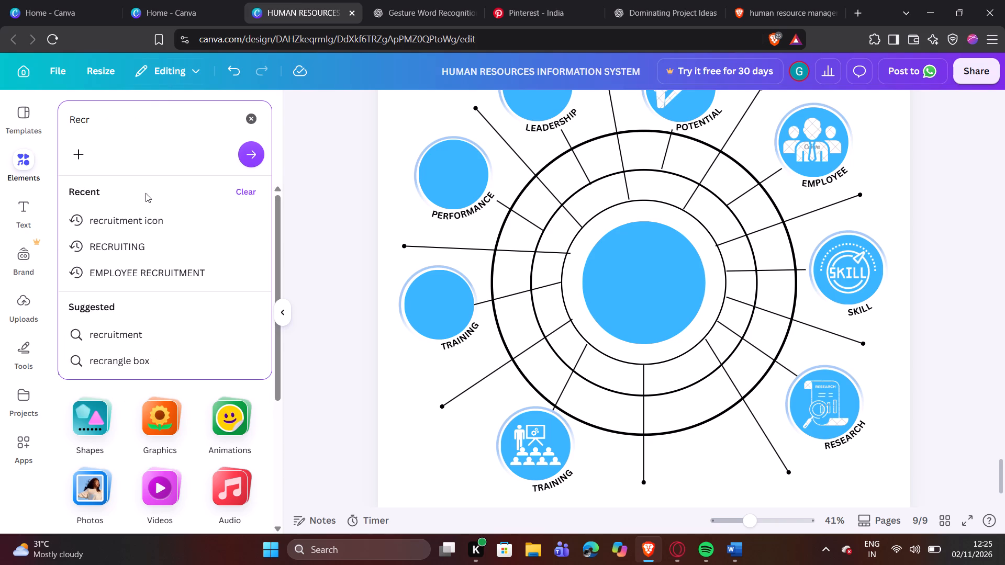
click(141, 216)
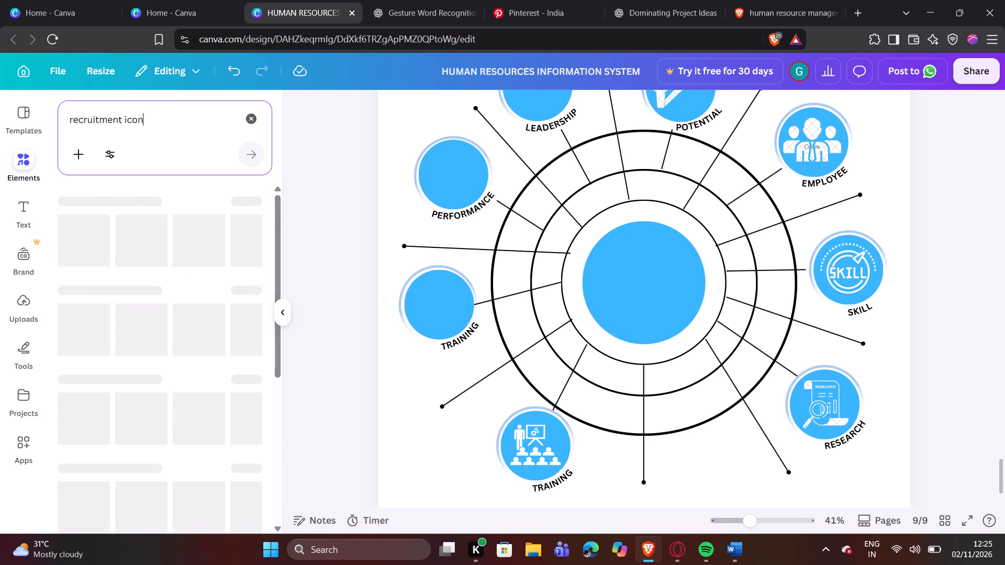
Cut the word recruitment from the search text and use it to replace the empty circle's TRAINING label, capitalised as Recruitment.
drag(122, 118, 40, 119)
right_click(97, 119)
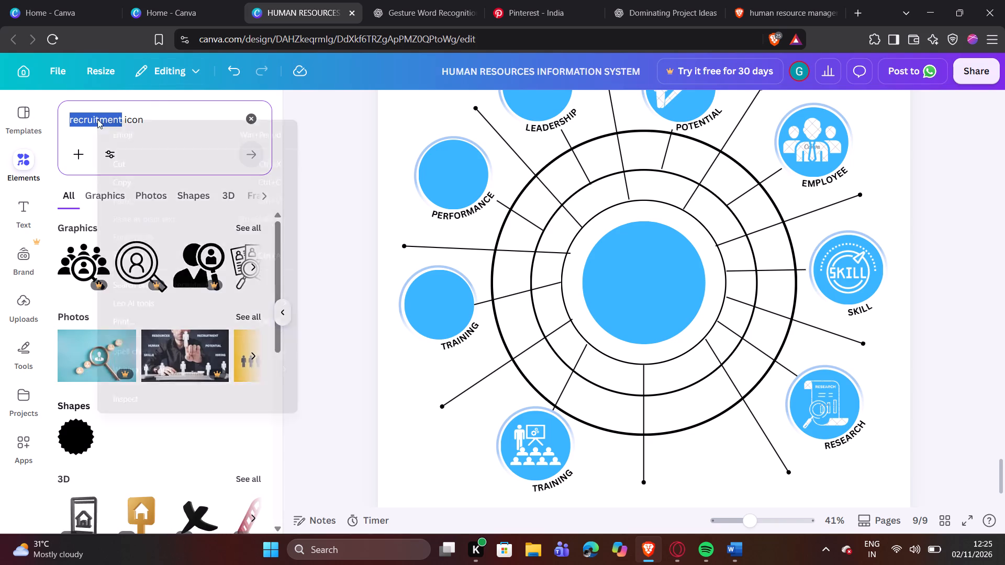
click(124, 162)
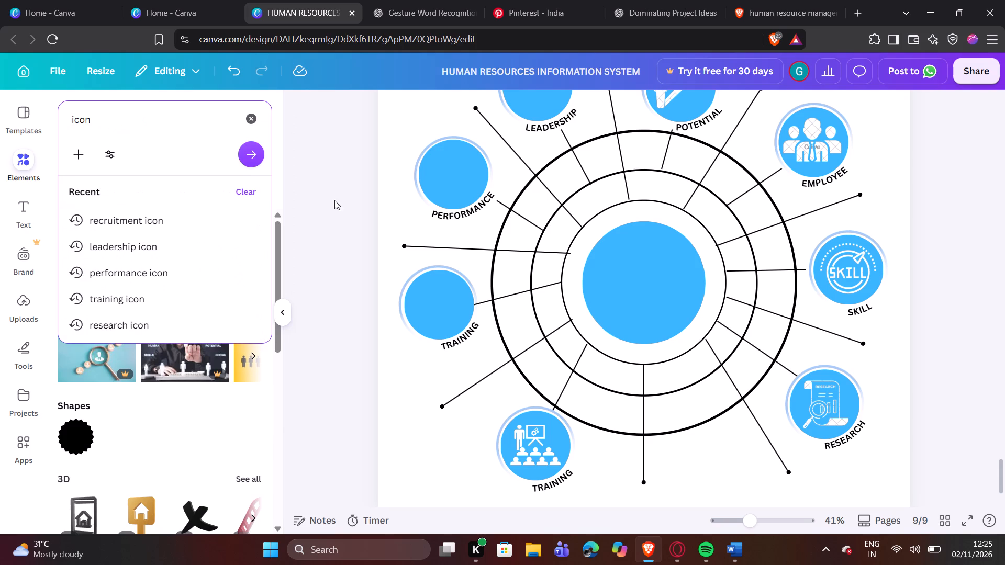
double_click(455, 344)
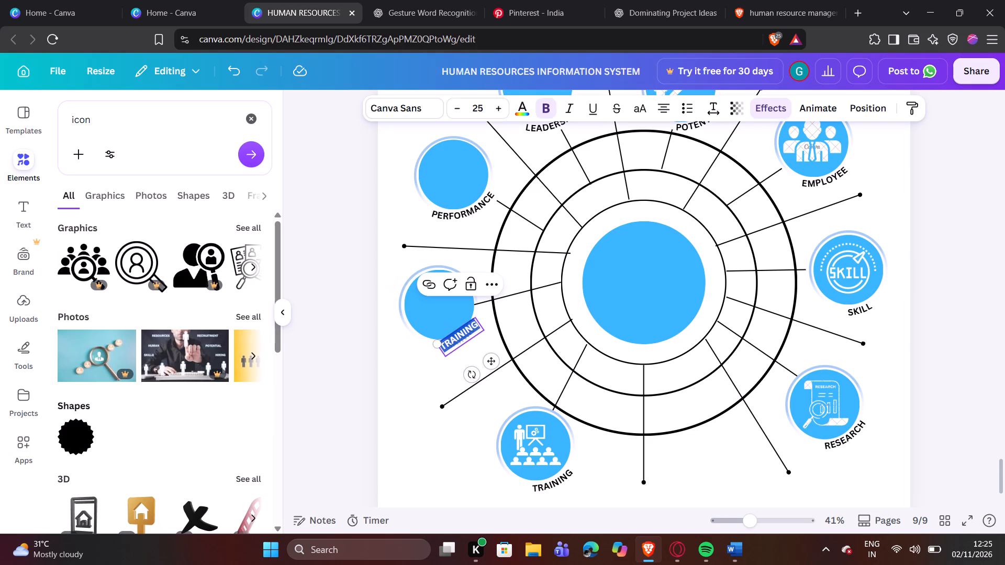
key(ctrl+v)
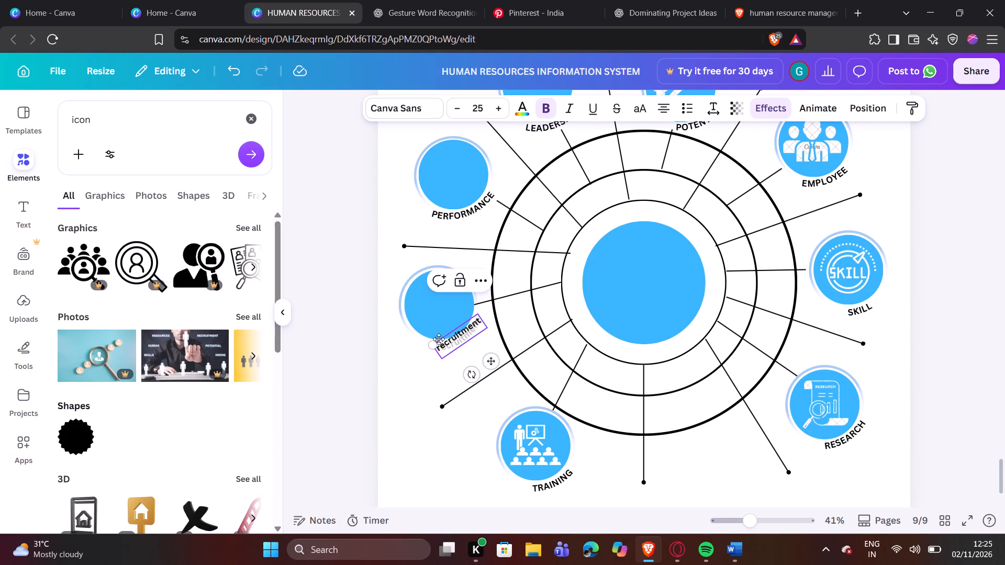
click(441, 344)
click(439, 347)
key(BackSpace)
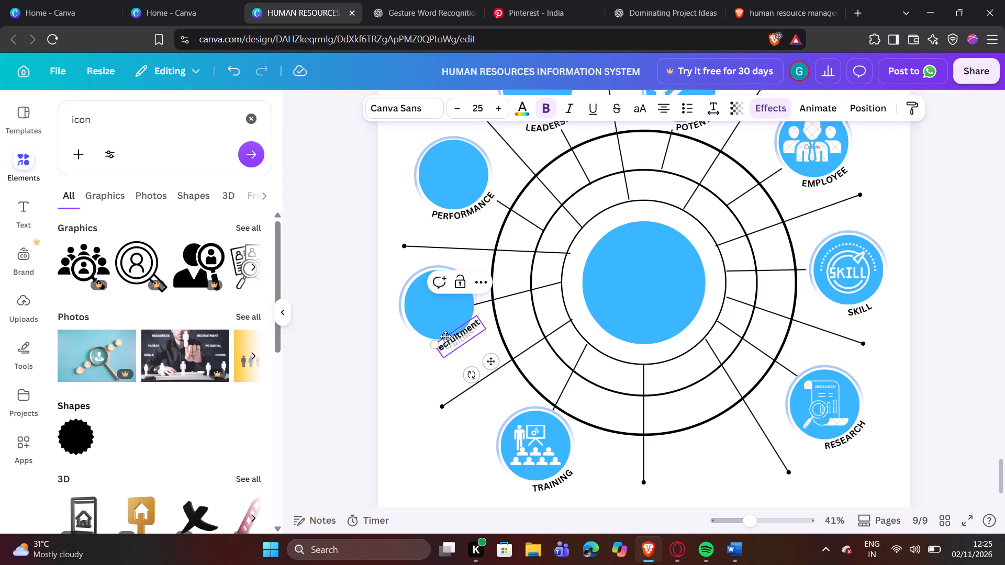
key(shift+r)
click(431, 371)
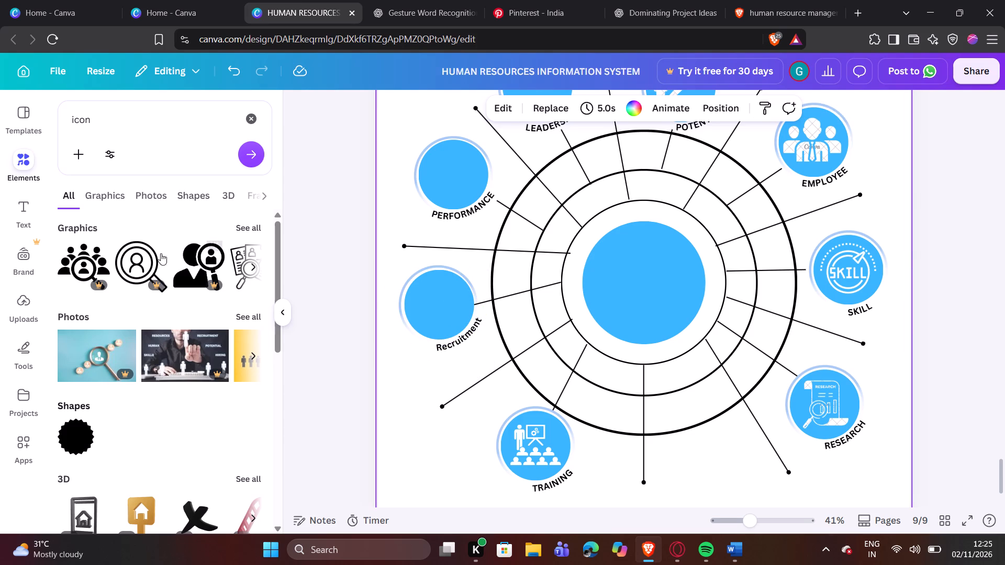
Browse the recruitment graphics and add the black icon of a magnifying glass over a group of five people.
scroll(552, 346, up, 2)
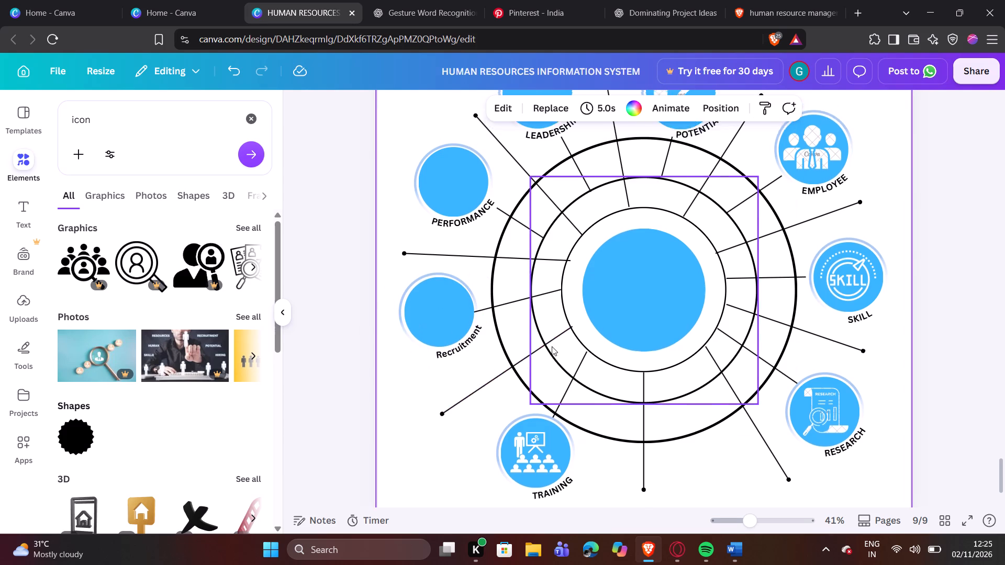
scroll(553, 342, down, 1)
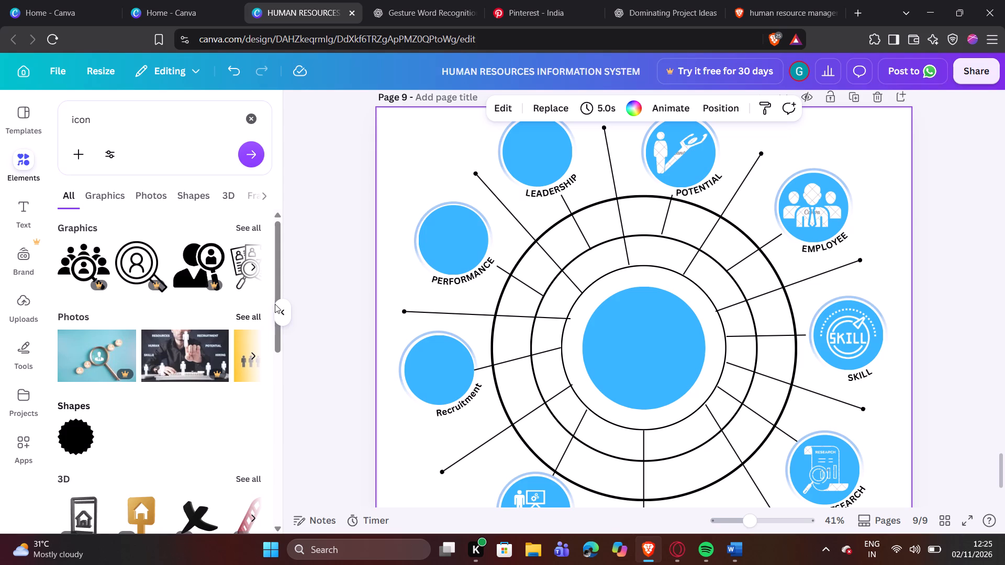
click(255, 266)
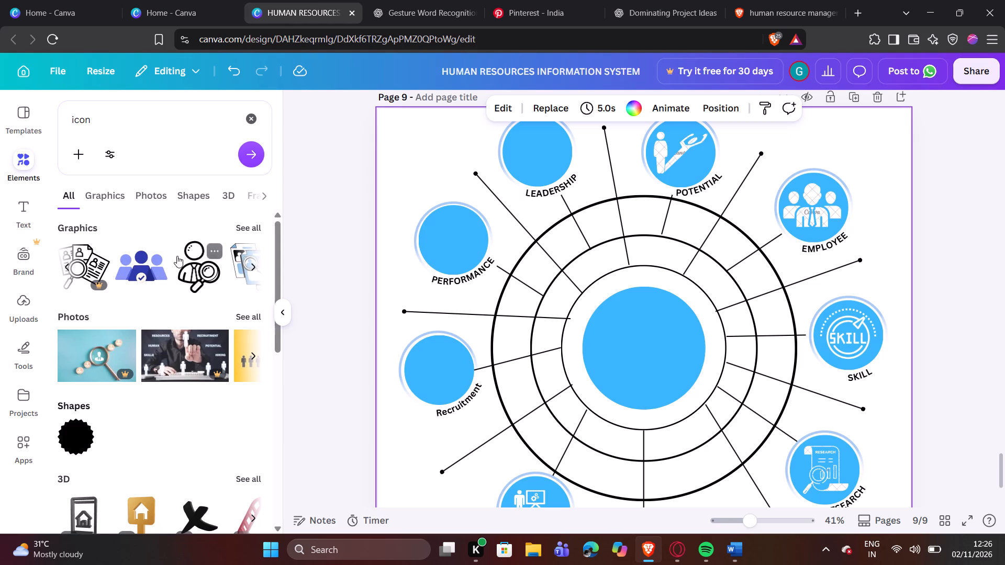
click(112, 189)
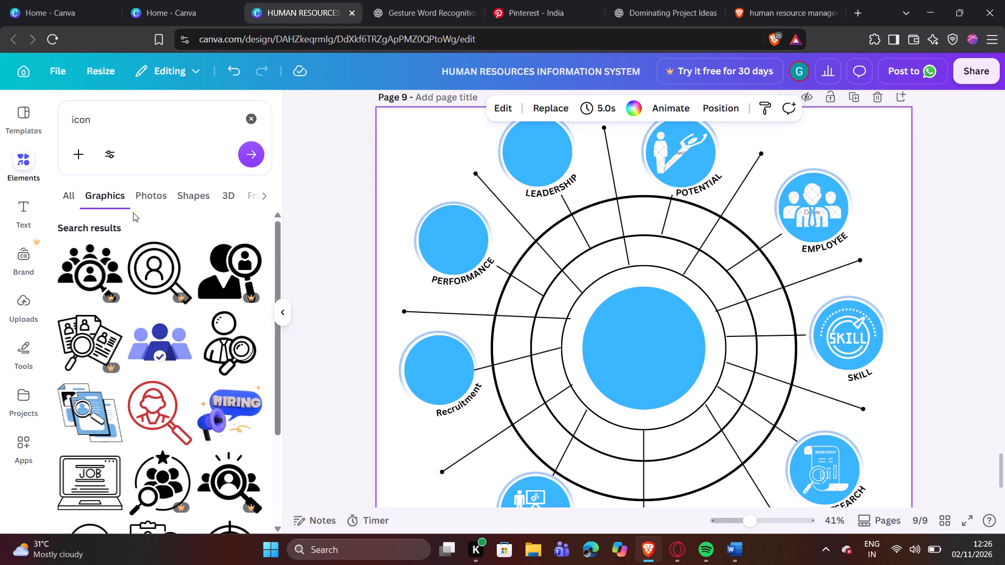
scroll(202, 410, up, 1)
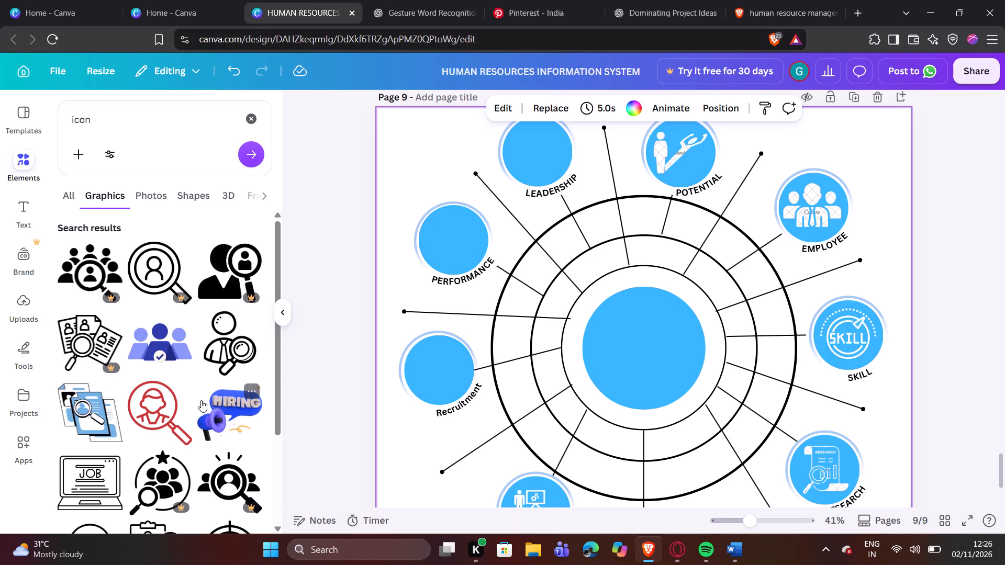
scroll(143, 289, down, 4)
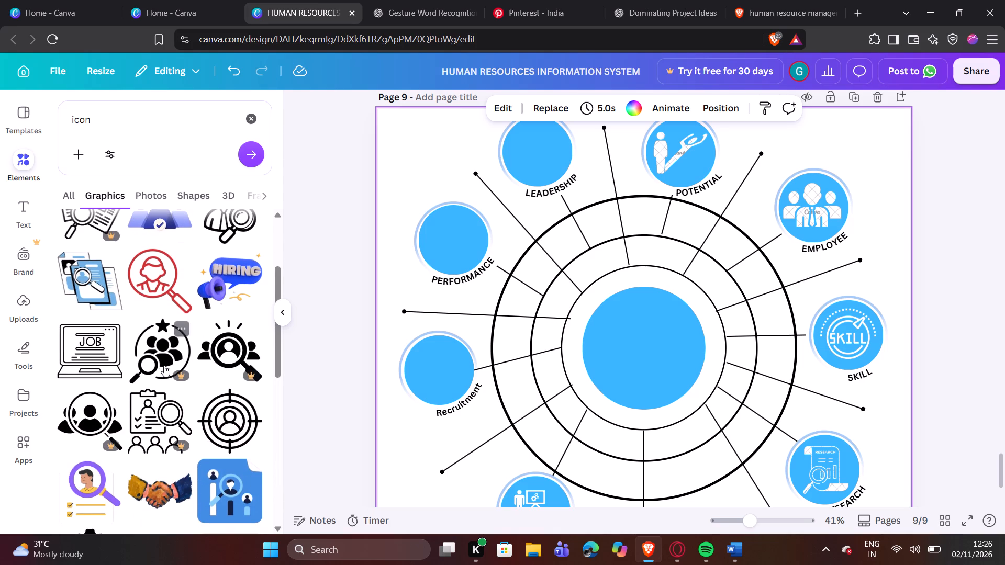
scroll(166, 365, down, 3)
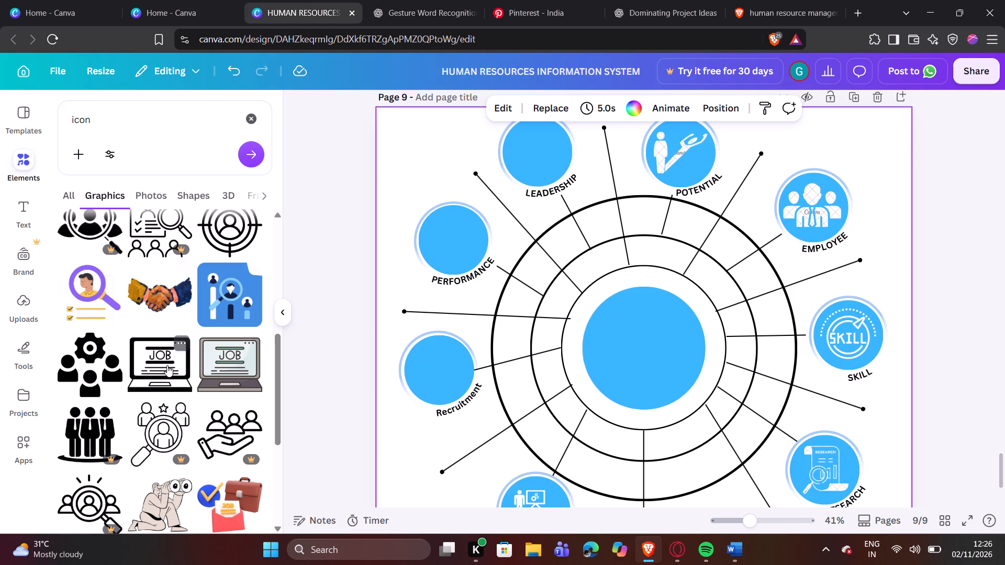
scroll(167, 365, down, 4)
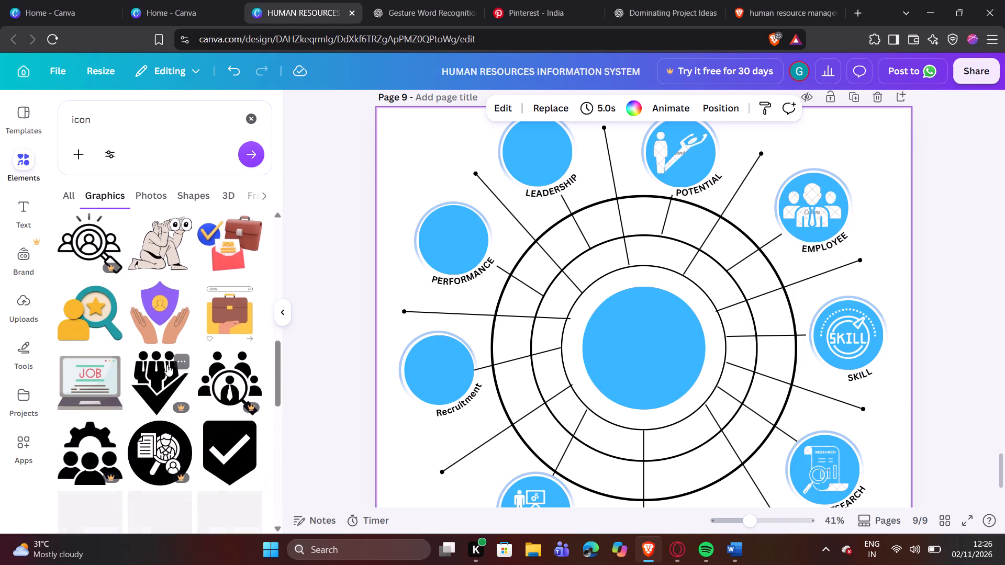
scroll(167, 365, down, 2)
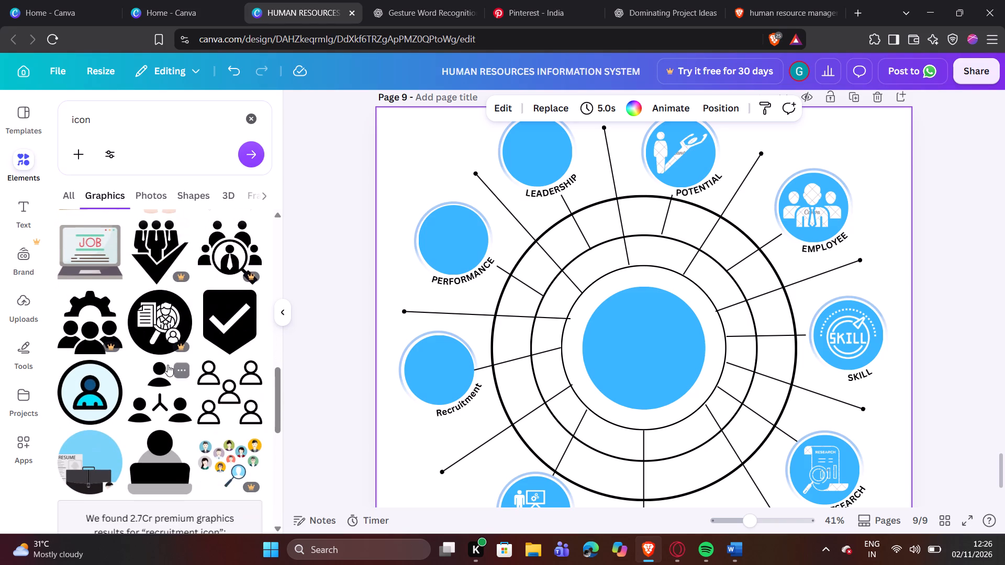
scroll(167, 365, down, 4)
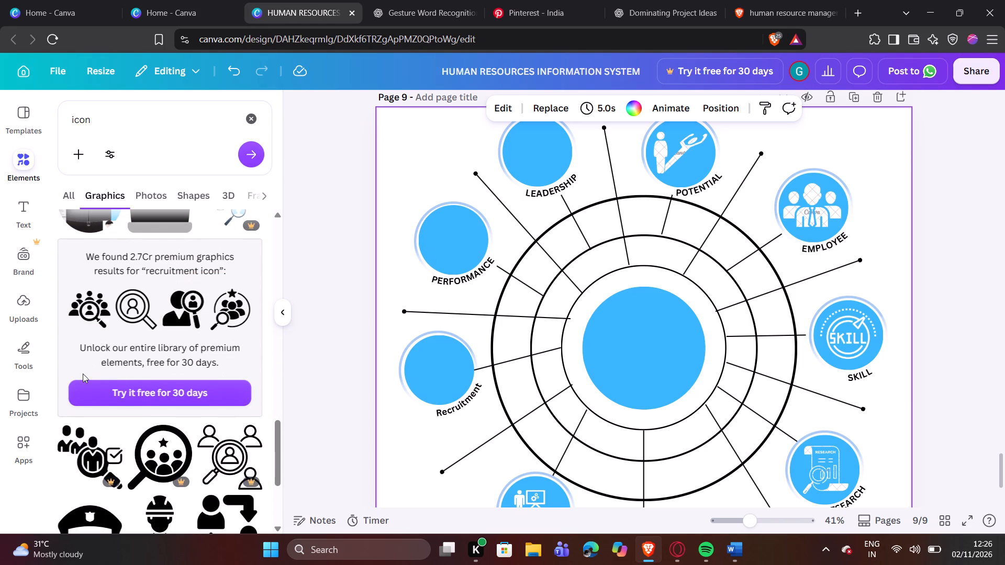
click(88, 313)
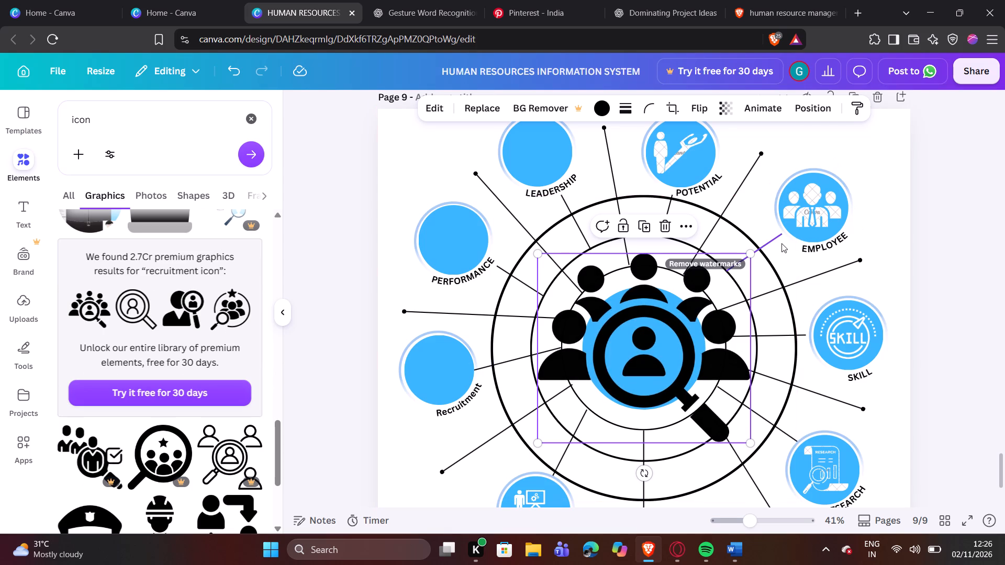
Shrink the magnifying-glass-and-people icon, place it in the Recruitment circle, and reduce it slightly to fit inside.
drag(750, 254, 639, 365)
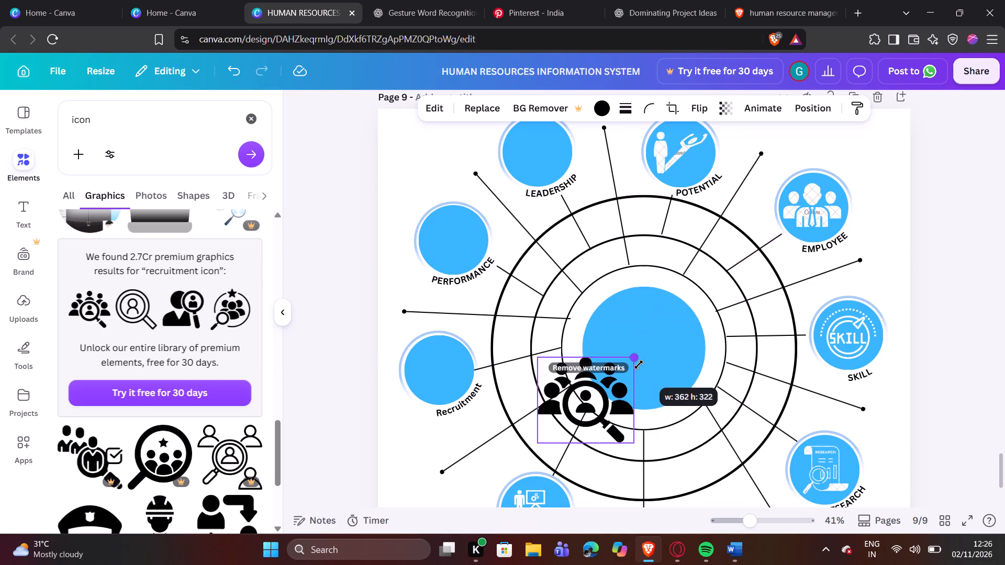
drag(639, 365, 612, 390)
click(449, 434)
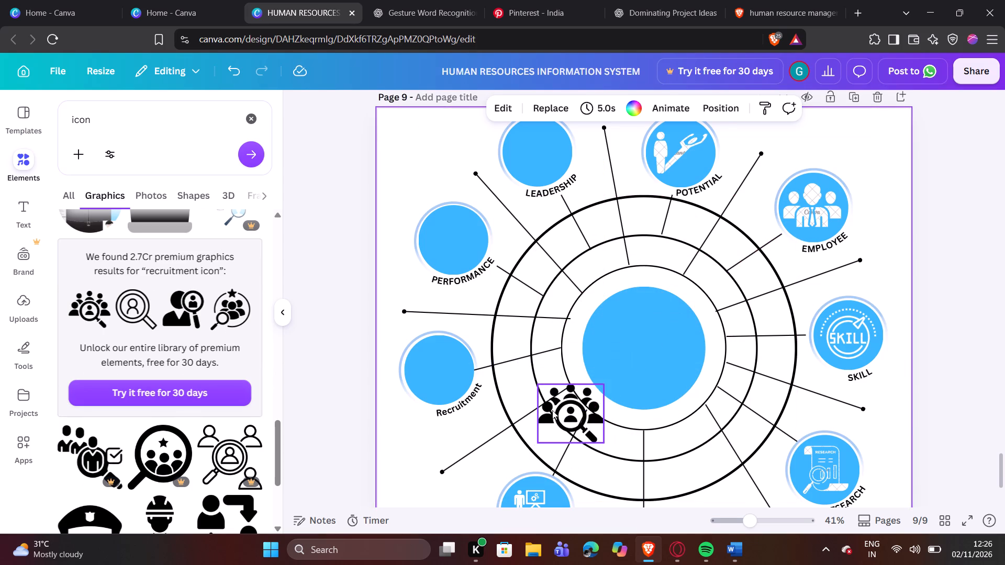
drag(564, 410, 432, 369)
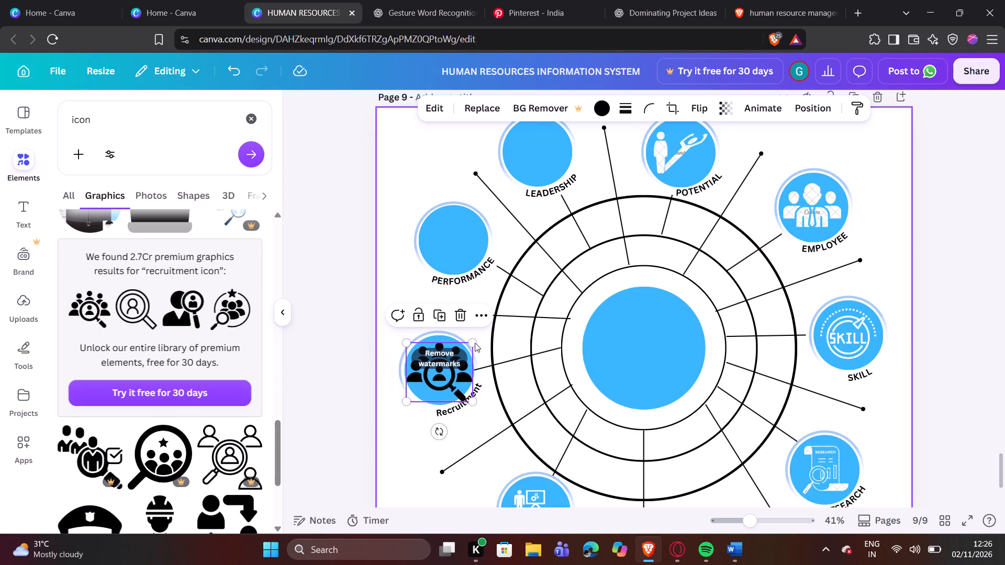
drag(474, 339, 472, 344)
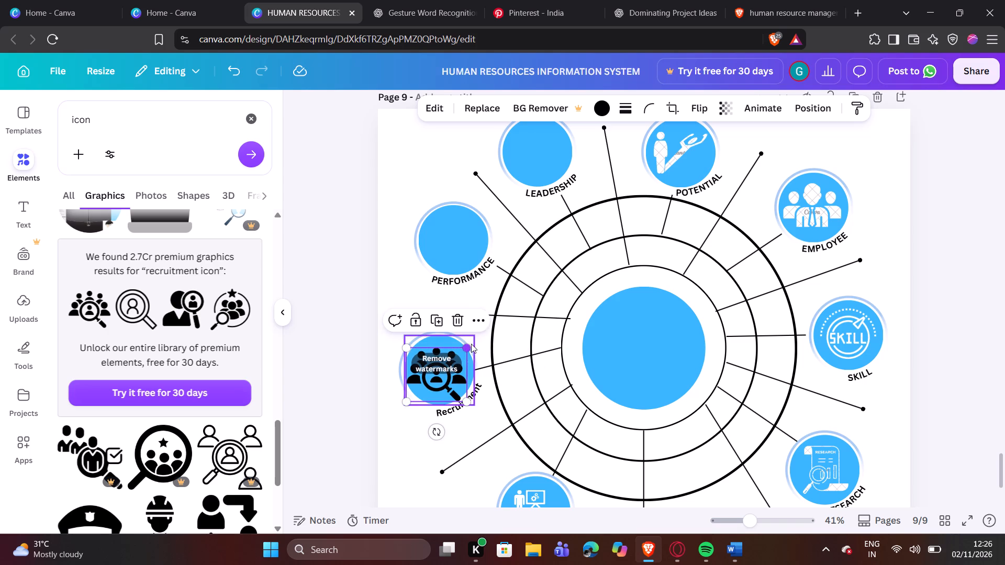
Reposition the magnifying-glass-and-people icon in the Recruitment circle and shrink it to about 199 by 177.
click(393, 421)
drag(431, 384, 434, 375)
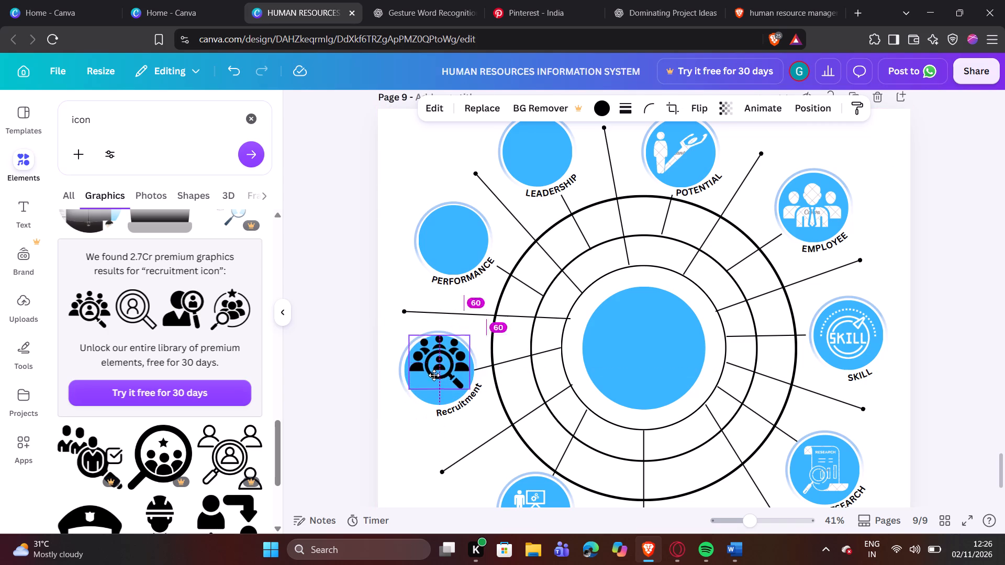
drag(434, 375, 434, 377)
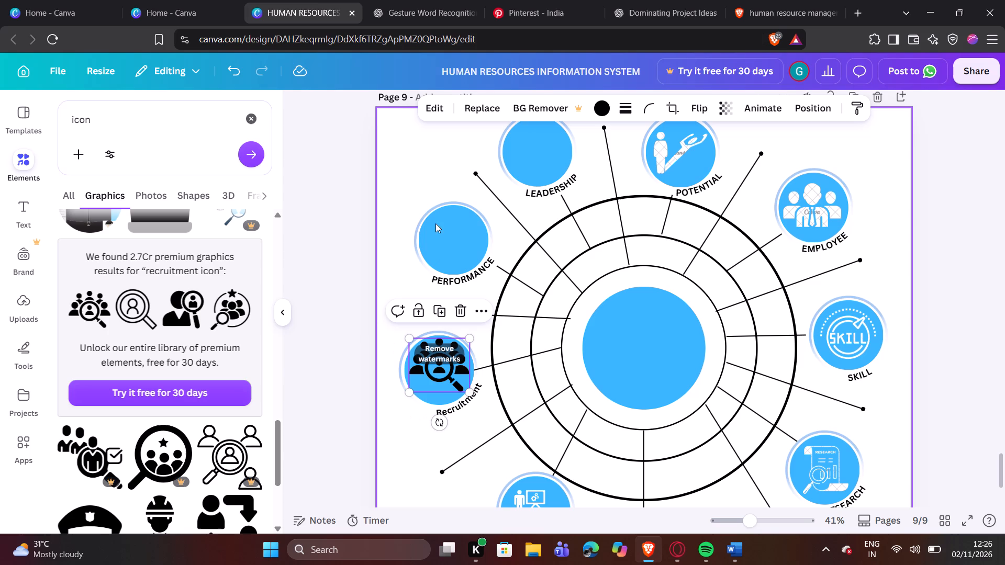
click(401, 195)
click(434, 367)
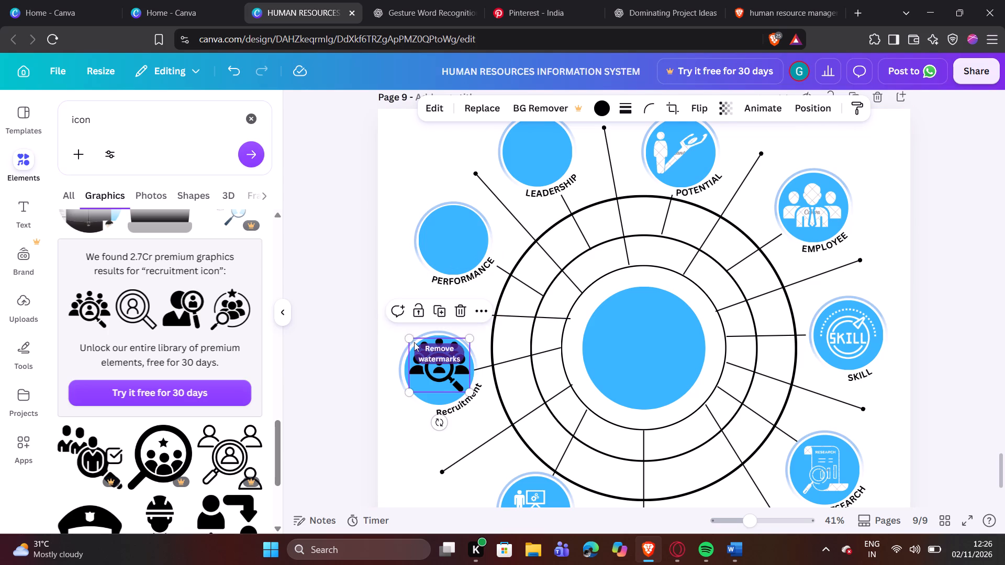
click(411, 341)
click(412, 261)
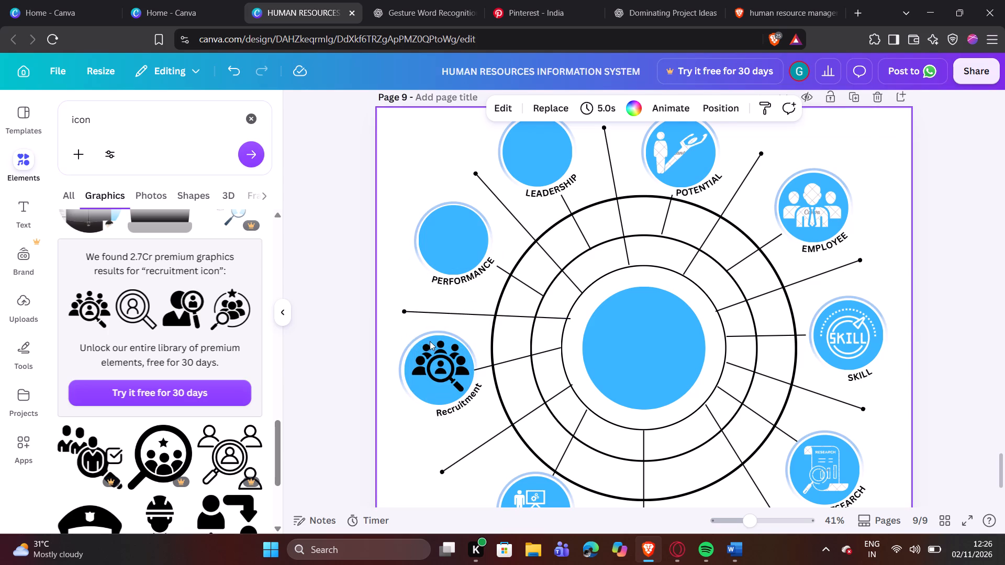
click(441, 360)
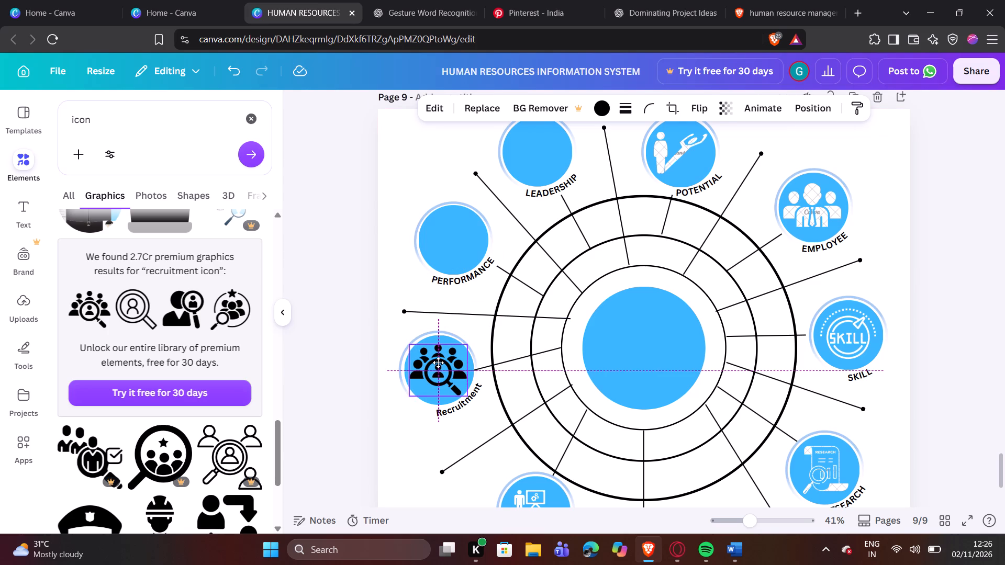
drag(464, 399, 460, 393)
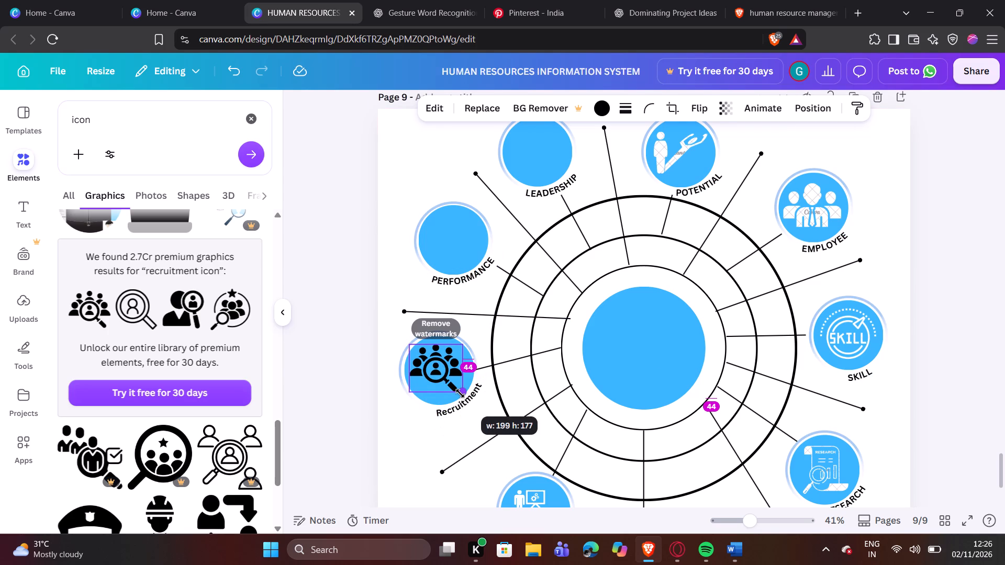
drag(460, 393, 461, 393)
double_click(461, 393)
click(461, 393)
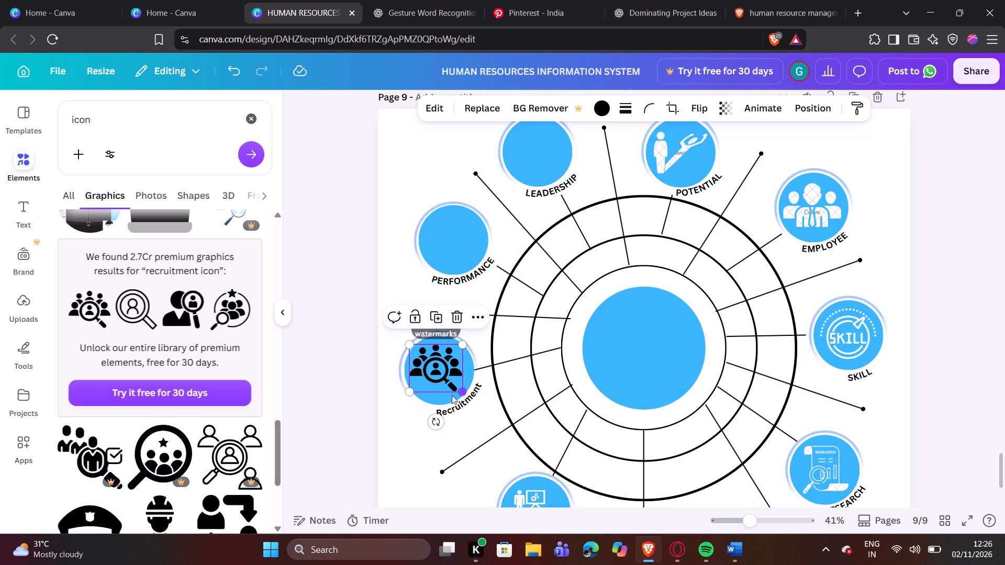
Centre the reduced magnifying-glass-and-people icon inside the Recruitment circle.
click(394, 433)
click(425, 376)
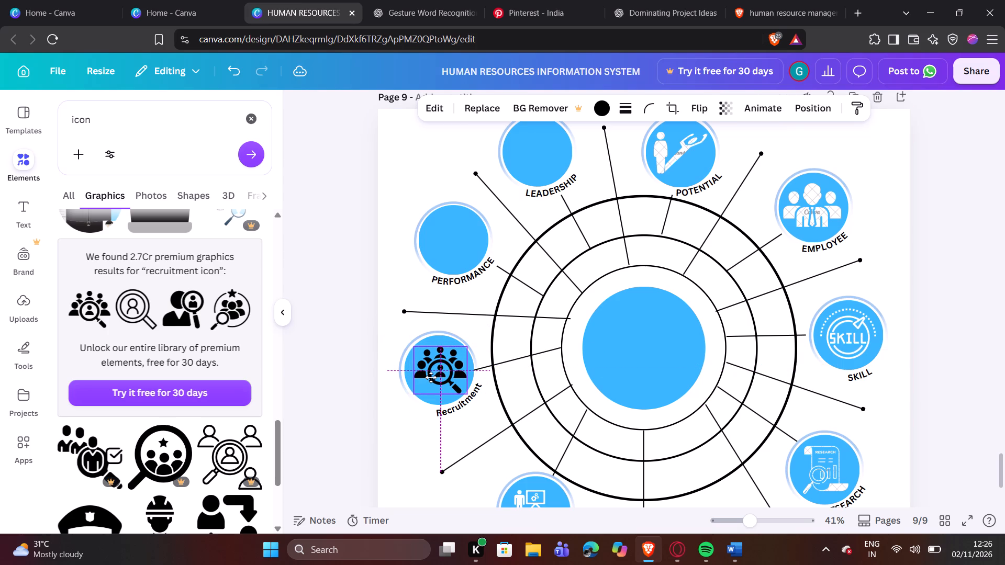
click(405, 436)
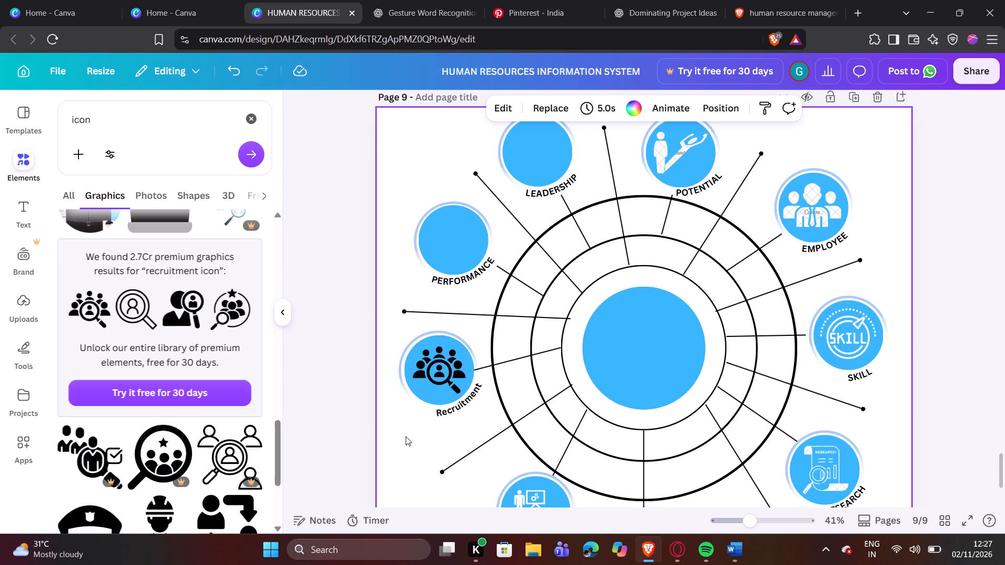
click(439, 371)
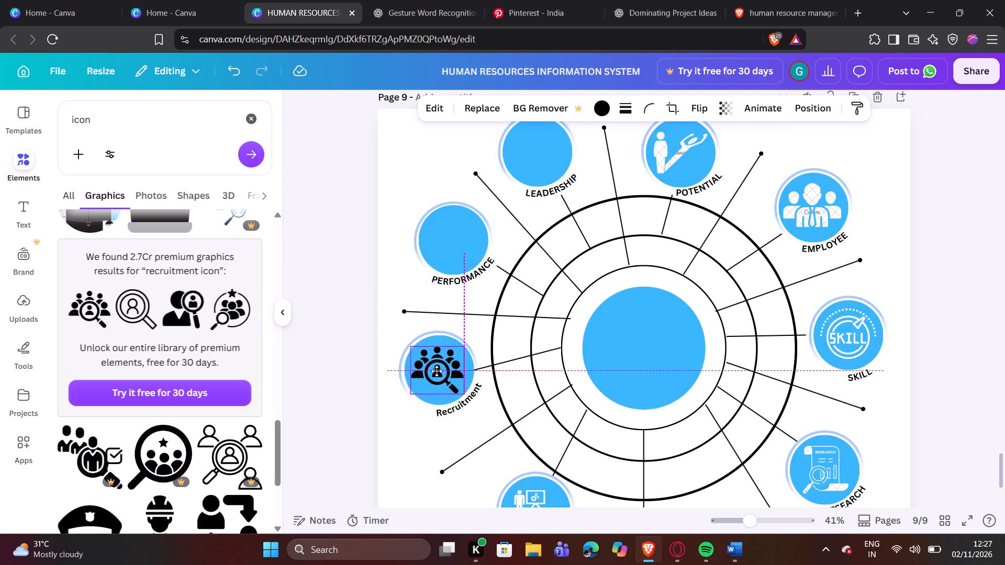
click(426, 453)
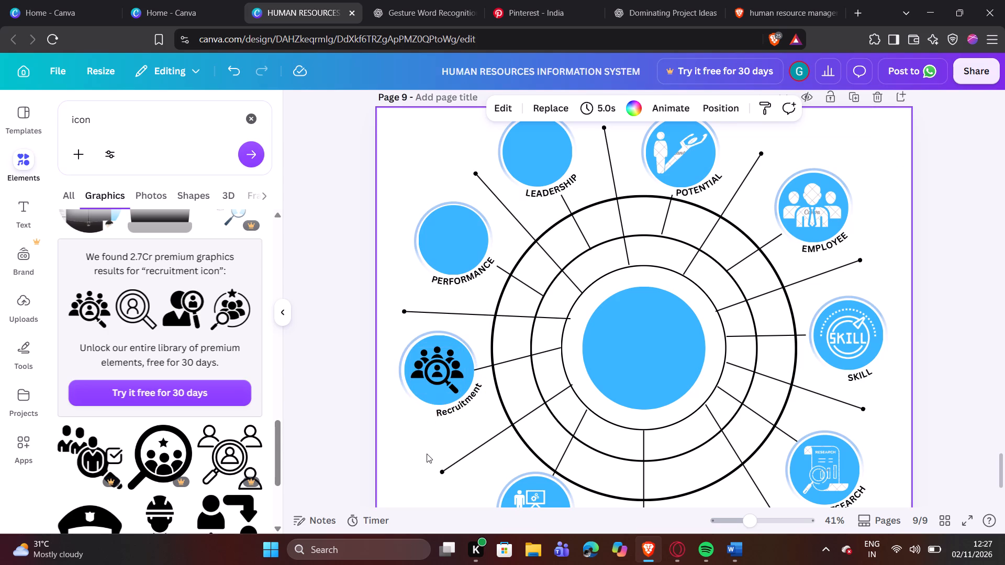
click(433, 376)
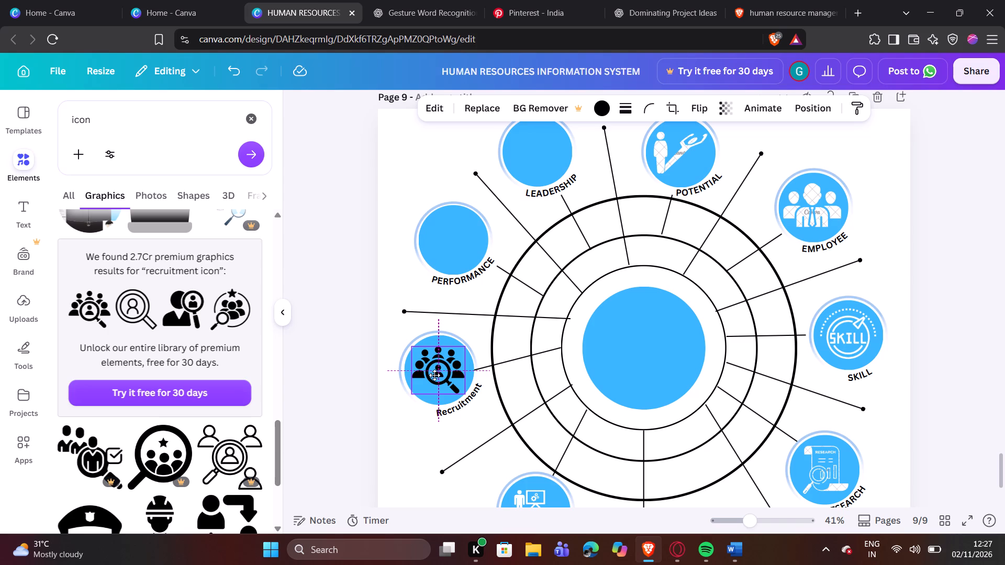
click(434, 375)
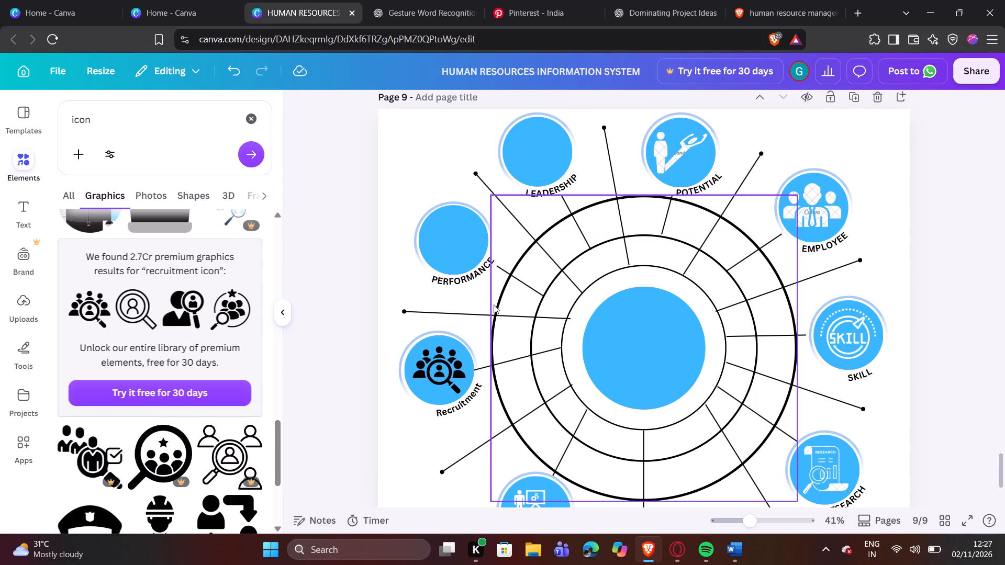
Recolour the Recruitment circle's magnifying-glass-and-people icon white.
click(446, 356)
click(604, 115)
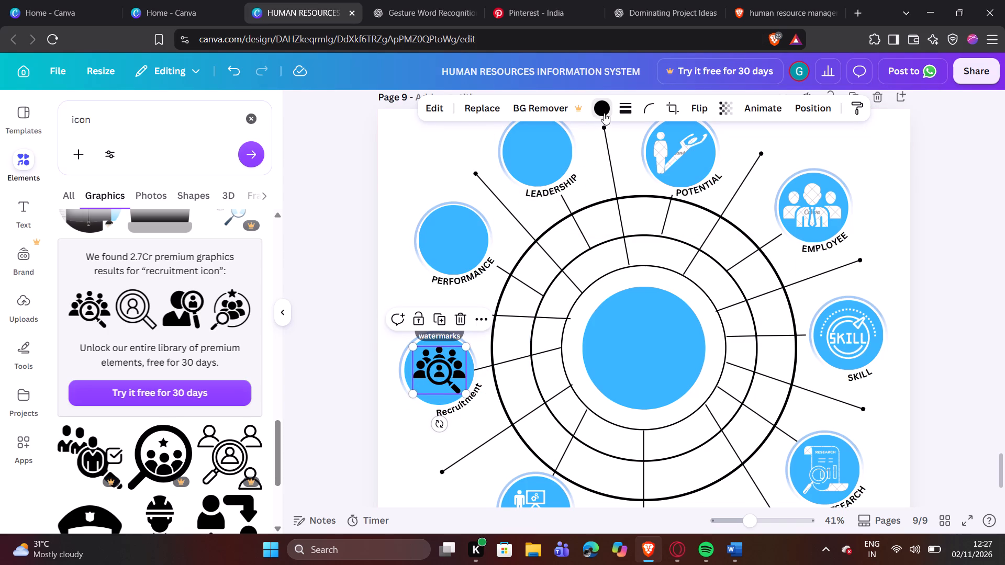
click(135, 264)
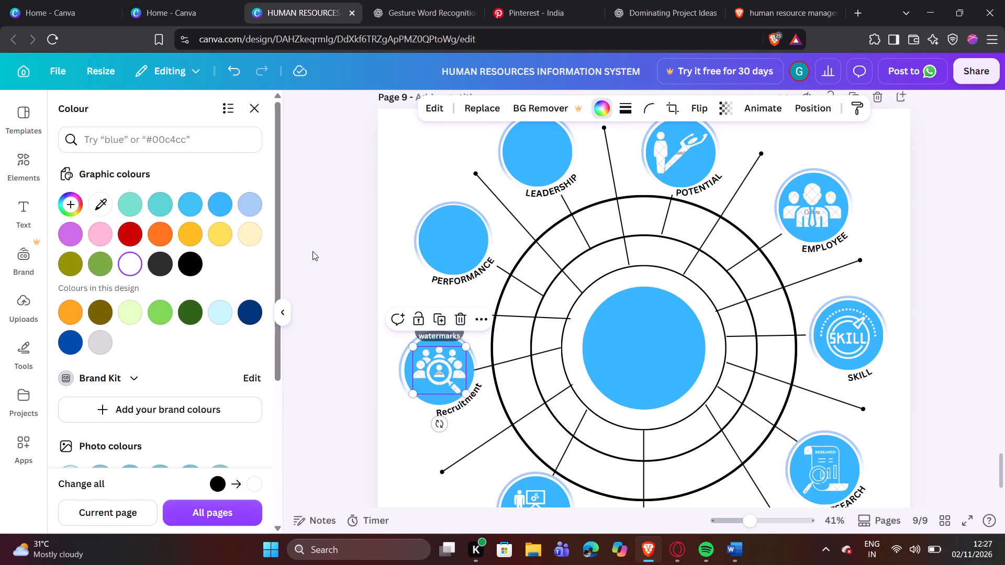
double_click(321, 234)
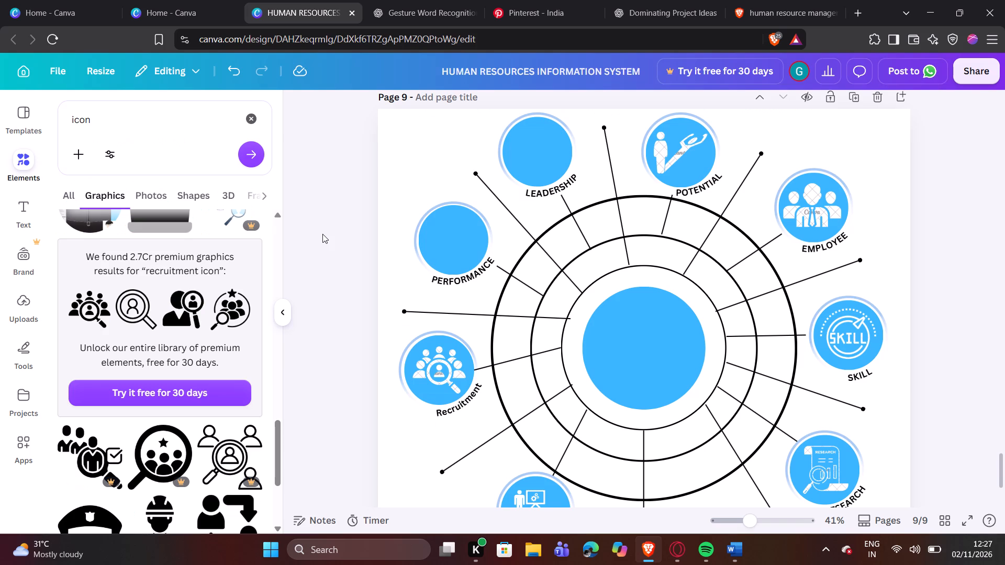
Search elements for performance icon and add the black graphic of a zigzag rising arrow above bars.
click(246, 127)
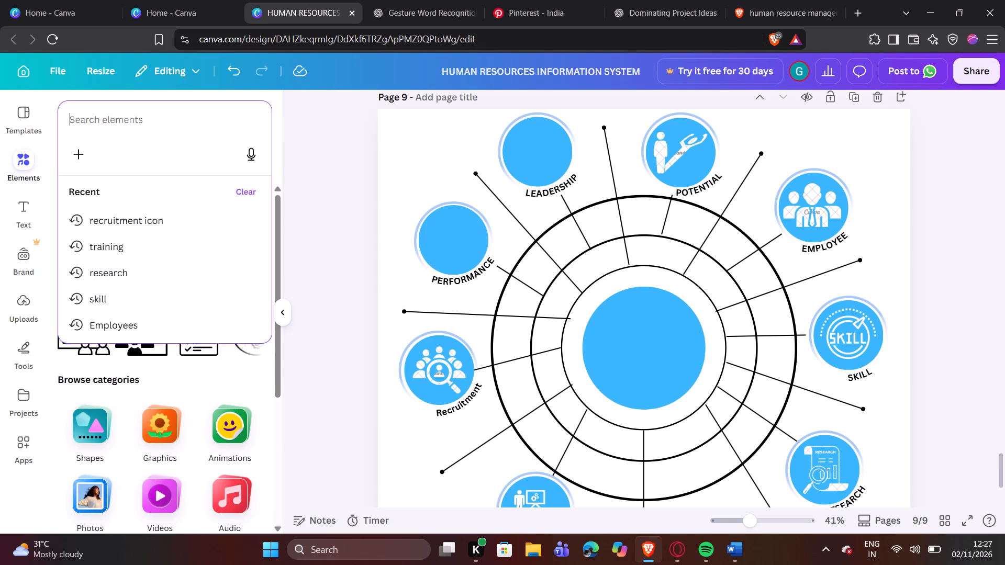
text(perf)
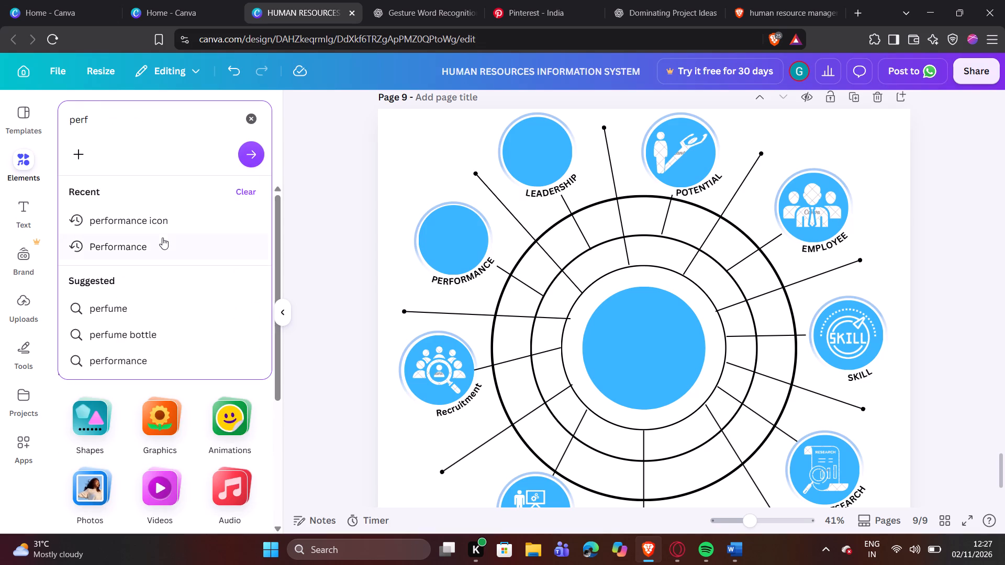
click(171, 222)
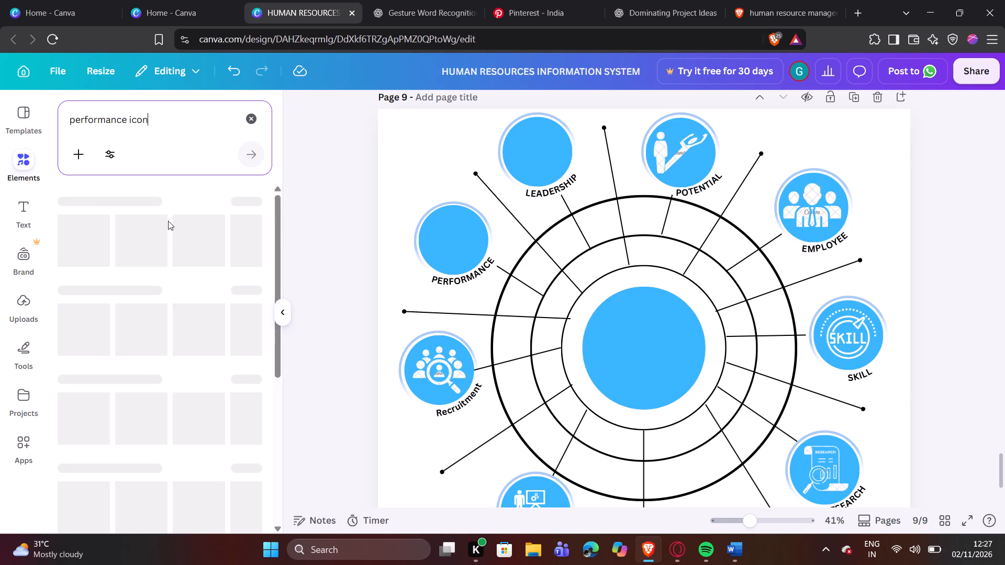
click(116, 196)
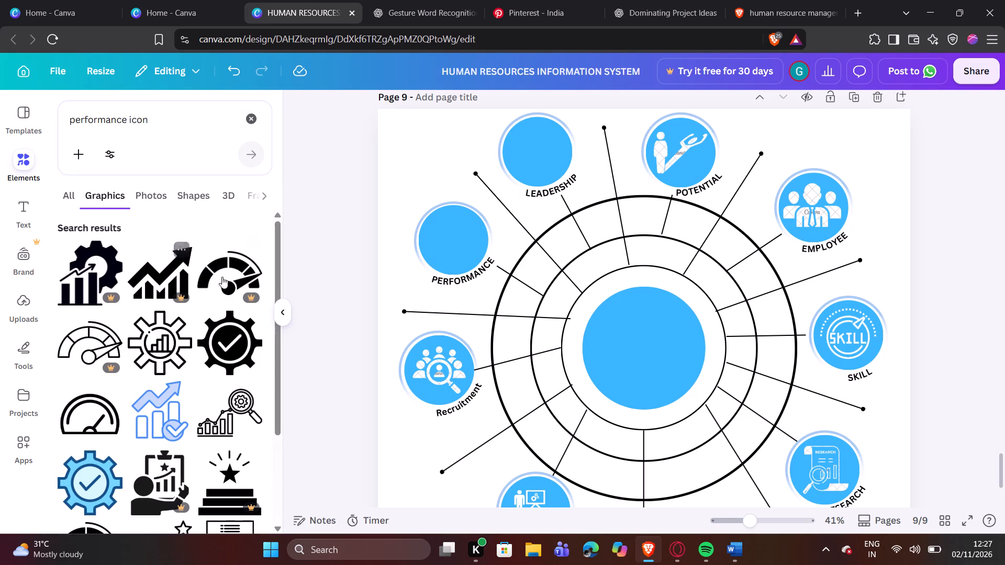
double_click(152, 285)
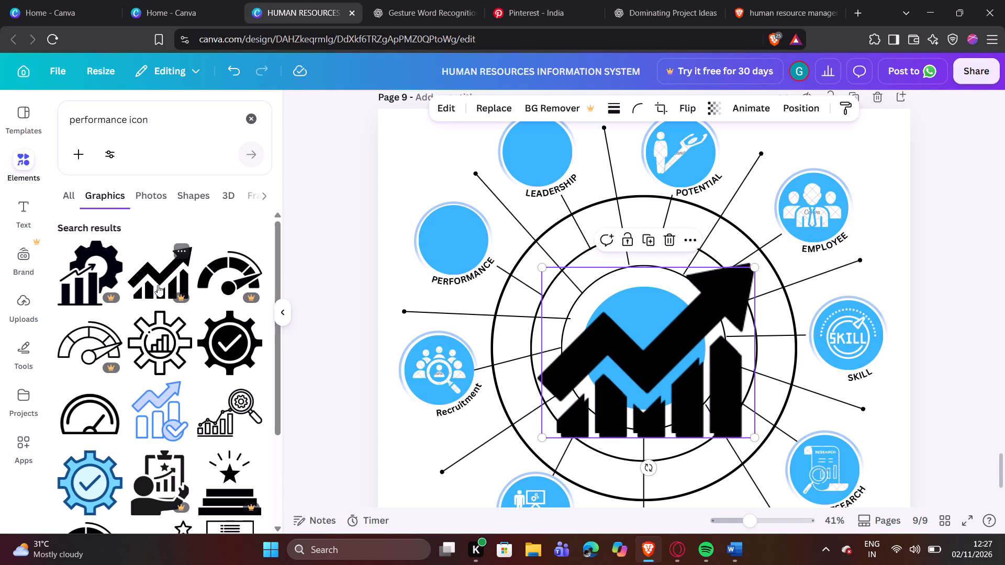
Move one copy of the rising-arrow chart over the PERFORMANCE circle and delete the duplicate at the wheel's centre.
drag(646, 370, 464, 294)
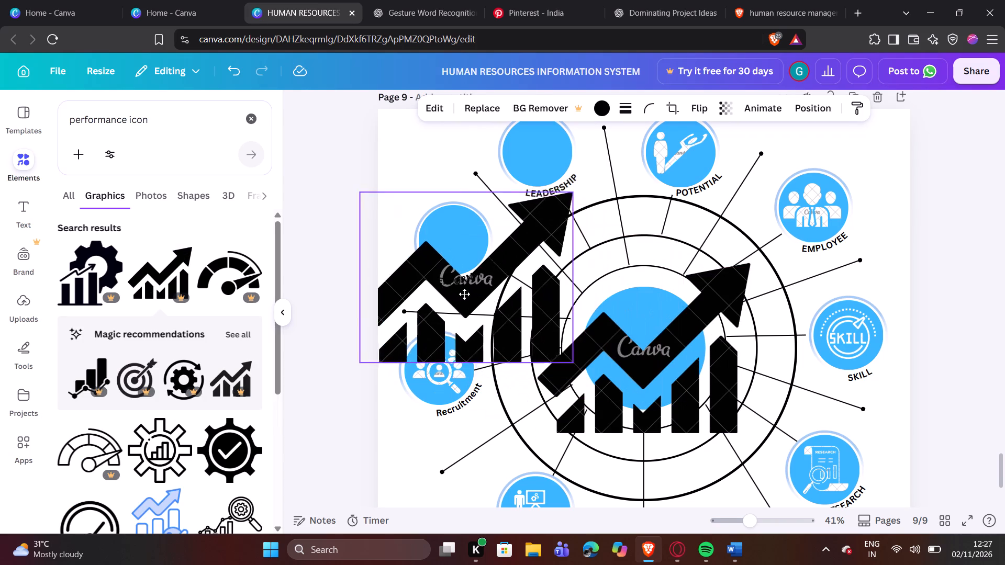
drag(464, 294, 459, 289)
click(617, 338)
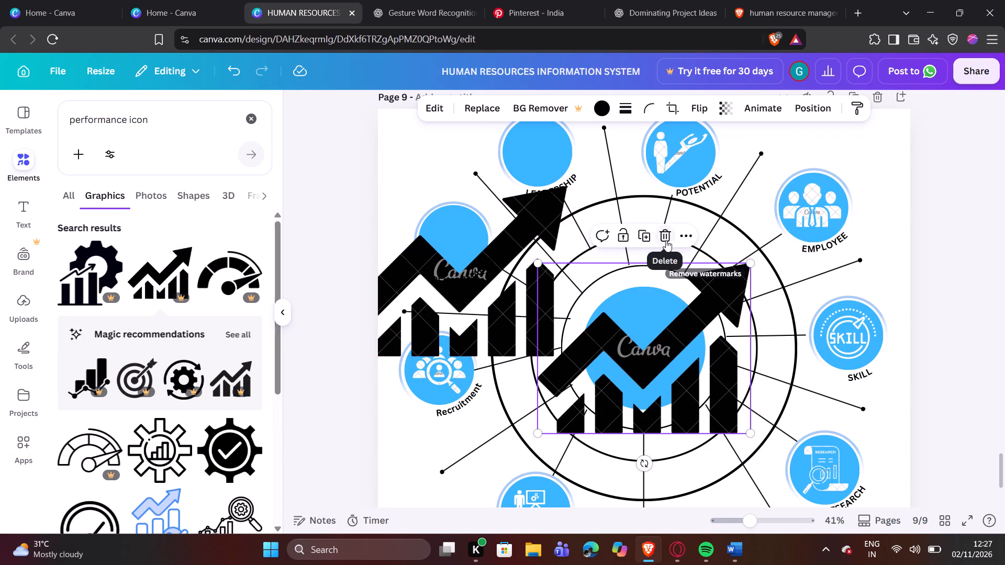
click(666, 240)
Shrink the remaining rising-arrow chart icon to circle size and place it inside the PERFORMANCE circle.
click(521, 292)
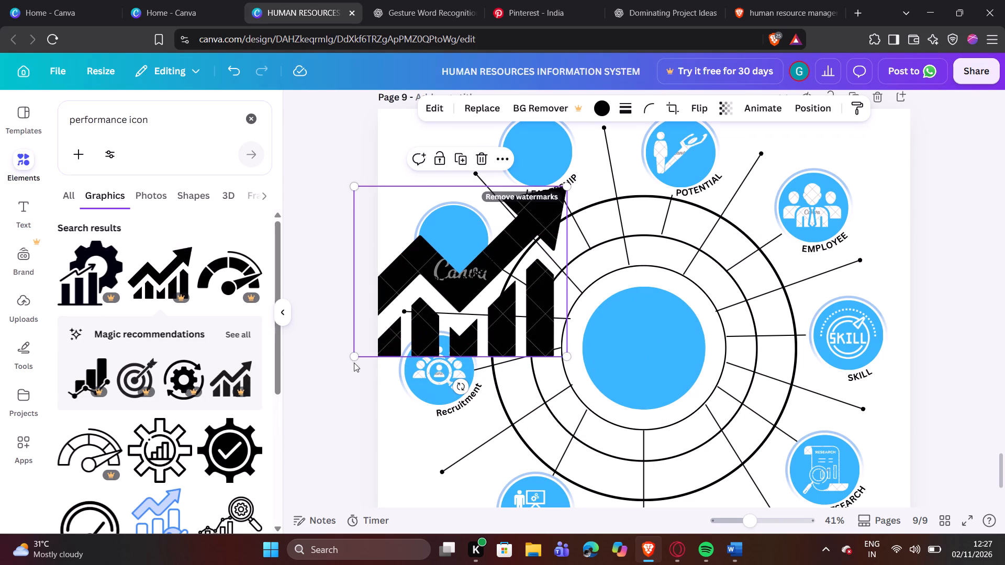
drag(351, 358, 509, 234)
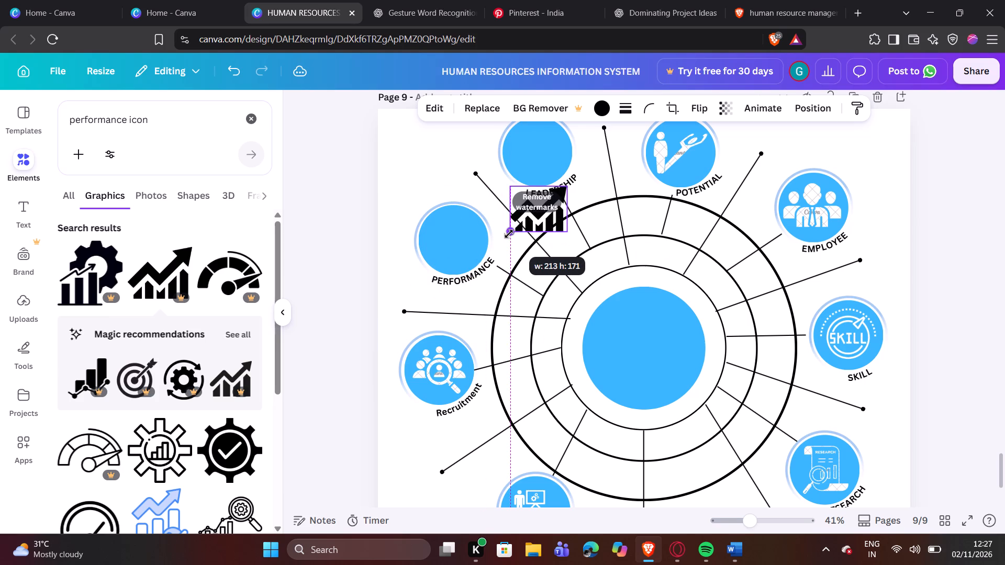
drag(509, 234, 512, 231)
click(413, 163)
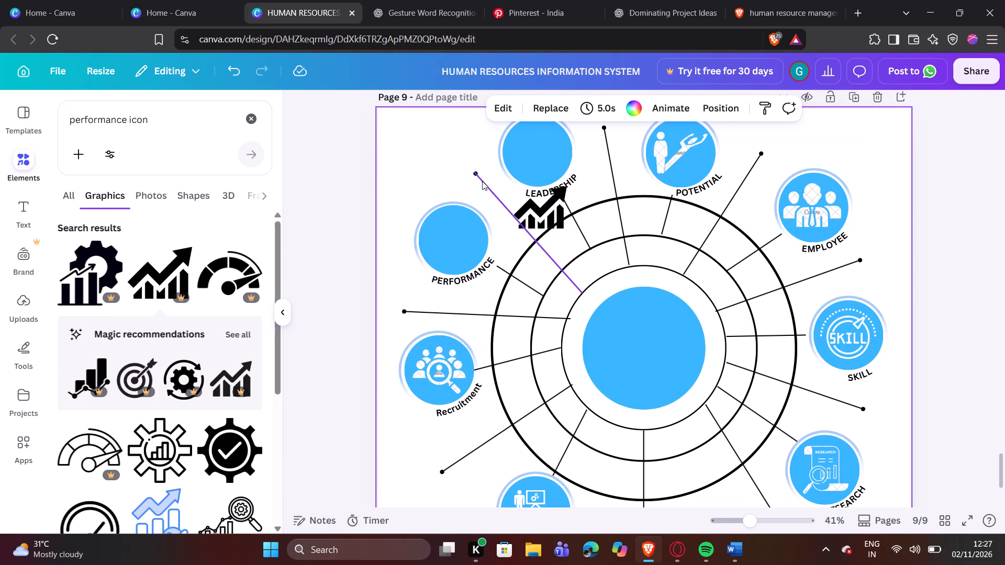
drag(533, 211, 446, 246)
click(485, 219)
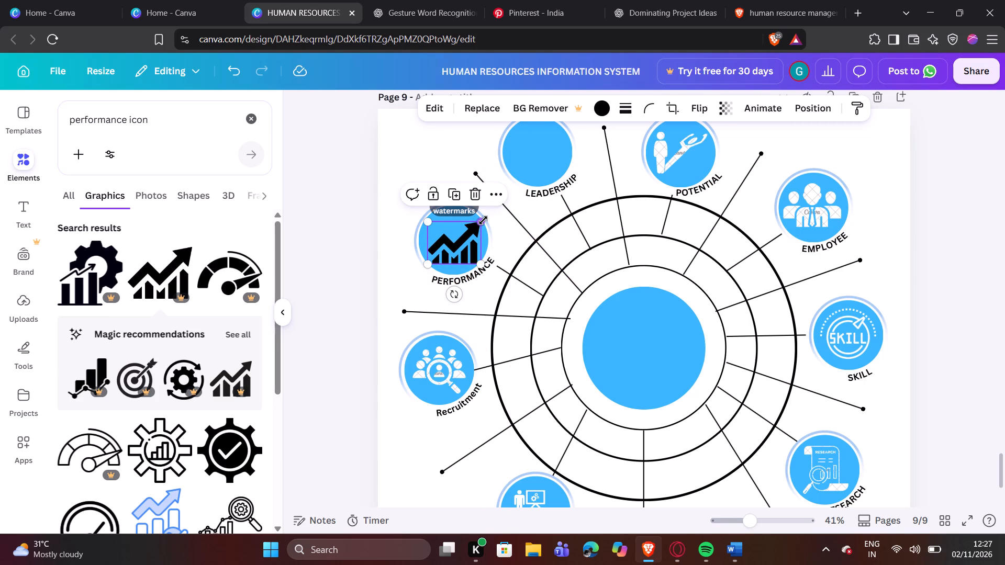
Fine-tune the rising-arrow chart icon's size and position so it sits centred within the PERFORMANCE circle.
click(418, 163)
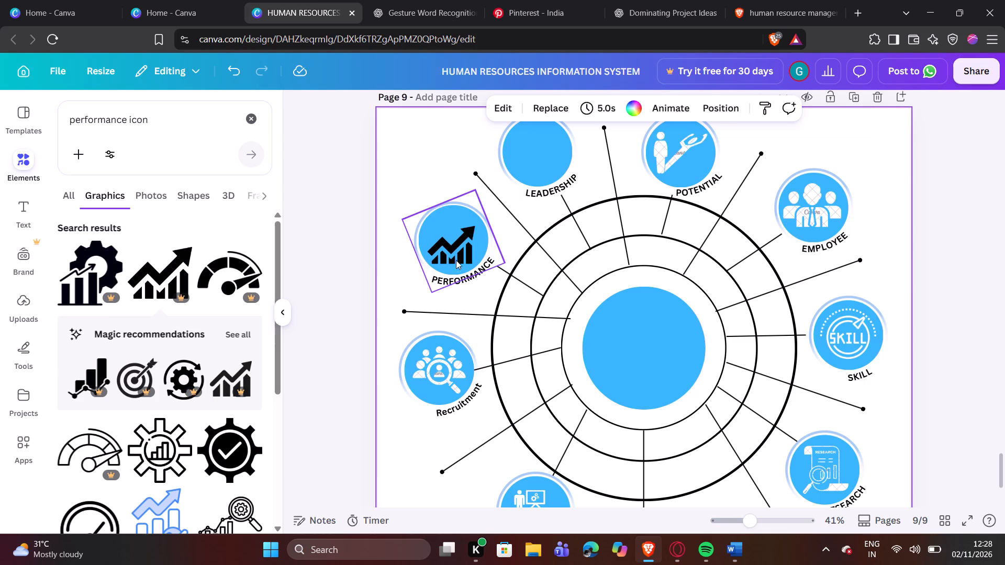
click(448, 253)
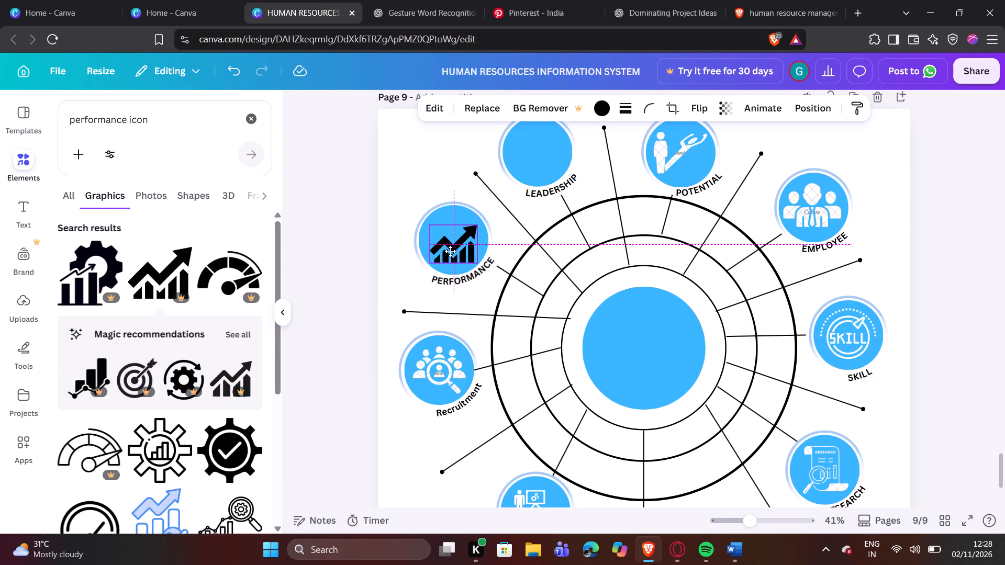
click(480, 226)
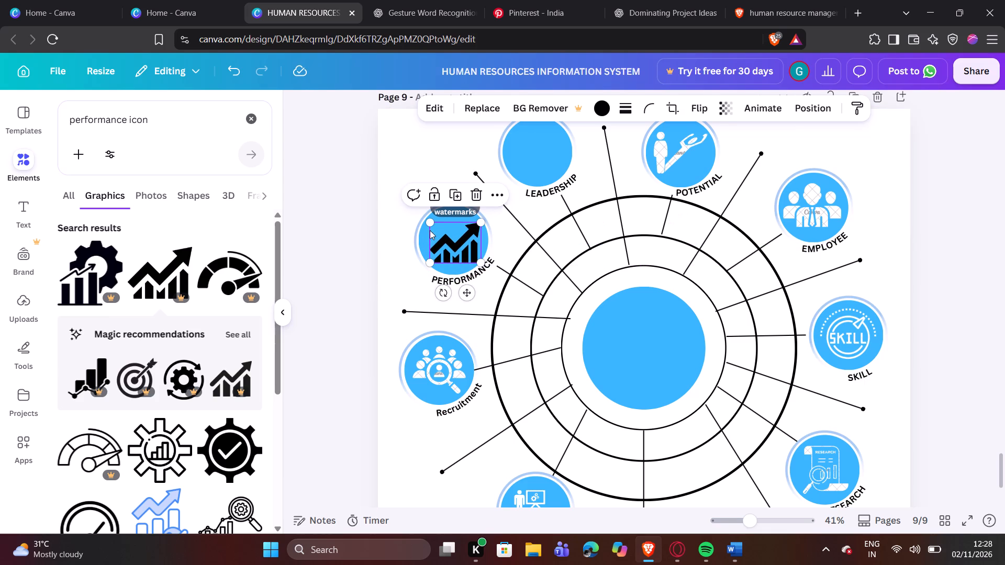
drag(427, 223, 427, 219)
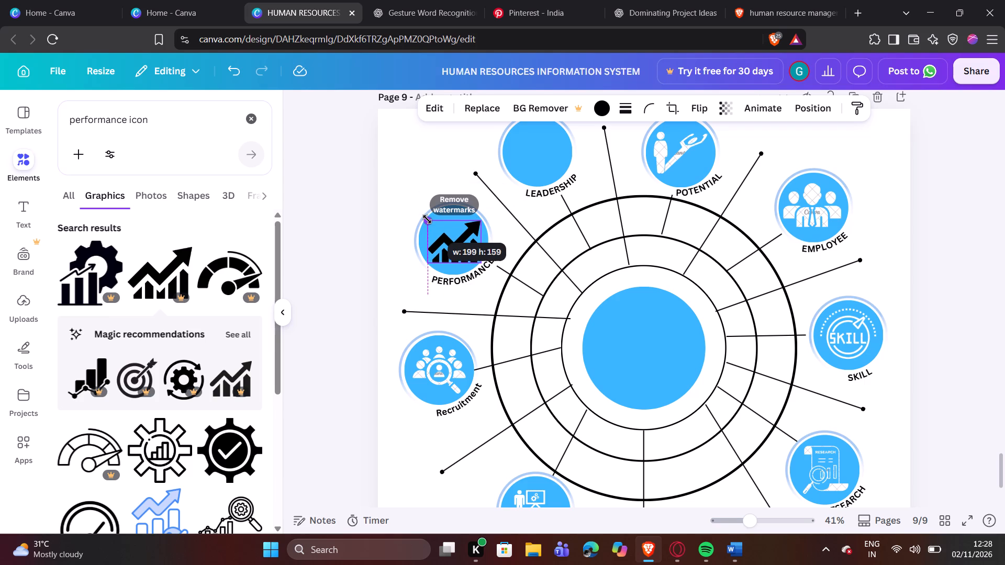
drag(427, 219, 427, 219)
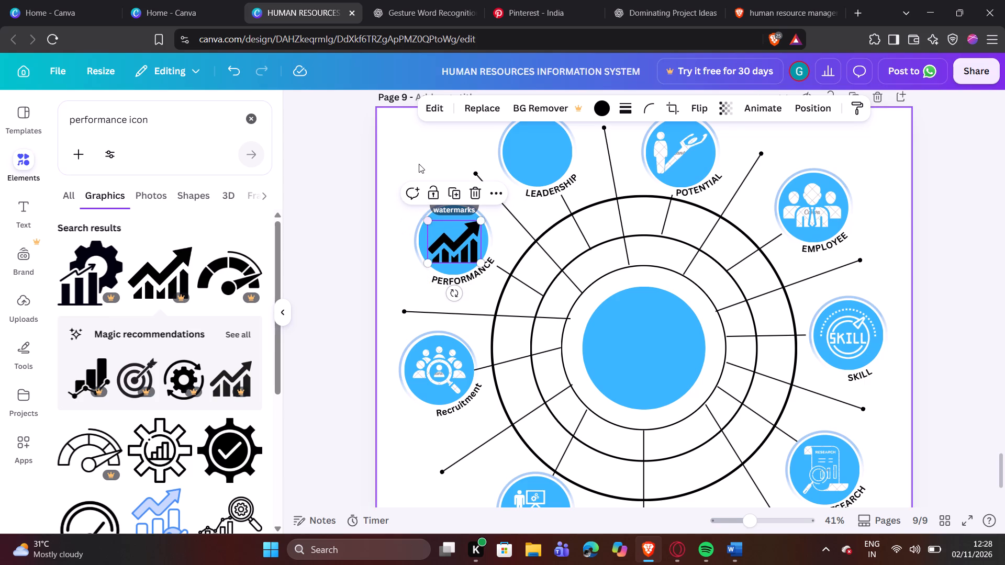
click(419, 164)
click(460, 241)
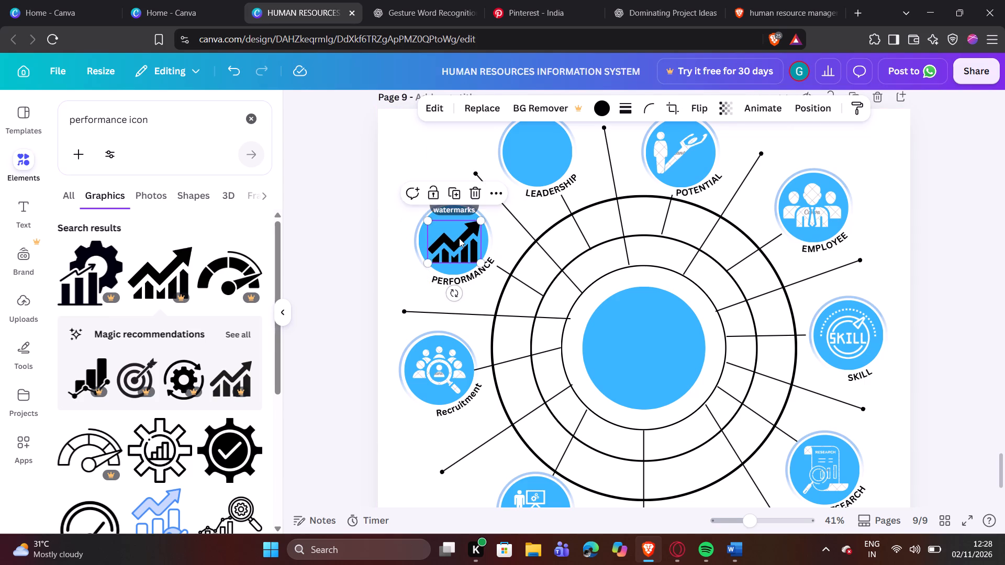
click(482, 216)
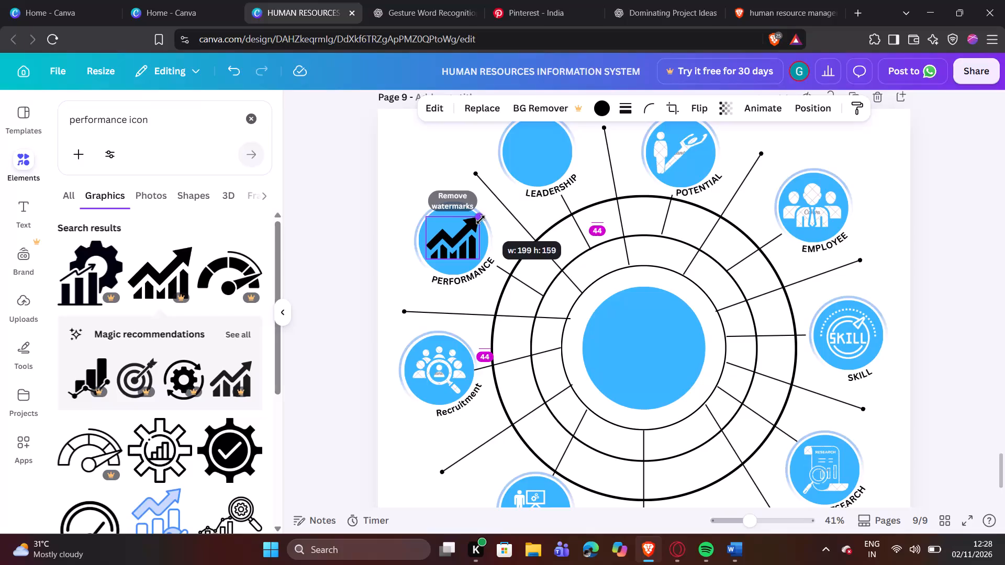
click(423, 137)
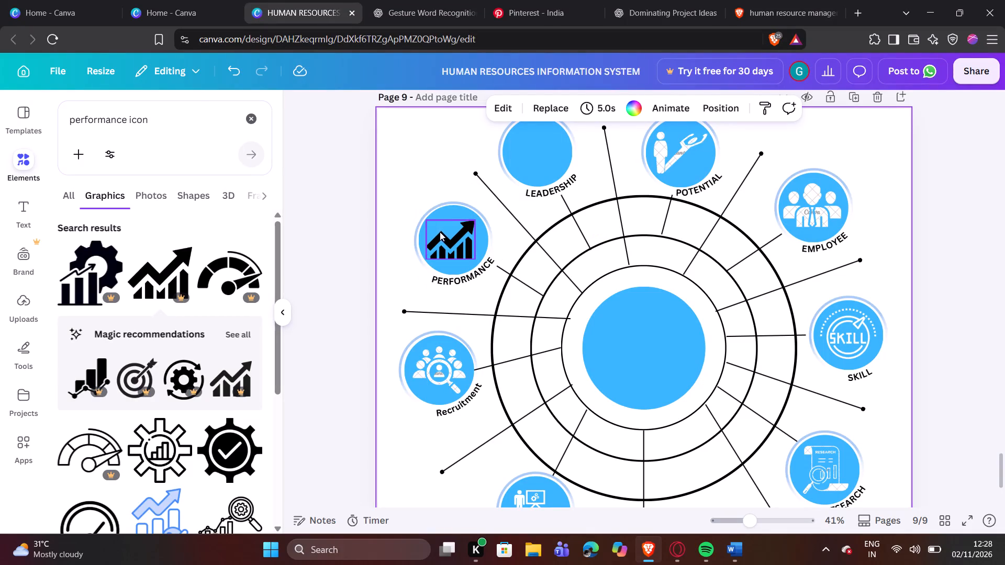
click(440, 232)
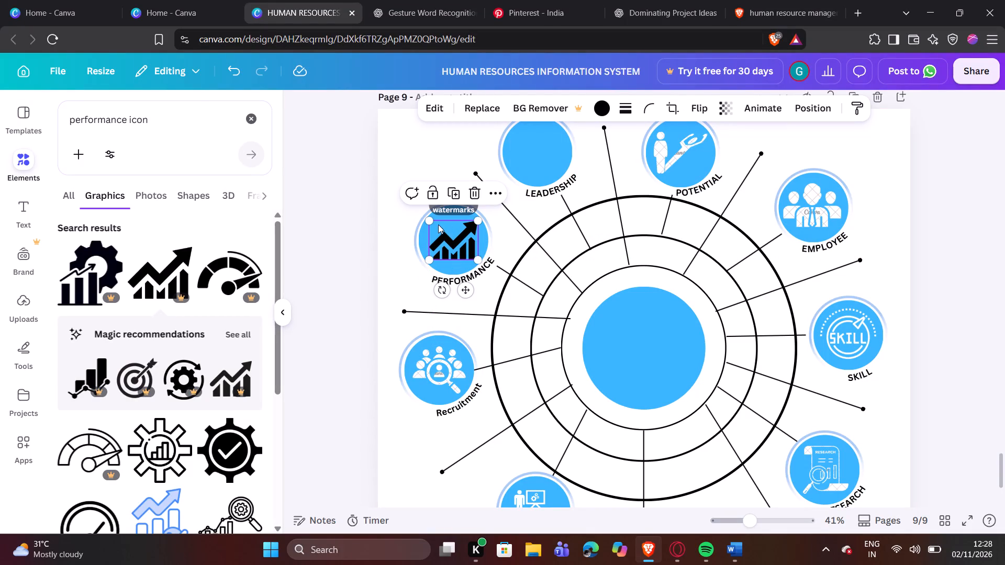
Recolour the PERFORMANCE circle's rising-arrow chart icon white.
click(600, 106)
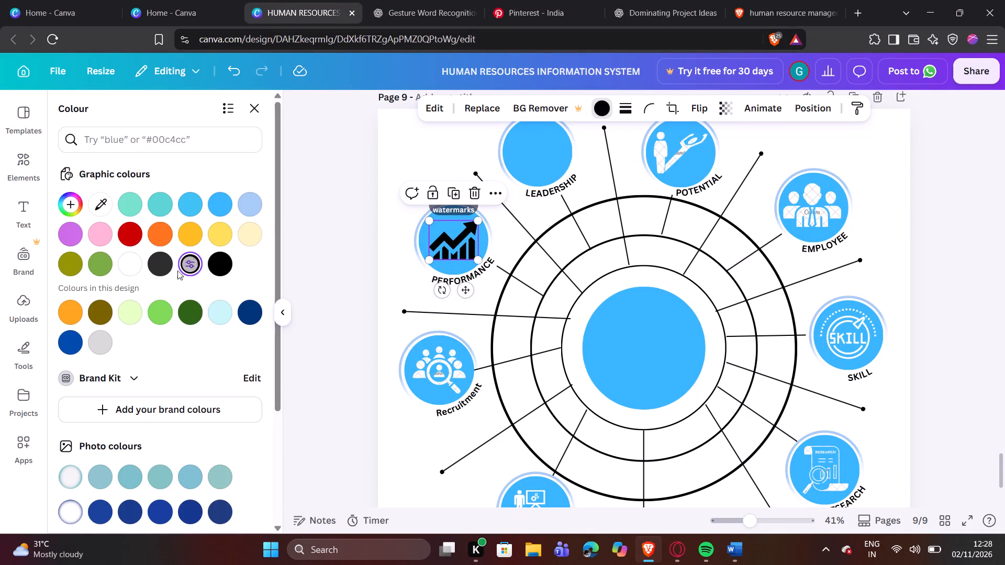
click(133, 266)
click(428, 148)
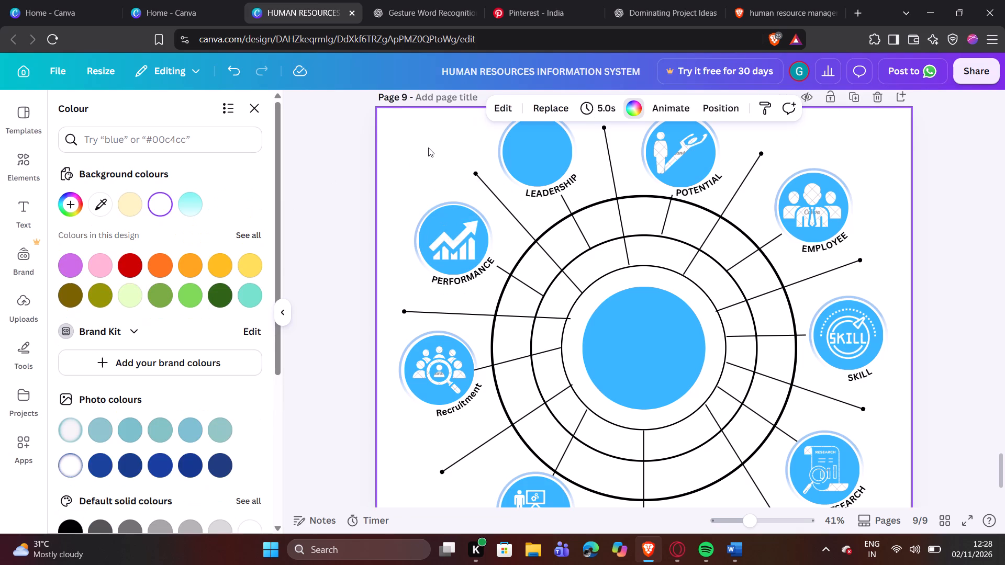
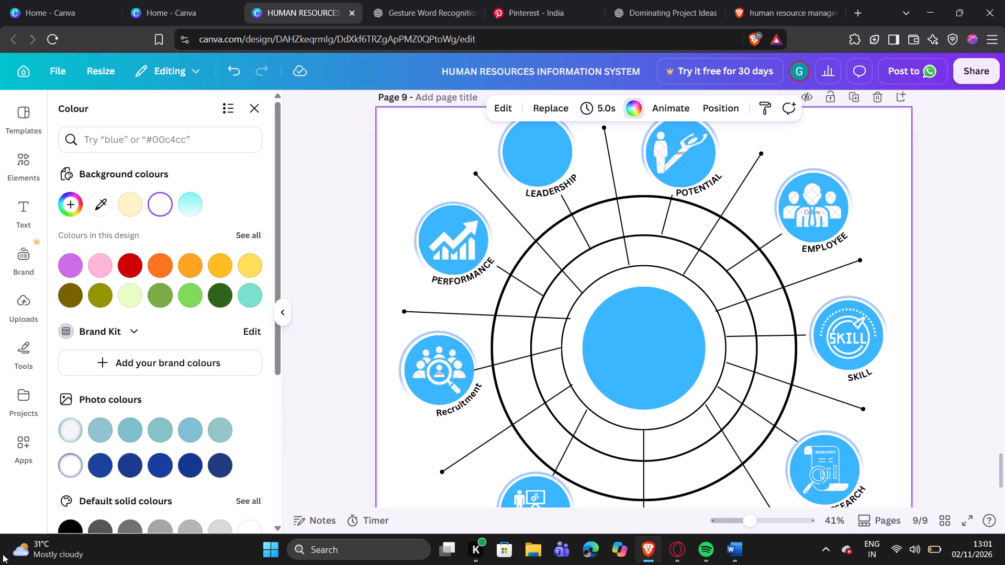
Search the element graphics for "leadership" and add the black leader icon with three stars and a team to page 9.
scroll(556, 351, up, 4)
scroll(481, 358, down, 2)
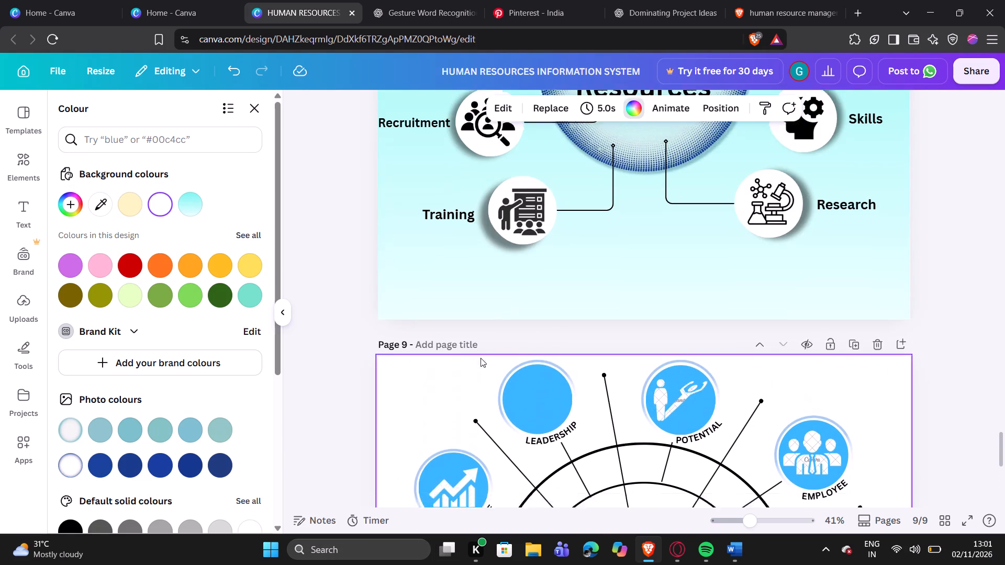
scroll(478, 358, down, 1)
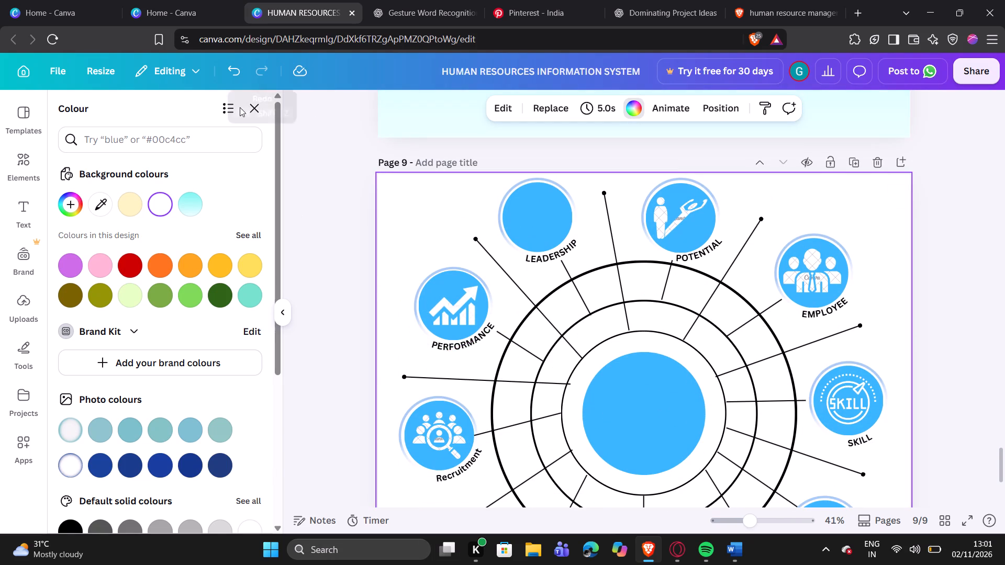
click(0, 163)
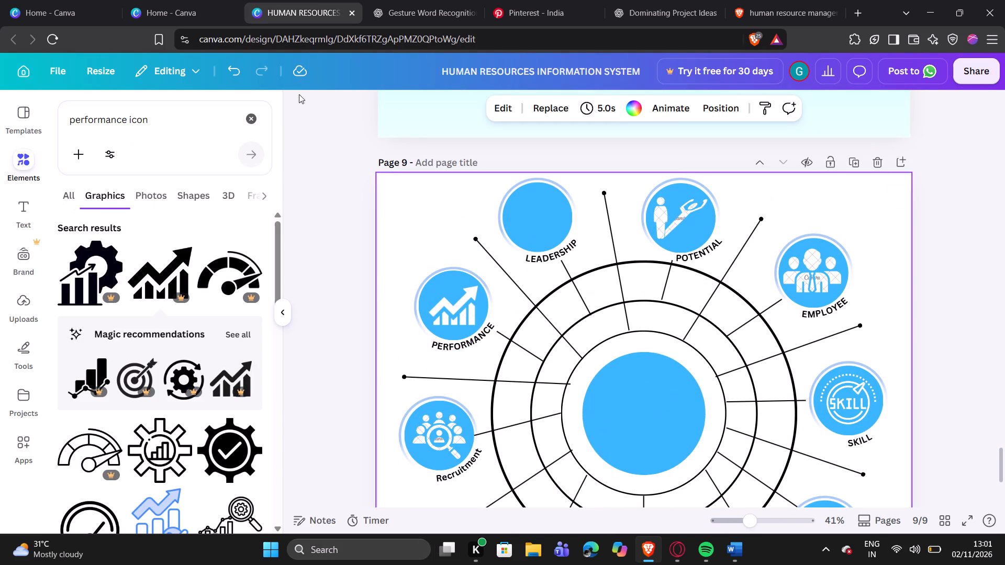
click(245, 124)
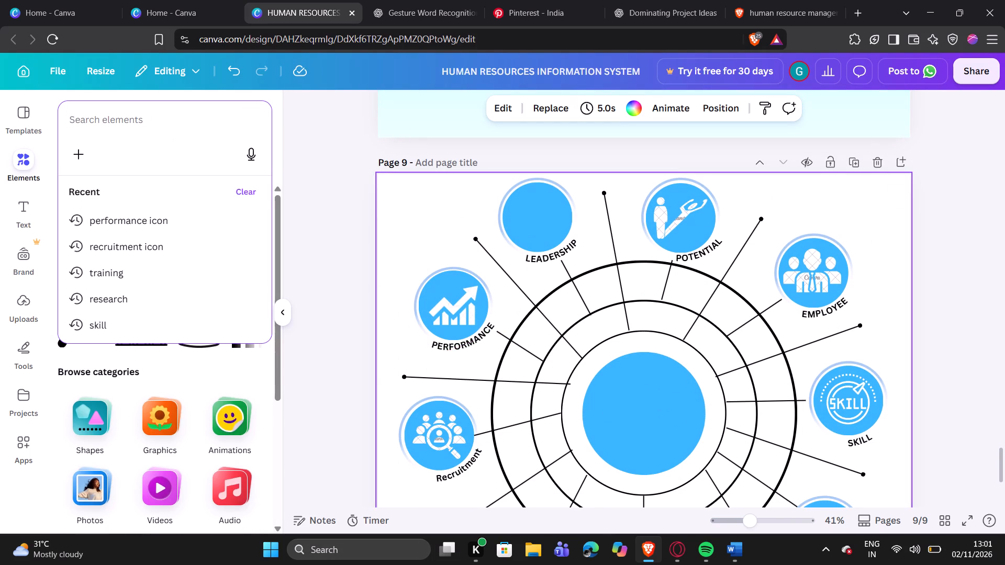
key(l)
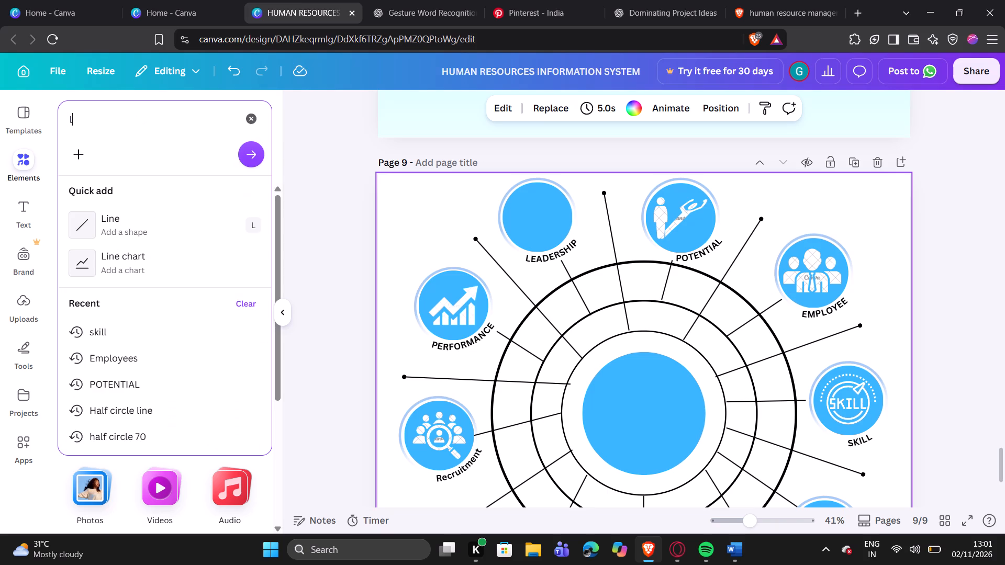
key(e)
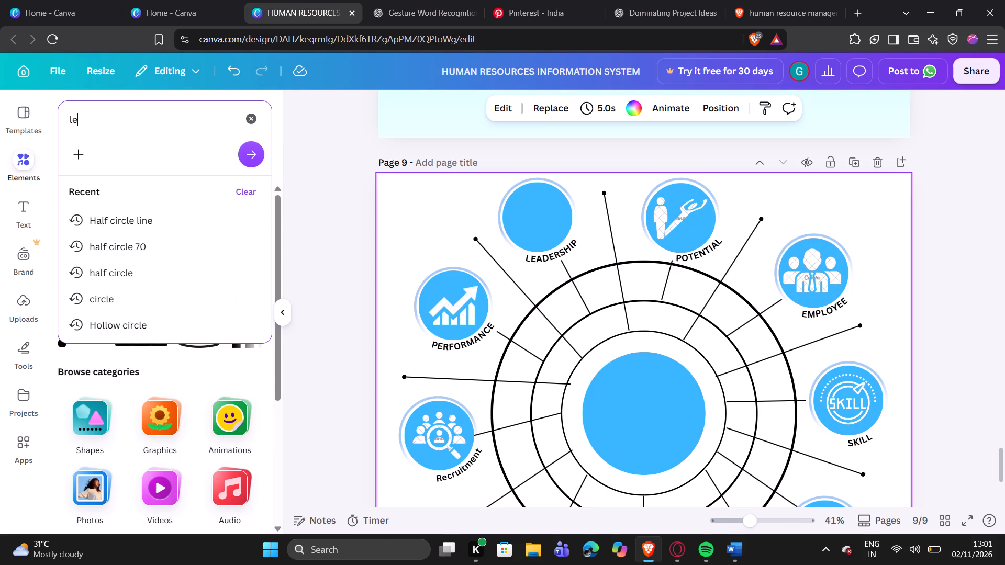
key(a)
text(dership)
key(Return)
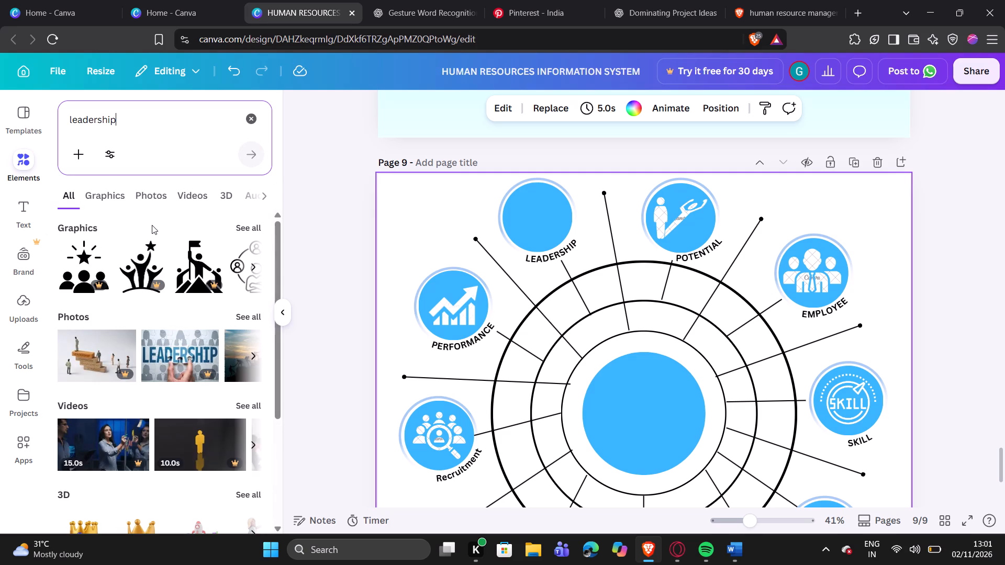
click(104, 196)
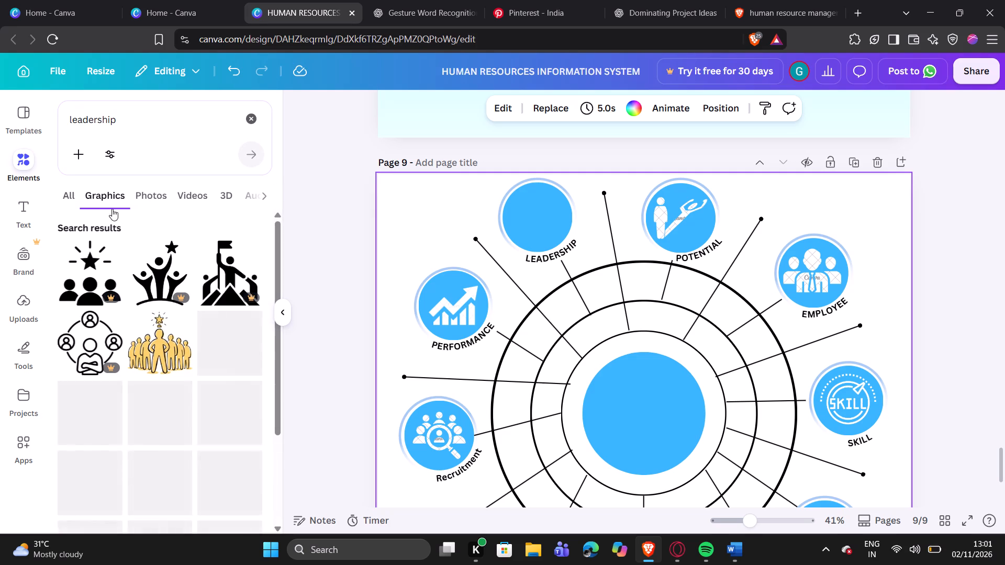
scroll(140, 268, down, 4)
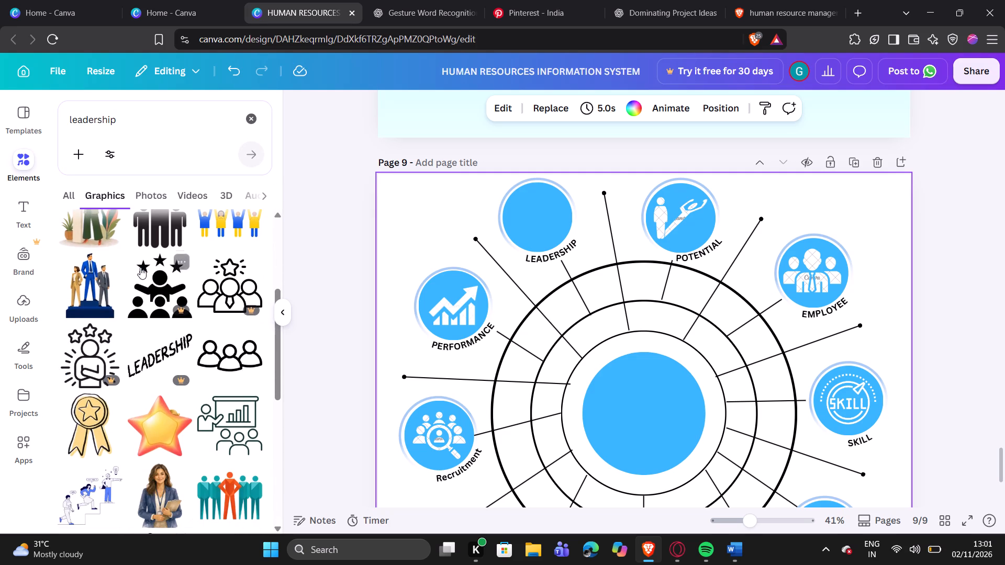
scroll(140, 267, down, 9)
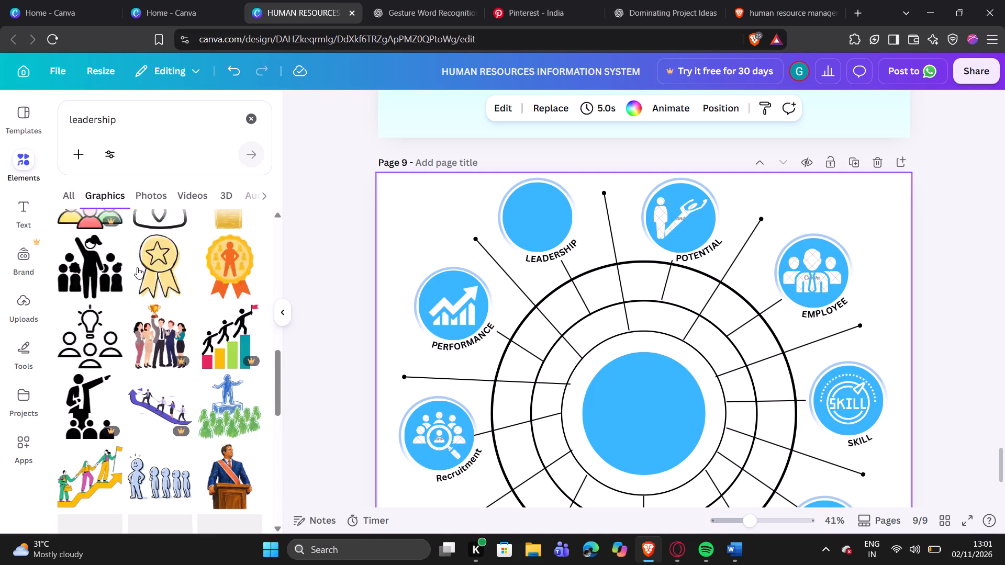
scroll(136, 267, down, 2)
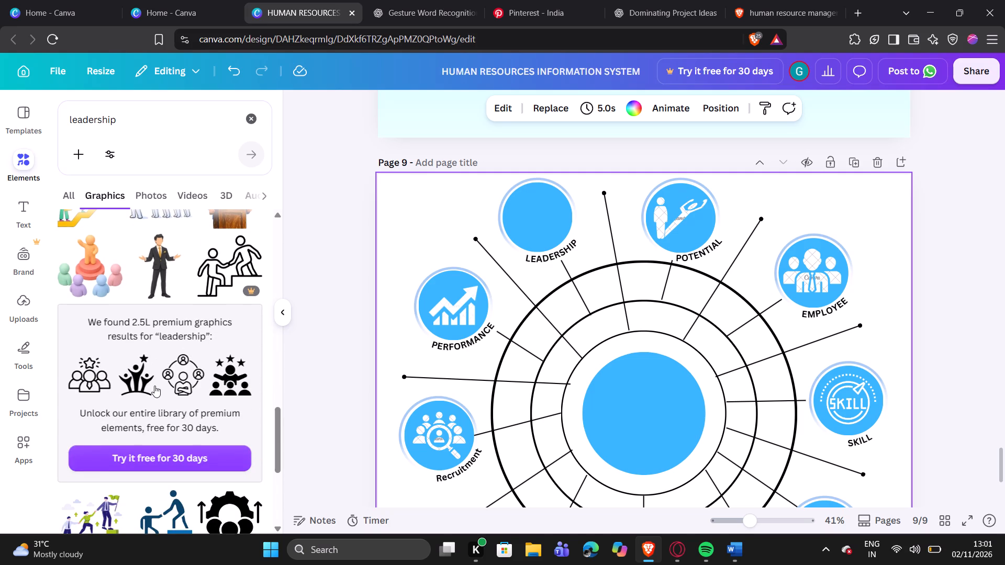
click(228, 373)
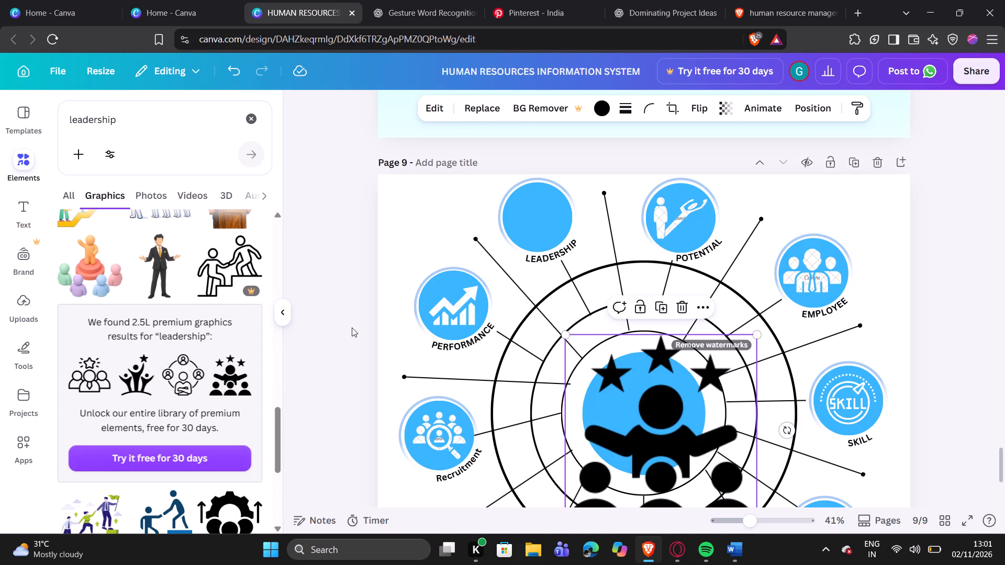
Shrink the three-star leadership icon to circle size and place it inside the LEADERSHIP circle.
click(283, 317)
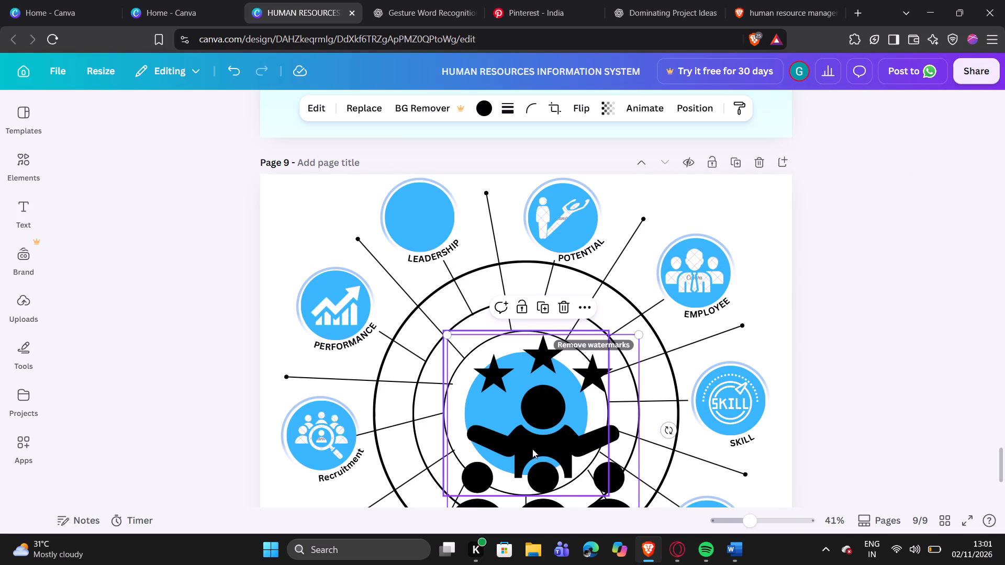
drag(533, 447, 401, 297)
drag(313, 372, 442, 242)
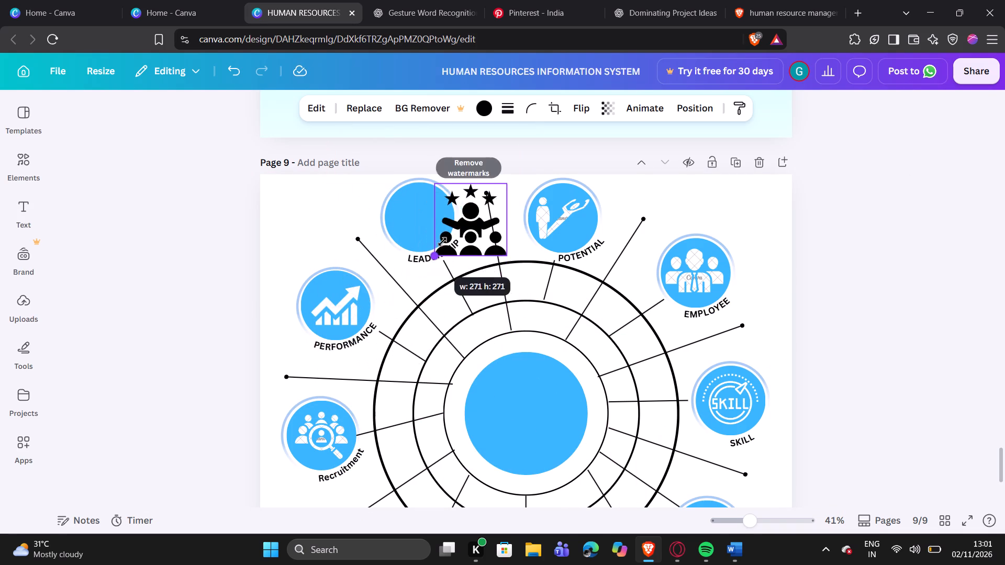
drag(442, 242, 450, 231)
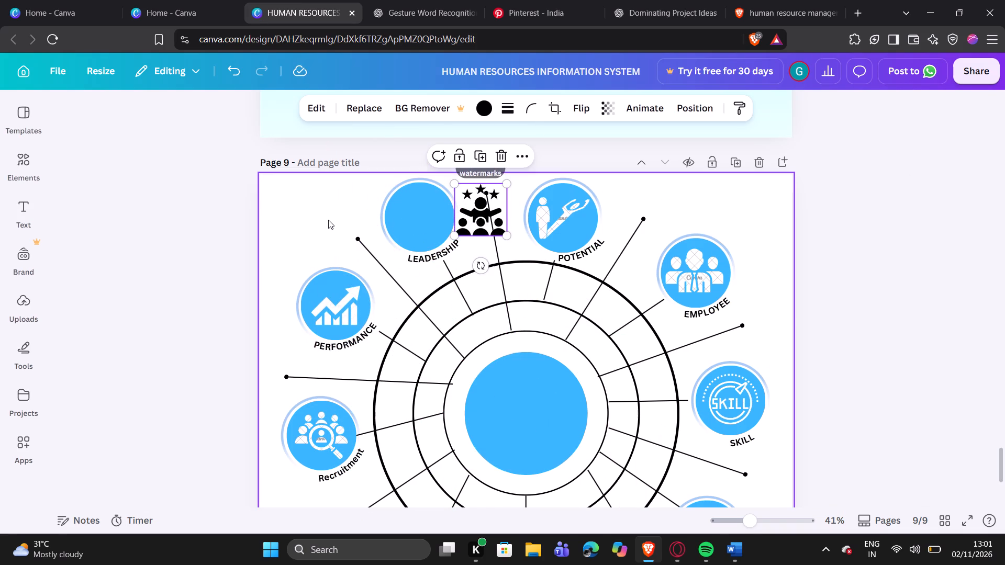
click(328, 220)
drag(493, 211, 433, 216)
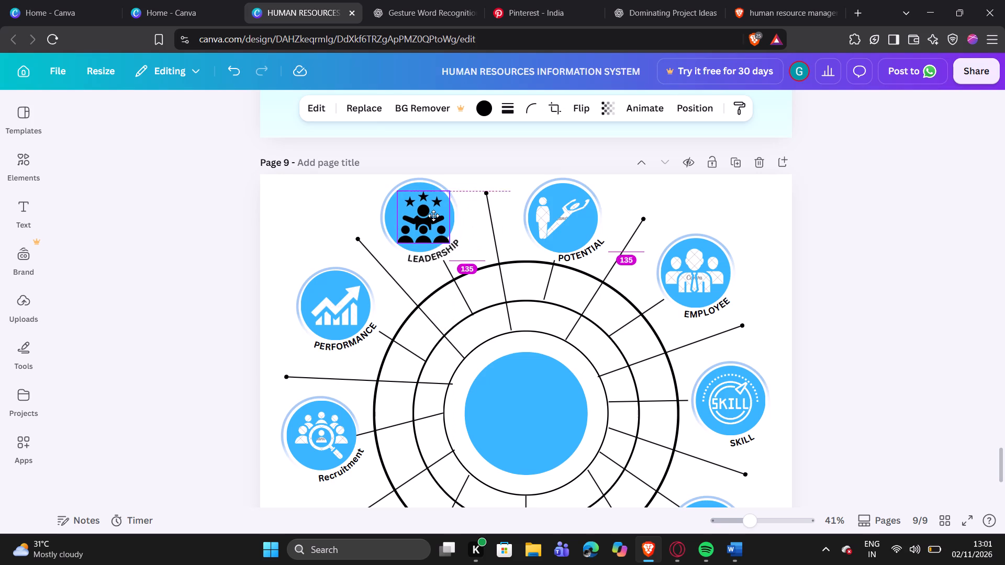
drag(433, 216, 431, 215)
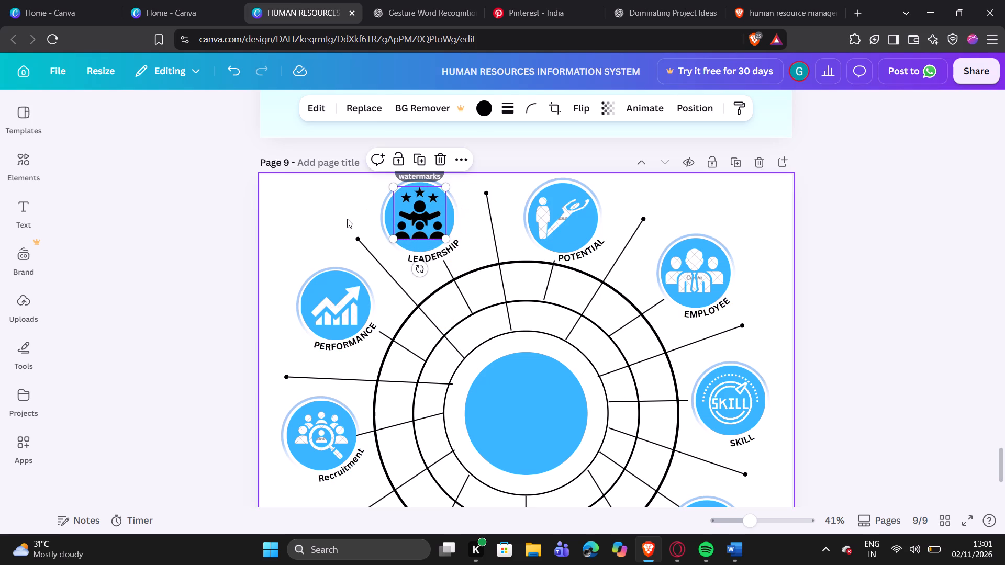
Reduce the leadership icon slightly and centre it within the LEADERSHIP circle.
click(347, 219)
click(400, 233)
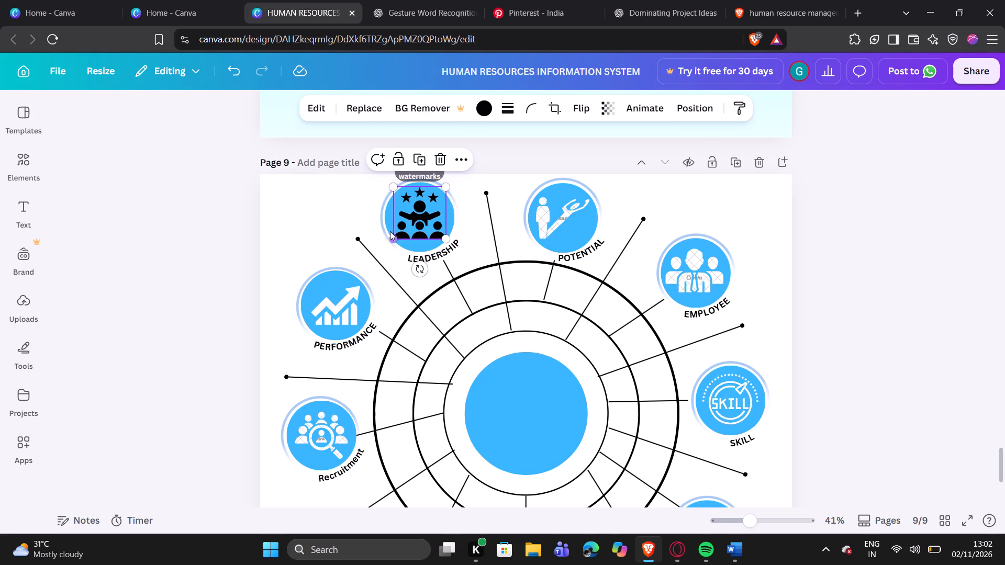
click(394, 238)
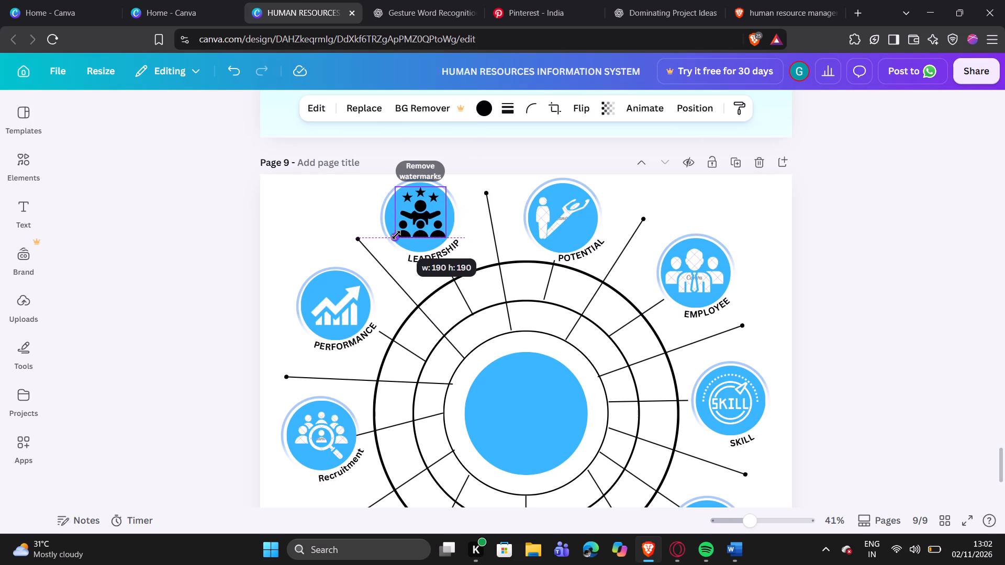
click(336, 220)
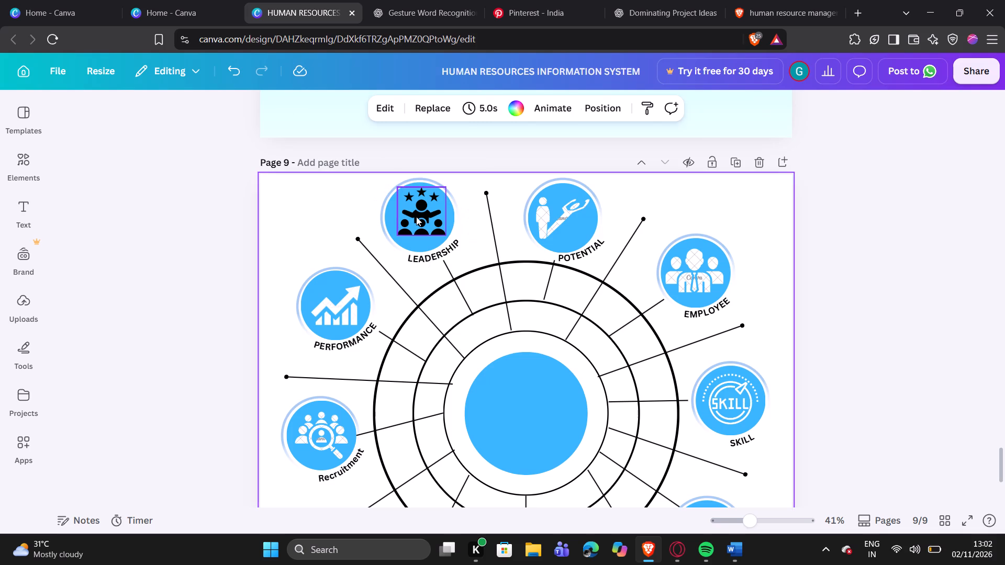
click(417, 216)
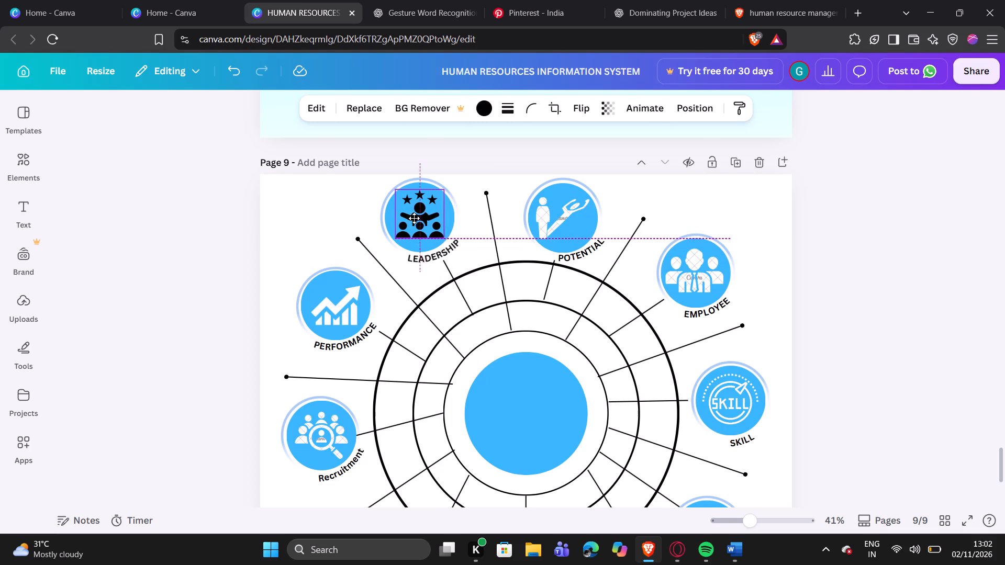
click(332, 196)
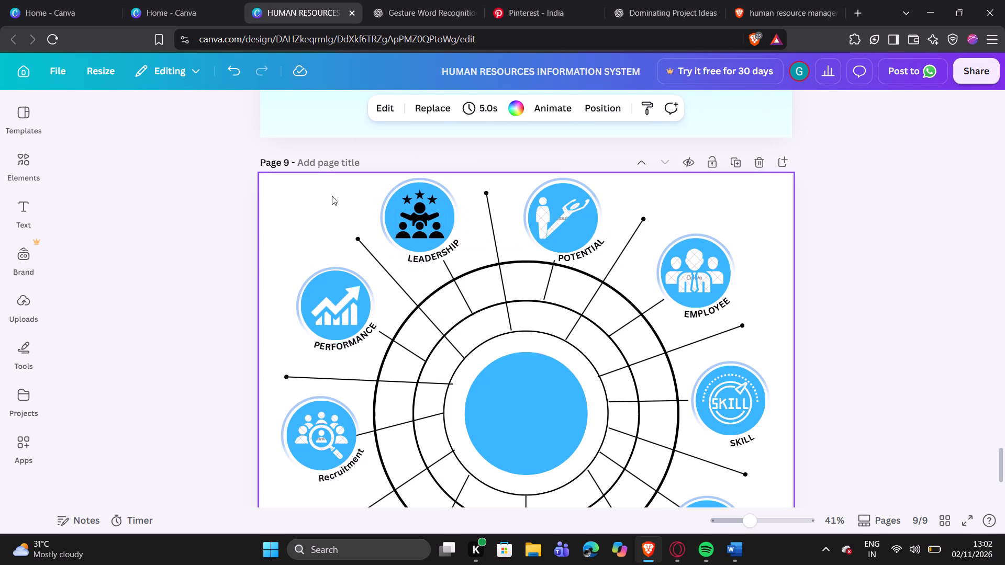
Recolour the LEADERSHIP circle's three-star icon white.
click(409, 225)
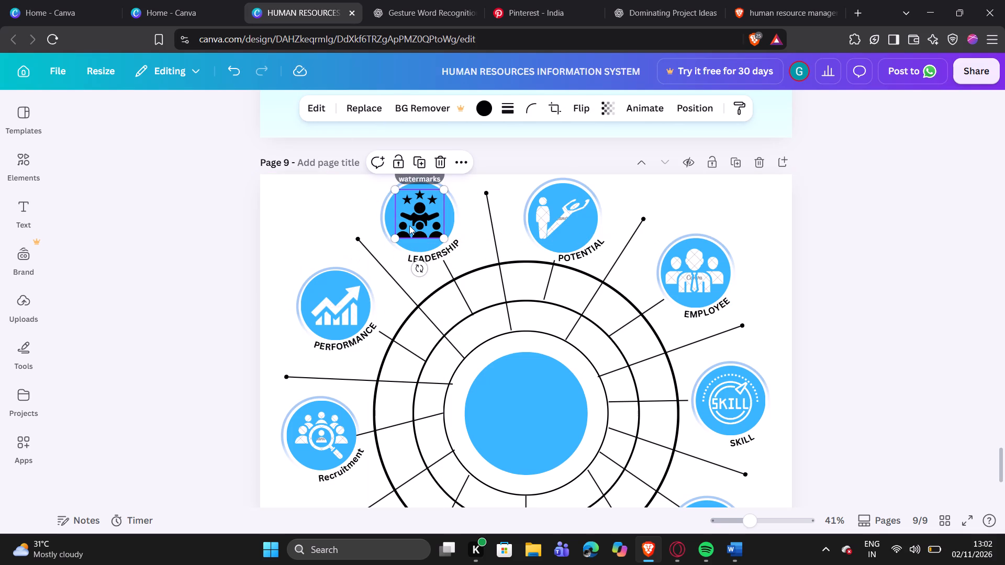
click(483, 107)
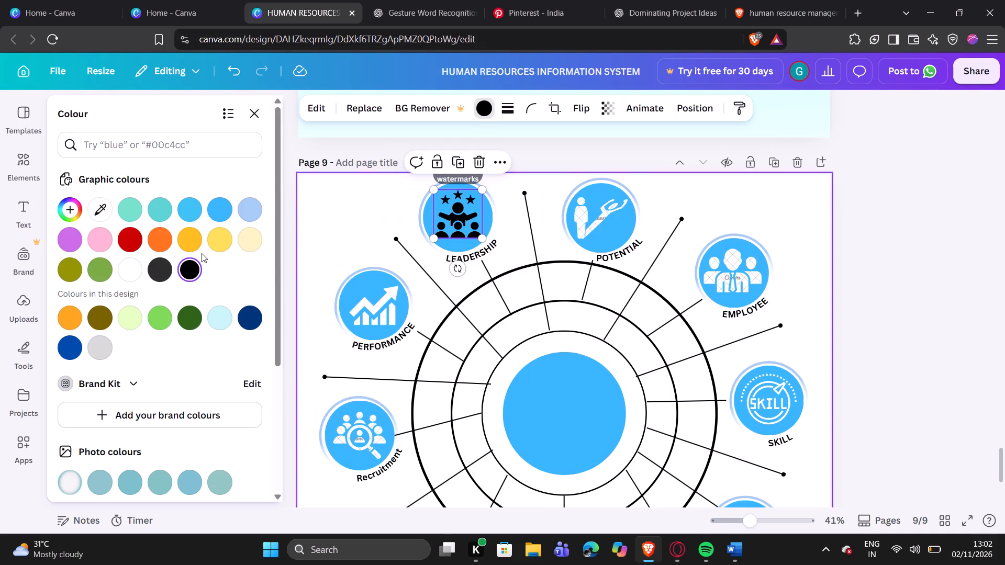
click(139, 268)
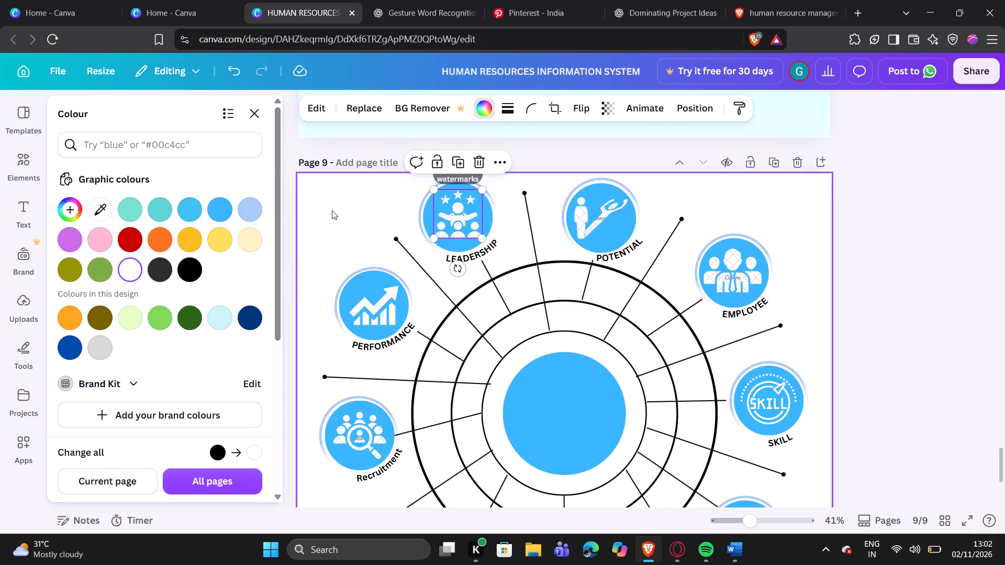
double_click(333, 210)
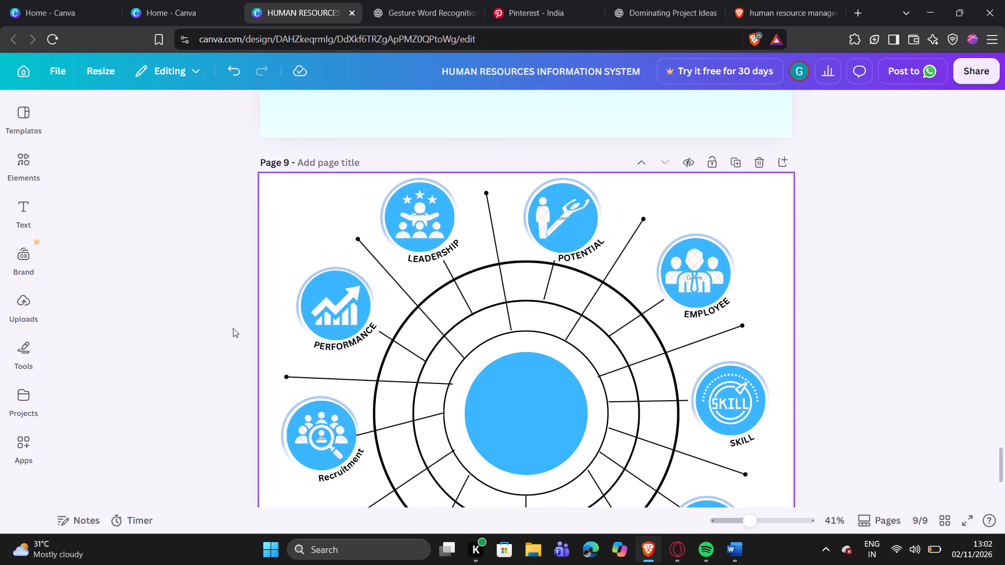
Copy the full "Human Resources" heading text from the central circle on page 8.
scroll(217, 325, down, 3)
scroll(217, 325, up, 1)
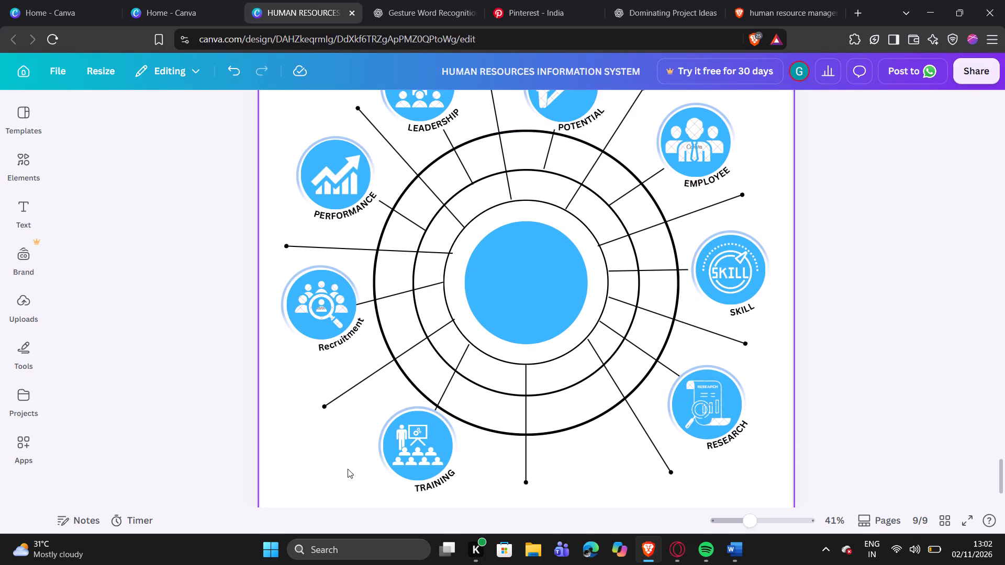
scroll(525, 403, up, 4)
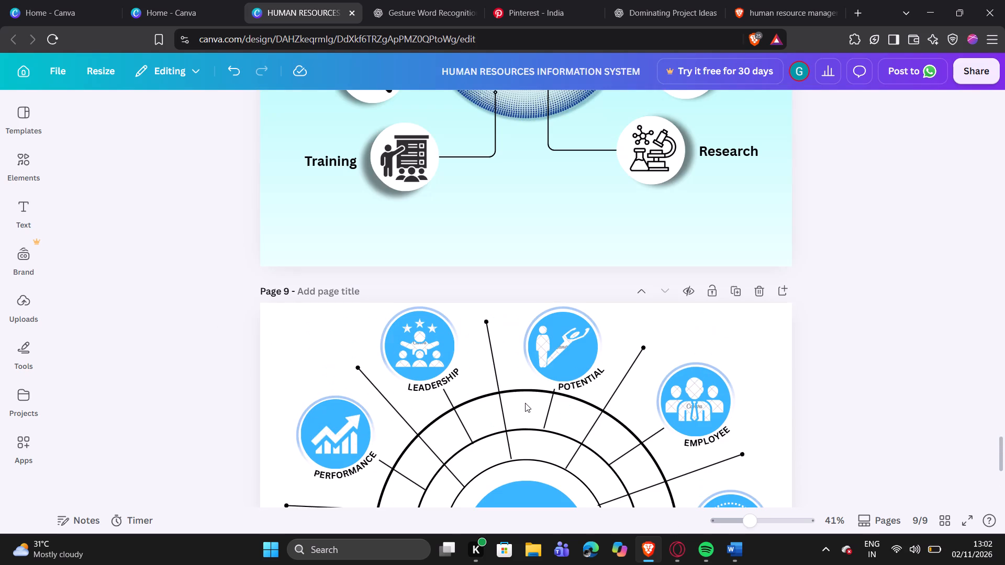
scroll(525, 403, down, 4)
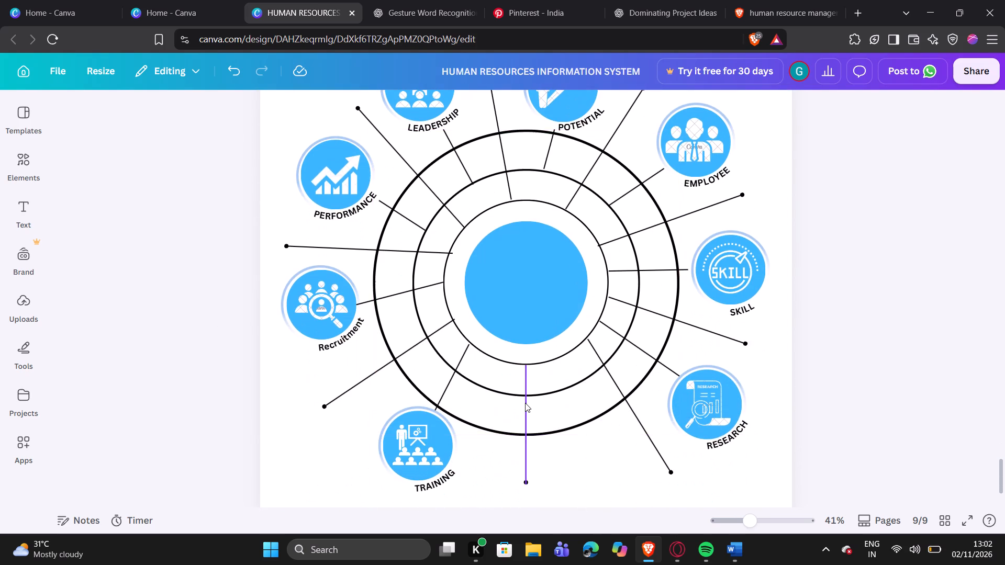
scroll(525, 403, up, 7)
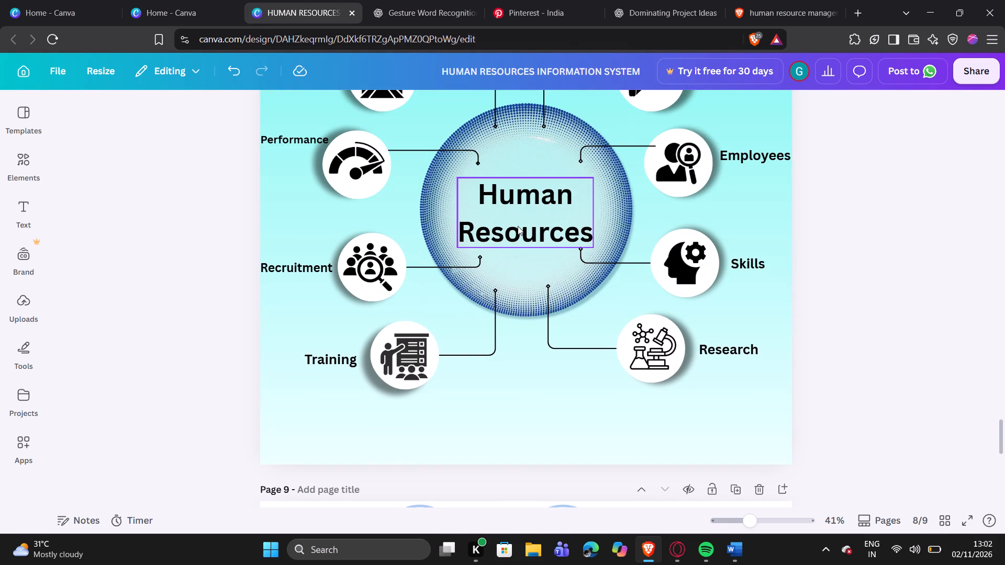
triple_click(518, 226)
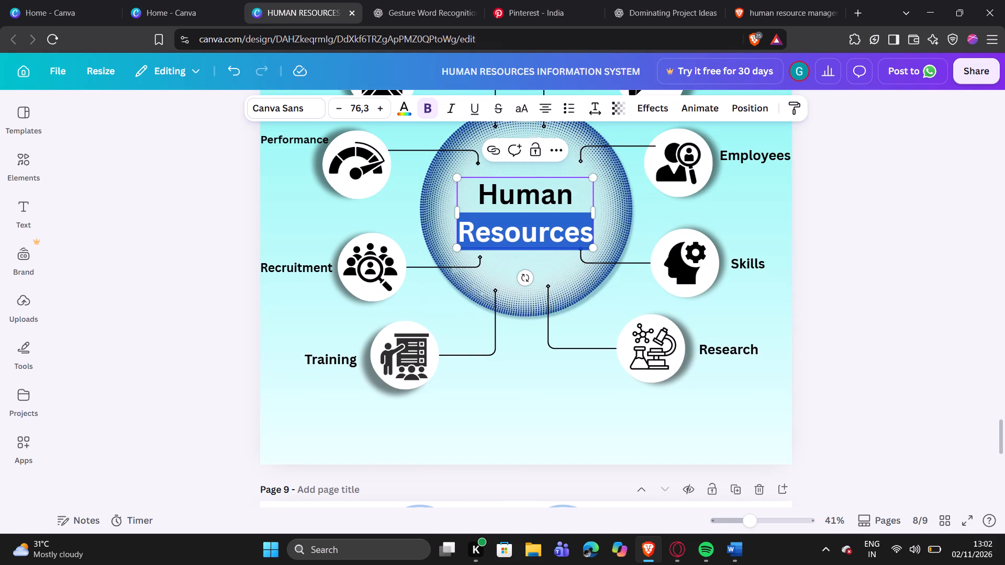
drag(480, 202, 588, 239)
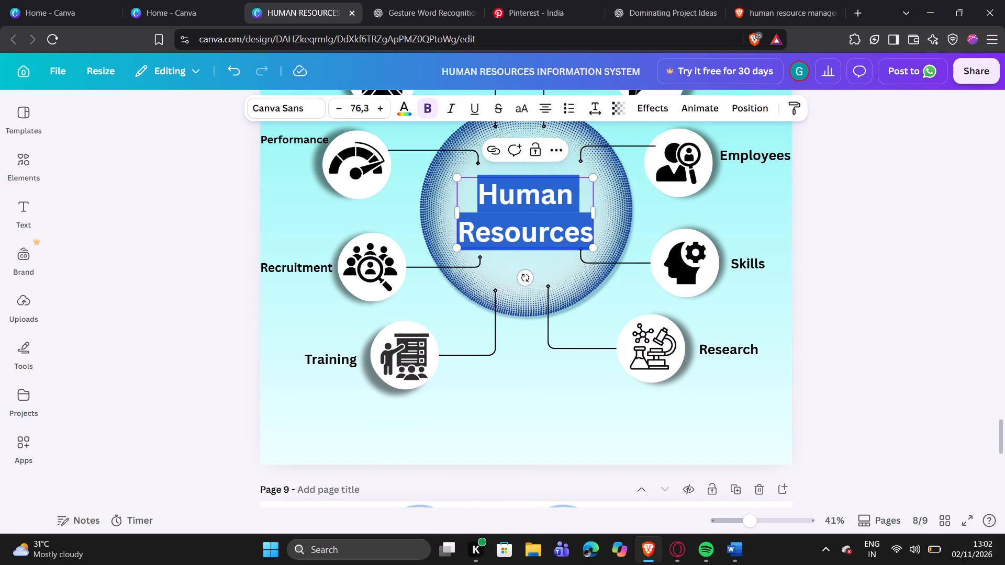
drag(588, 239, 586, 239)
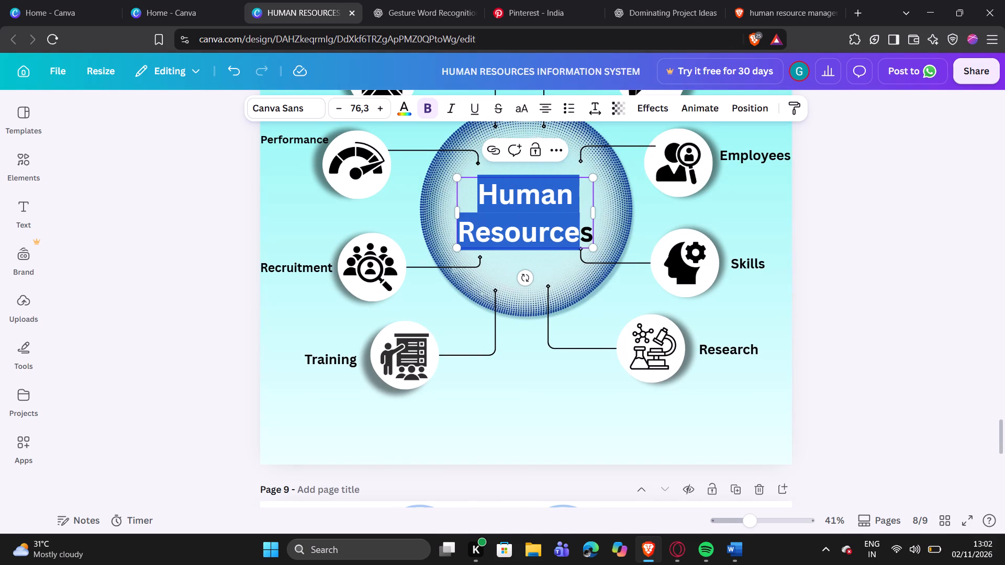
click(588, 243)
drag(473, 203, 535, 234)
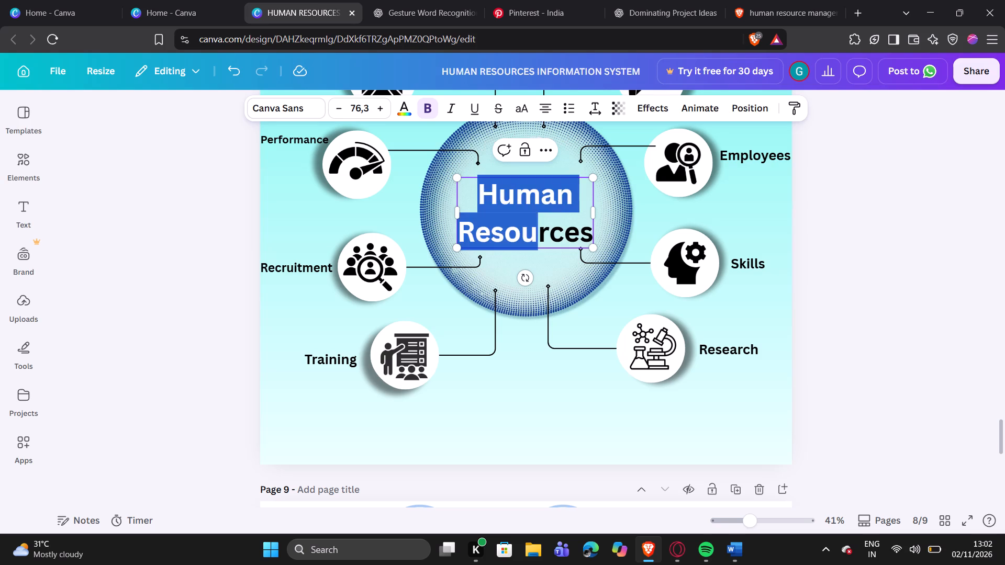
drag(535, 234, 588, 236)
right_click(540, 215)
click(571, 270)
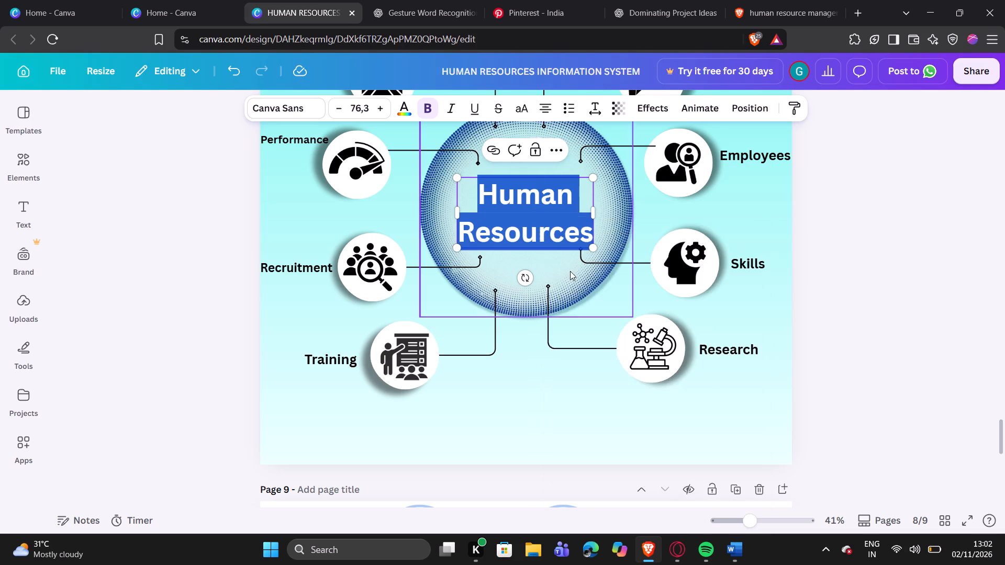
Paste the copied "Human Resources" heading onto page 9 at the central blue circle, allowing clipboard access.
scroll(568, 273, down, 8)
right_click(551, 227)
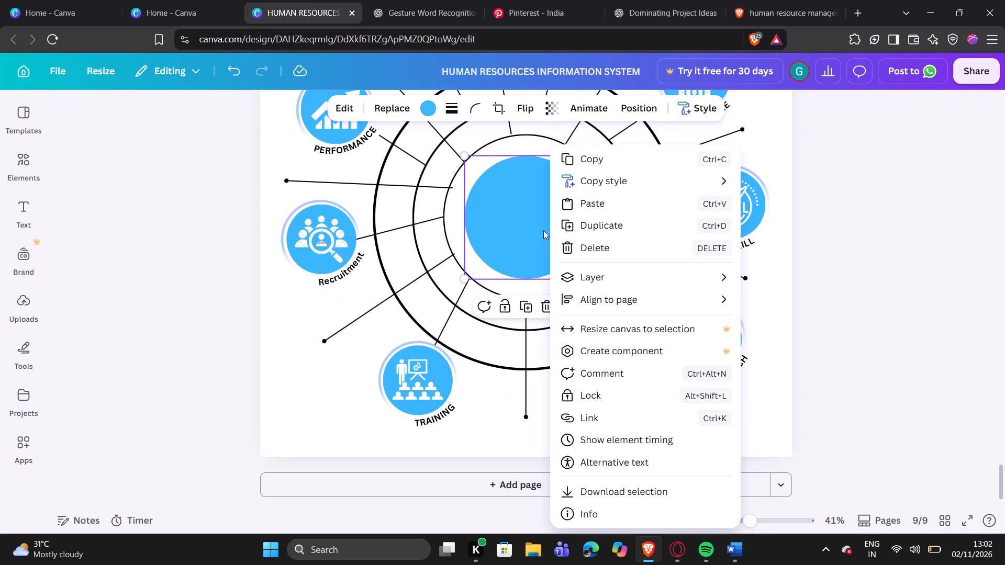
click(581, 204)
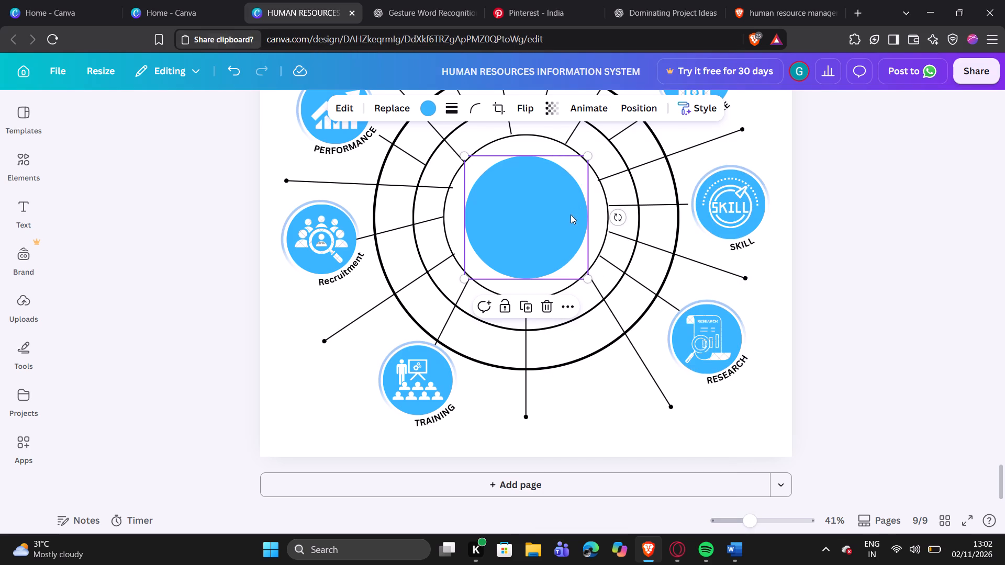
click(316, 145)
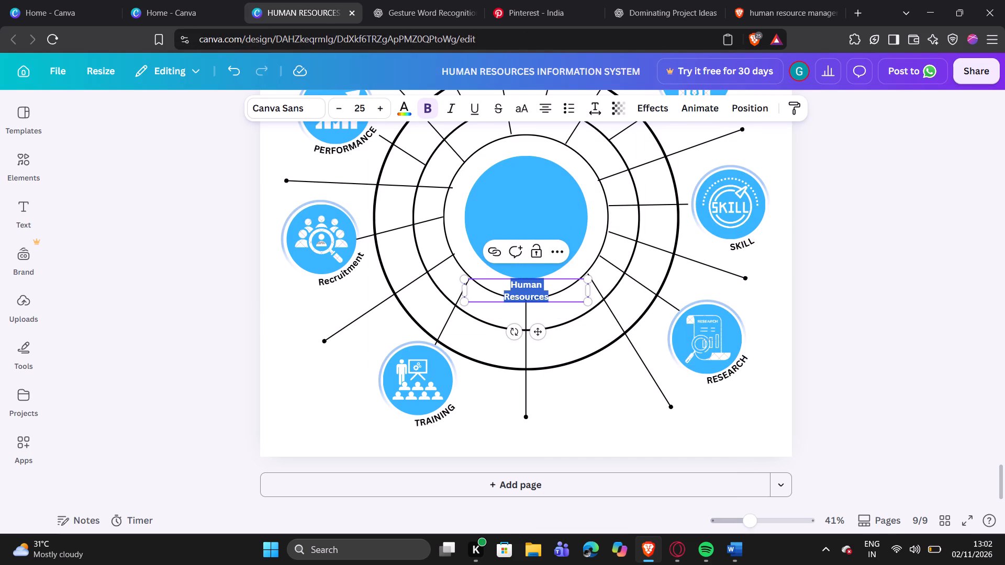
Set the pasted "Human Resources" heading in bold Montserrat.
click(286, 110)
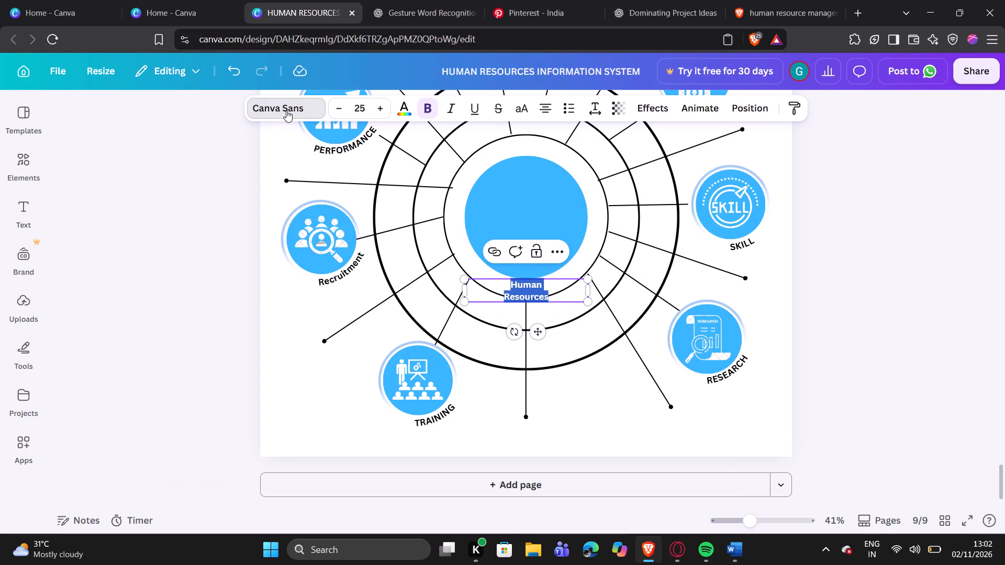
click(157, 329)
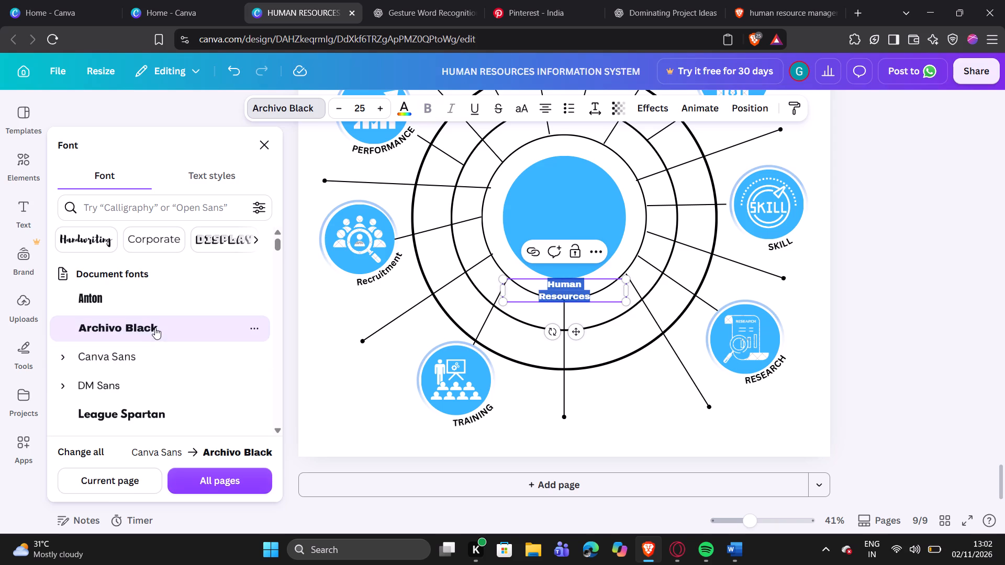
scroll(177, 385, down, 2)
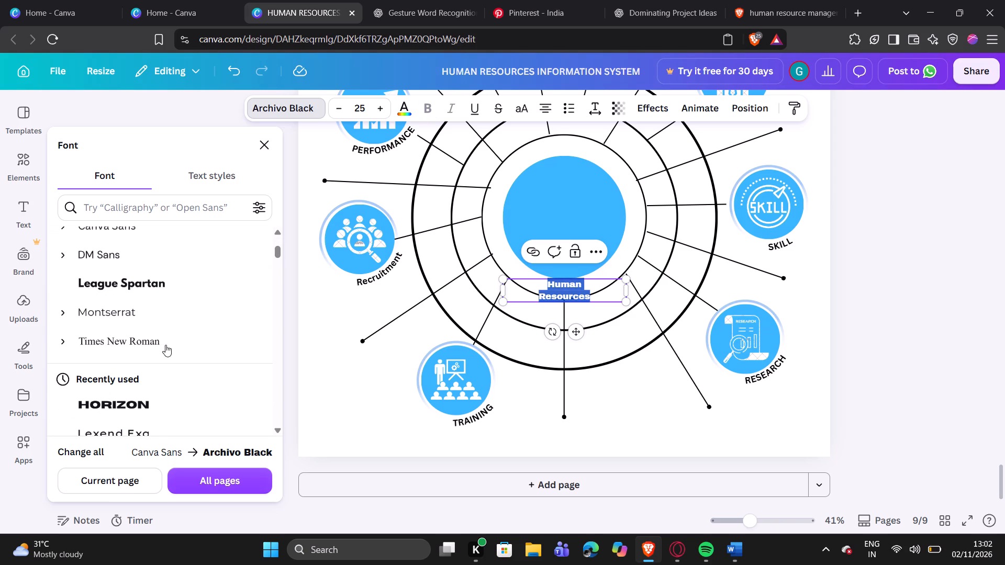
click(149, 321)
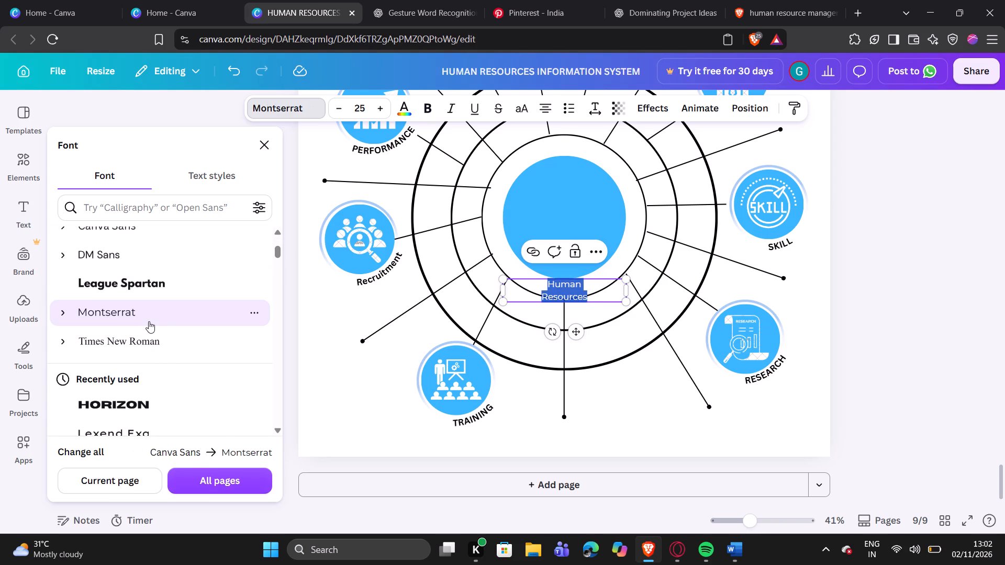
click(427, 103)
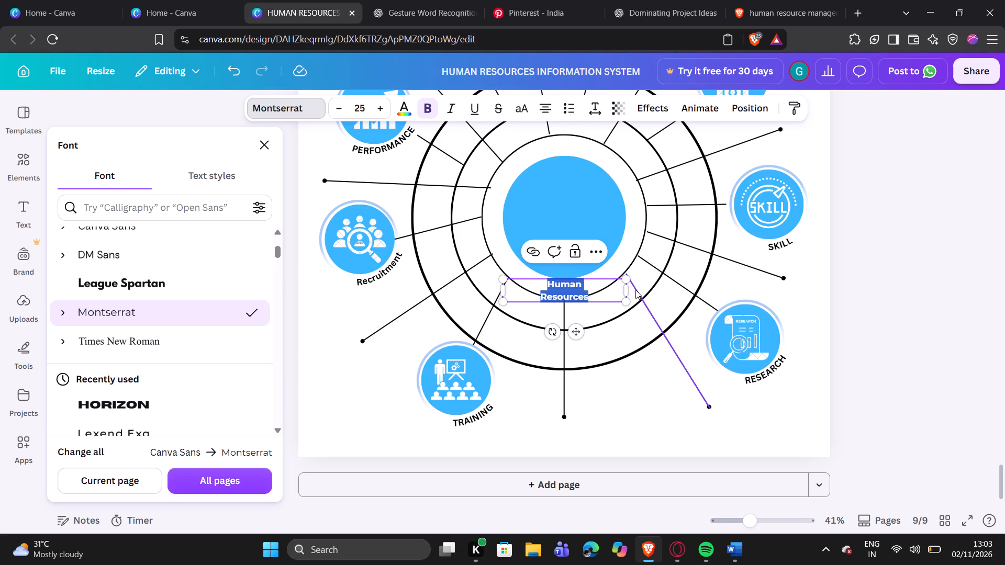
Enlarge the "Human Resources" heading to size 68 and widen its text box so each word fits on one line.
drag(632, 290, 562, 292)
click(560, 292)
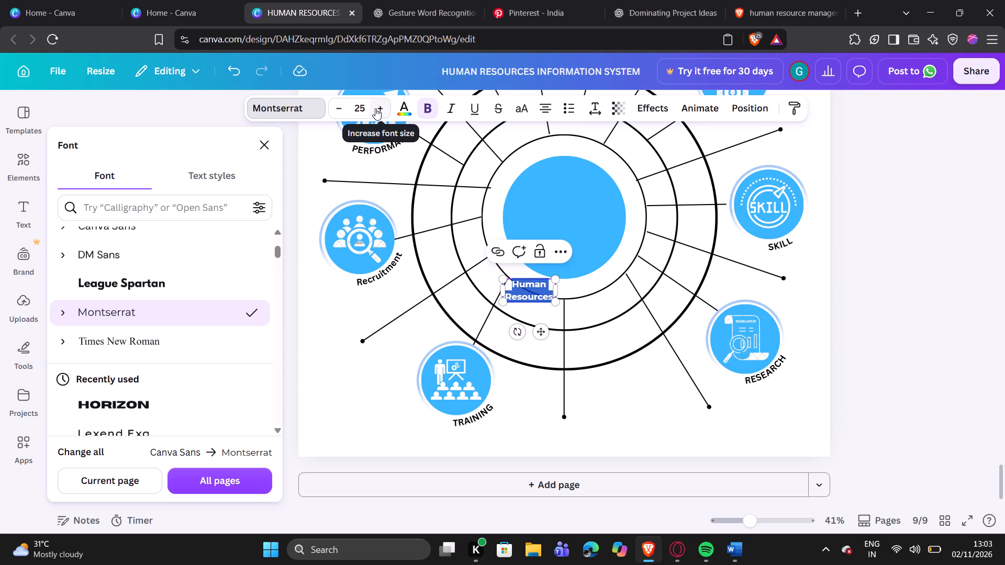
drag(375, 108, 376, 110)
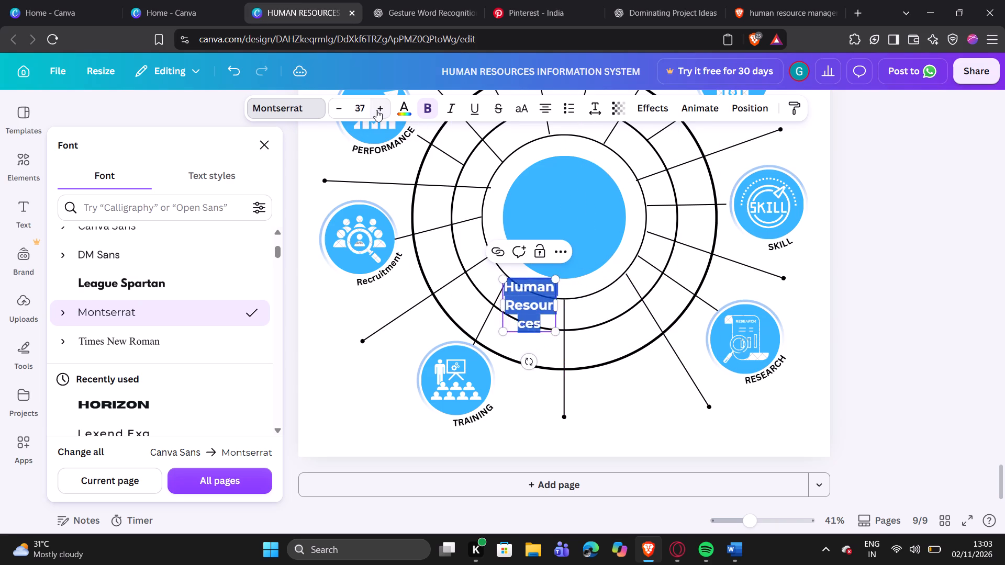
drag(376, 110, 385, 106)
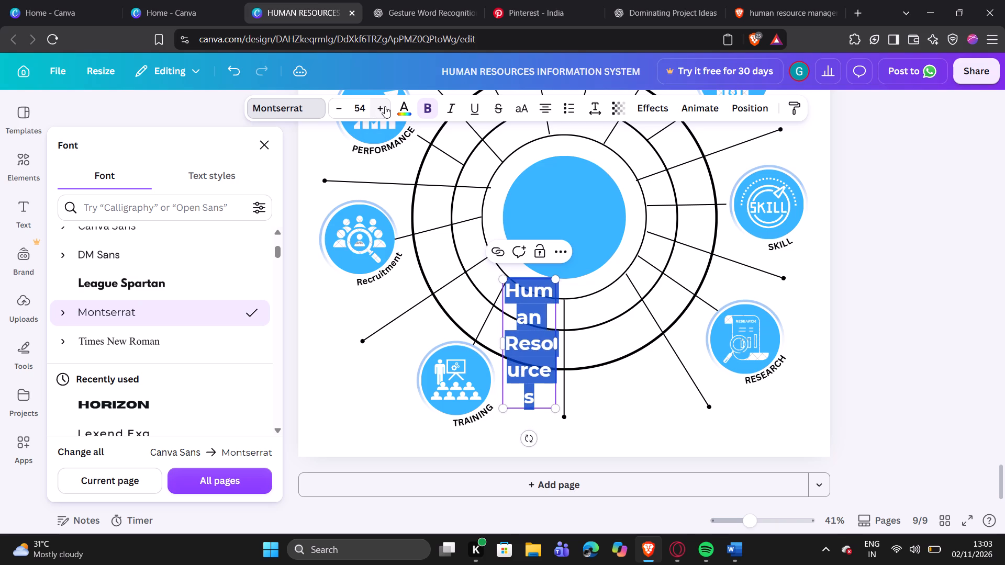
drag(385, 106, 385, 106)
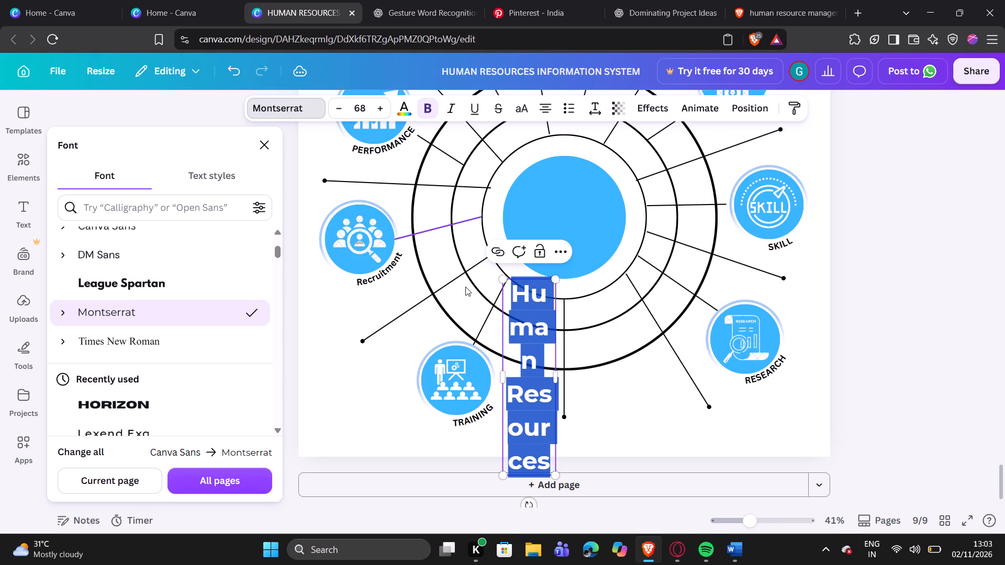
drag(557, 380, 644, 370)
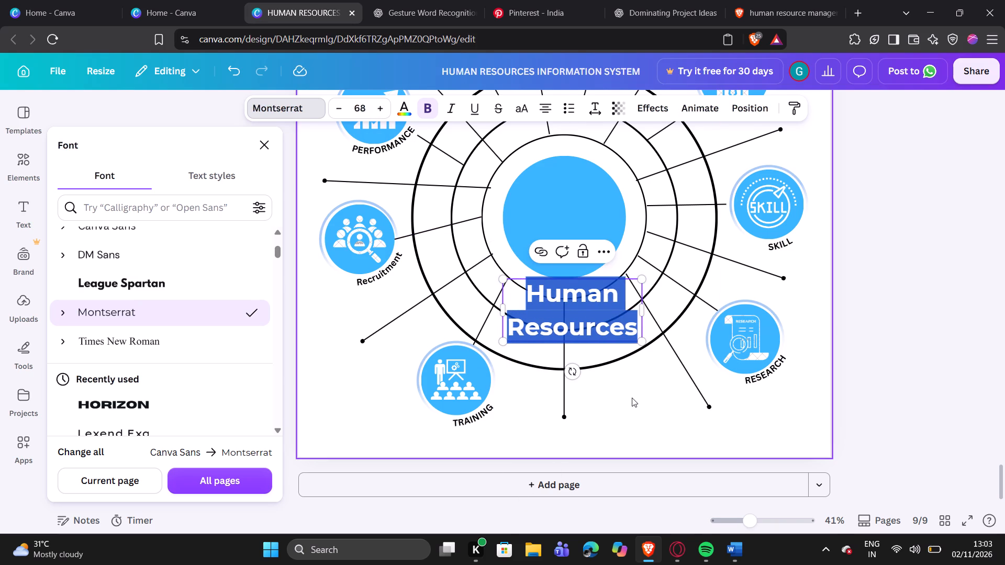
Move the "Human Resources" heading onto the central blue circle and scale it down to about size 61.1.
click(632, 398)
drag(578, 321, 572, 225)
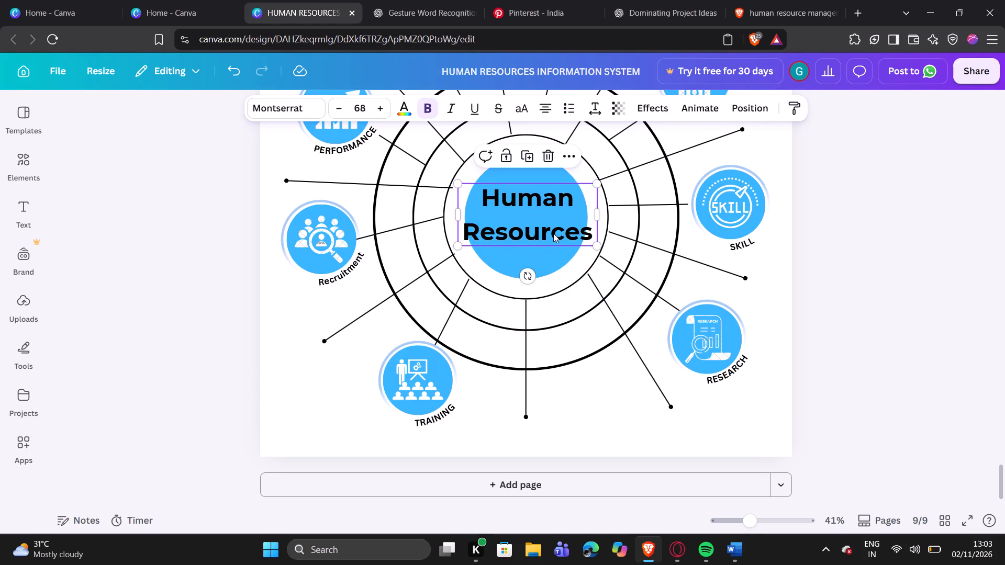
drag(459, 249, 483, 236)
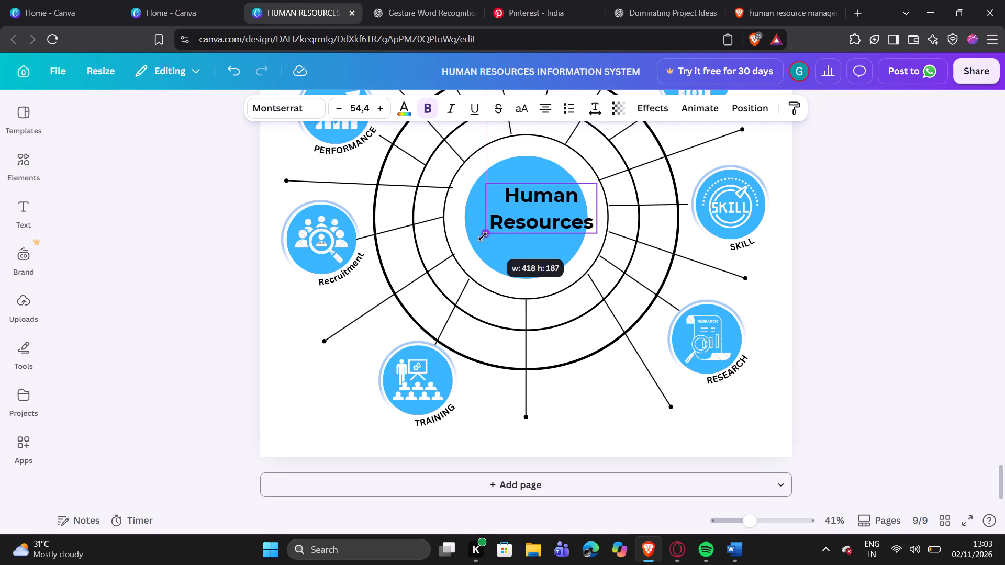
drag(483, 236, 473, 242)
click(799, 272)
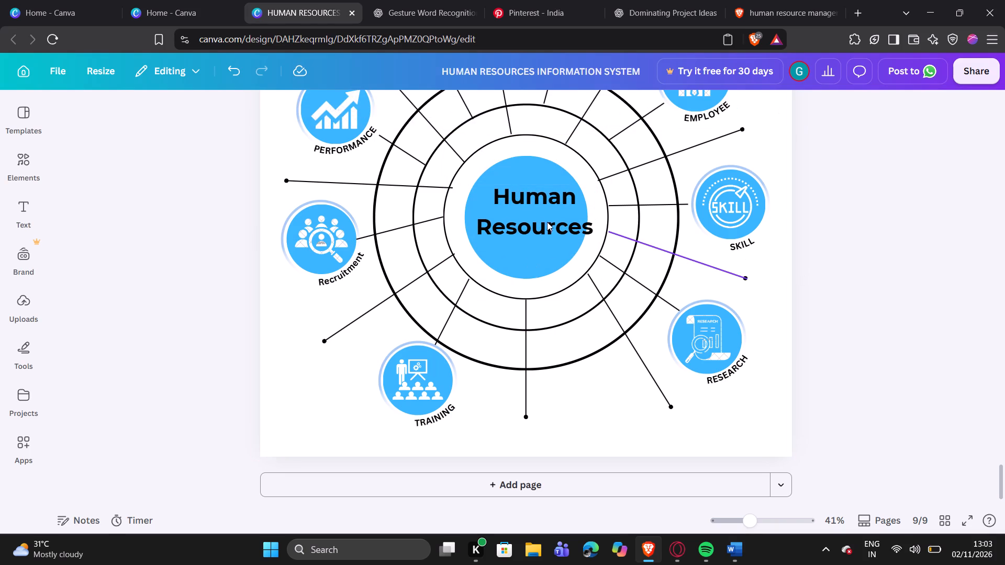
drag(533, 217, 521, 215)
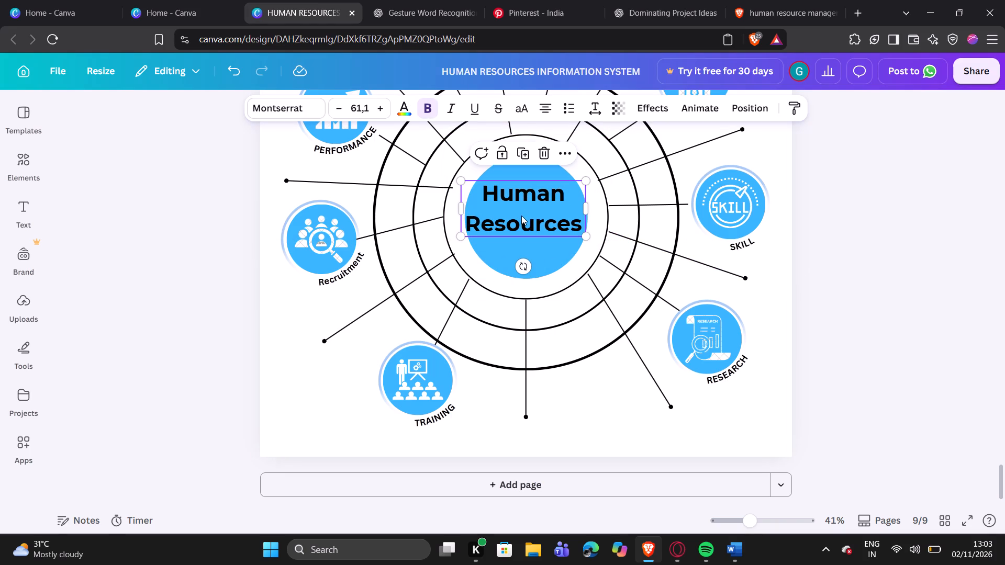
click(834, 259)
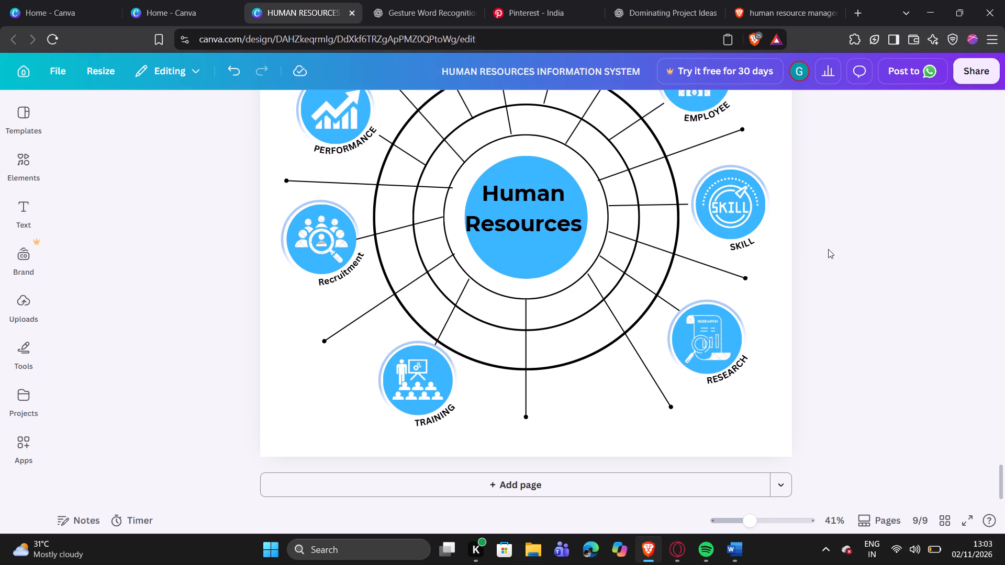
Reduce the heading's font size to 59.1 and centre it horizontally in the blue circle.
click(496, 198)
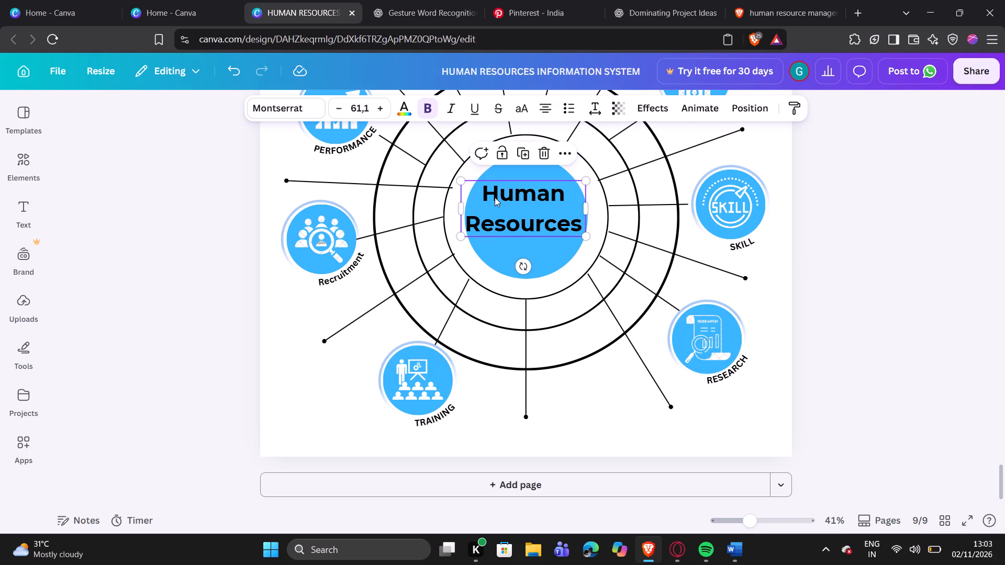
click(479, 192)
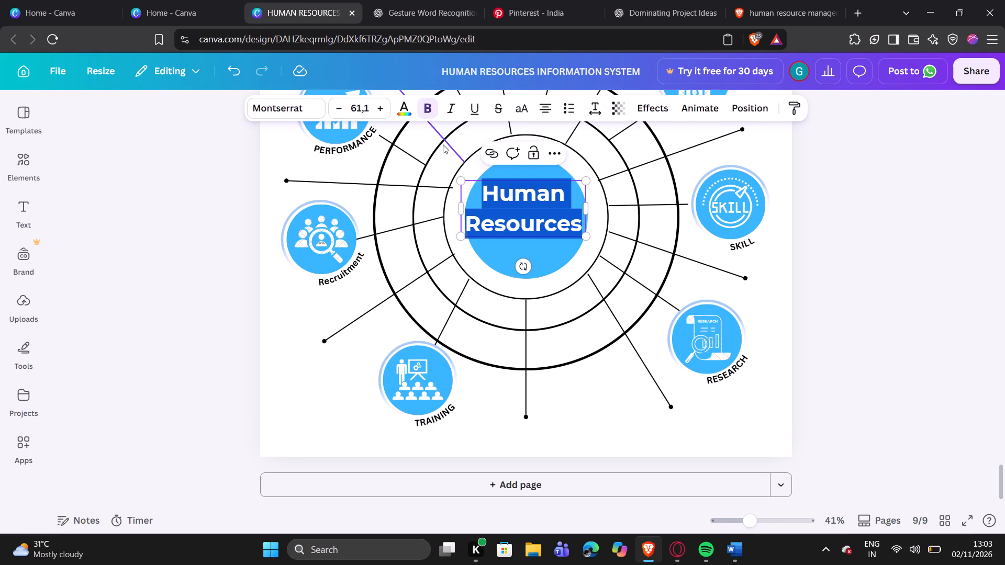
click(337, 111)
click(337, 111)
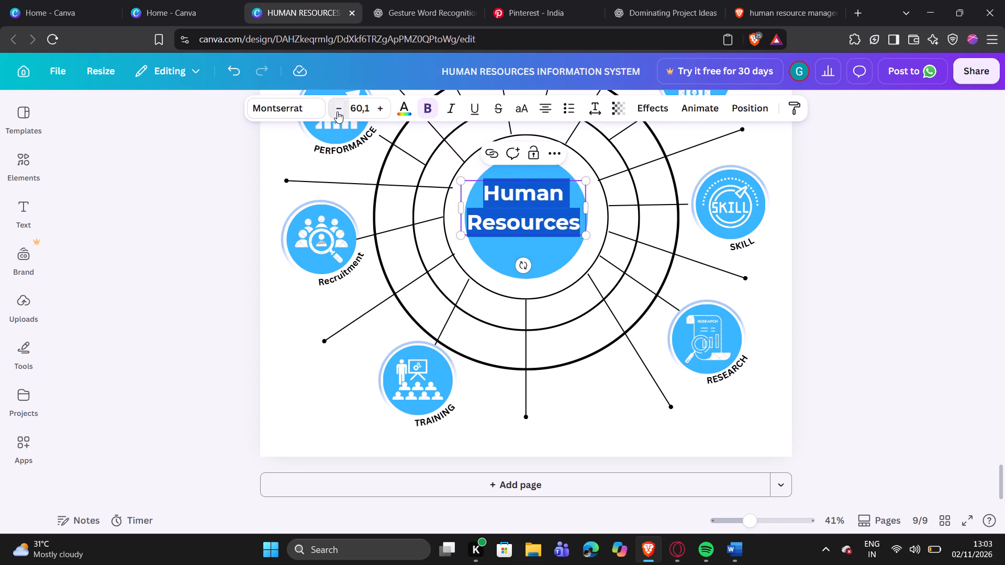
click(199, 217)
click(503, 209)
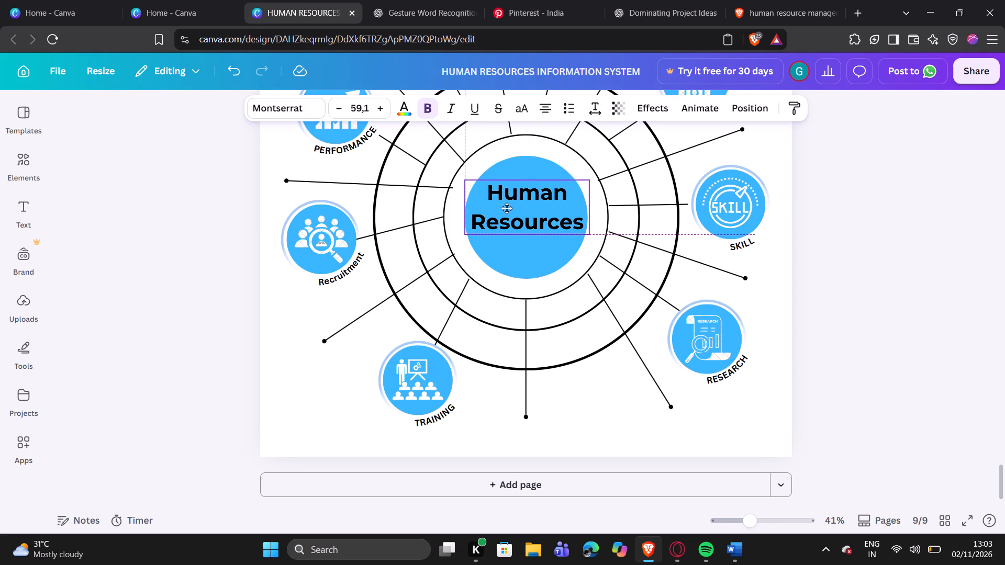
click(889, 284)
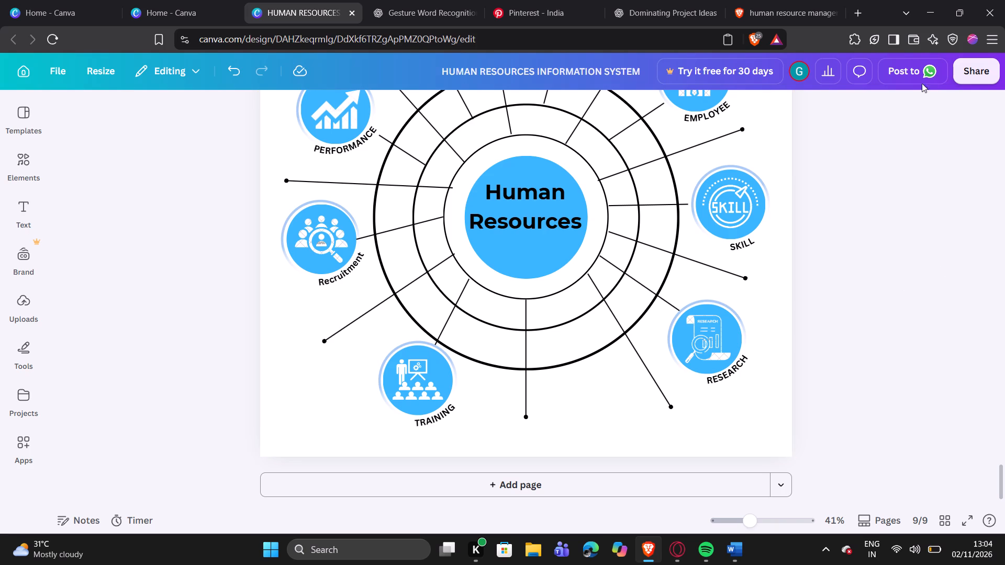
Recolour the central "Human Resources" heading text white.
click(482, 191)
click(481, 191)
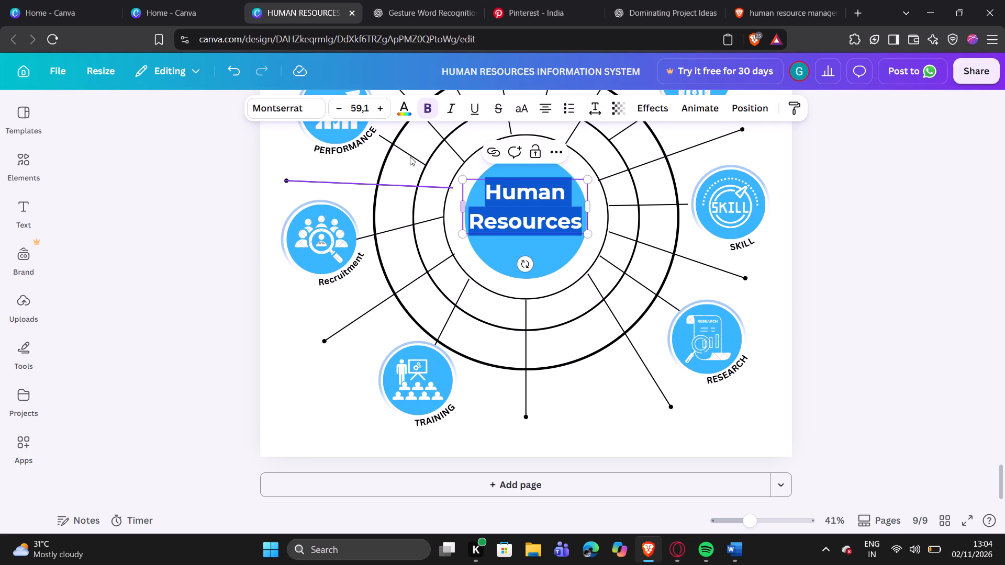
click(409, 106)
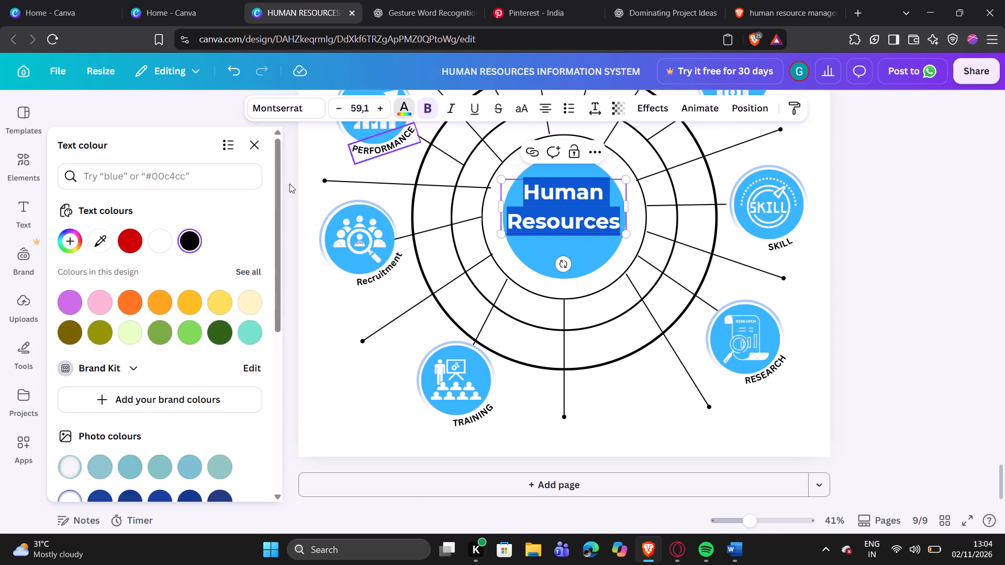
click(164, 237)
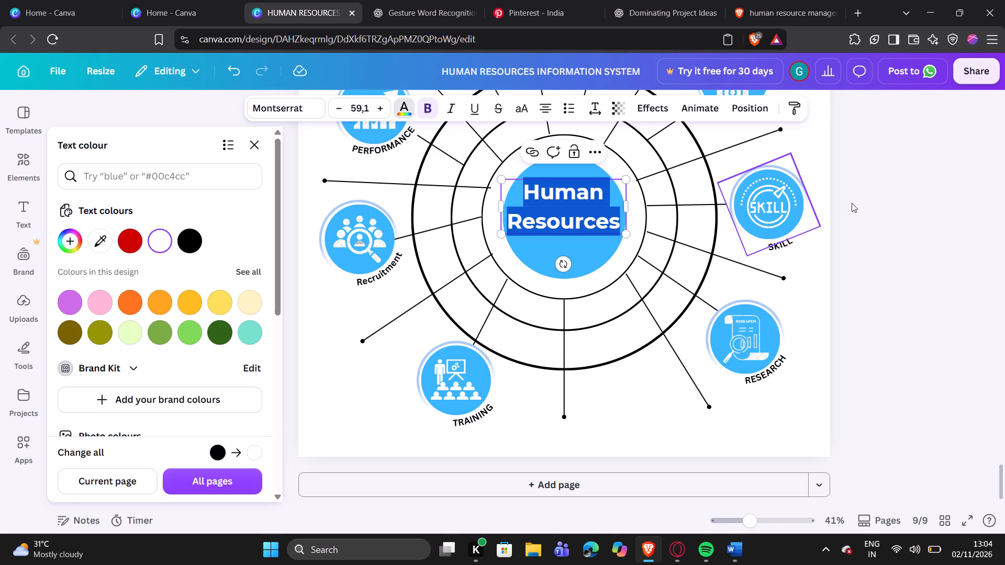
double_click(863, 203)
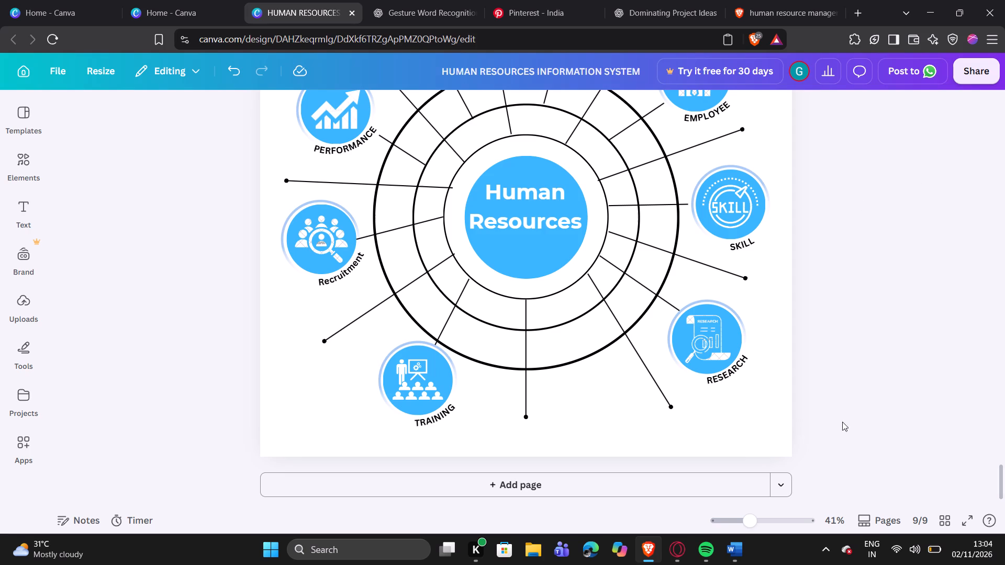
Add a blank page after the wheel infographic on page 9.
click(470, 483)
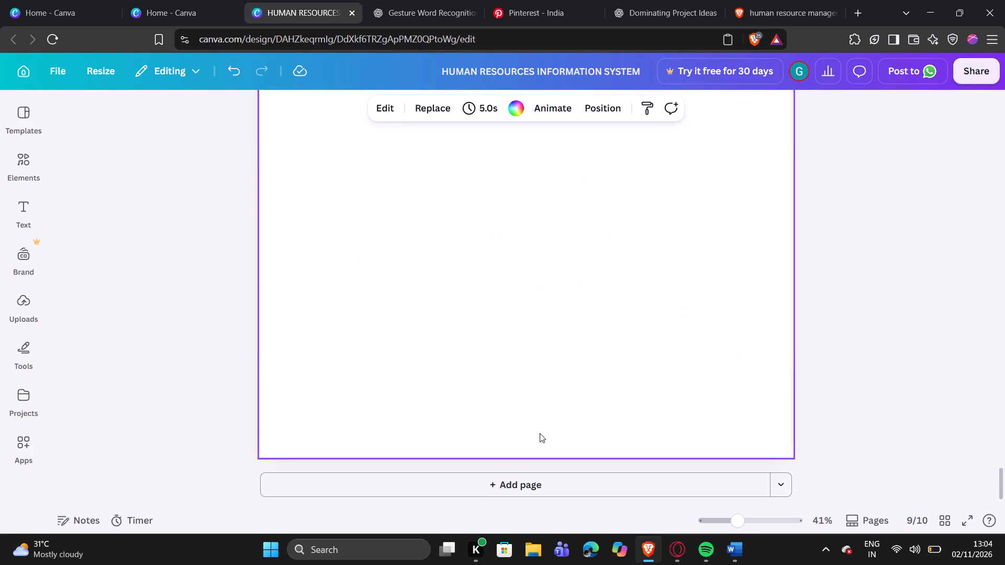
scroll(545, 399, up, 2)
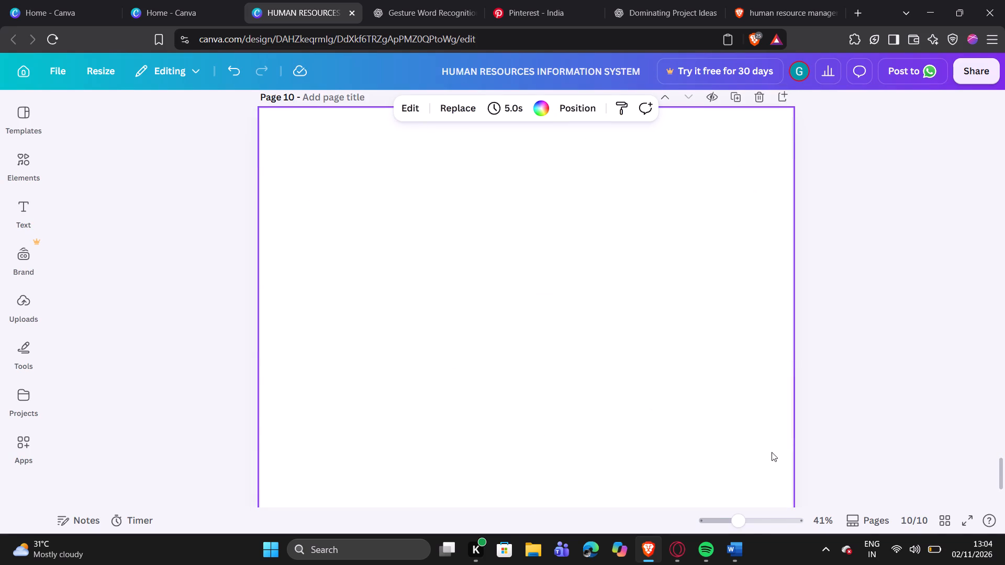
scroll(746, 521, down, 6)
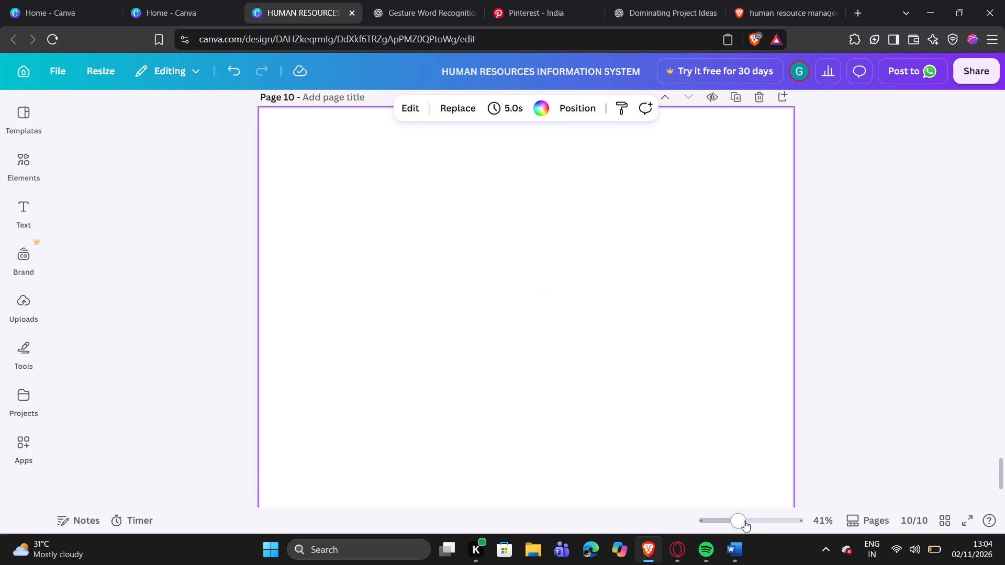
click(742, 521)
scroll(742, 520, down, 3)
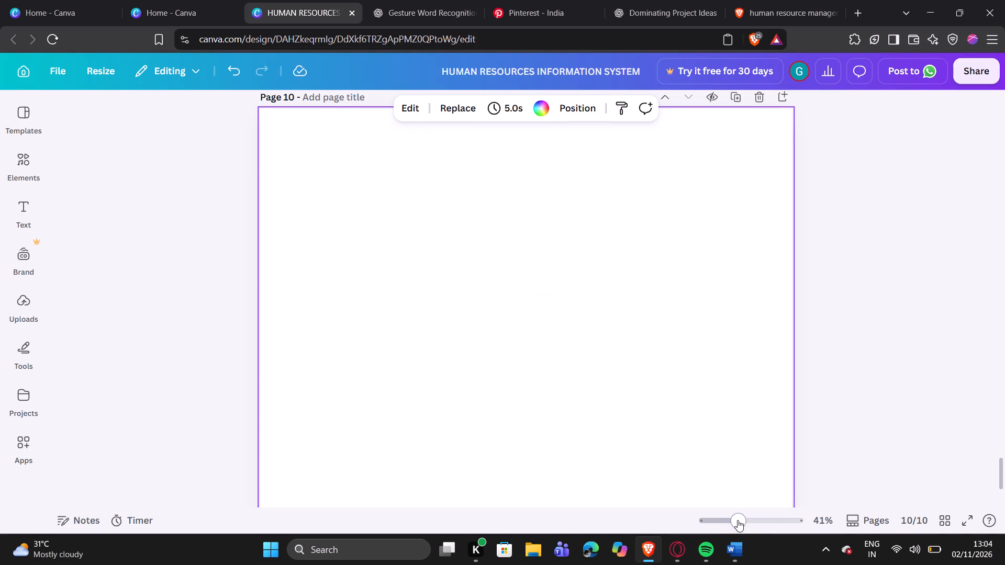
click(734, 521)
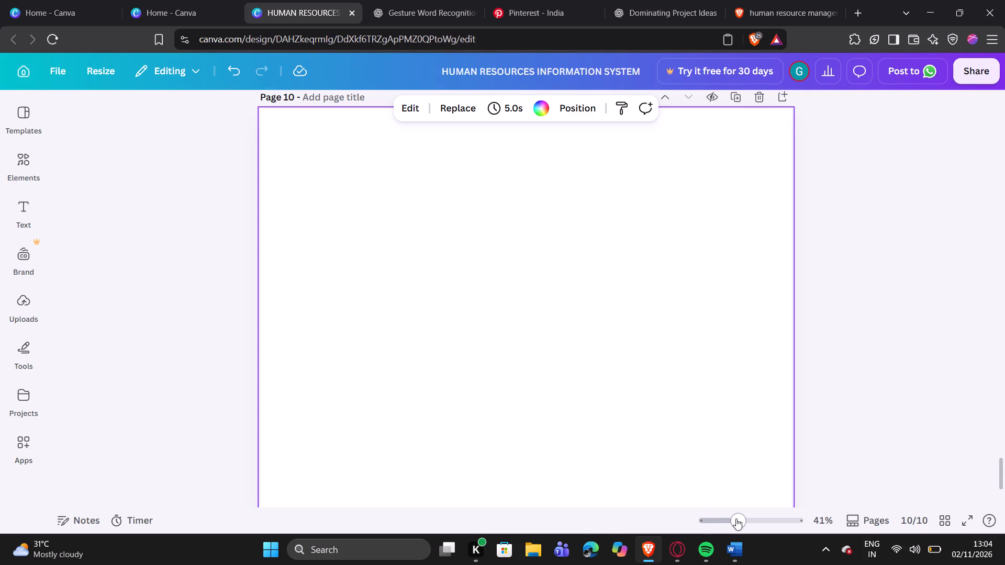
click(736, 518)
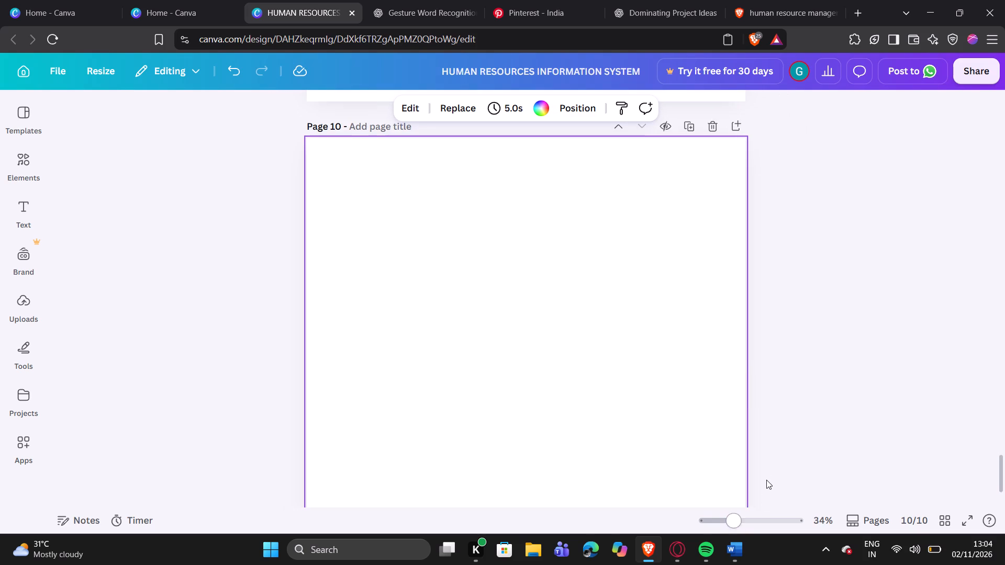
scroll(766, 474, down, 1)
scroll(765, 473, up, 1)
Browse the human resource management diagram image results for another reference diagram to recreate on page 10.
click(804, 8)
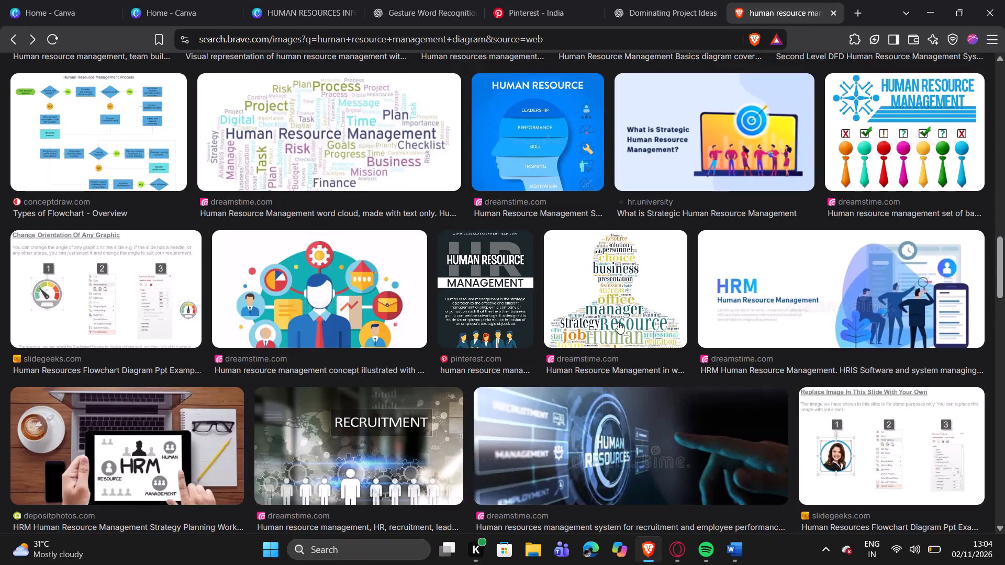
scroll(751, 357, down, 3)
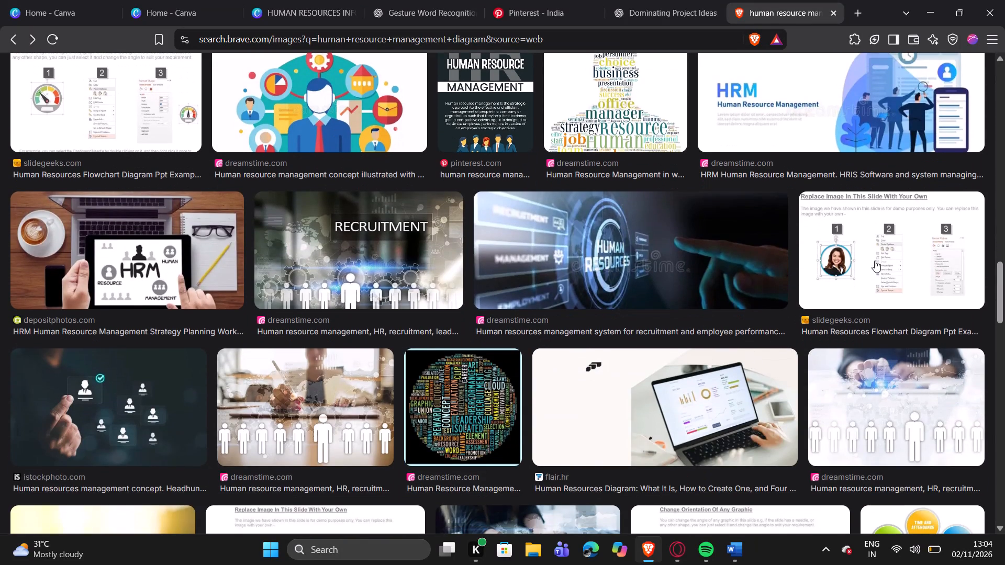
scroll(870, 258, down, 4)
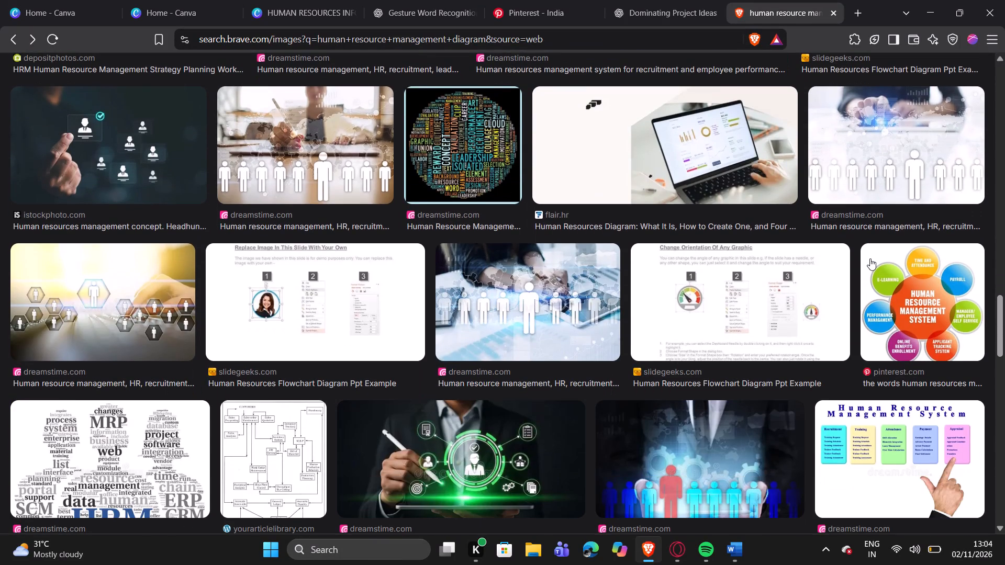
scroll(870, 258, down, 3)
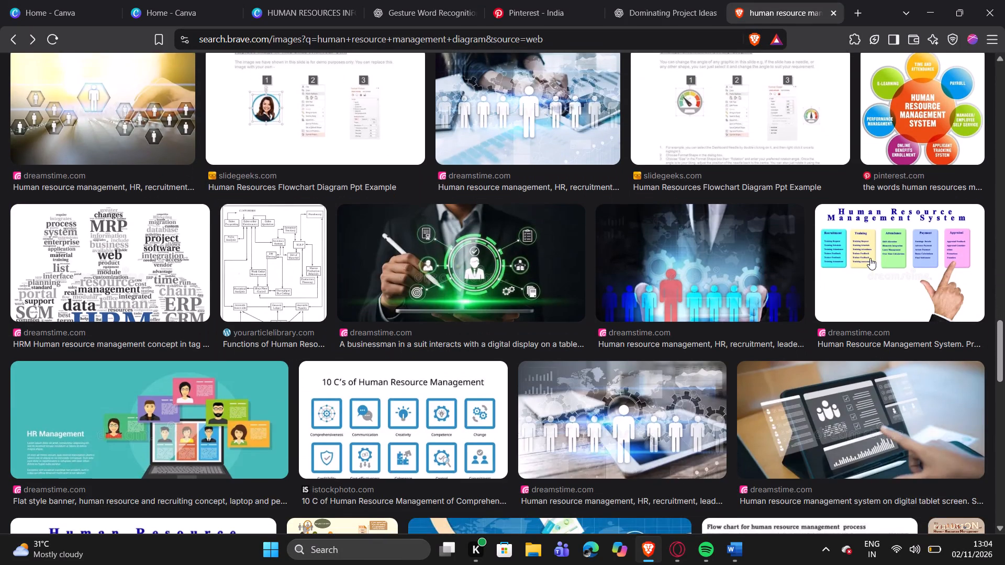
scroll(870, 258, down, 5)
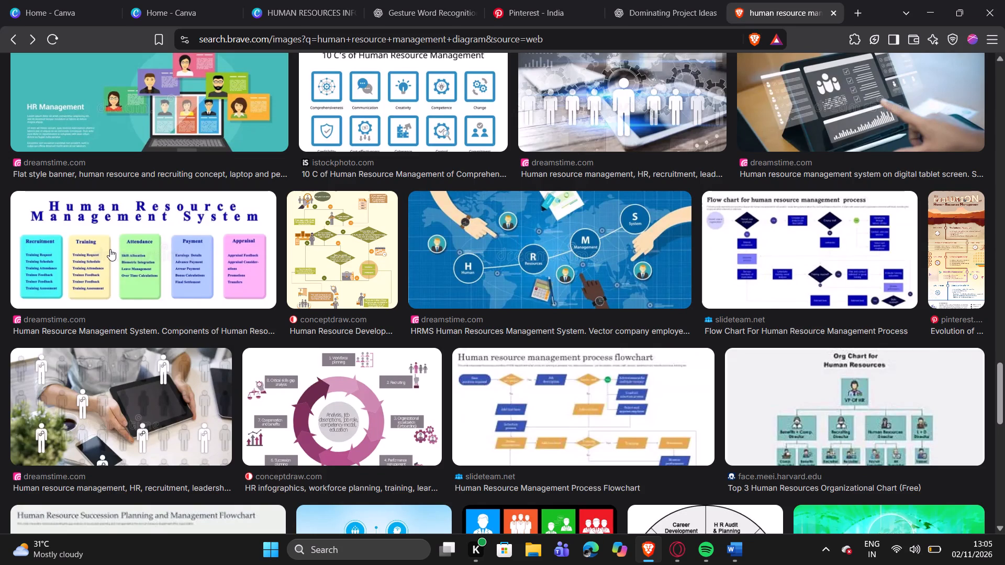
scroll(368, 212, down, 4)
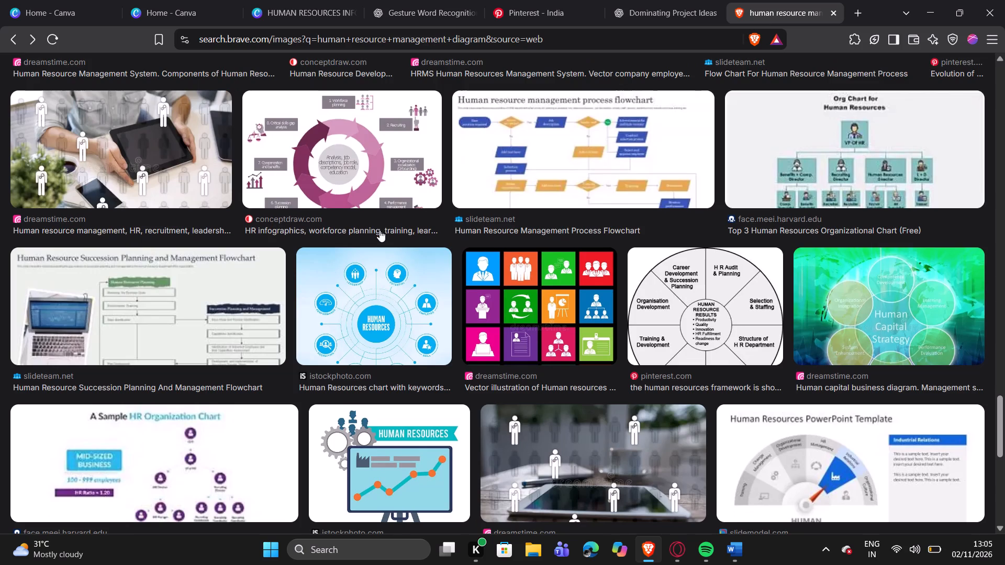
scroll(433, 251, down, 4)
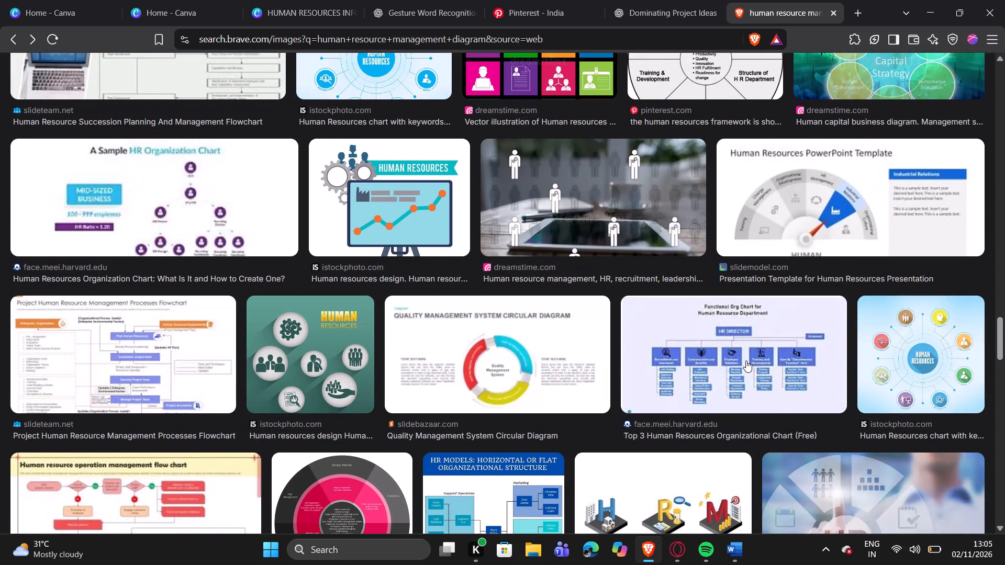
scroll(745, 360, down, 3)
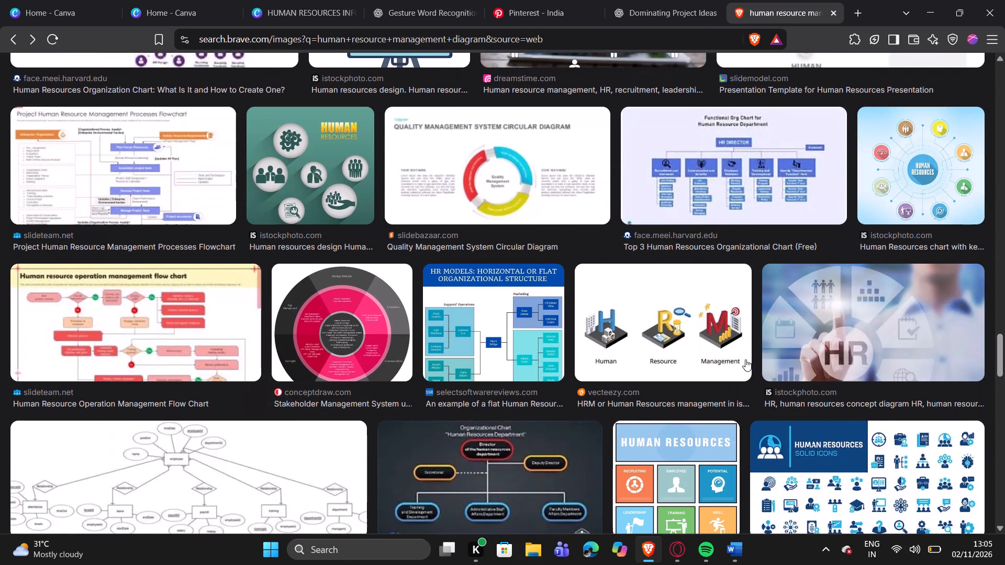
scroll(745, 359, down, 4)
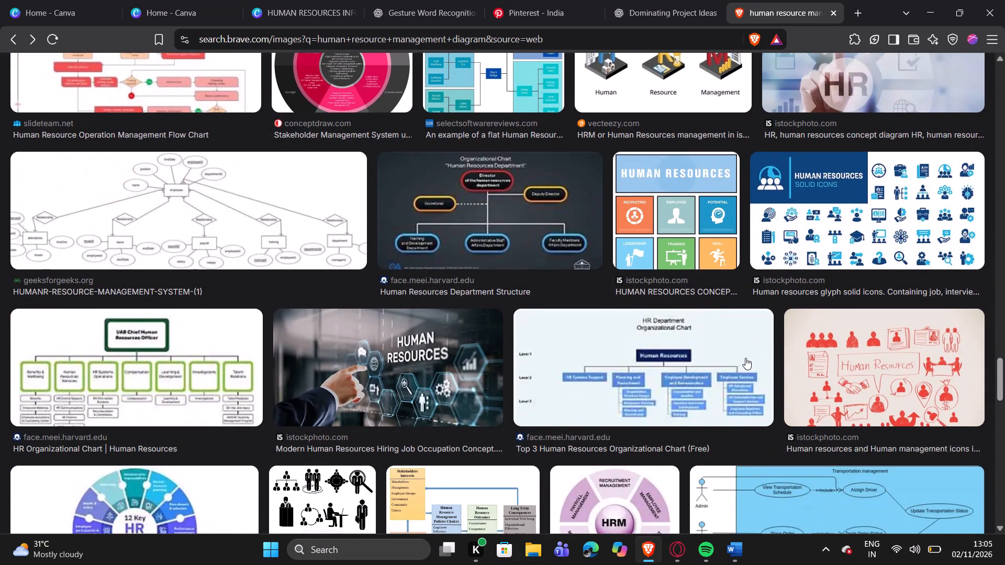
scroll(745, 358, down, 2)
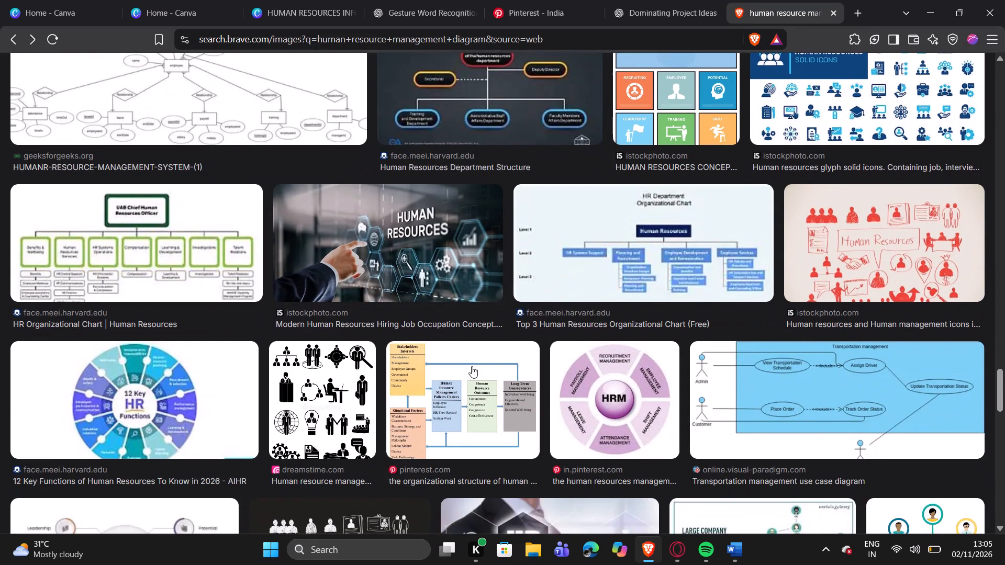
scroll(541, 378, down, 2)
Preview the organizational structure of human resources image, open the related "Advanced HR Value Chain" diagram and copy its image.
click(463, 291)
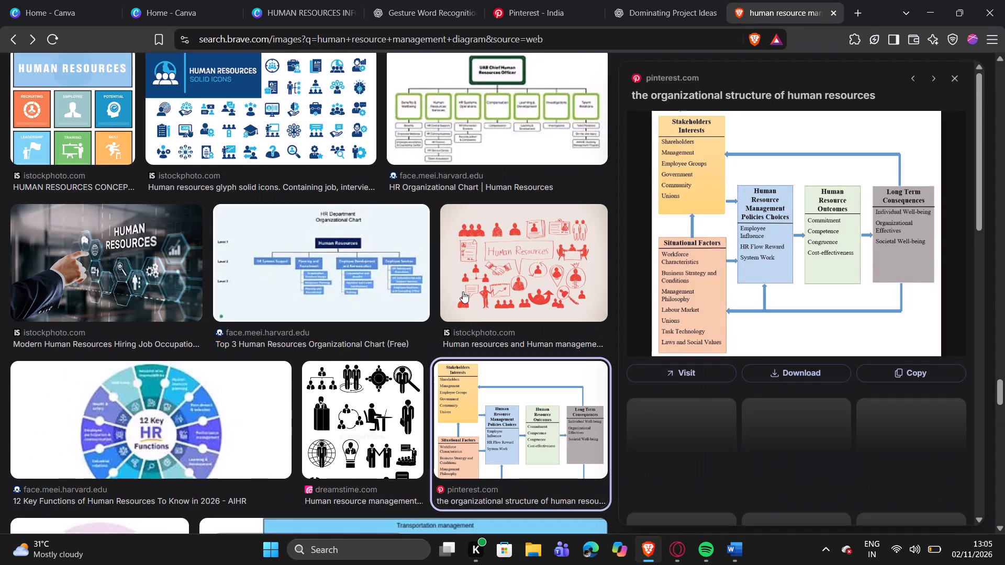
scroll(767, 411, down, 2)
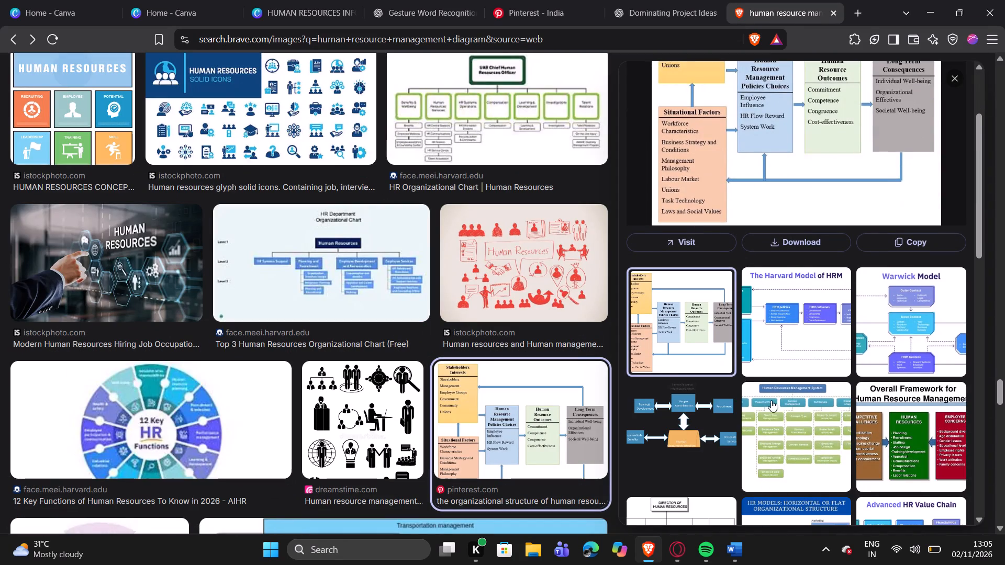
scroll(853, 424, down, 2)
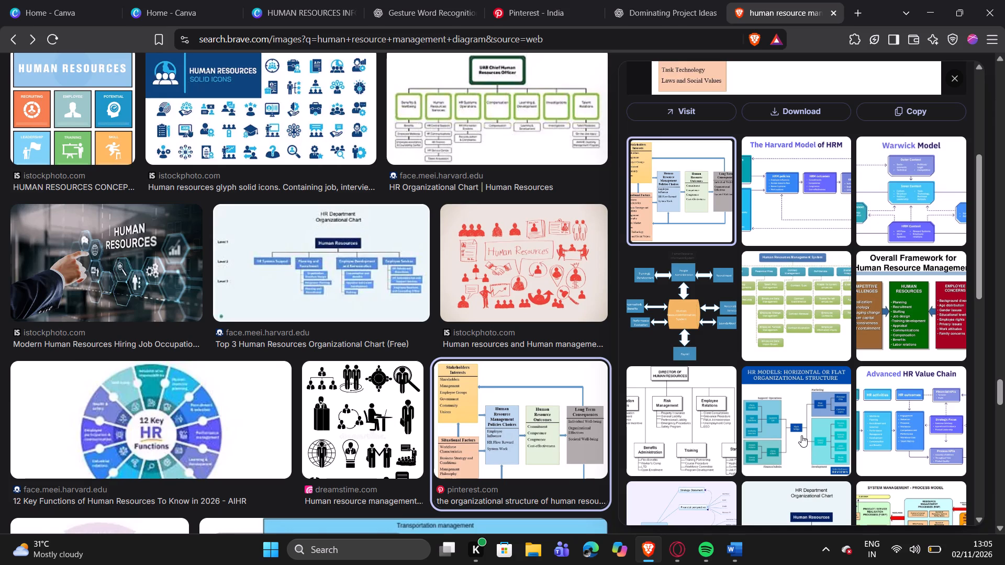
click(890, 403)
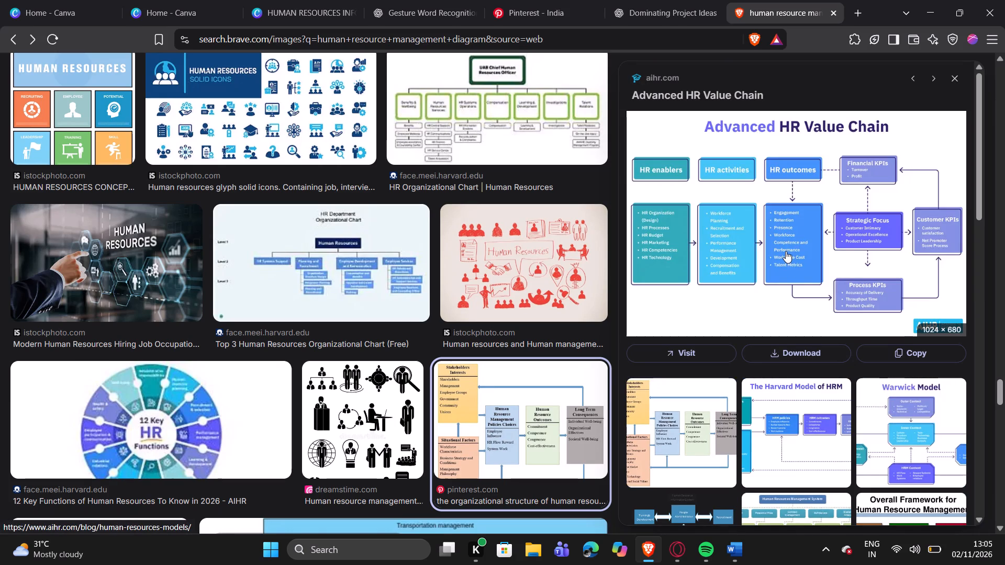
right_click(802, 243)
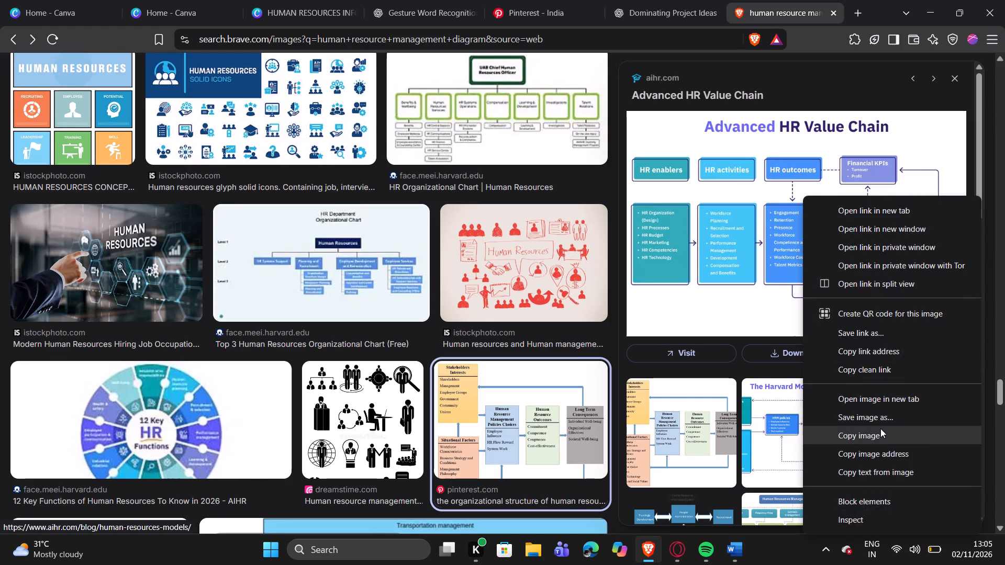
click(880, 428)
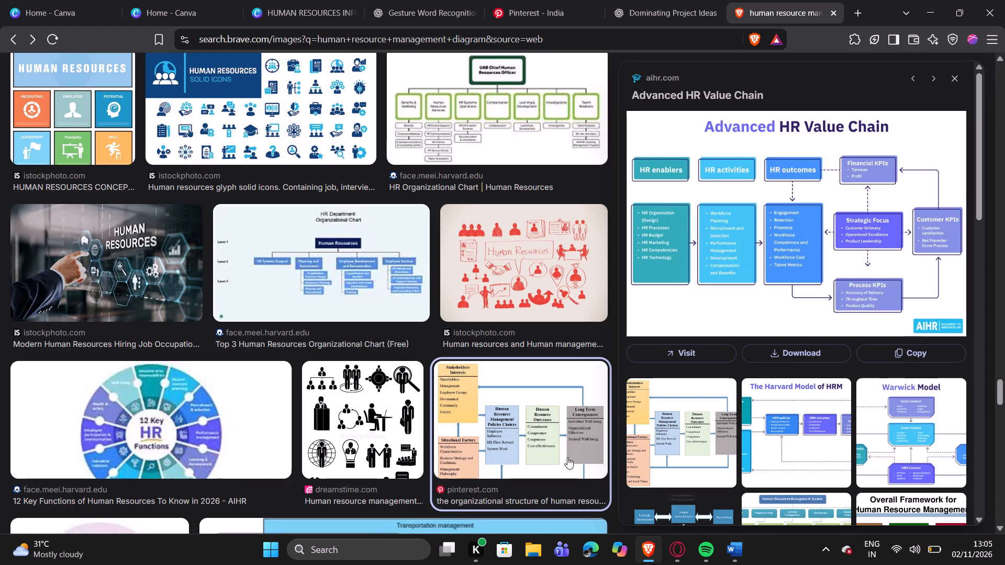
Replace the Human Resources wheel picture in the Word document with the copied Advanced HR Value Chain image.
click(742, 547)
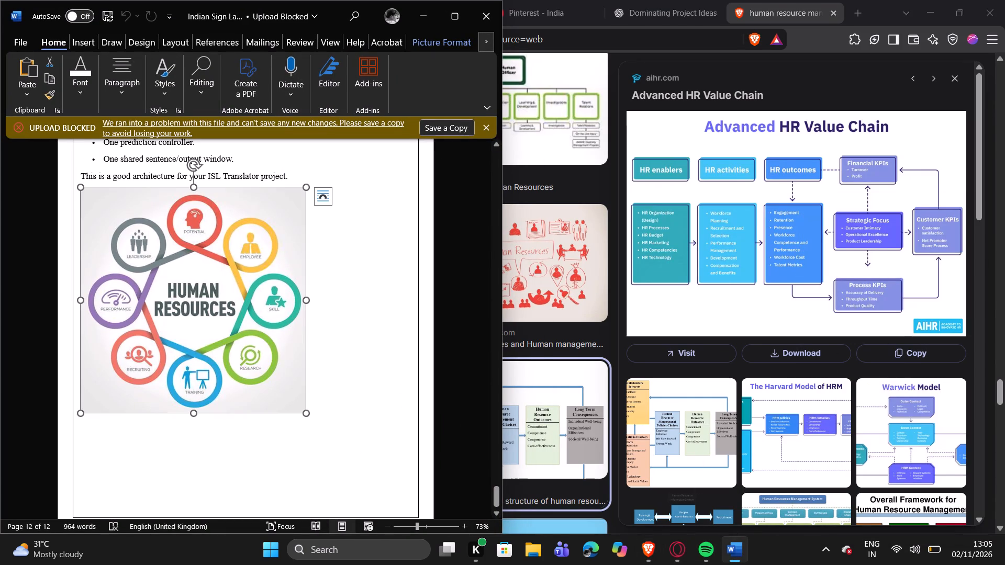
key(BackSpace)
key(ctrl+v)
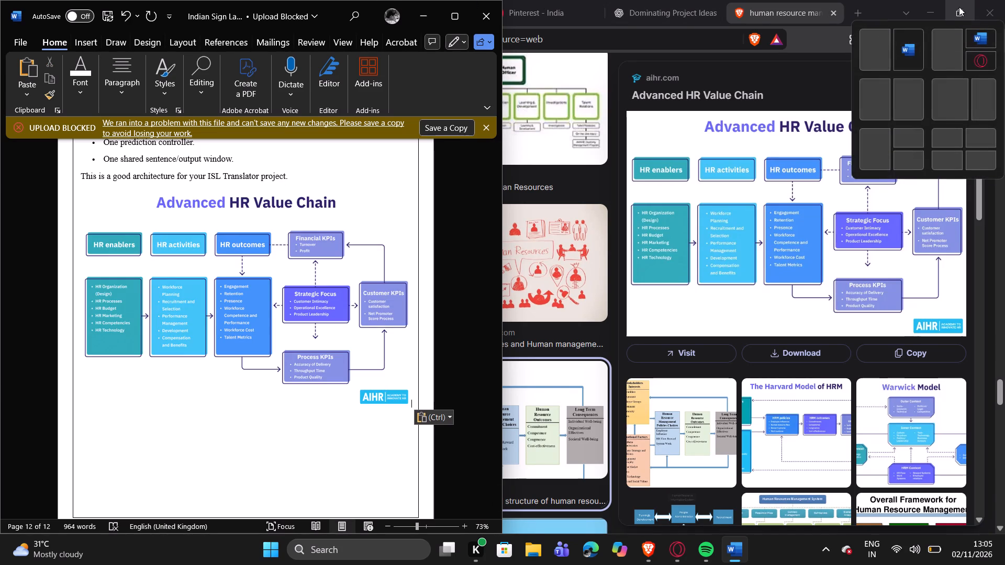
Arrange Word and the browser side by side, with Word narrowed to about one third of the screen.
click(896, 41)
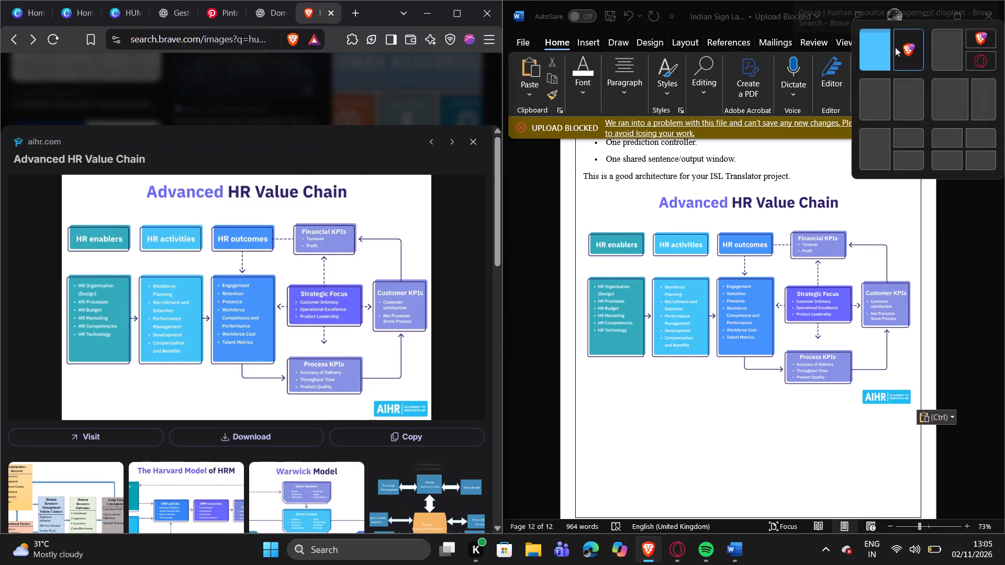
click(895, 47)
drag(506, 228, 409, 224)
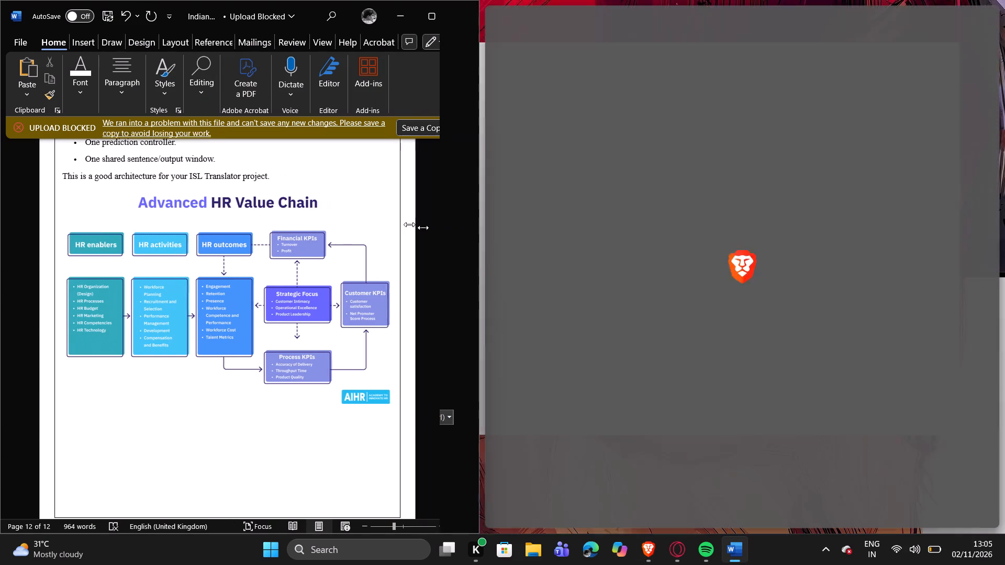
drag(409, 224, 334, 210)
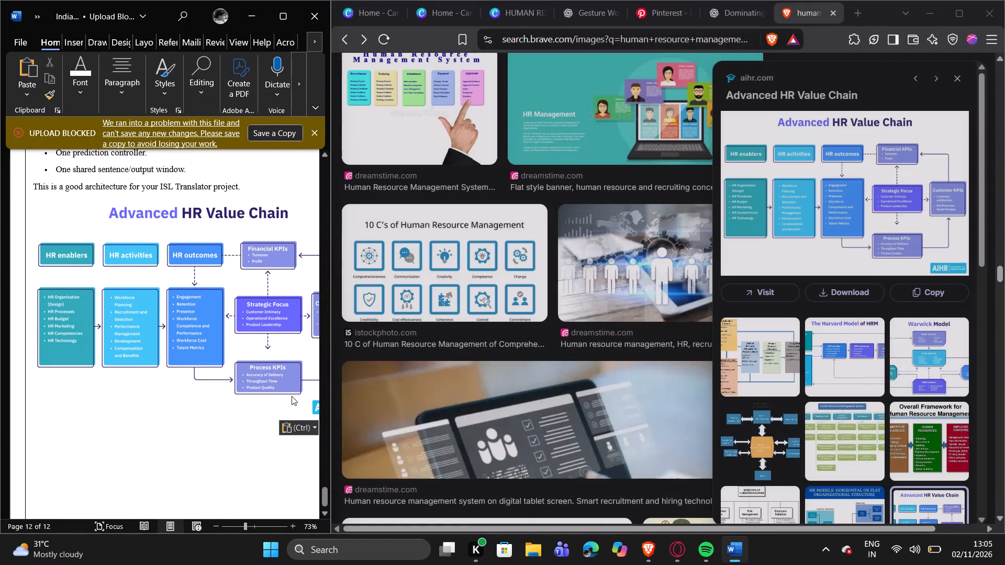
Enlarge the document view to 96% and maximize the Word window around the Advanced HR Value Chain picture.
scroll(241, 523, up, 5)
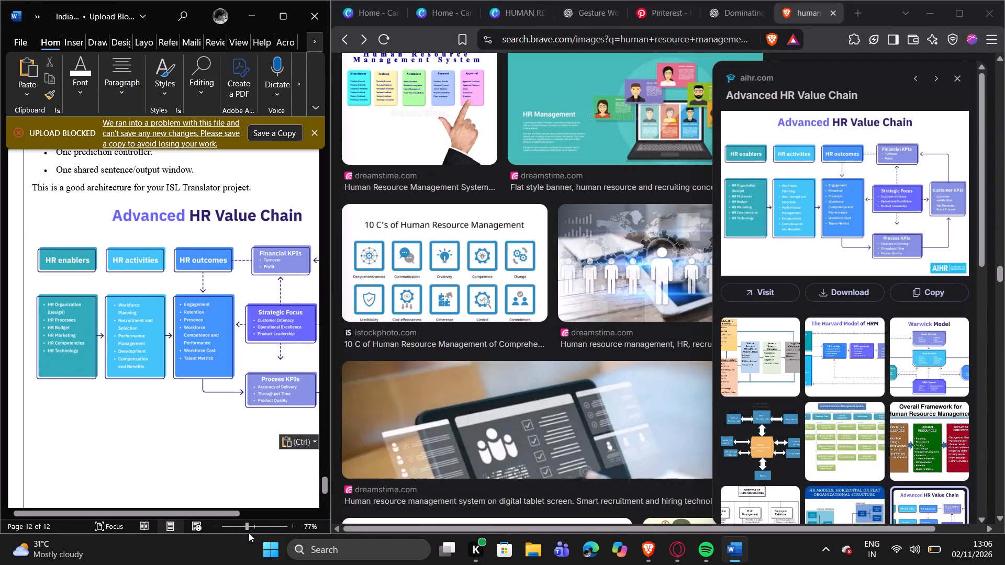
scroll(247, 526, up, 5)
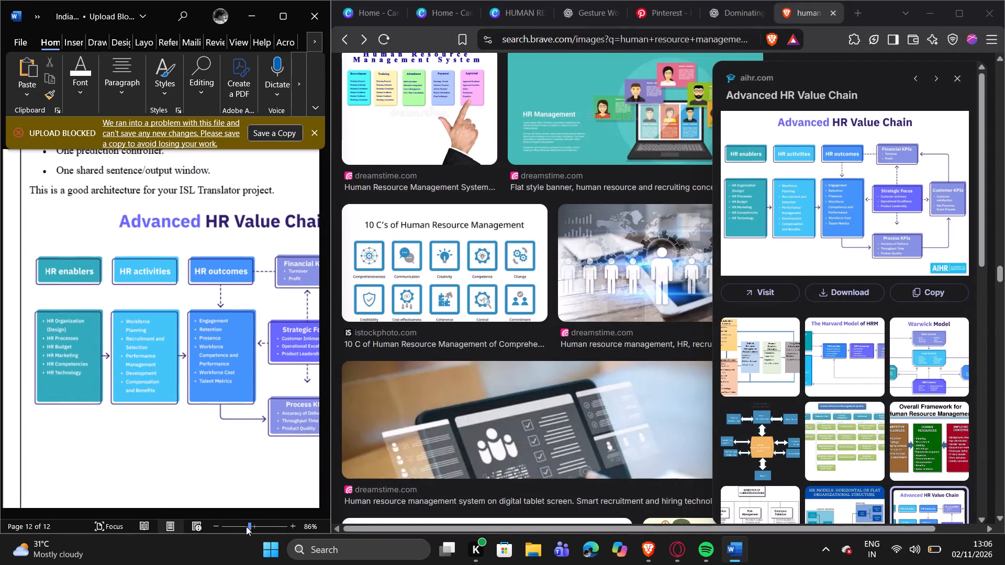
scroll(246, 526, up, 5)
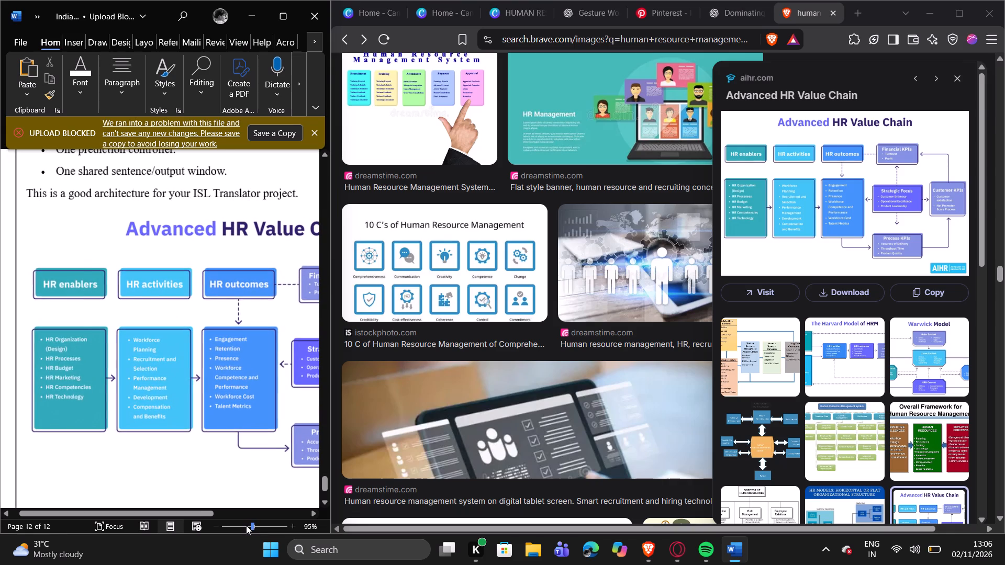
scroll(246, 525, up, 1)
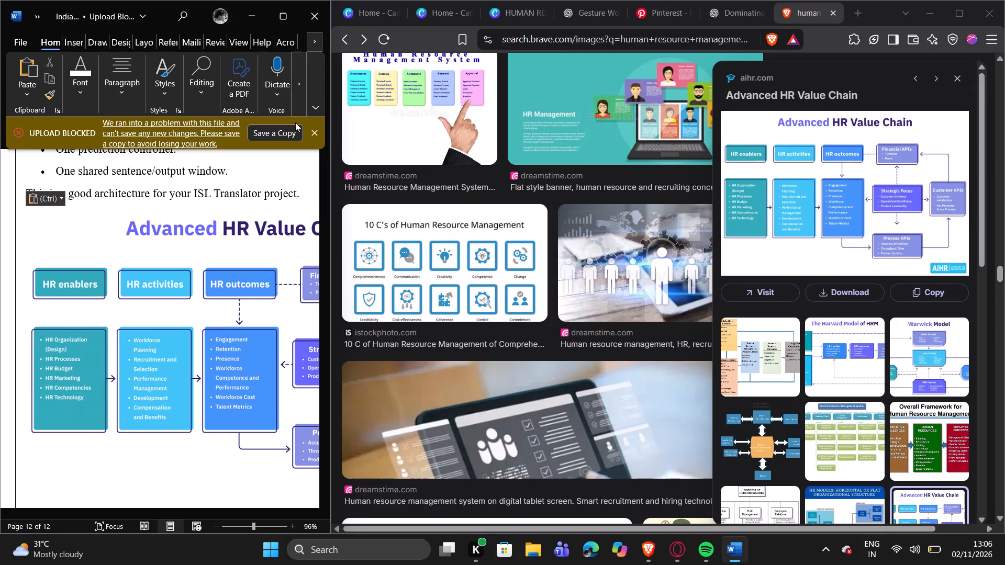
click(315, 133)
click(149, 262)
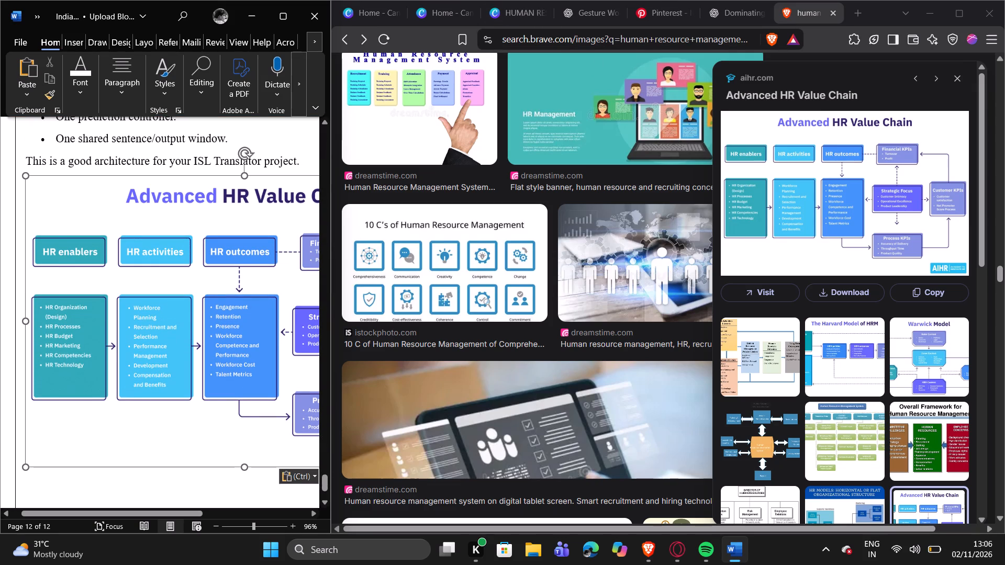
click(298, 9)
Try to save the Indian Sign Language document containing the pasted Advanced HR Value Chain picture.
click(110, 22)
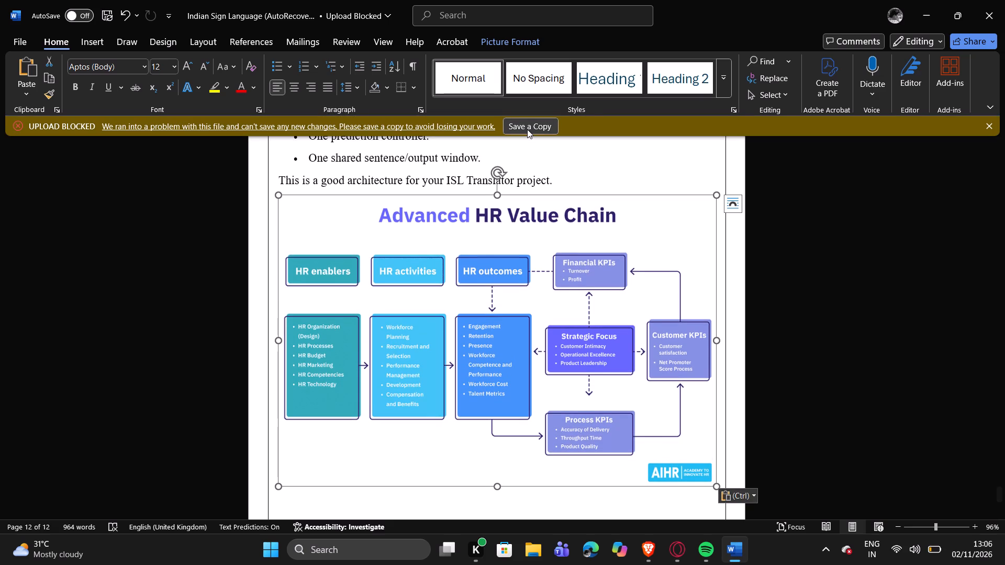
click(80, 279)
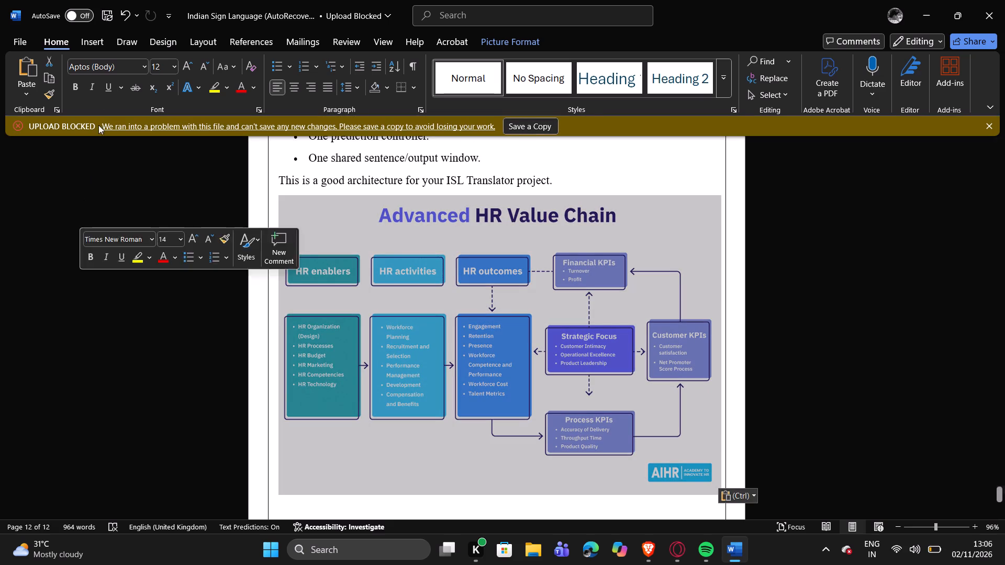
click(106, 14)
click(106, 14)
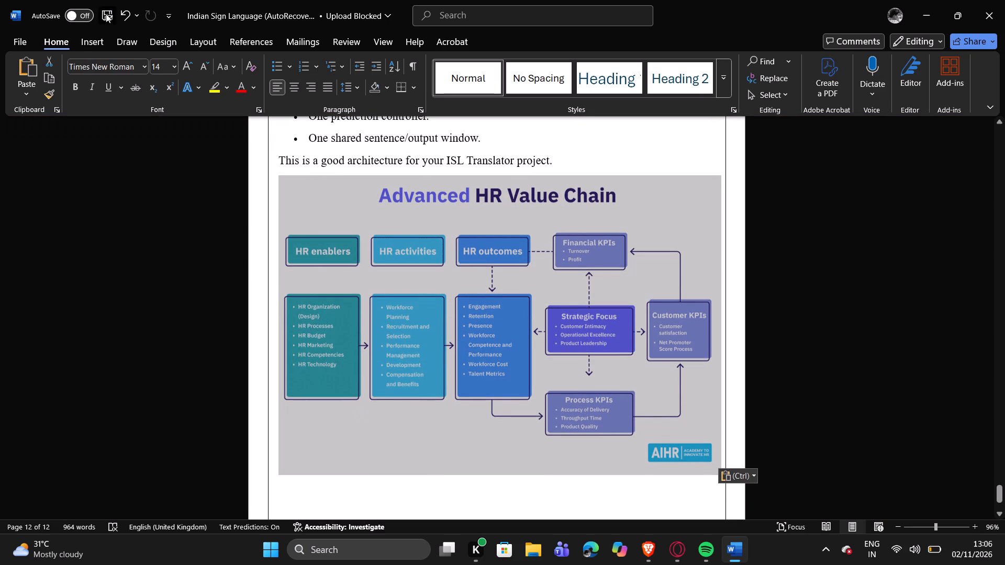
click(438, 538)
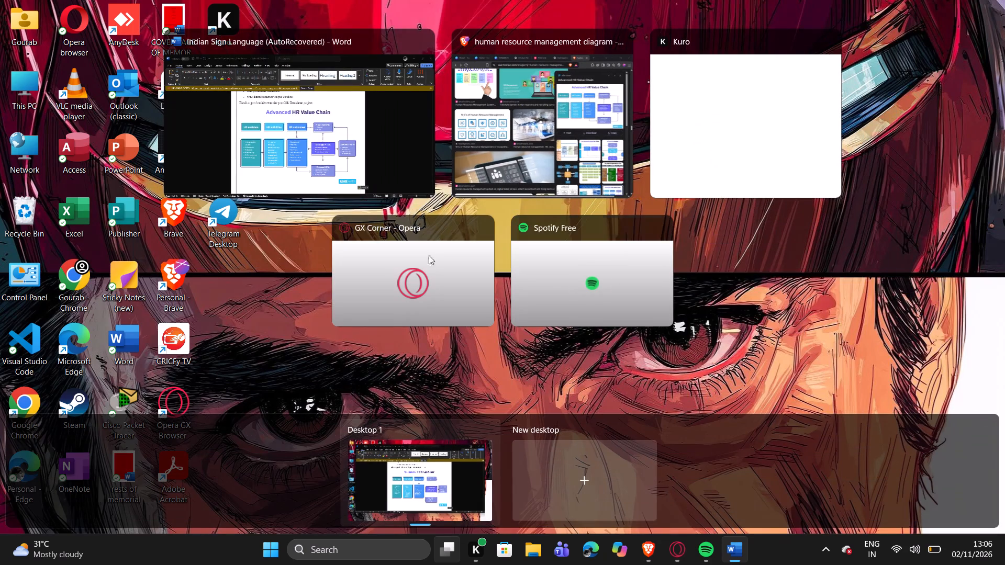
click(289, 172)
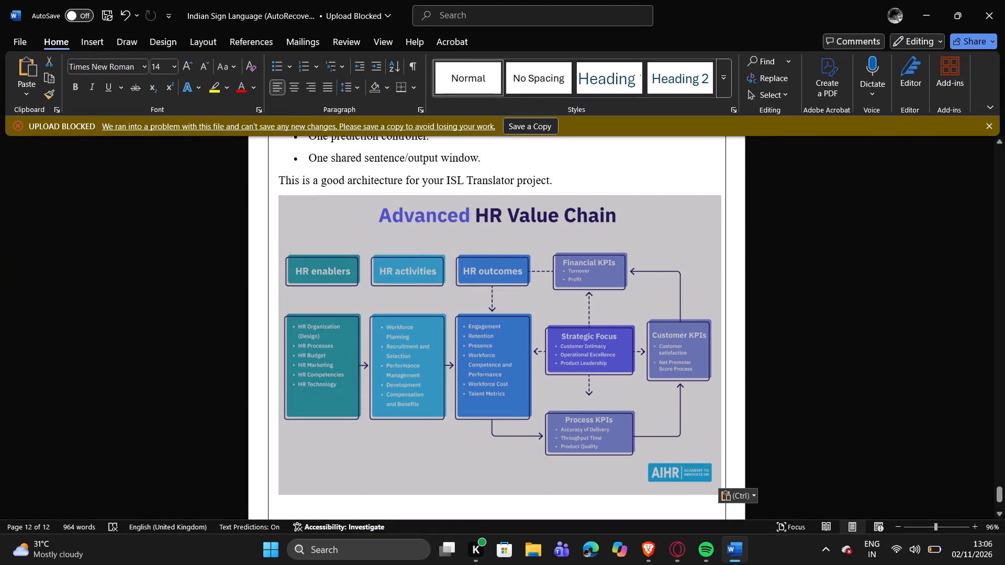
click(643, 176)
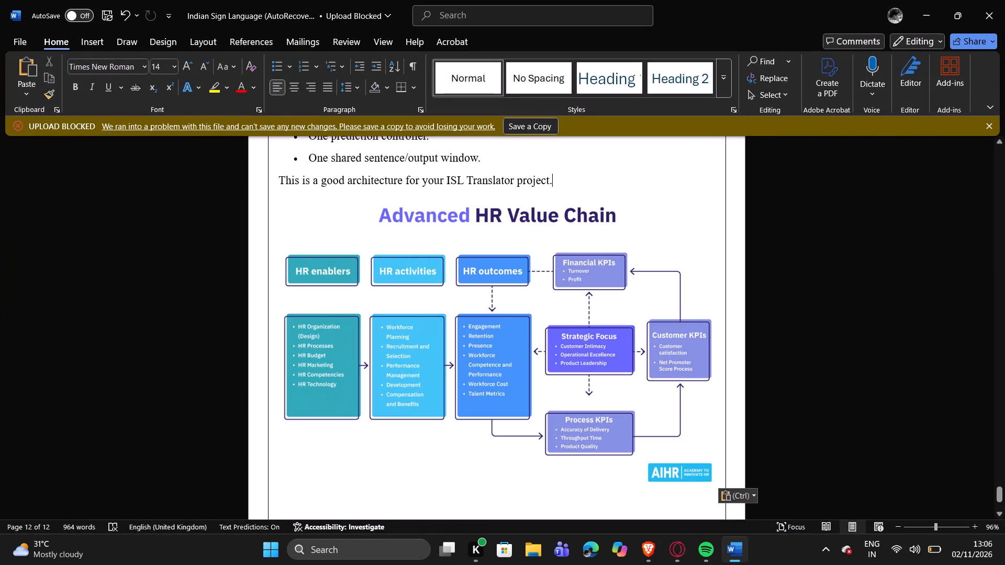
key(ctrl+s)
Check the OneDrive storage status and review the Microsoft 365 Basic, Personal and Premium monthly storage plans.
click(852, 552)
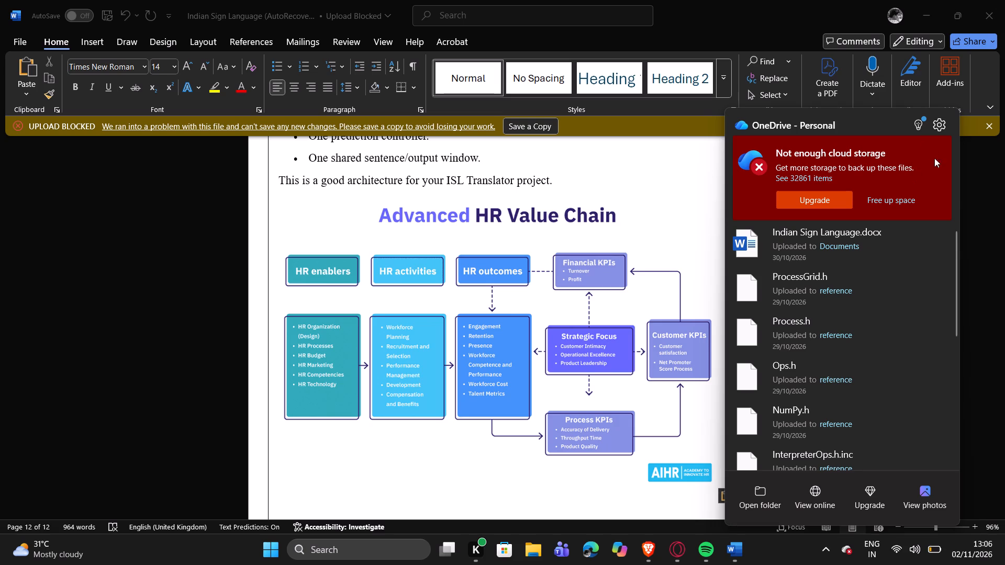
click(941, 129)
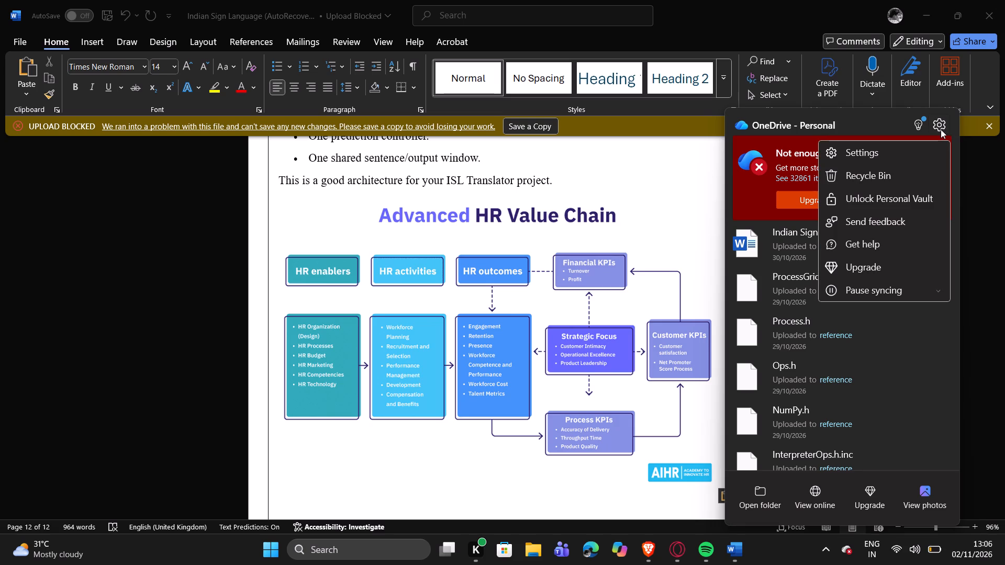
click(763, 194)
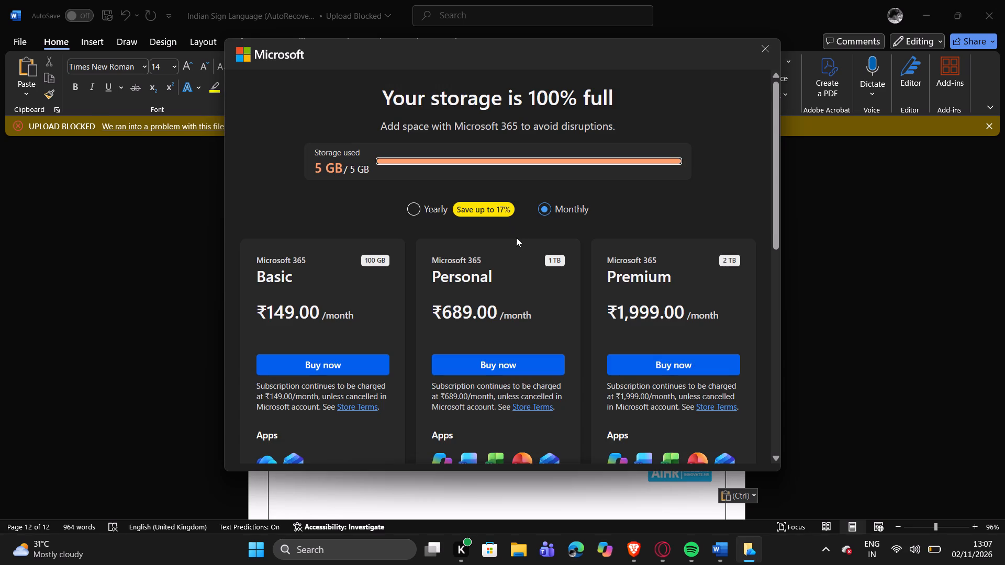
scroll(554, 215, down, 4)
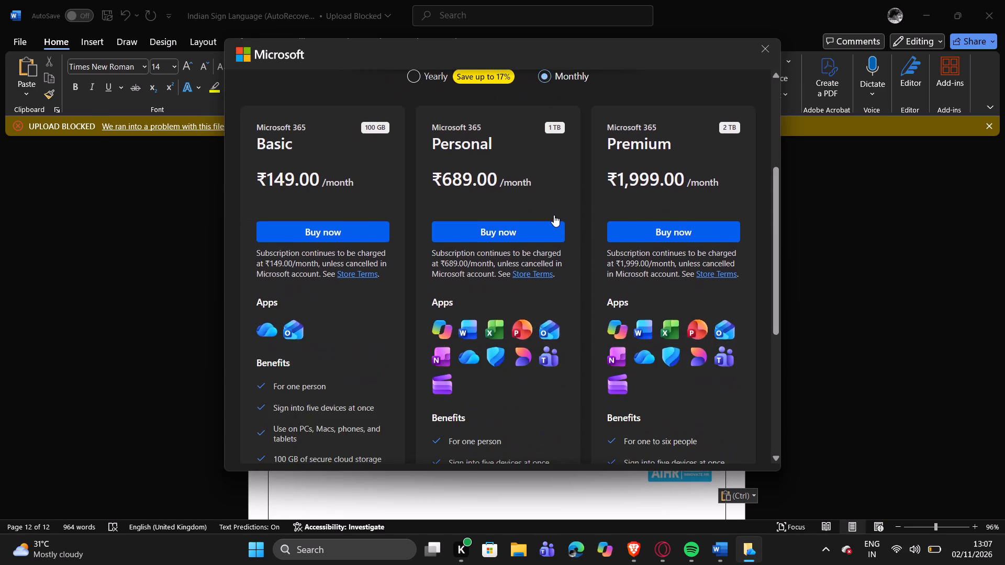
scroll(554, 215, down, 8)
scroll(554, 215, up, 4)
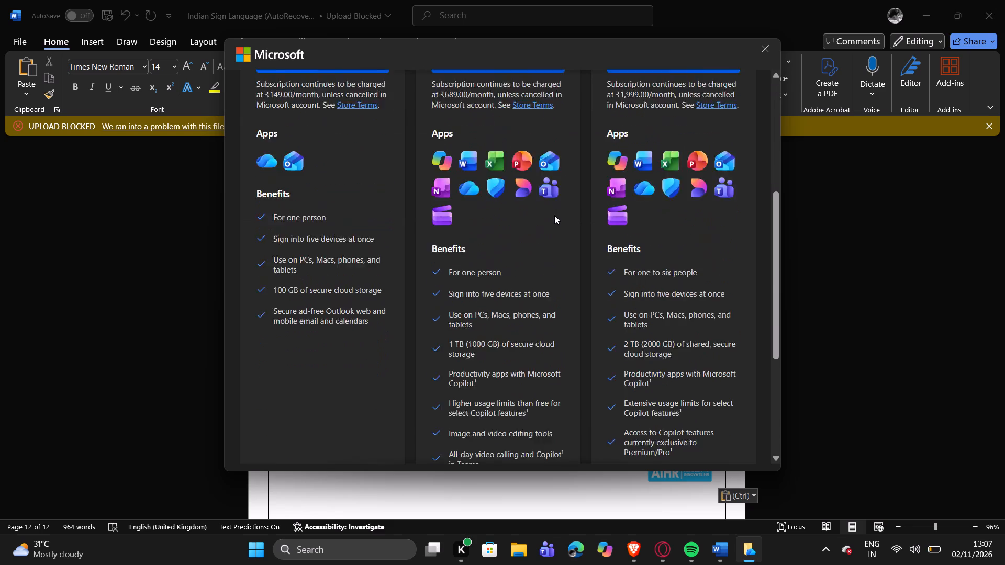
scroll(554, 215, up, 9)
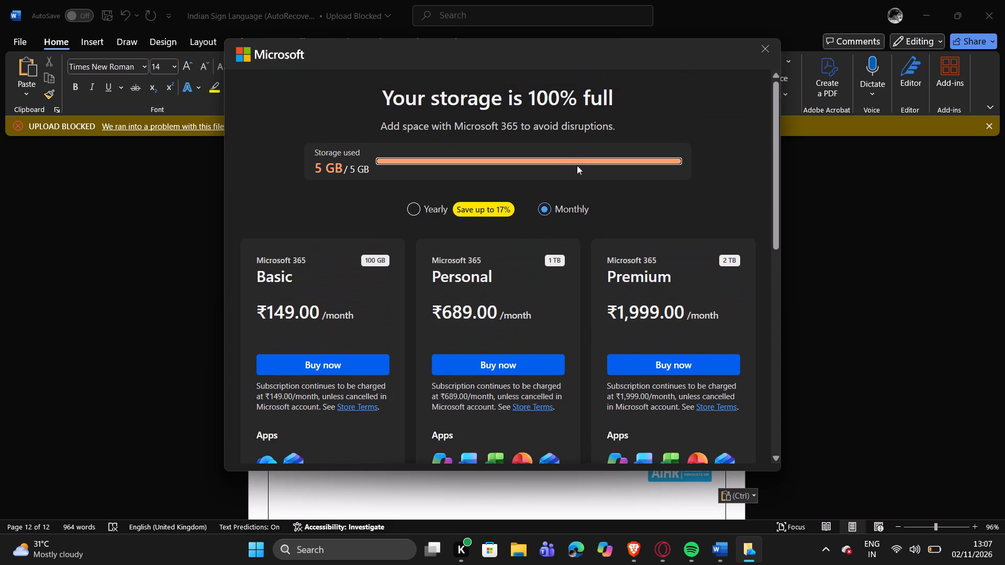
click(768, 45)
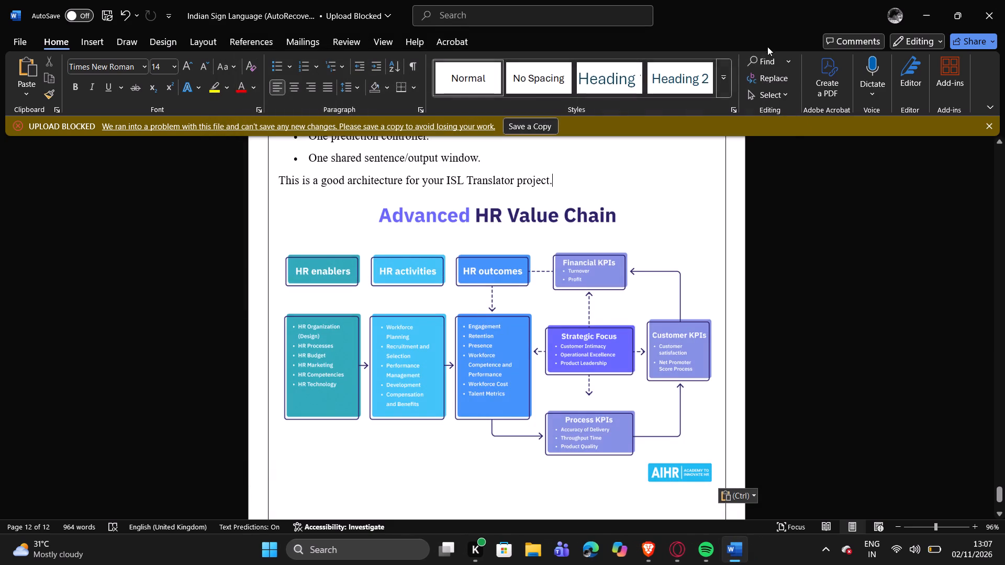
Save a copy of the Indian Sign Language document to the Downloads folder as a Word Document.
click(524, 126)
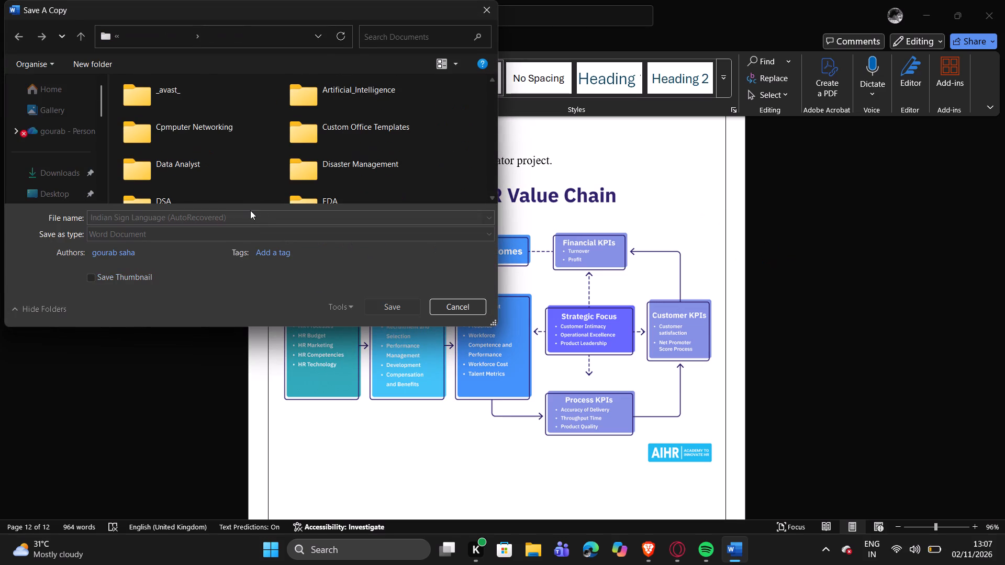
click(156, 231)
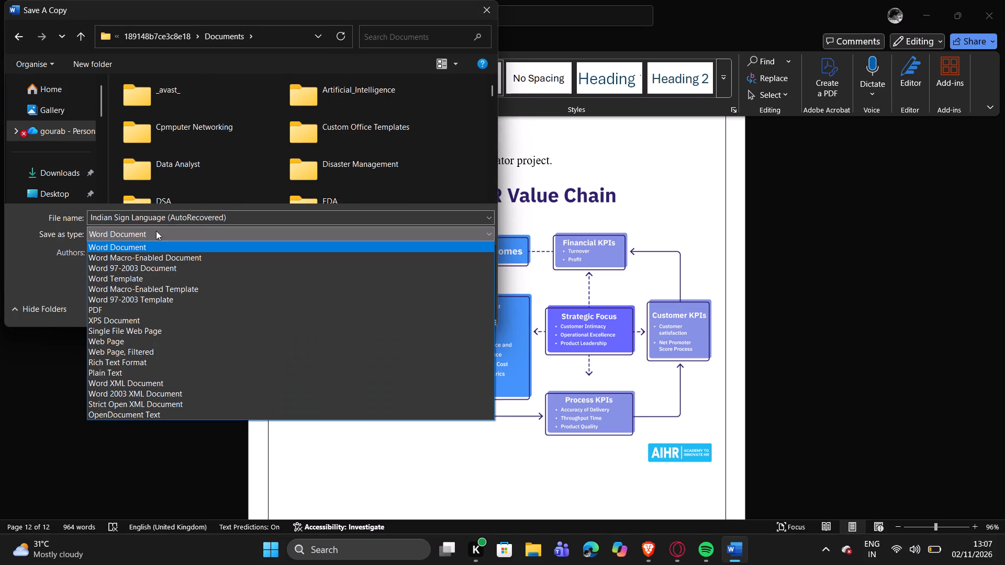
click(155, 243)
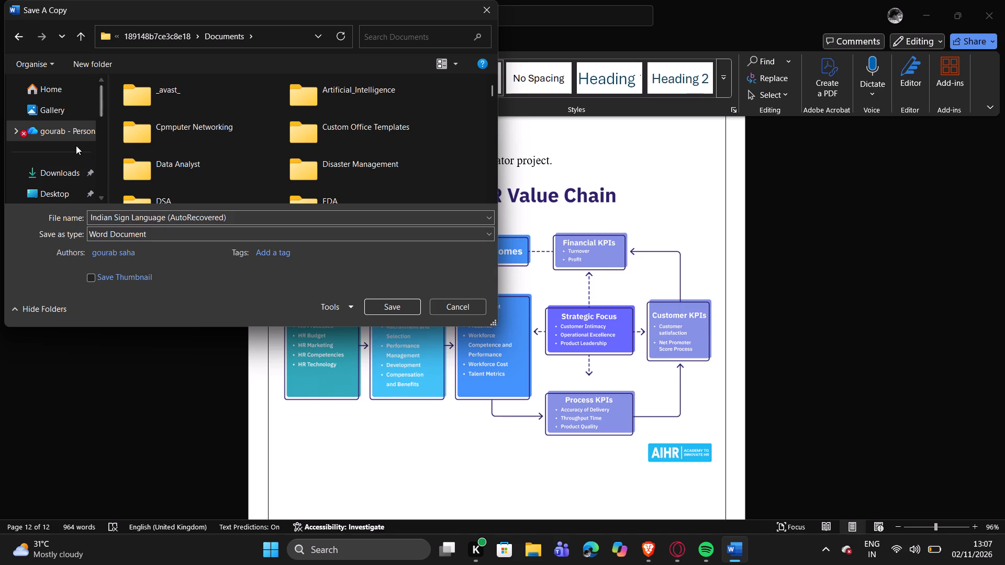
click(68, 167)
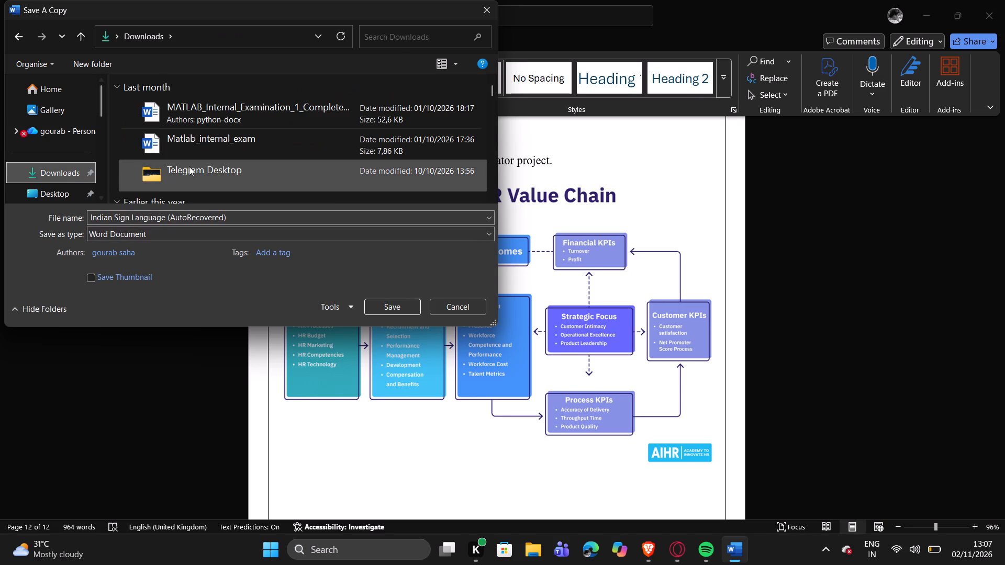
click(395, 311)
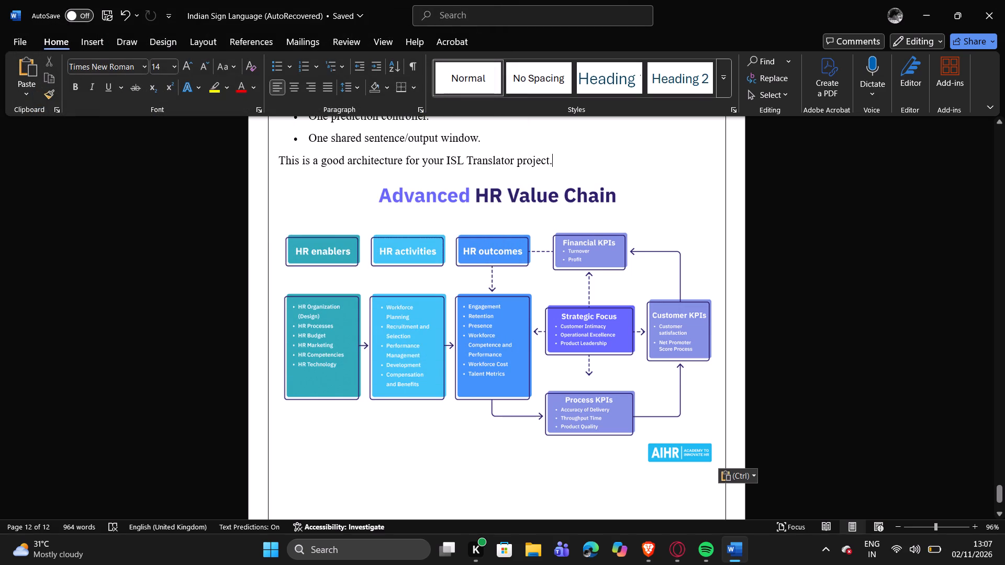
Check the Advanced HR Value Chain picture in the saved copy and close the document.
scroll(573, 220, down, 2)
click(573, 220)
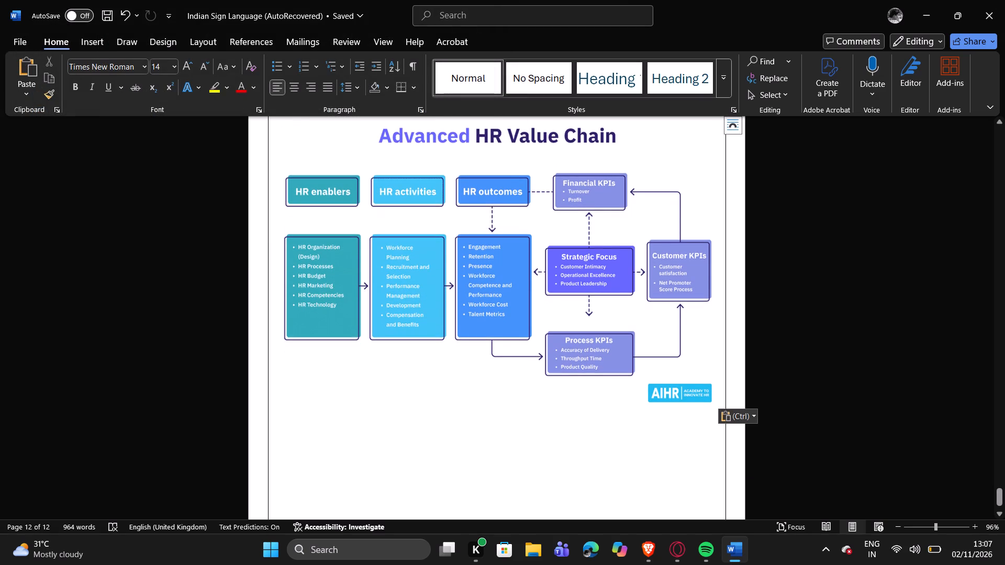
click(573, 220)
scroll(398, 206, up, 3)
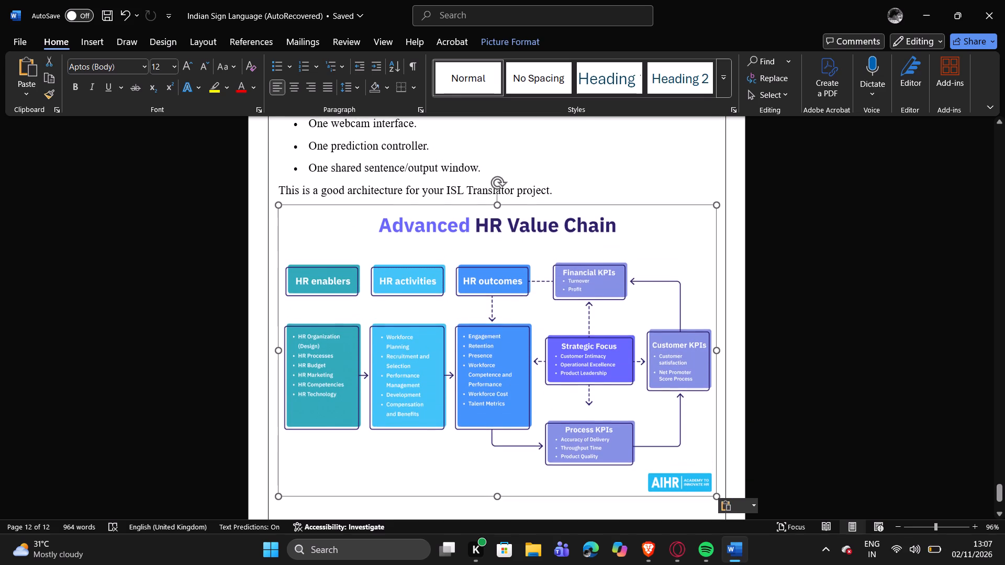
click(993, 5)
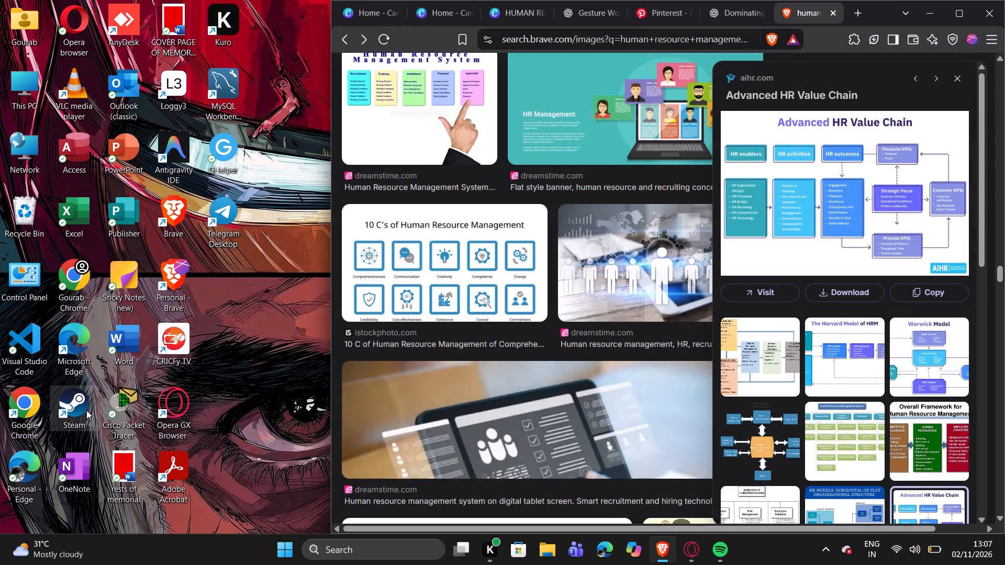
Reopen Word and delete the OneDrive Documents copy of Indian Sign Language (AutoRecovered) from the recent files.
double_click(138, 345)
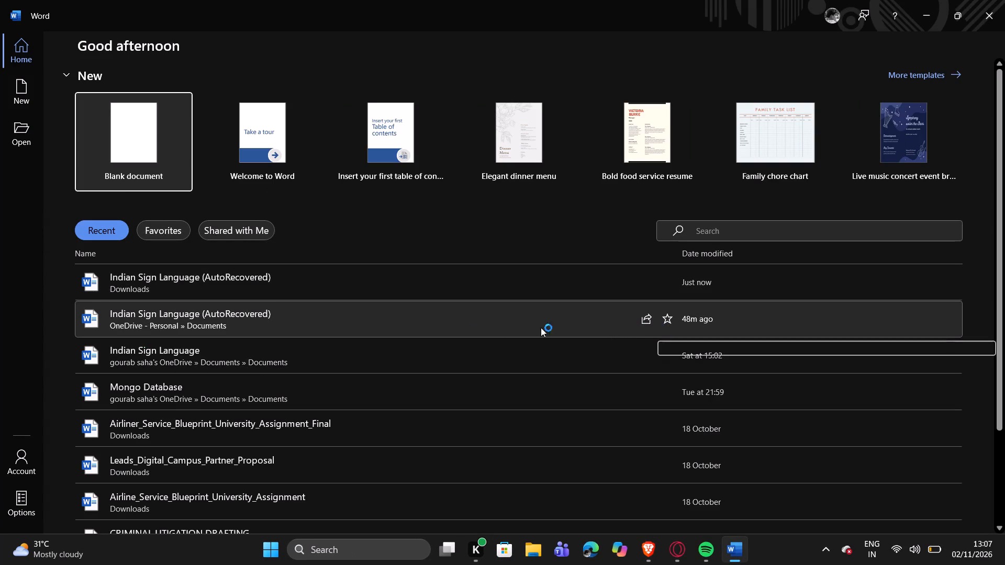
right_click(395, 329)
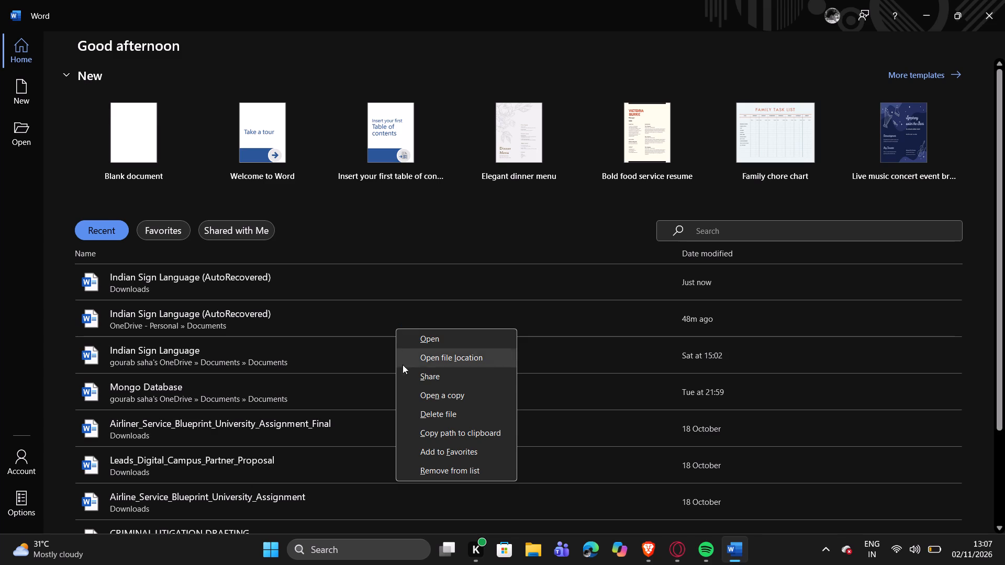
click(422, 412)
click(475, 370)
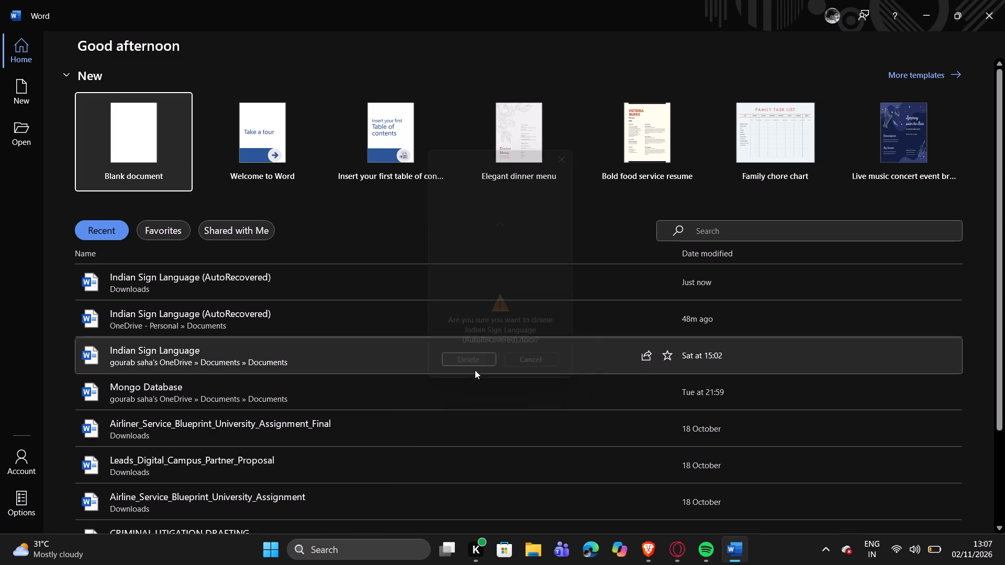
Open the recent Indian Sign Language (AutoRecovered) document listed under Downloads at its Advanced HR Value Chain picture.
click(251, 286)
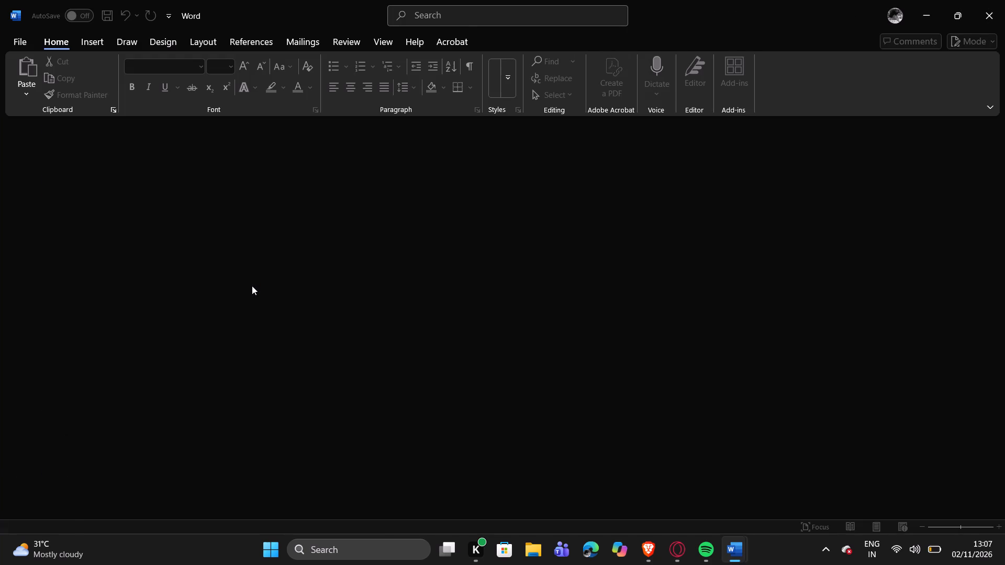
scroll(503, 289, down, 5)
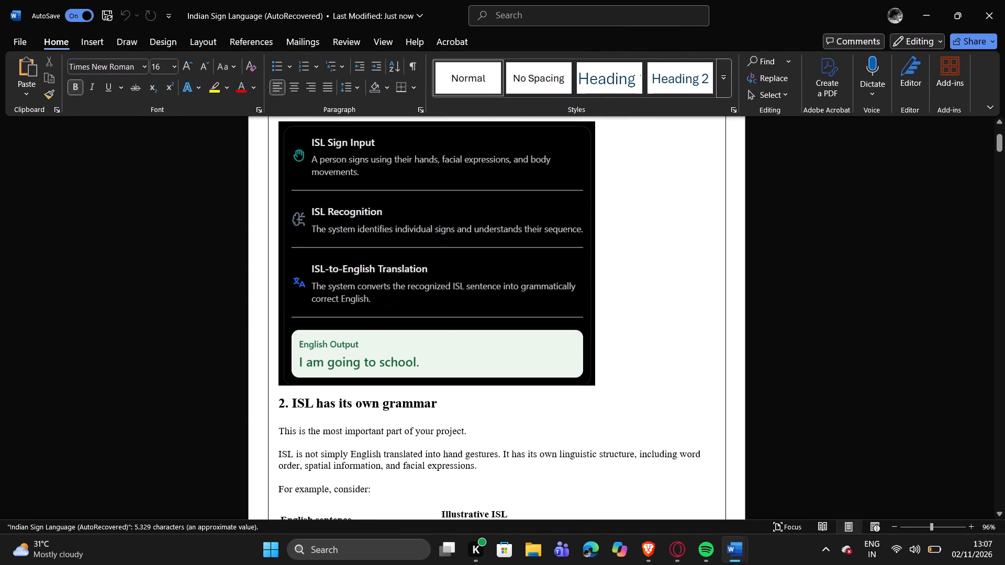
drag(999, 142, 1004, 513)
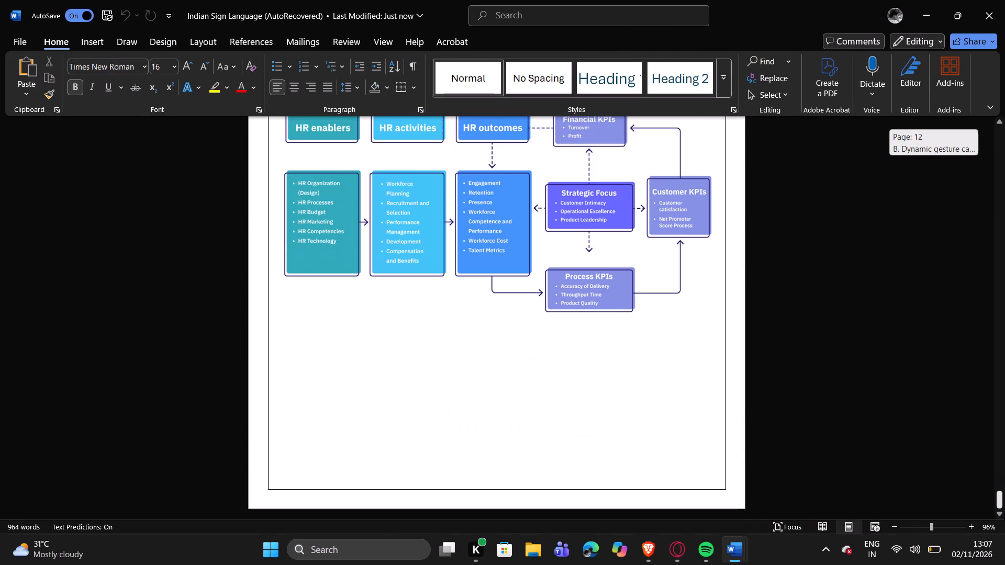
drag(1004, 513, 1004, 487)
scroll(601, 422, down, 3)
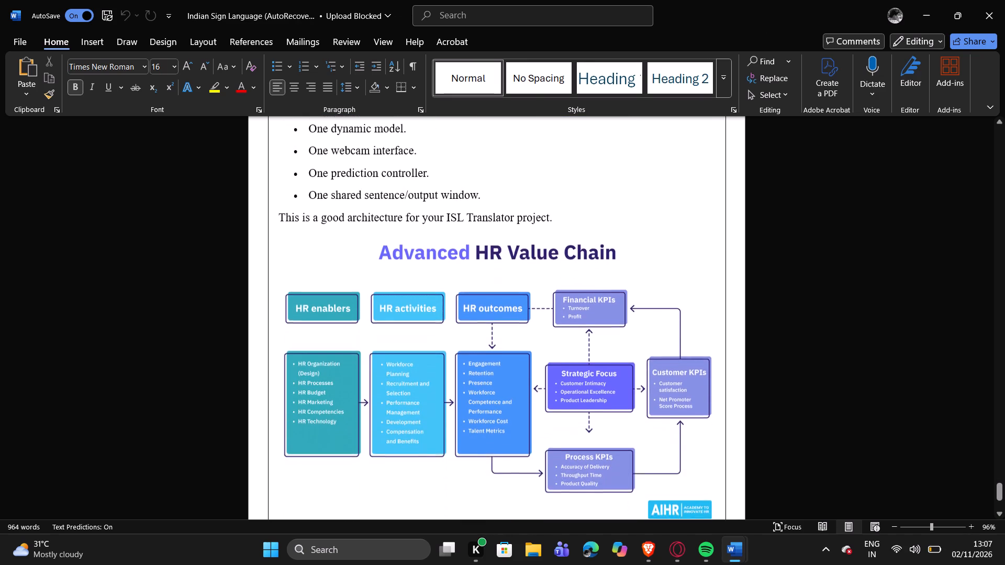
scroll(556, 367, down, 4)
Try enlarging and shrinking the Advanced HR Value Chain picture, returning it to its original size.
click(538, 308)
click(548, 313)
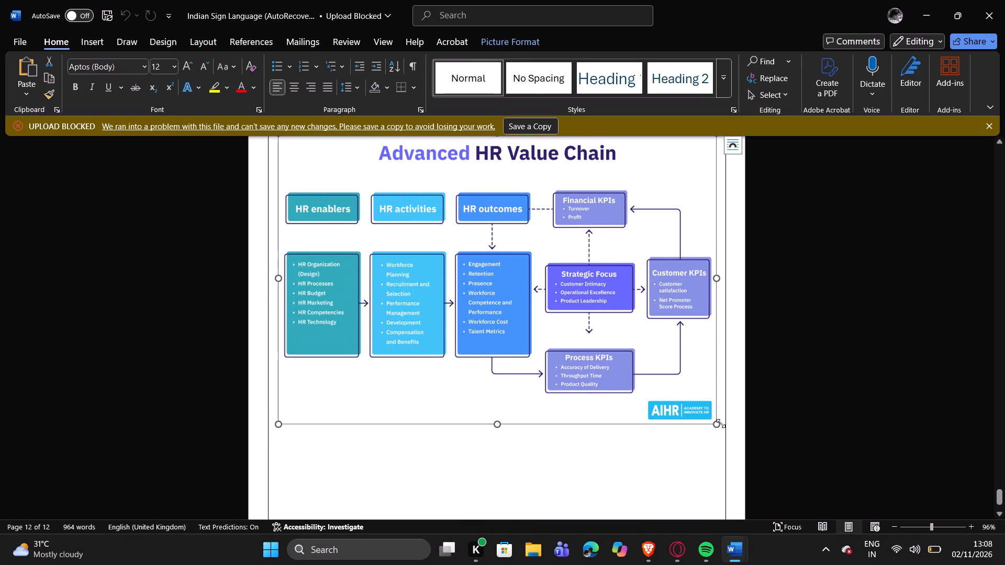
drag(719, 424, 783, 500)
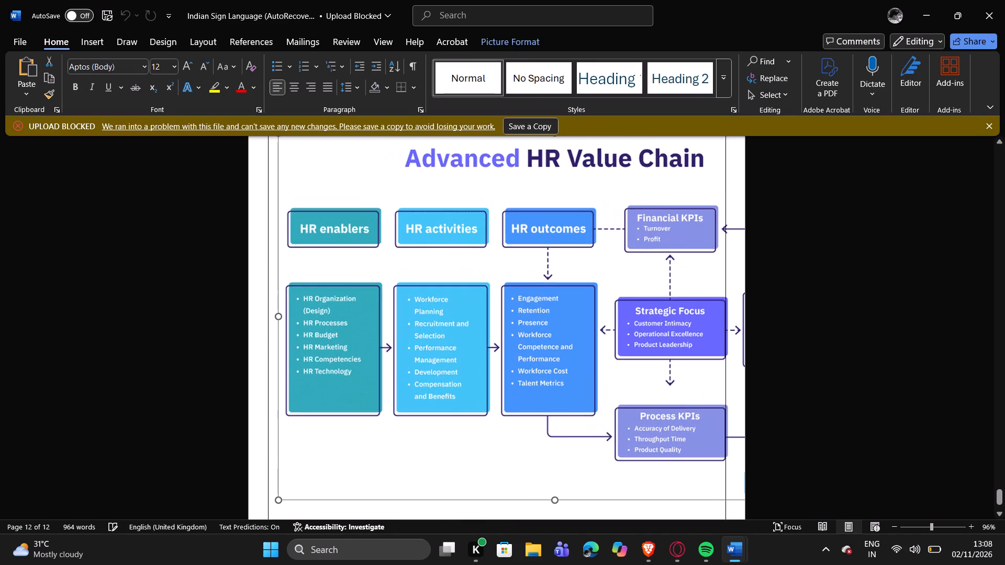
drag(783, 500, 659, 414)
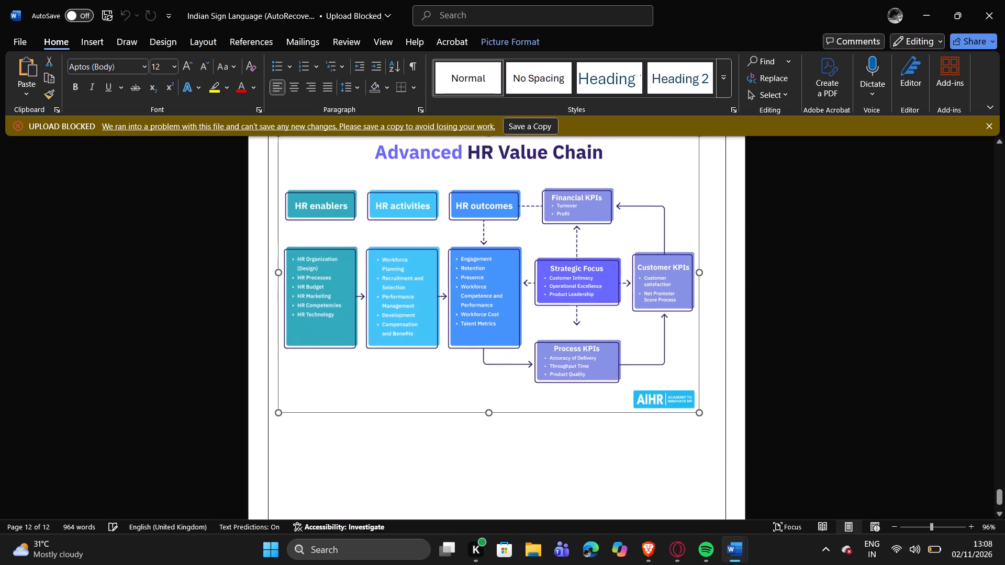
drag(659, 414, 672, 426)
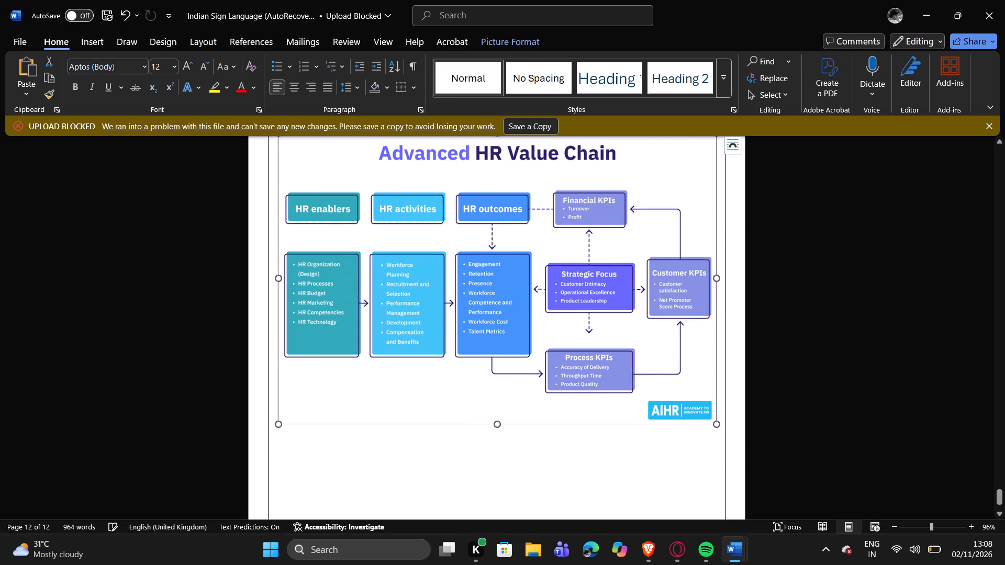
Save a copy of the document to Downloads as a Word Document, replacing the existing Indian Sign Language (AutoRecovered) file.
click(519, 128)
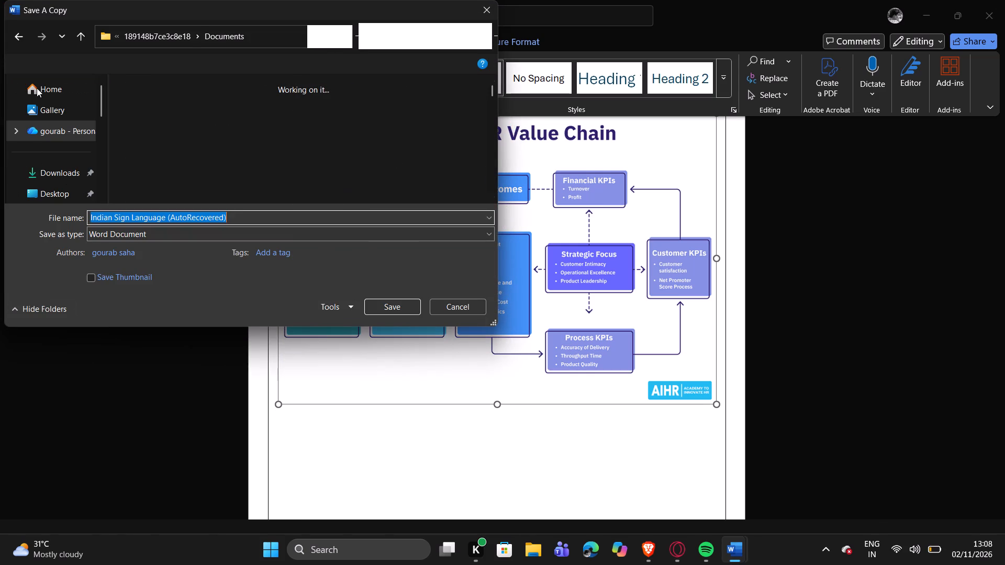
click(55, 170)
click(54, 169)
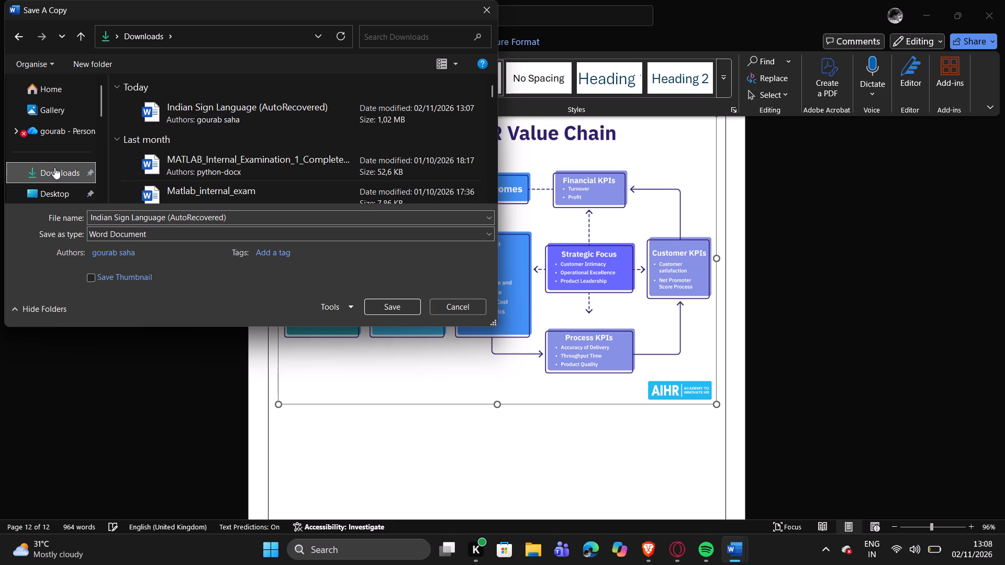
click(400, 303)
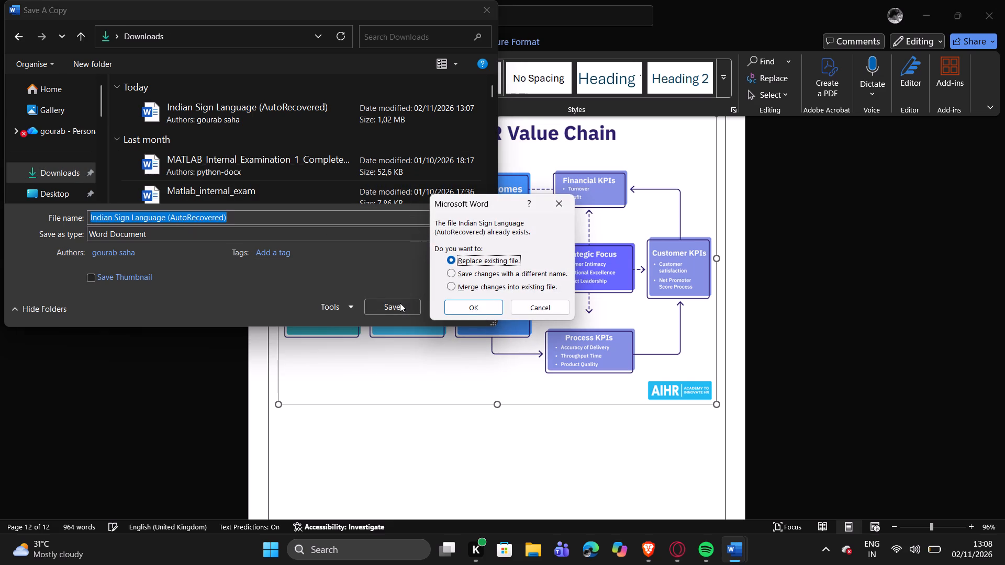
click(481, 301)
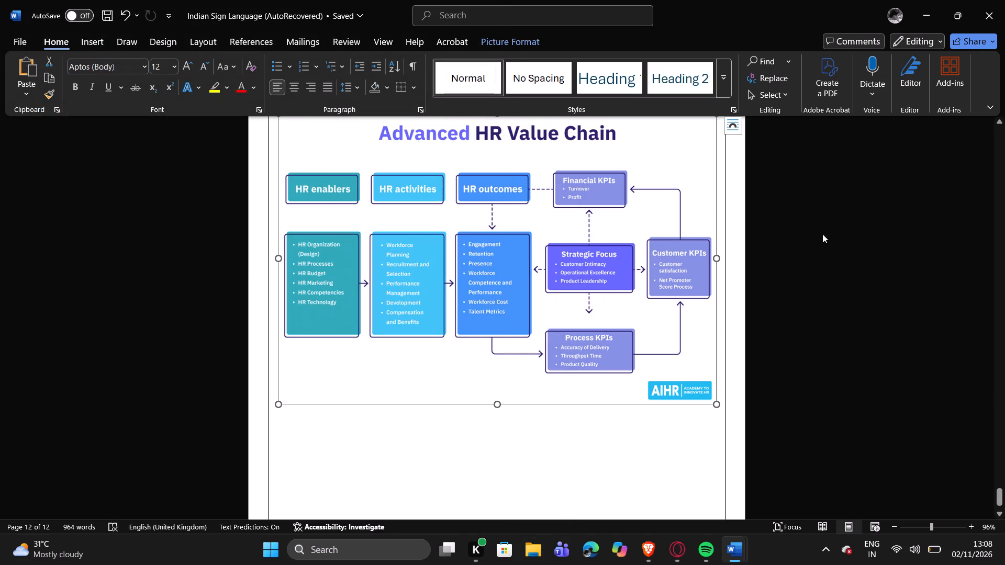
Switch to File Explorer and inspect the Downloads, Documents and Pictures folders and the OneDrive sync status.
click(539, 560)
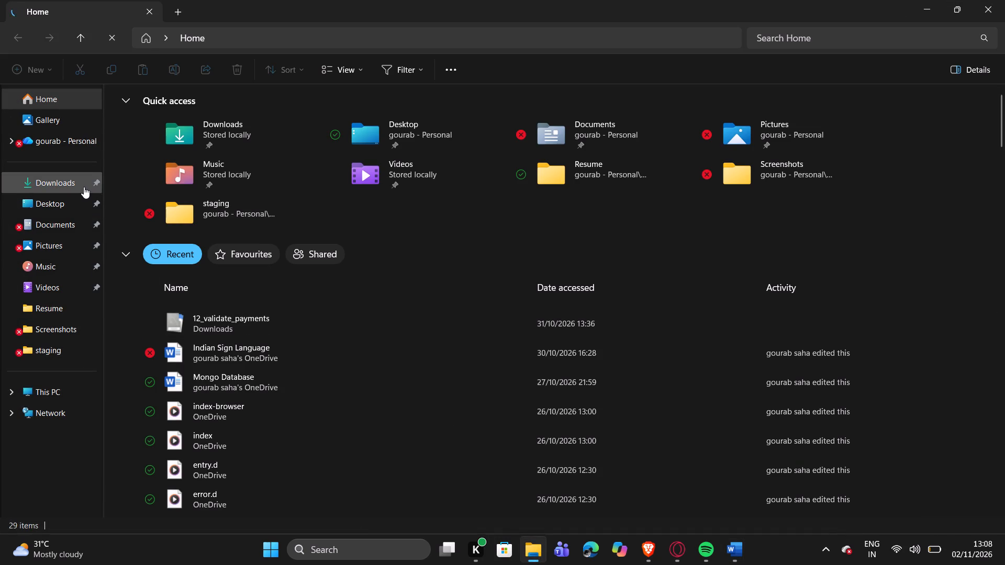
click(84, 187)
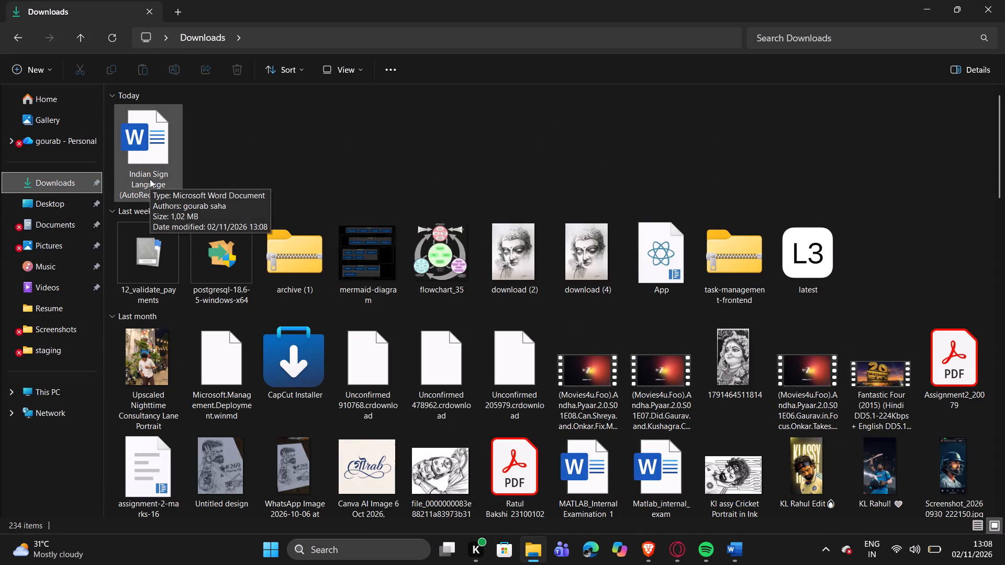
click(71, 217)
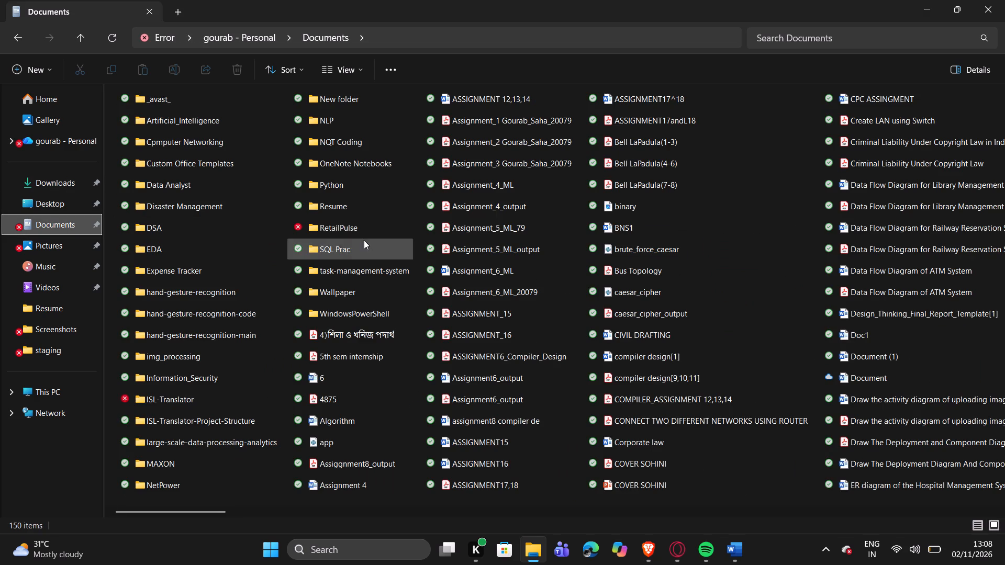
click(50, 238)
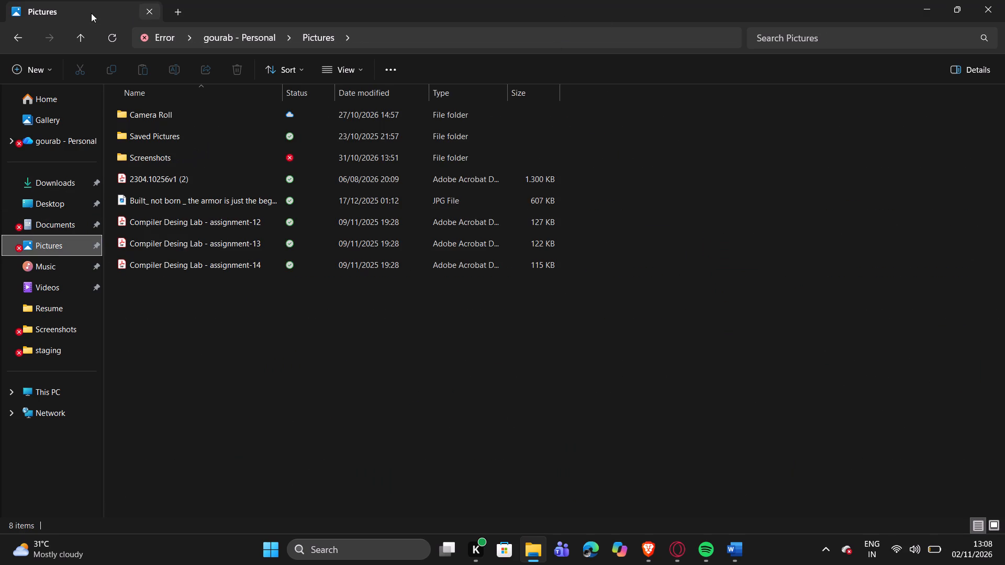
click(141, 43)
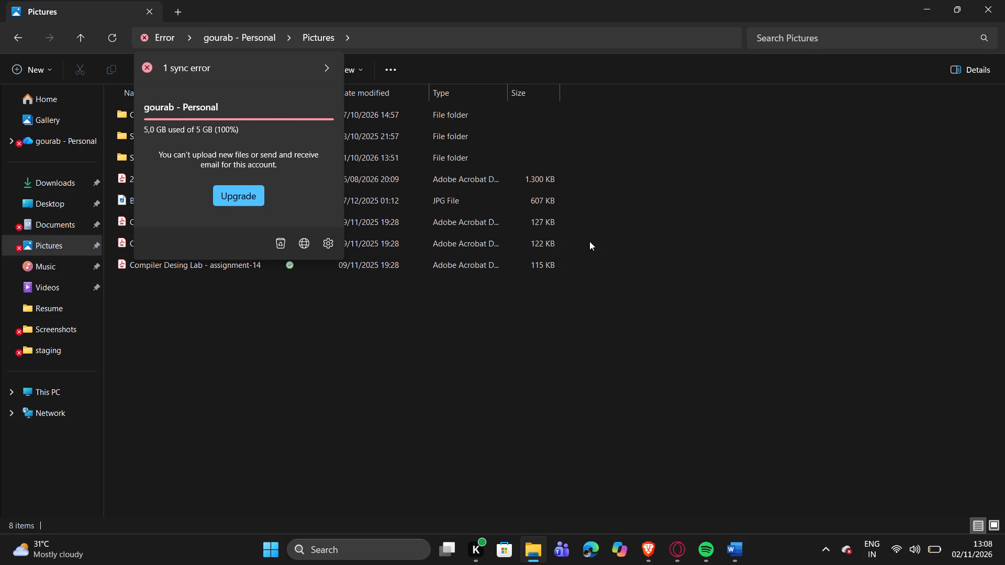
Close the OneDrive status pop-up, minimize File Explorer, dismiss the Delete File message and switch back to the Indian Sign Language (AutoRecovered) document in Word.
click(668, 262)
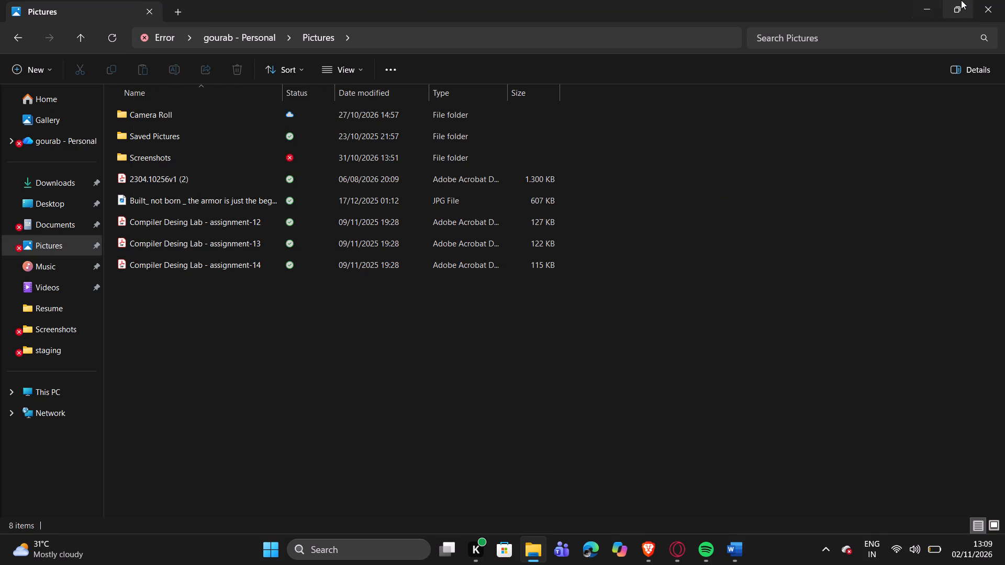
click(930, 9)
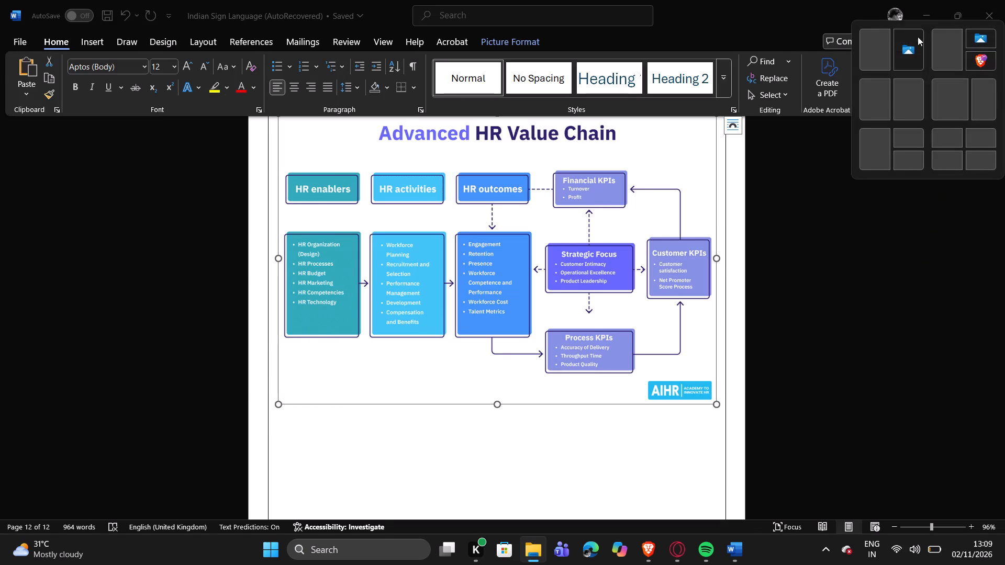
click(656, 549)
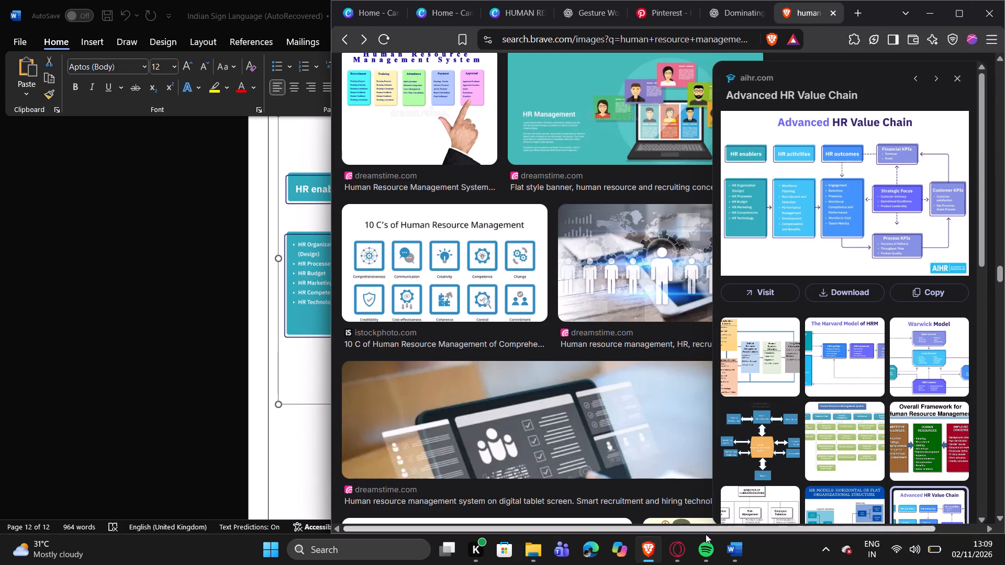
click(721, 549)
click(736, 555)
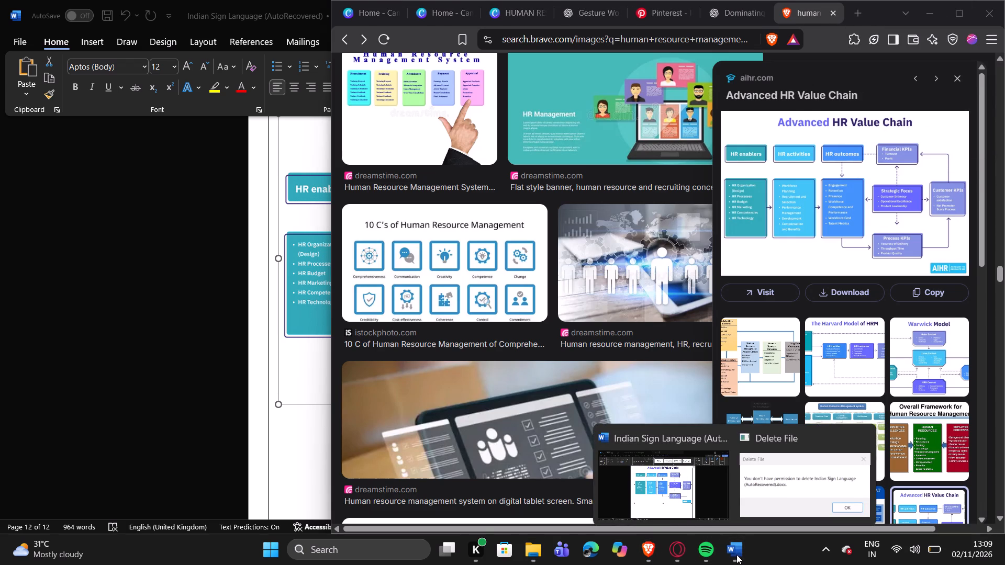
click(736, 555)
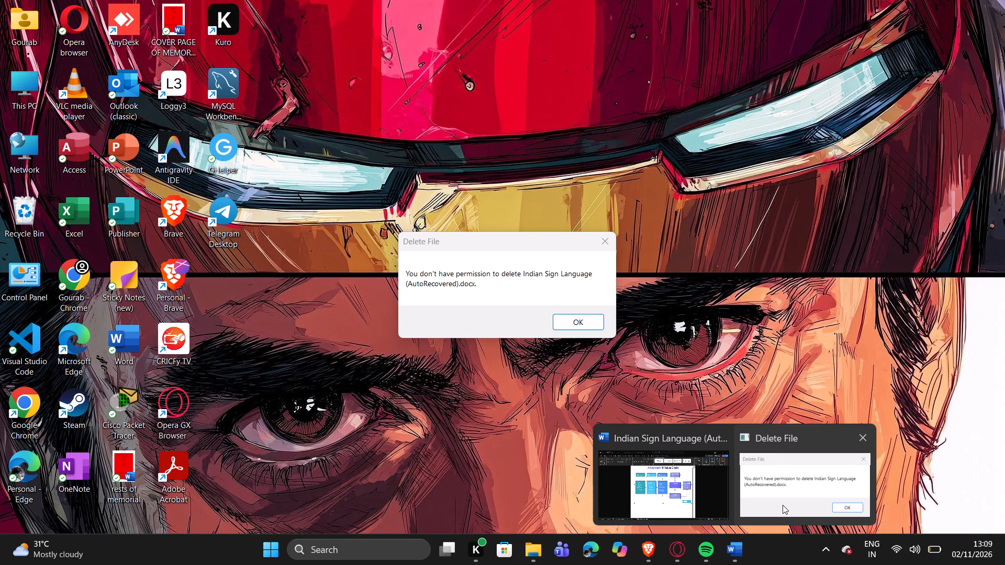
click(783, 505)
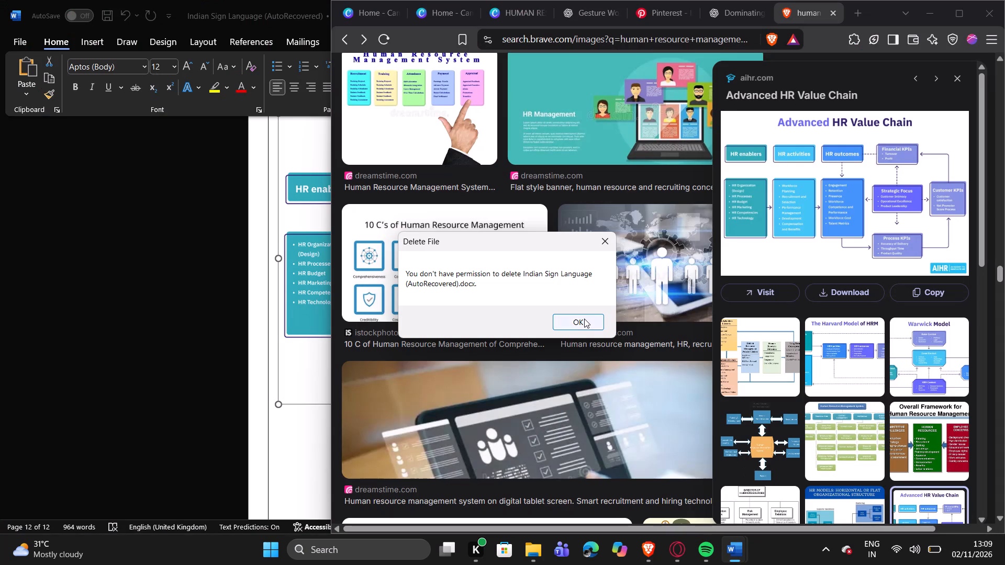
click(584, 319)
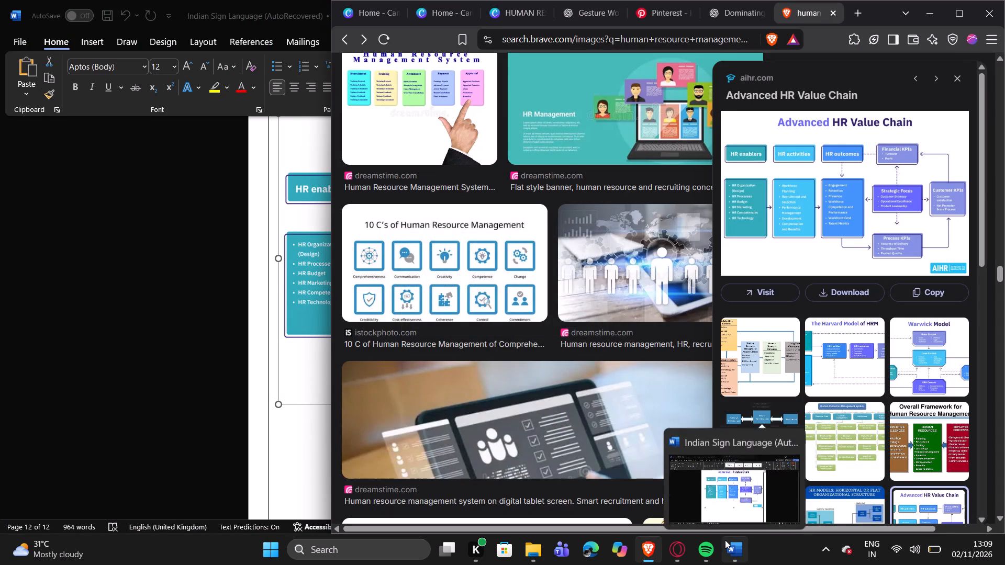
click(725, 540)
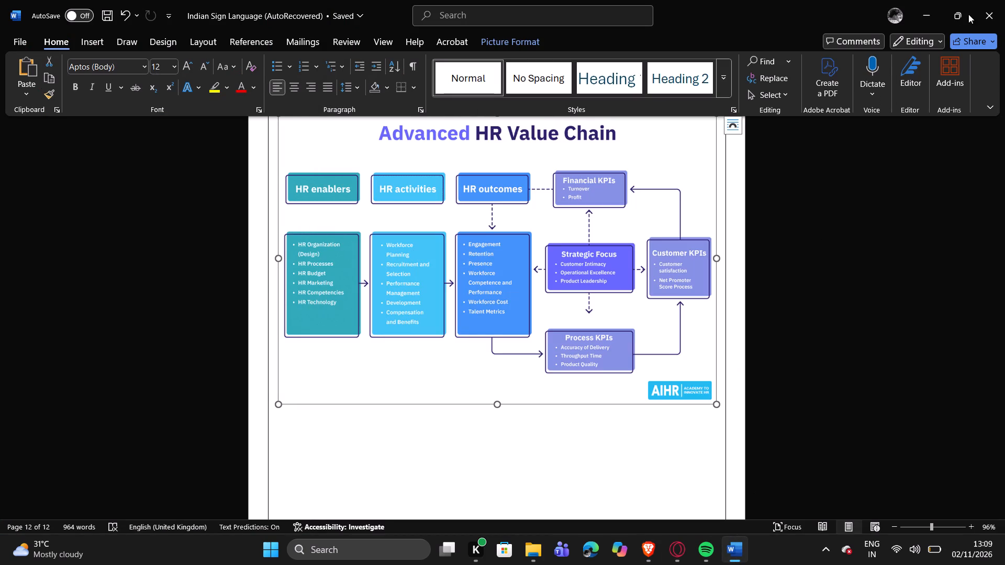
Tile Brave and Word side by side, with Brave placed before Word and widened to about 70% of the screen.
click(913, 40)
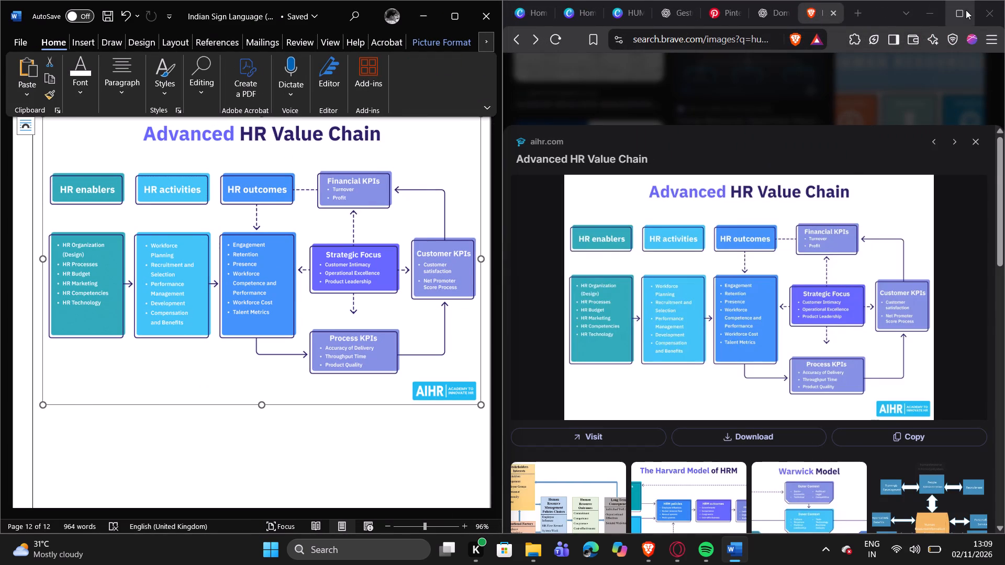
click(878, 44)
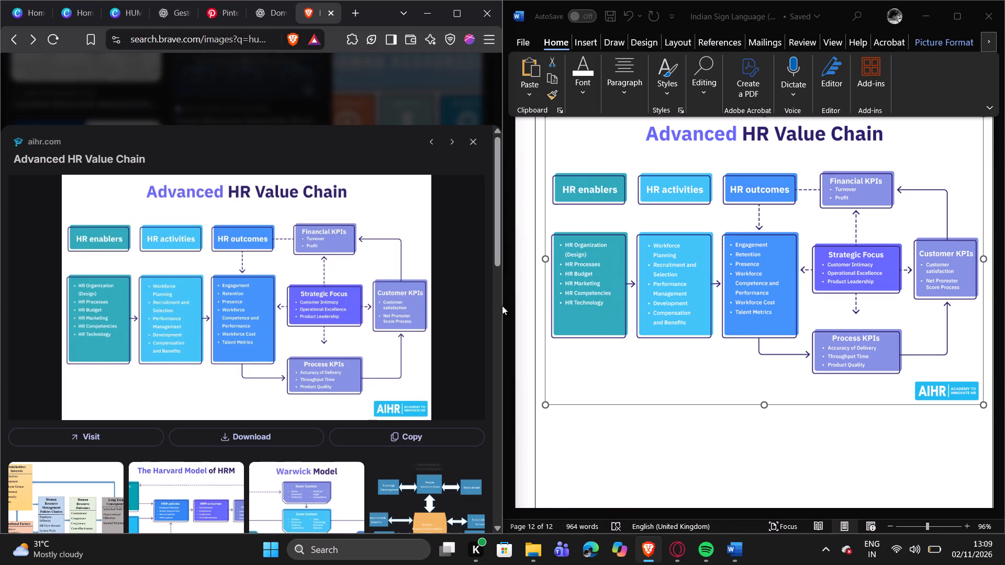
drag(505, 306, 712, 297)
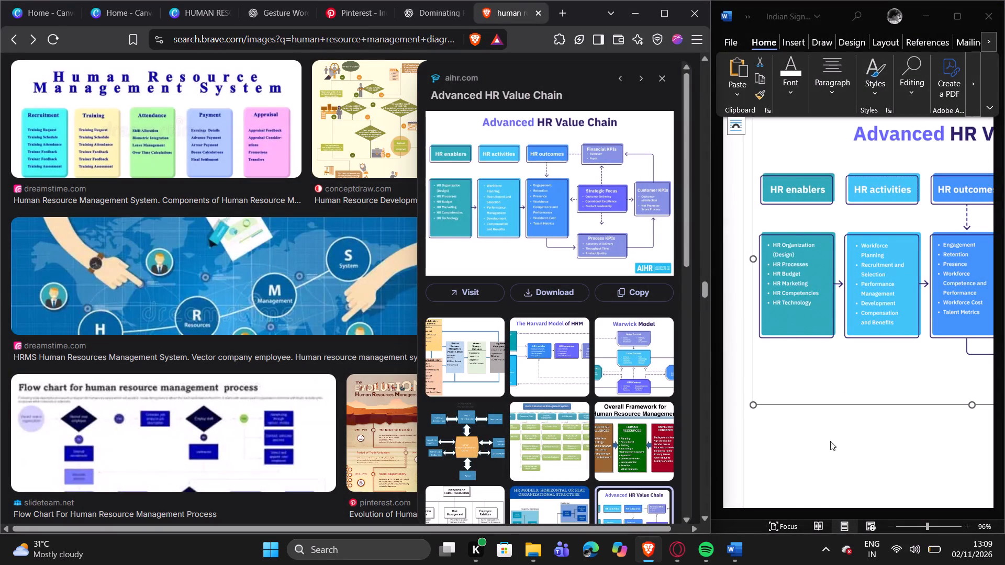
Examine the Advanced HR Value Chain picture in Word at several zoom levels beside page 10 of the HUMAN RESOURCES Canva design, finishing at 63% zoom.
click(797, 479)
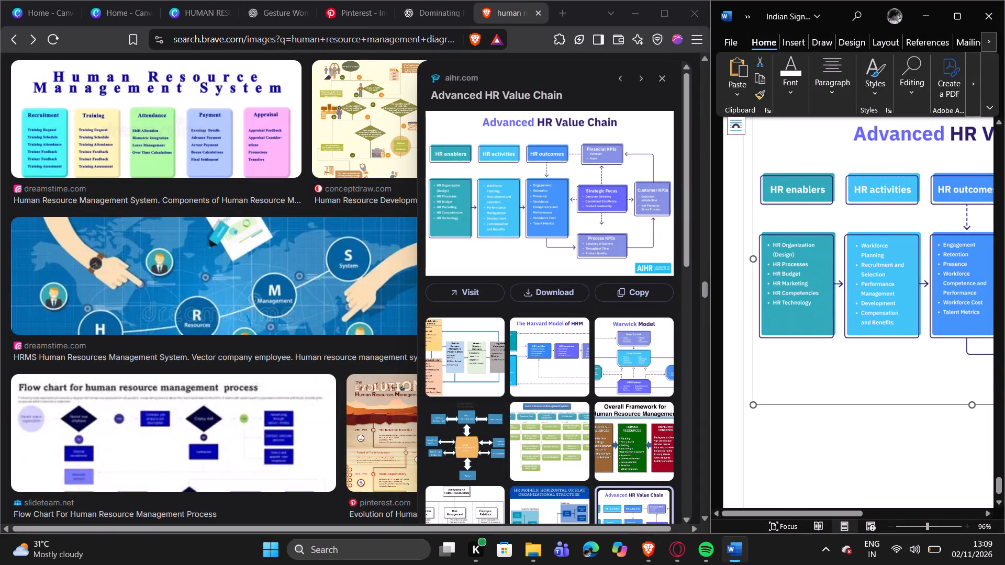
scroll(925, 525, up, 2)
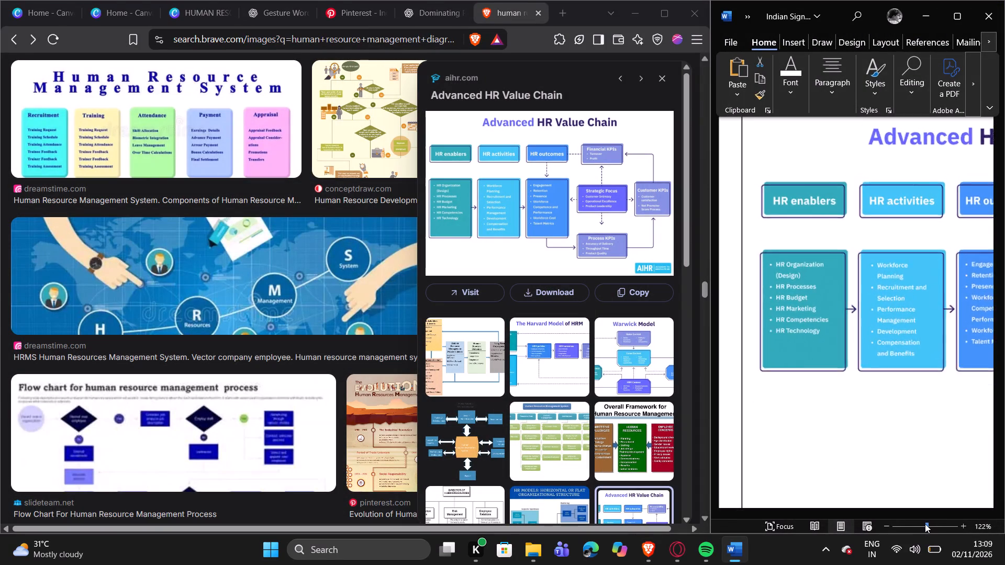
scroll(925, 524, up, 5)
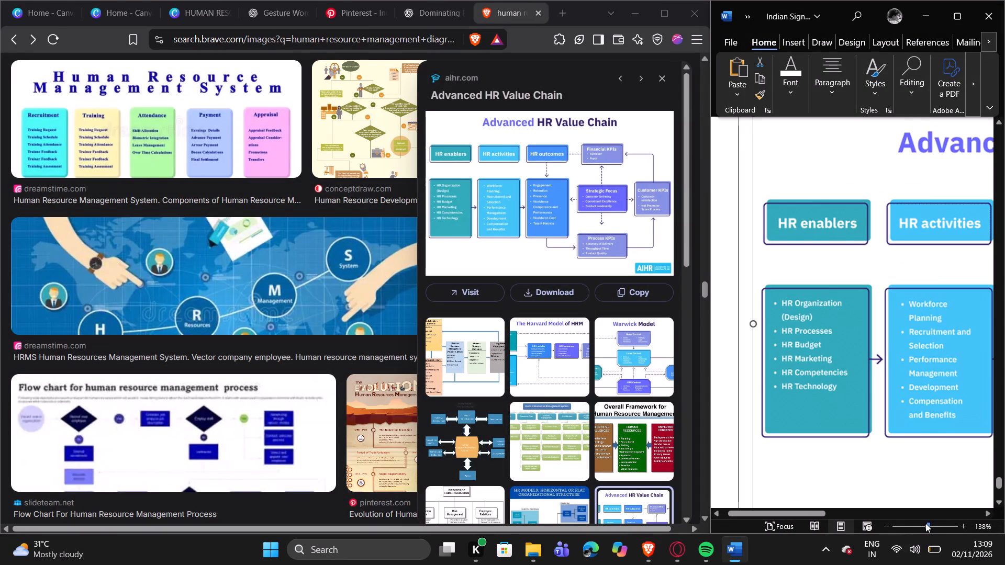
drag(784, 512, 853, 496)
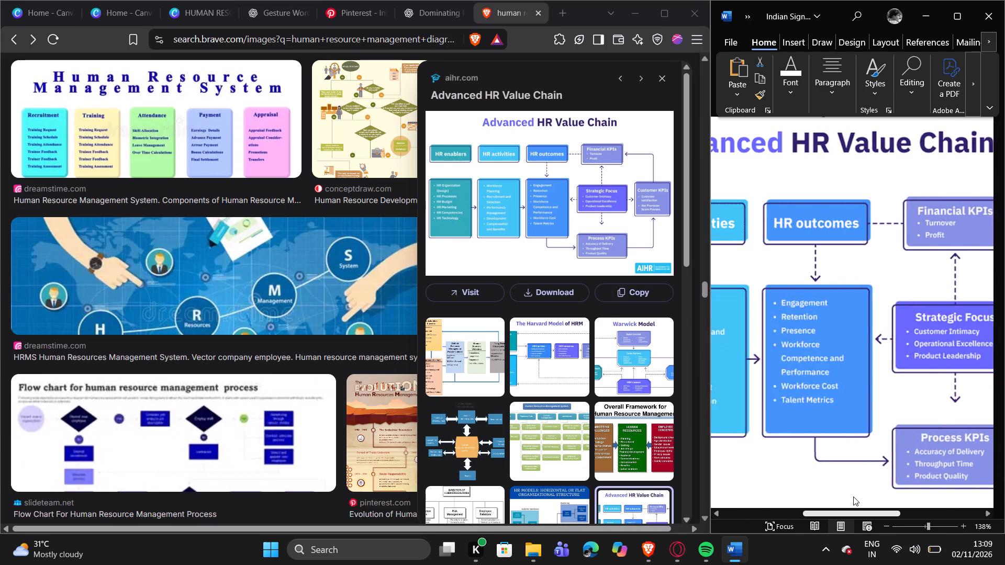
drag(853, 496, 831, 497)
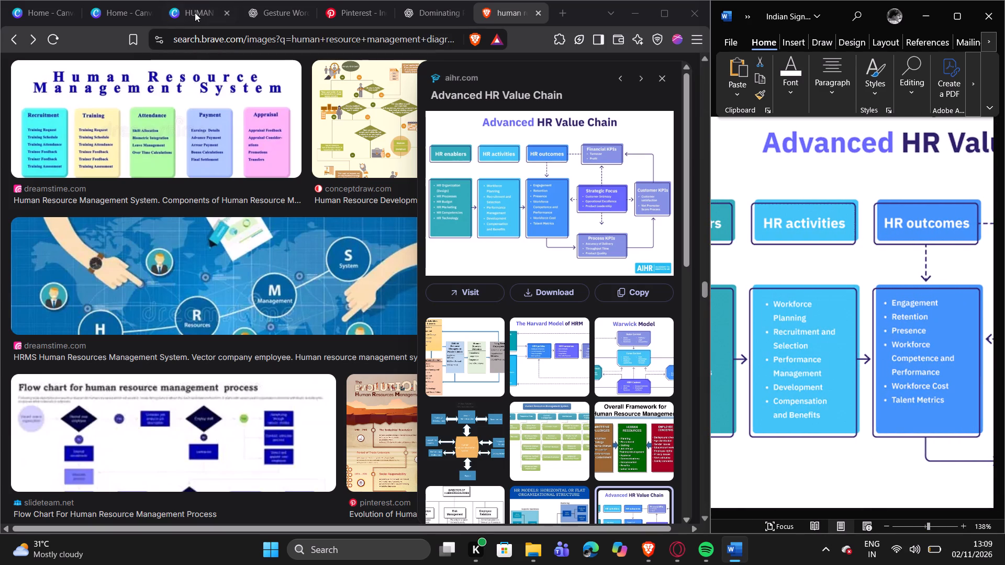
click(195, 12)
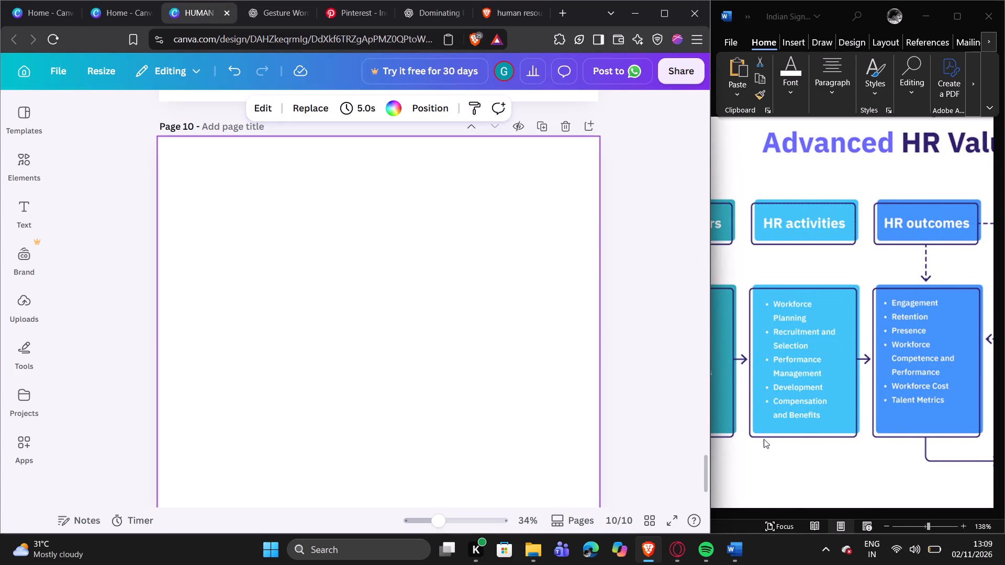
click(894, 501)
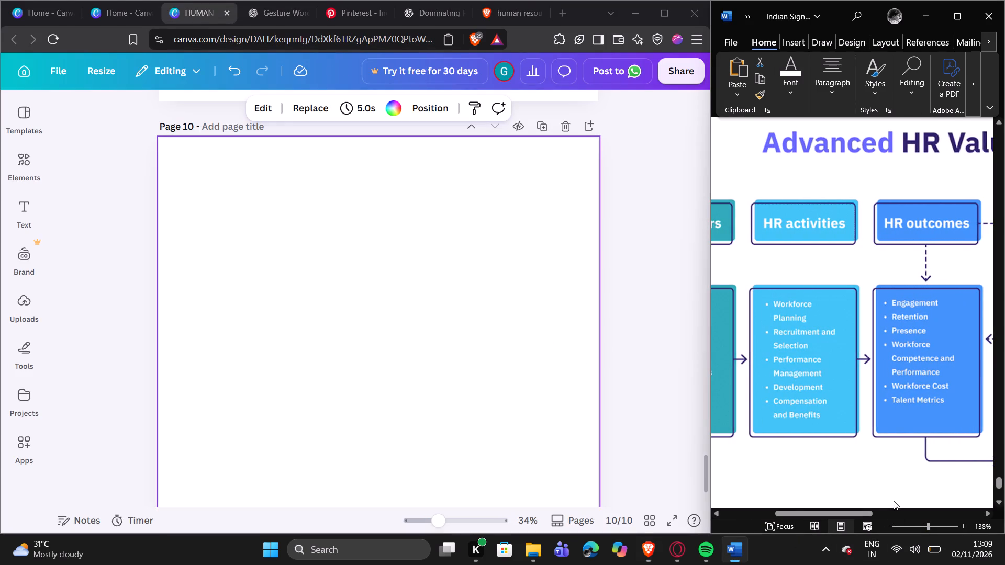
drag(857, 513, 995, 493)
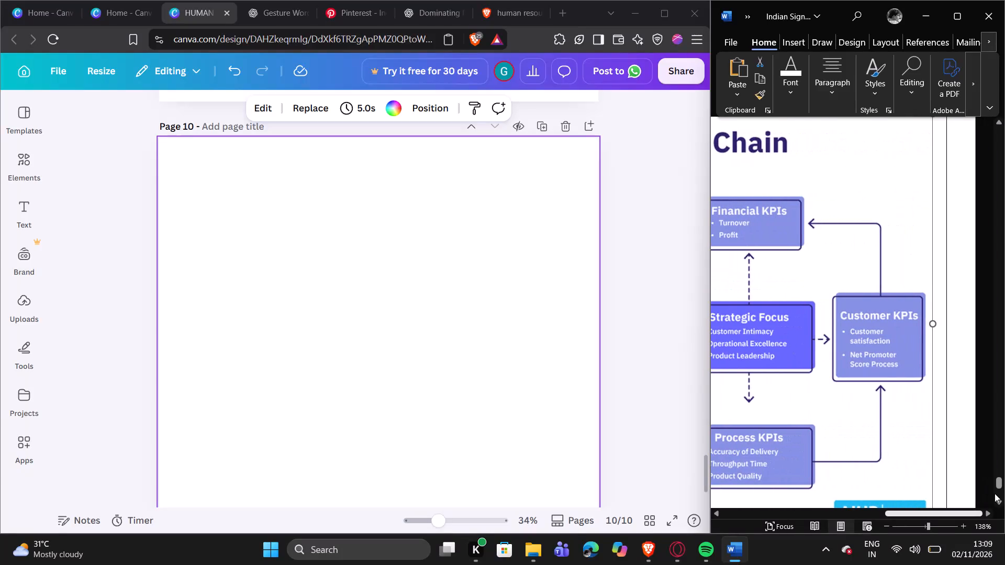
drag(995, 493, 924, 505)
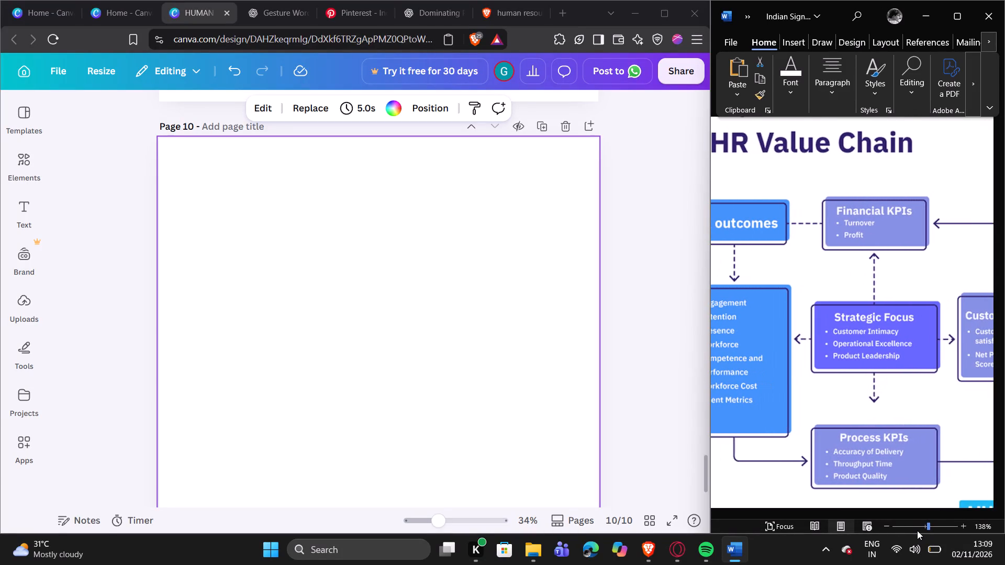
click(919, 528)
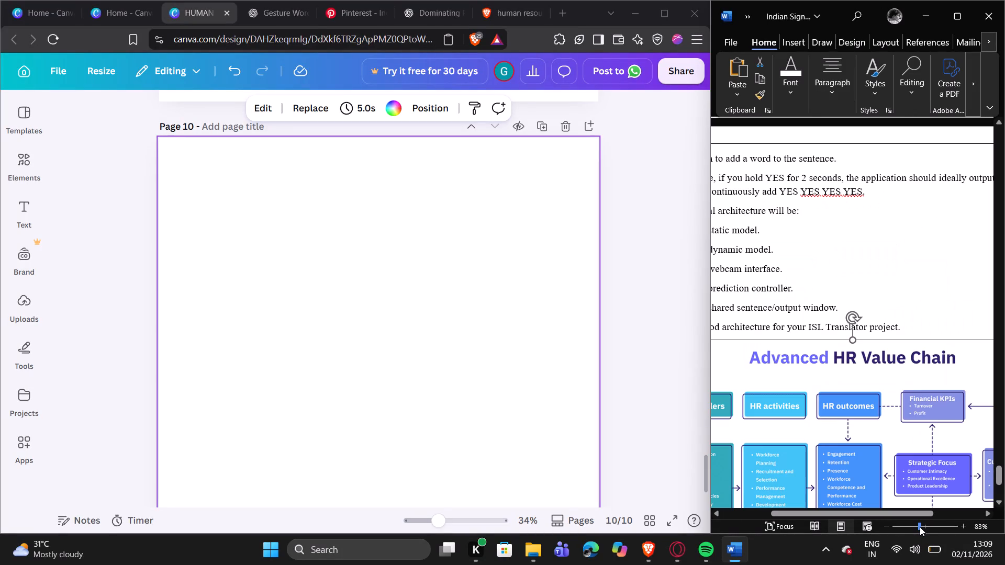
click(912, 527)
scroll(890, 490, down, 1)
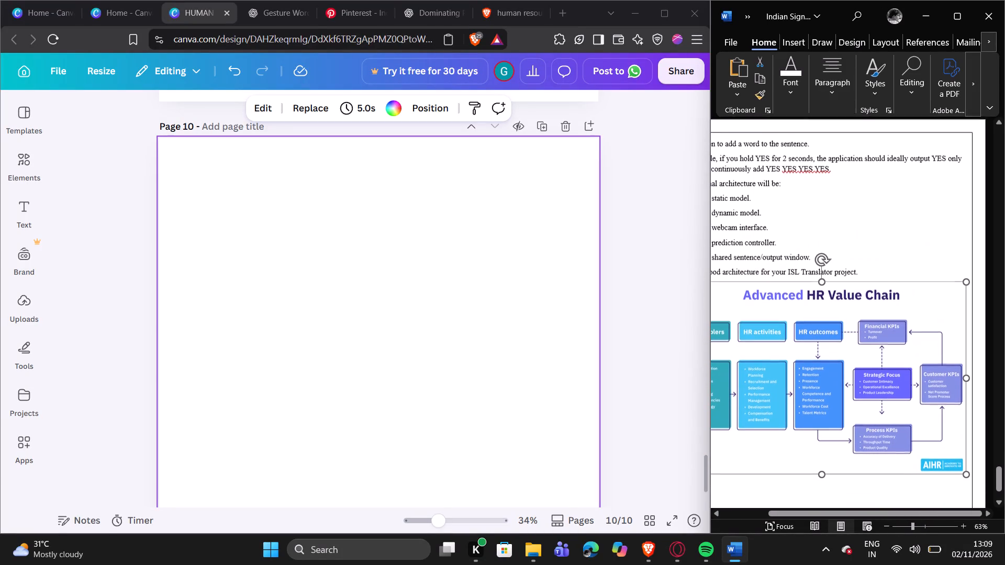
scroll(882, 483, down, 1)
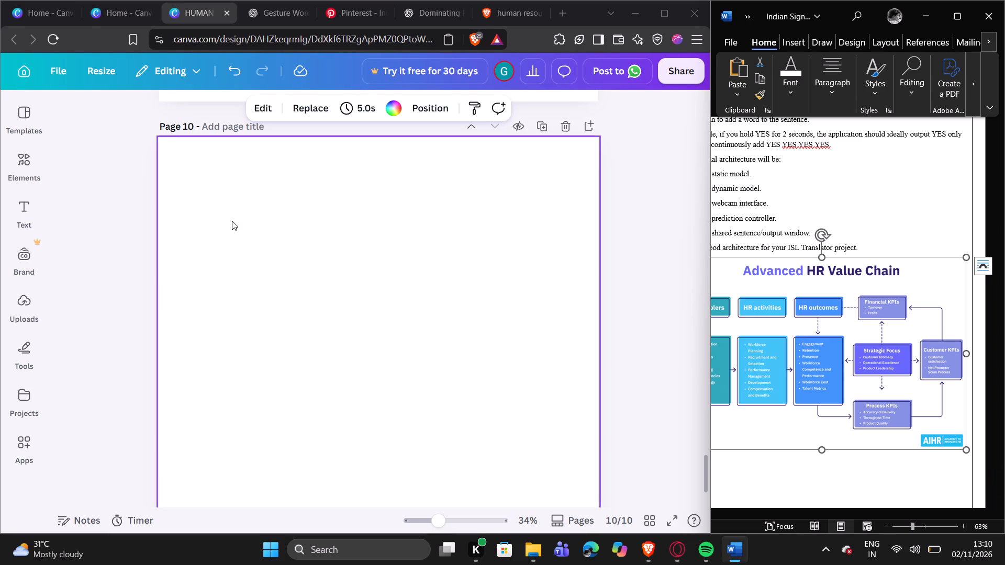
Return to the Canva home page and create a new custom-size design of 2000 × 1600 px.
click(26, 68)
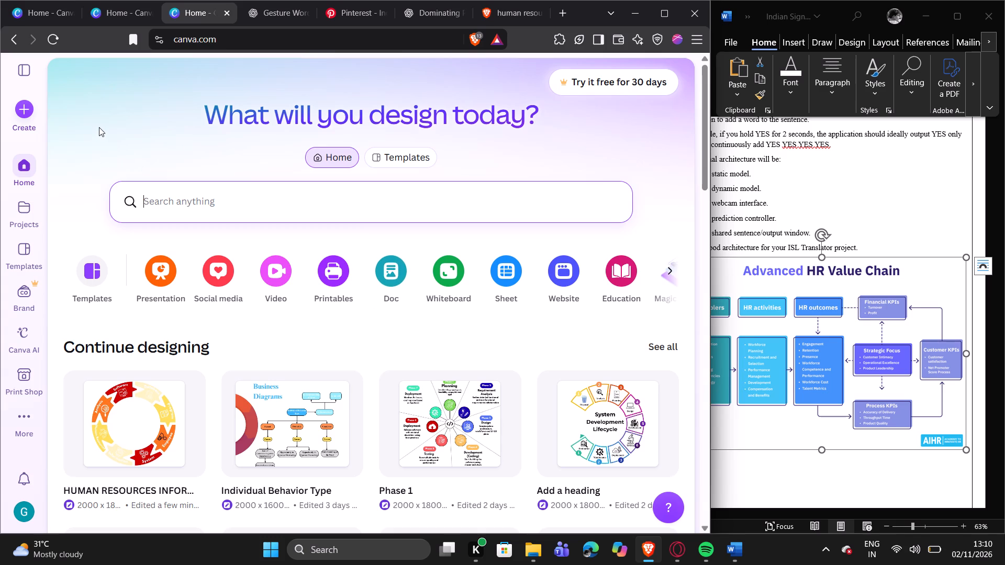
scroll(393, 314, down, 5)
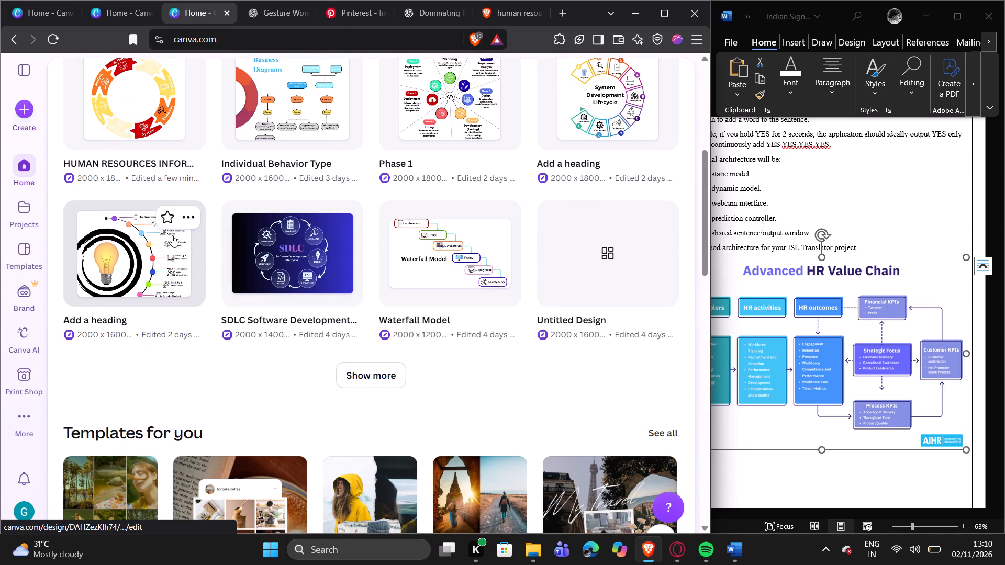
scroll(172, 233, up, 7)
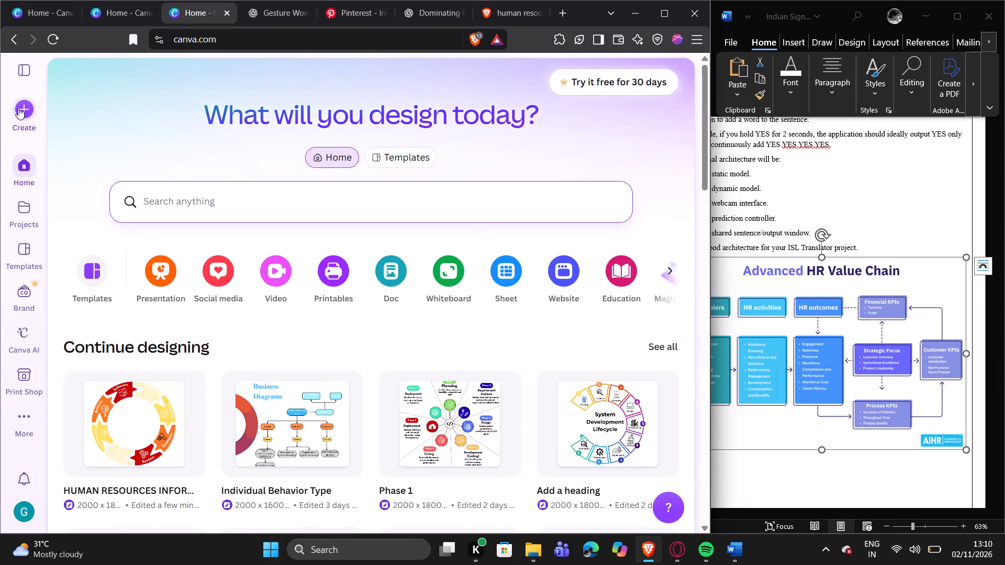
click(19, 107)
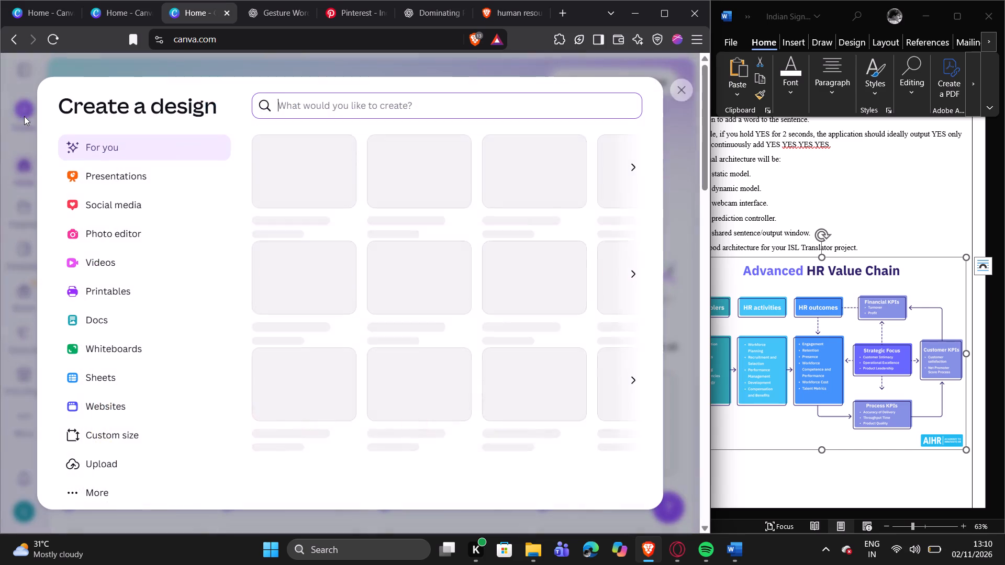
click(132, 442)
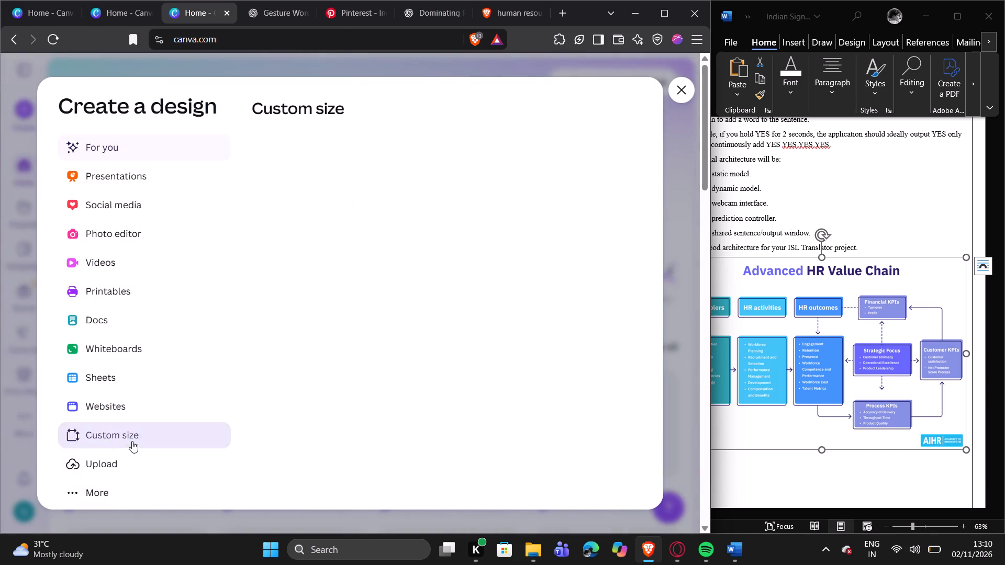
click(262, 169)
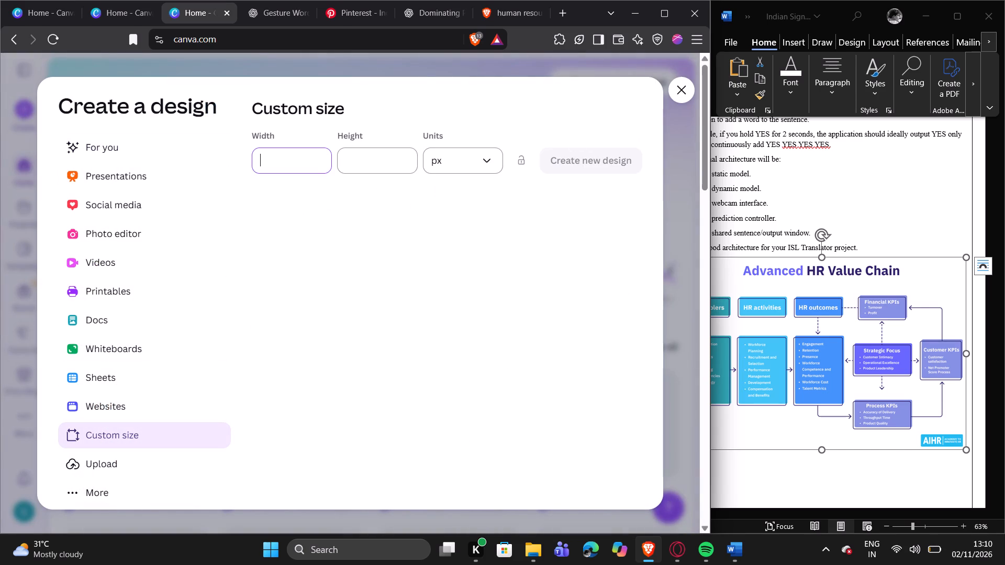
text(2000)
key(Tab)
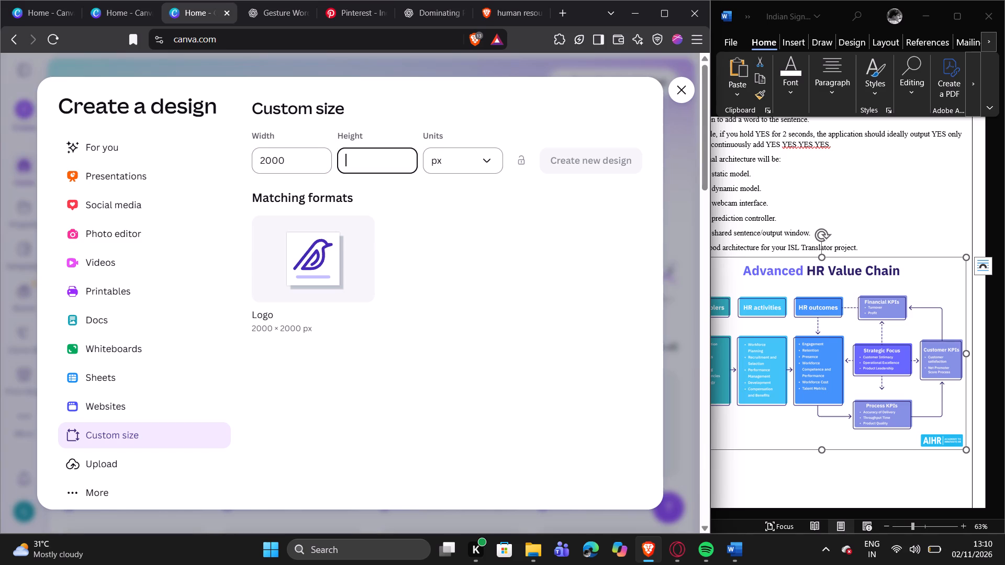
text(1600)
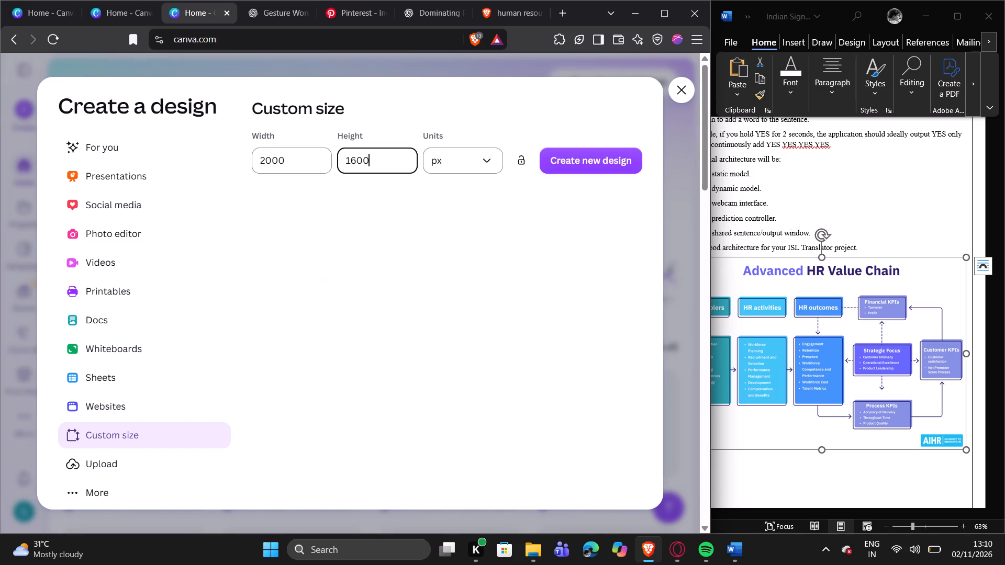
key(Return)
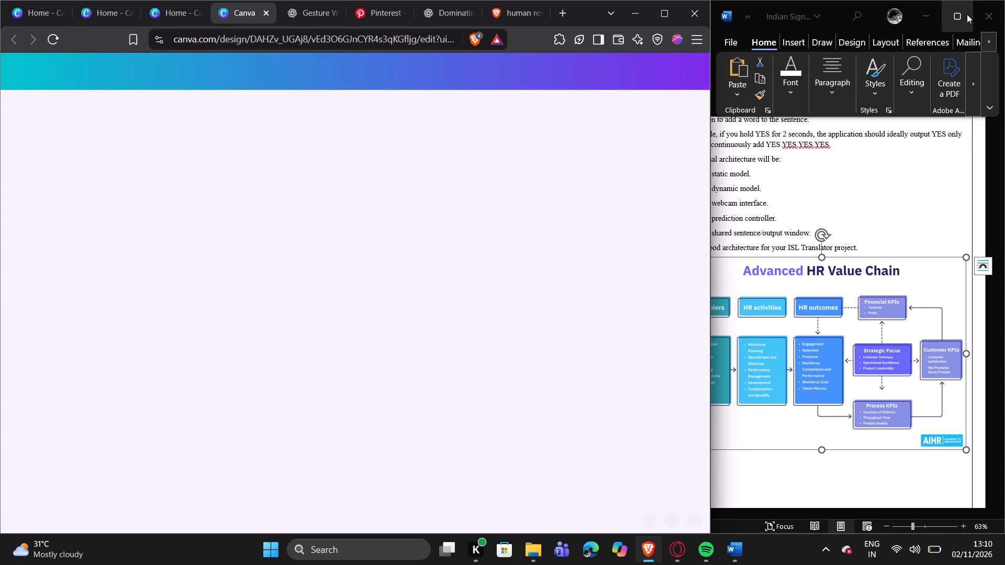
Retile the windows with Word placed before Brave, narrowing Word to about 30% of the screen so the Canva design gets the rest.
click(904, 48)
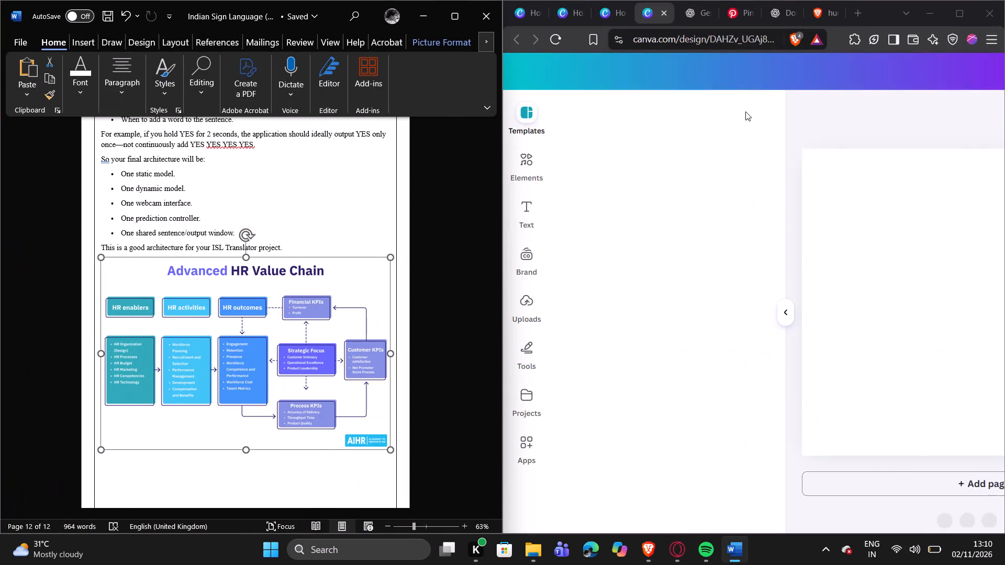
drag(502, 304, 316, 300)
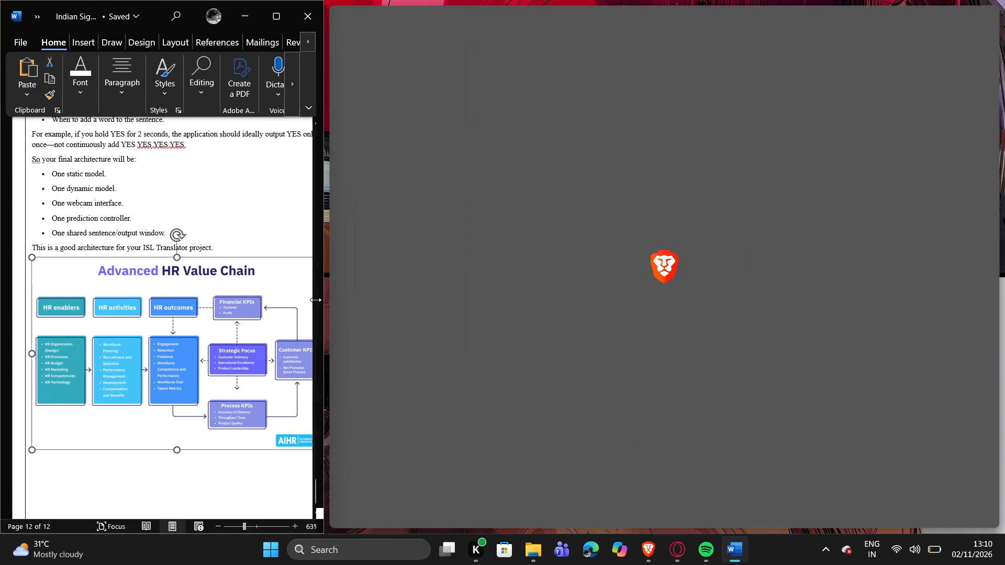
drag(316, 300, 304, 300)
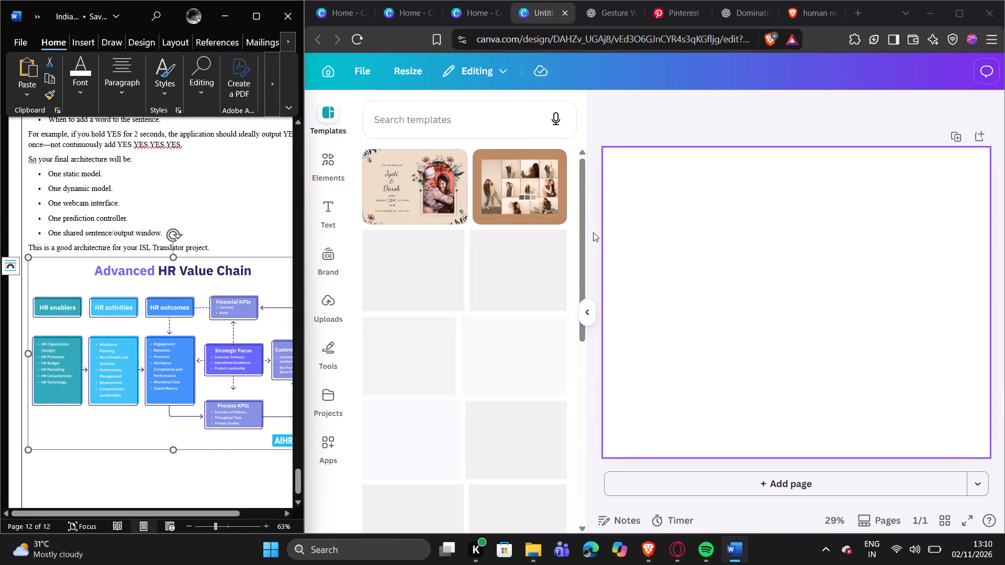
Add a heading to the blank page reading "Advanced HR Value Chain".
click(585, 306)
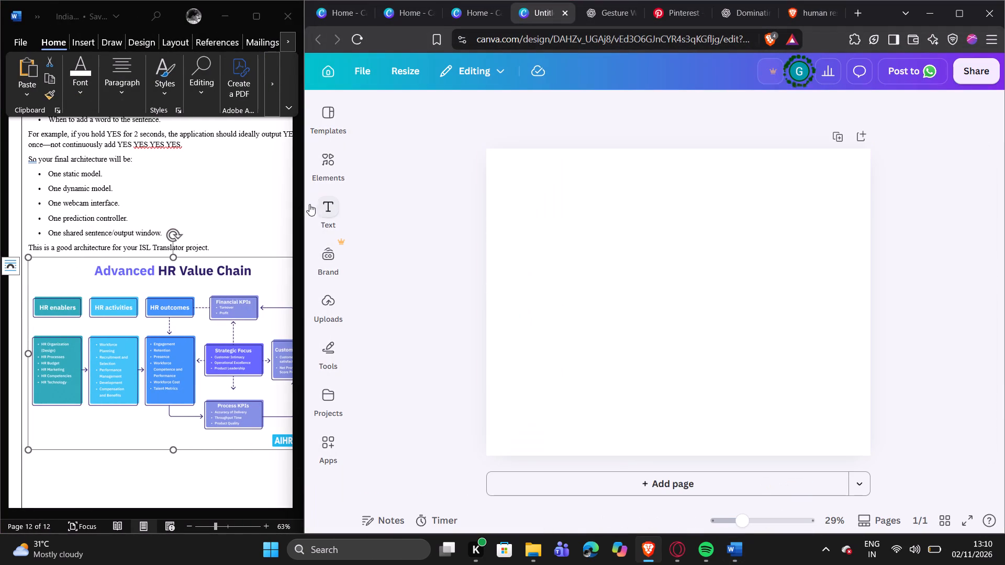
click(338, 218)
click(423, 325)
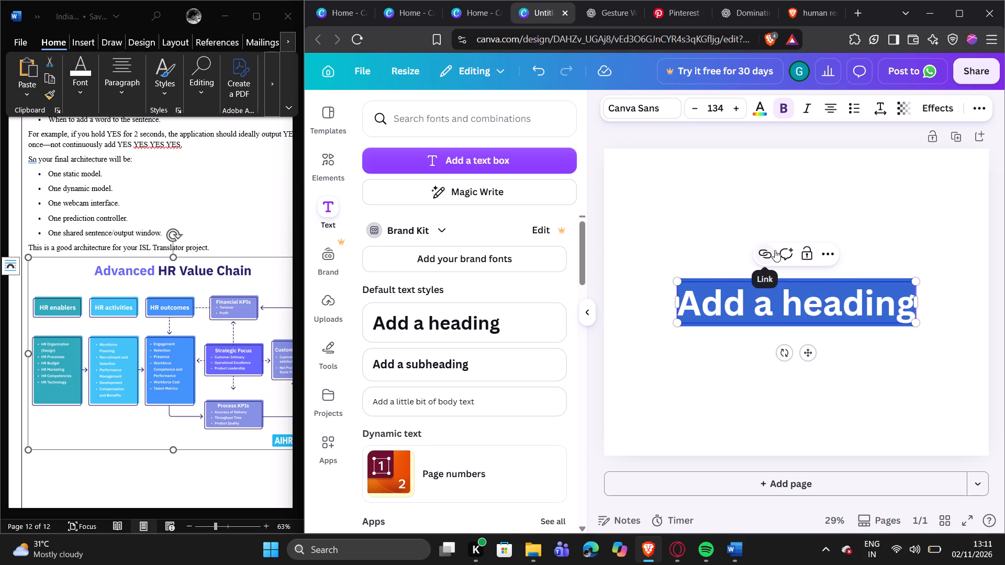
key(shift+a)
key(d)
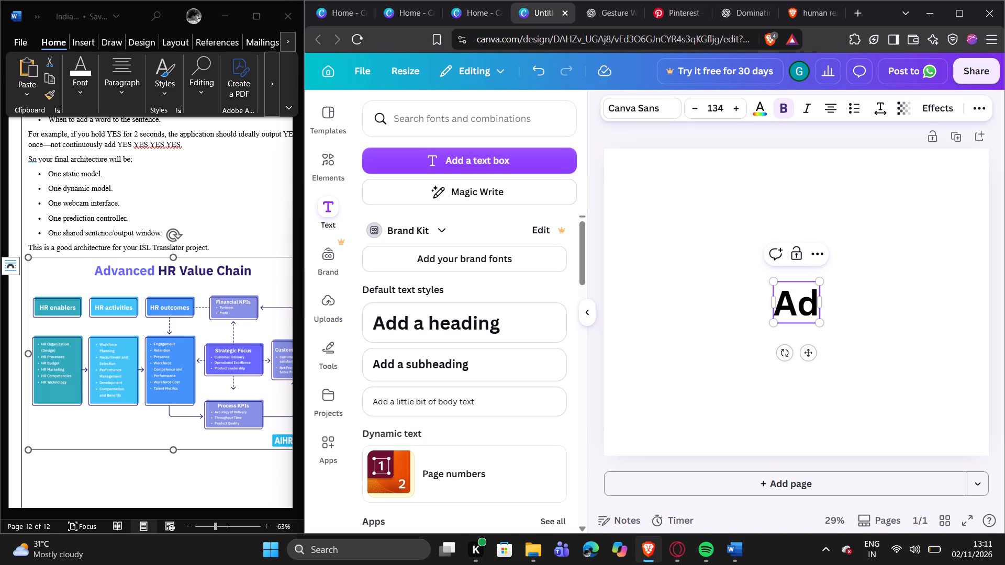
text(van)
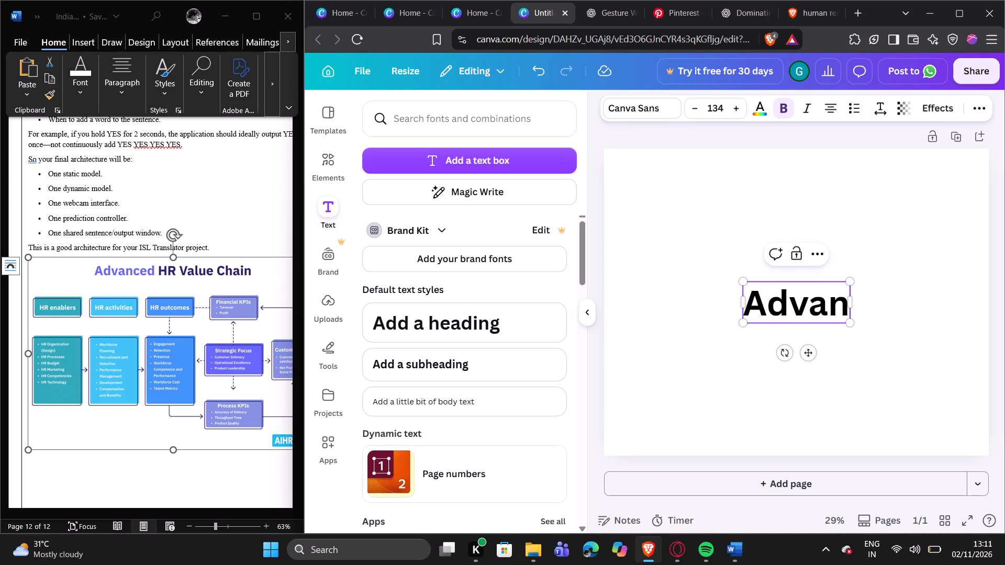
text(ced)
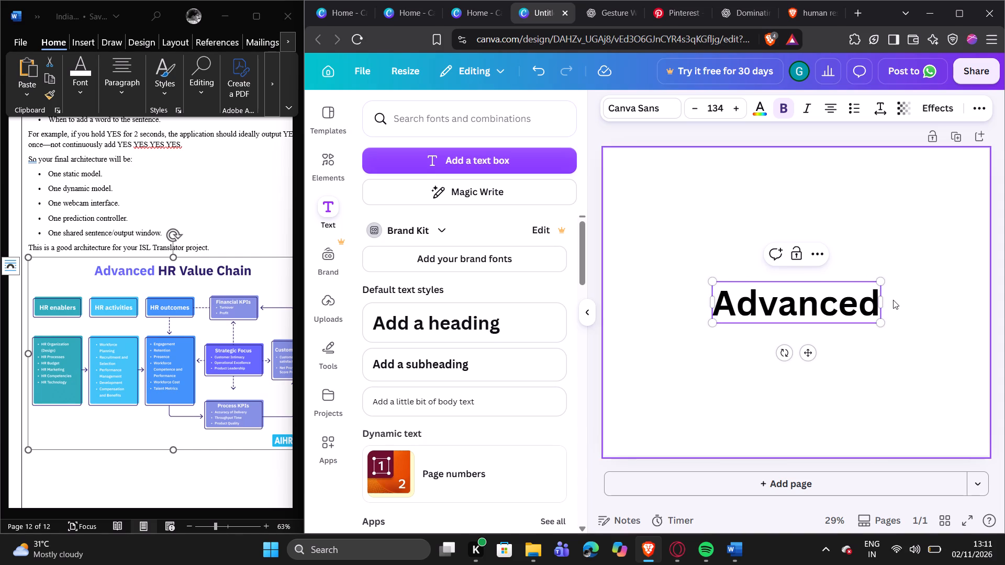
key(space)
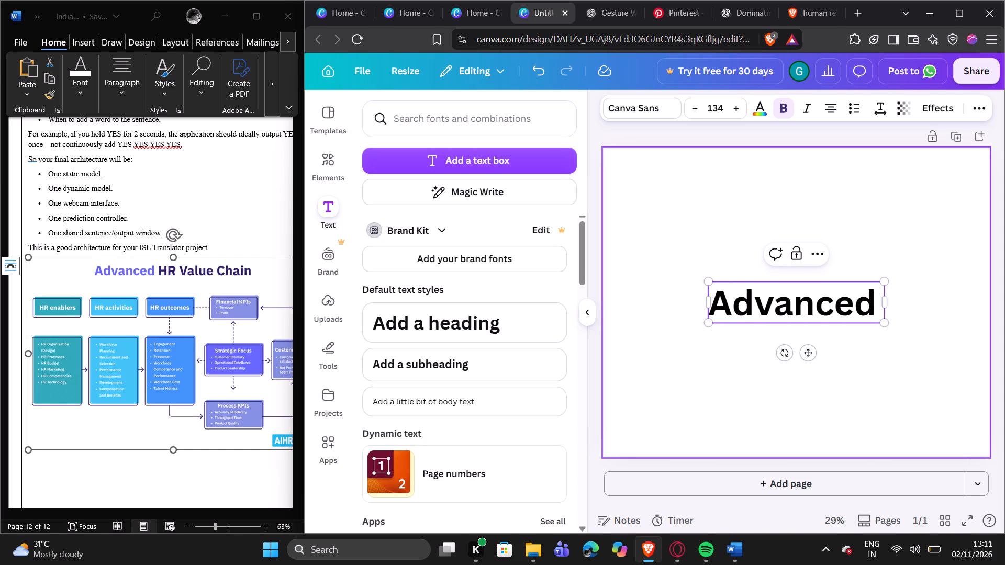
key(shift+h)
key(shift+r)
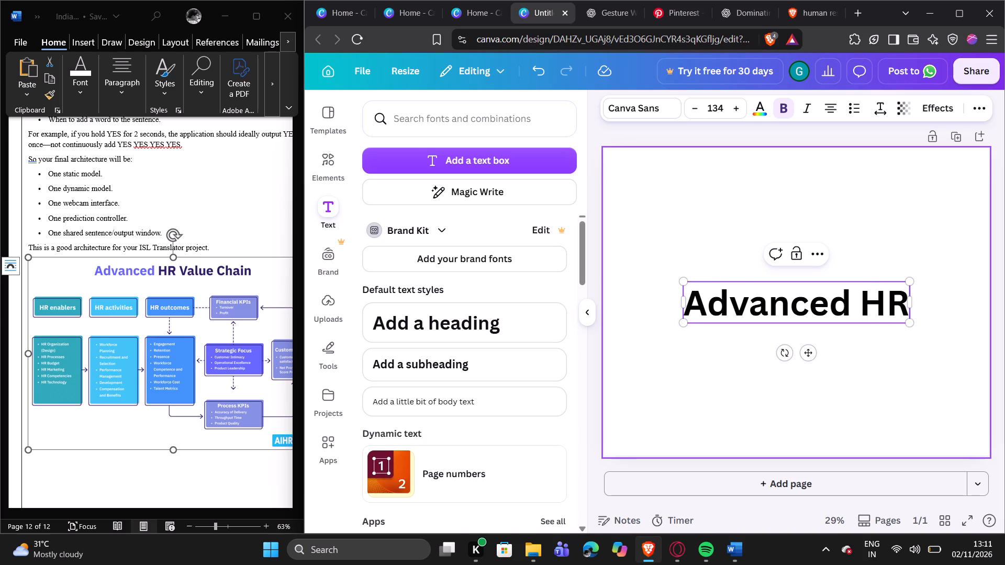
key(space)
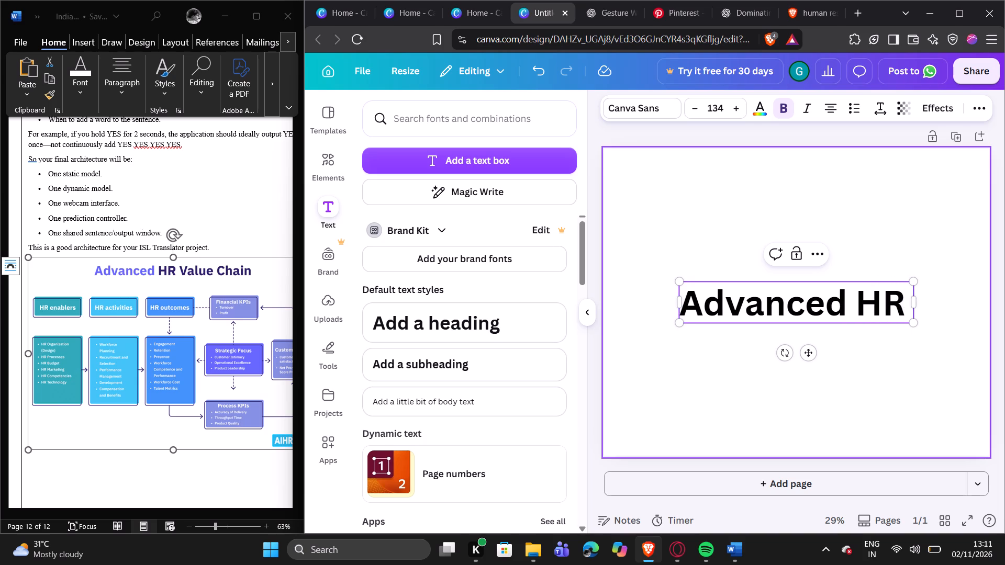
key(shift+v)
key(a)
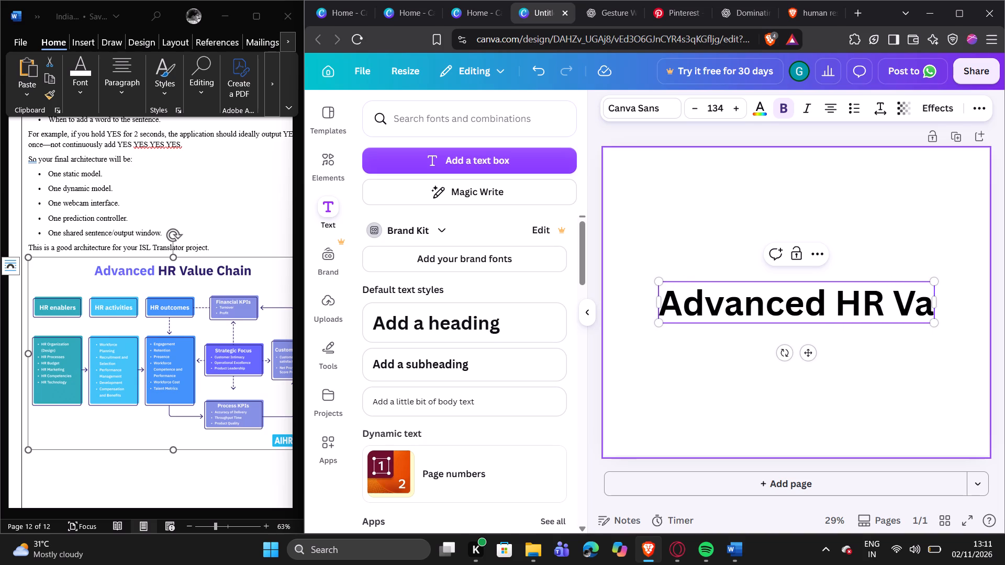
text(lue)
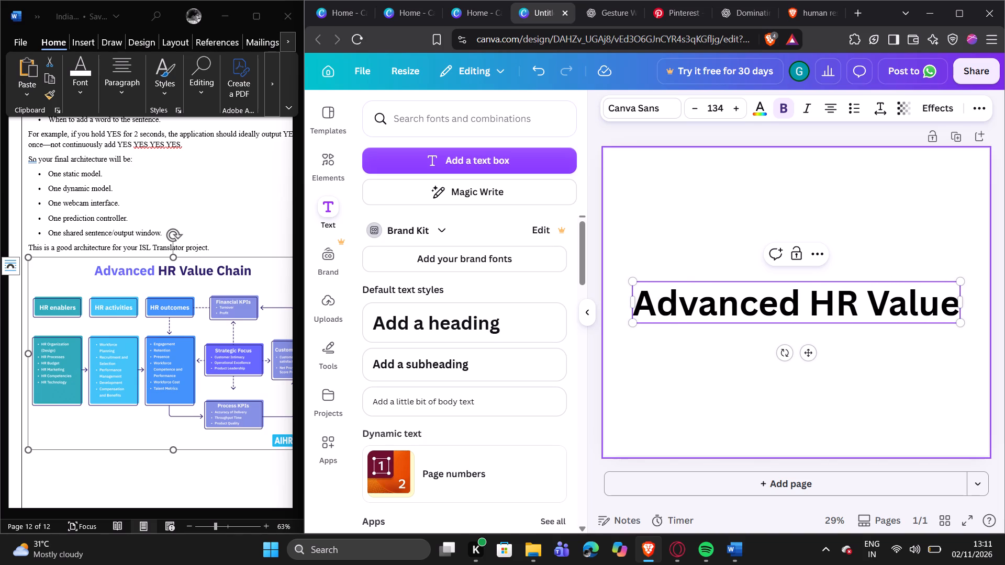
key(space)
text(Ch)
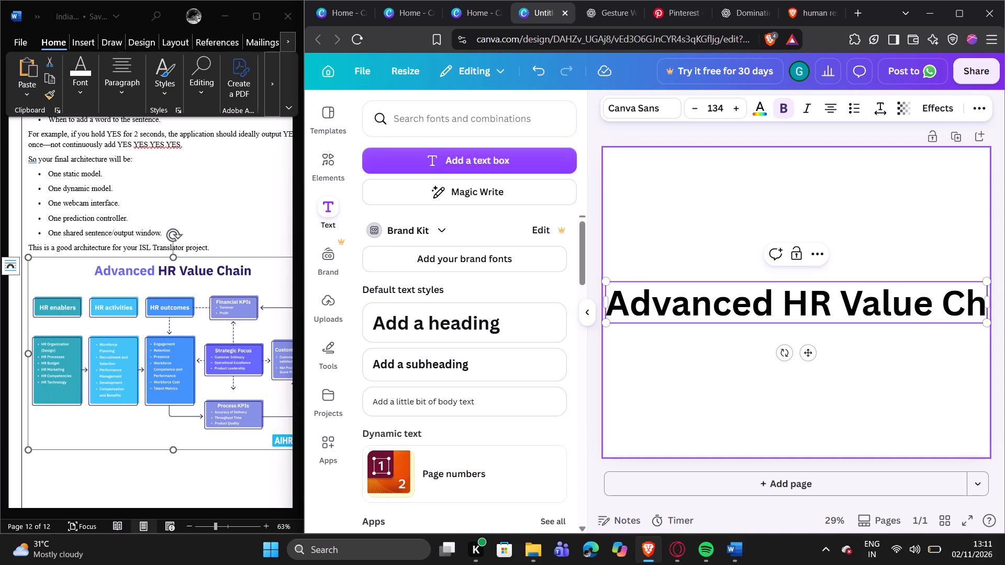
text(ain)
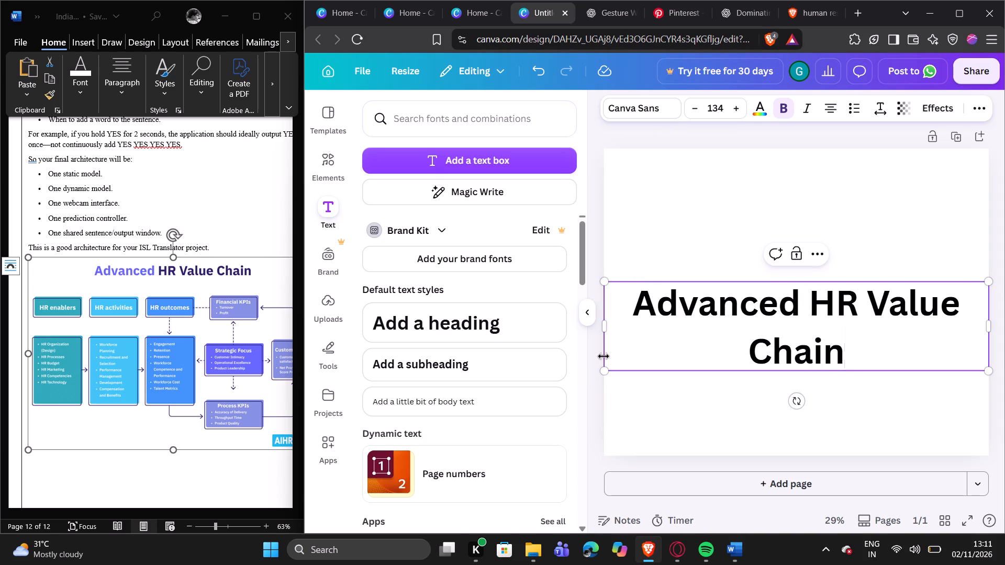
Resize the heading's text box so the title fits on one line at about font size 79.8.
drag(603, 368, 640, 337)
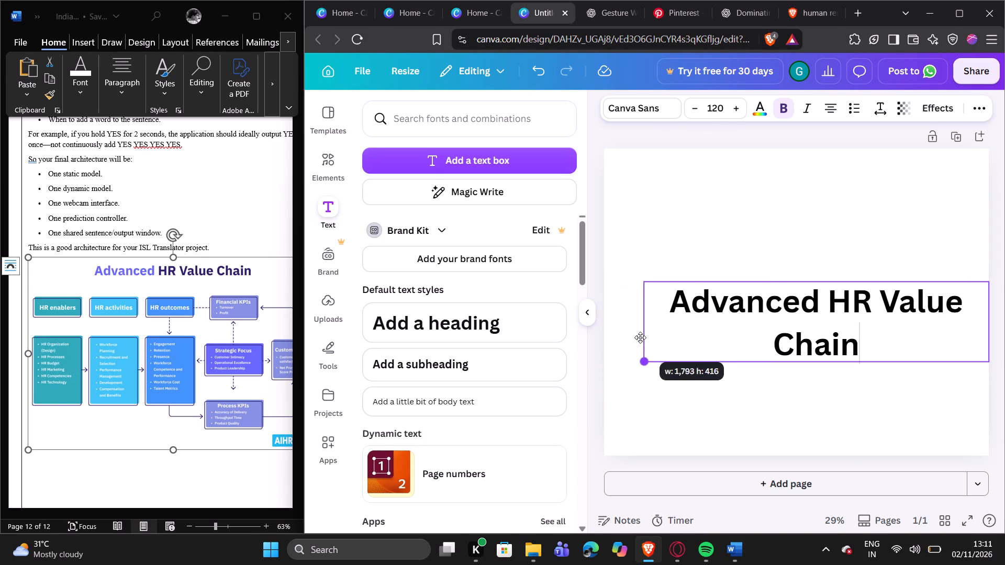
drag(640, 337, 657, 322)
drag(661, 319, 630, 321)
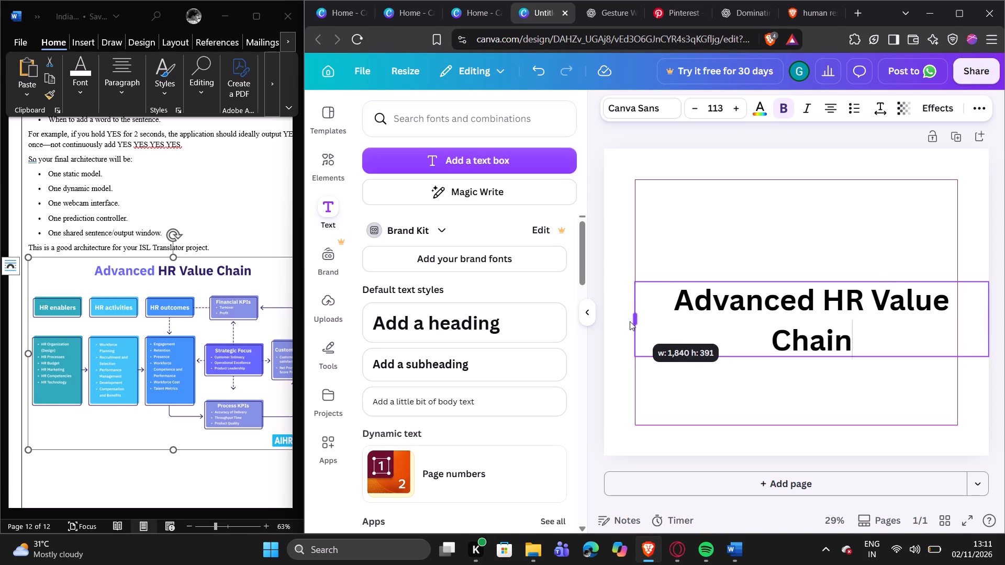
drag(630, 321, 612, 325)
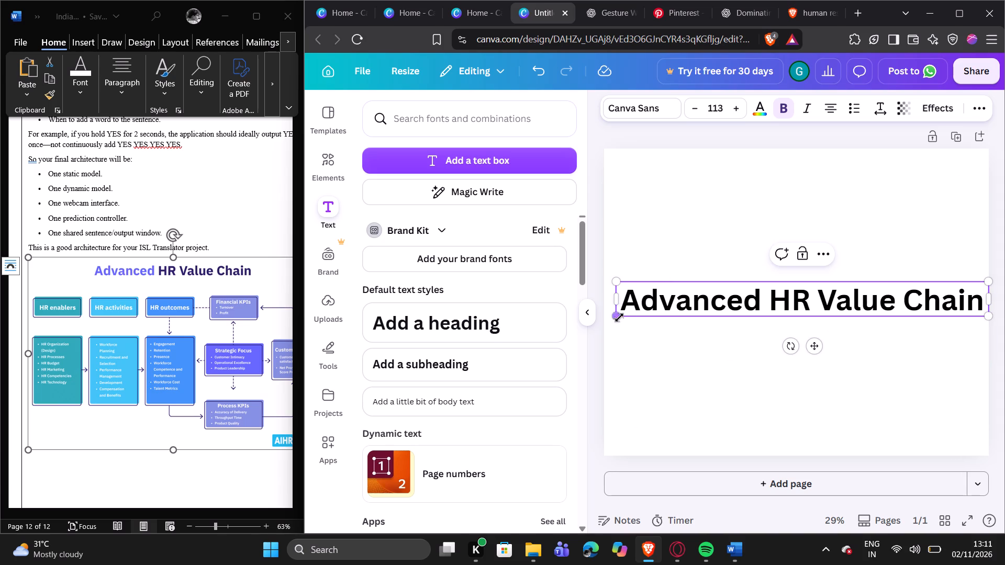
drag(618, 318, 723, 265)
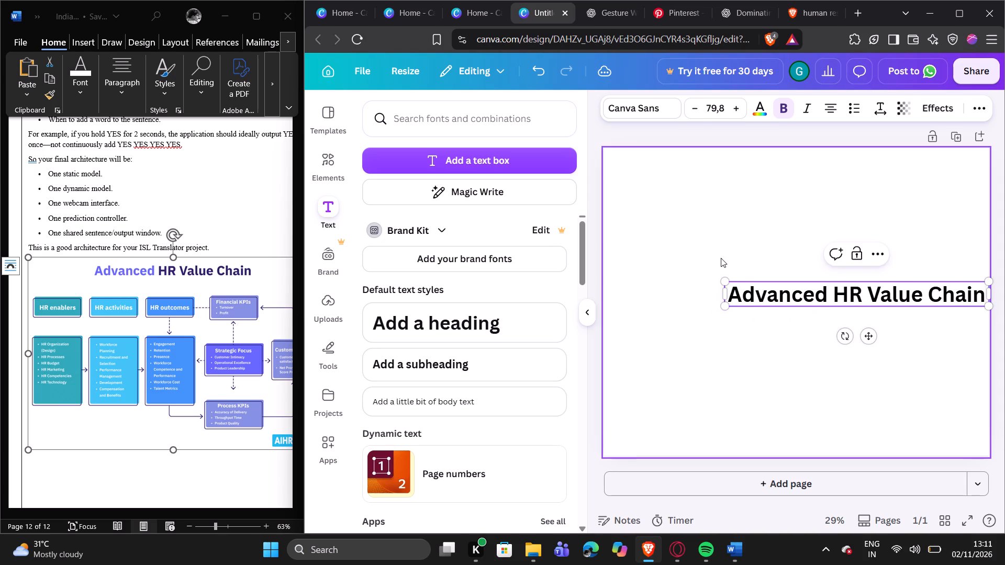
click(721, 258)
Move the heading to the top of the page, centred horizontally.
drag(852, 293, 795, 169)
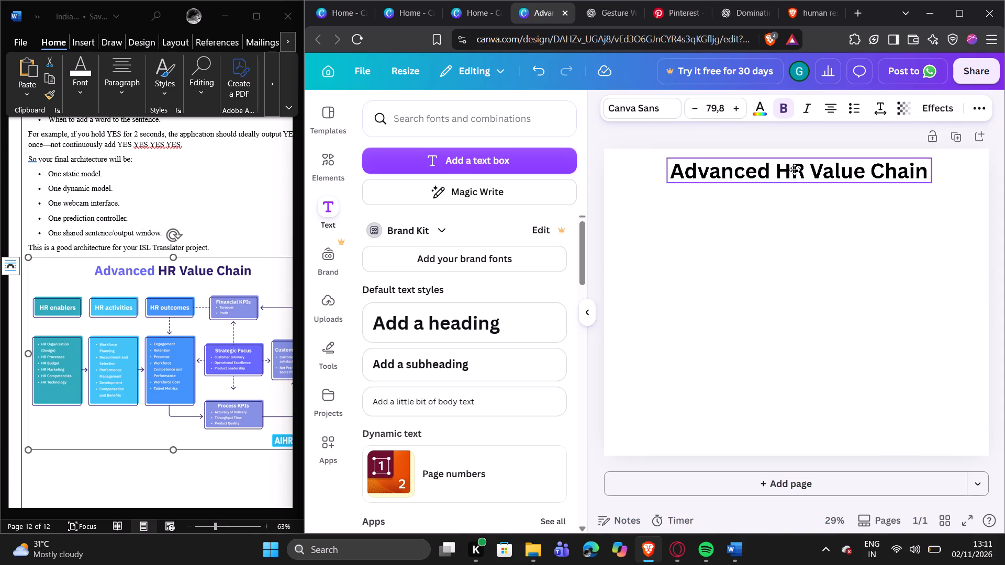
drag(795, 169, 795, 169)
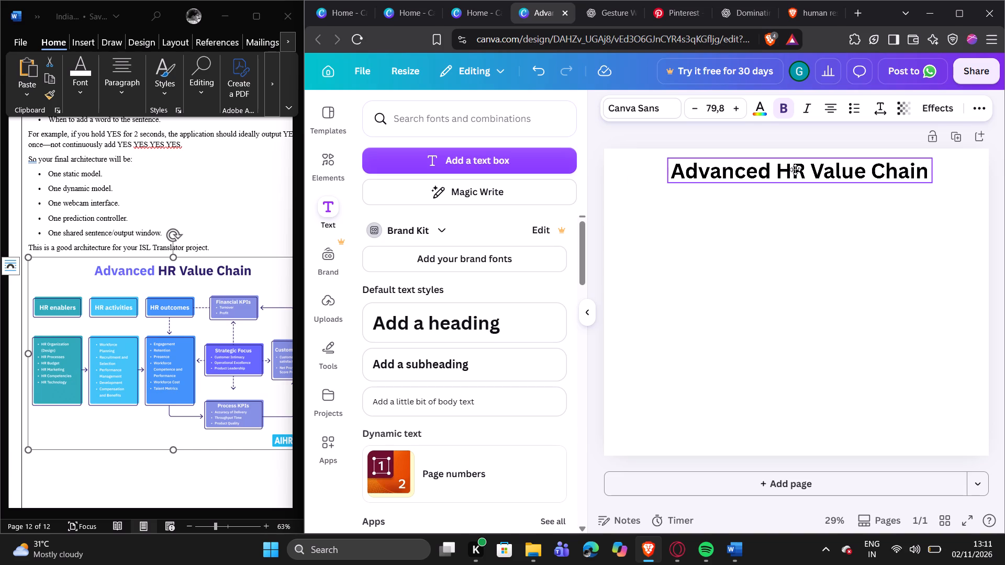
drag(795, 169, 793, 172)
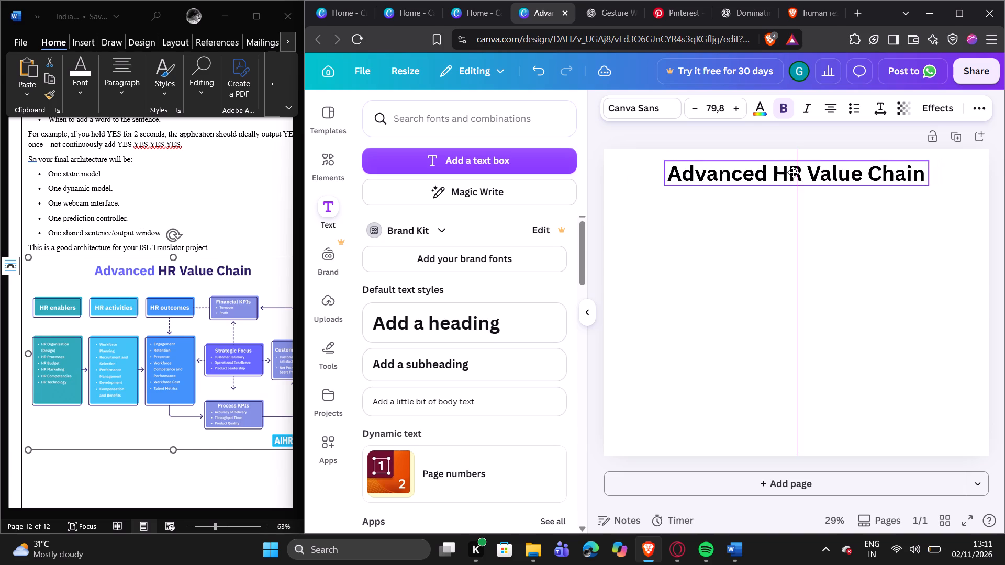
drag(793, 172, 795, 170)
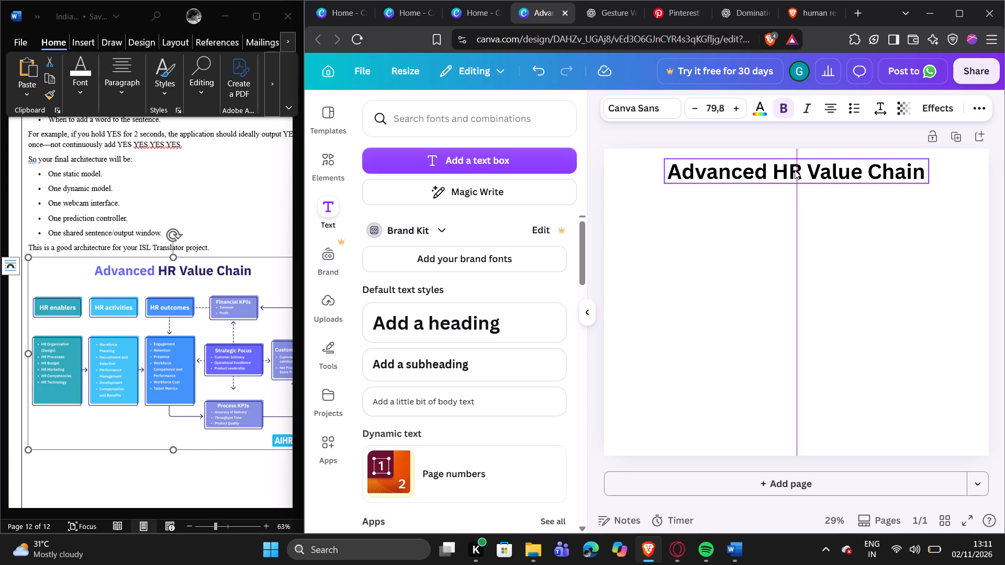
Colour only the word "Advanced" in the heading medium blue, using the default solid colours.
click(764, 168)
click(765, 168)
click(765, 168)
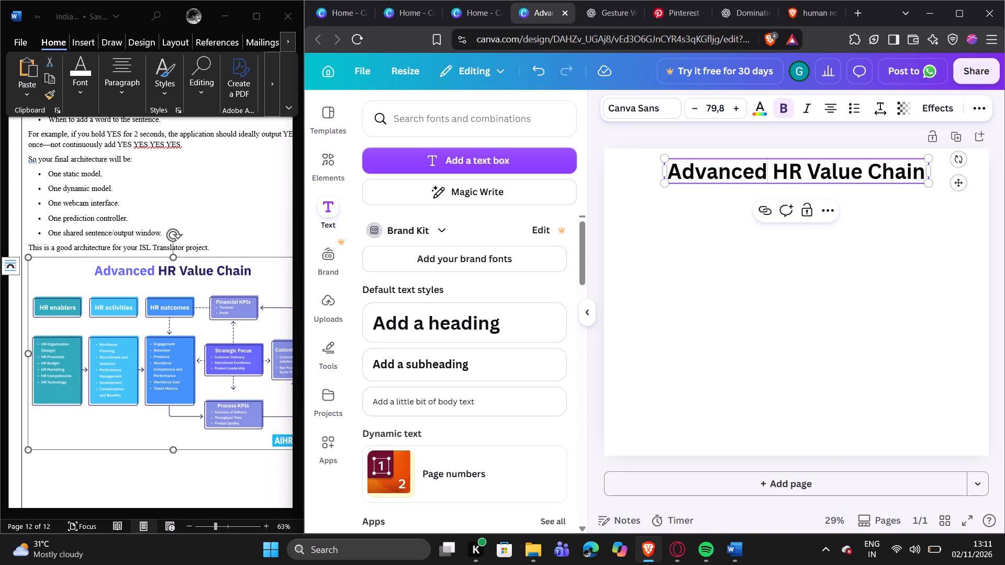
drag(765, 168, 666, 164)
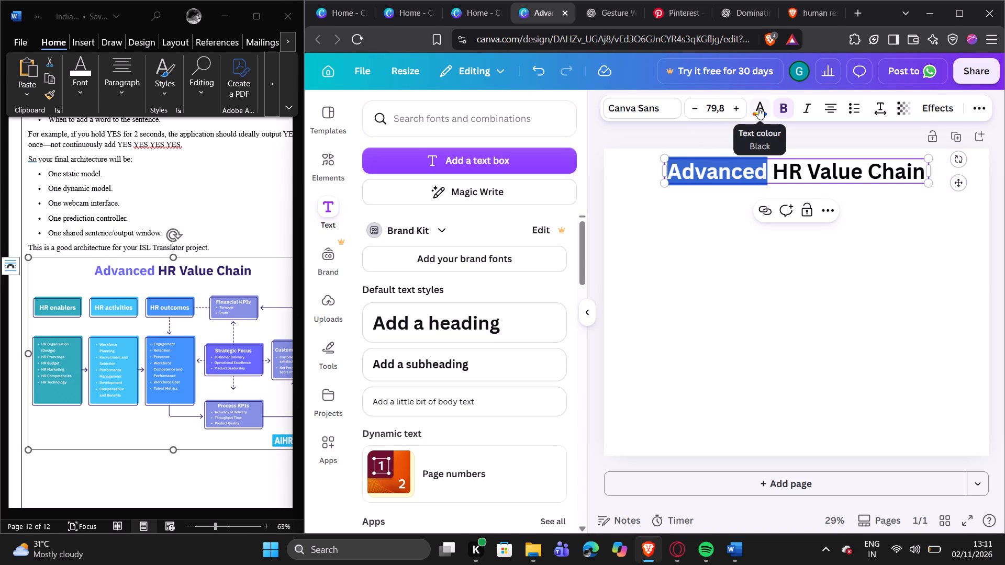
click(758, 108)
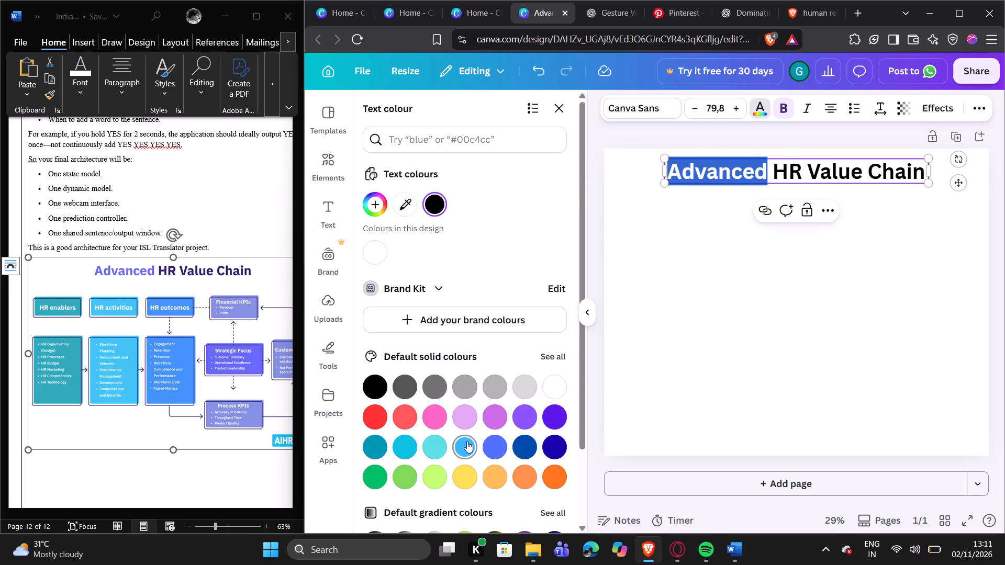
click(496, 443)
click(675, 278)
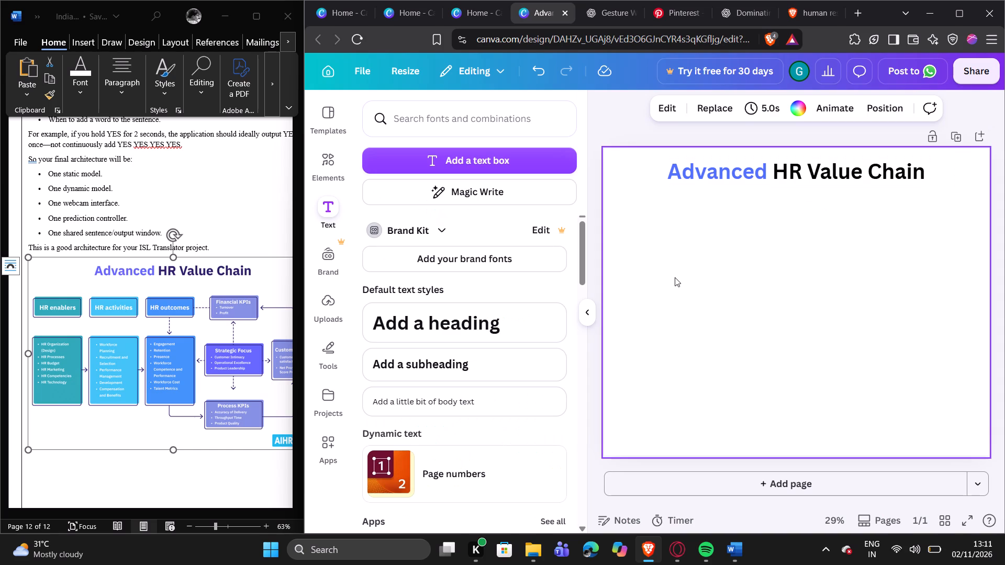
double_click(713, 169)
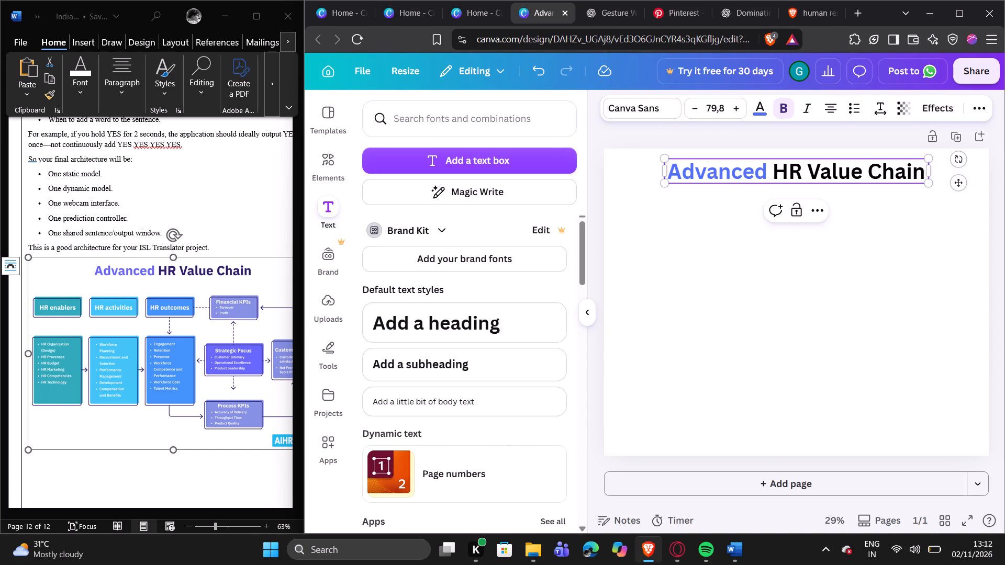
click(684, 206)
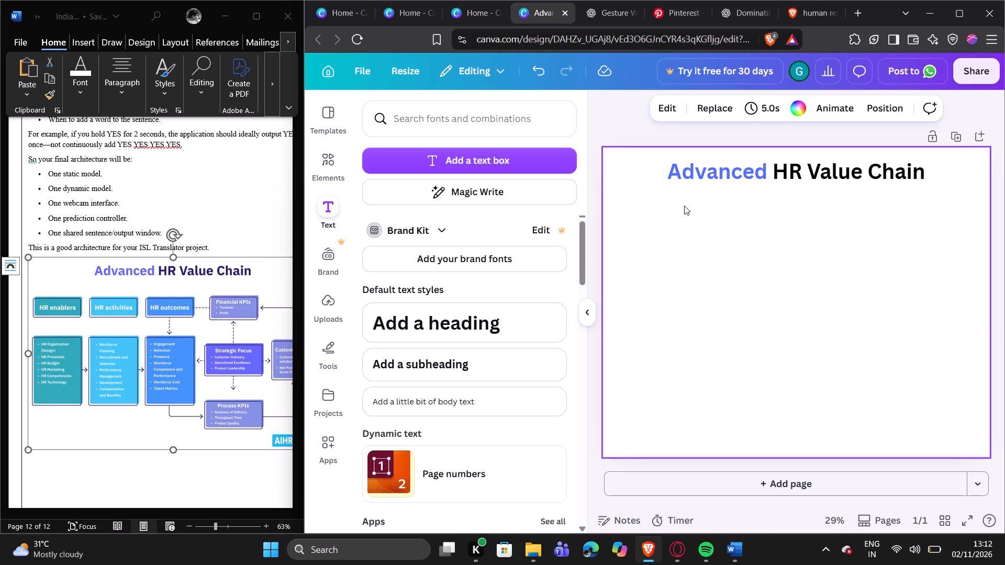
Find the rectangle shape among the elements and add it to the page.
click(333, 164)
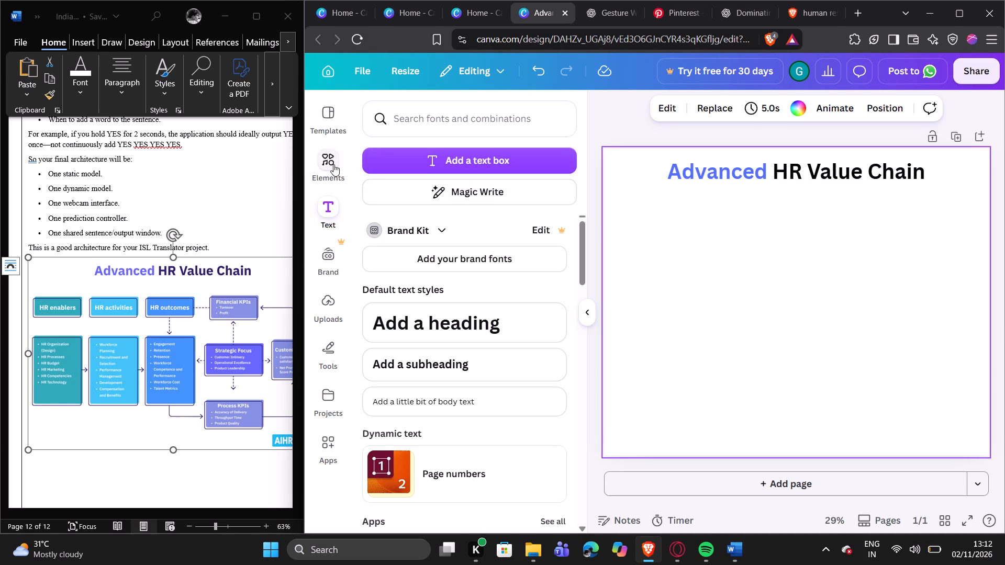
click(394, 131)
click(417, 123)
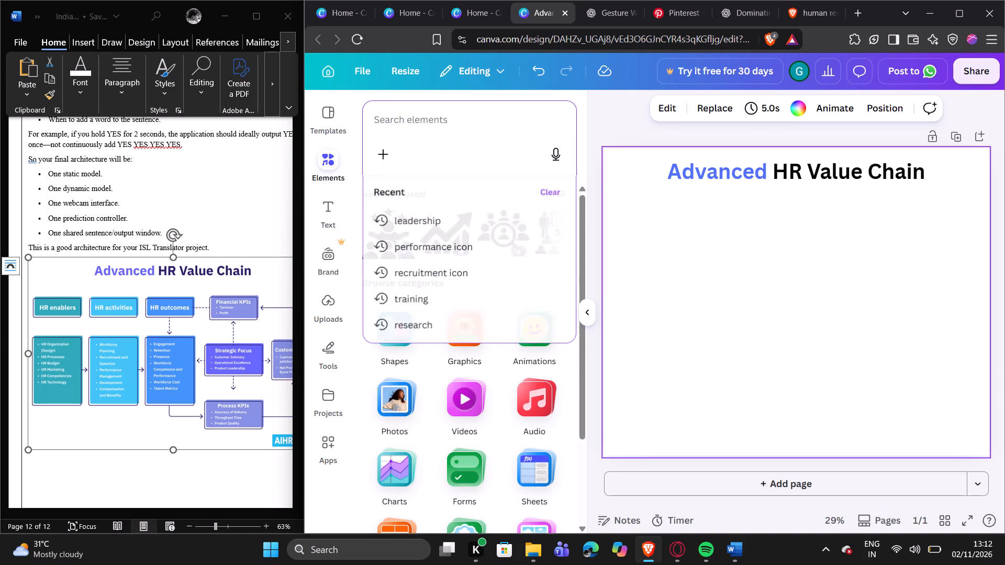
text(rectang)
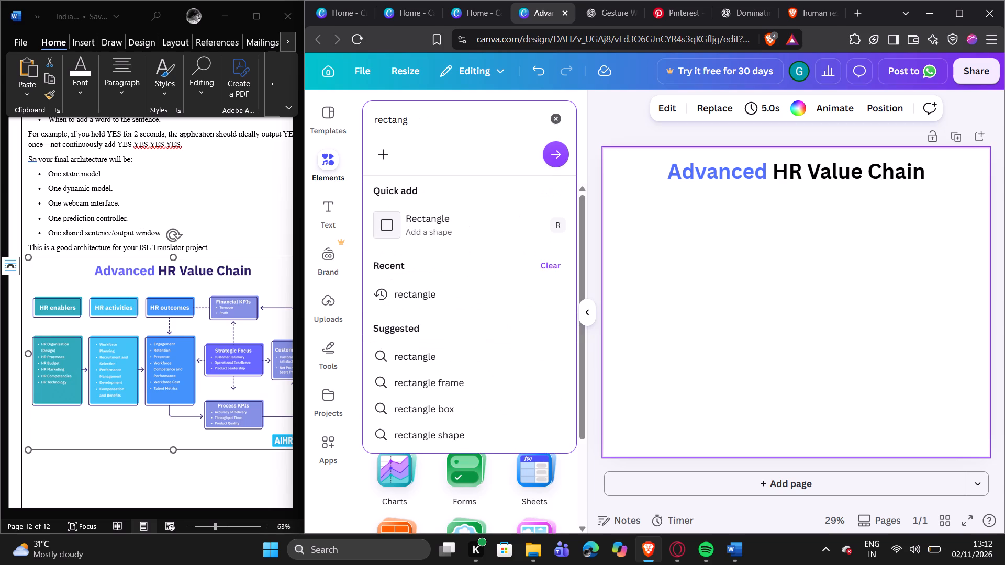
click(422, 222)
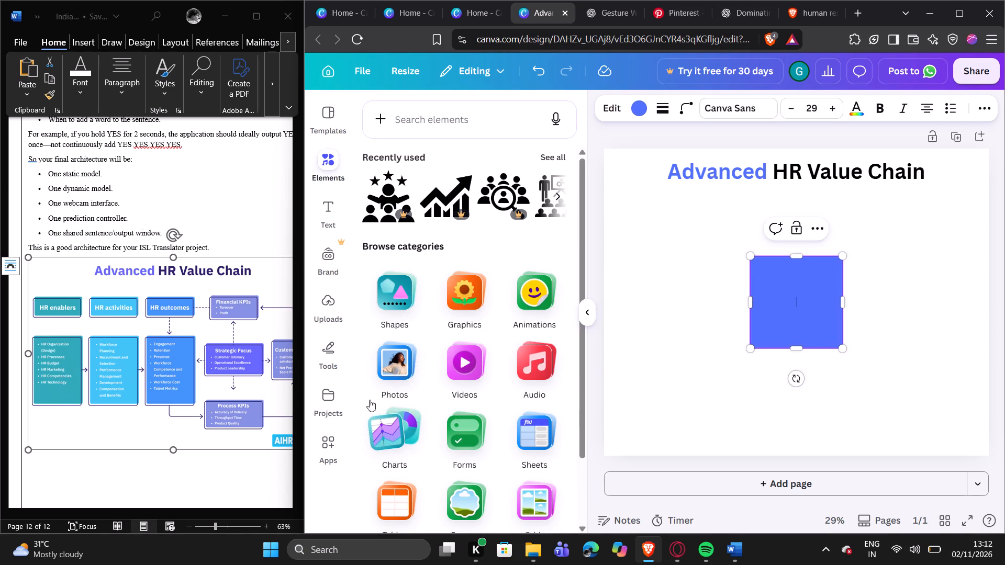
Bring the whole reference diagram into view in Word and reshape the blue square into a flat, wide header box.
click(198, 496)
drag(192, 511, 227, 511)
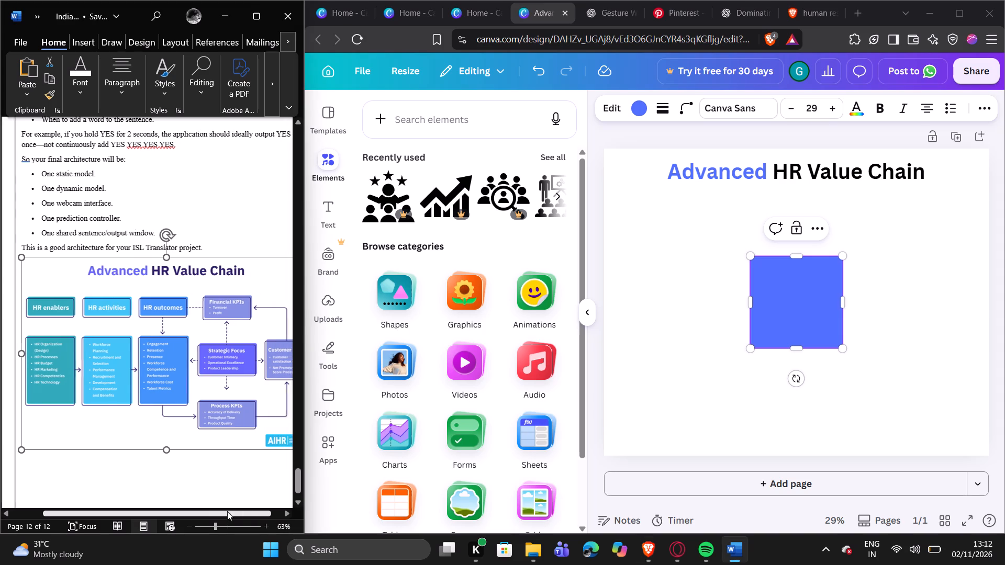
drag(227, 511, 203, 509)
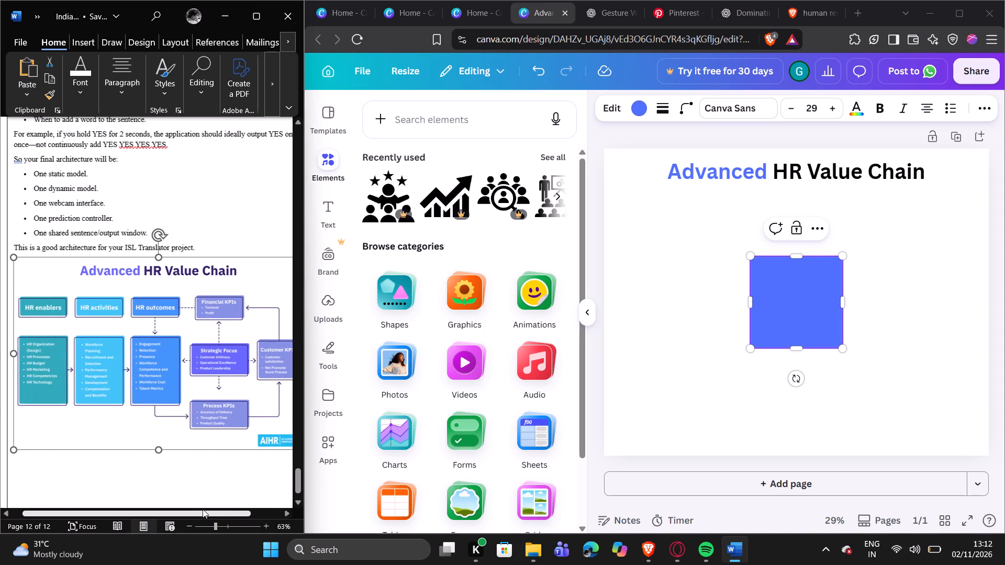
drag(203, 509, 215, 503)
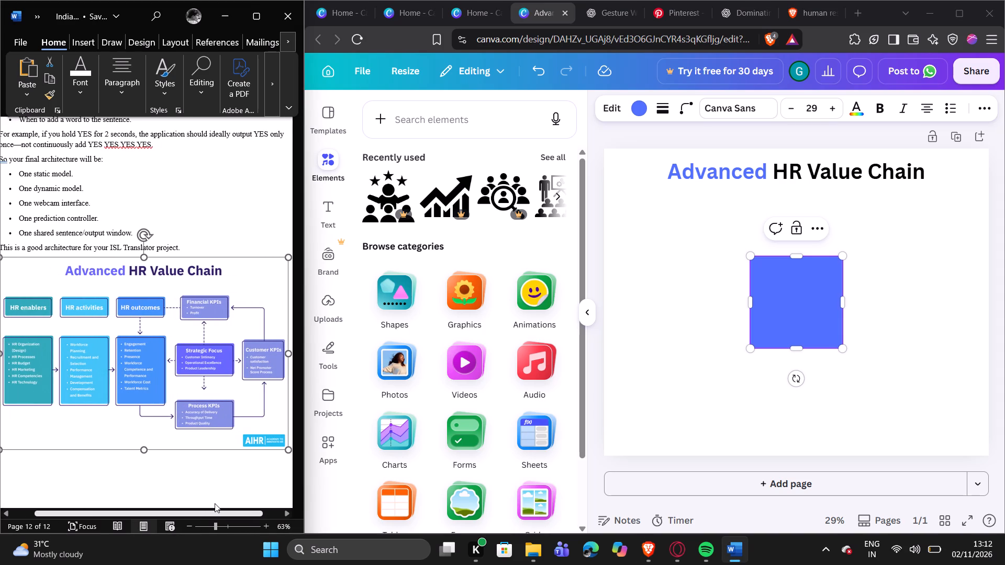
drag(215, 503, 214, 503)
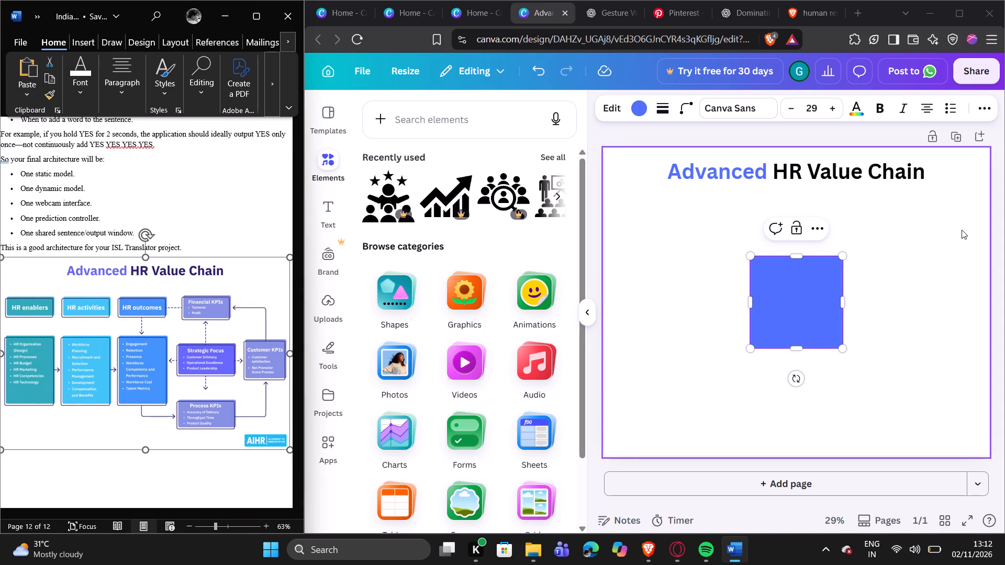
drag(797, 347, 801, 261)
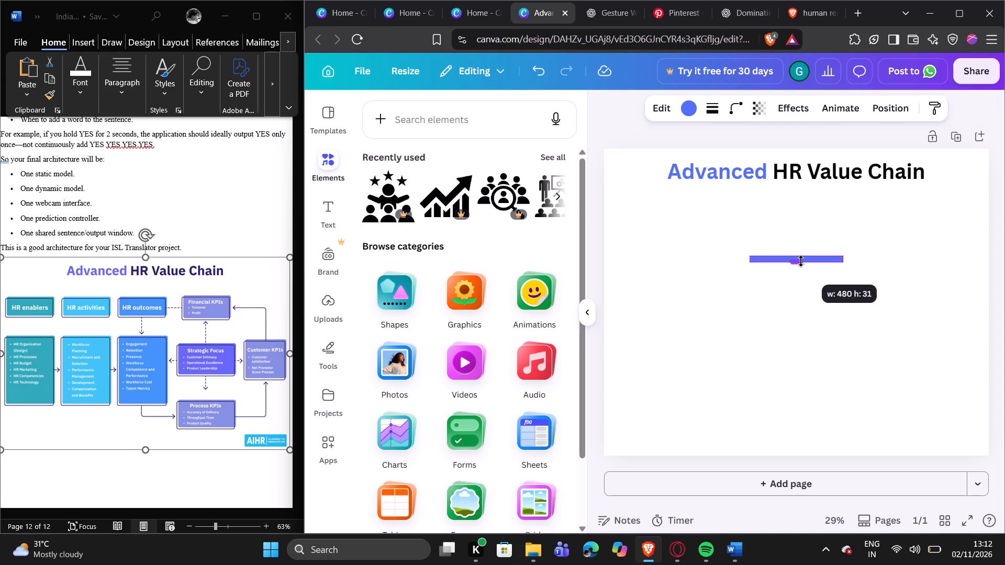
drag(801, 261, 793, 291)
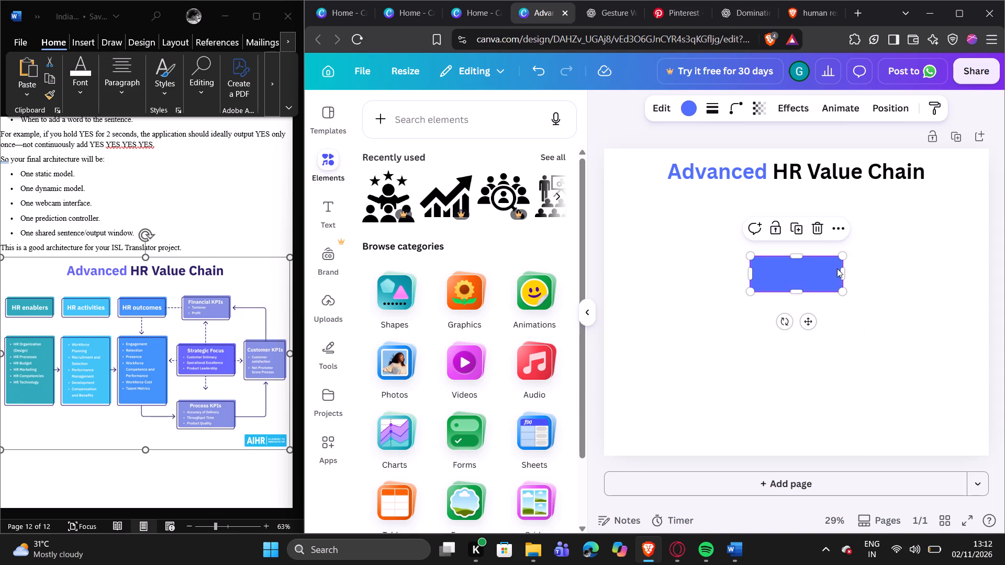
drag(844, 268, 828, 269)
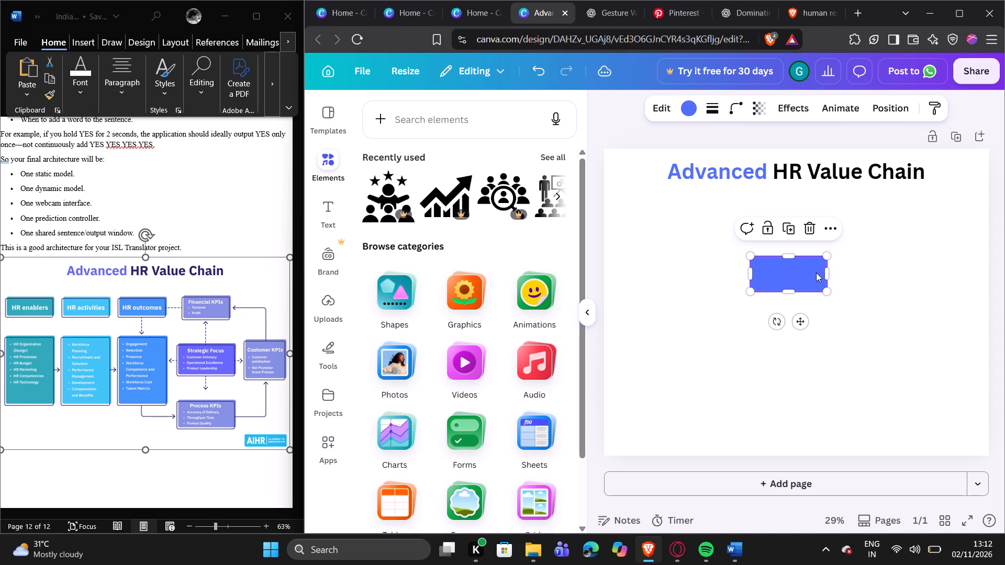
drag(829, 274, 835, 273)
click(883, 270)
Move the box near the page's left edge below the heading and shrink it to about 320 × 148 px.
drag(805, 278, 708, 288)
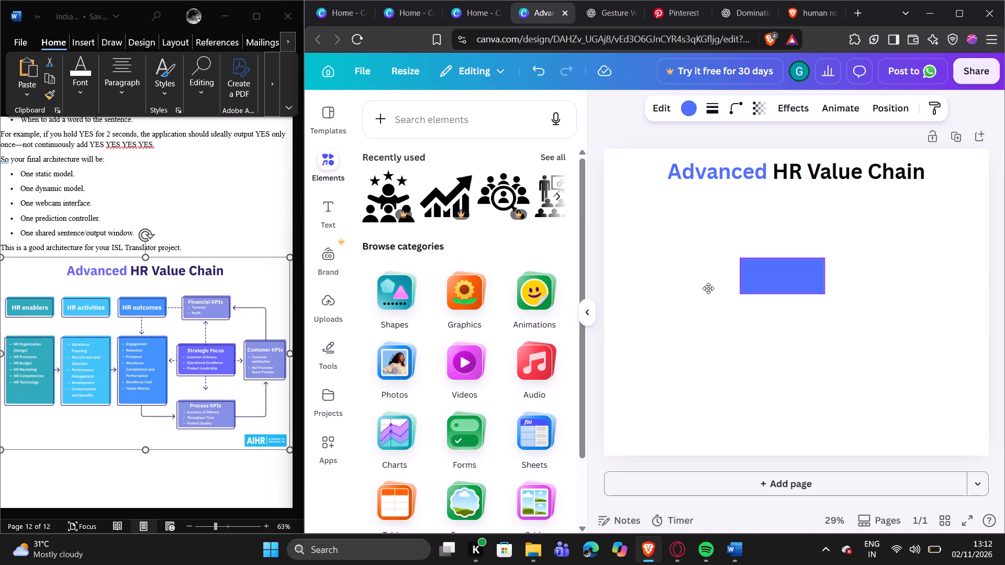
drag(708, 288, 681, 295)
drag(711, 311, 688, 304)
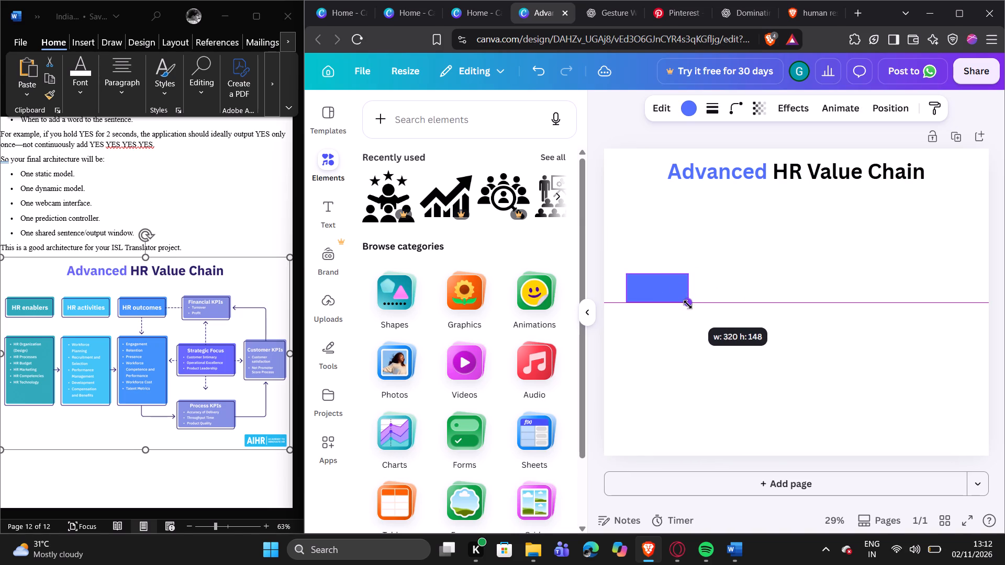
drag(688, 304, 691, 304)
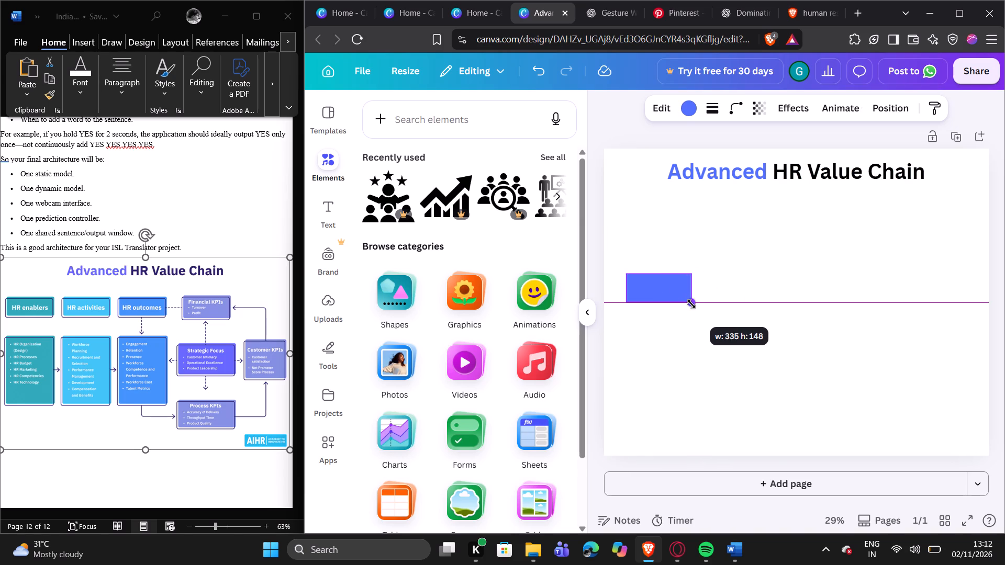
drag(691, 304, 693, 304)
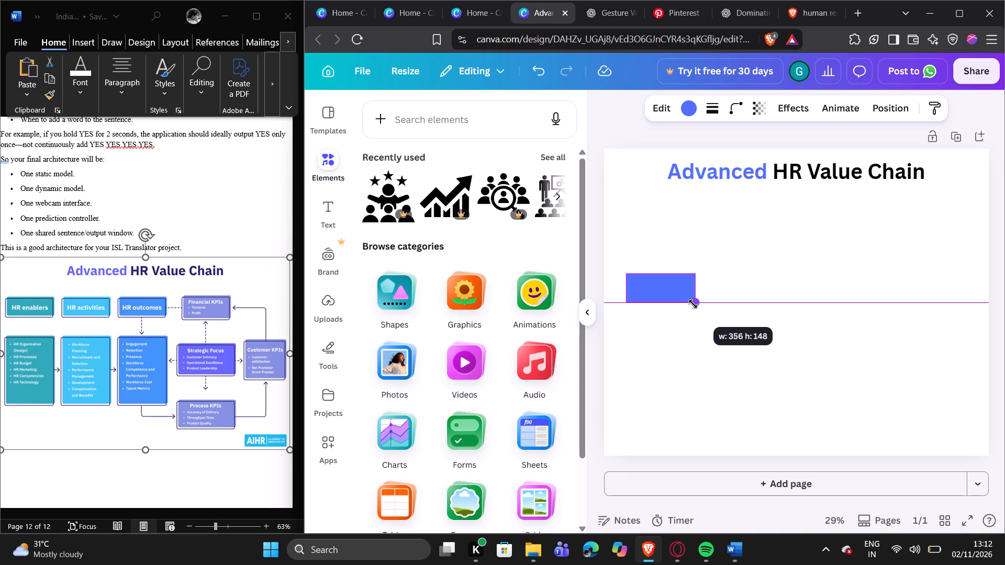
drag(693, 304, 700, 306)
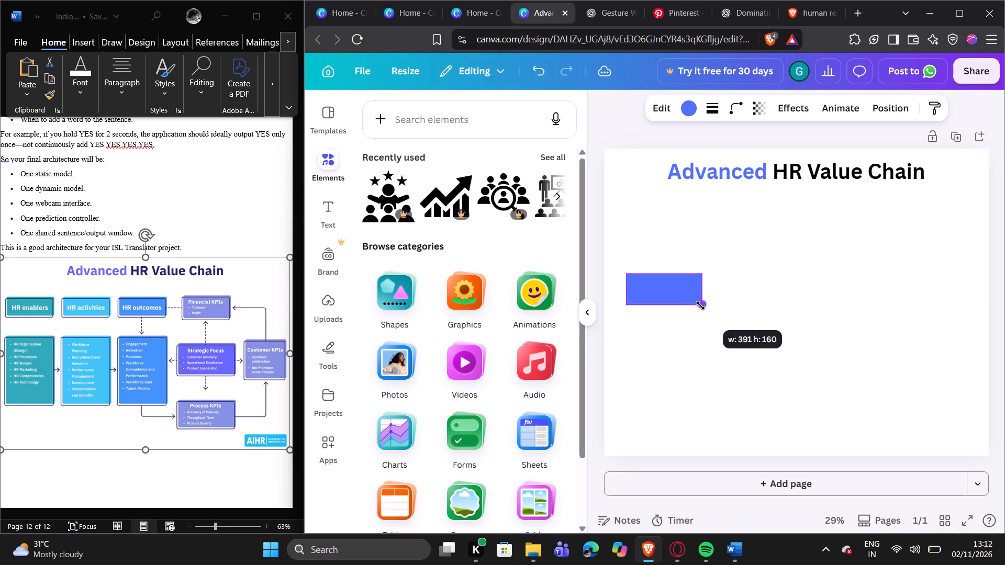
drag(700, 306, 690, 306)
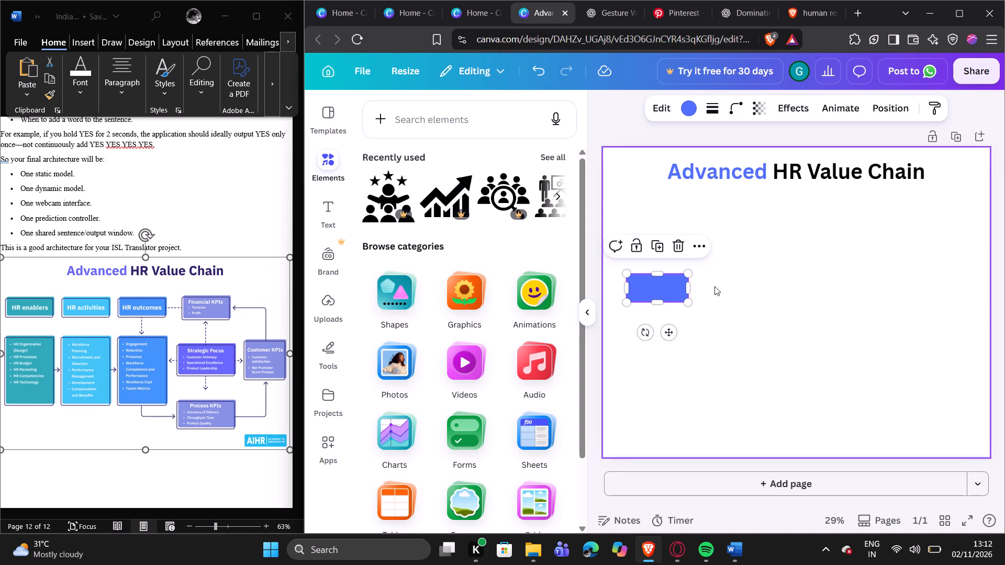
Slightly round the corners of the blue box.
click(739, 104)
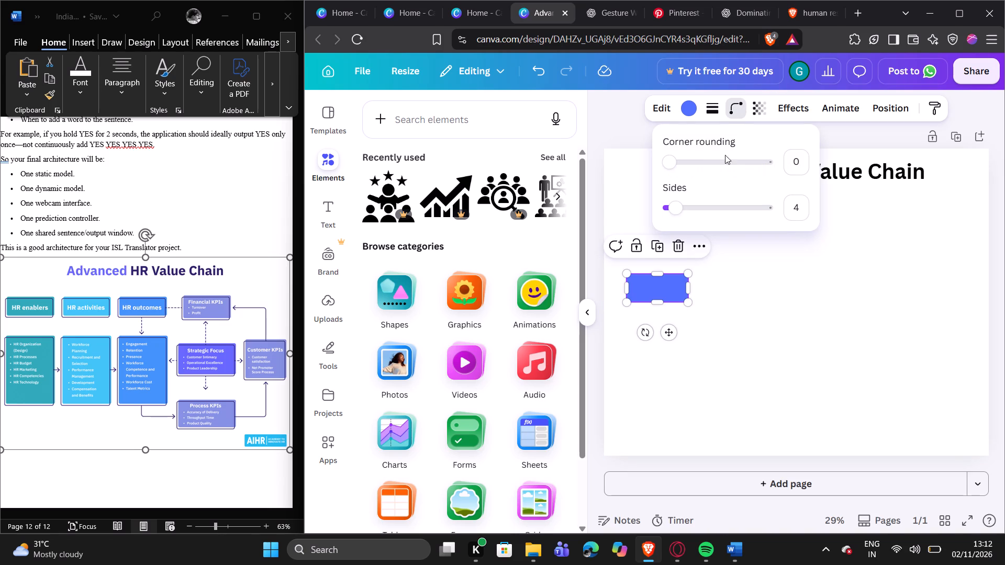
drag(672, 161, 700, 164)
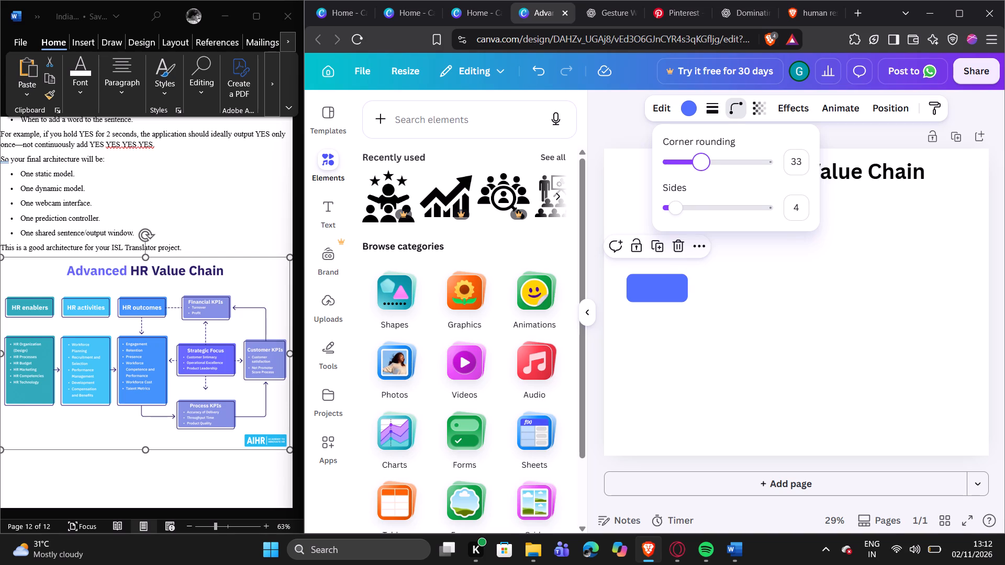
drag(700, 164, 693, 164)
click(747, 330)
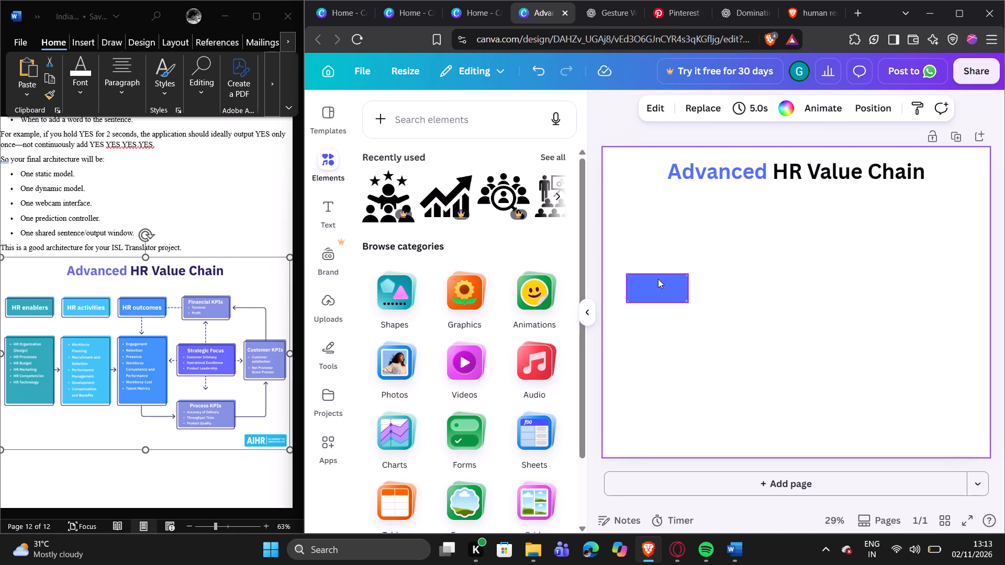
Widen the rounded box a little and shift it closer to the page's left edge.
click(672, 295)
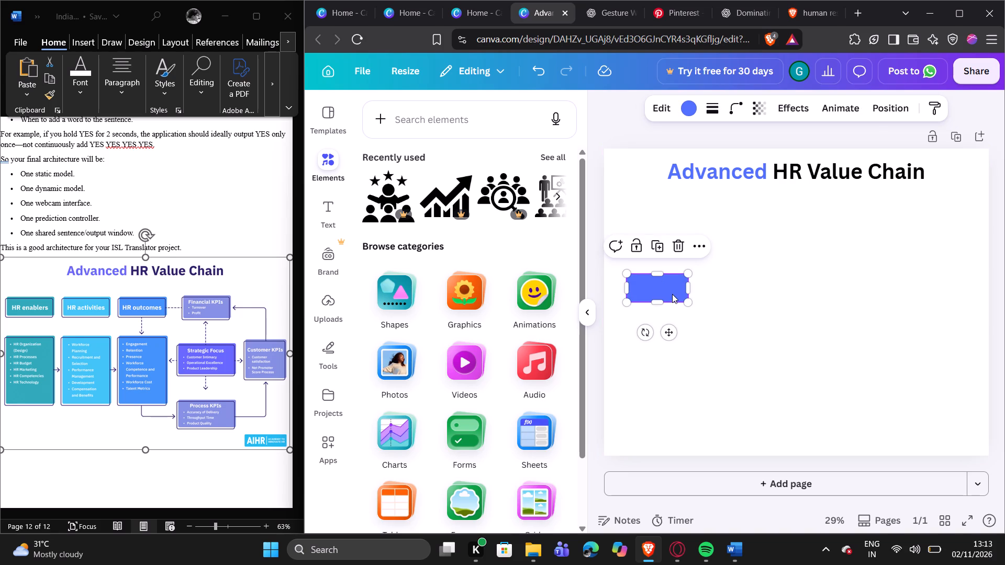
click(688, 289)
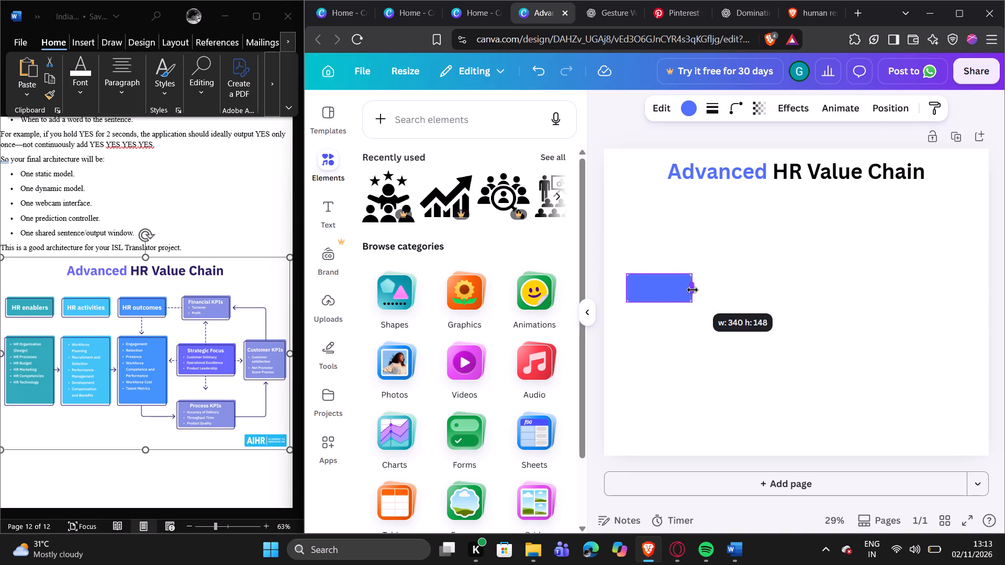
drag(693, 274, 699, 274)
click(734, 278)
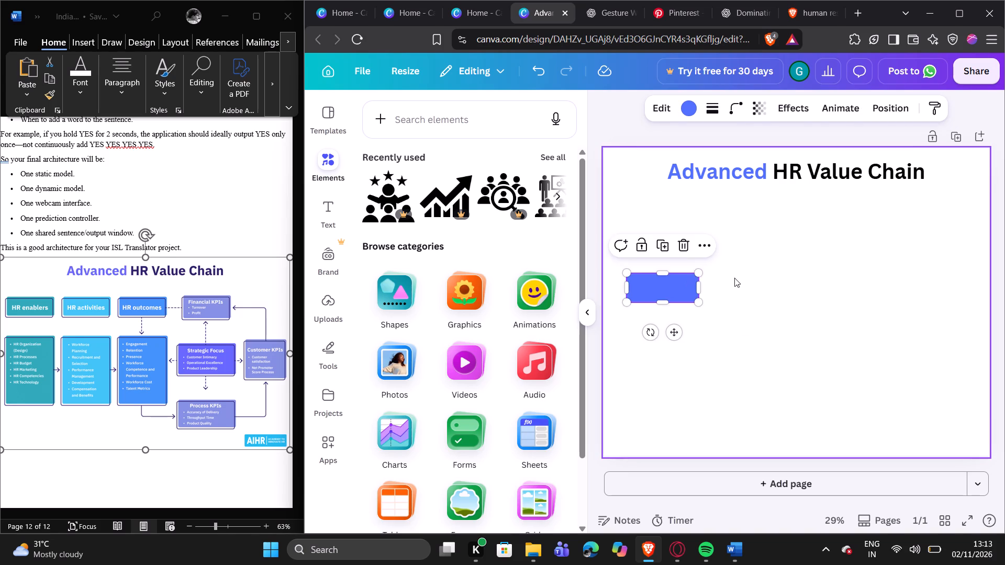
drag(678, 282, 671, 281)
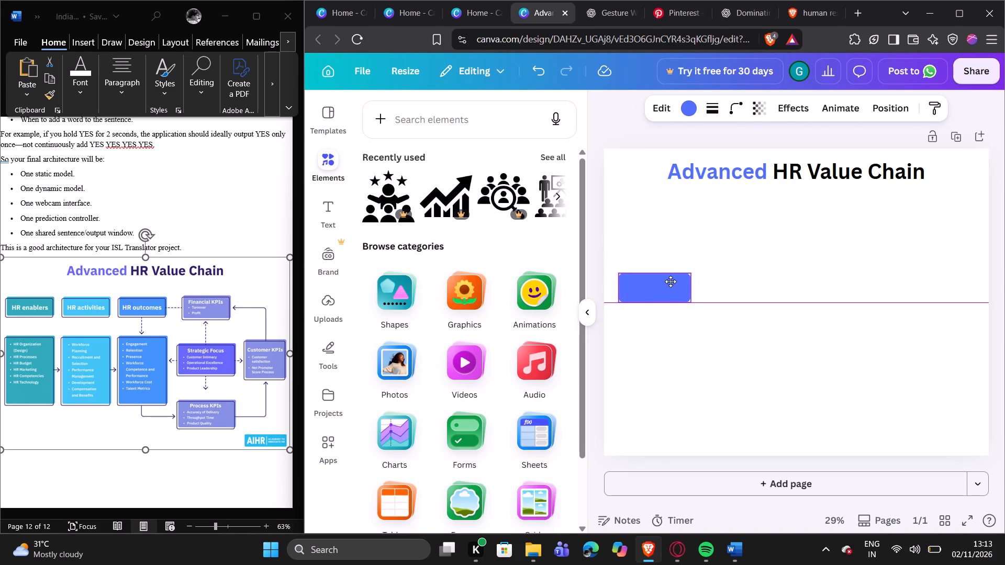
drag(671, 281, 668, 281)
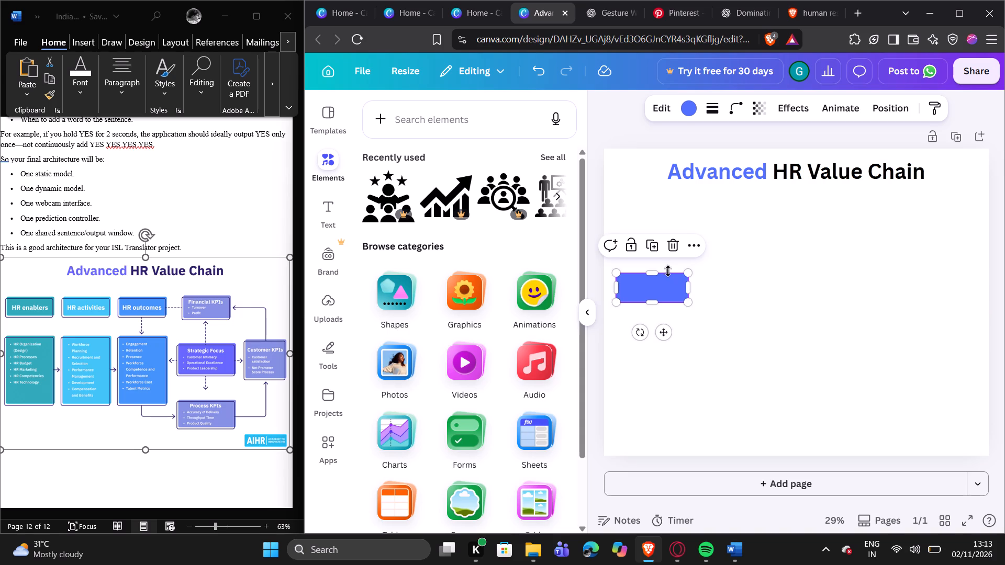
Duplicate the box, place the copy beside it on the same row, and narrow both boxes slightly.
click(658, 247)
drag(657, 289, 746, 291)
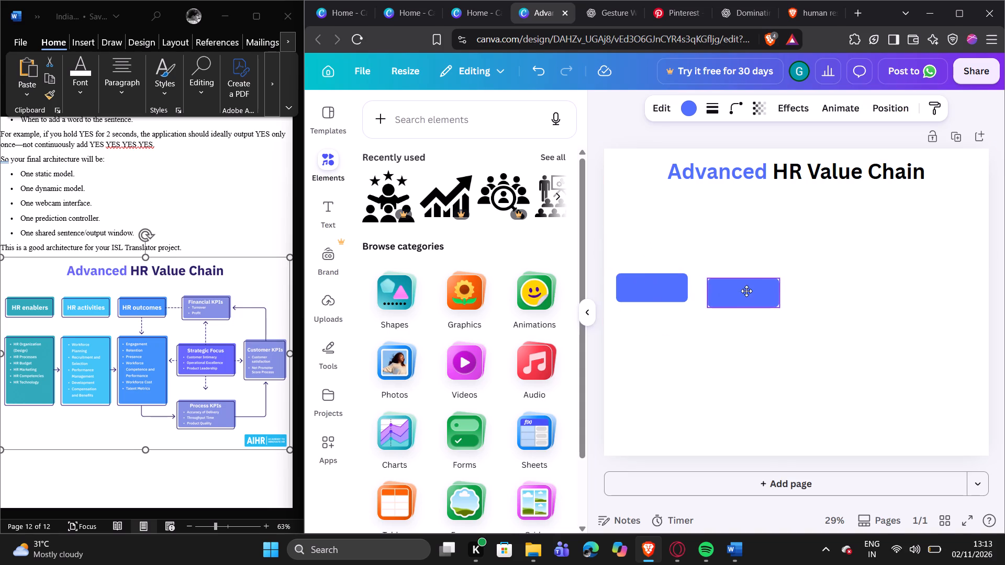
drag(746, 291, 740, 284)
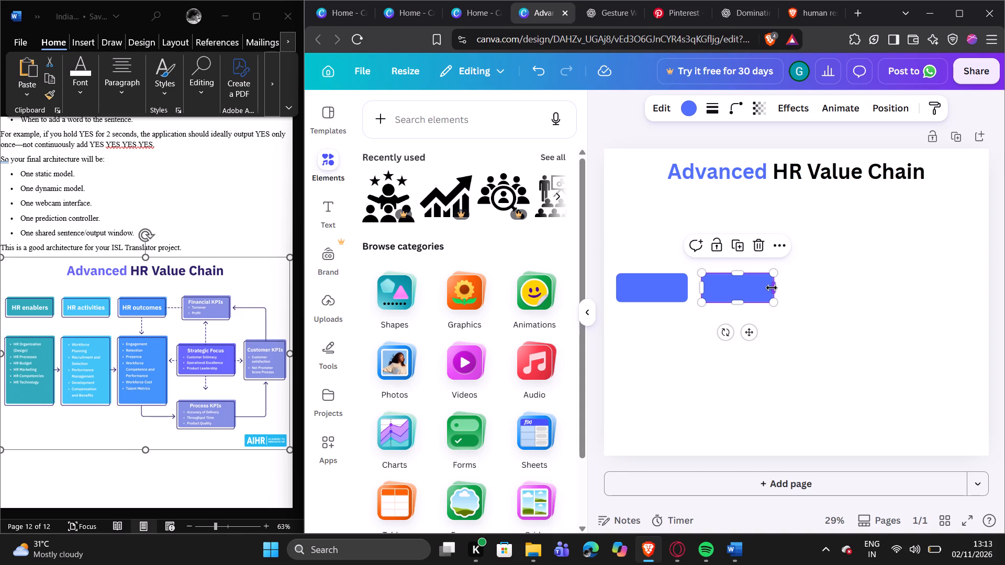
drag(772, 288, 763, 287)
click(677, 288)
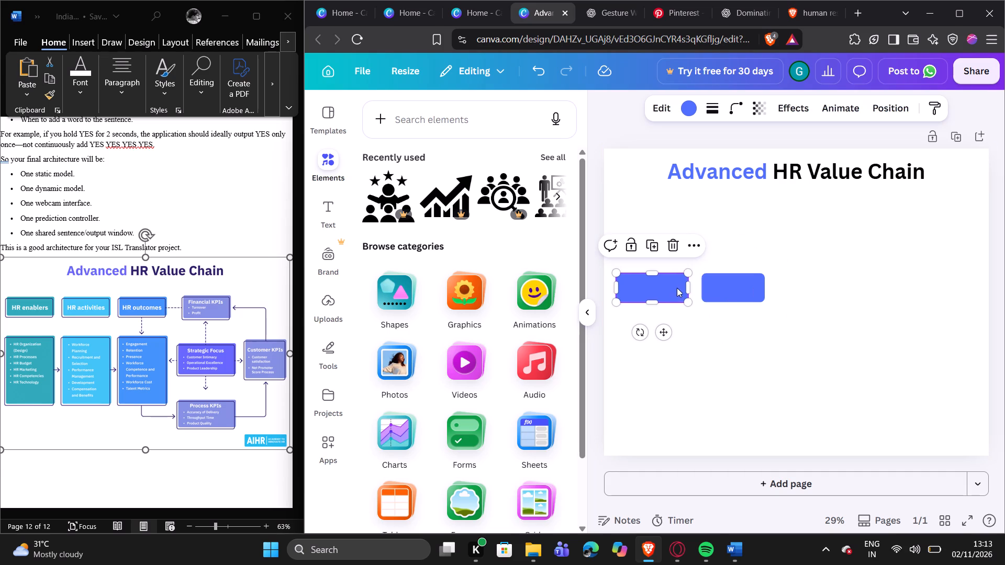
drag(687, 290, 681, 290)
drag(732, 291, 727, 290)
Duplicate the second box as the third in the row and shift the boxes closer together.
click(726, 246)
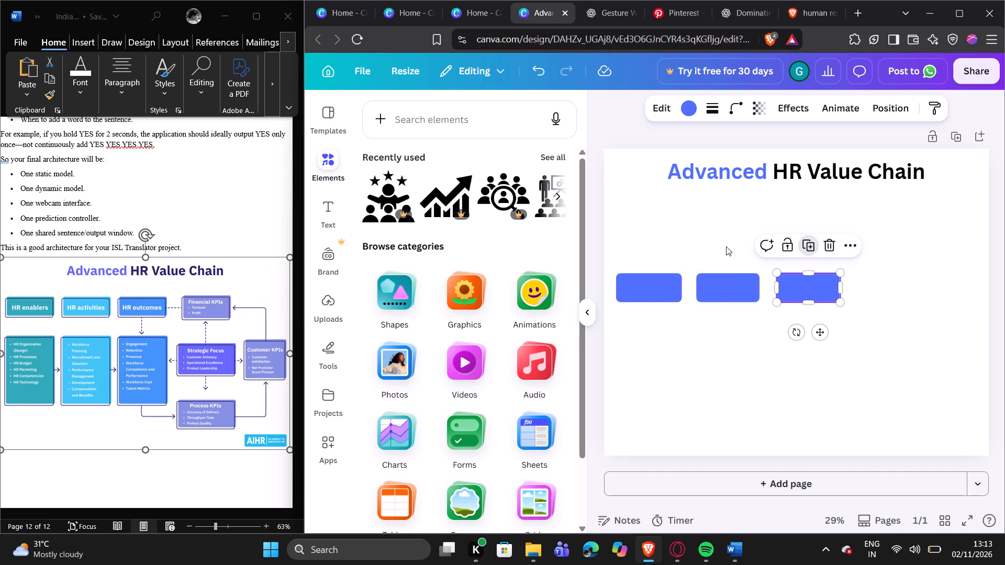
click(661, 287)
drag(719, 285, 712, 284)
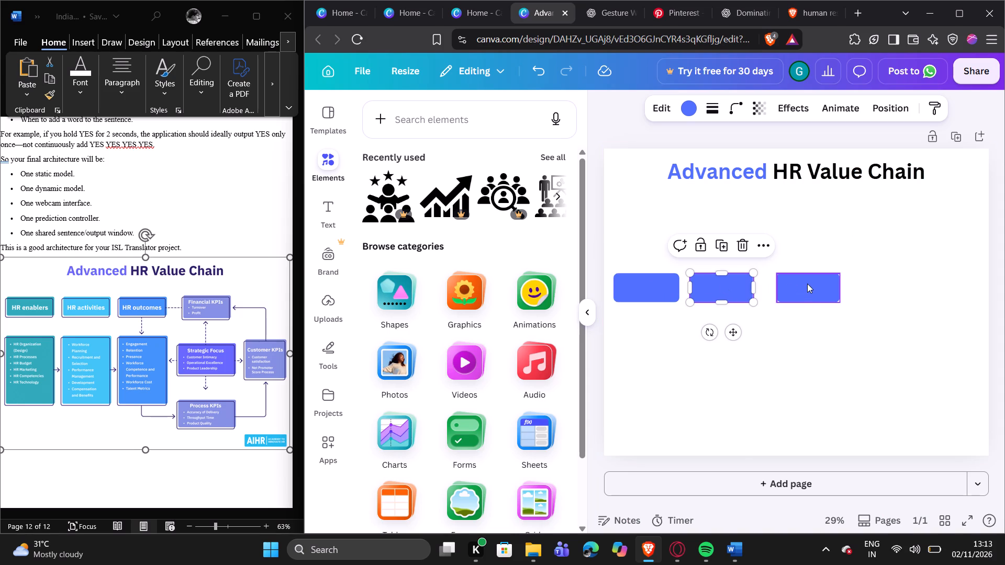
drag(807, 284, 796, 286)
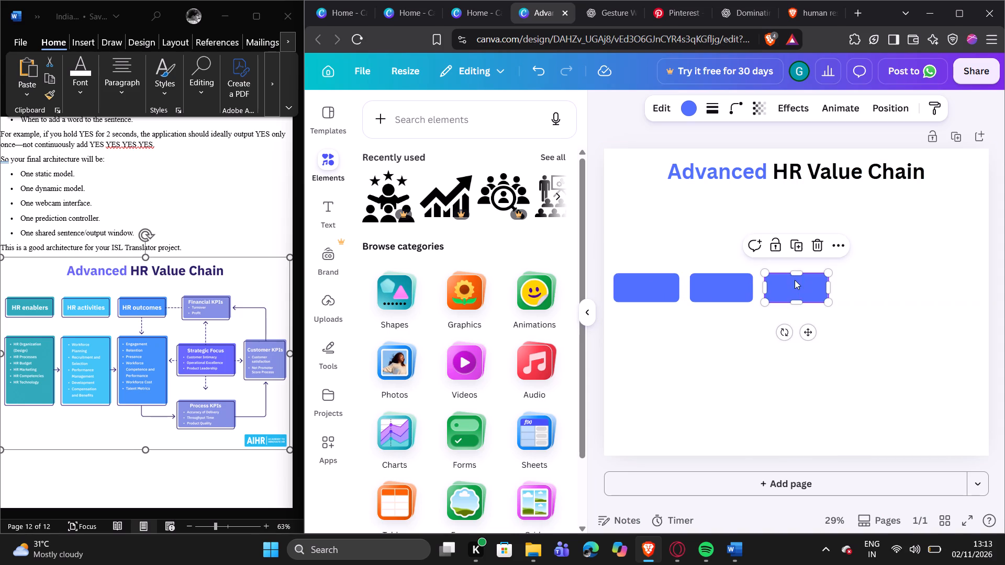
Duplicate the third blue box as the fourth in the row and shift the copy slightly closer to it.
click(798, 243)
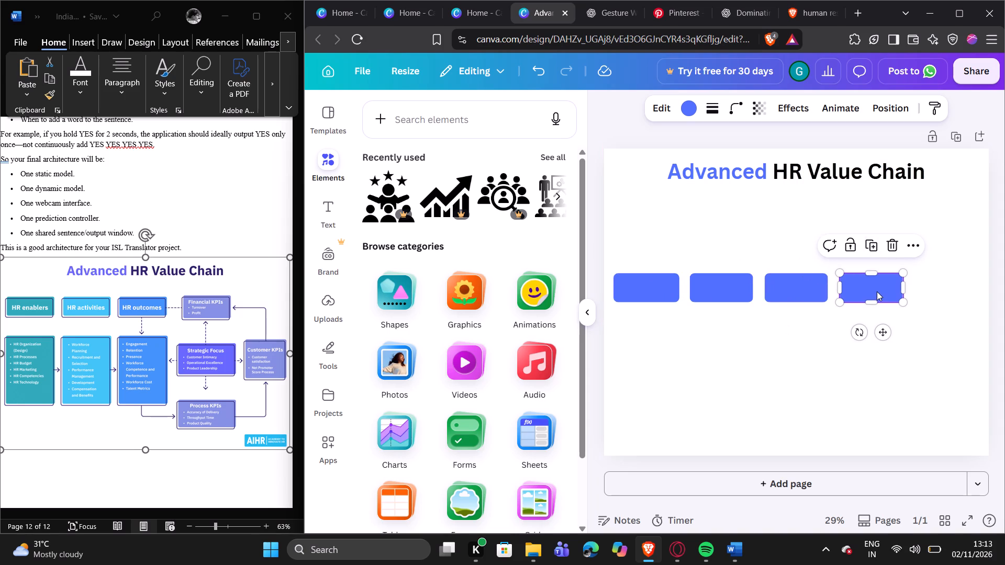
drag(872, 290, 866, 291)
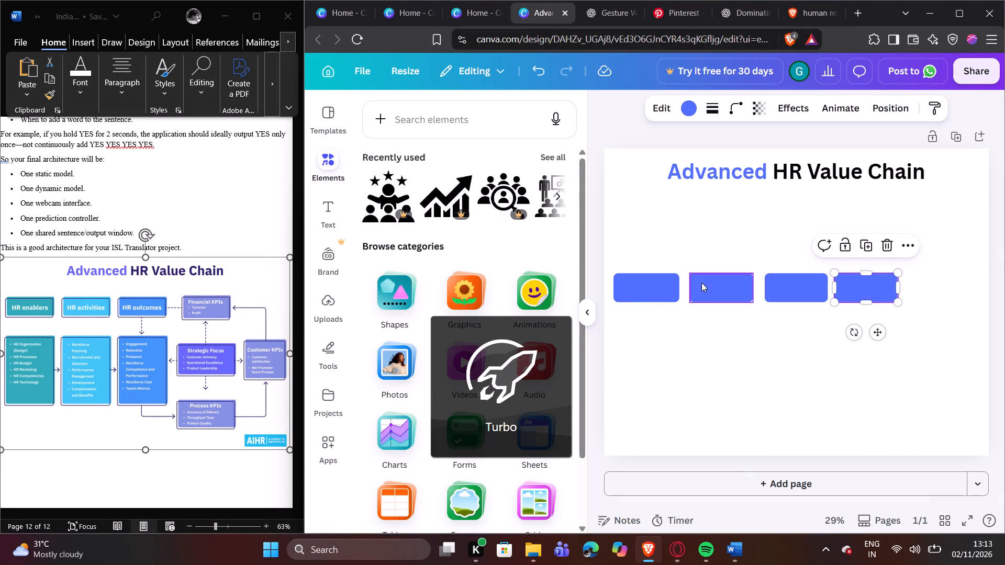
Adjust the display brightness to roughly 60 percent in the system's quick settings.
click(925, 557)
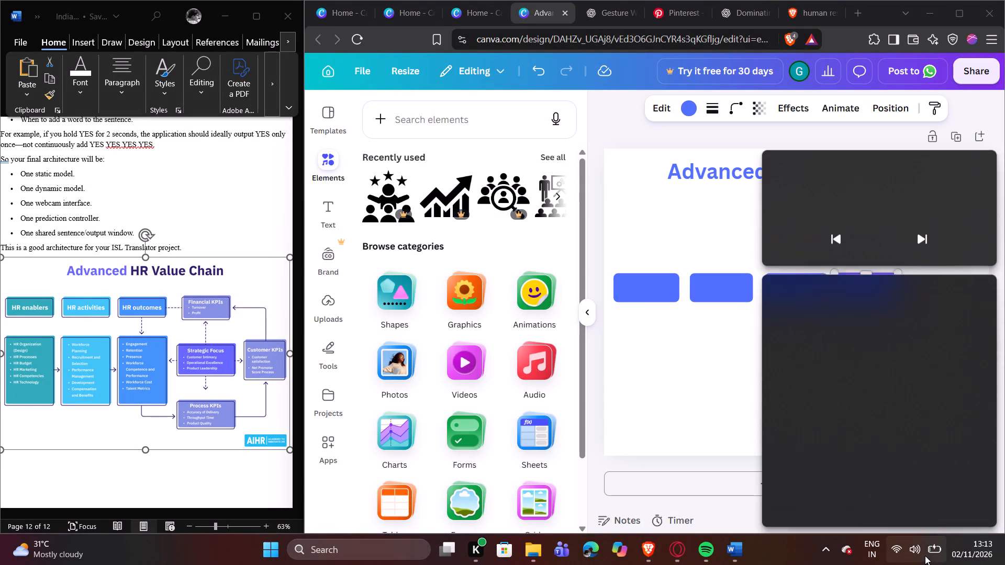
click(886, 433)
click(908, 436)
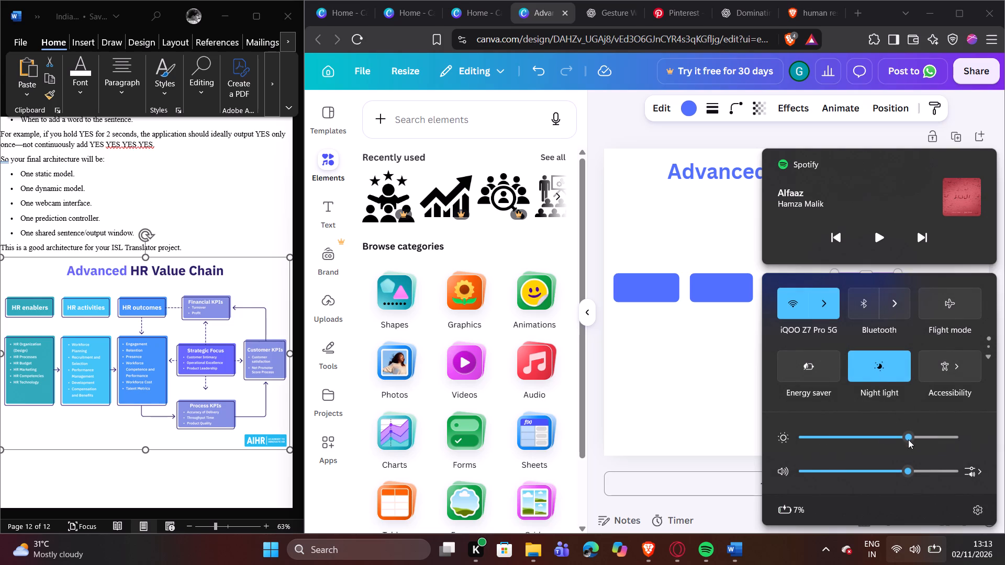
click(896, 435)
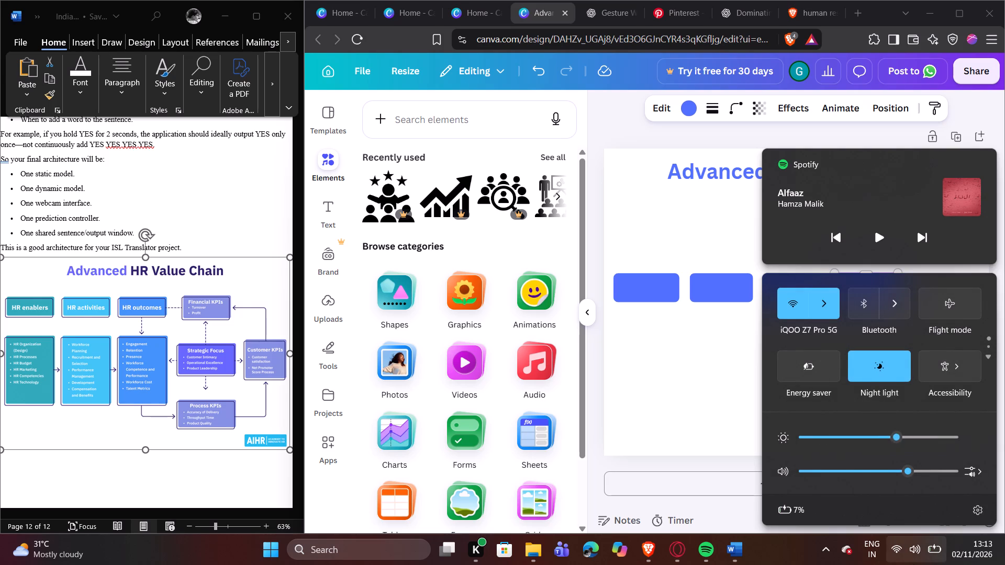
click(913, 564)
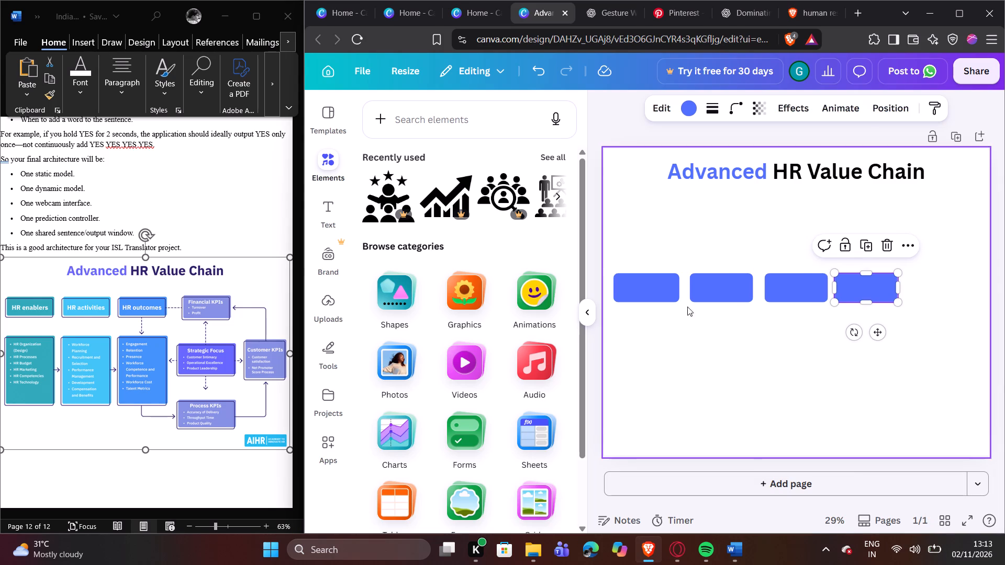
Narrow the first and second boxes slightly to matching widths and shift the second closer to the first.
click(671, 298)
drag(676, 292, 676, 292)
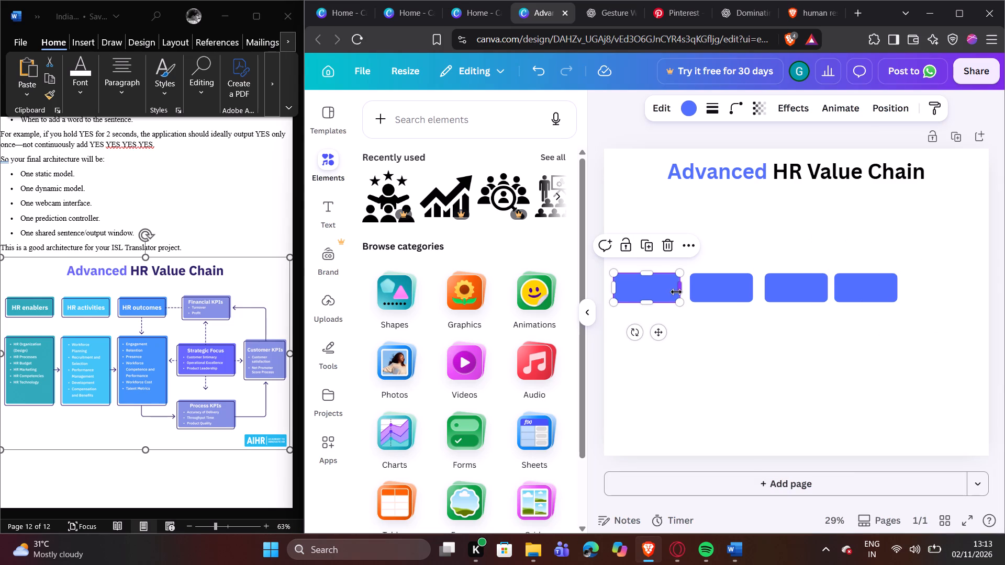
drag(676, 292, 669, 293)
click(723, 292)
drag(735, 289, 732, 289)
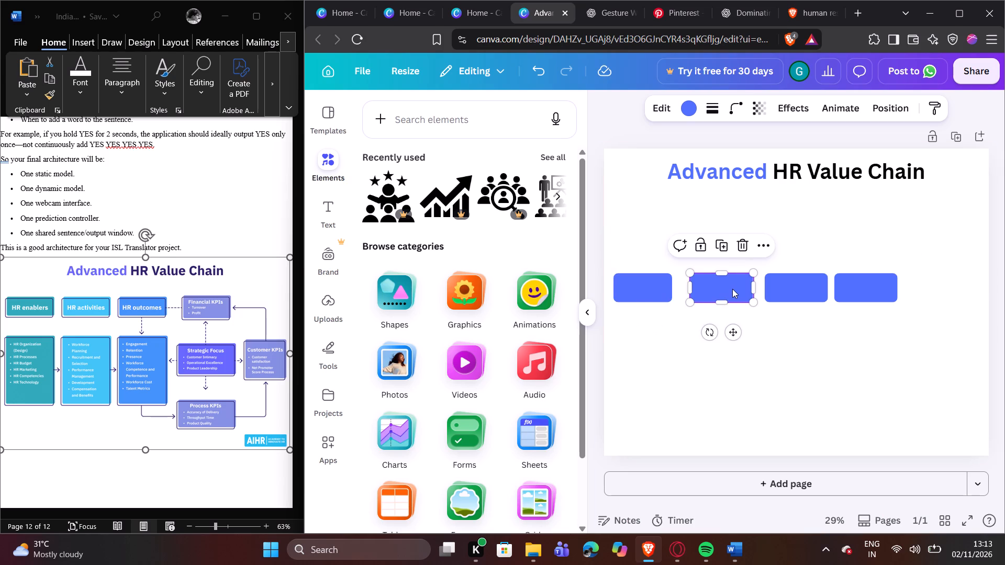
drag(732, 289, 725, 288)
click(741, 289)
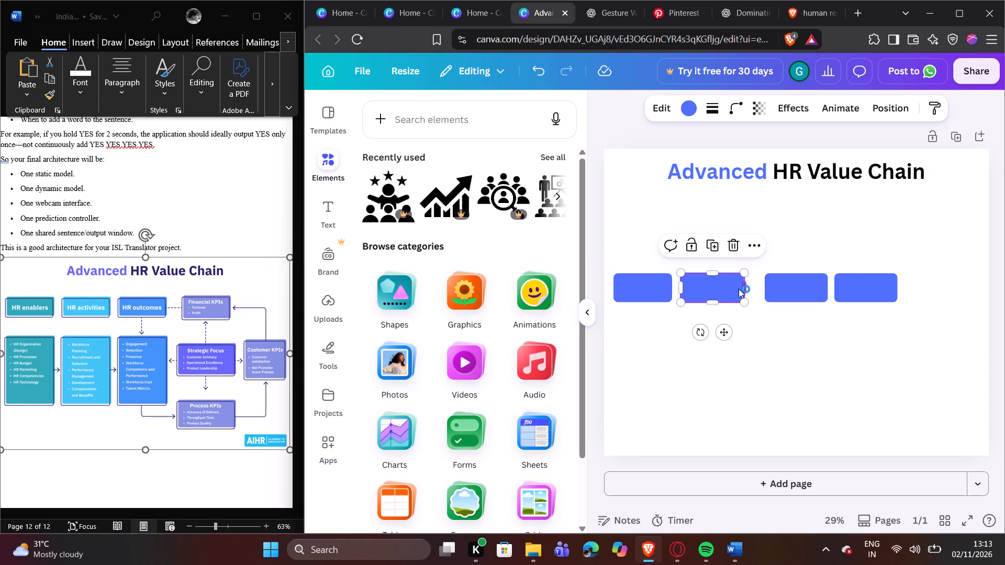
click(710, 343)
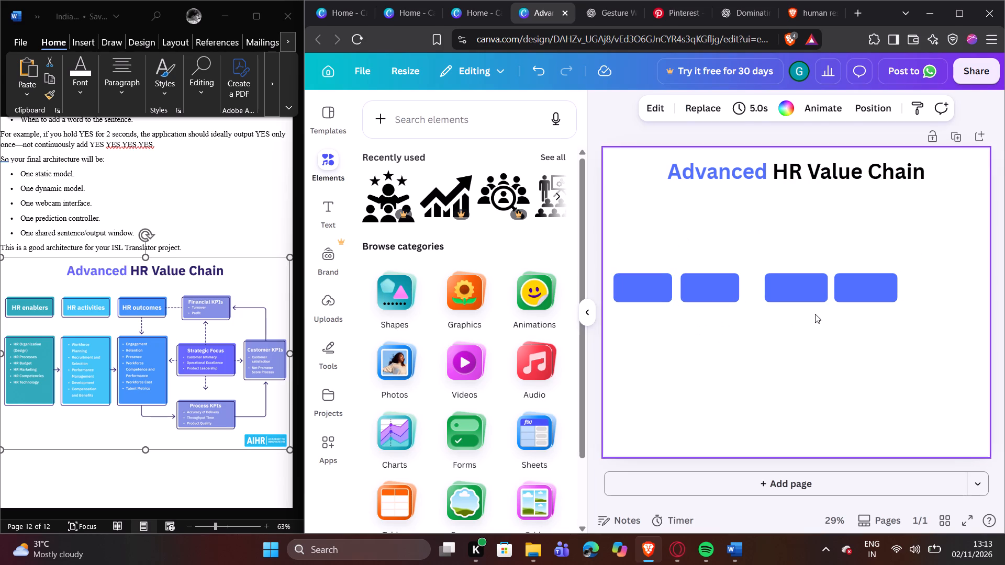
Shift the third and fourth boxes toward the second so the gaps on both sides of the third are equal.
drag(805, 291, 792, 290)
click(851, 286)
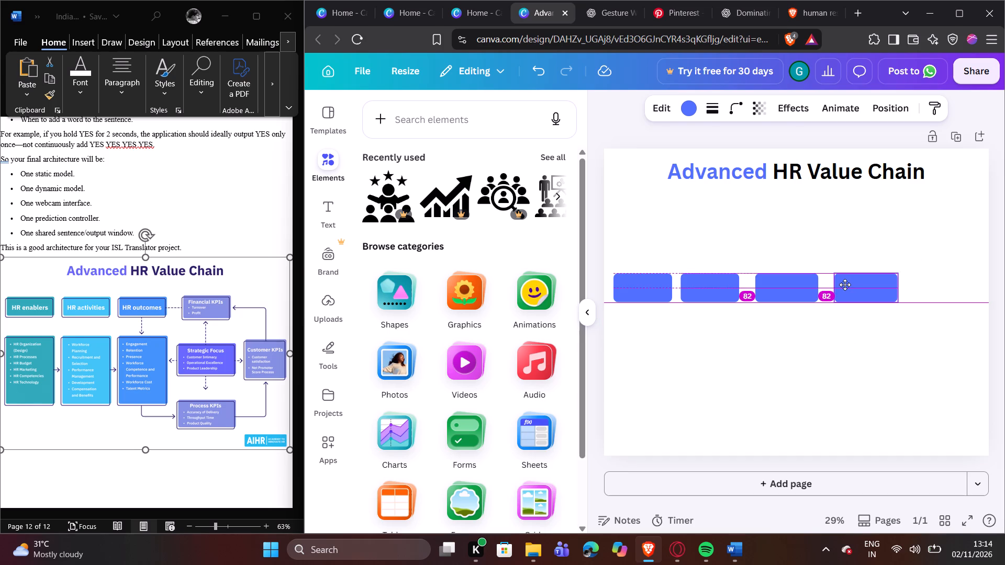
drag(794, 284, 791, 283)
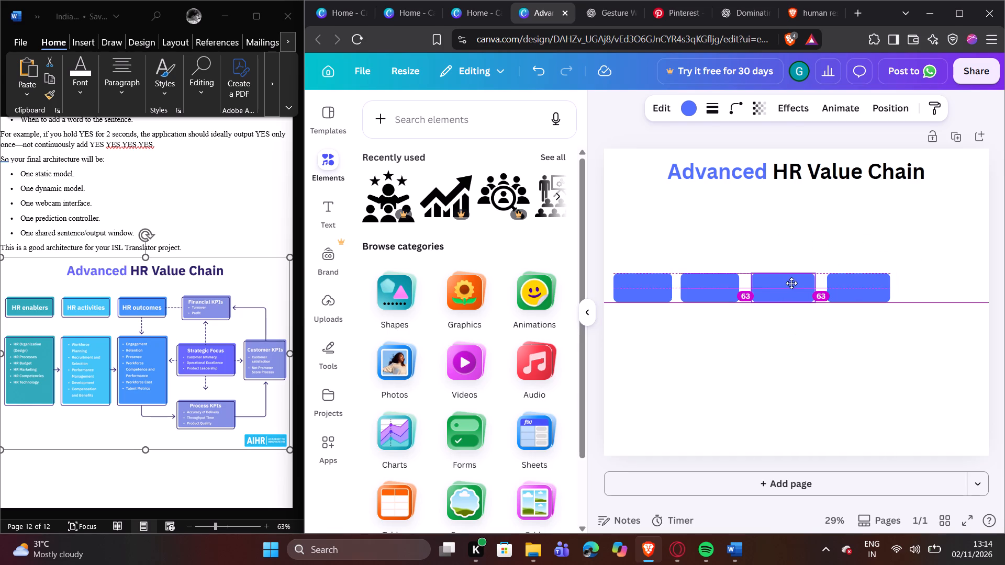
drag(791, 283, 789, 283)
click(817, 321)
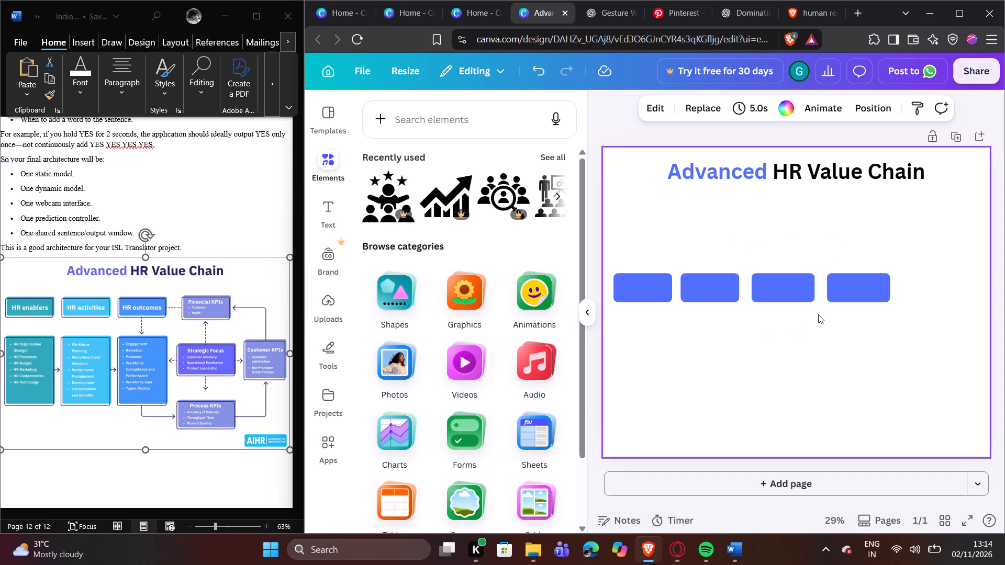
Duplicate the fourth box, place the copy below the row near the page's right edge, and stretch it to about 342 px high.
click(854, 293)
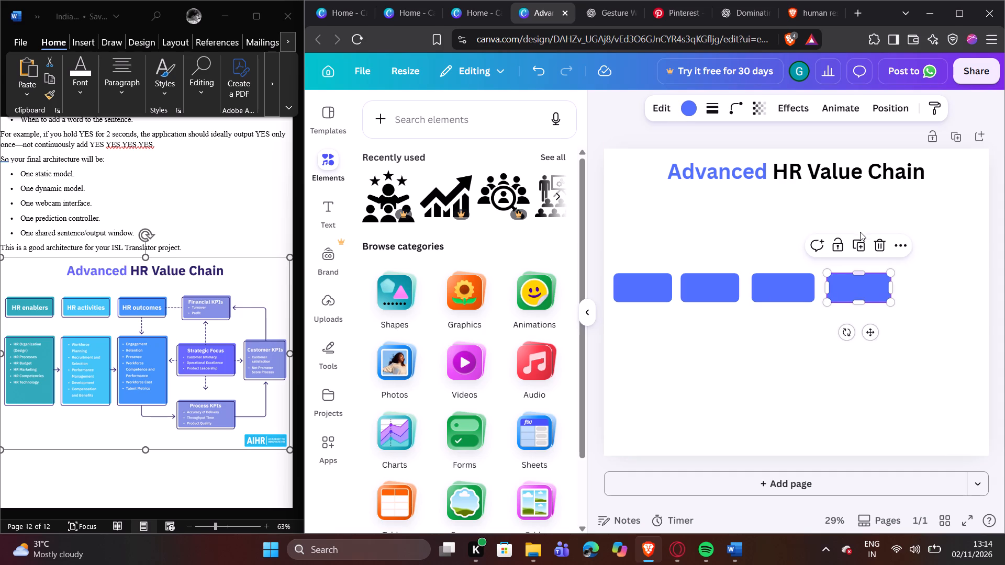
click(860, 241)
drag(941, 283, 967, 337)
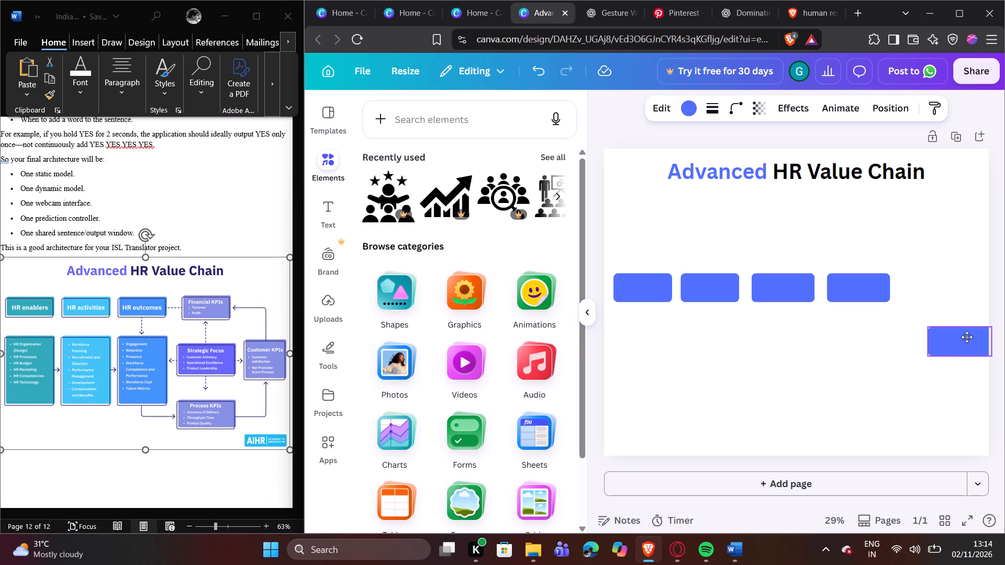
drag(967, 337, 956, 317)
drag(950, 335, 955, 380)
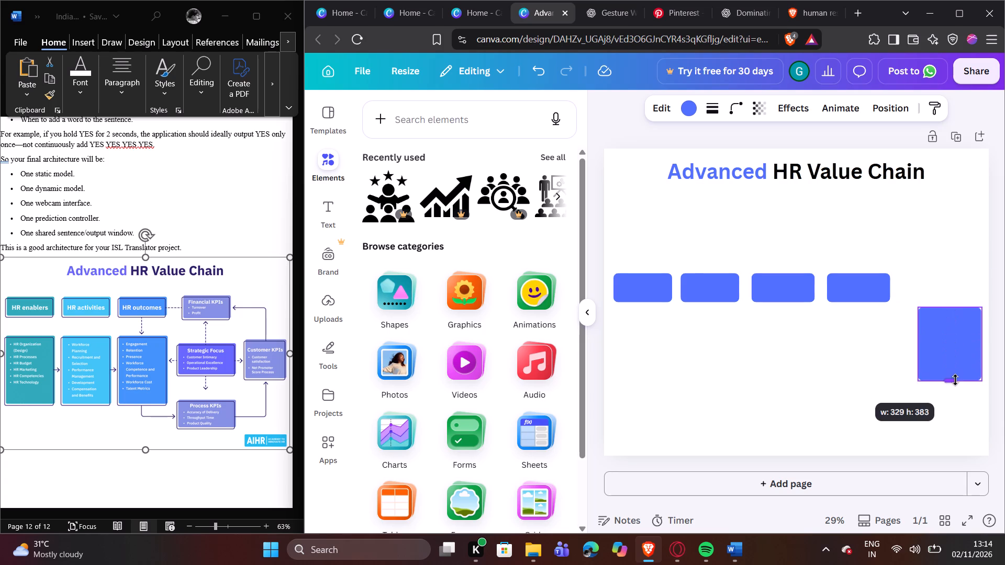
drag(955, 380, 956, 371)
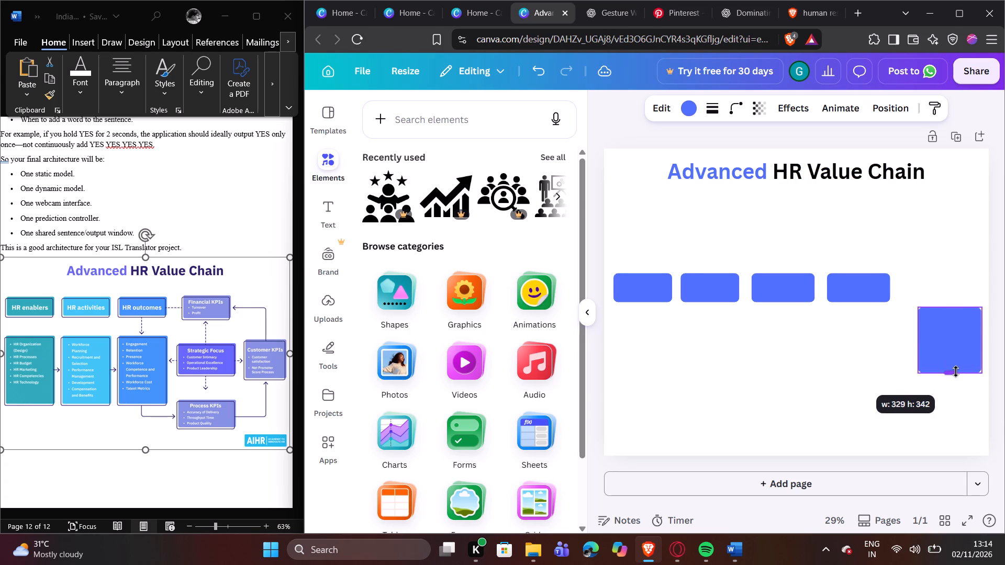
drag(956, 371, 955, 372)
Duplicate the stretched box, align the copy under the fourth box, and shorten it to about 215 px high.
click(945, 337)
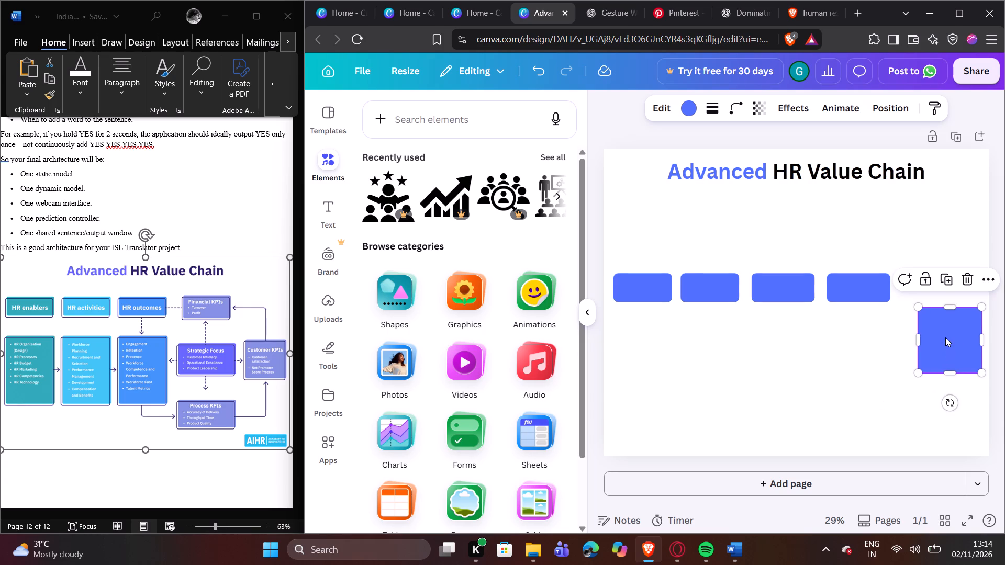
click(945, 281)
drag(947, 354, 865, 354)
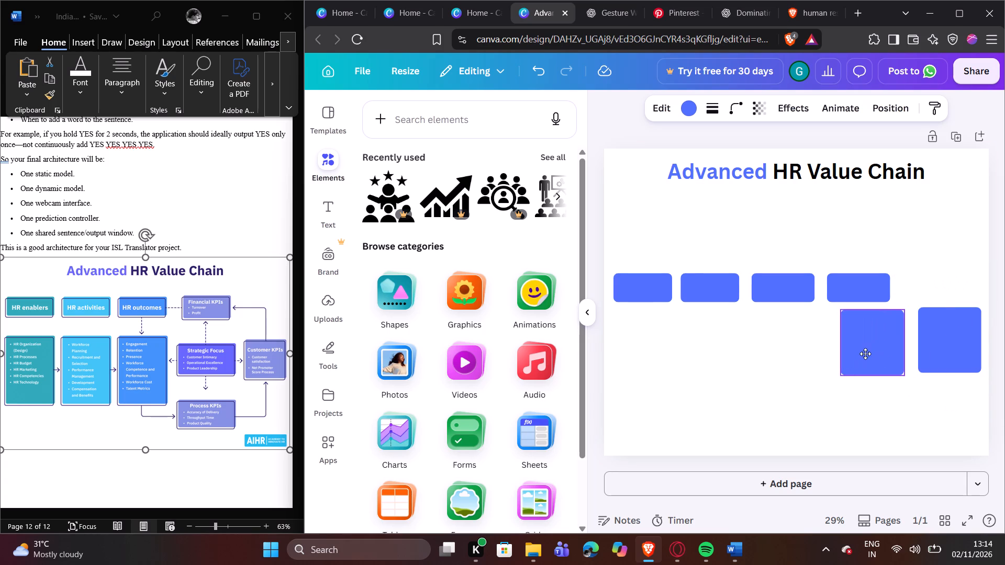
drag(865, 354, 858, 359)
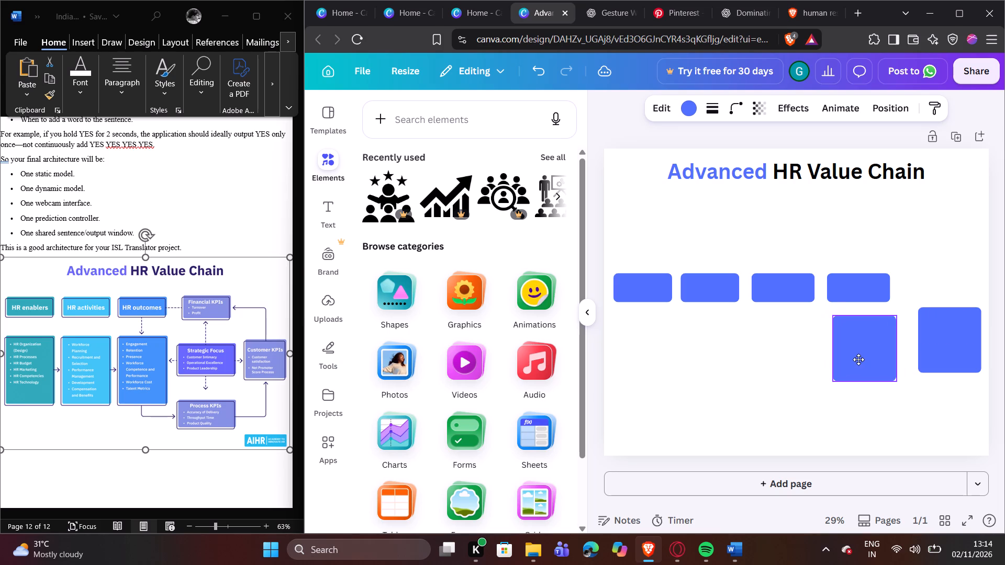
drag(858, 359, 854, 359)
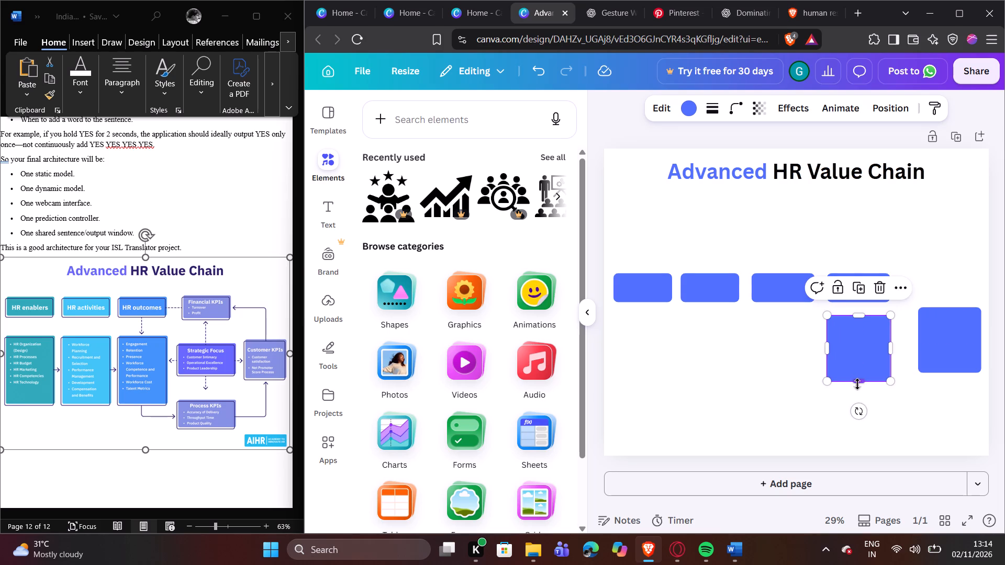
drag(858, 384, 868, 359)
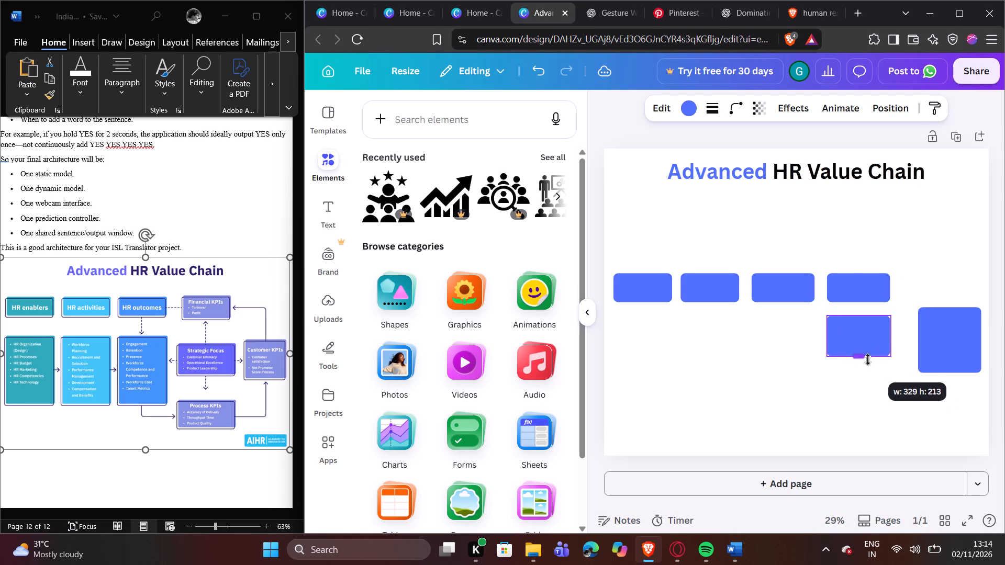
drag(868, 359, 868, 356)
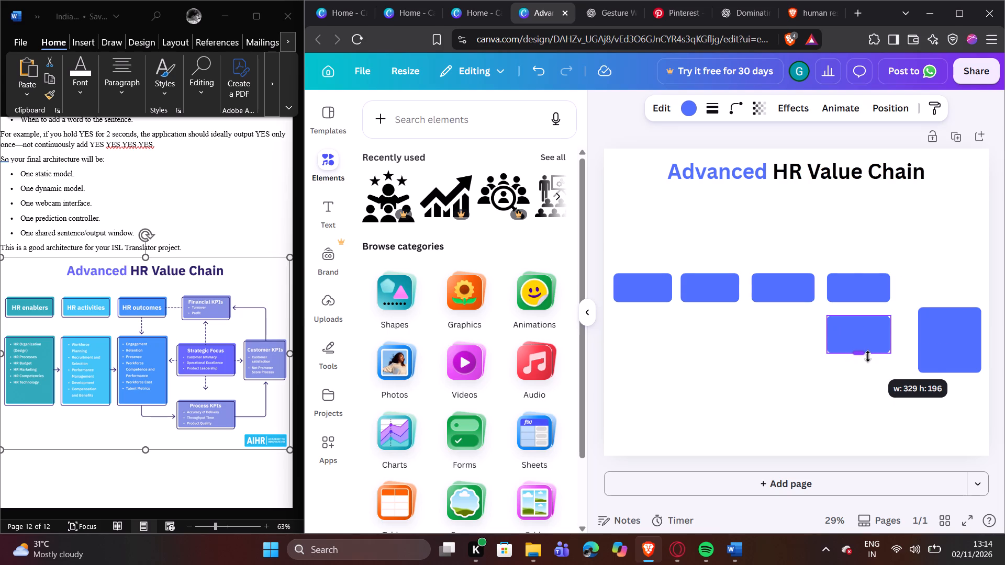
drag(868, 356, 868, 360)
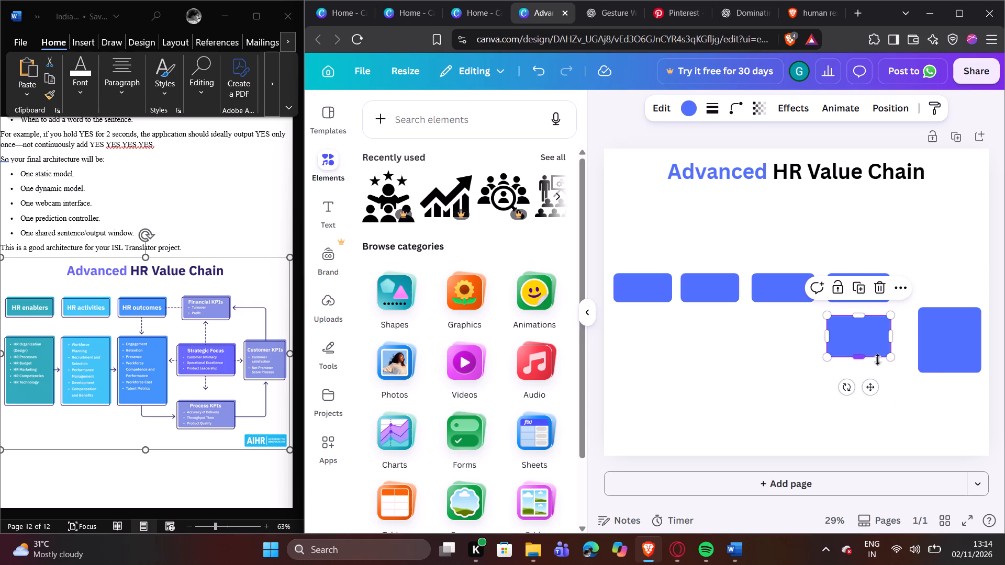
click(908, 371)
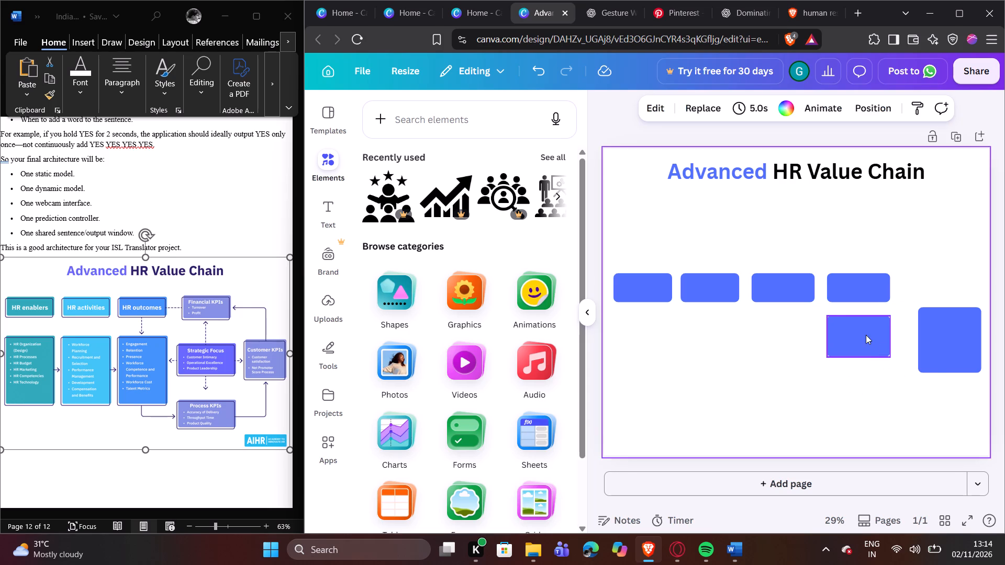
Duplicate the box under the fourth one, place the copy below it near the page's bottom, and shorten it to about 200 px.
click(853, 324)
click(856, 290)
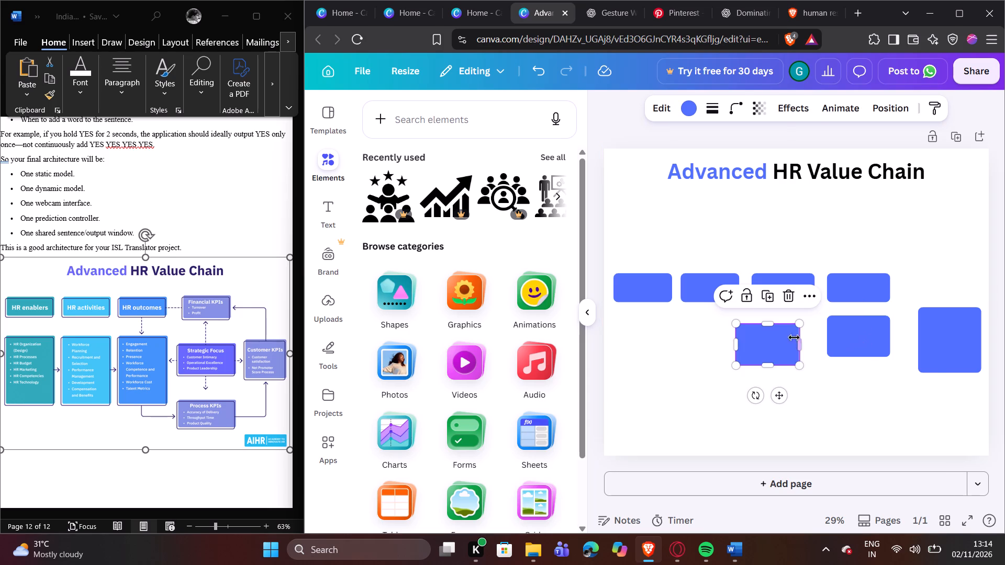
drag(760, 338, 849, 408)
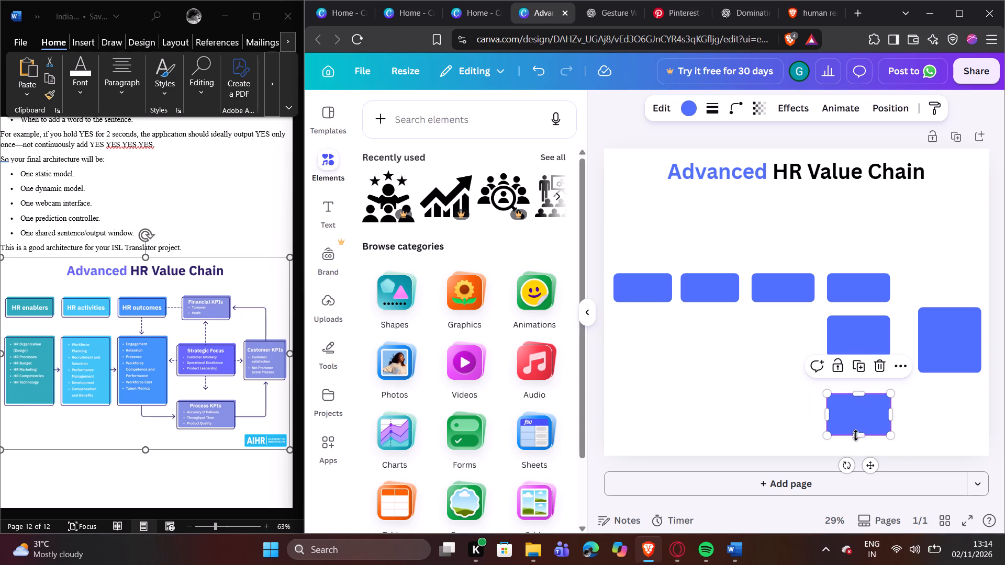
click(855, 432)
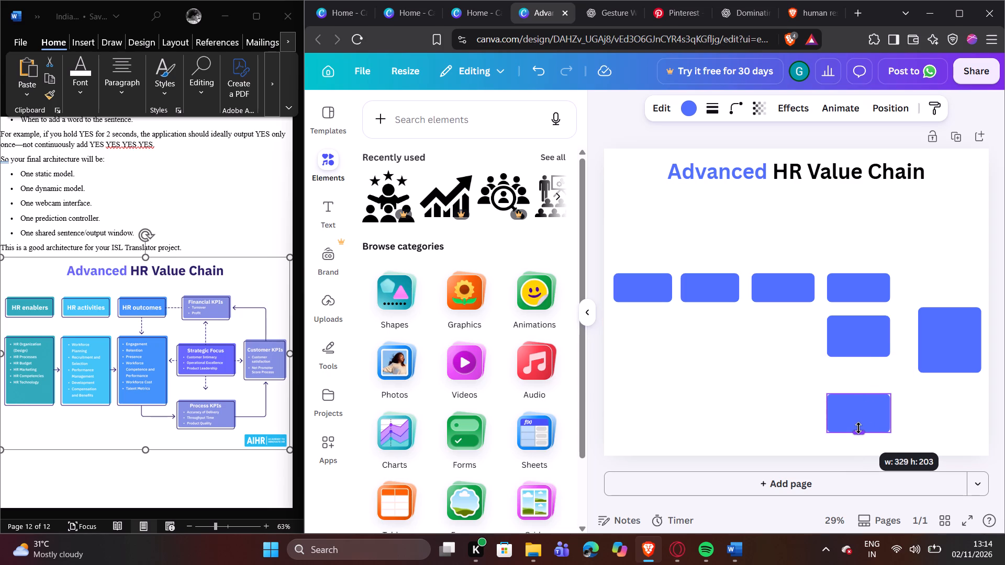
Duplicate the lowest box and place the copy beneath the third box of the row.
click(862, 360)
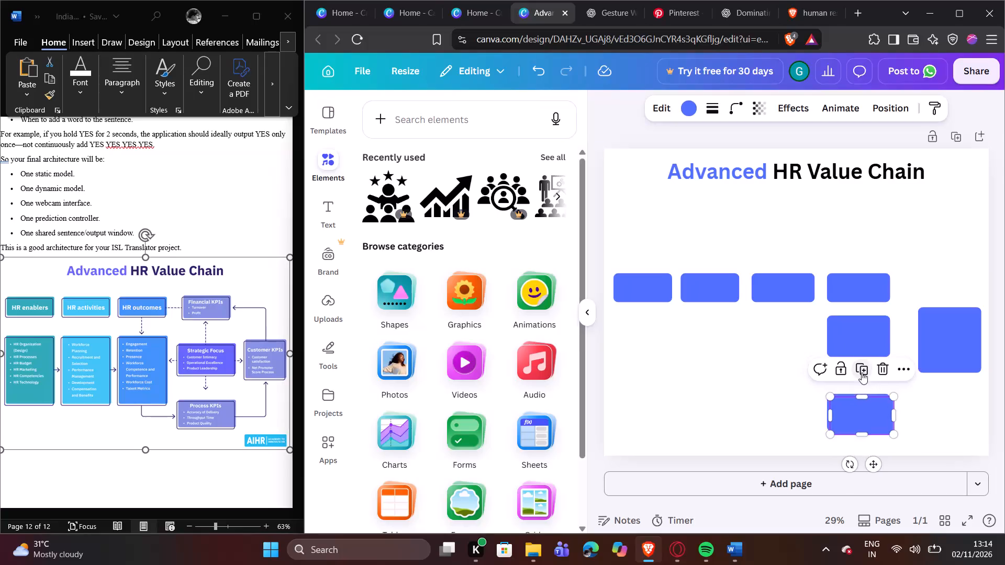
drag(862, 414, 787, 350)
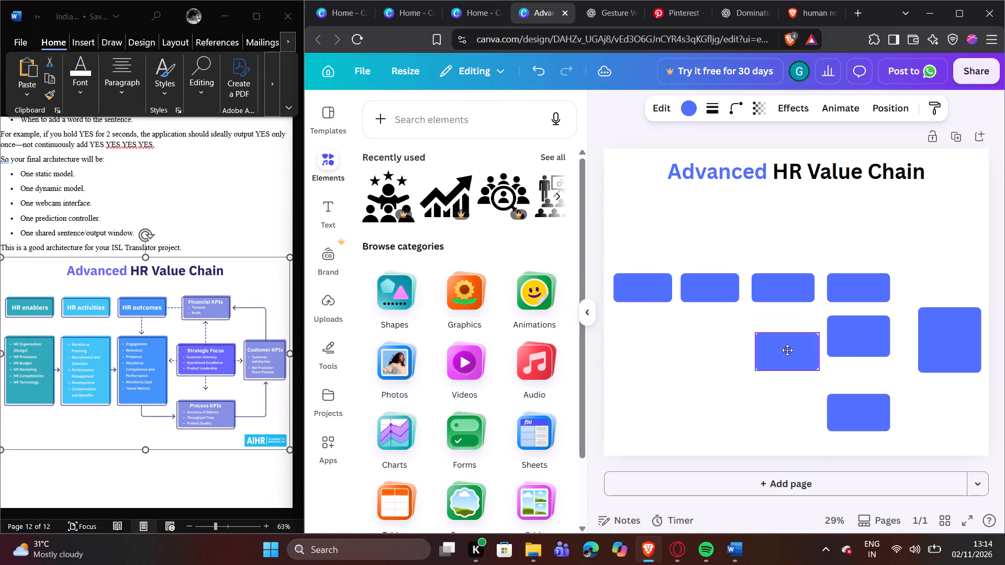
drag(787, 350, 782, 341)
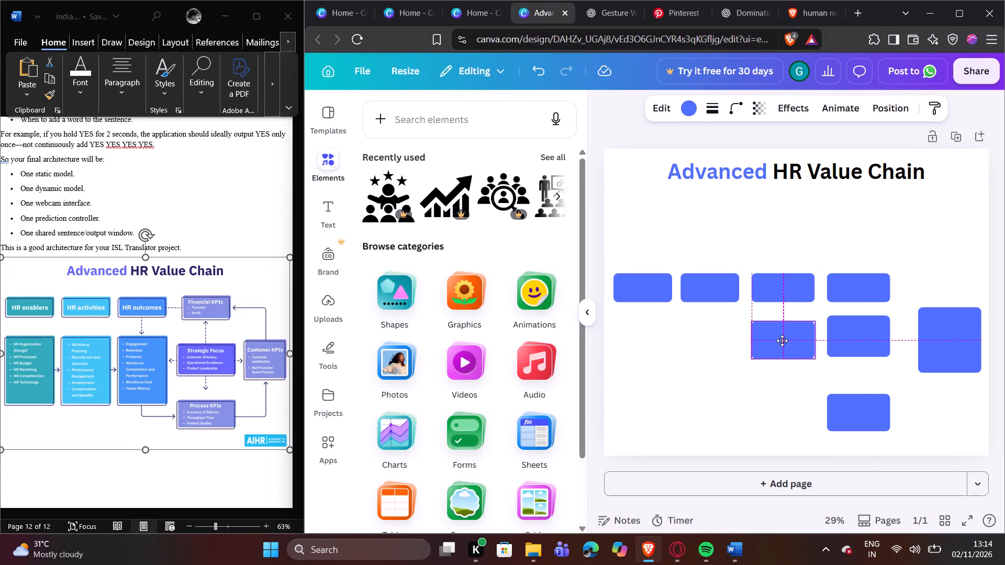
drag(782, 341, 780, 335)
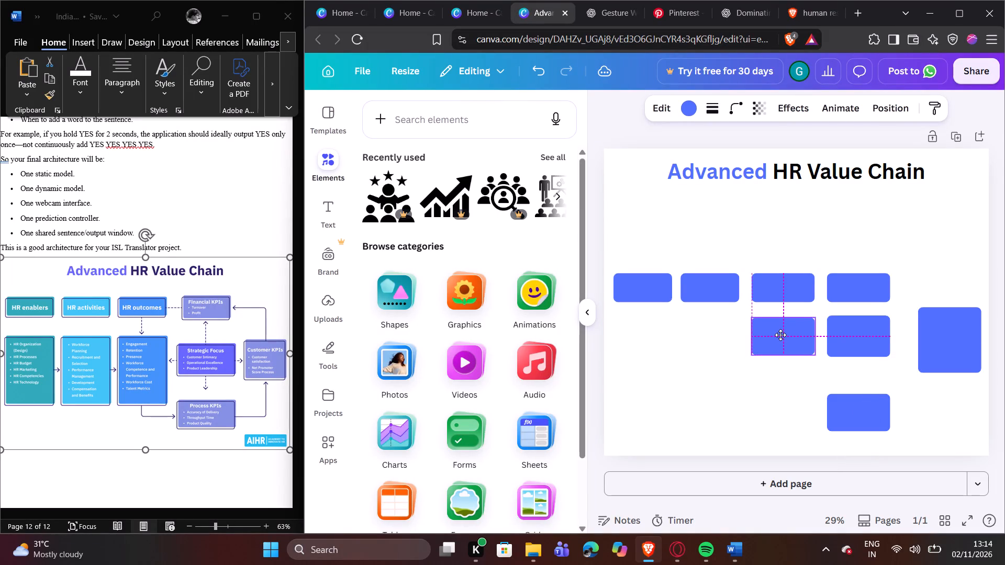
drag(780, 335, 778, 334)
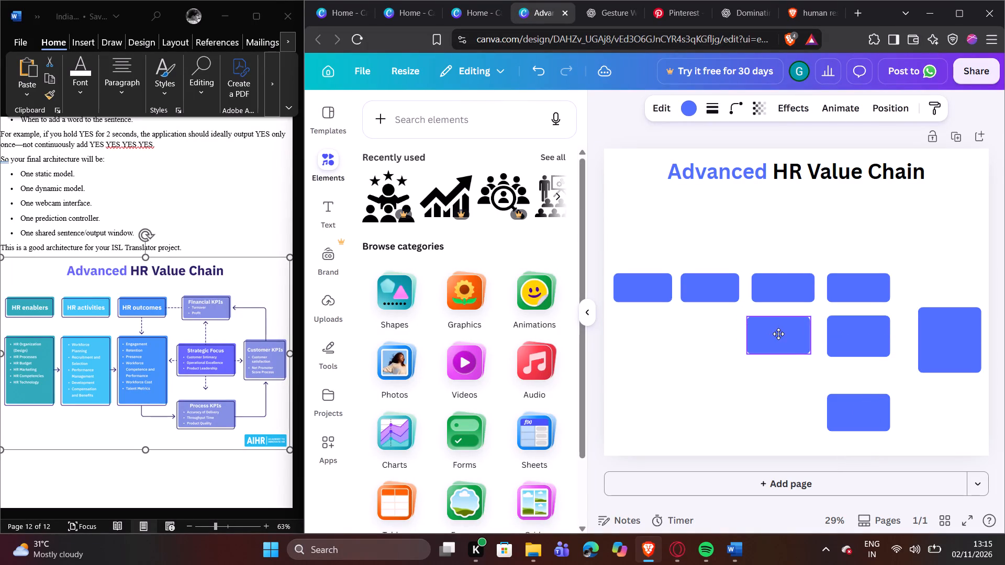
drag(778, 334, 782, 338)
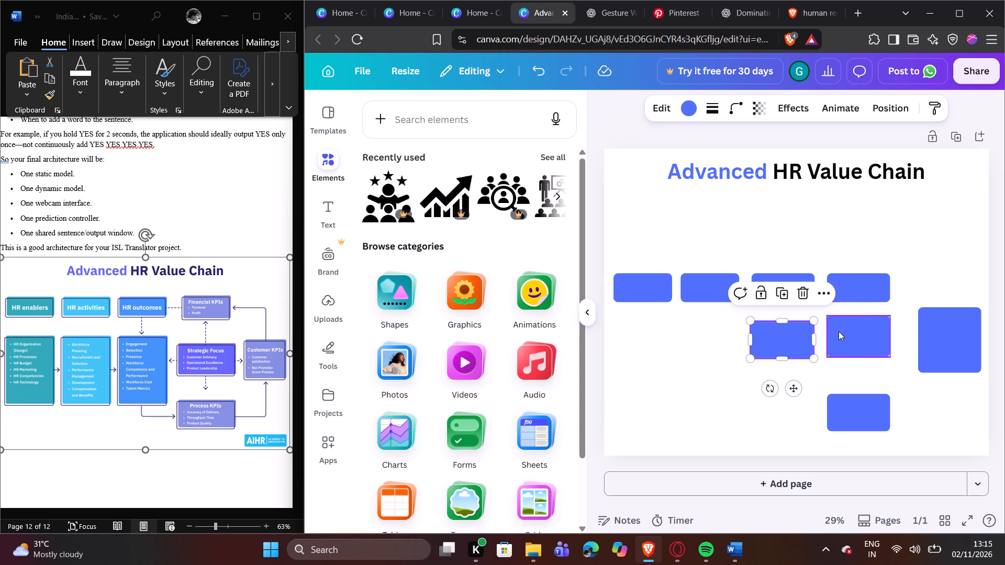
Shift the box beneath the fourth one slightly right and down, and nudge the fourth box of the row slightly right.
drag(850, 336, 856, 343)
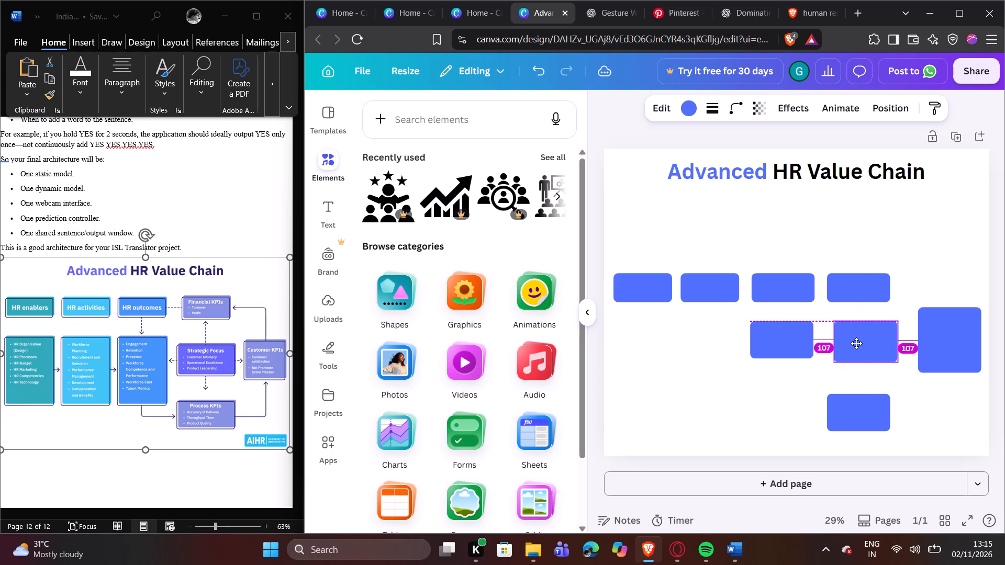
drag(856, 343, 855, 343)
click(860, 274)
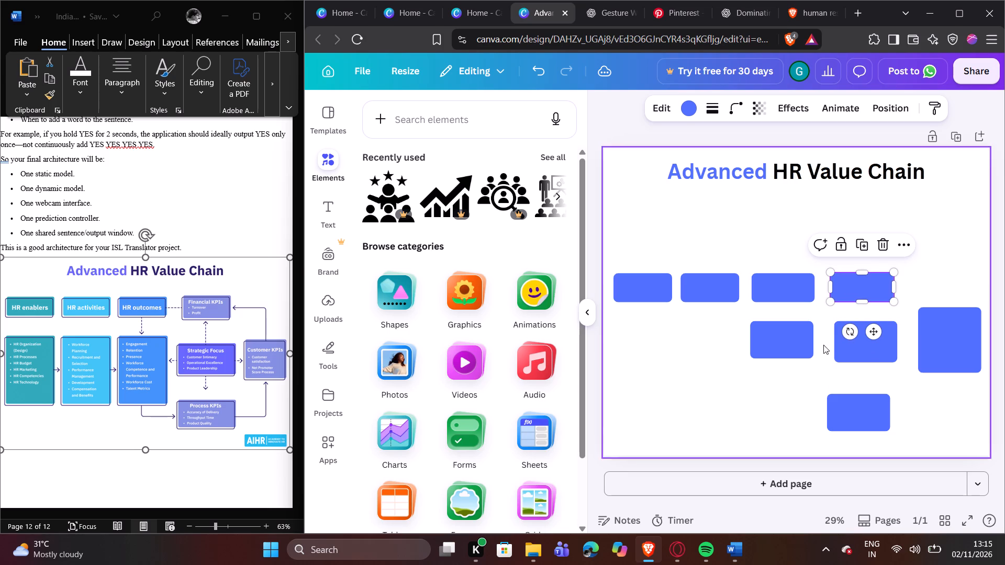
Stretch the box beneath the third one downward into a tall column reaching almost as low as the bottom box.
click(790, 344)
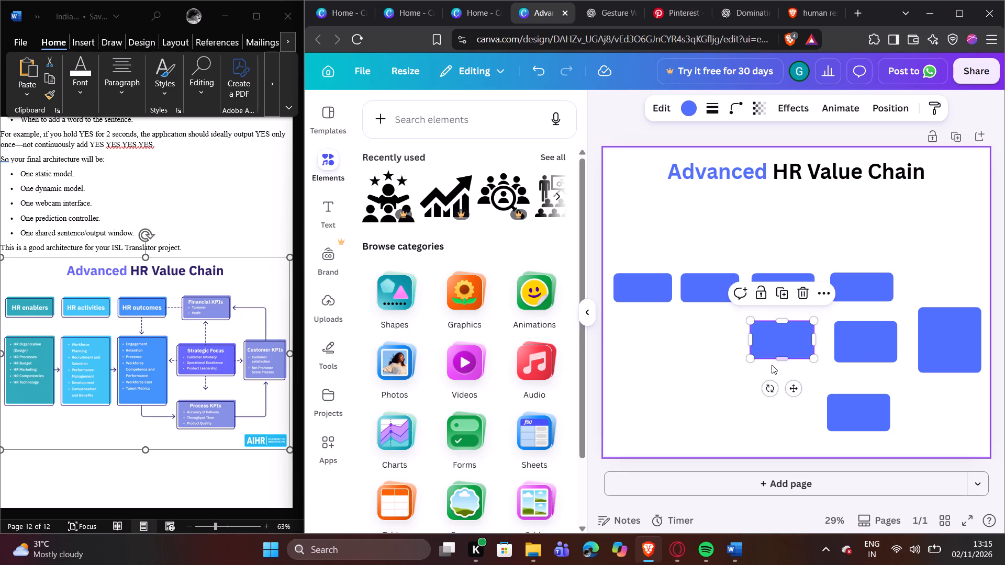
drag(784, 357, 789, 417)
click(700, 396)
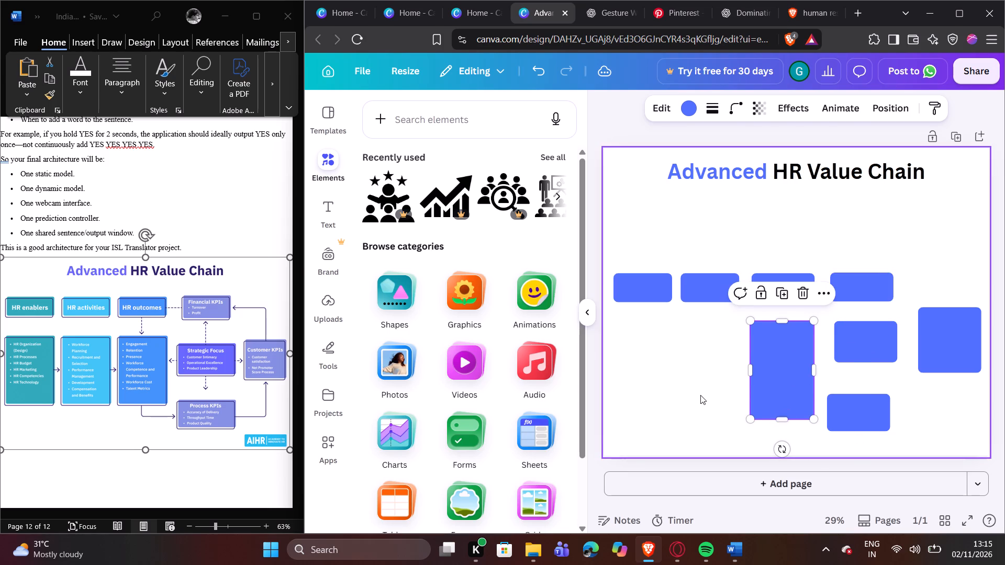
Duplicate the tall box and place the copy beneath the second box of the row, level with the original.
click(789, 354)
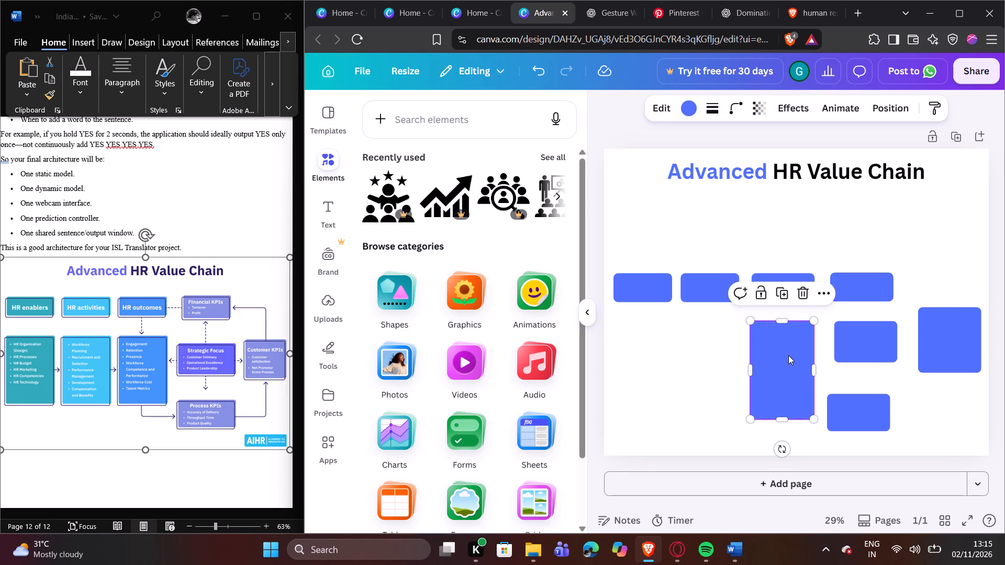
click(780, 294)
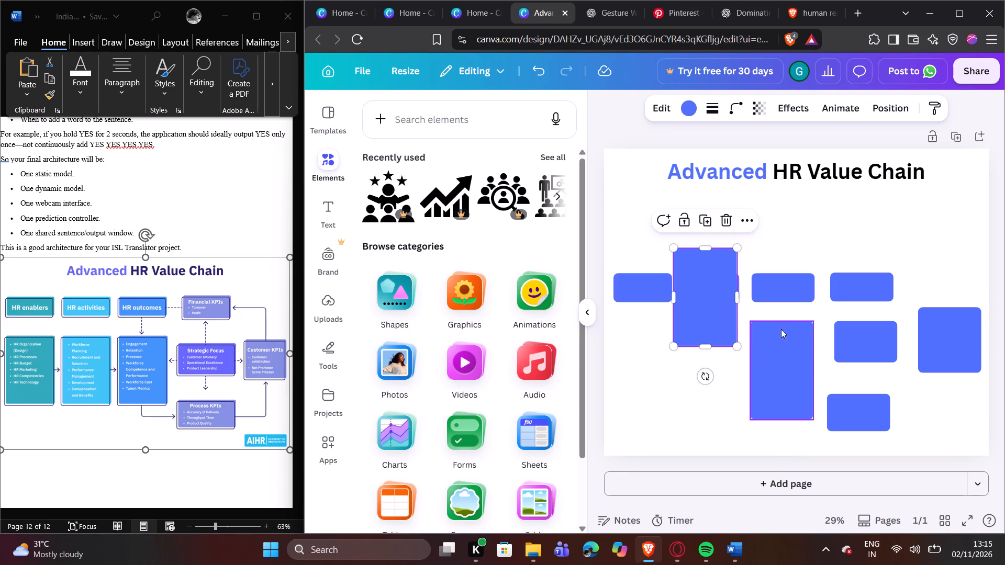
drag(713, 308, 712, 377)
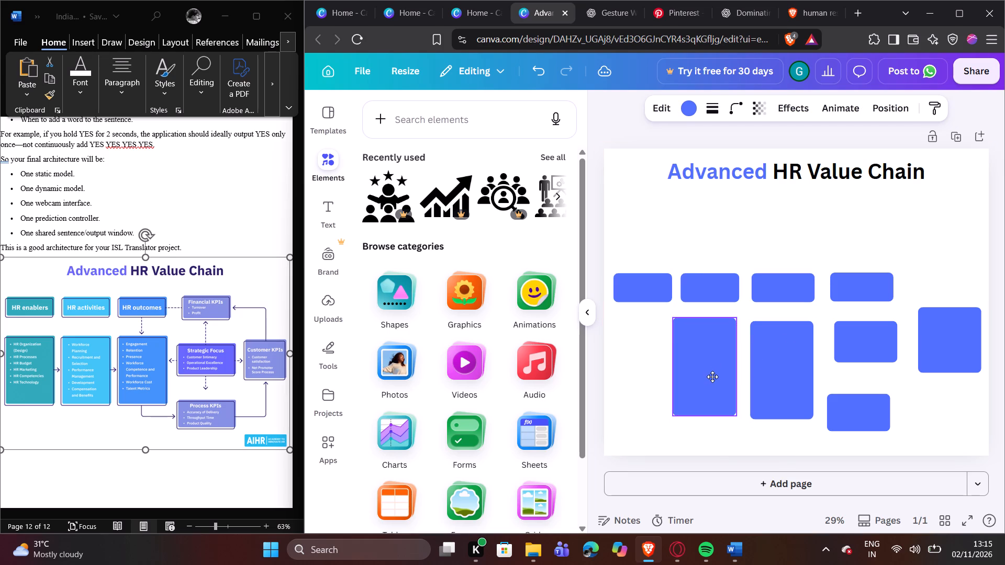
drag(712, 377, 712, 382)
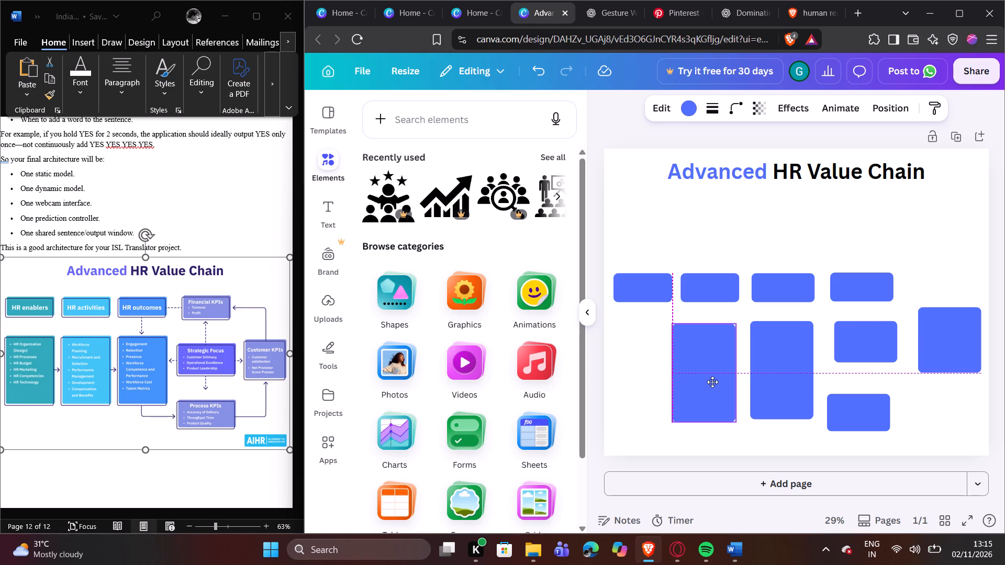
drag(712, 382, 713, 380)
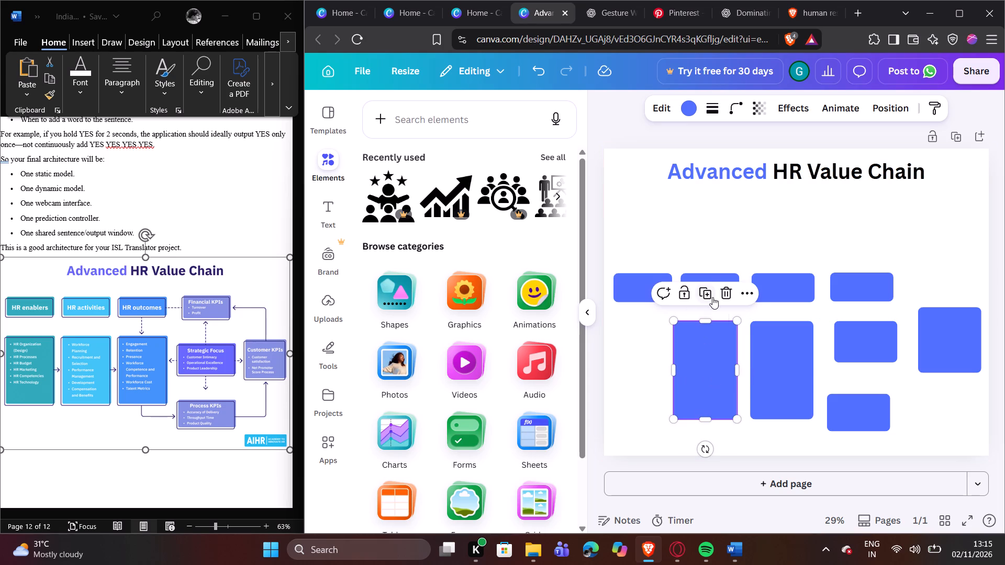
Duplicate the second tall box and place the copy beneath the first box of the row, inside the page's left edge.
click(710, 296)
drag(615, 353, 617, 353)
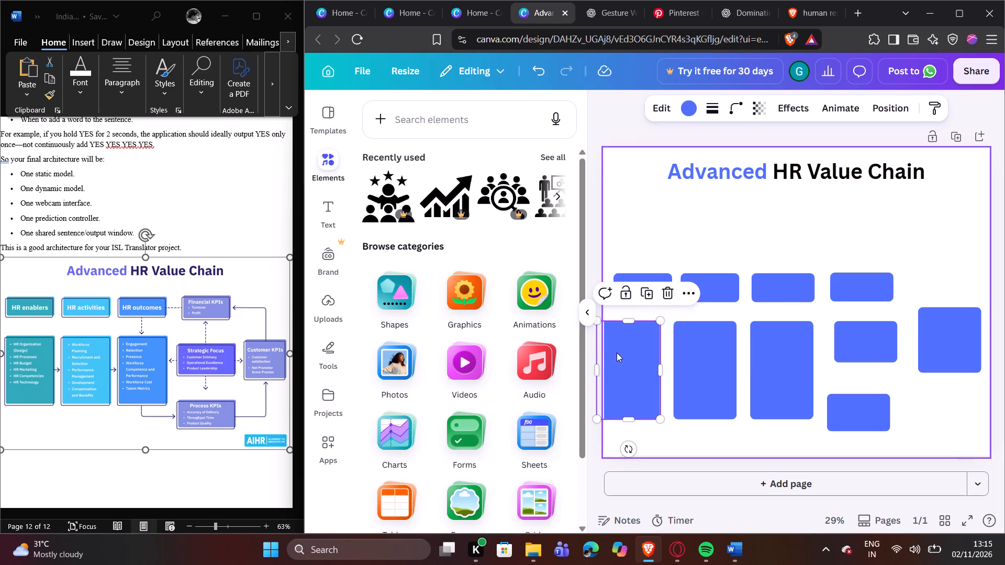
drag(617, 353, 625, 353)
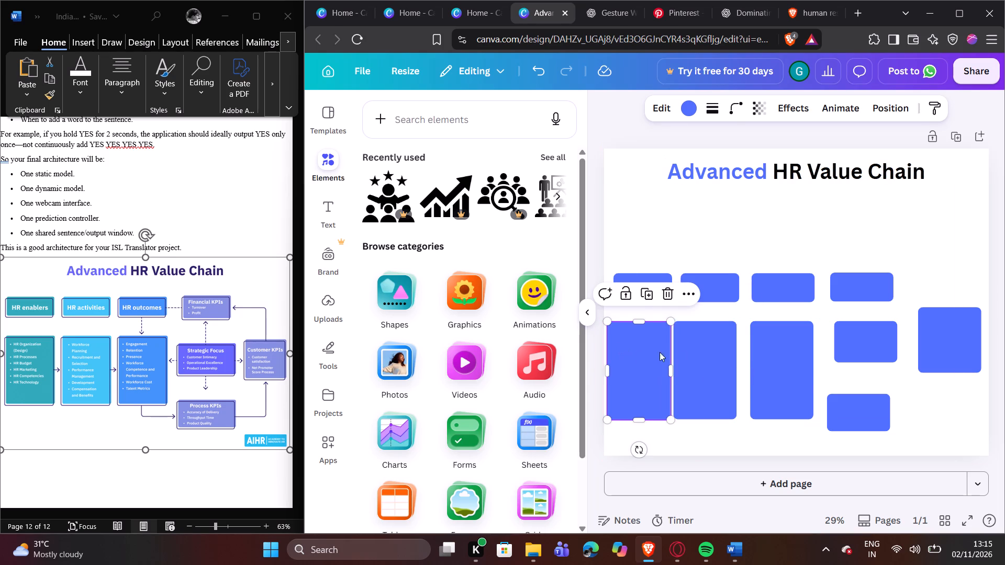
Shift the third and second tall boxes slightly right, leaving small gaps between the three columns and keeping them level.
drag(768, 356, 772, 356)
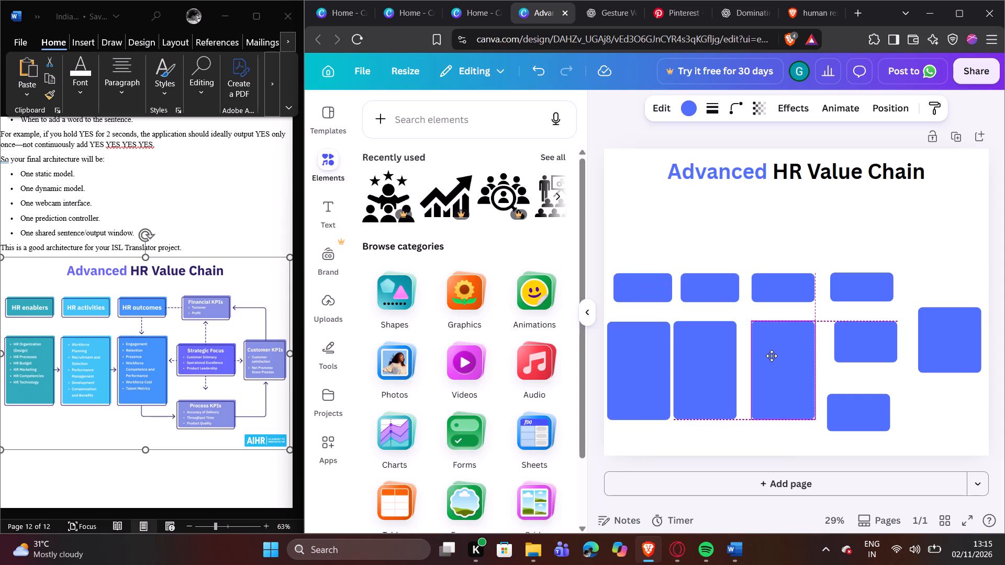
drag(772, 356, 773, 356)
drag(710, 356, 719, 357)
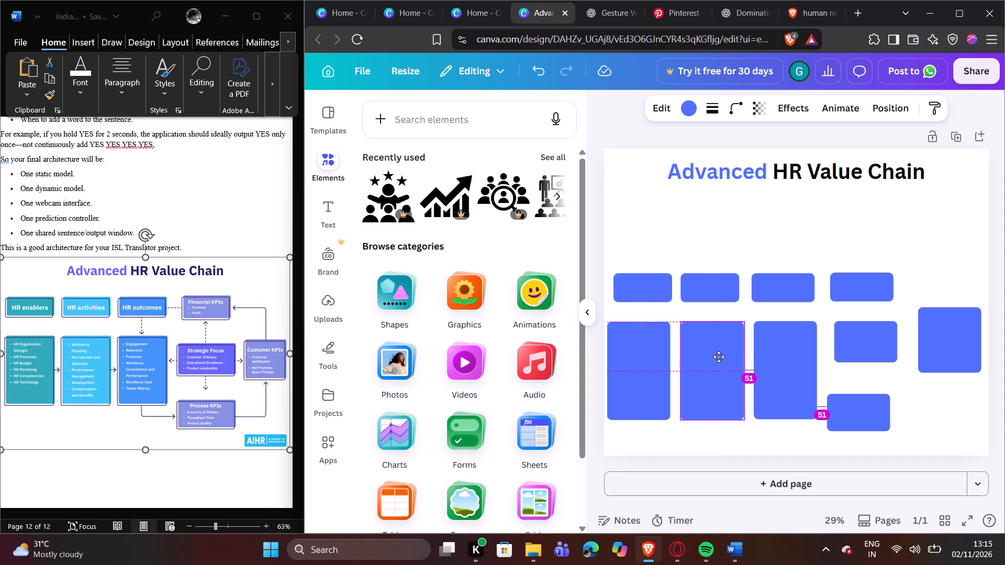
drag(719, 357, 718, 355)
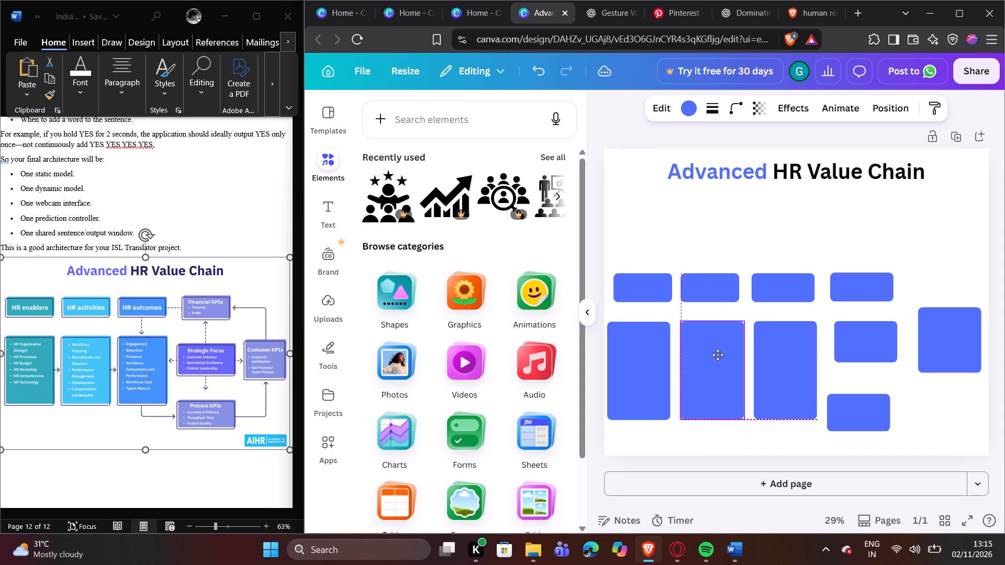
drag(718, 355, 718, 355)
click(767, 431)
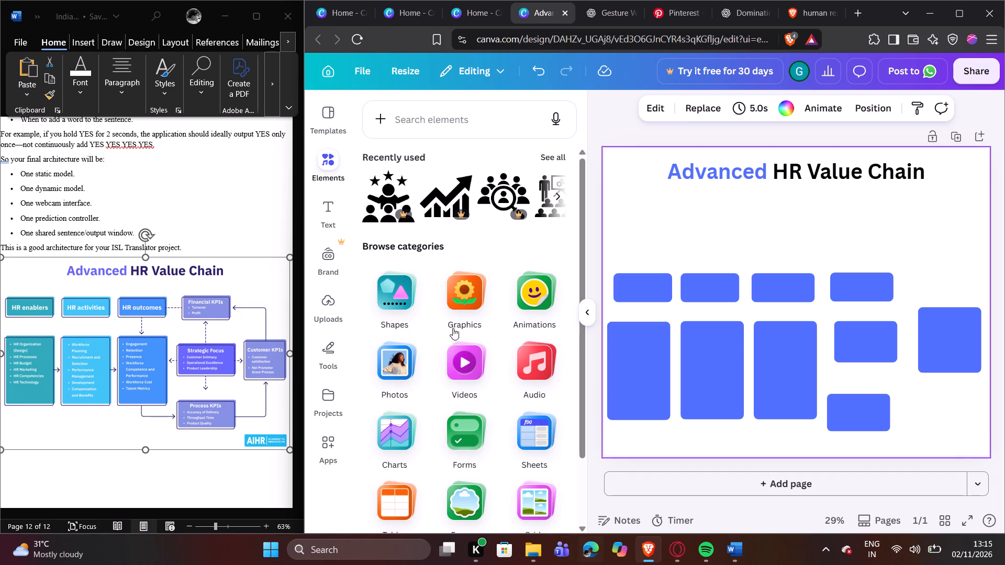
Search the elements for "arrow" and add the solid thin line arrow pointing right from the shapes.
click(447, 119)
text(arrow)
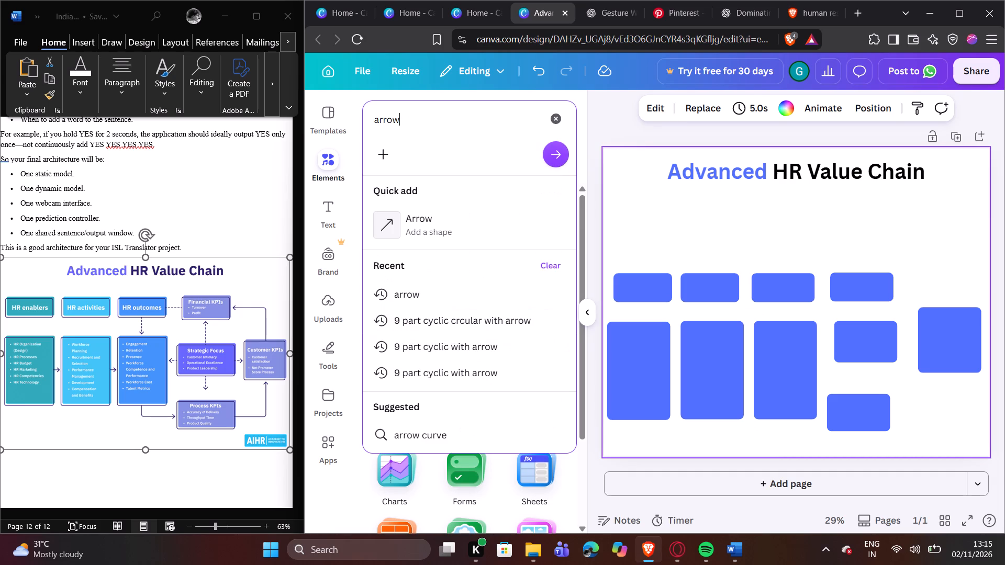
key(Return)
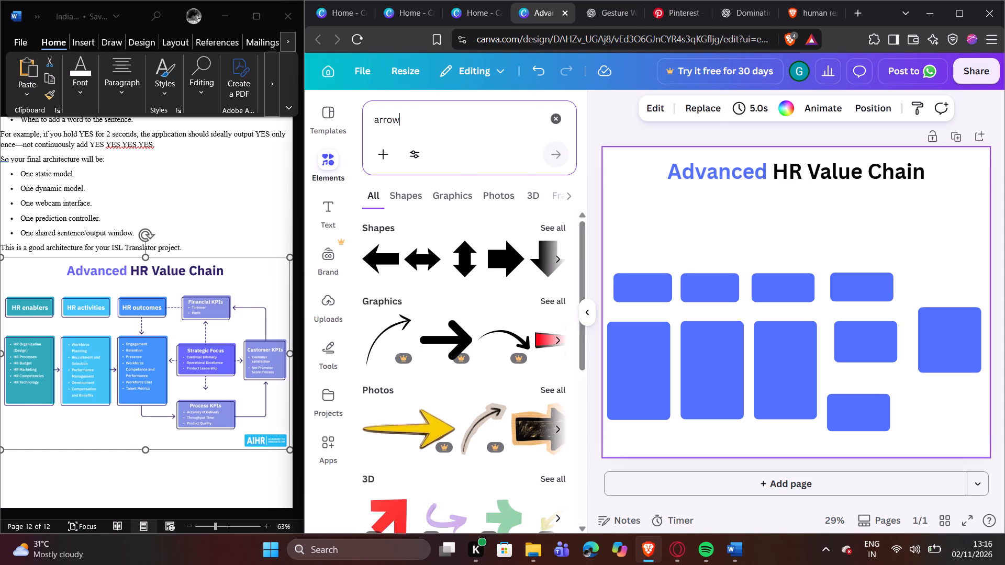
click(409, 192)
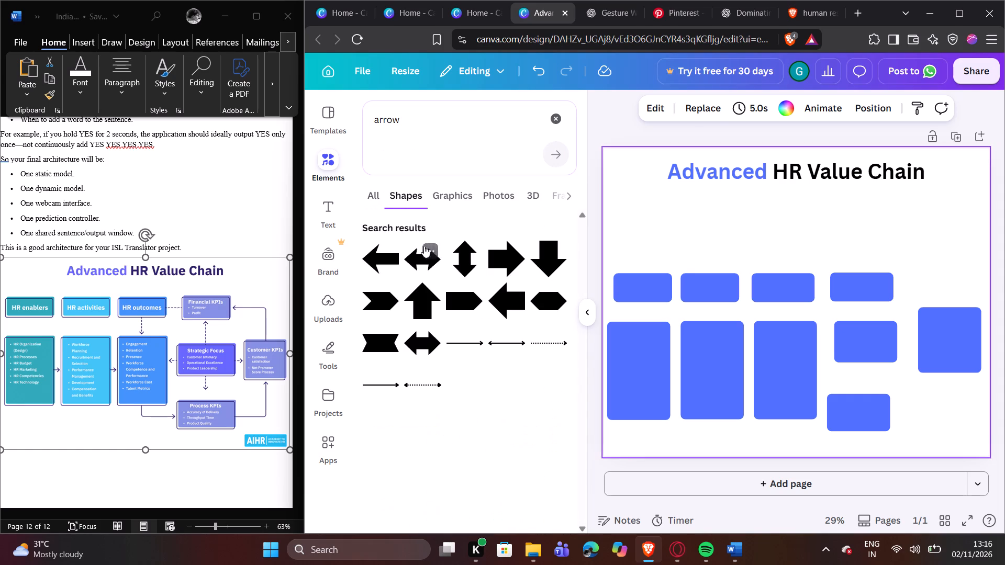
click(386, 381)
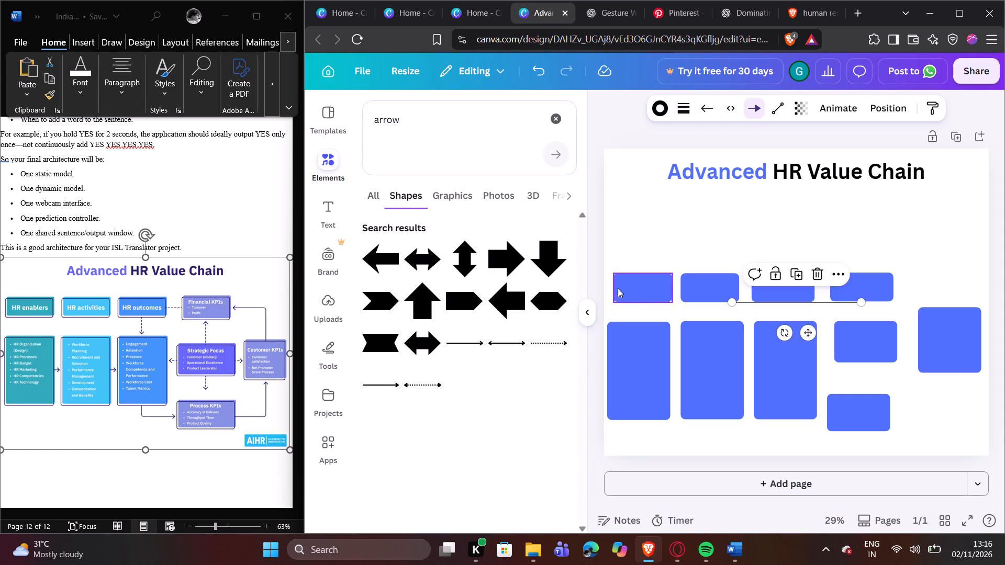
Attach the arrow's ends so it runs horizontally from the first tall box to the second, pointing at the second.
drag(734, 299, 690, 334)
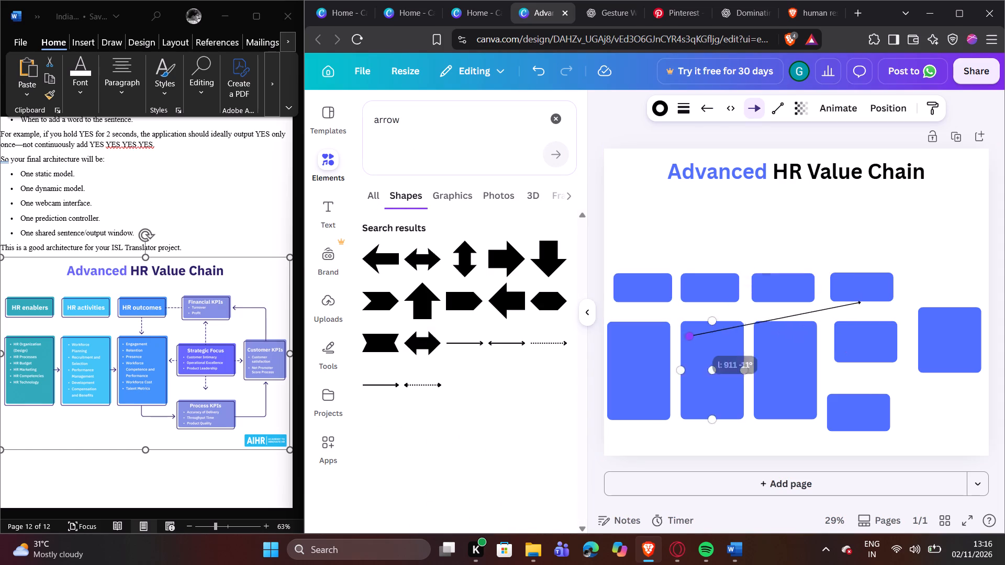
drag(690, 334, 672, 362)
drag(859, 300, 859, 300)
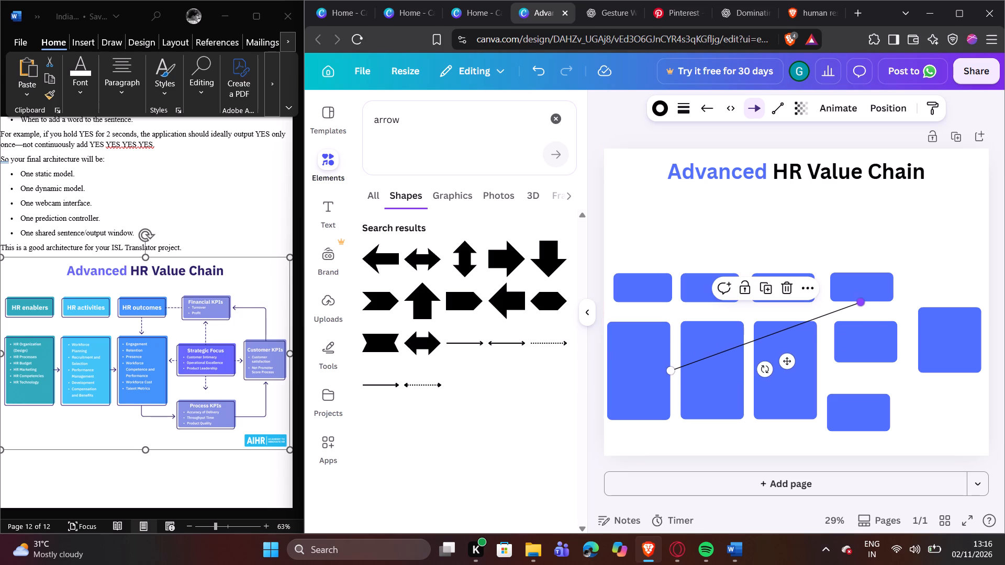
drag(859, 300, 684, 372)
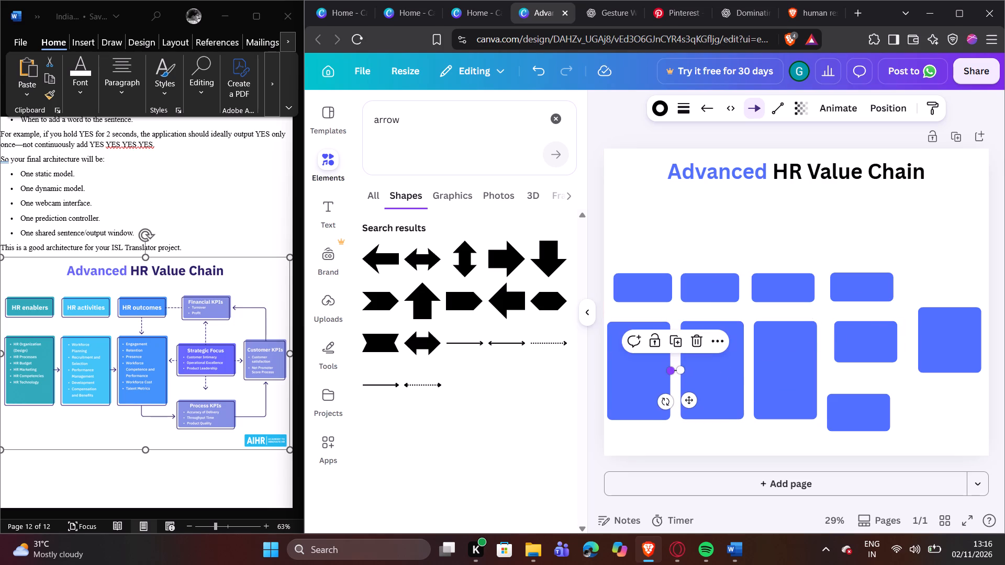
drag(667, 374, 669, 369)
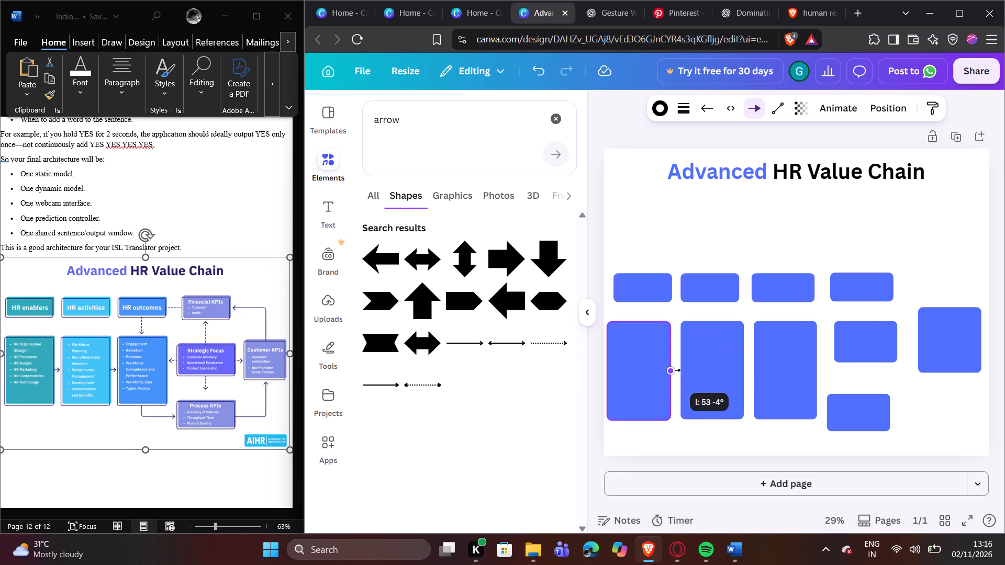
drag(669, 369, 668, 369)
click(743, 306)
click(720, 355)
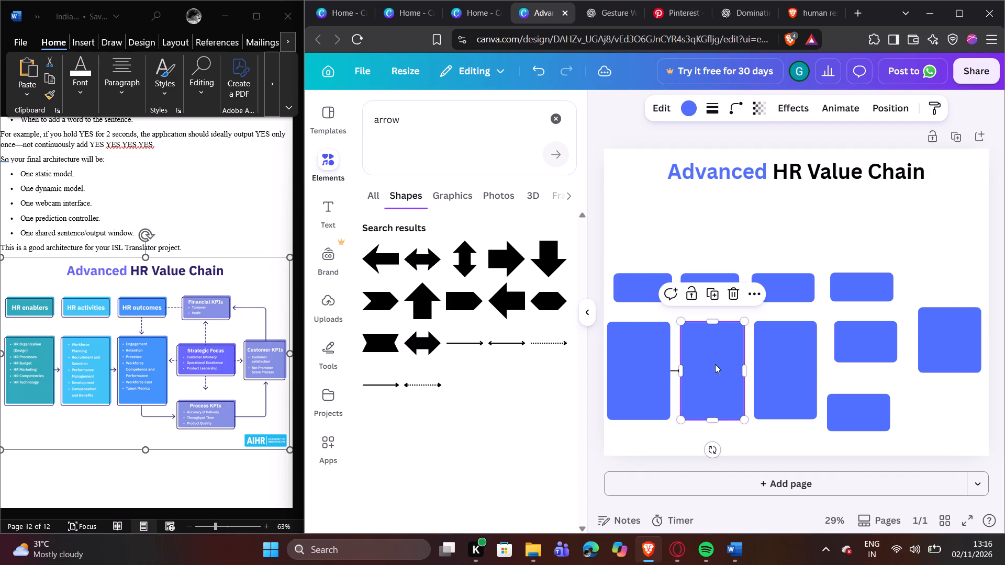
click(736, 439)
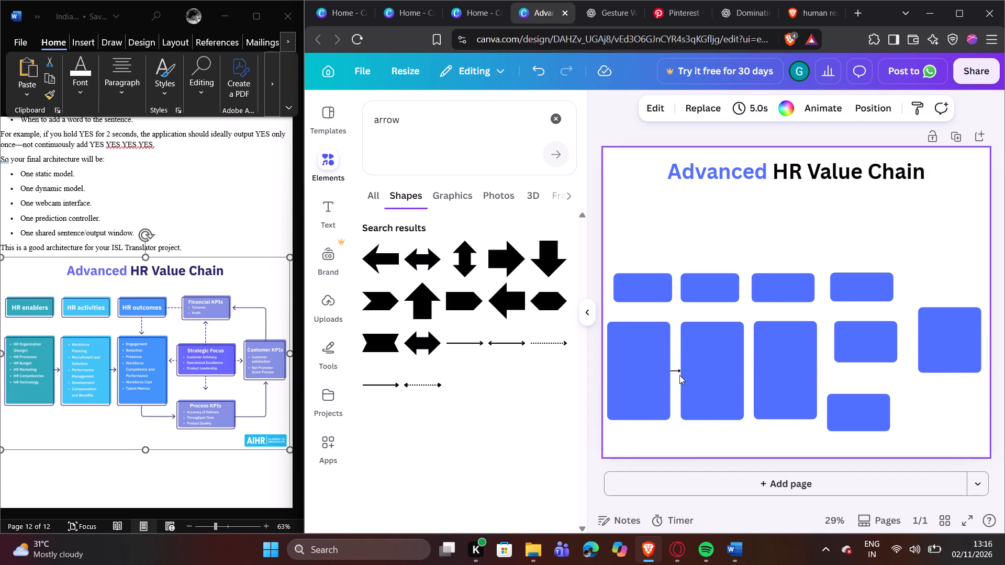
Duplicate the short arrow and connect the copy from the second tall box to the third, pointing at the third.
click(678, 372)
click(676, 344)
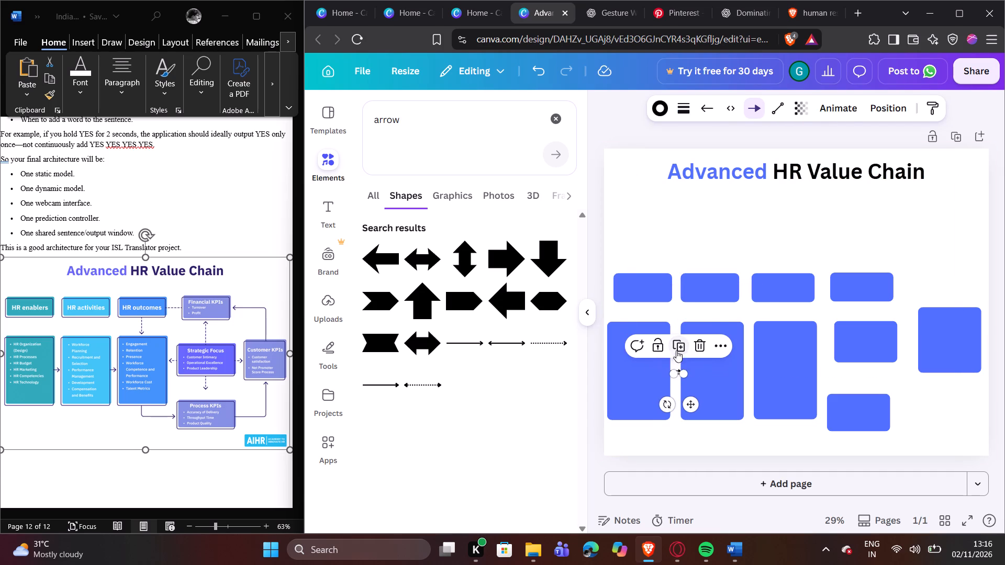
drag(672, 374, 736, 371)
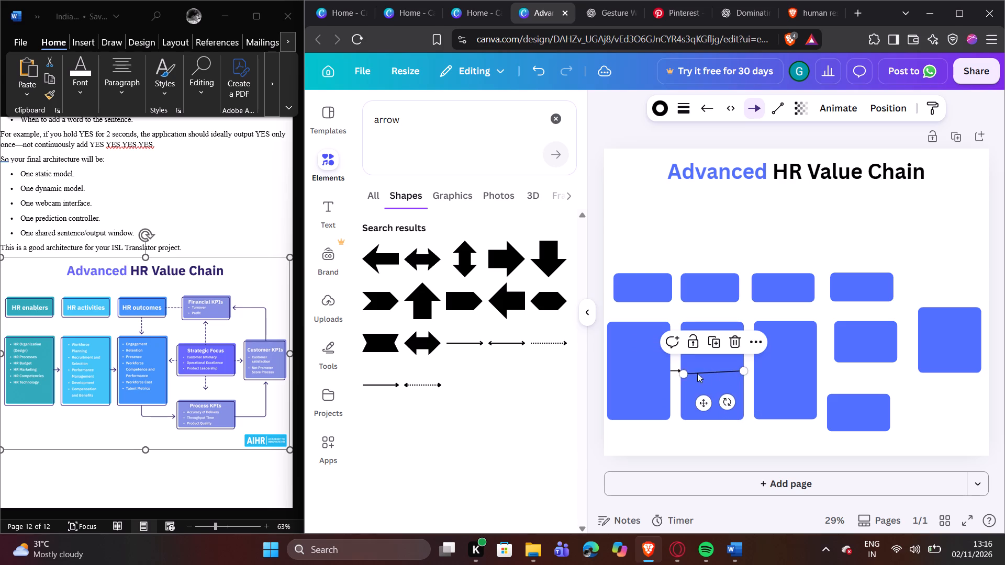
drag(682, 377, 750, 378)
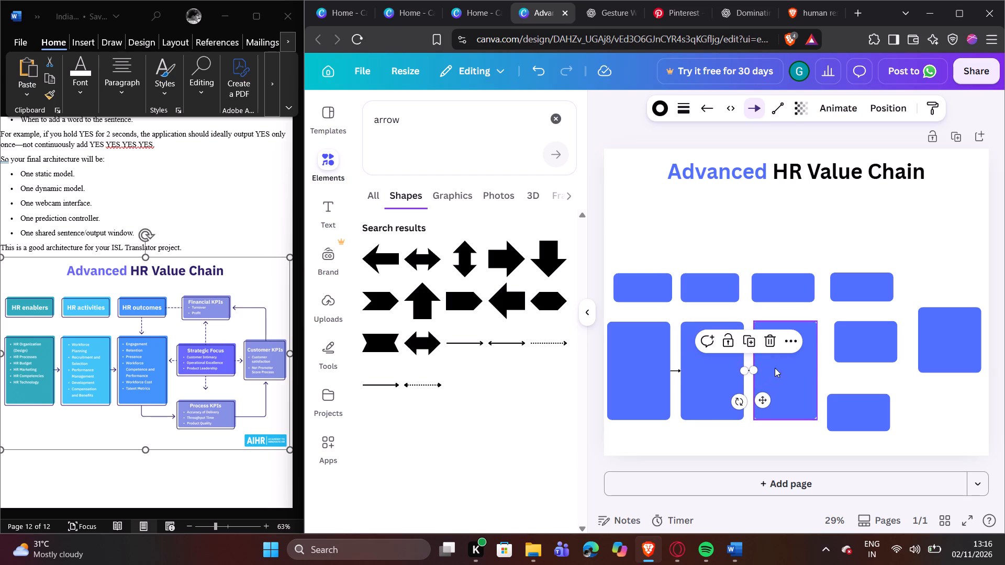
click(776, 366)
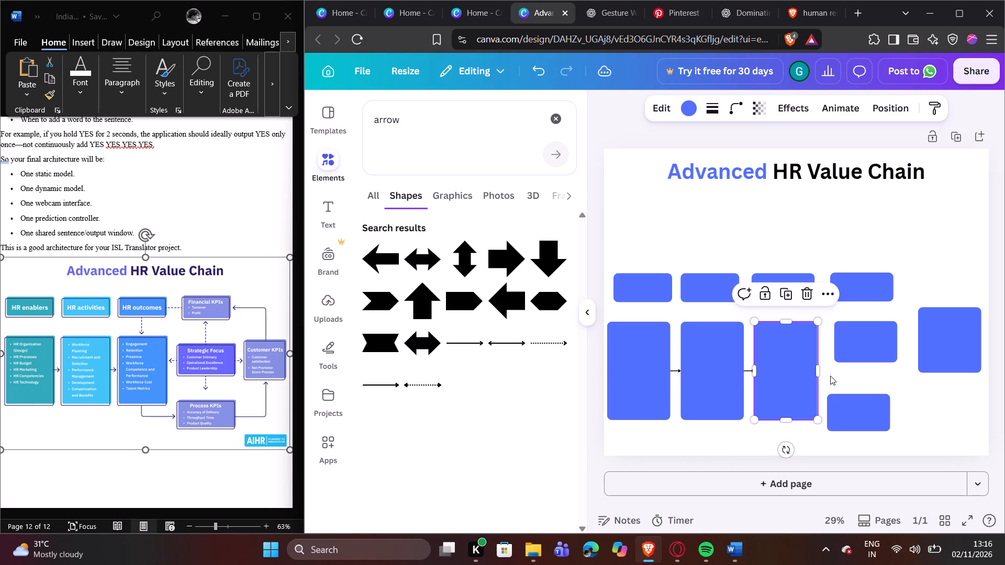
click(830, 376)
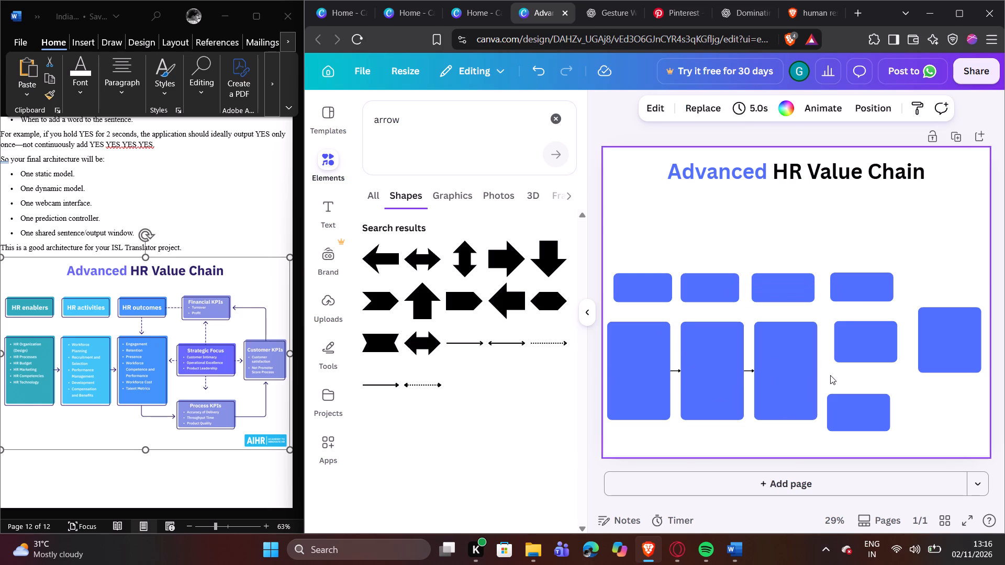
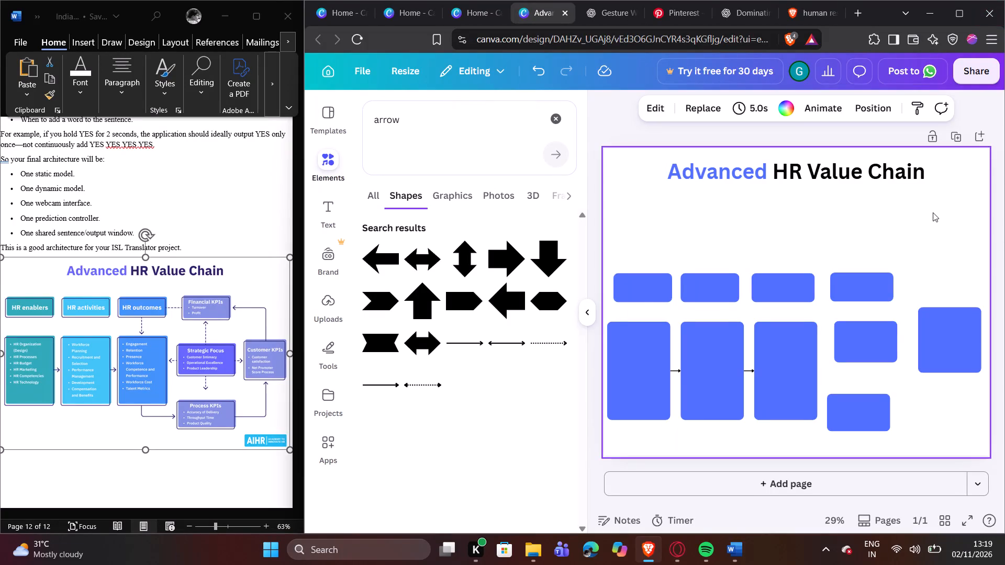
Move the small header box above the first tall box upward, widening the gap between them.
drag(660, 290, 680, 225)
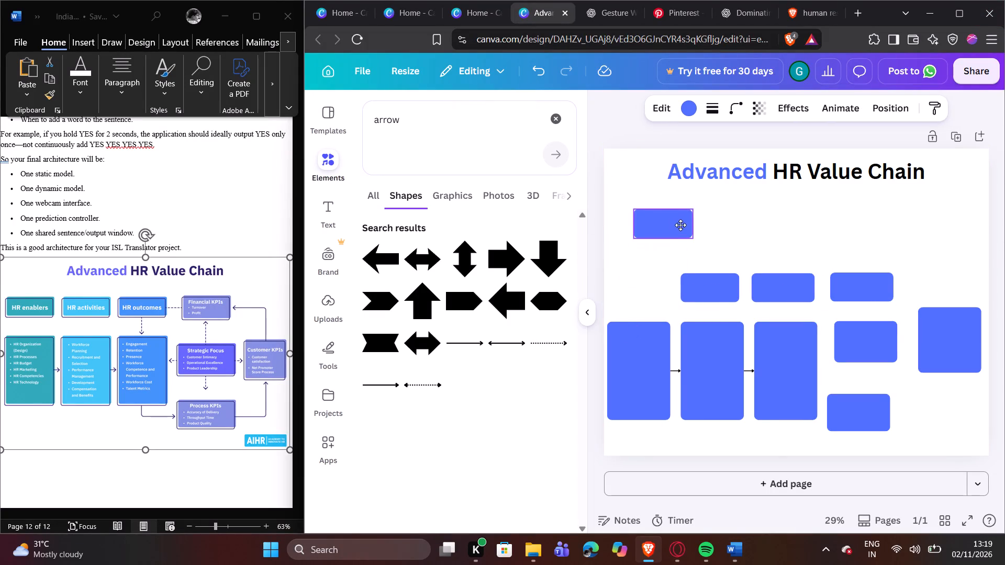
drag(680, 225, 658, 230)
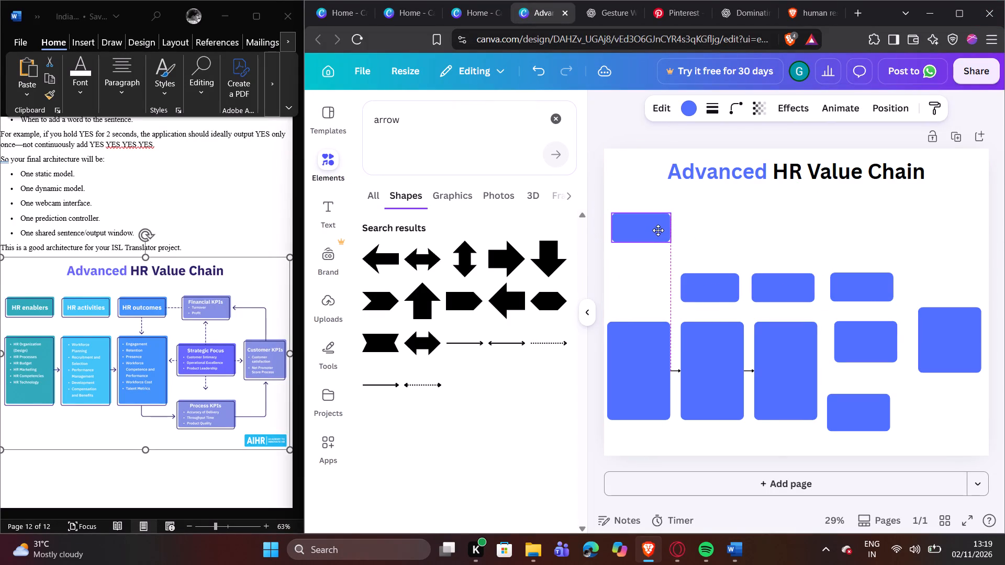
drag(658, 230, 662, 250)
Copy the whole title text "Advanced HR Value Chain" from the page.
triple_click(674, 178)
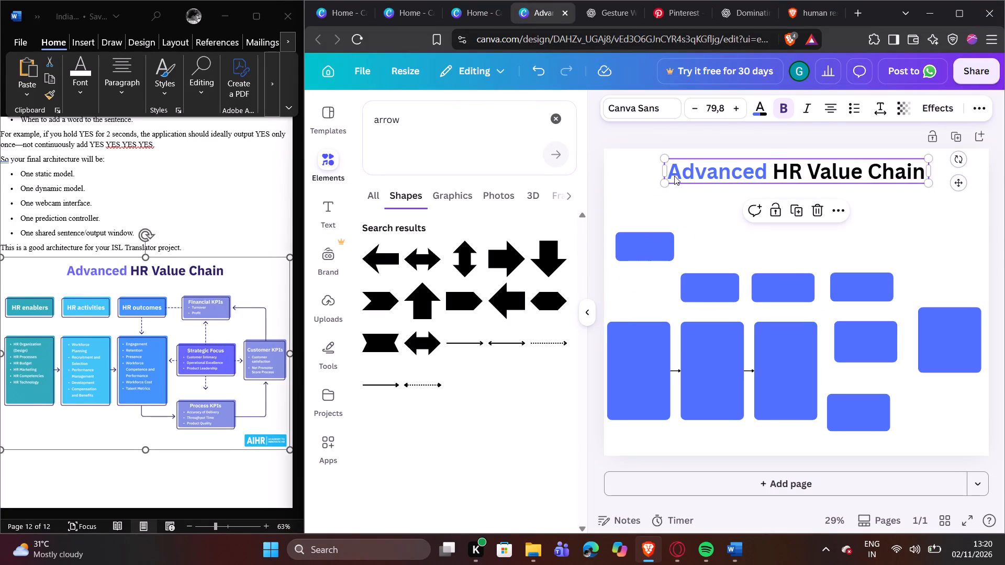
triple_click(675, 176)
right_click(675, 176)
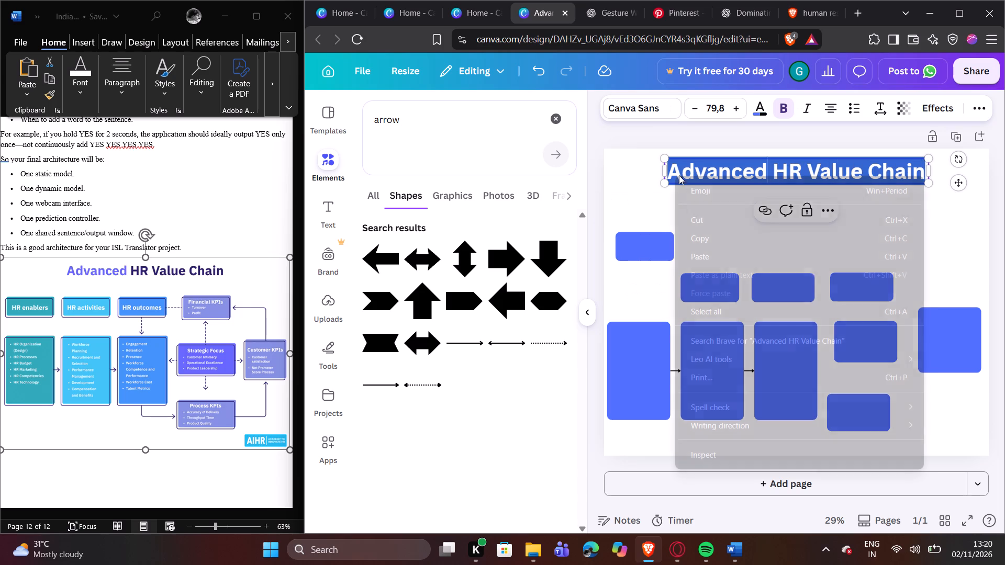
click(696, 232)
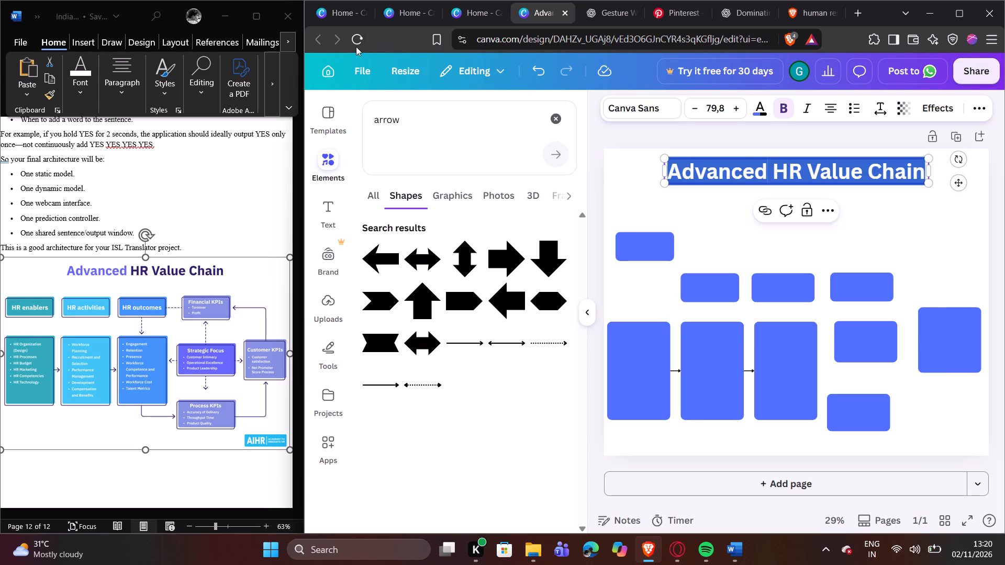
Return to the home page and move the "Advanced HR Value Chain" design to Trash.
click(331, 73)
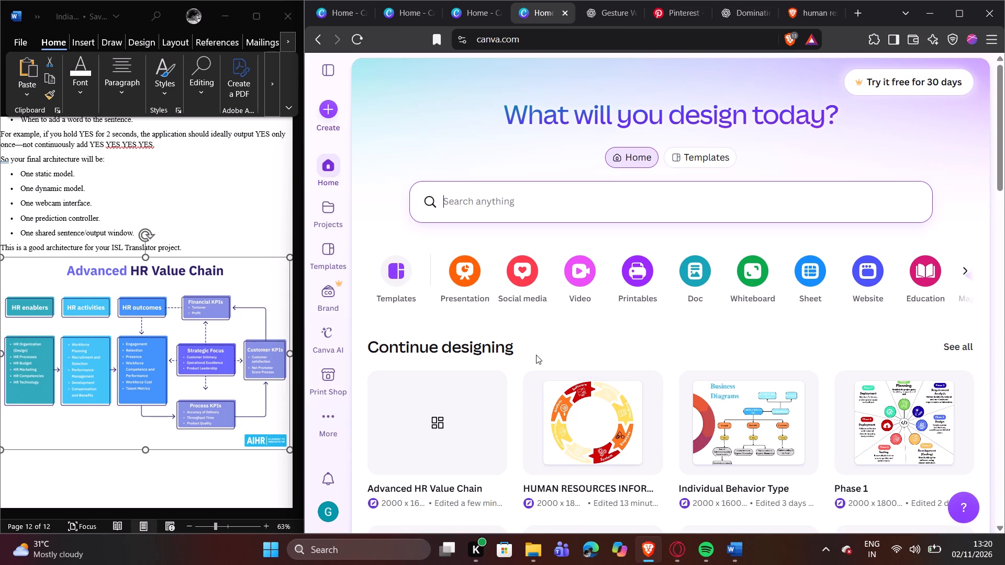
scroll(536, 355, down, 1)
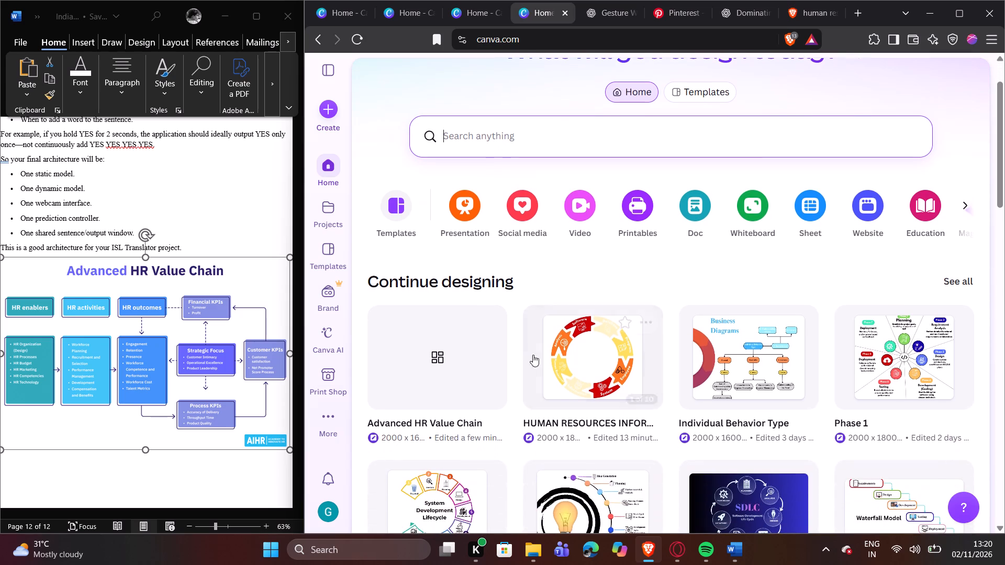
click(491, 321)
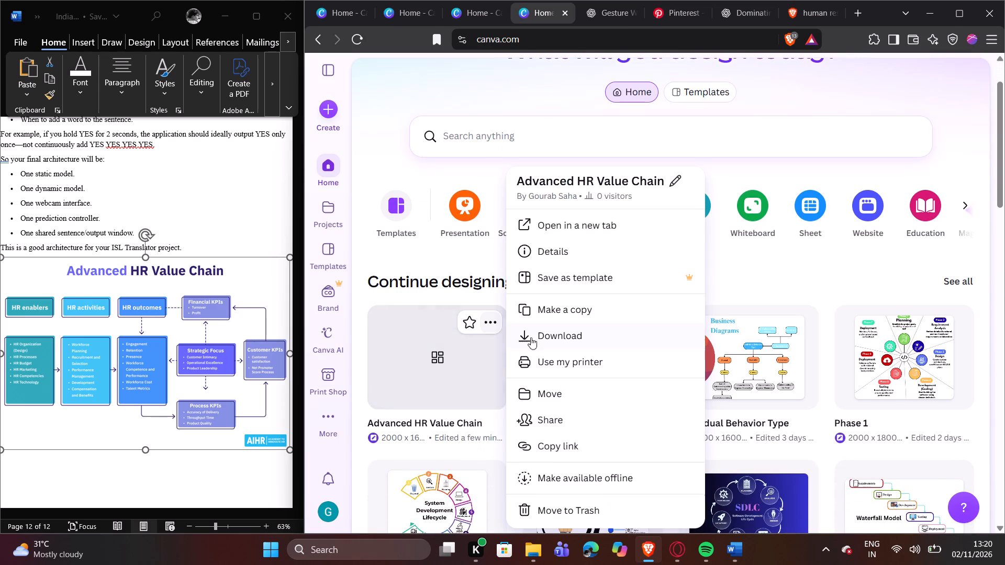
click(562, 507)
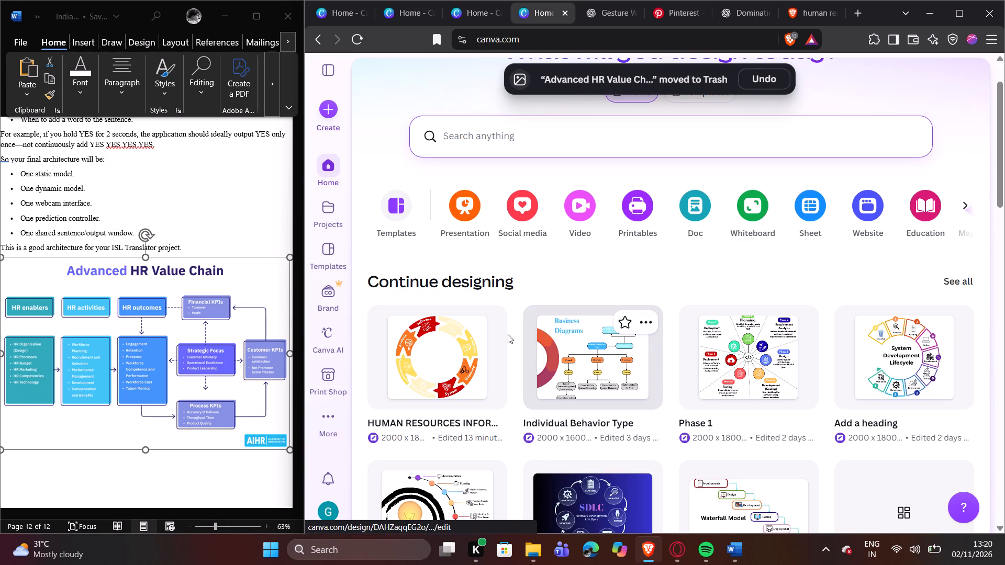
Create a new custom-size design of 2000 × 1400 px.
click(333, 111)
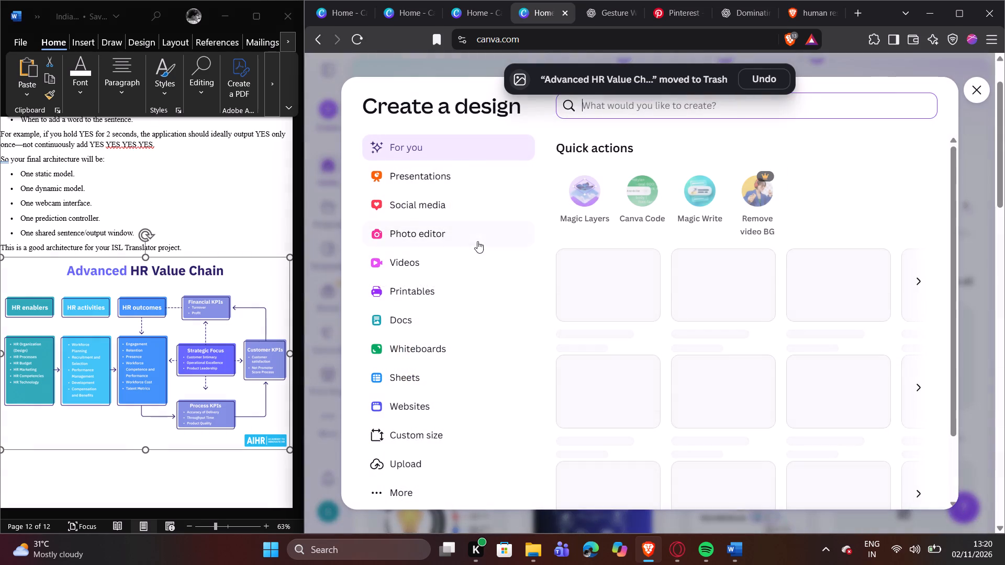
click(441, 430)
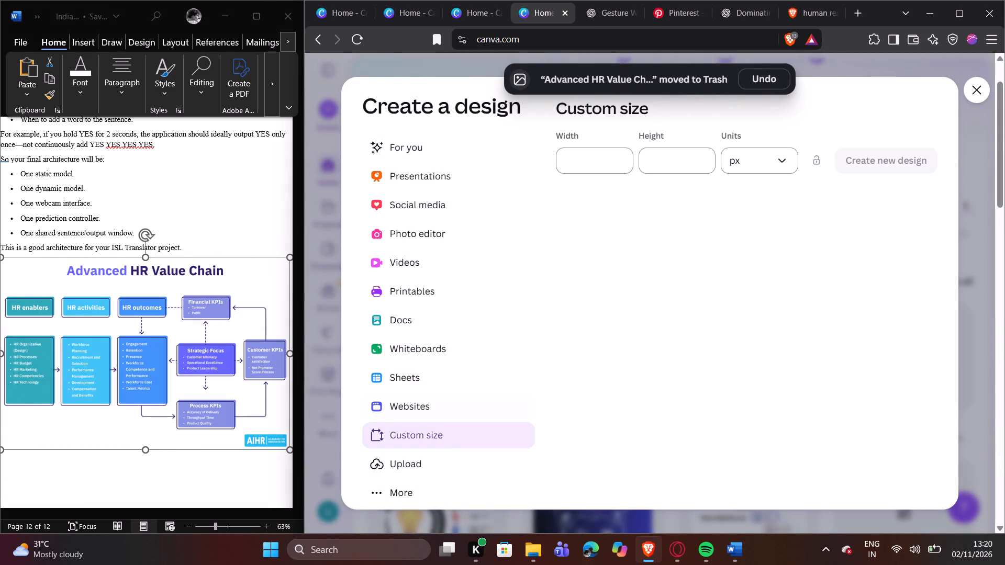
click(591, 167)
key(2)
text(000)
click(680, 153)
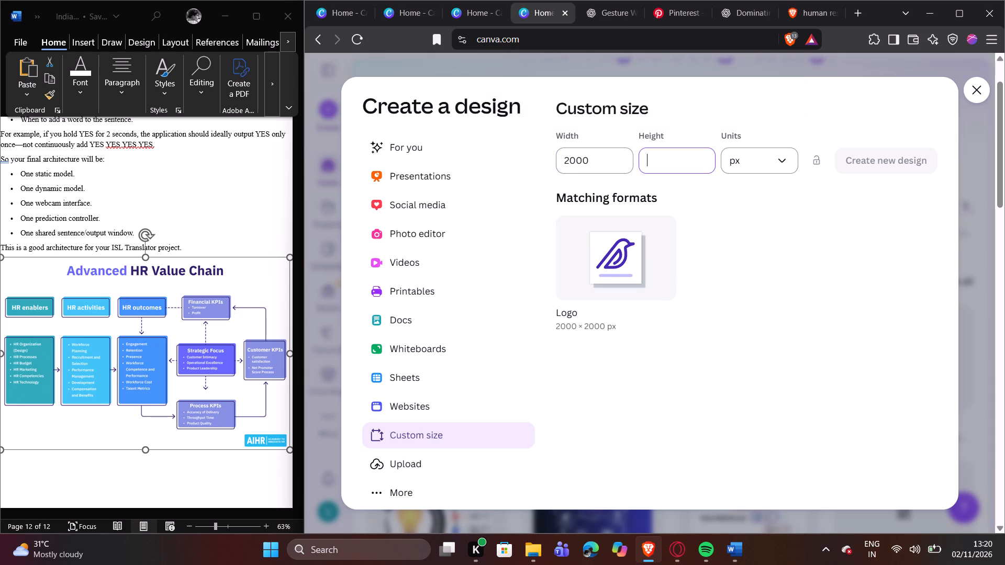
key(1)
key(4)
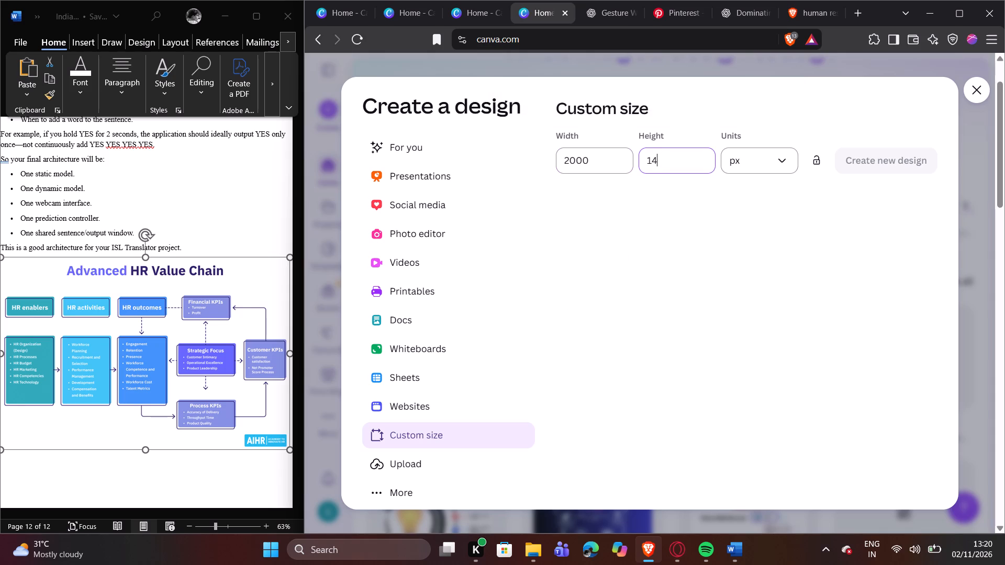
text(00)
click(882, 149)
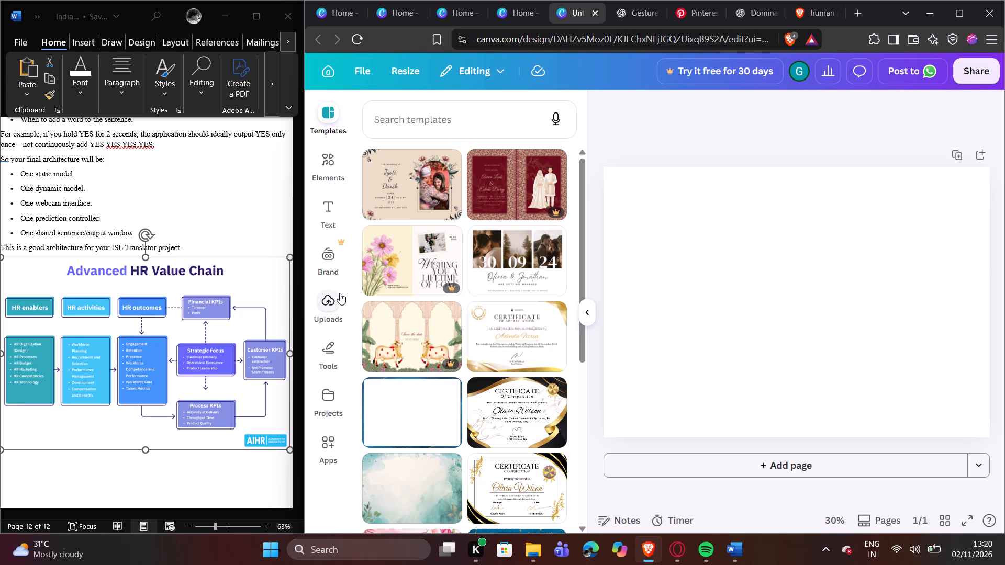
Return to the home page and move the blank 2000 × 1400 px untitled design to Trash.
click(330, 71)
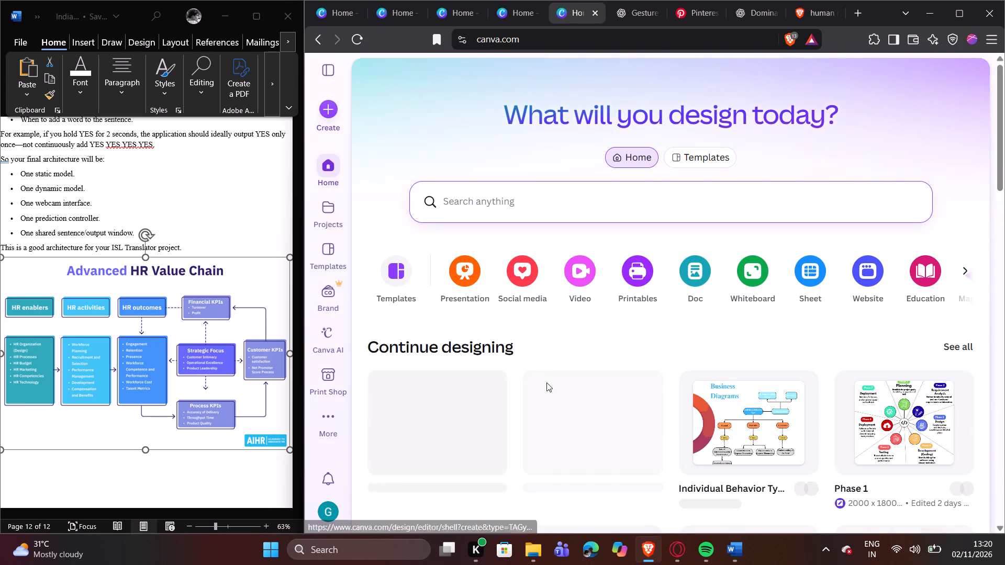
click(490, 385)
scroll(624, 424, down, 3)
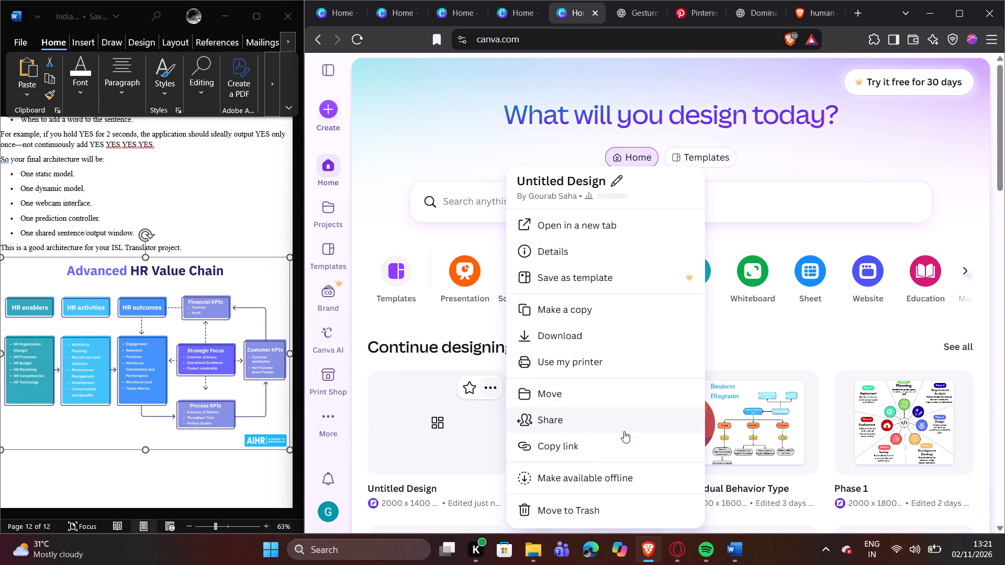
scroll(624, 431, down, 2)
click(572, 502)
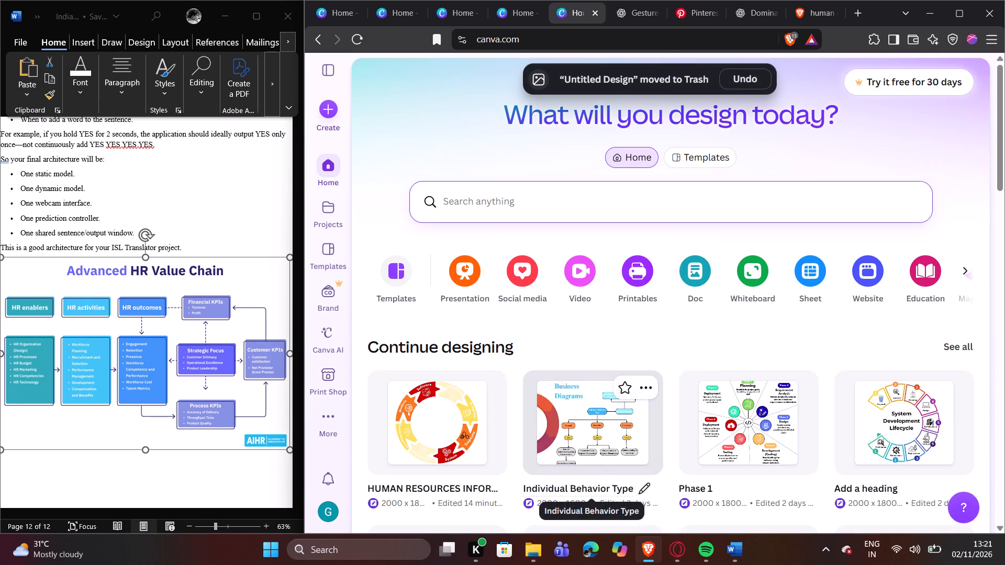
Create a new custom-size design of 2000 × 1200 px.
click(322, 109)
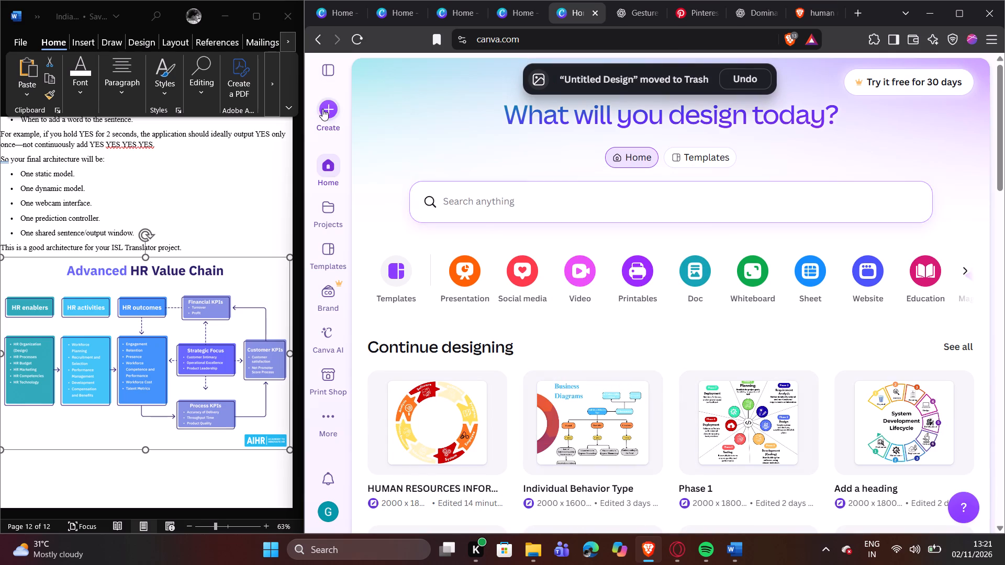
click(435, 428)
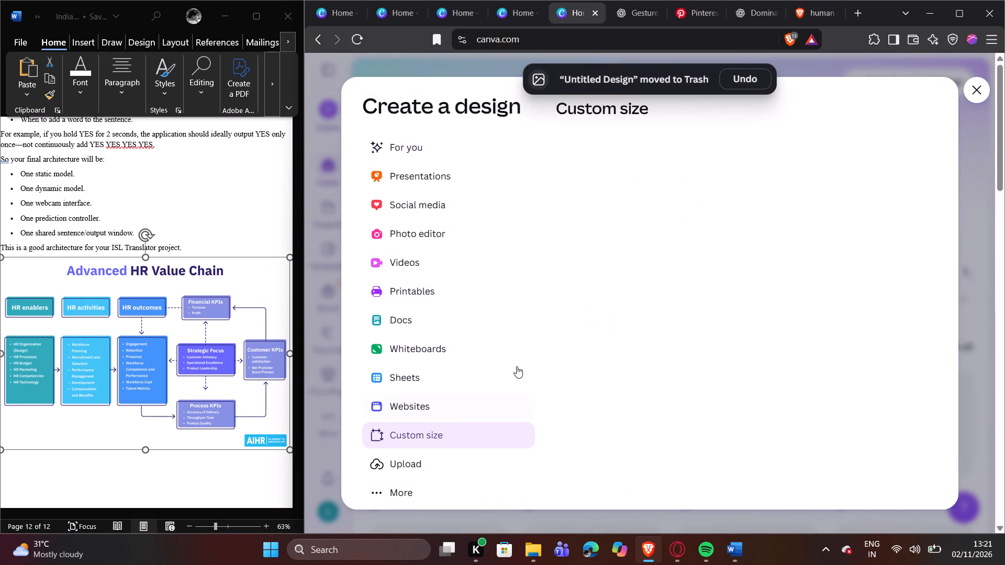
click(597, 161)
key(2)
text(000)
key(0)
key(BackSpace)
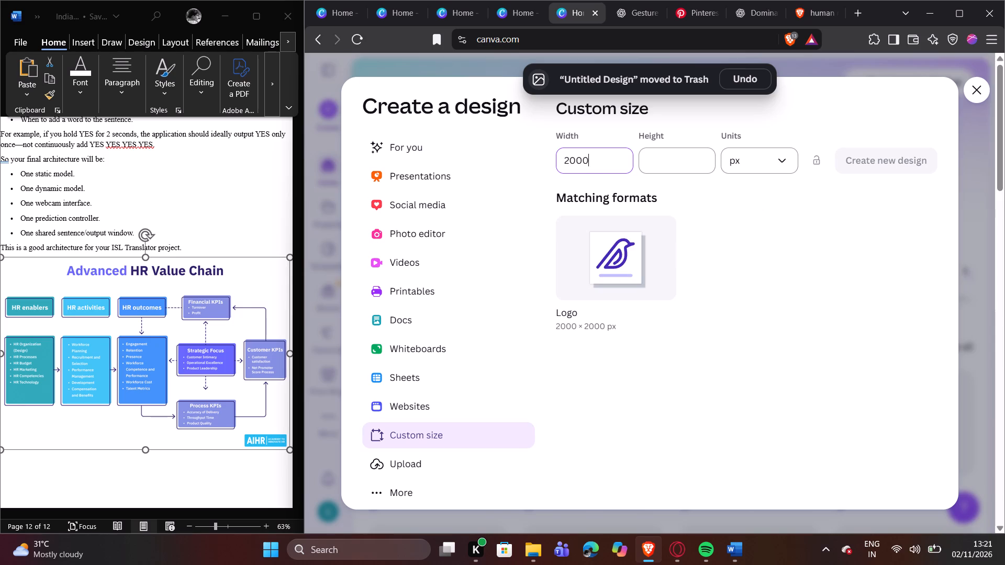
click(683, 161)
text(14)
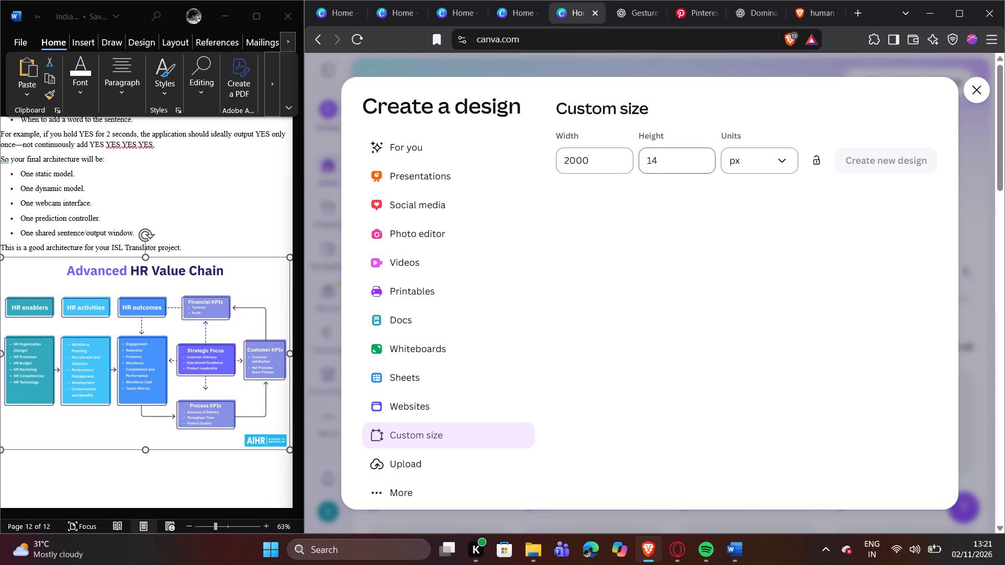
key(BackSpace)
text(200)
click(857, 159)
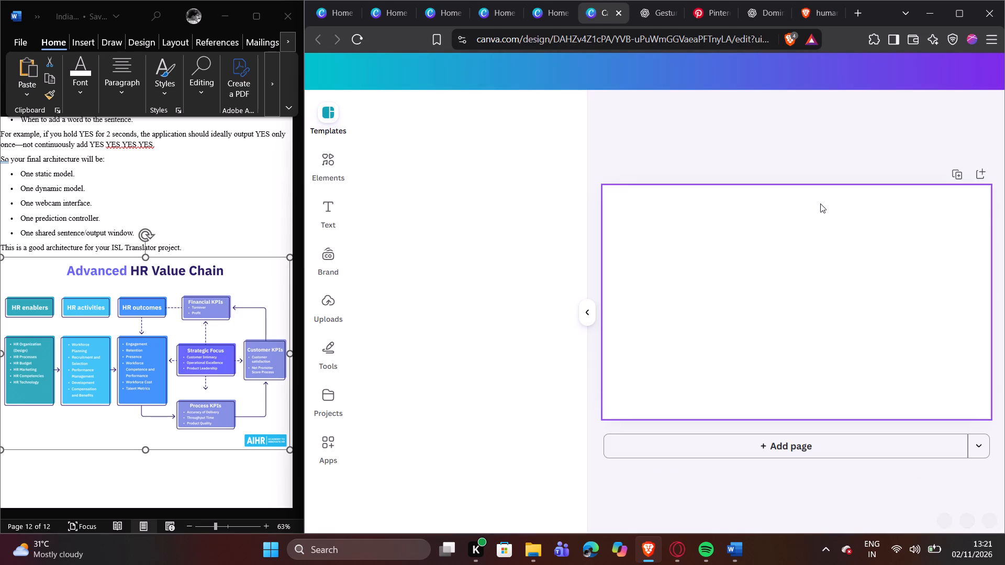
Collapse the template gallery and paste the copied title "Advanced HR Value Chain" onto the blank page.
click(590, 314)
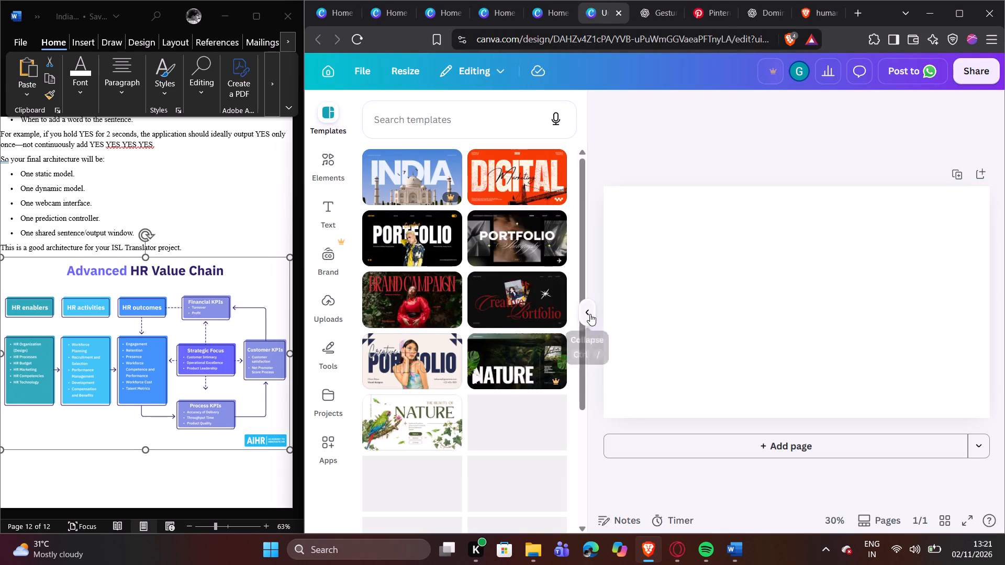
right_click(513, 235)
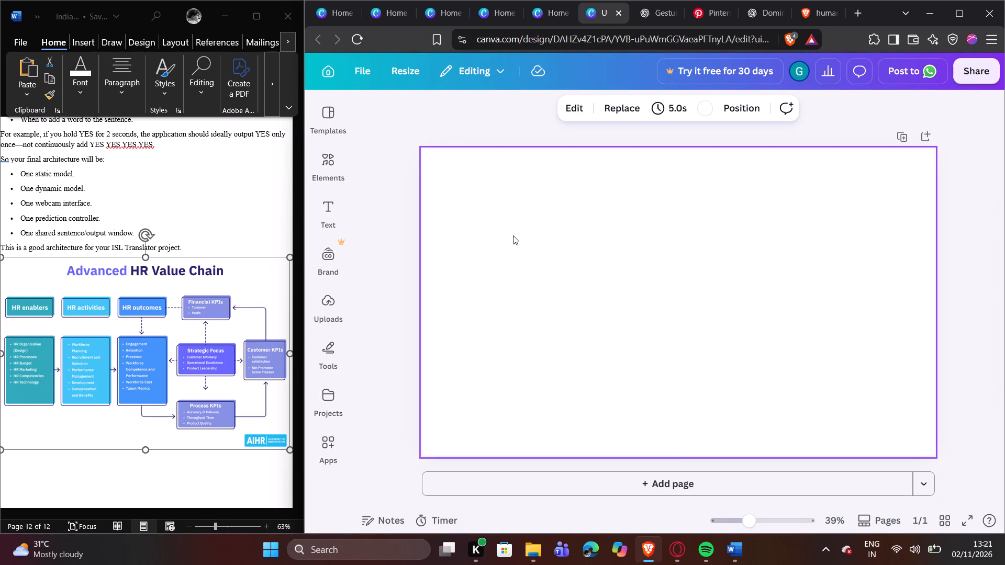
click(551, 288)
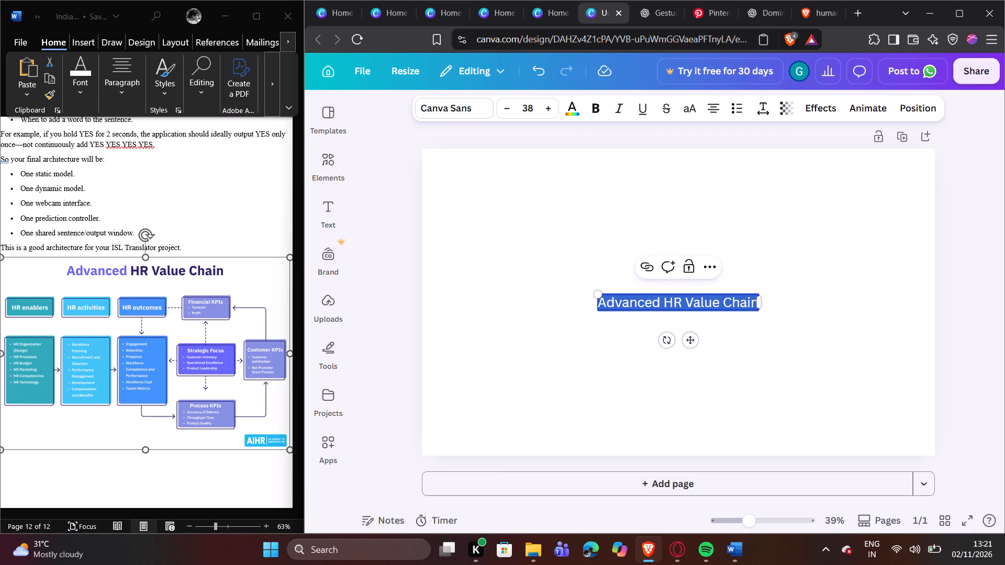
click(762, 266)
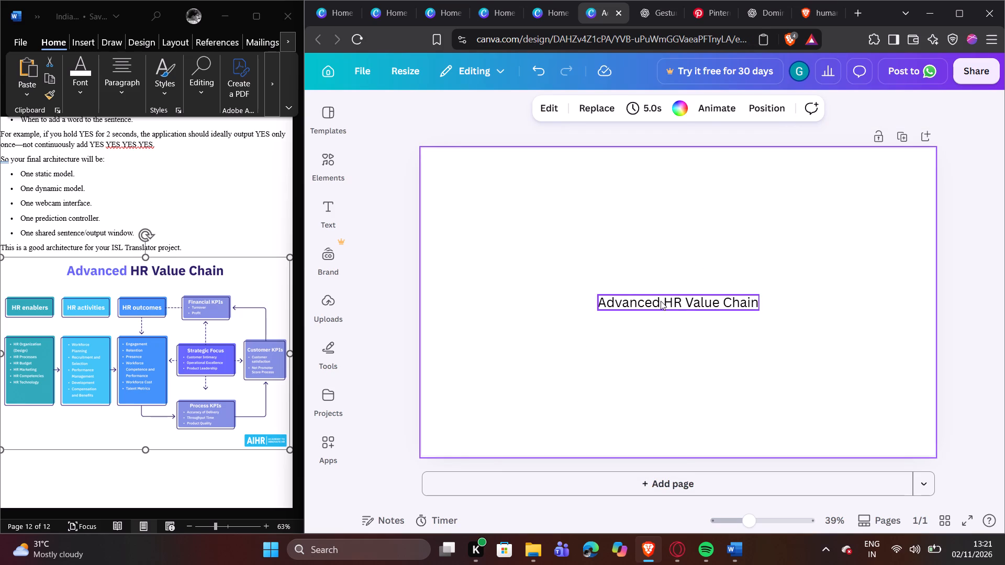
Set the whole title text in the Montserrat font and make it bold.
click(656, 297)
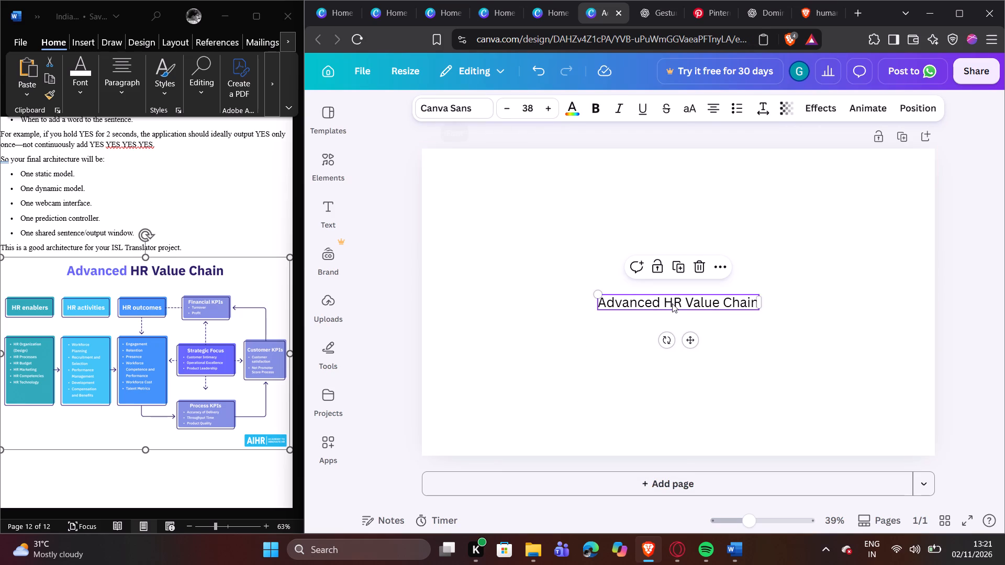
double_click(669, 294)
click(671, 299)
double_click(671, 299)
click(473, 109)
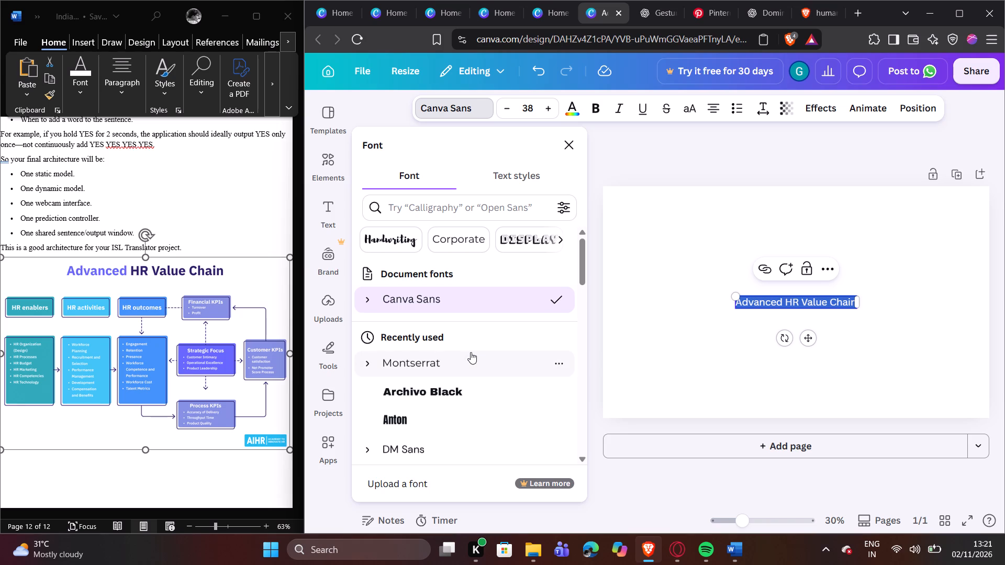
click(470, 353)
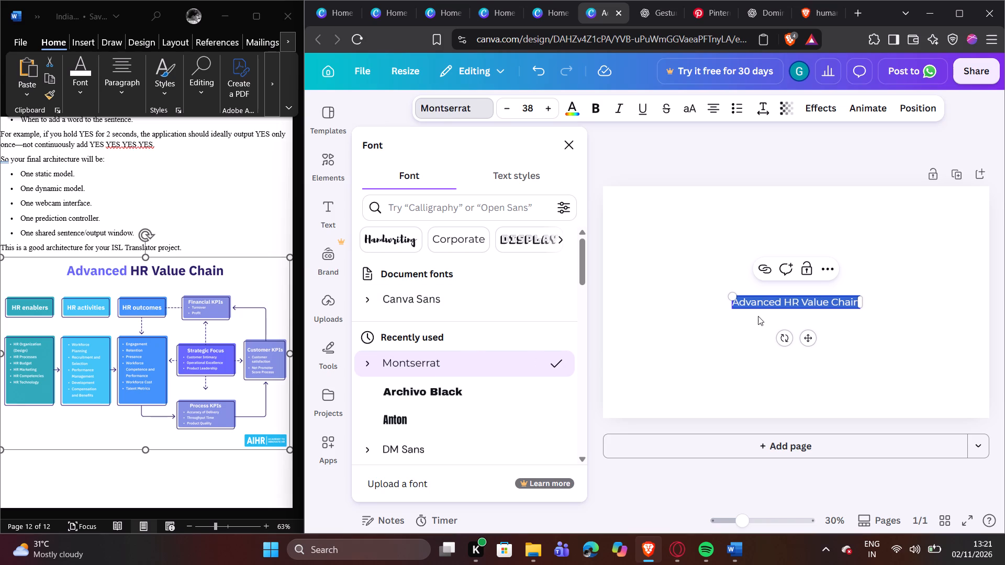
click(600, 110)
click(745, 262)
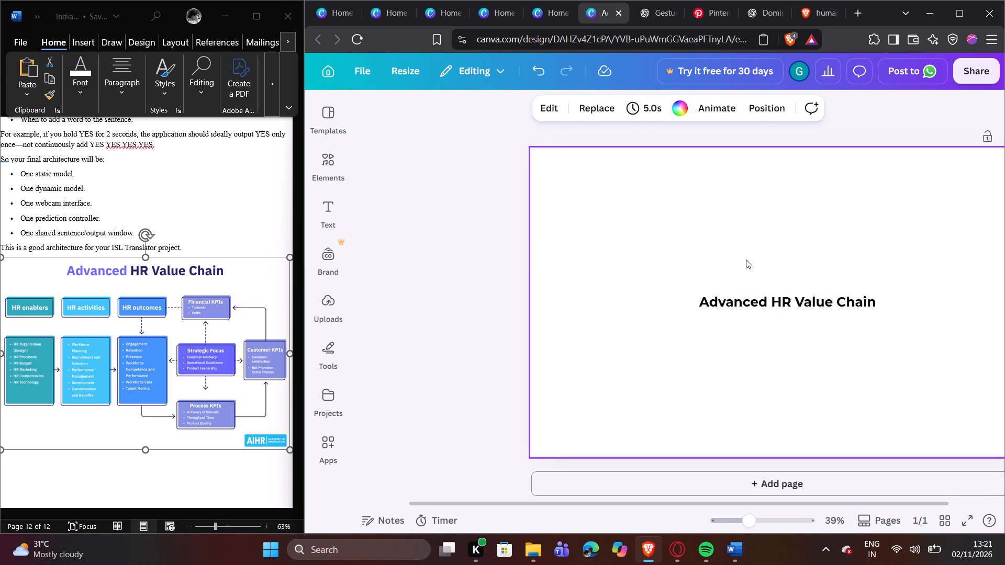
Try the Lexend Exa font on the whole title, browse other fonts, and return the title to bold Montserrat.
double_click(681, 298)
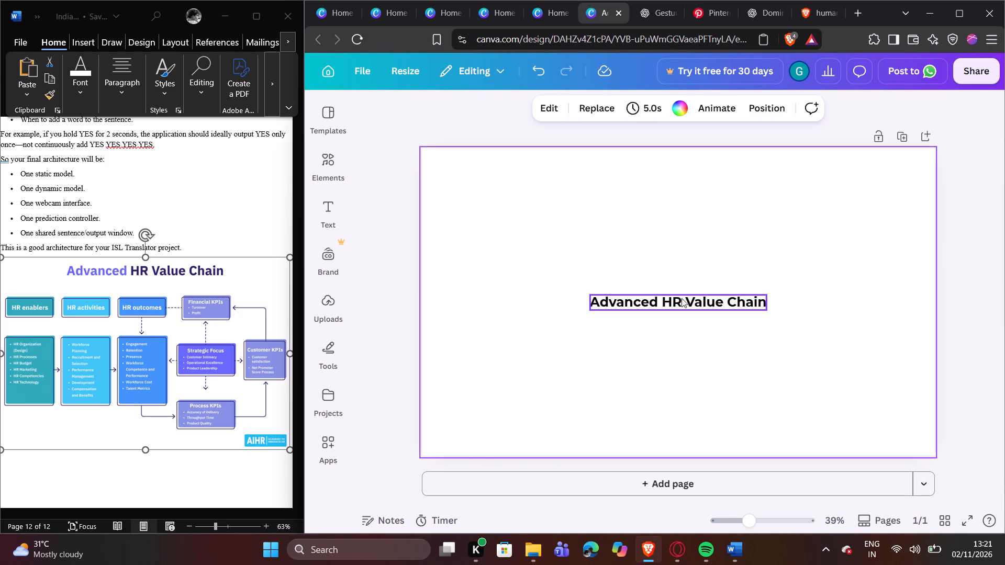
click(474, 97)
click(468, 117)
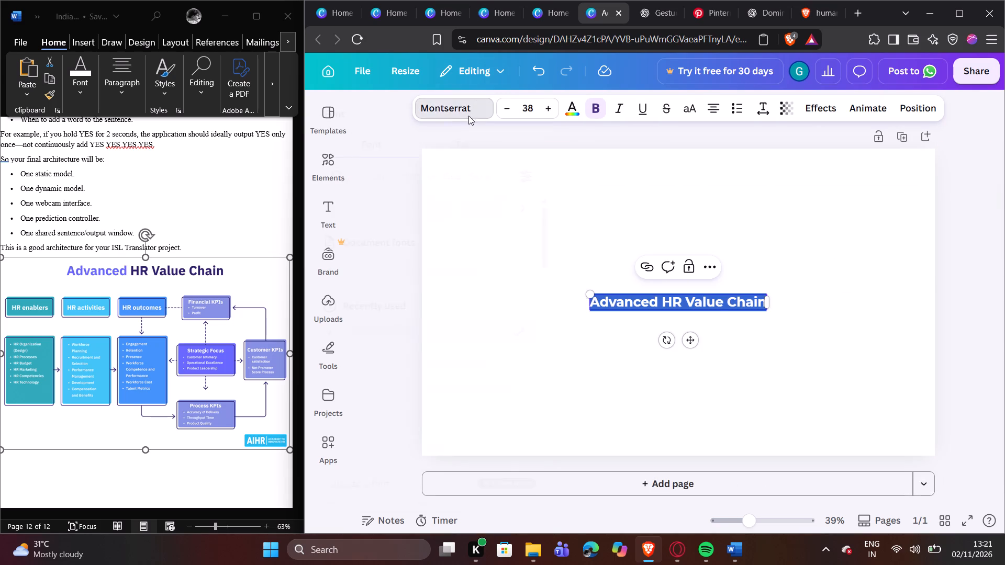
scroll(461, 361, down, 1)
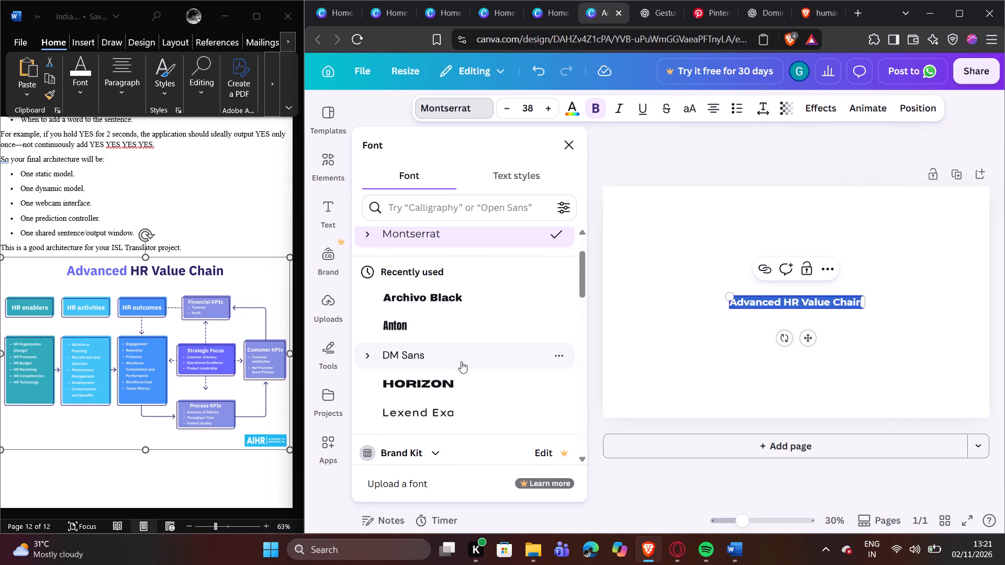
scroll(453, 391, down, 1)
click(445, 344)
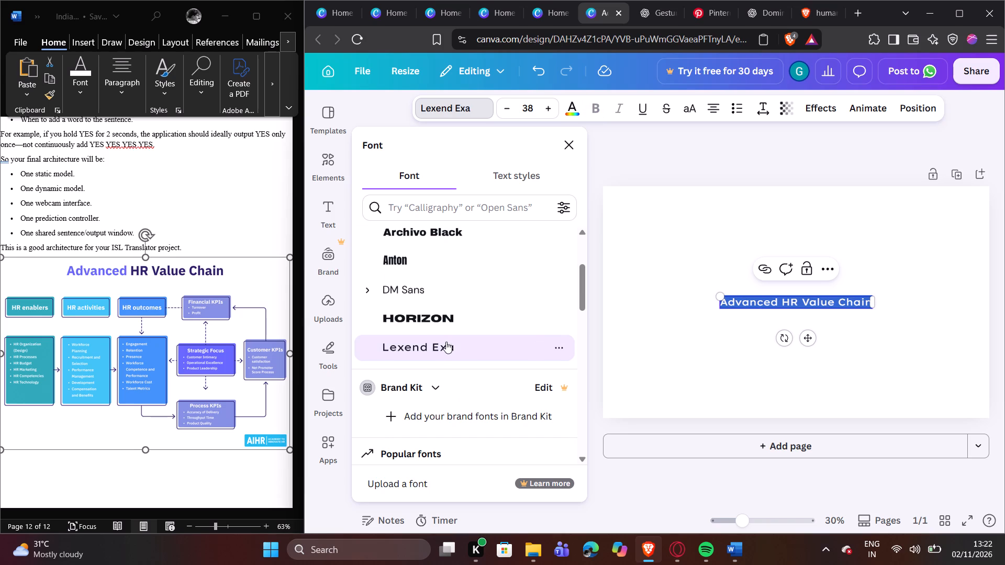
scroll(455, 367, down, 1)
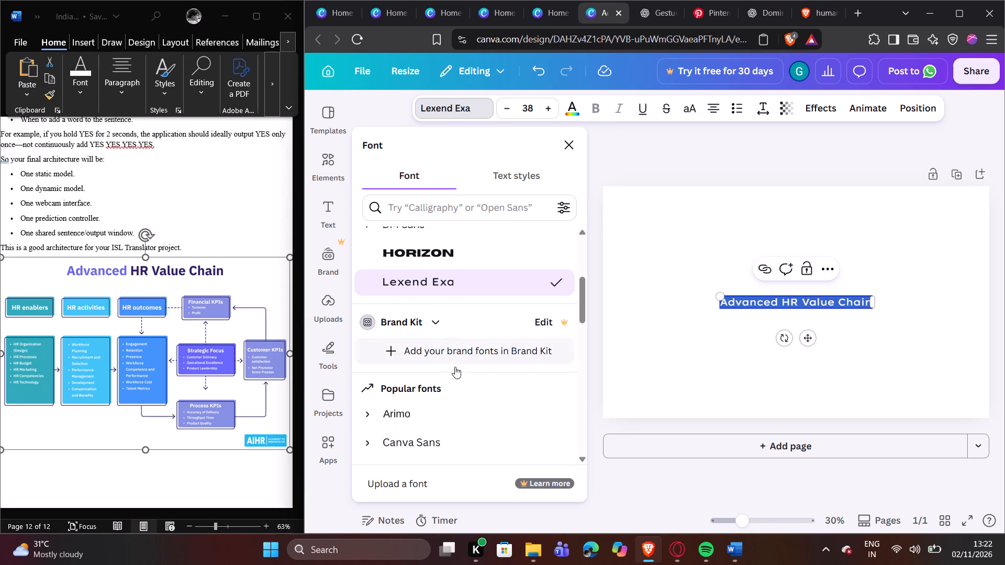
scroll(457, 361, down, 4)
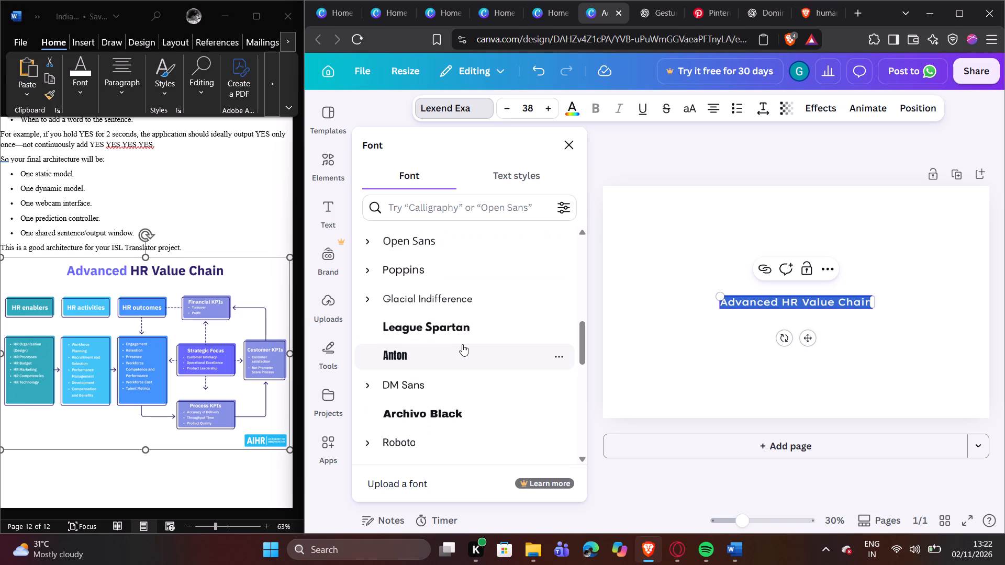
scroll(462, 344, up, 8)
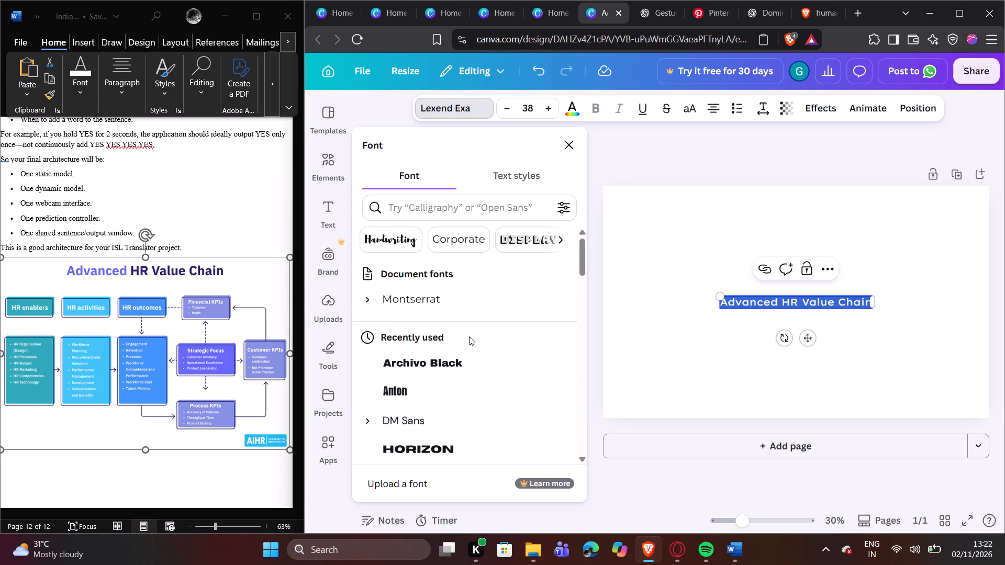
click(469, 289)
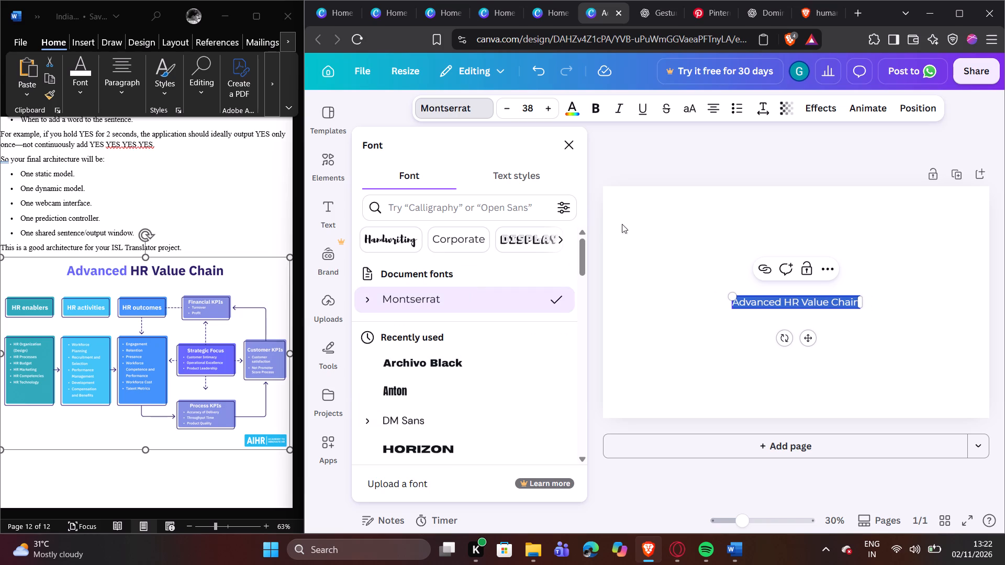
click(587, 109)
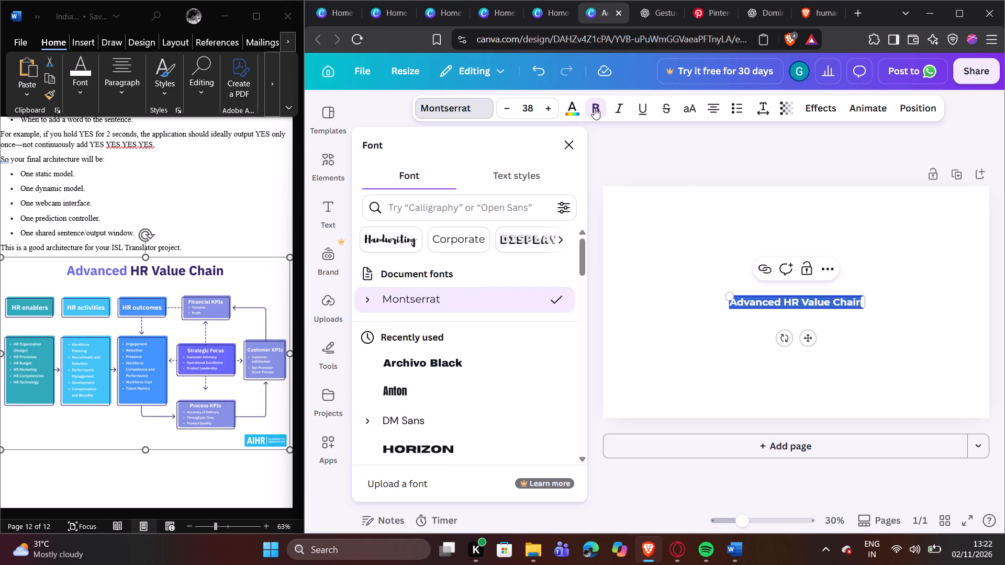
Increase the font size of the whole title to 60.
click(552, 109)
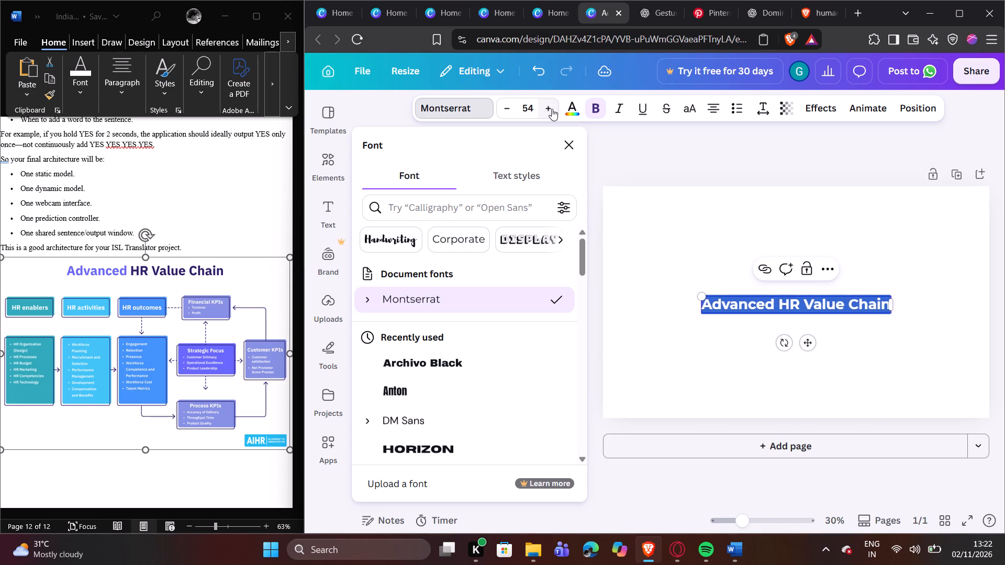
click(552, 108)
triple_click(552, 108)
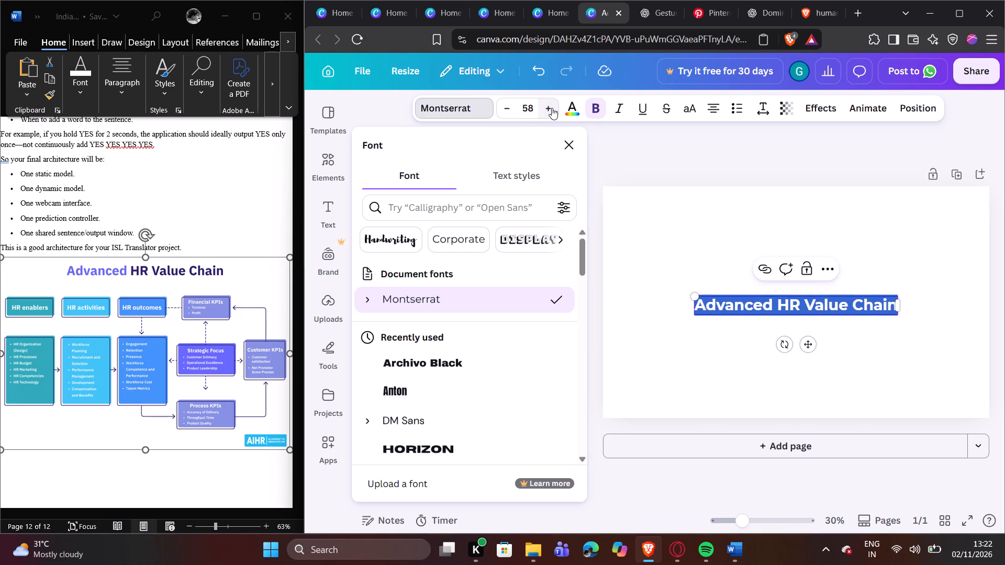
click(552, 108)
click(552, 108)
click(739, 228)
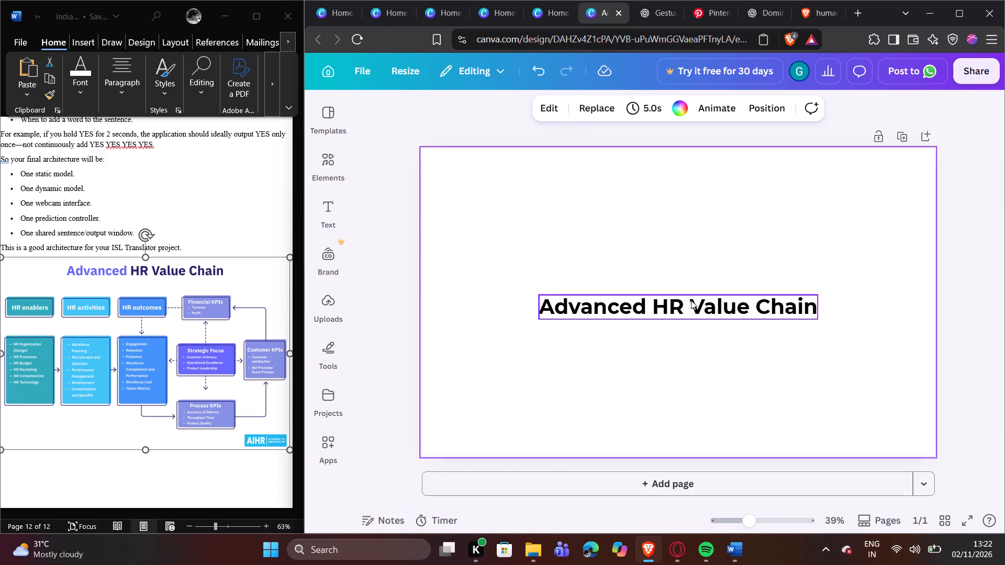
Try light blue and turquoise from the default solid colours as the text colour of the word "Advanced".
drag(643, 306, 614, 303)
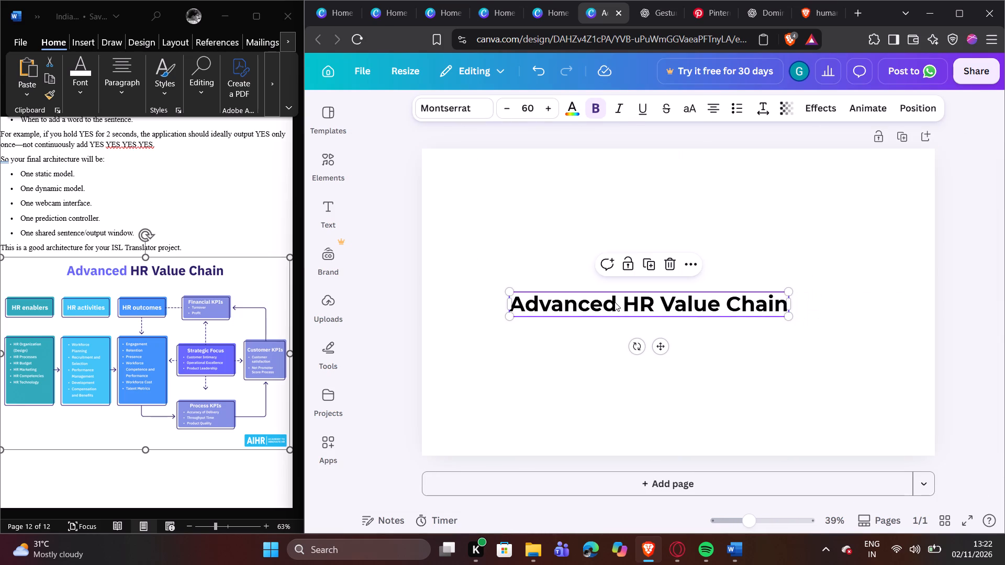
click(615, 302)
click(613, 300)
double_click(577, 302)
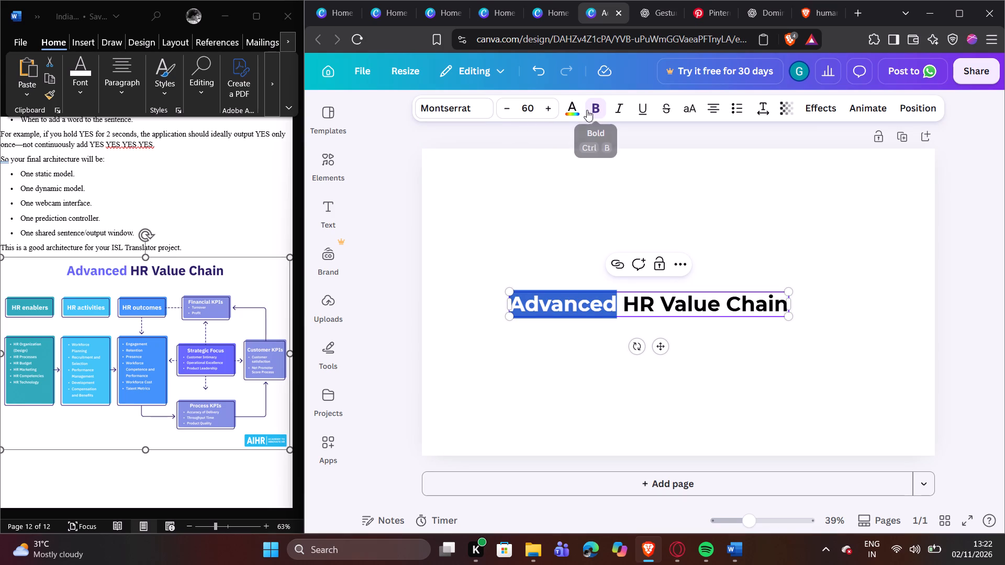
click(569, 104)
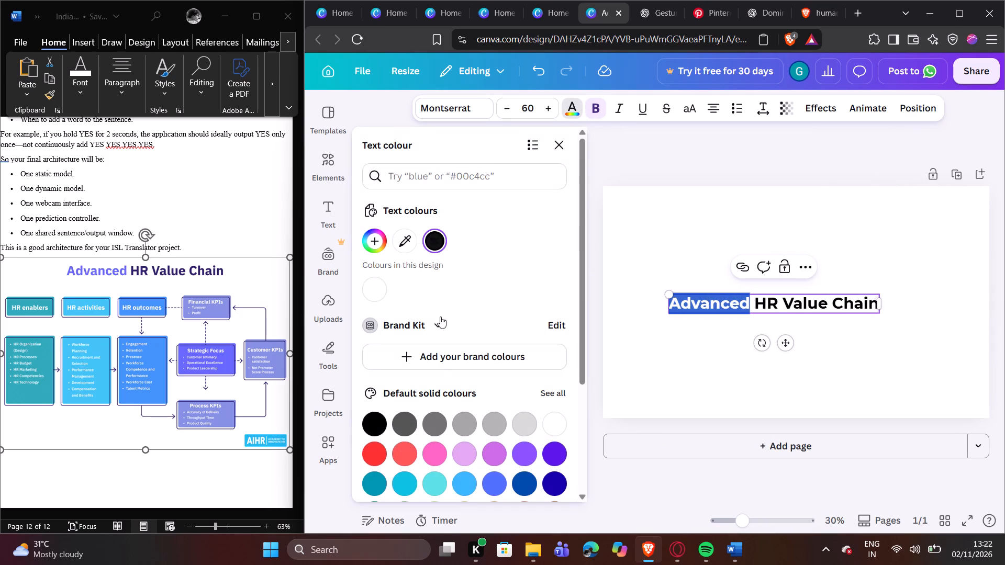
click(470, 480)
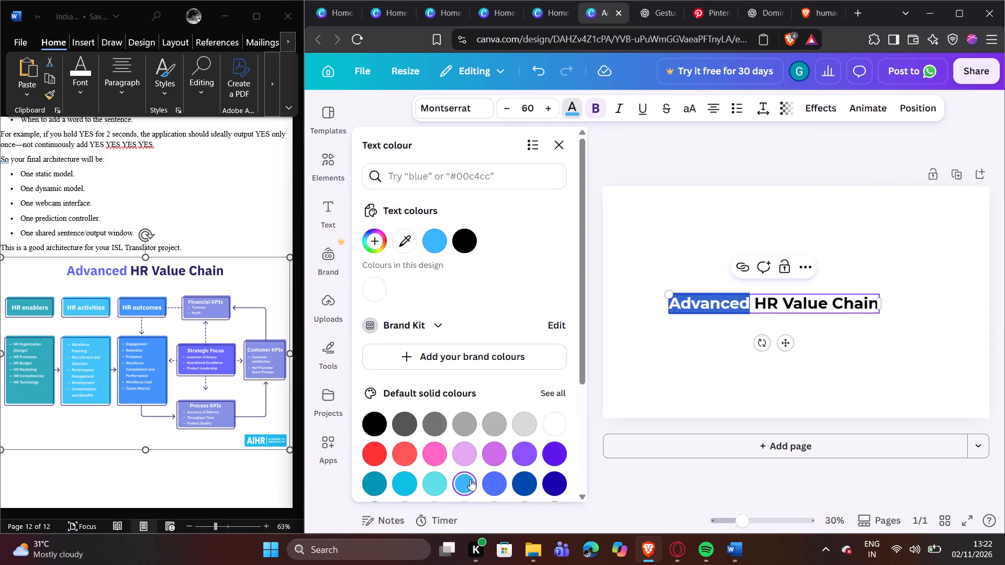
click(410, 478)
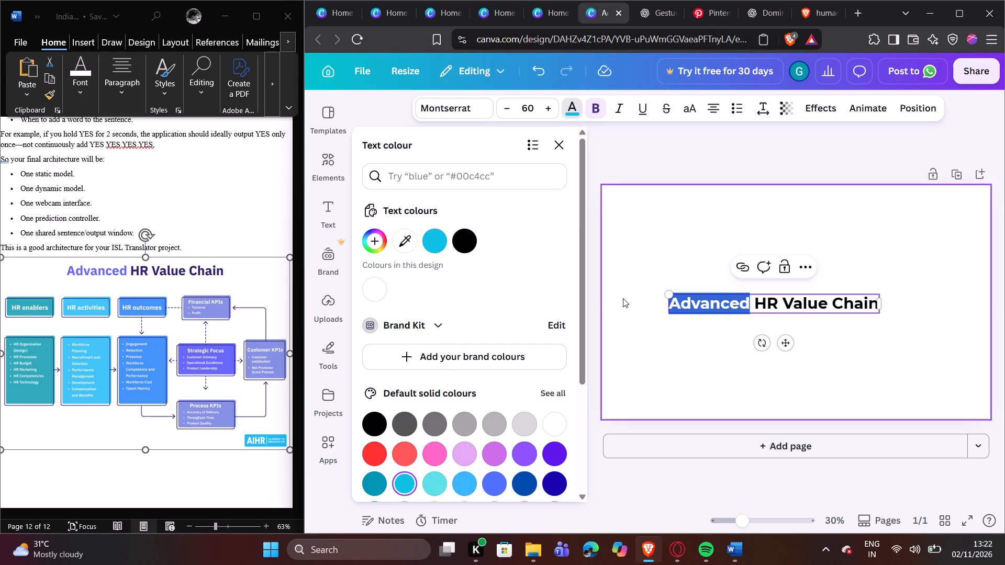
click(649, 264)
Move the title from the middle of the page up to the top area.
drag(662, 300, 697, 184)
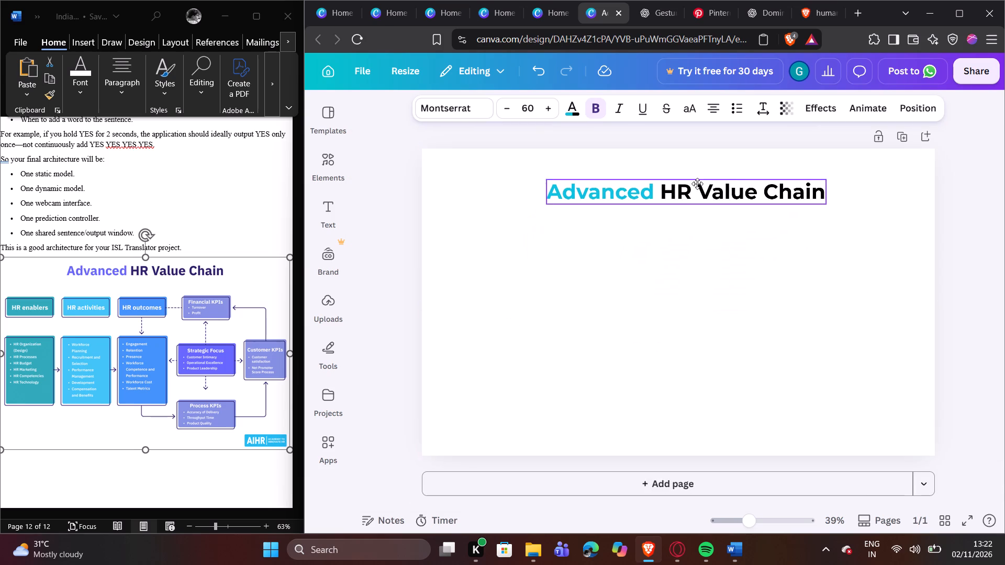
drag(697, 184, 697, 183)
Set the text colour of only the word "Advanced" to the periwinkle blue in the default solid colours.
triple_click(622, 189)
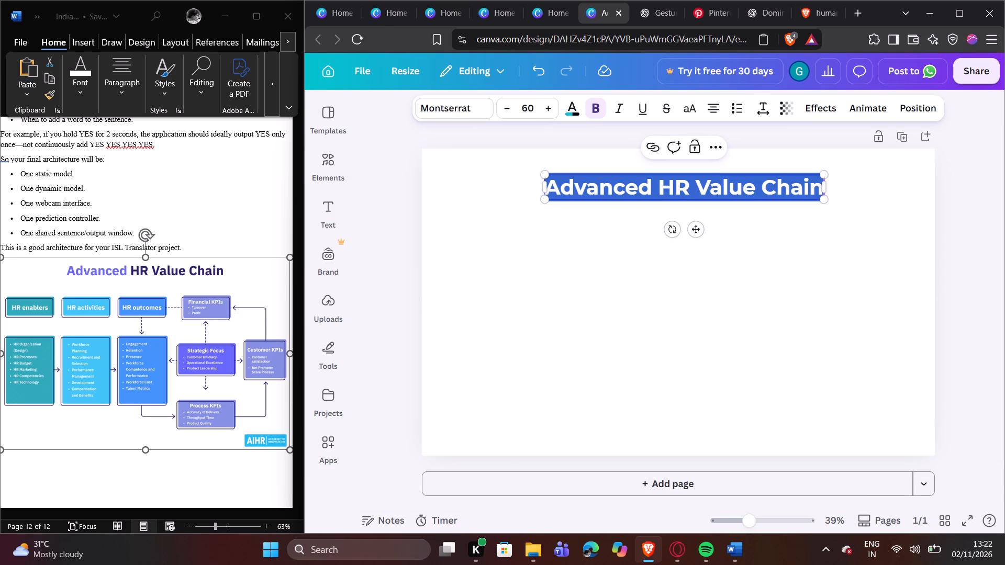
double_click(621, 189)
click(623, 189)
double_click(599, 190)
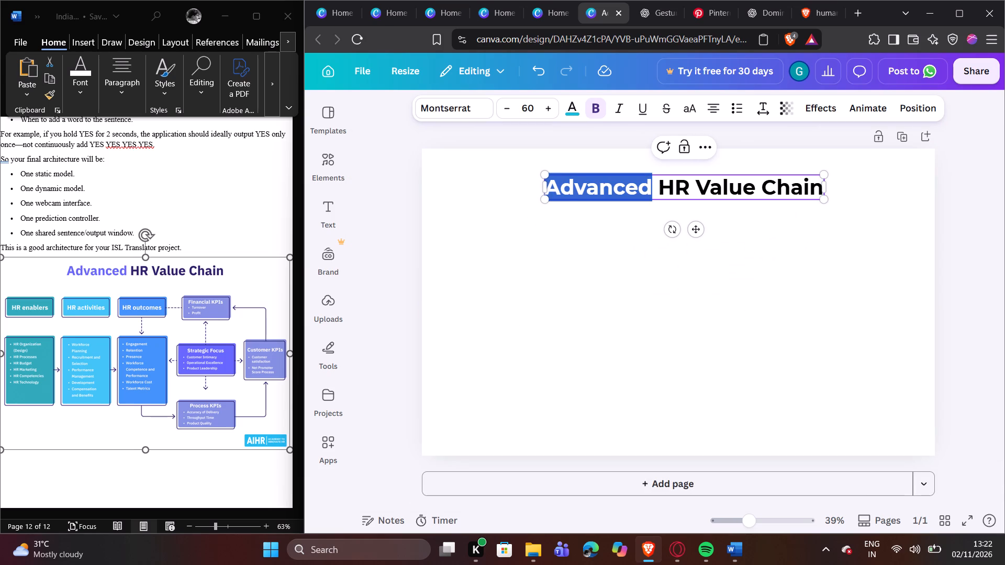
click(579, 108)
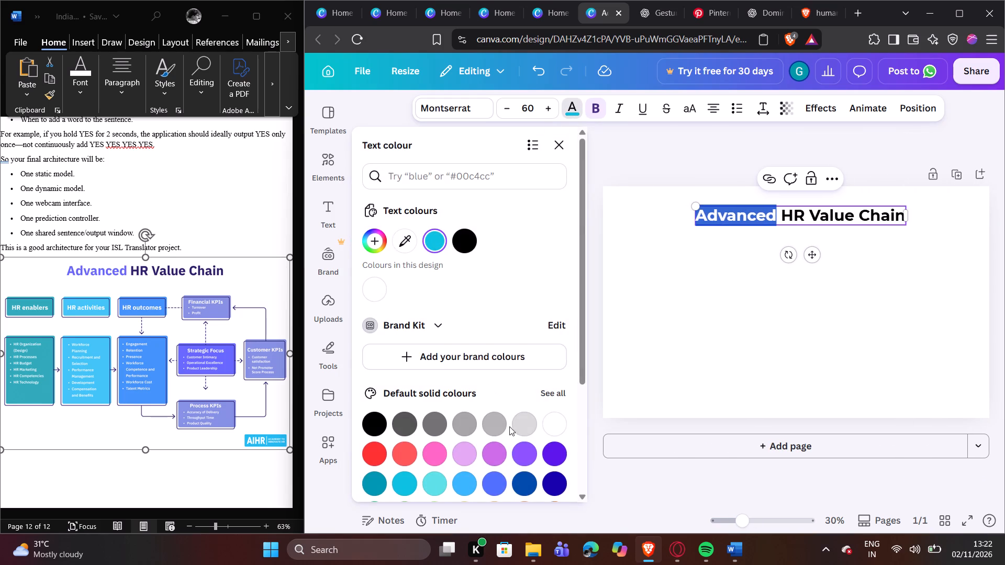
click(490, 485)
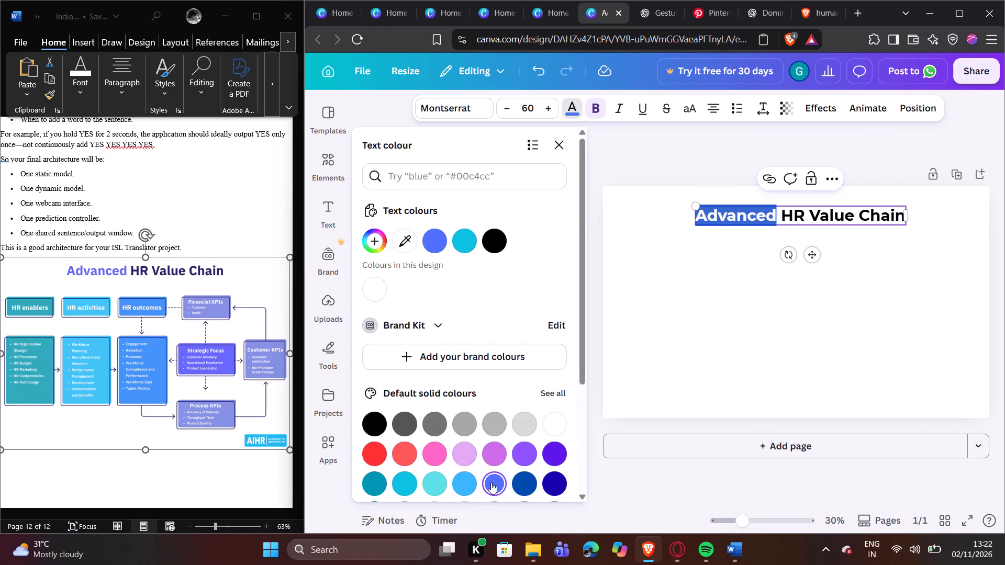
click(682, 349)
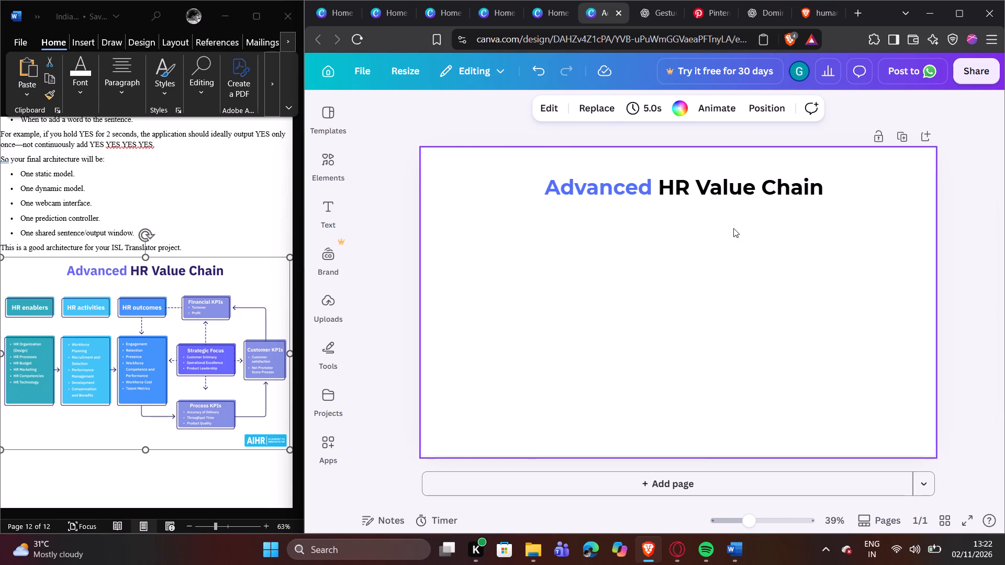
Fine-tune the title's position so it sits close to the page's top edge, roughly centred horizontally.
drag(728, 195, 715, 191)
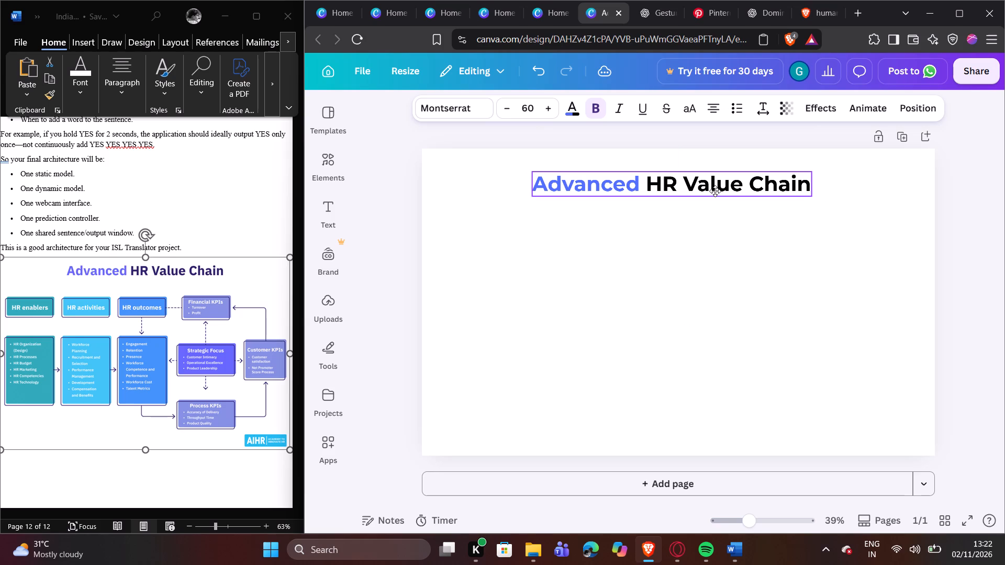
drag(715, 191, 717, 202)
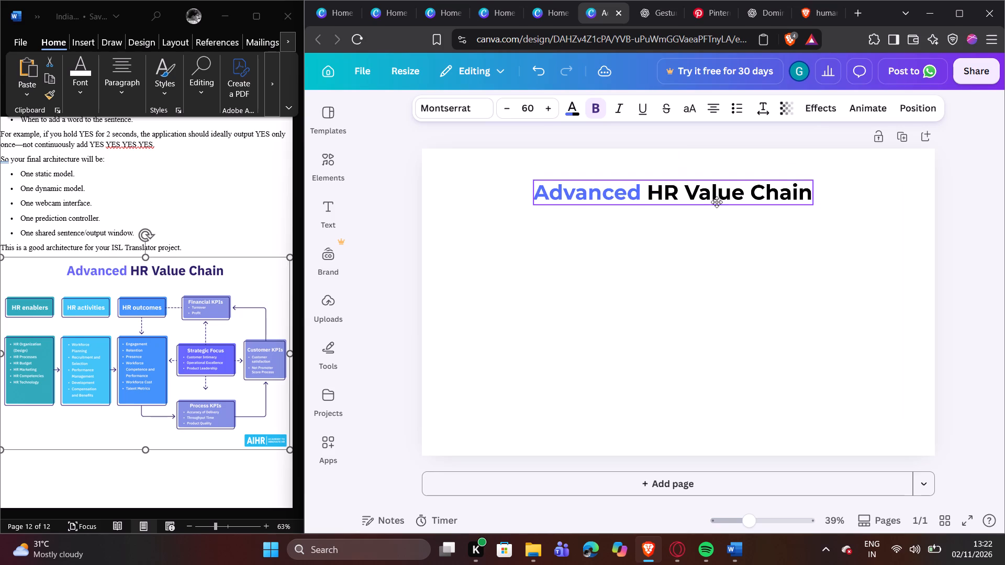
drag(717, 202, 711, 196)
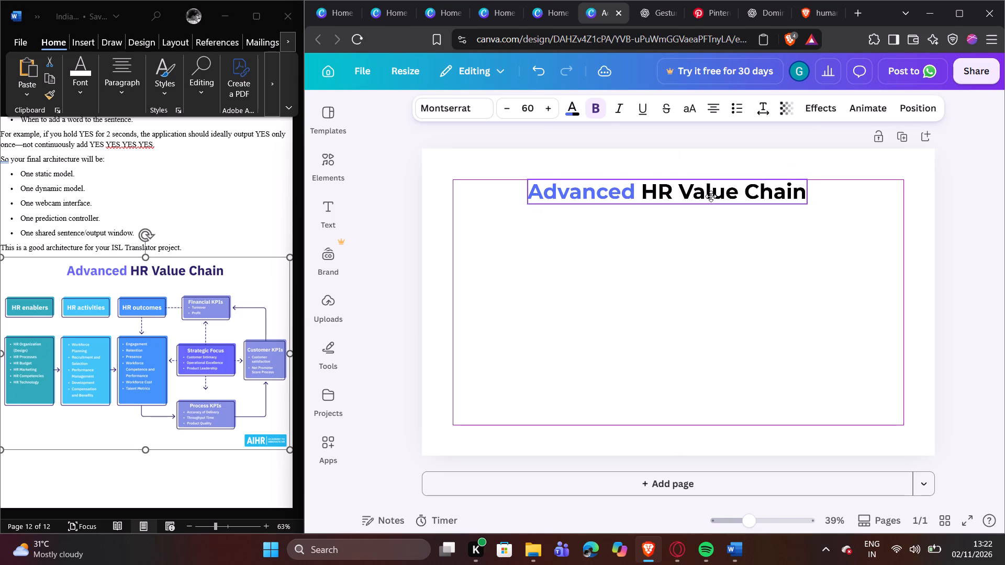
drag(711, 196, 708, 190)
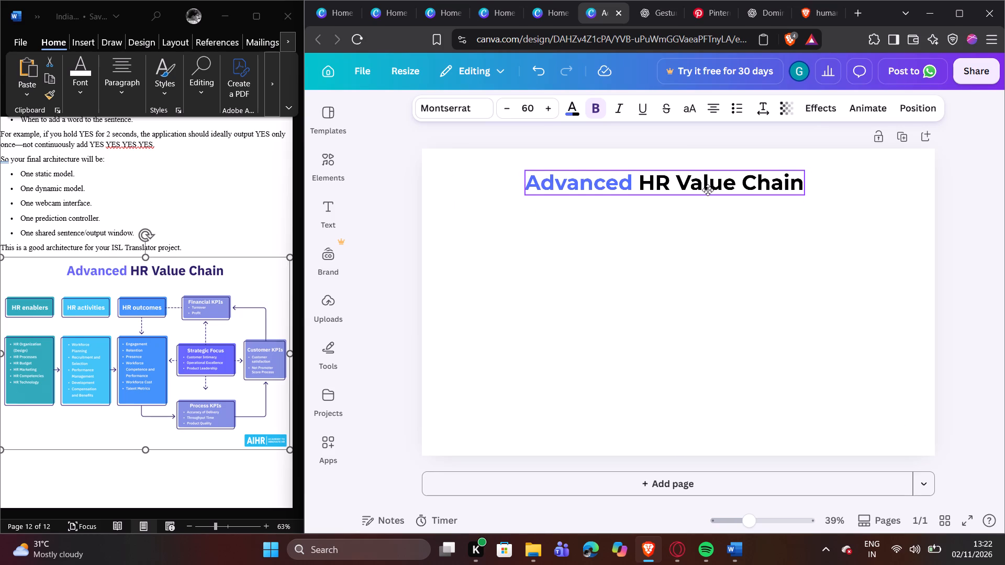
drag(708, 190, 707, 187)
click(712, 227)
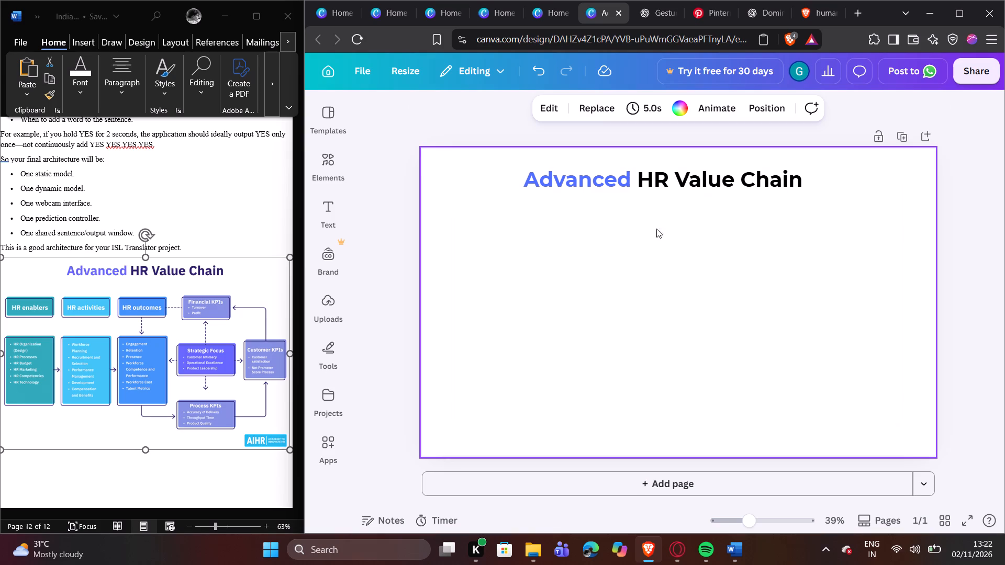
Search the elements for "rectangle", add the rounded rectangle shape to the page, and collapse the search results.
click(342, 175)
click(437, 125)
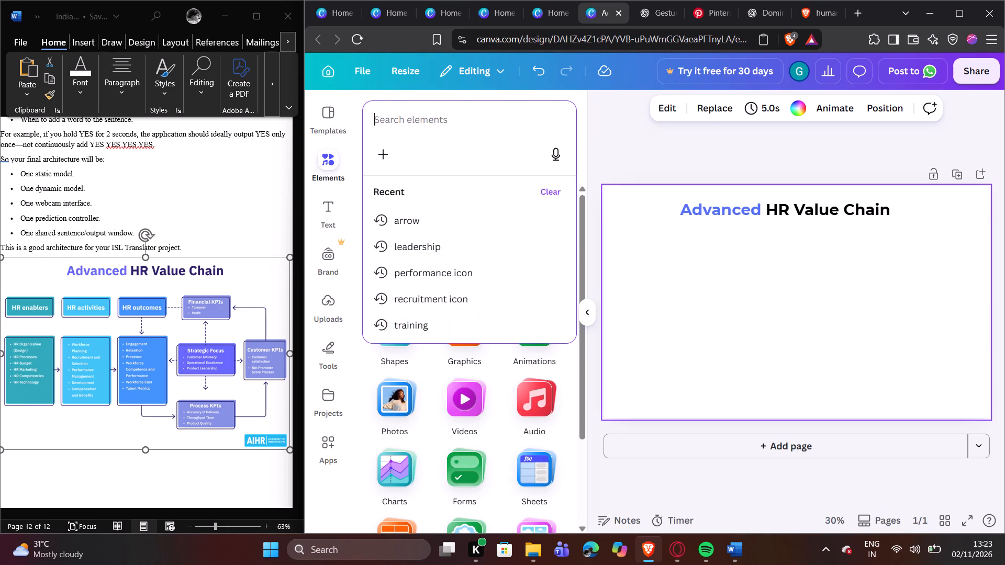
key(r)
key(e)
key(c)
key(t)
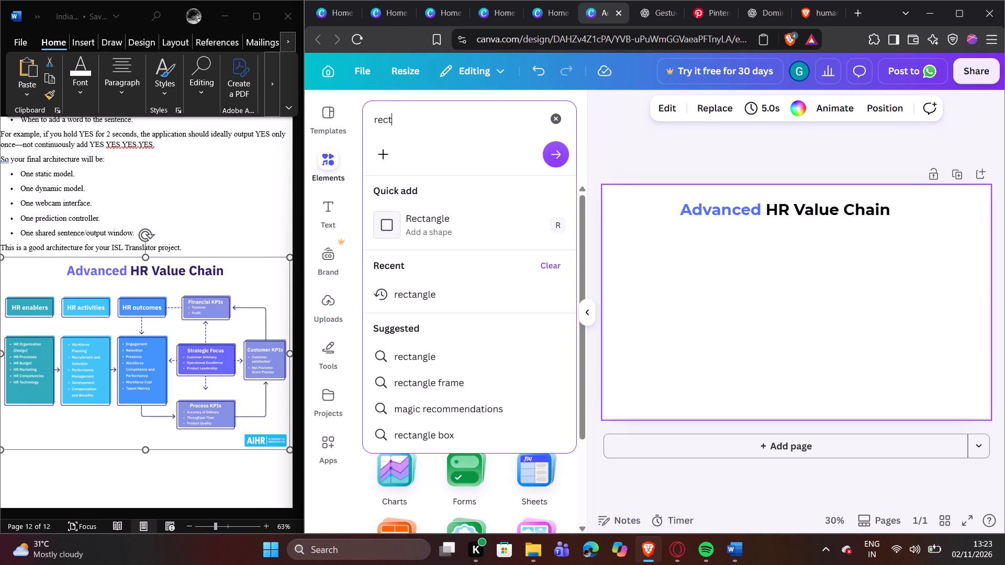
text(ang)
text(le)
key(Return)
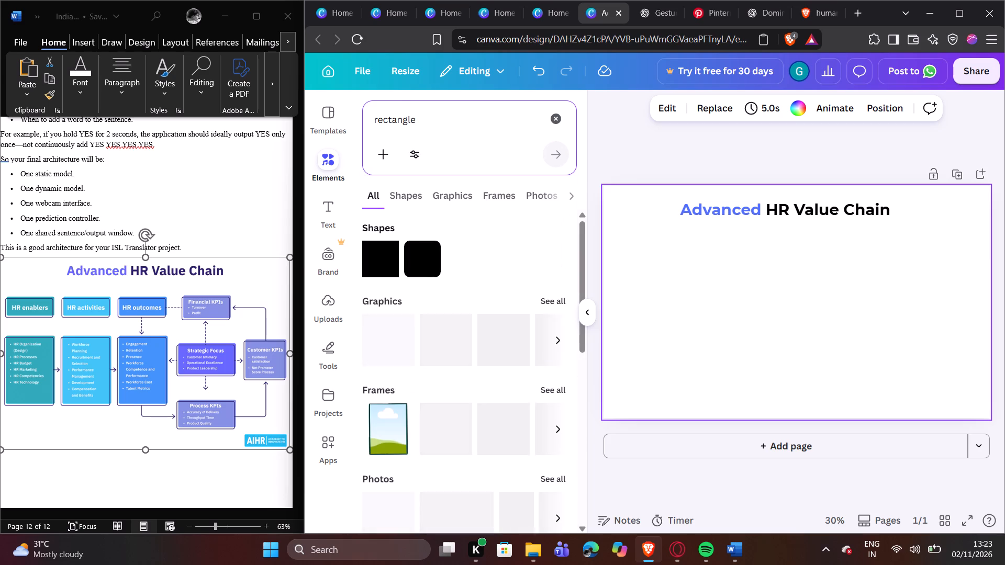
click(422, 260)
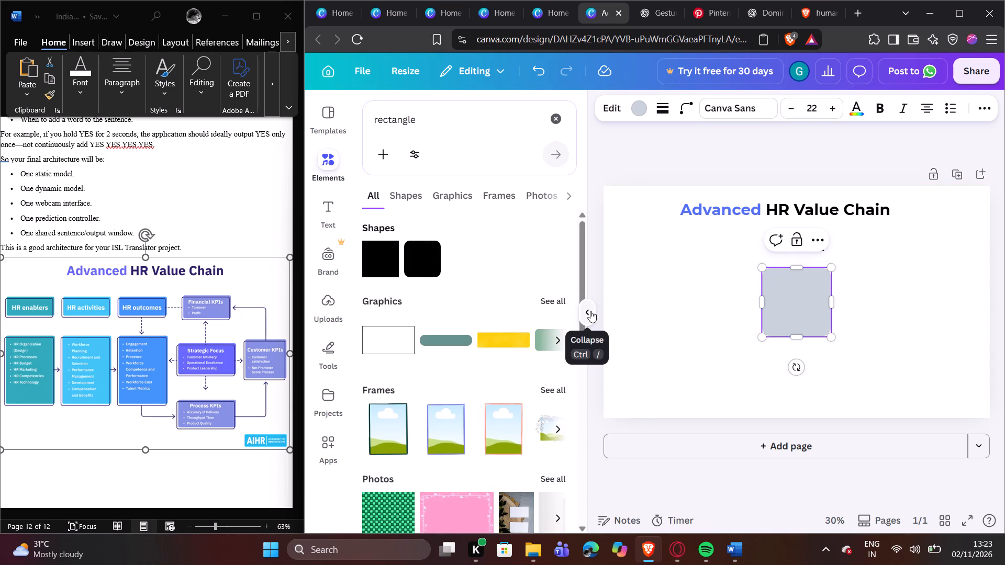
click(590, 311)
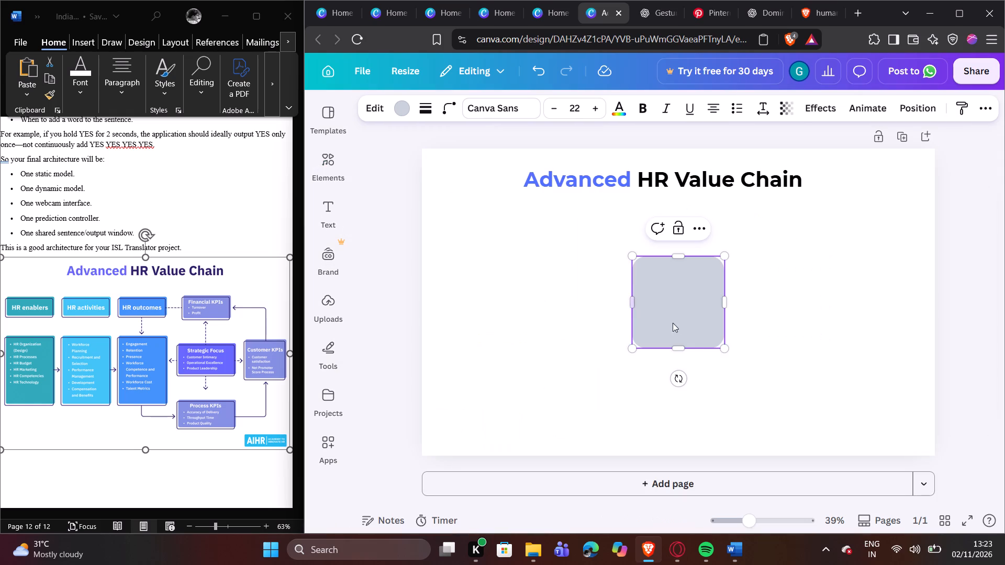
Reduce the rounded rectangle's height to less than half, keeping its width, for a flat header box.
drag(684, 348, 682, 296)
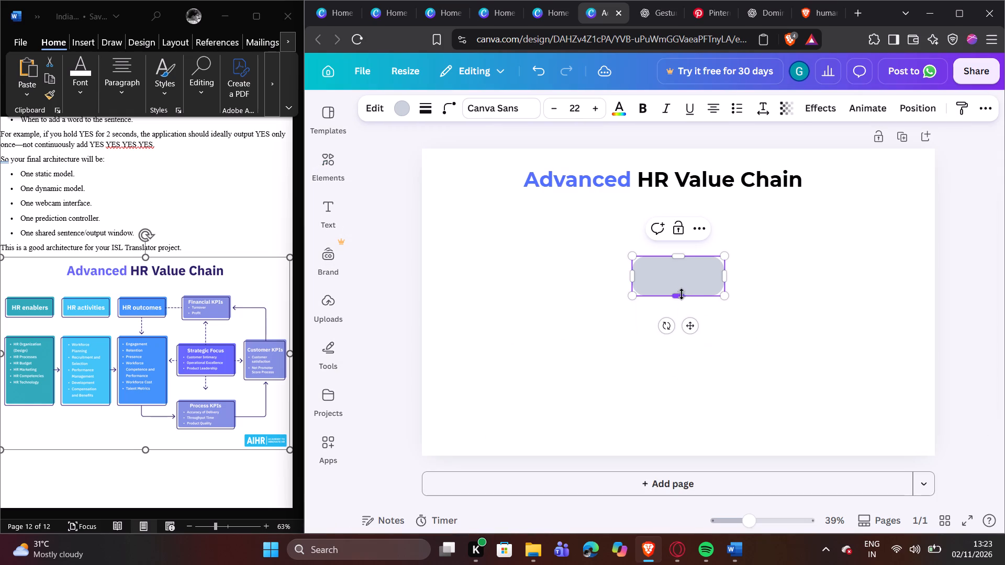
Reduce the rectangle's corner rounding to about 20, keeping four sides.
click(445, 110)
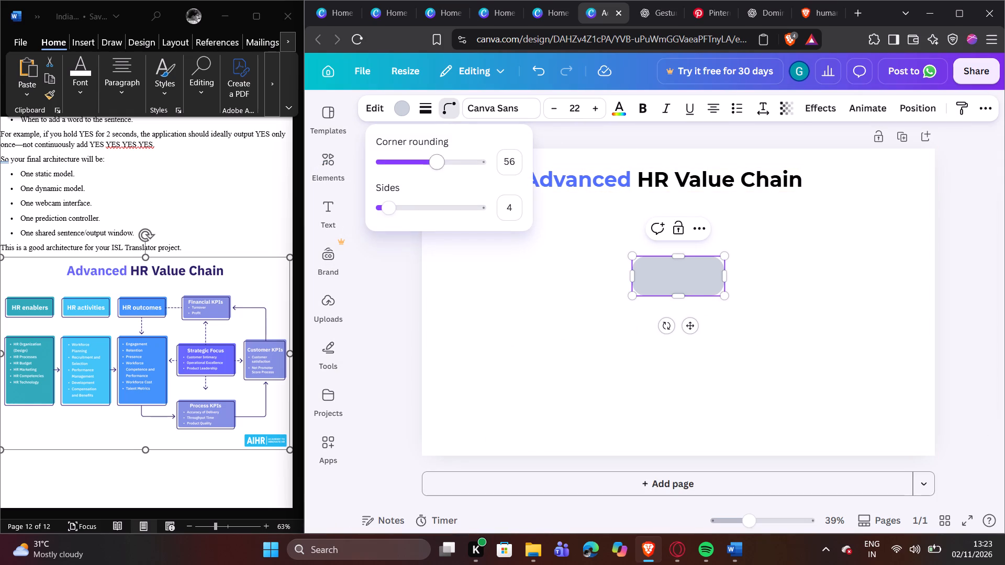
drag(445, 166, 408, 168)
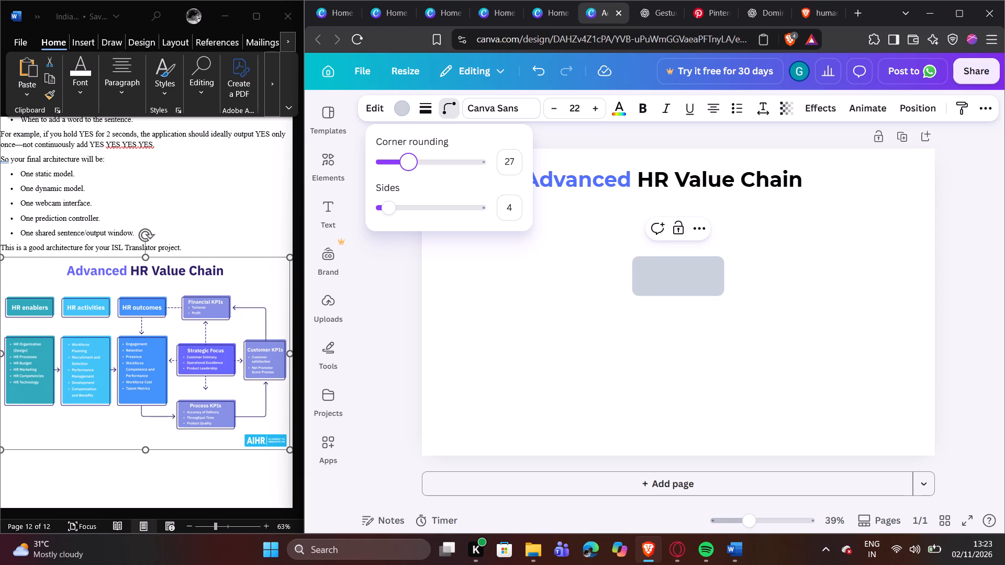
drag(408, 168, 407, 168)
drag(407, 168, 401, 168)
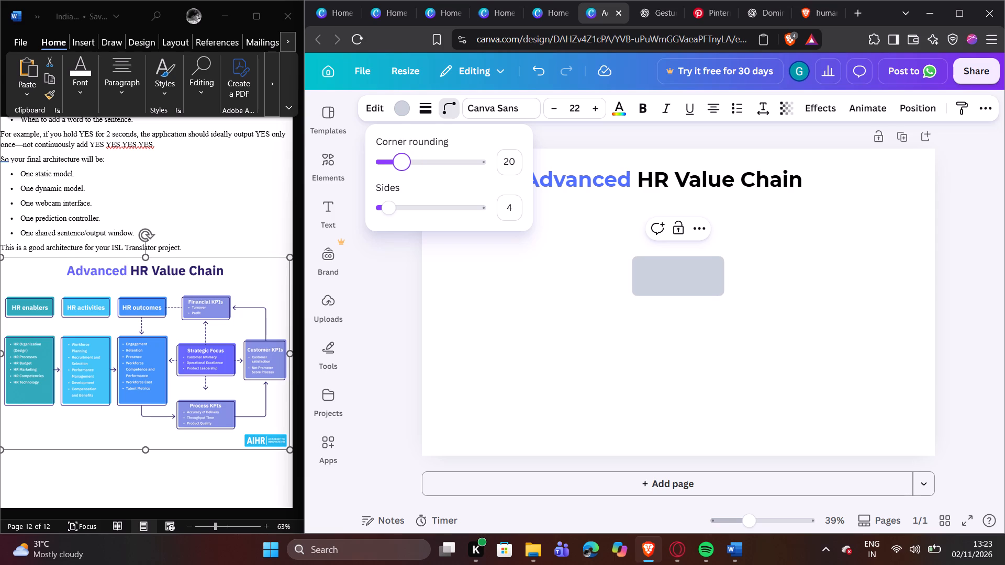
drag(401, 168, 404, 169)
drag(404, 169, 402, 167)
drag(402, 167, 401, 167)
click(603, 295)
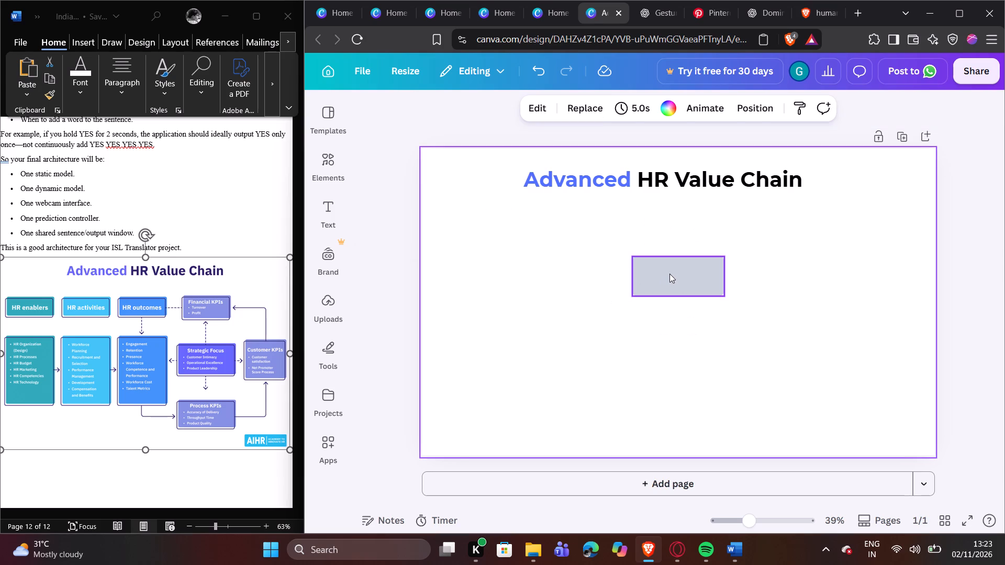
Move the rectangle to the page's left side below the title and scale it down proportionally by about a fifth.
drag(670, 274, 505, 248)
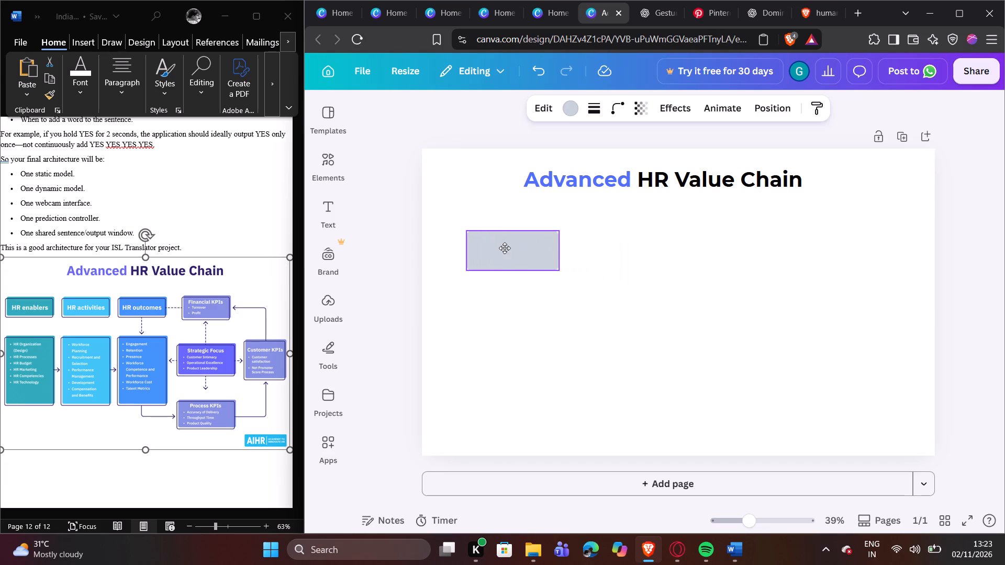
drag(505, 248, 472, 255)
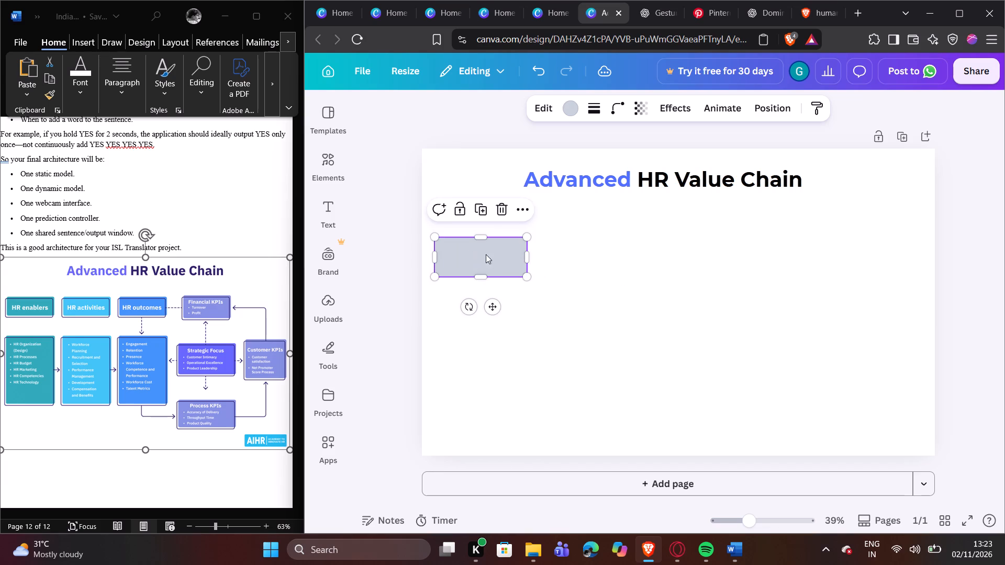
drag(527, 276, 511, 269)
click(560, 261)
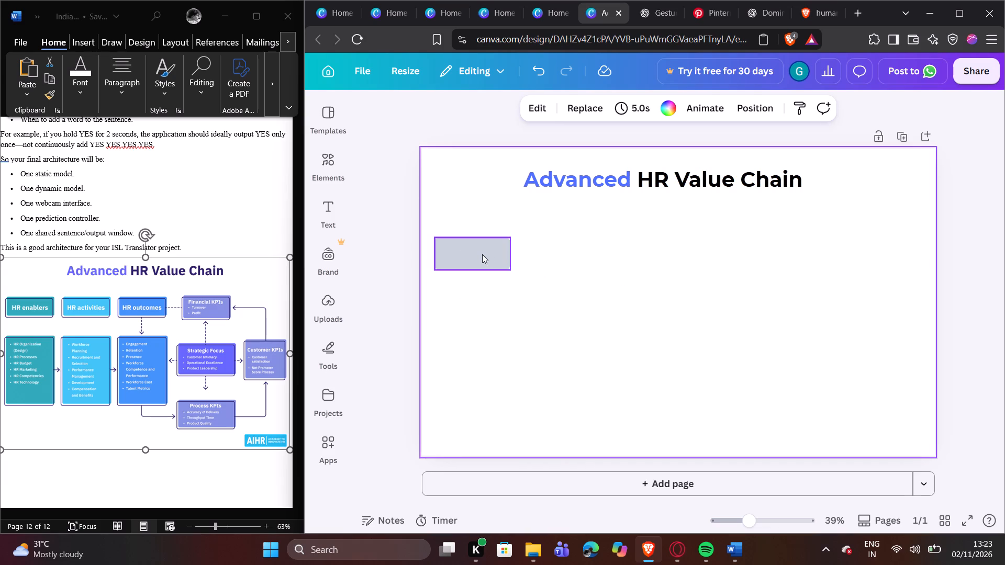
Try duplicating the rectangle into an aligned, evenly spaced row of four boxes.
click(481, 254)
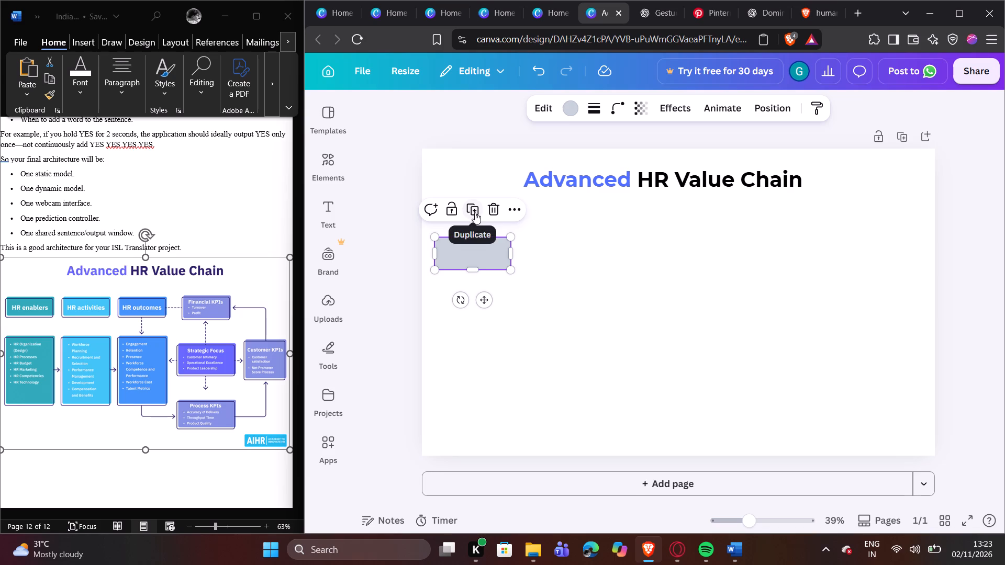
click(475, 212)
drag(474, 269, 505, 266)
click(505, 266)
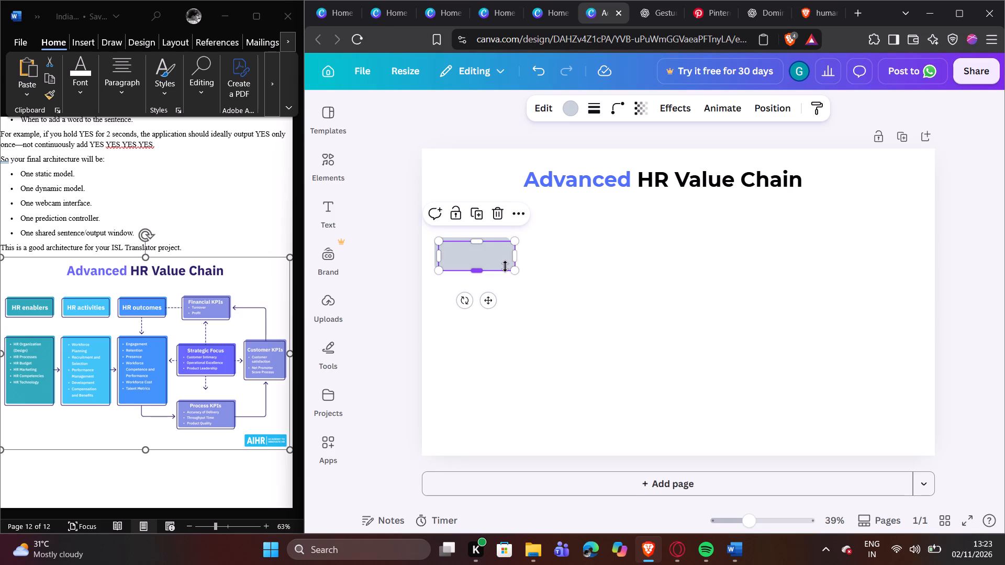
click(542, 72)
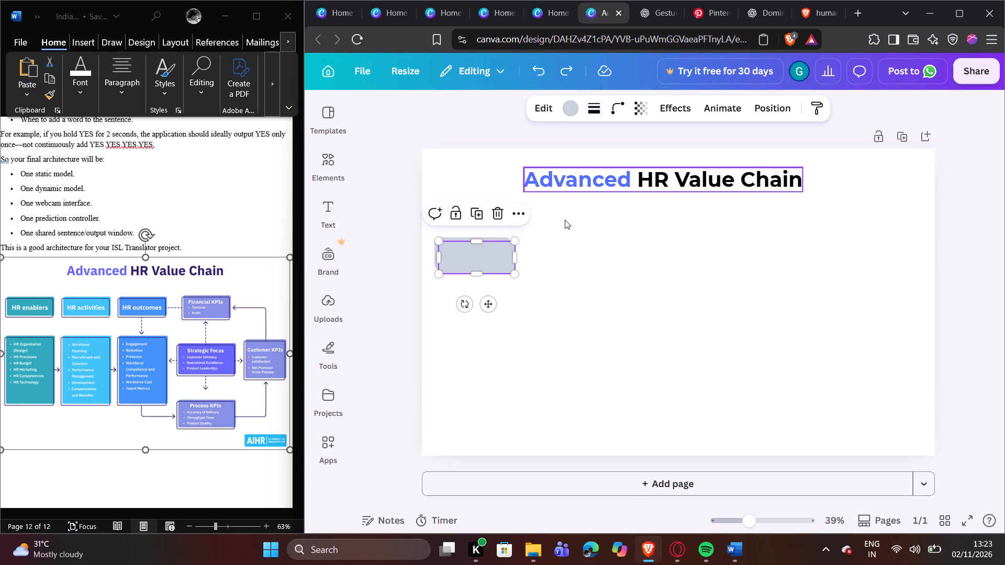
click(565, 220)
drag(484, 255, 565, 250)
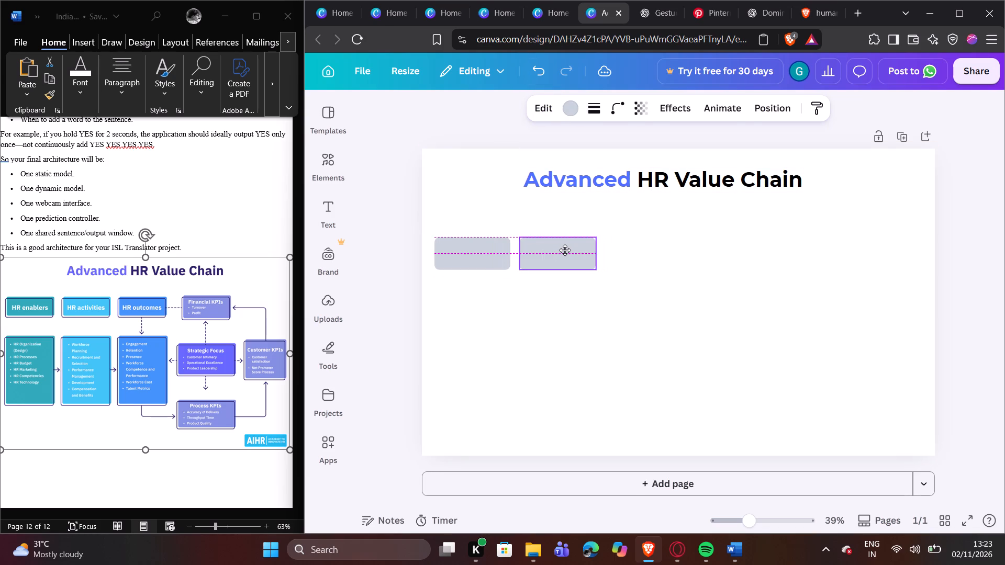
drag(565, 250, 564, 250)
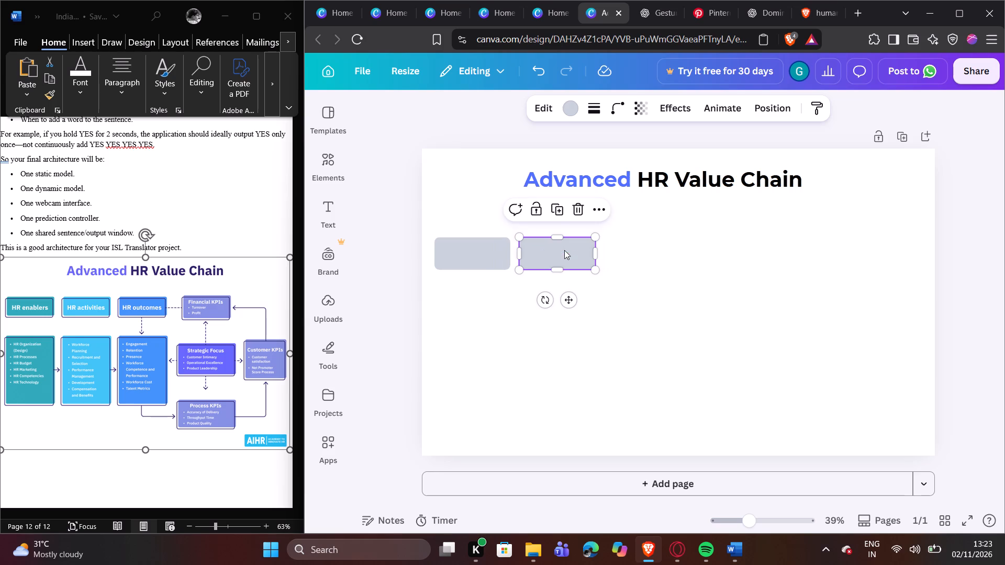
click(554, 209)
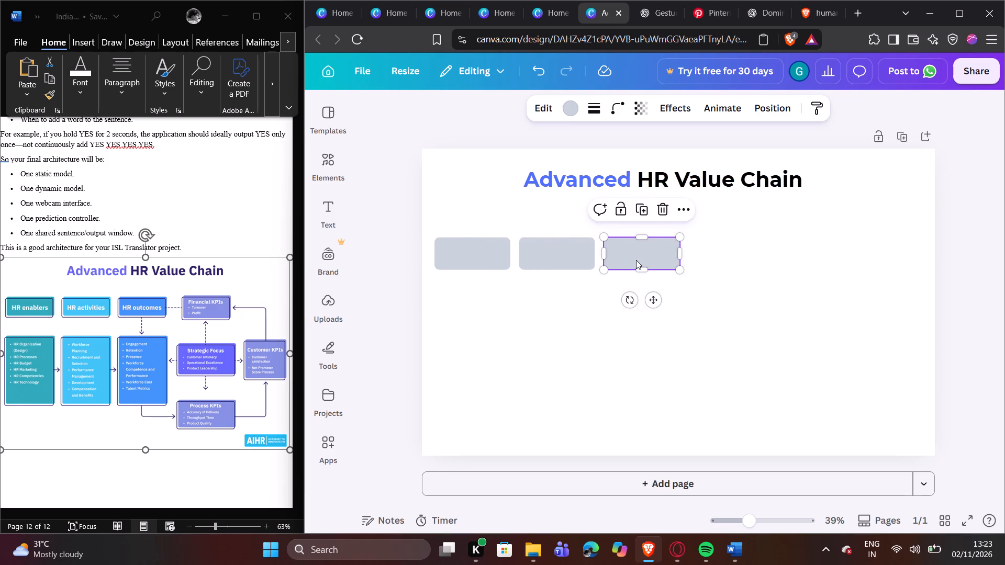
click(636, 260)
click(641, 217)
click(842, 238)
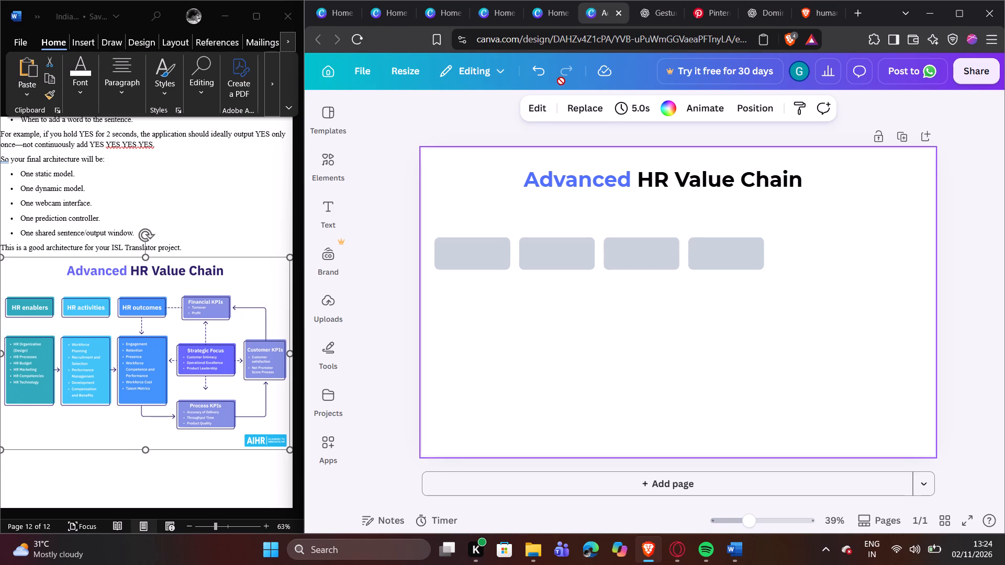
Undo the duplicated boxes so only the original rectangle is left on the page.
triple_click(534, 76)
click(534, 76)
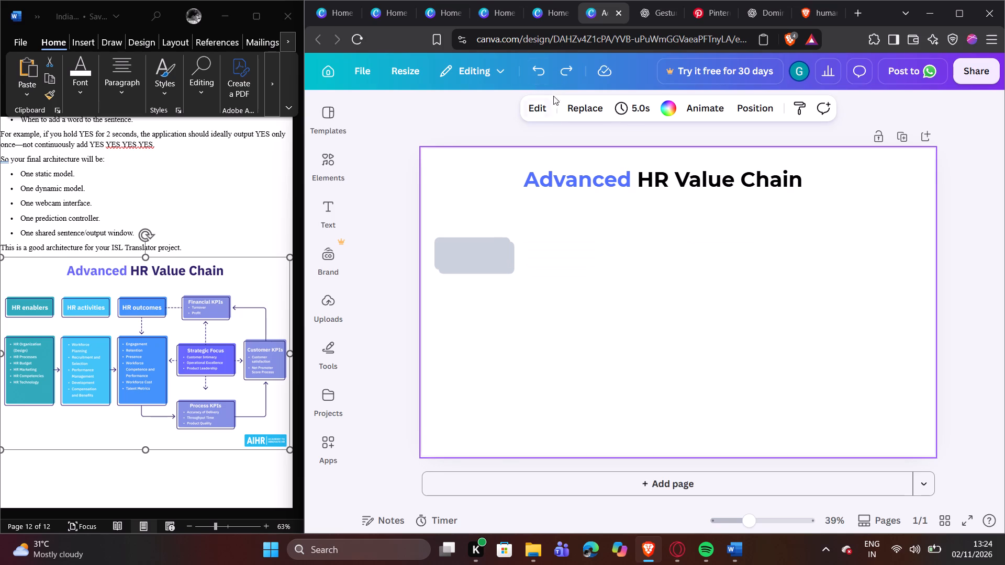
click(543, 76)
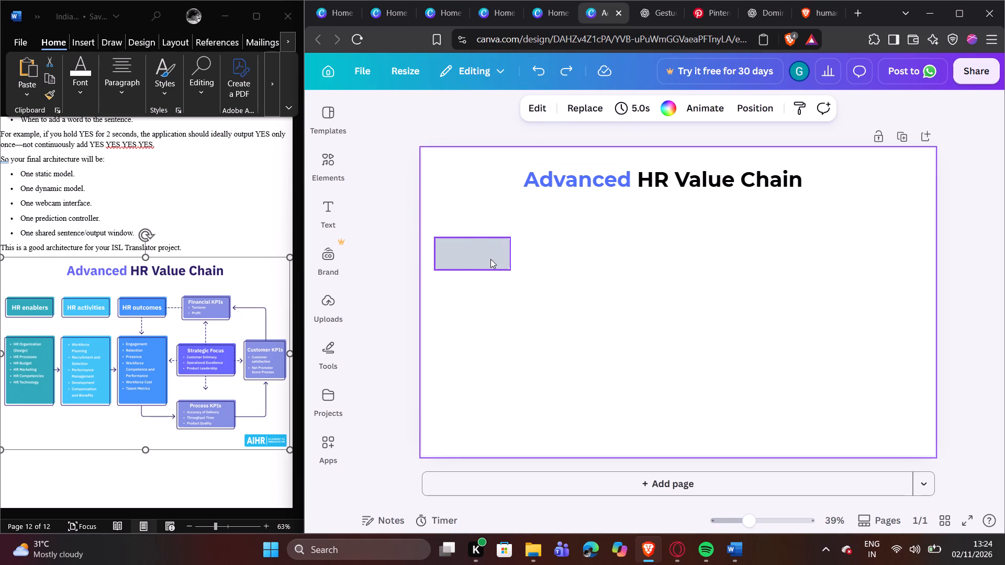
Widen the rectangle slightly and place it closer to the page's left edge and a little higher below the title.
click(490, 259)
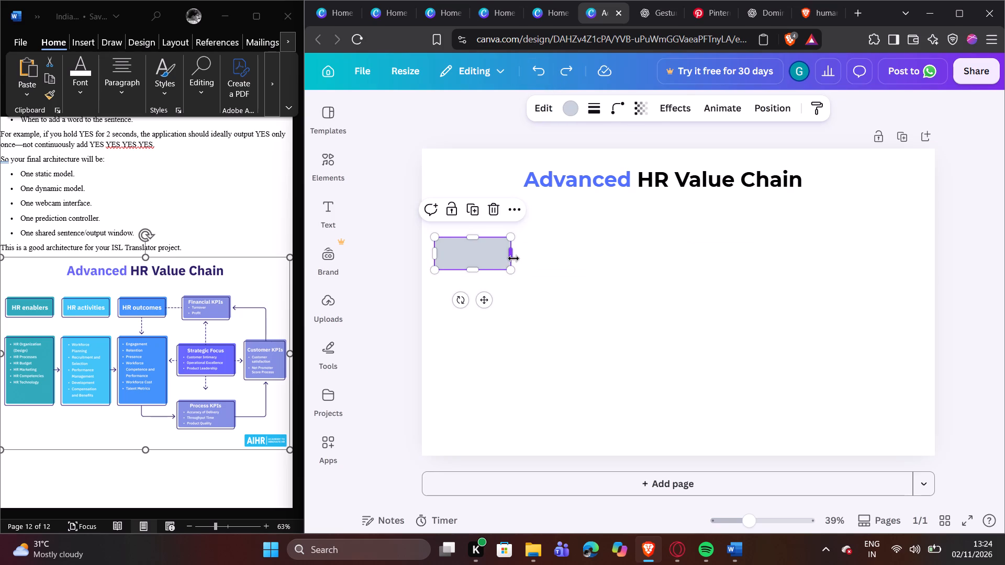
drag(513, 258, 520, 258)
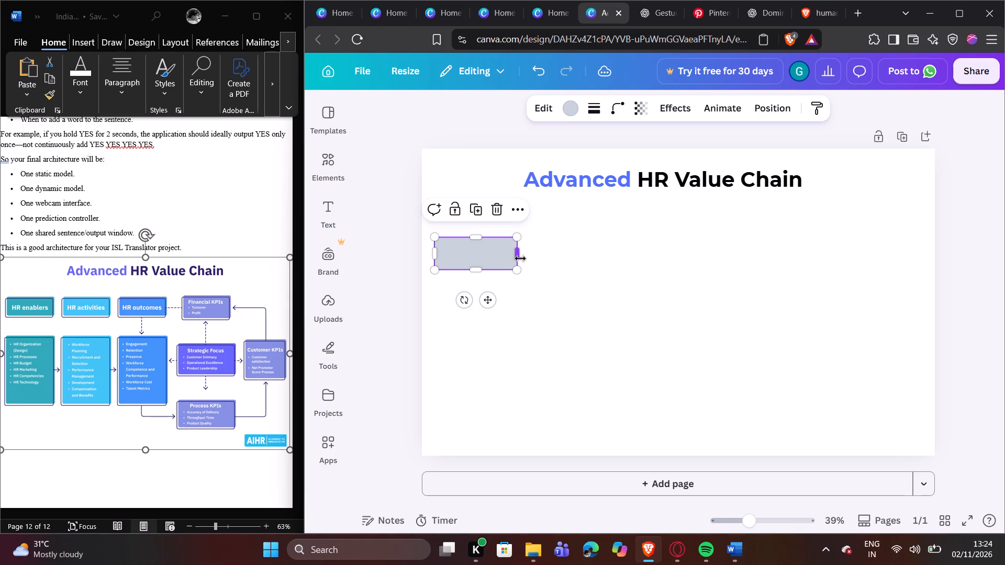
click(528, 253)
drag(498, 255, 494, 256)
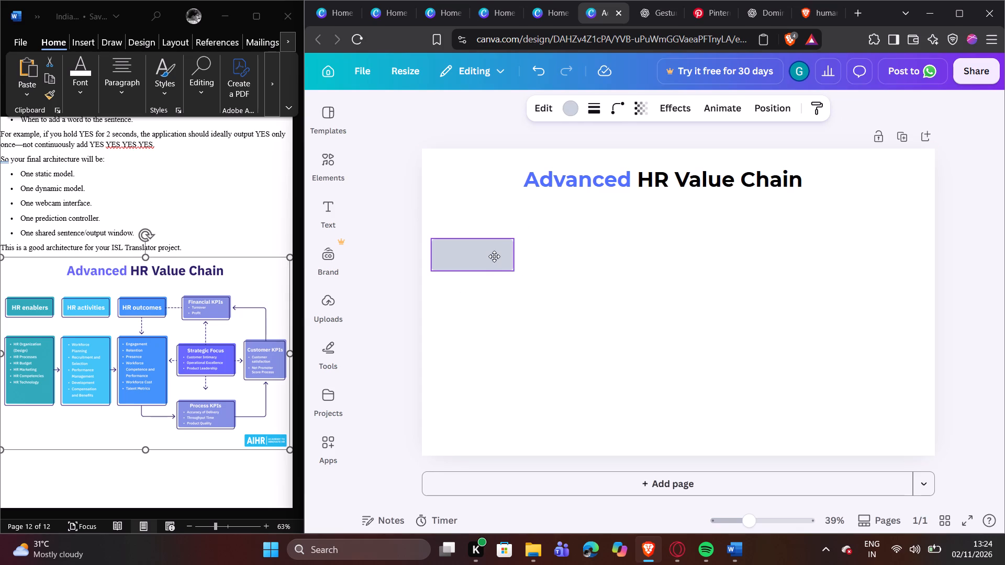
drag(494, 256, 493, 255)
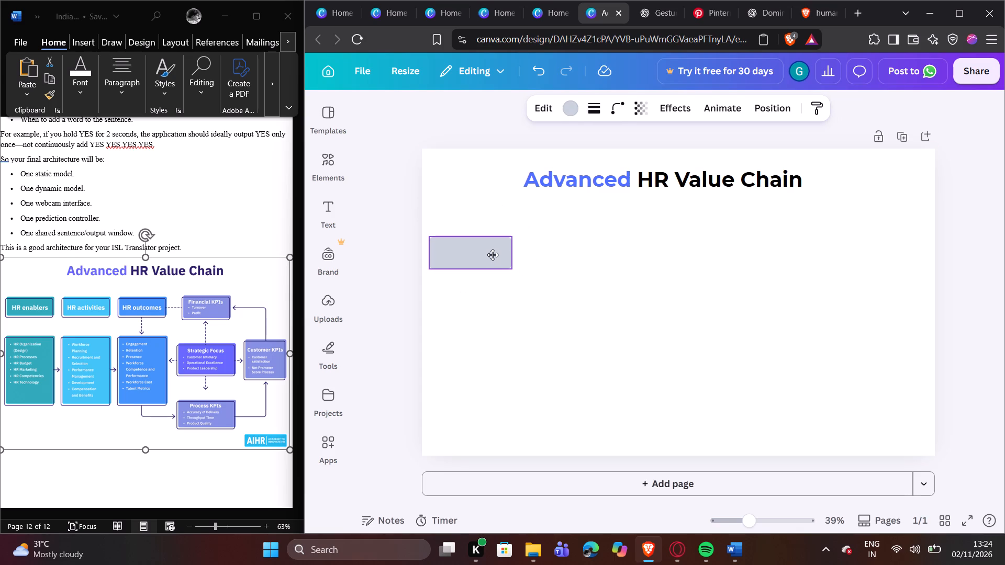
drag(493, 255, 497, 243)
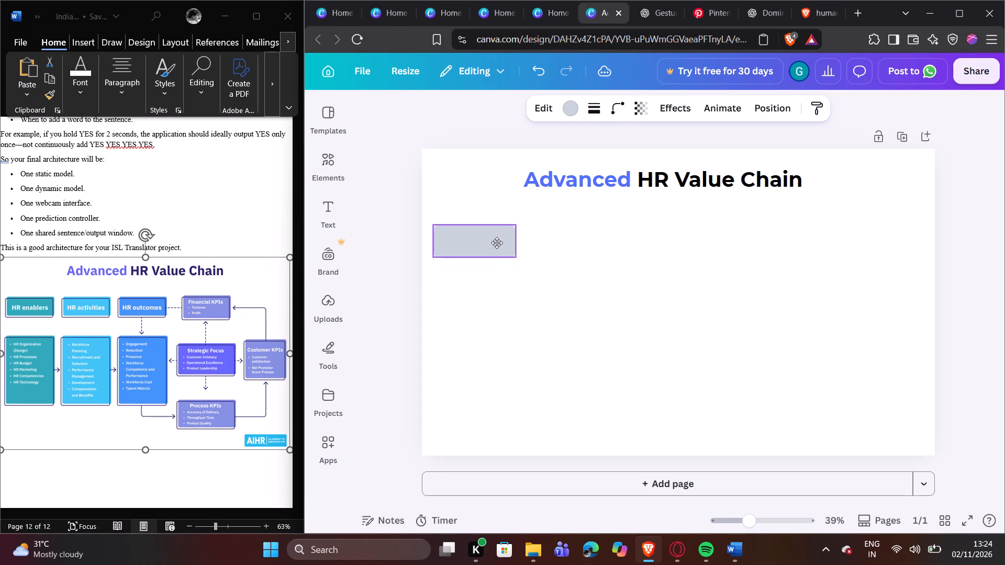
drag(497, 243, 493, 243)
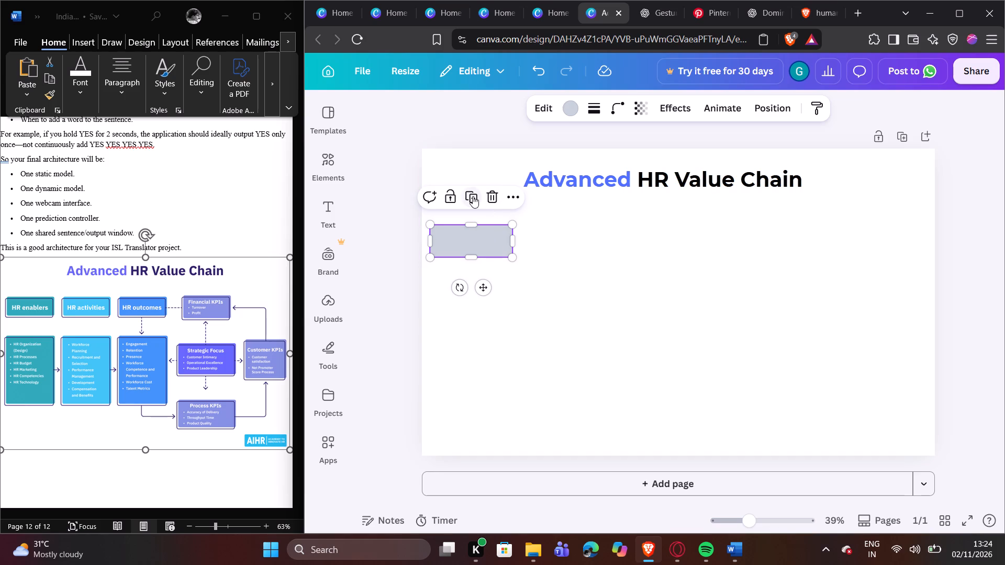
Duplicate the box three times to form a top-aligned, evenly spaced row of four header boxes.
click(473, 197)
drag(490, 251, 574, 249)
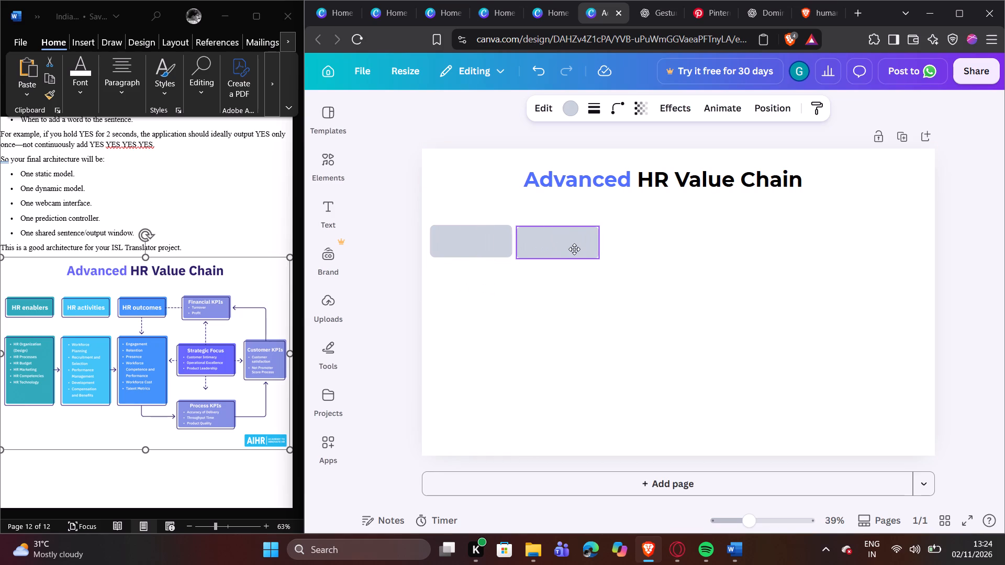
drag(574, 249, 575, 247)
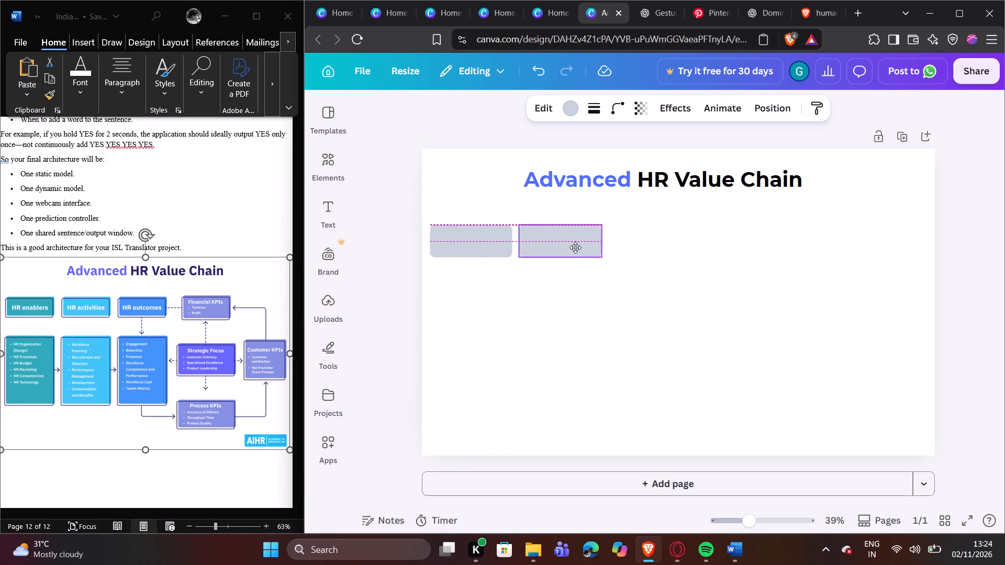
drag(575, 247, 576, 247)
click(560, 193)
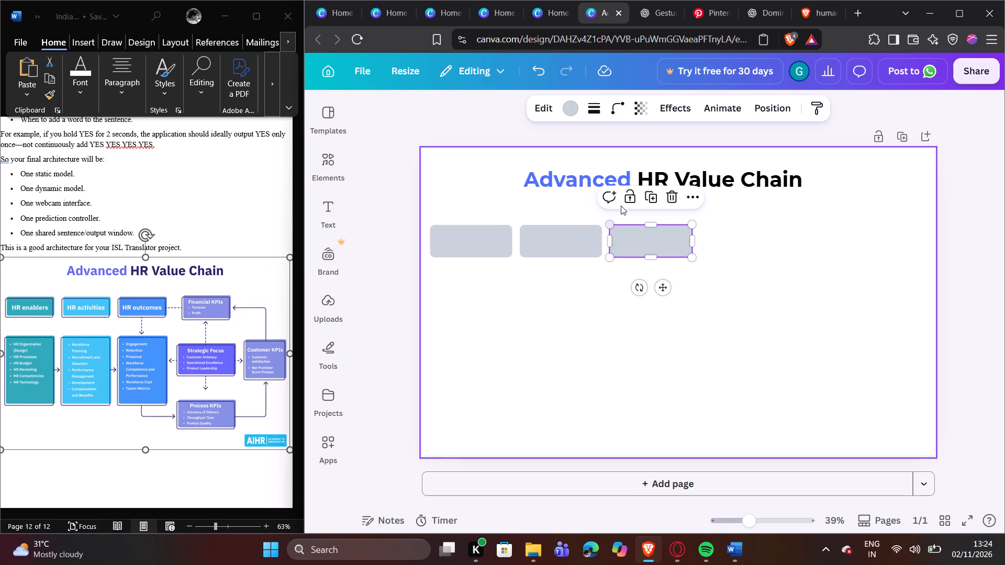
click(649, 201)
click(815, 253)
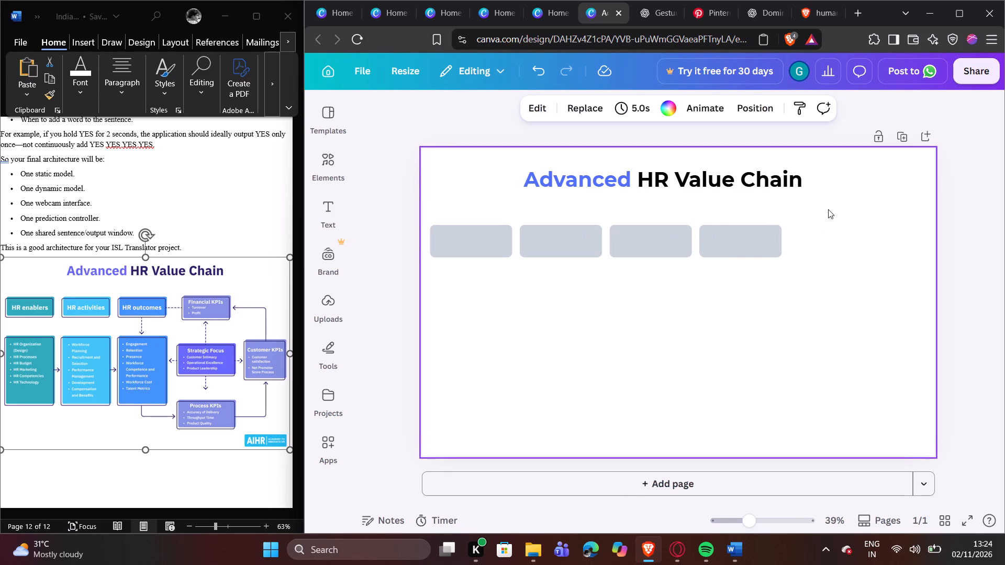
Duplicate the fourth header box and place the copy near the page's right edge, just below the row.
click(728, 246)
click(746, 198)
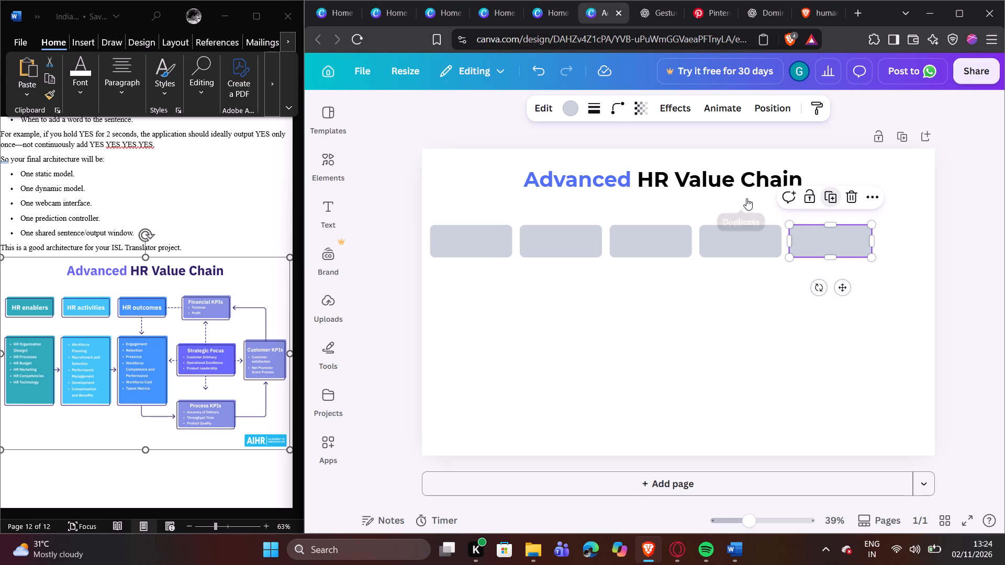
drag(829, 244, 879, 285)
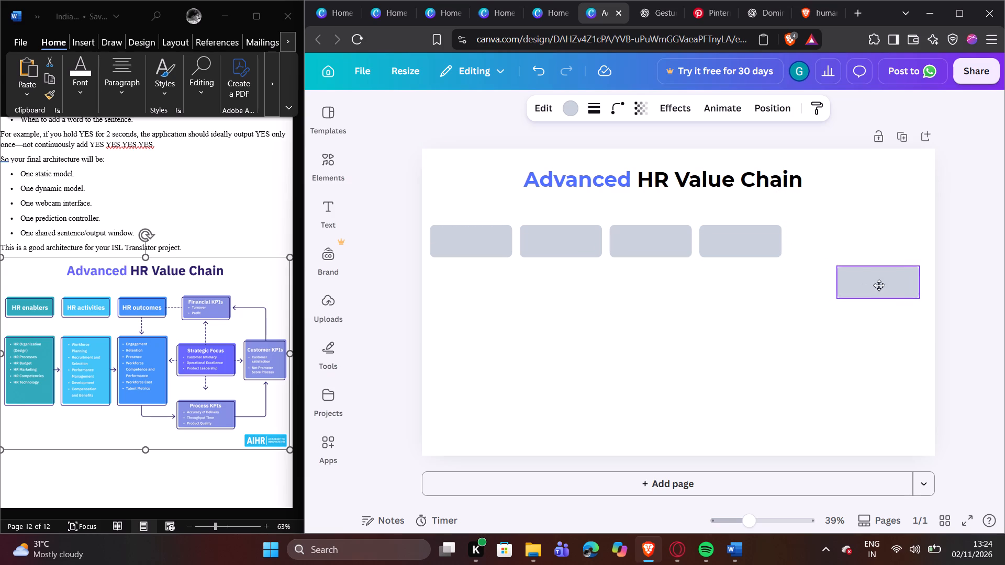
drag(879, 285, 869, 277)
drag(869, 277, 876, 278)
click(876, 278)
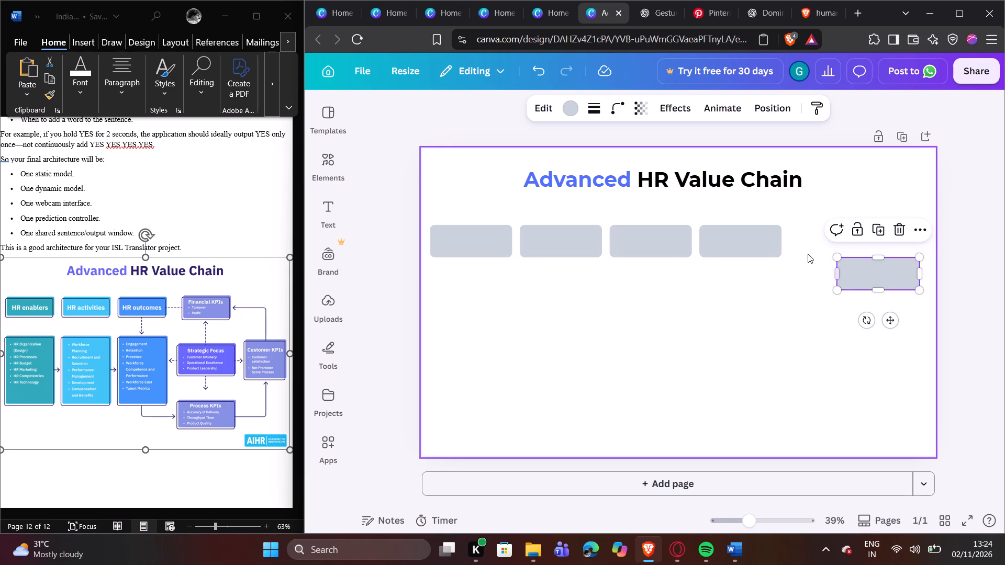
Delete the fourth box in the header row.
click(745, 245)
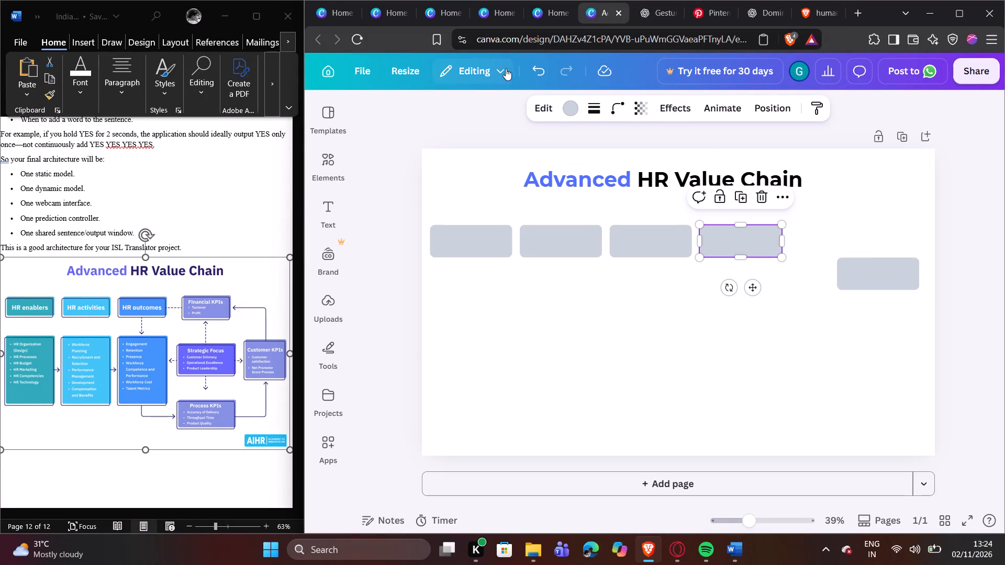
click(760, 192)
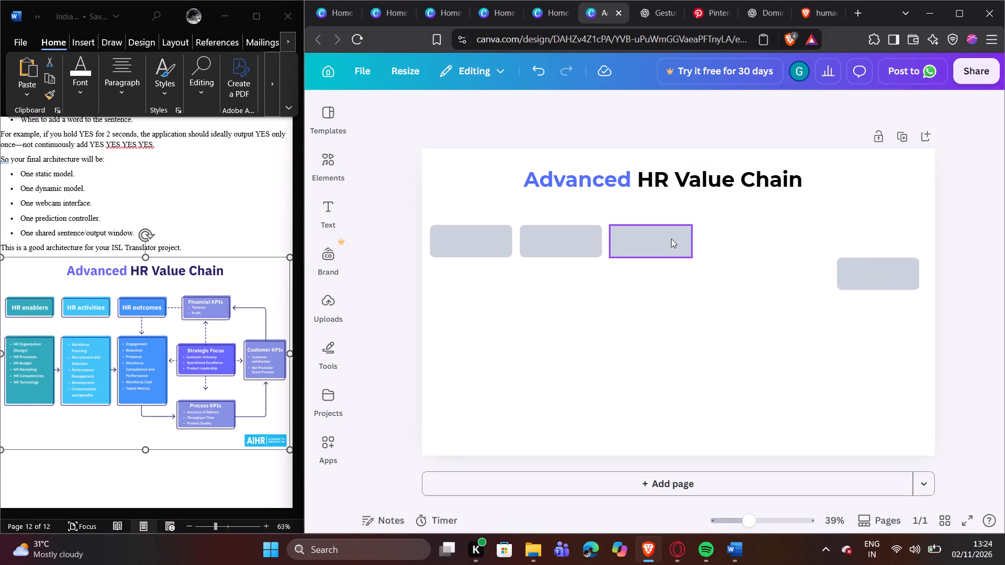
Delete the third and second boxes of the header row, keeping only the first one.
click(671, 239)
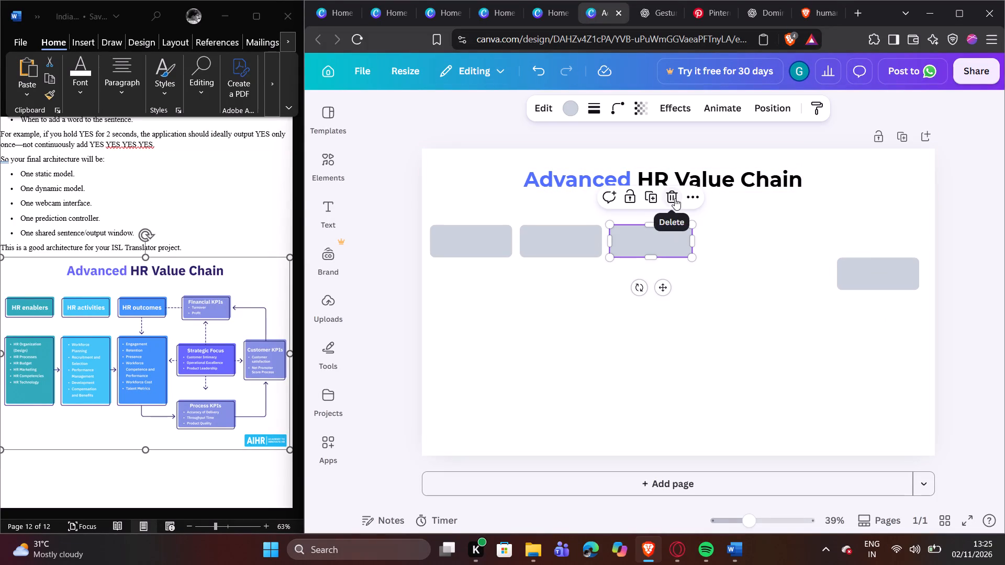
click(675, 198)
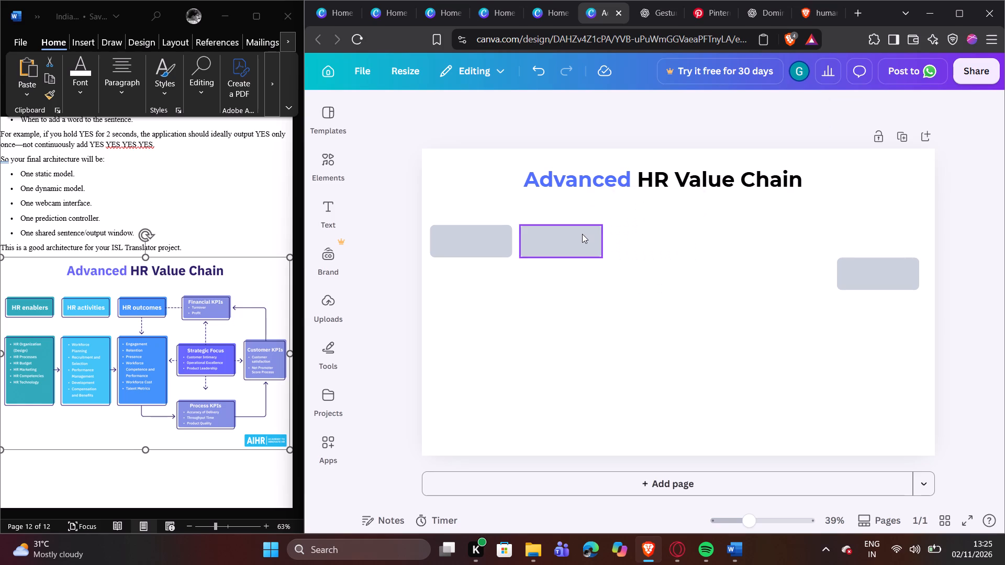
click(582, 234)
click(581, 199)
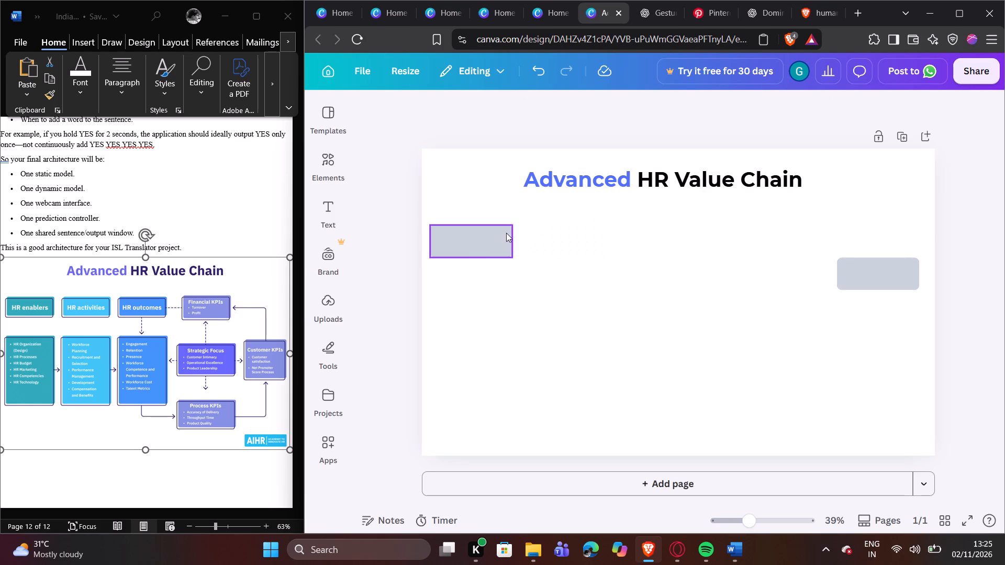
Widen the remaining header box slightly, to about 332 px.
click(479, 244)
click(515, 240)
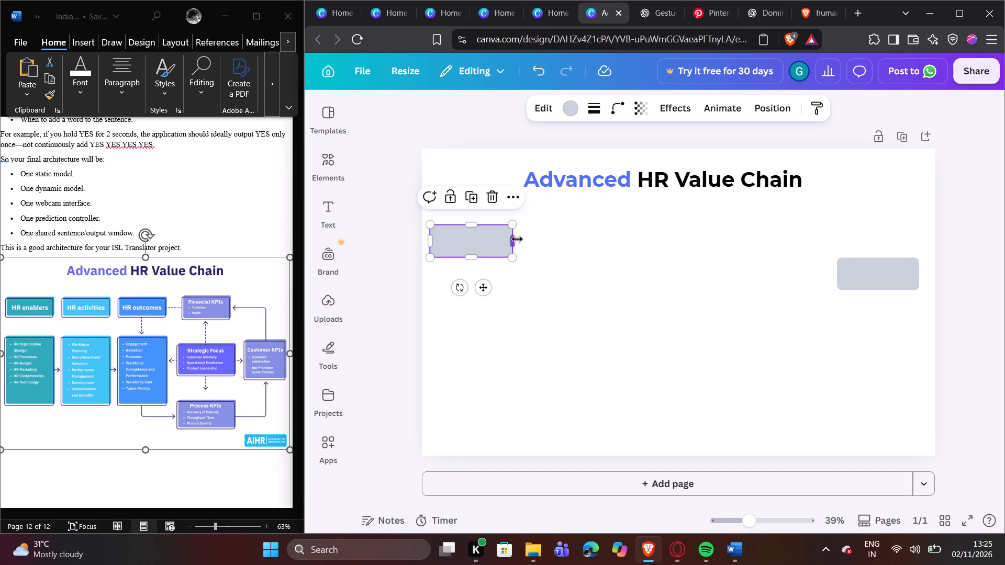
click(518, 239)
click(536, 234)
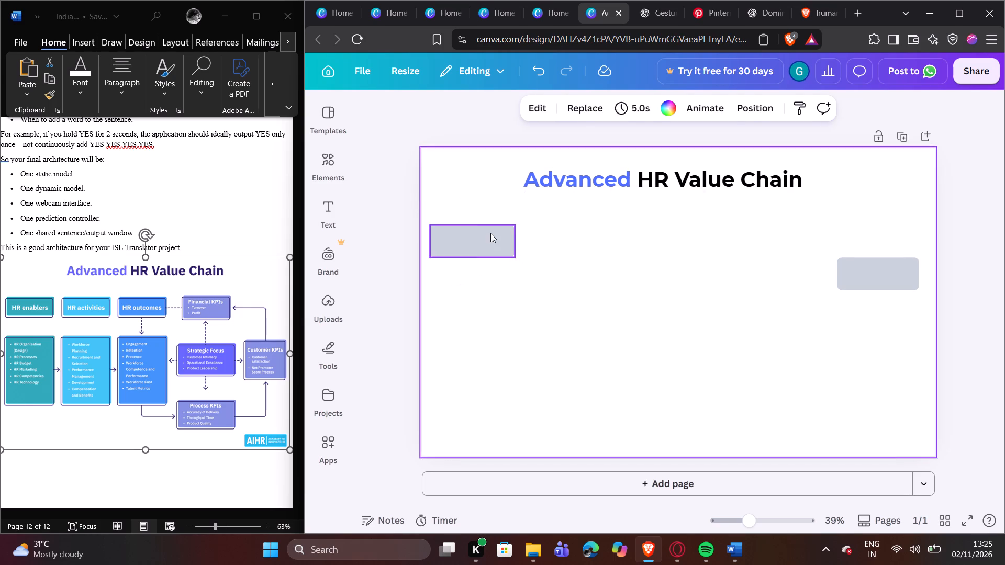
Duplicate the widened box three times to form a top-aligned, evenly spaced row of four header boxes.
click(490, 233)
click(473, 198)
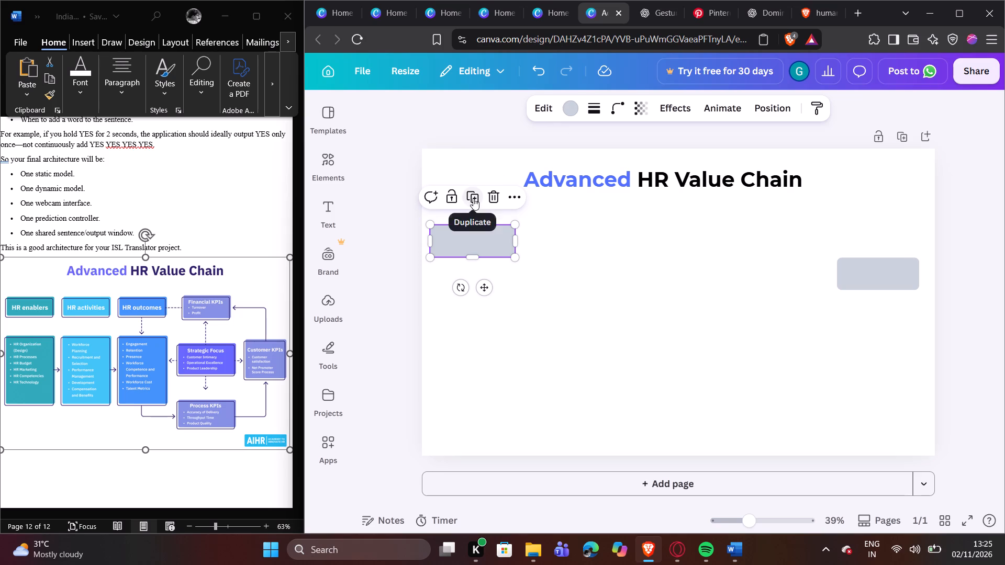
drag(487, 244, 577, 240)
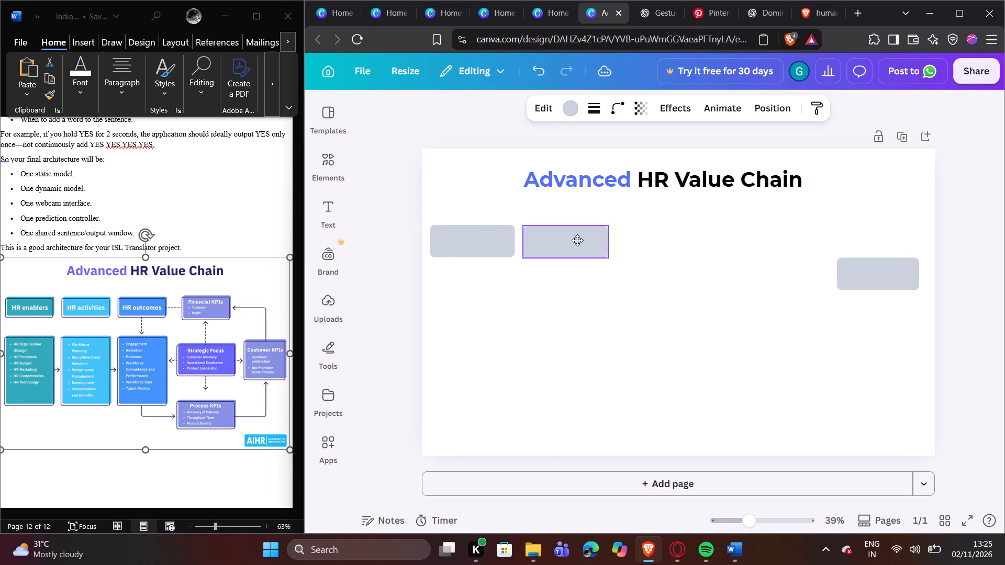
drag(577, 240, 575, 240)
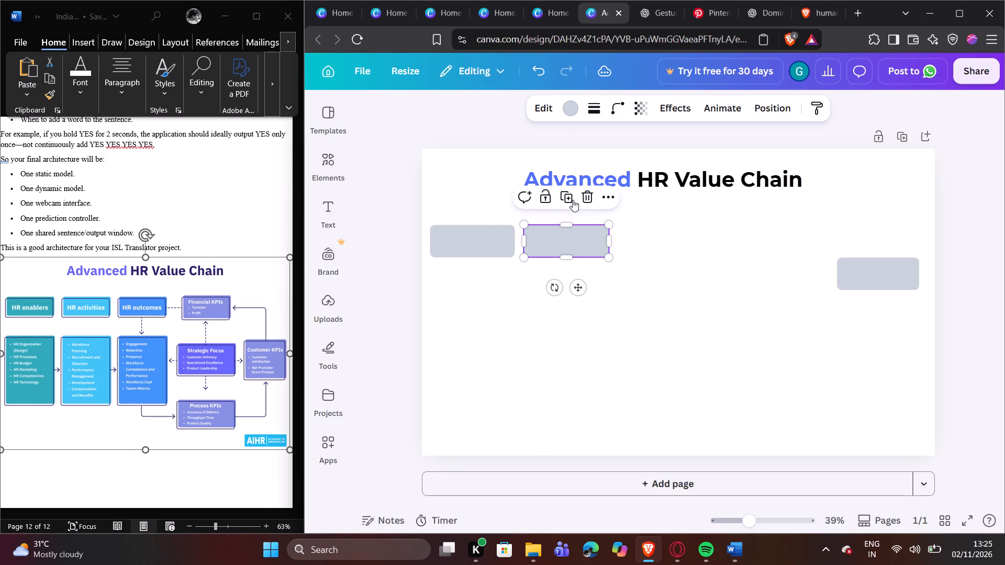
click(569, 198)
click(667, 200)
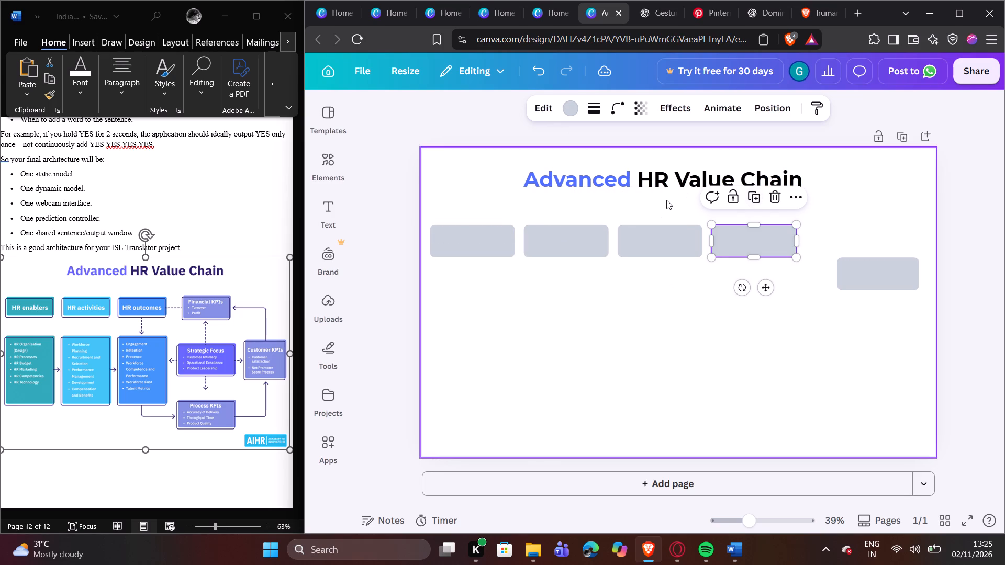
click(856, 234)
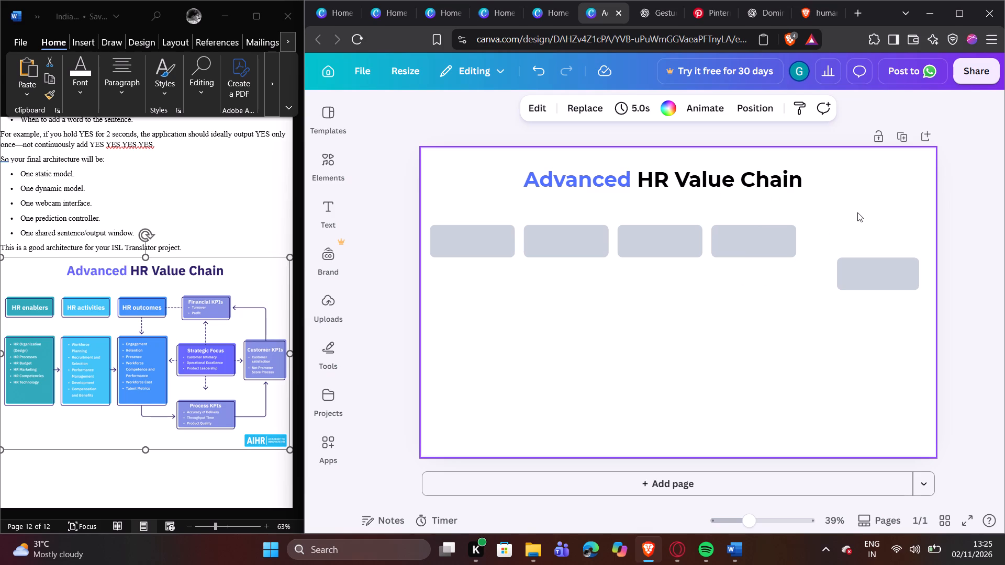
Delete the older, narrower box near the page's right edge.
click(872, 265)
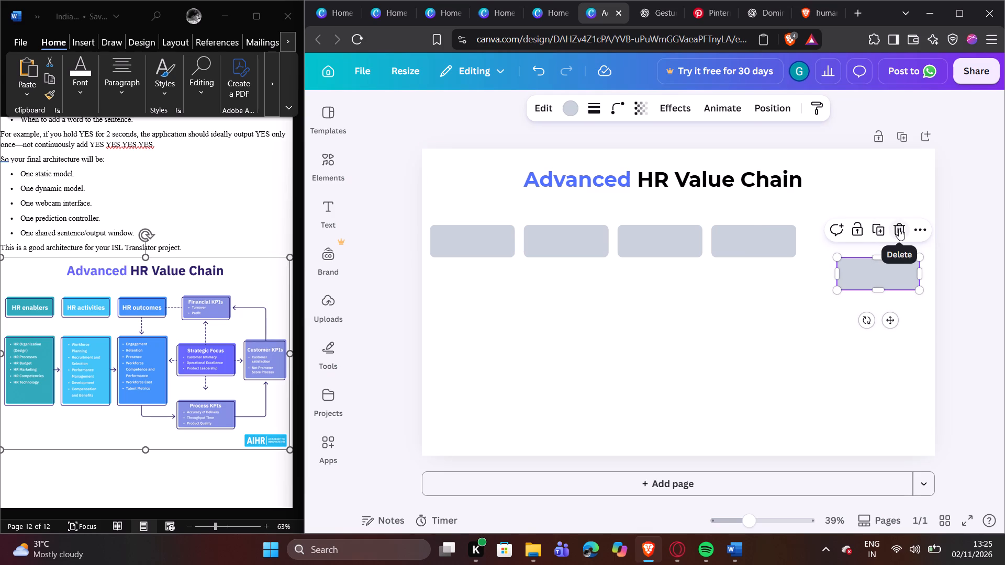
click(899, 229)
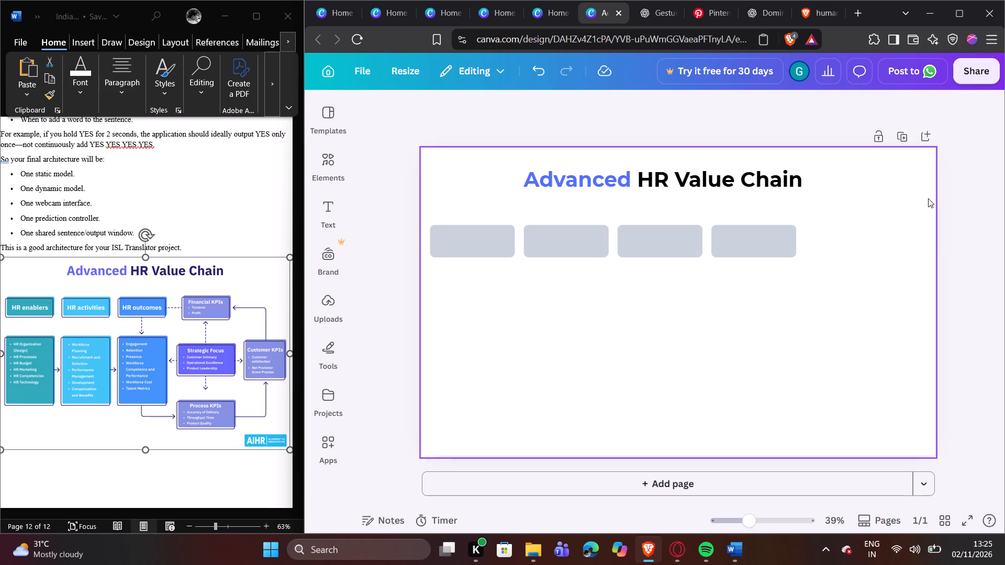
Duplicate the fourth header box, place the copy near the page's right edge below the row, and stretch it to about 332 × 294 px.
click(736, 245)
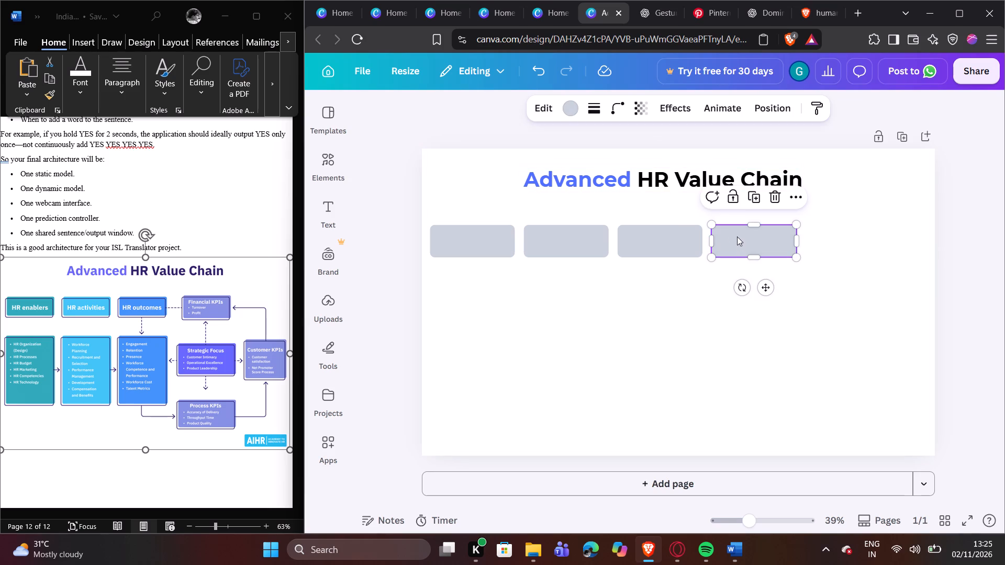
click(756, 197)
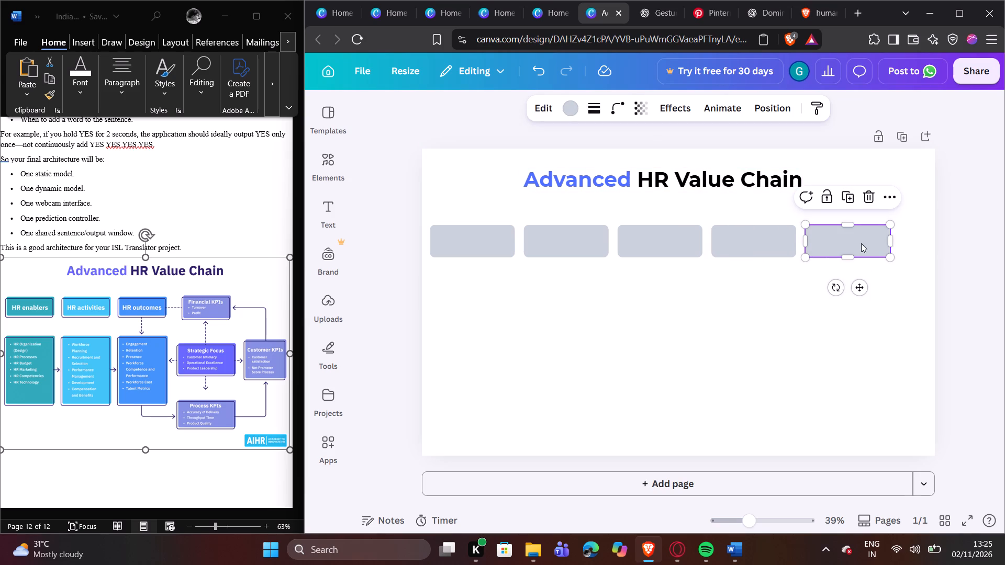
drag(861, 243, 895, 285)
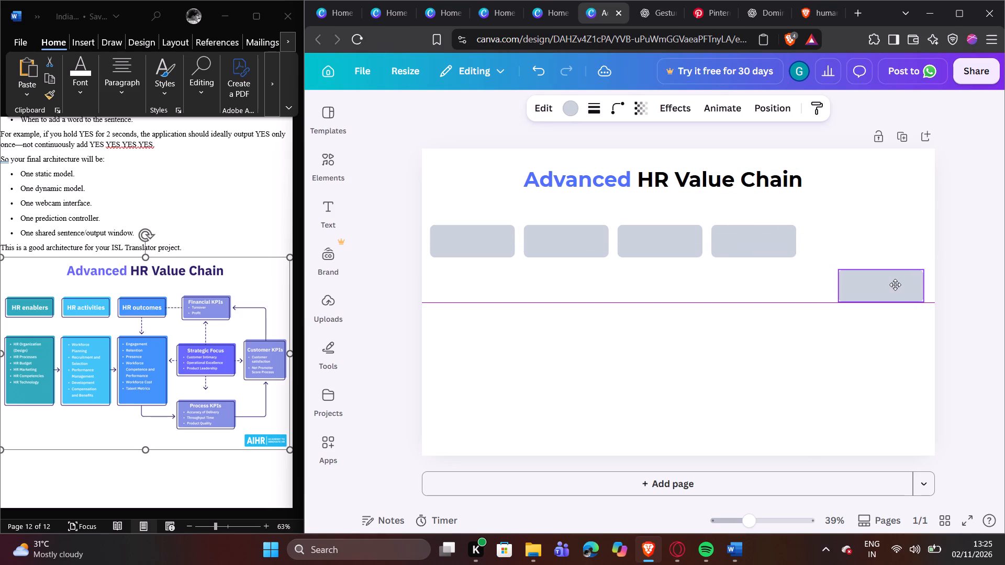
drag(895, 285, 897, 285)
drag(897, 285, 899, 286)
drag(887, 302, 888, 333)
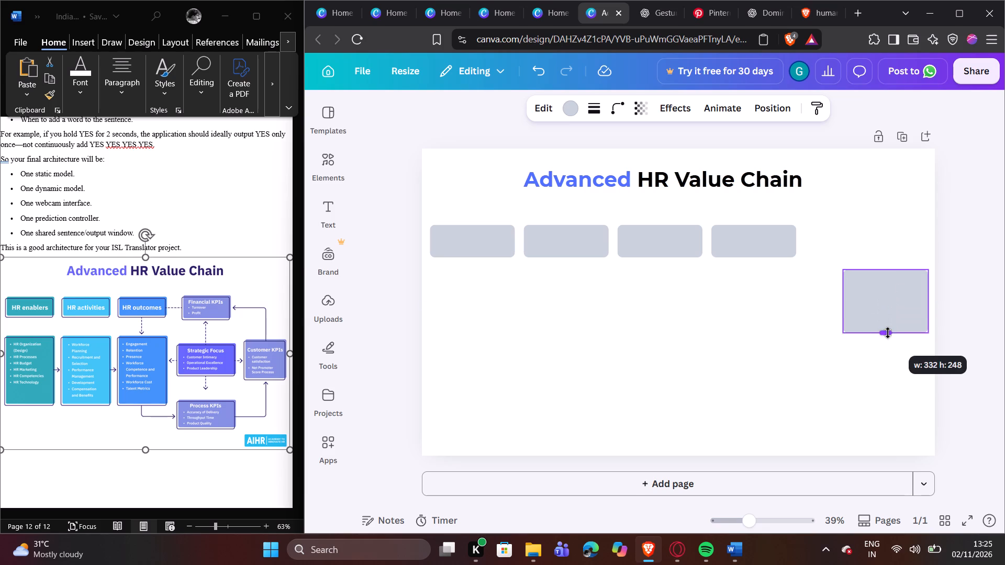
drag(888, 333, 888, 344)
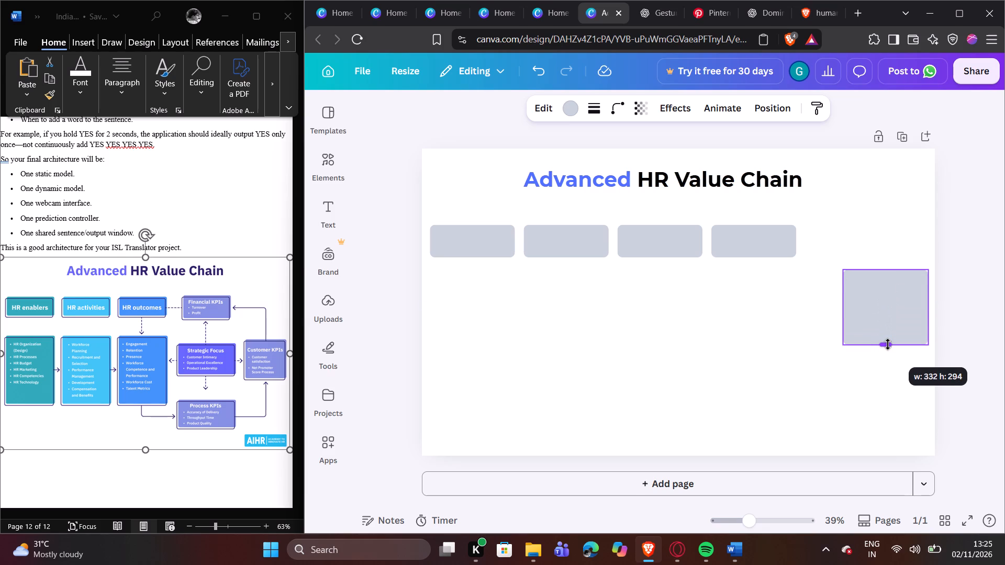
drag(888, 344, 888, 345)
click(792, 340)
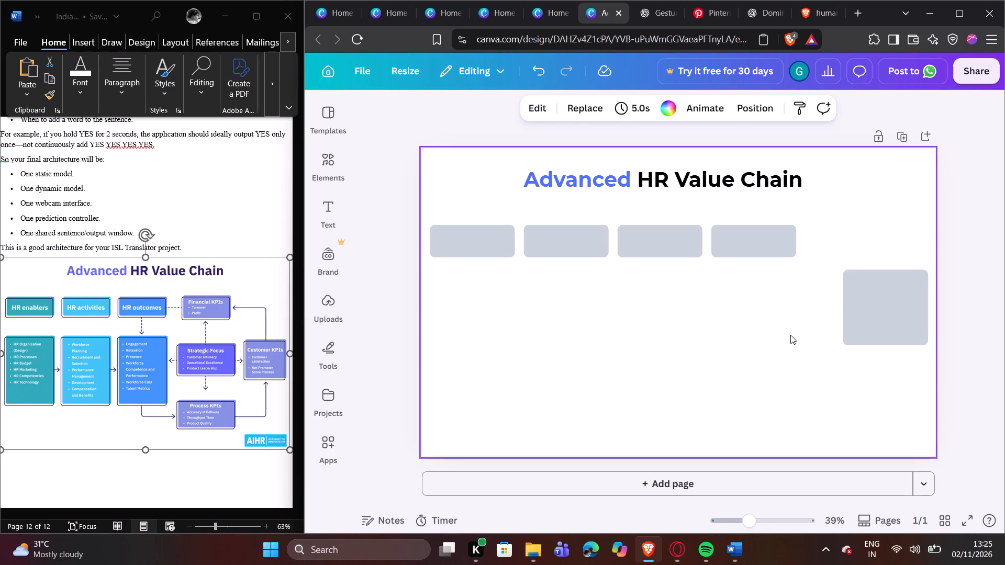
Duplicate the fourth header box, place the copy below it, and stretch it to a height of about 202 px.
click(751, 247)
click(754, 201)
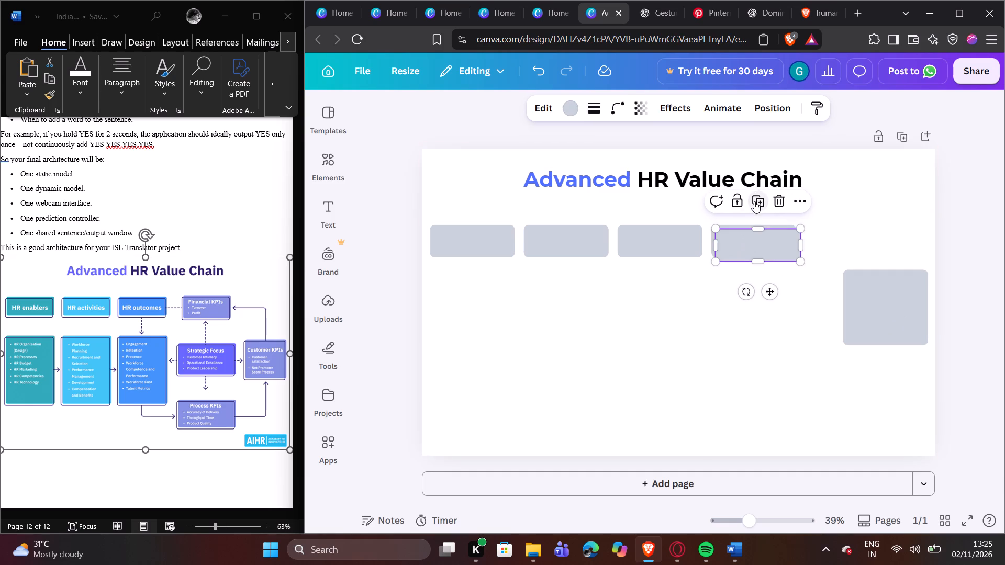
drag(749, 243, 753, 304)
click(743, 302)
drag(743, 301, 738, 301)
triple_click(733, 301)
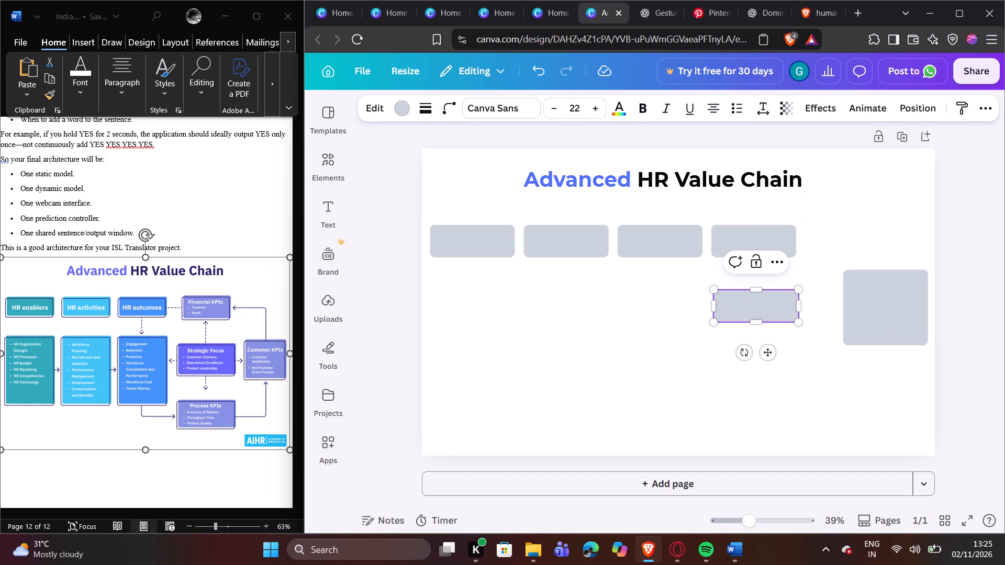
drag(753, 324, 751, 343)
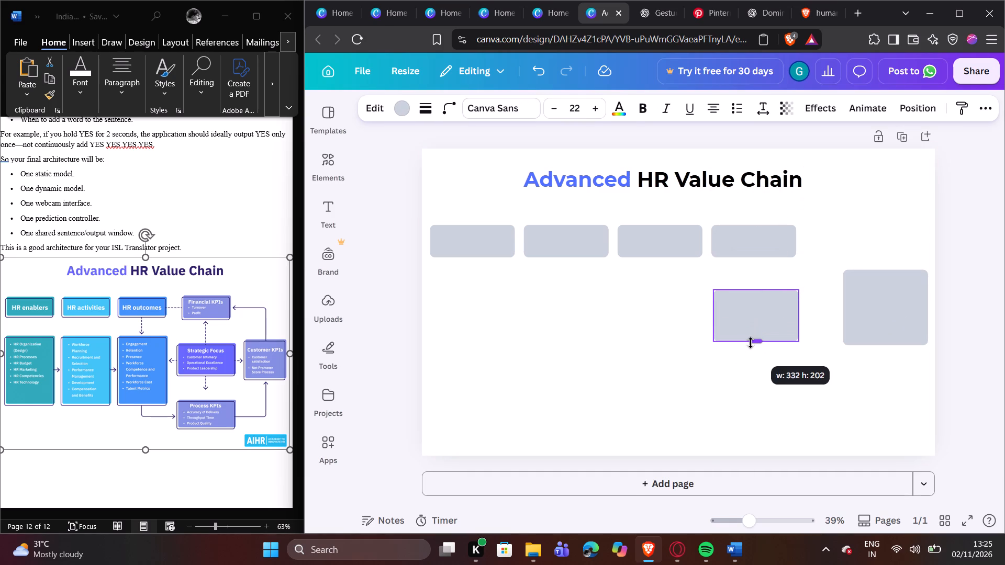
drag(751, 343, 750, 343)
click(826, 368)
drag(742, 309, 745, 309)
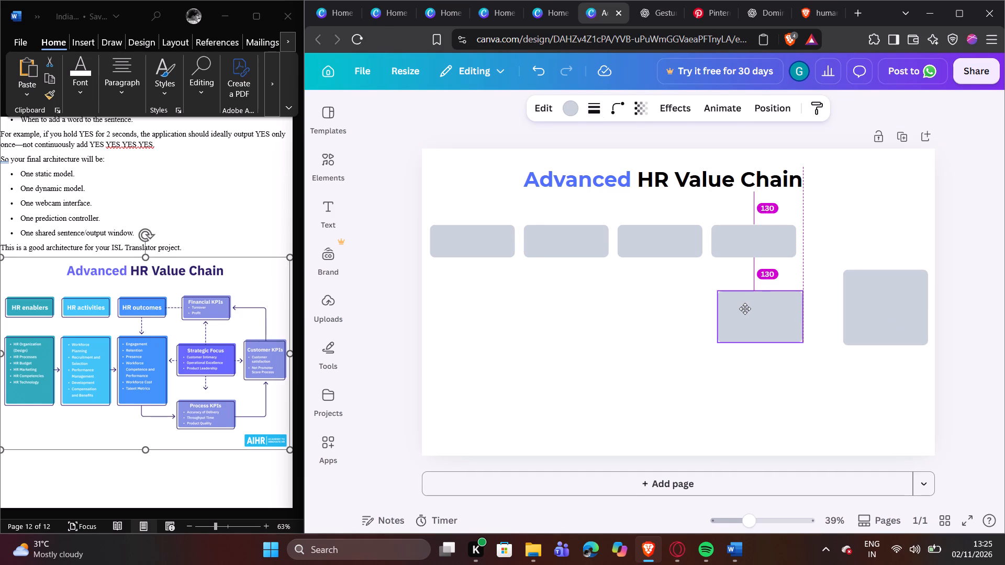
drag(745, 309, 744, 304)
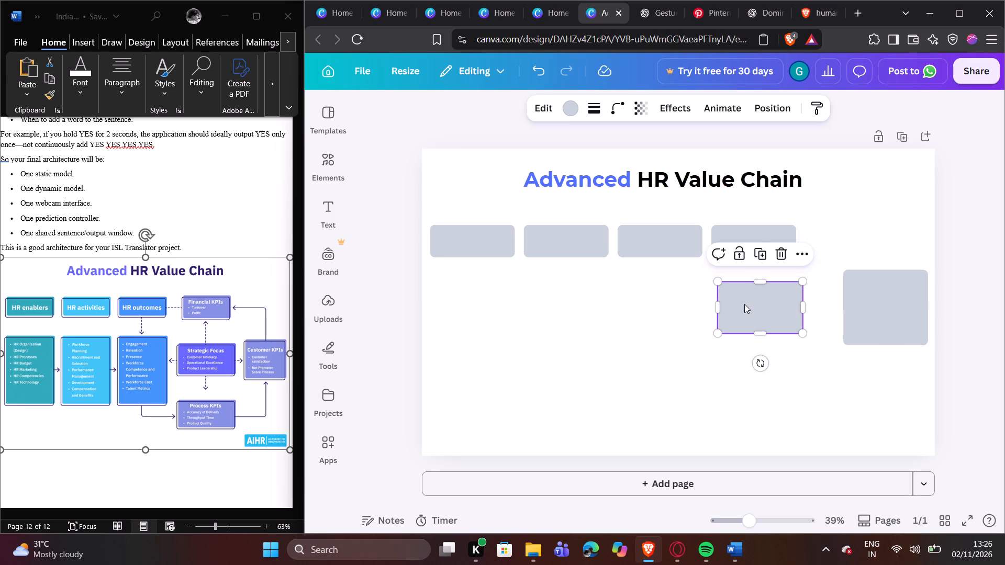
click(811, 377)
Enlarge the box below the fourth header box slightly and centre it vertically on the tall box beside it.
click(784, 302)
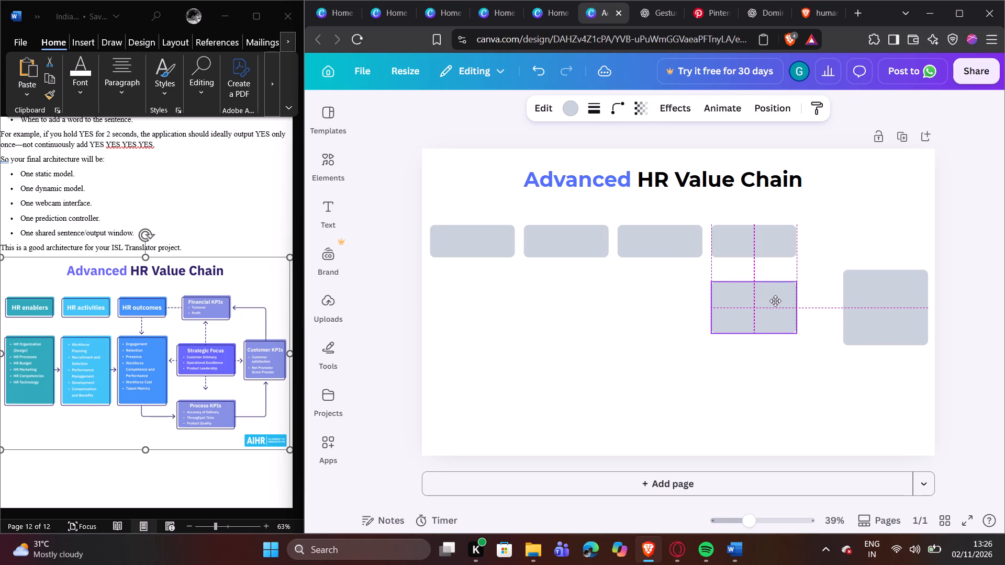
click(781, 303)
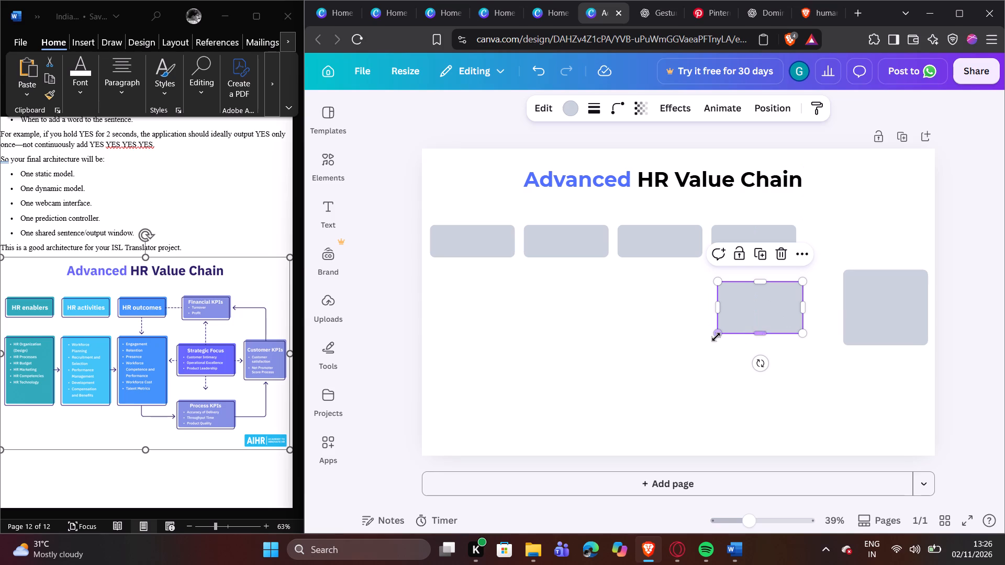
click(716, 337)
drag(753, 310, 757, 310)
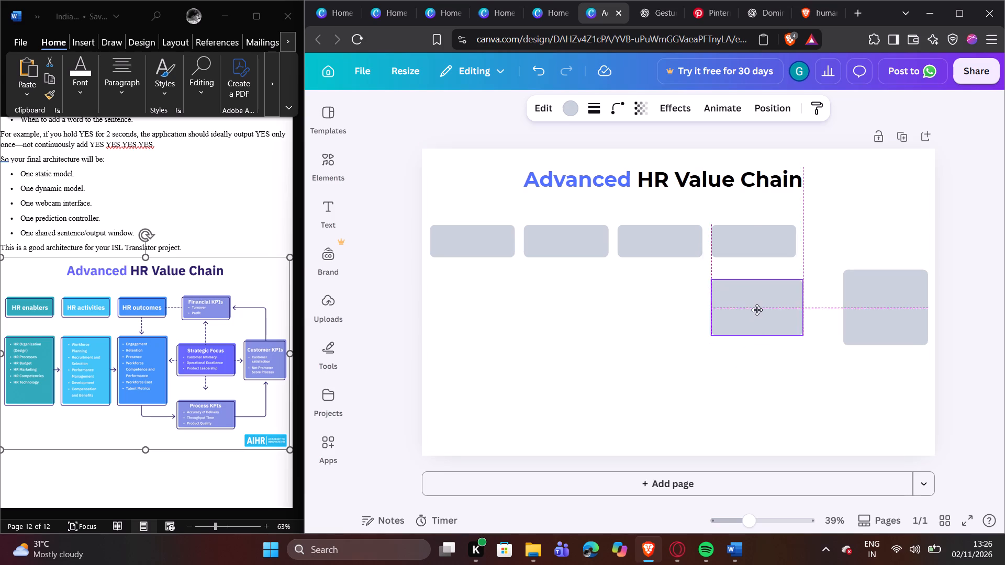
drag(757, 310, 760, 314)
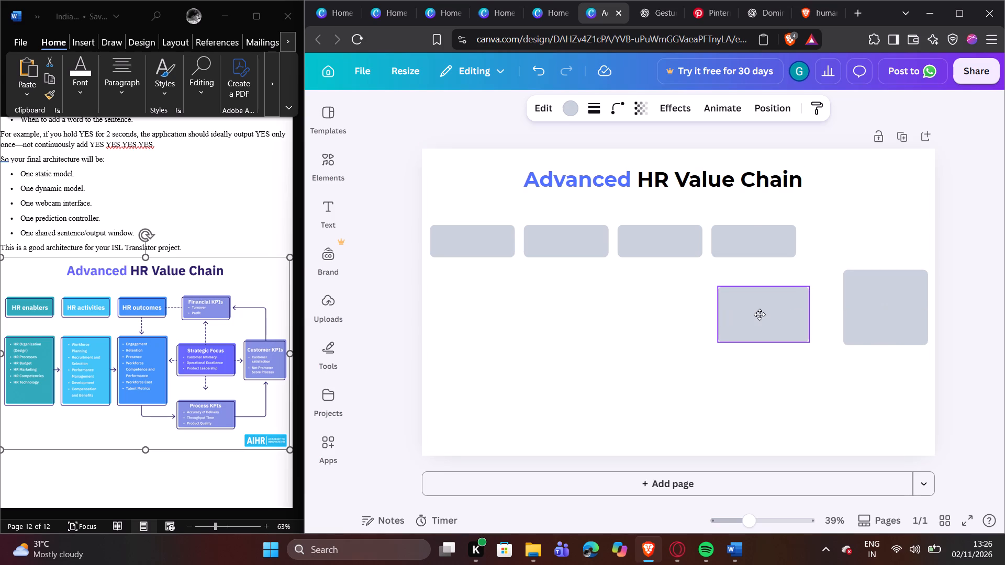
drag(760, 314, 760, 310)
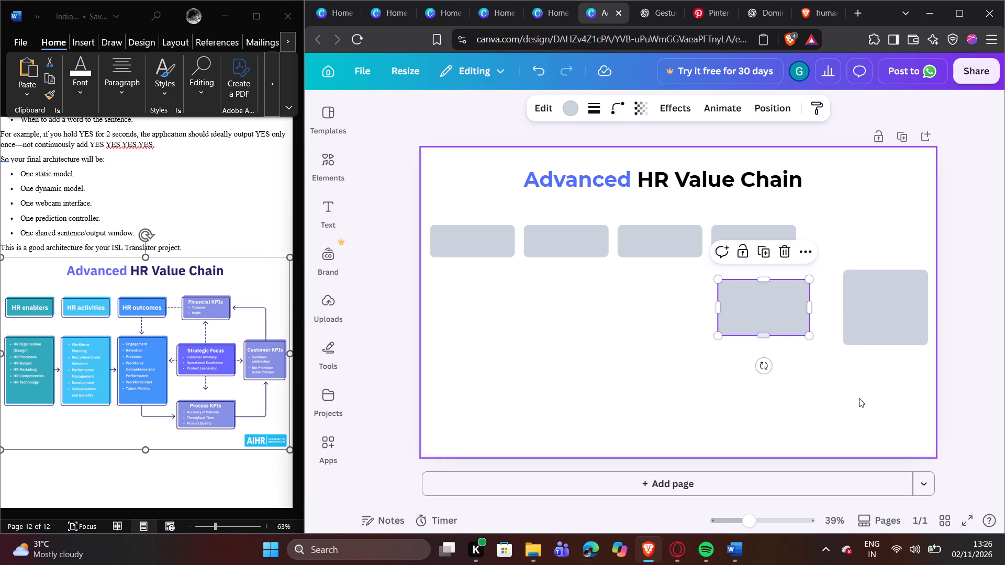
click(859, 398)
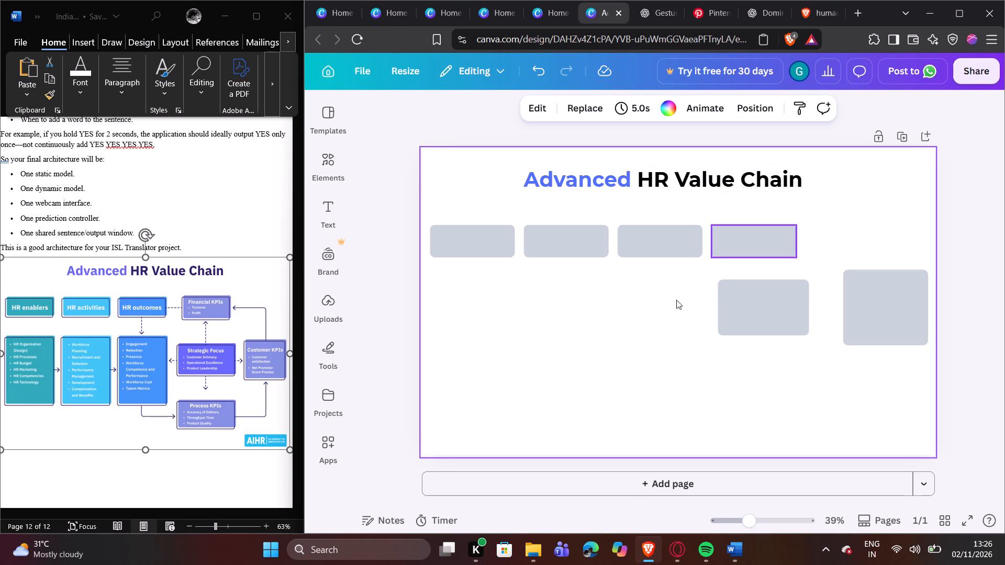
Duplicate the third header box, place the copy below it in line, and stretch it into a tall content box.
click(669, 251)
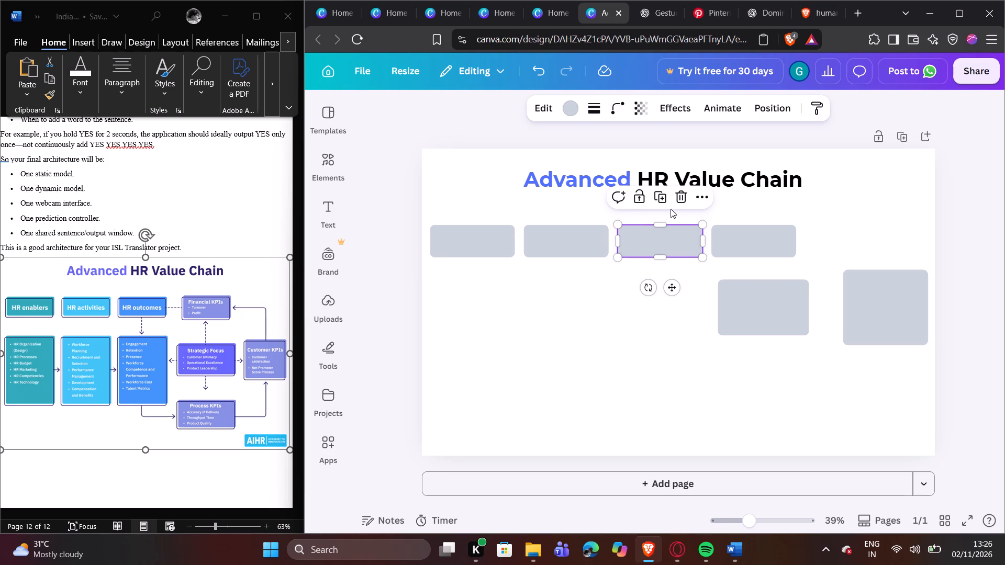
click(656, 200)
drag(656, 240, 649, 310)
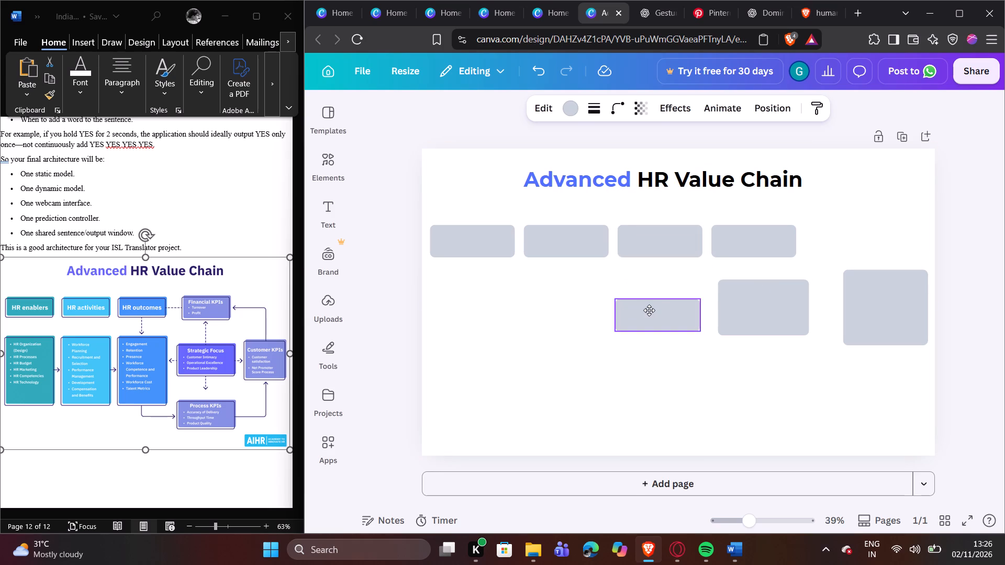
drag(649, 310, 650, 308)
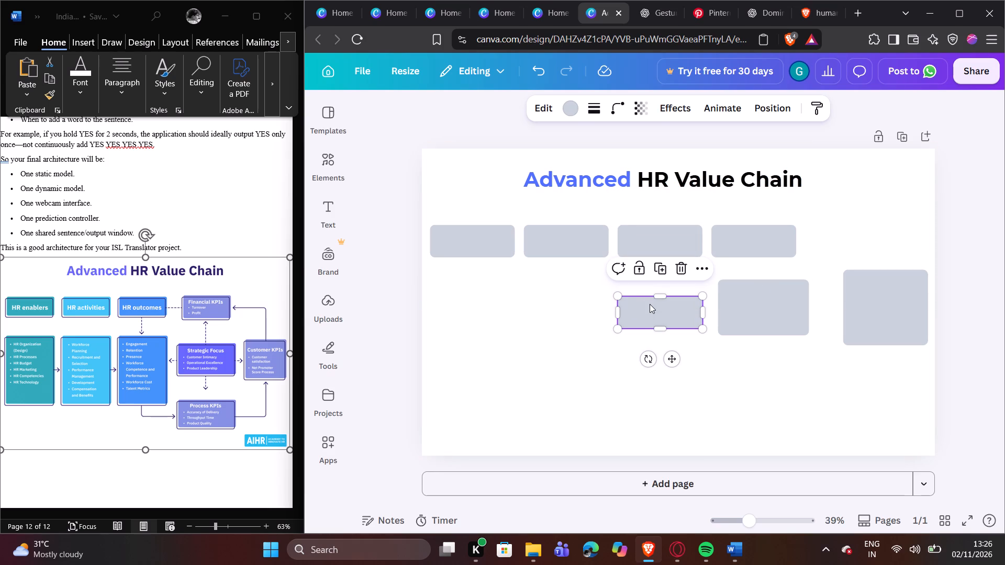
drag(655, 298, 657, 292)
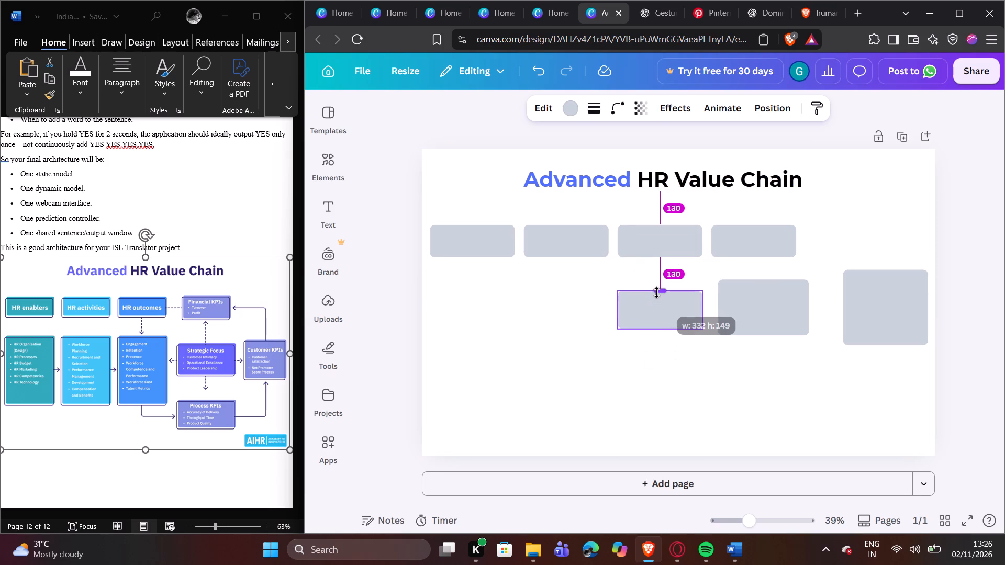
drag(657, 292, 657, 288)
drag(662, 327, 667, 369)
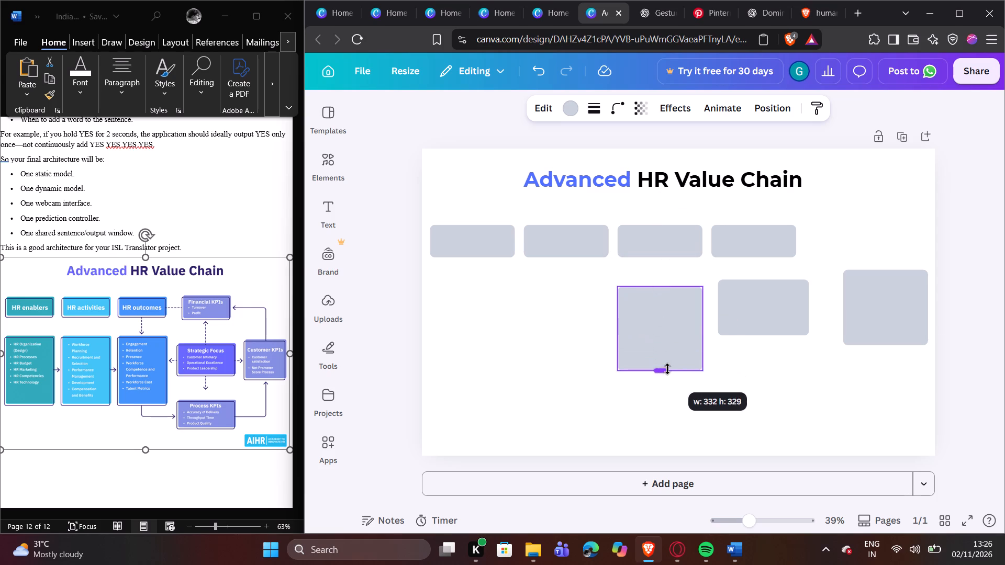
drag(667, 369, 663, 400)
Shift the third and fourth columns' header and content boxes slightly toward the page's right edge, widening the gaps between columns.
drag(761, 301, 766, 303)
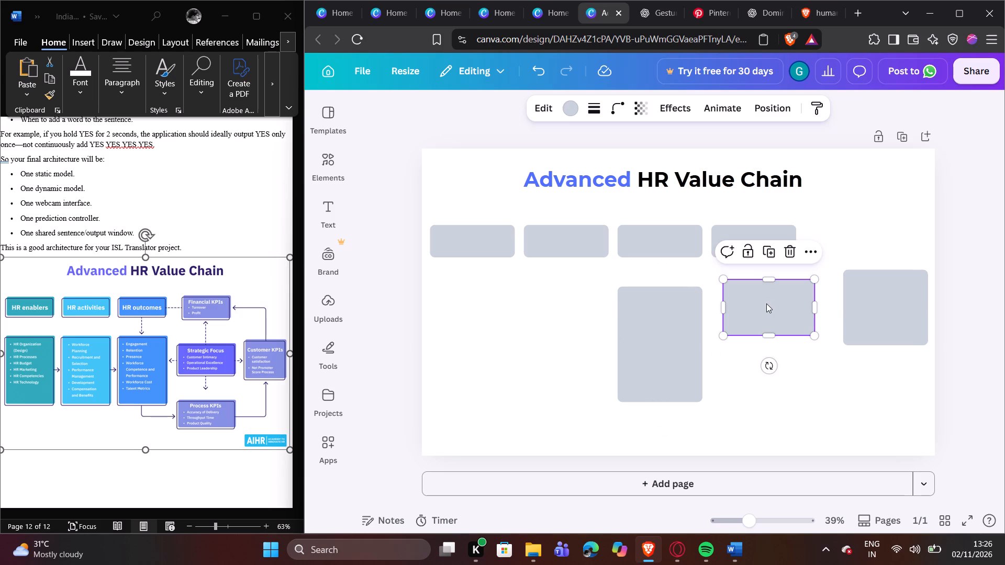
drag(757, 233, 769, 232)
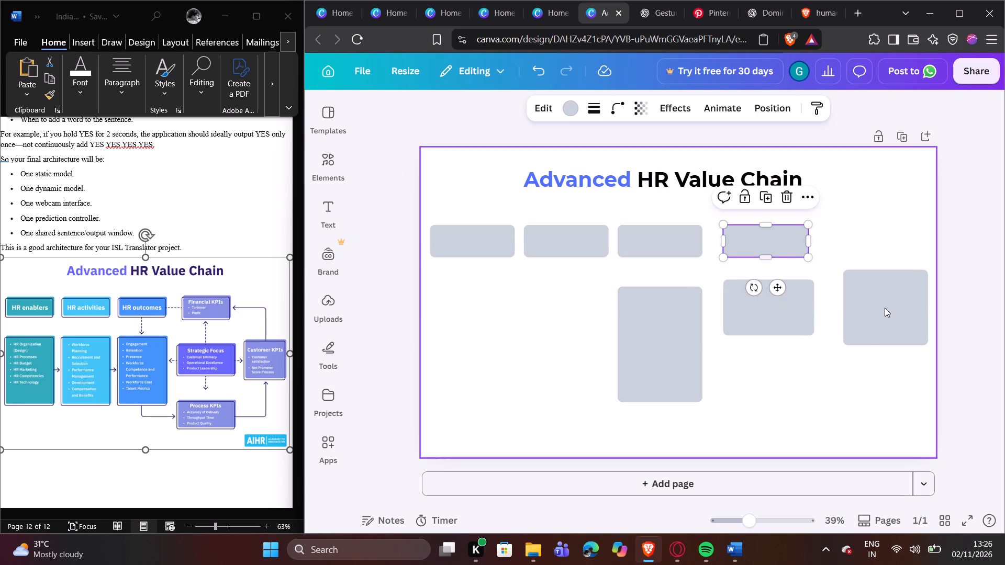
click(630, 235)
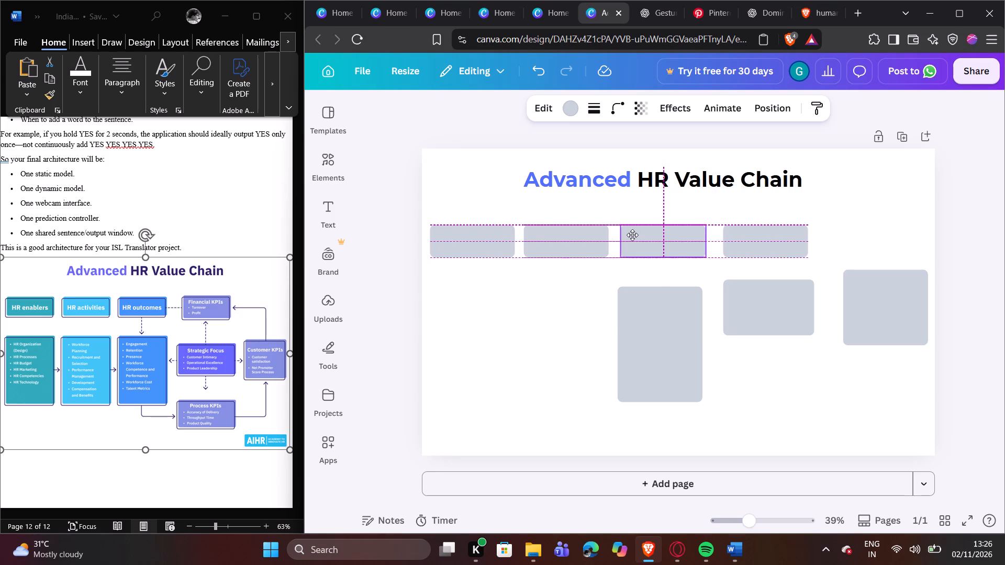
click(648, 337)
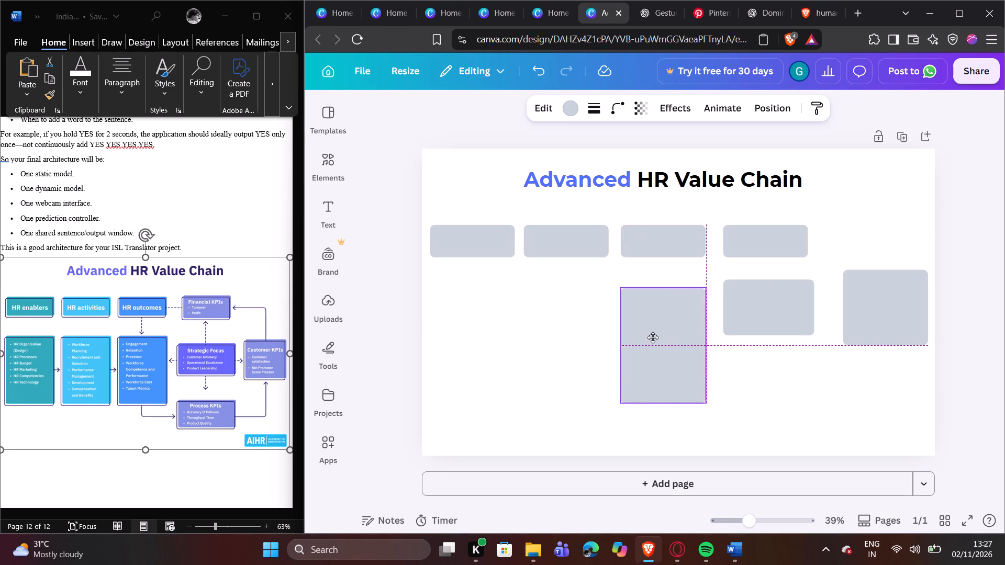
click(760, 372)
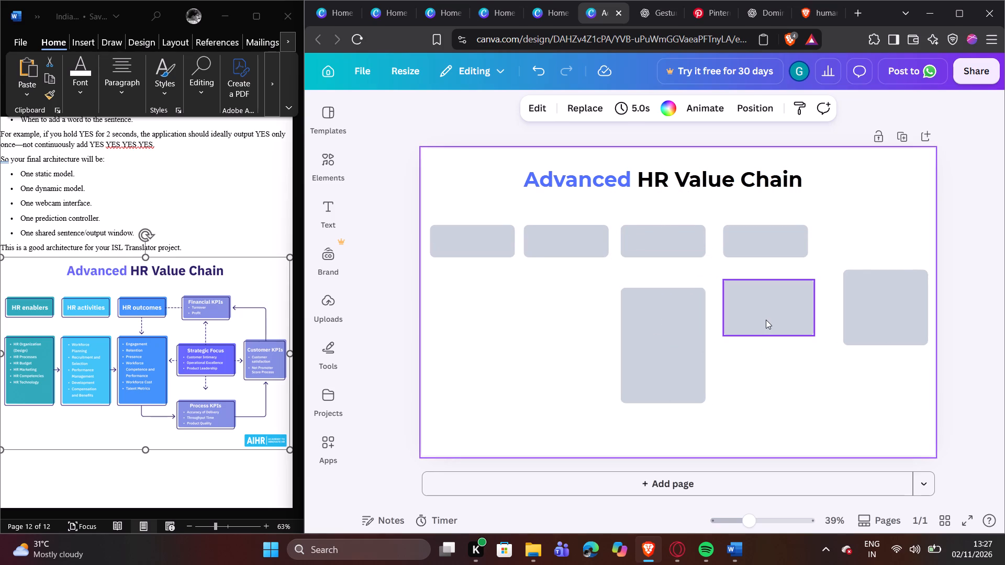
click(786, 363)
drag(766, 238, 773, 238)
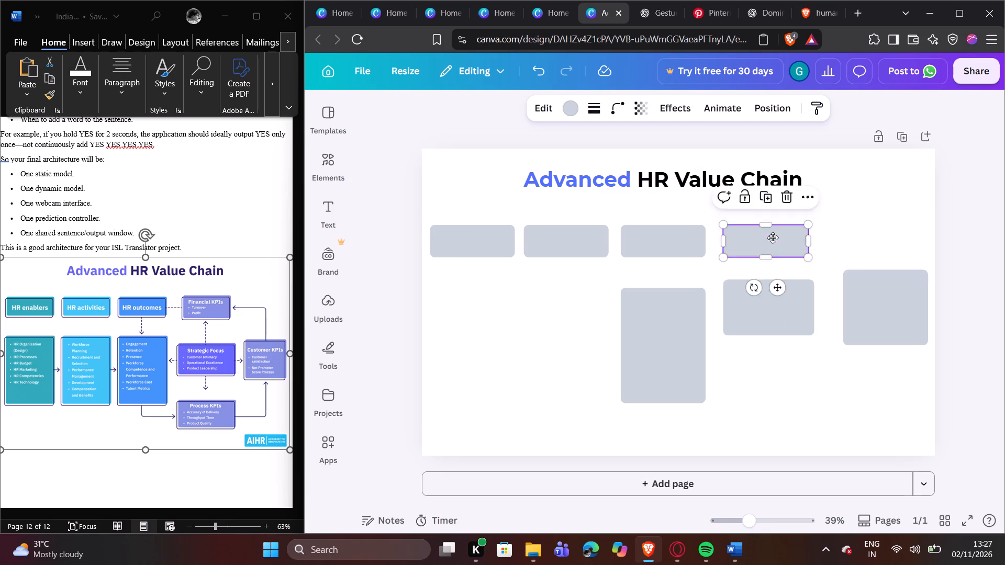
drag(773, 238, 772, 236)
click(781, 372)
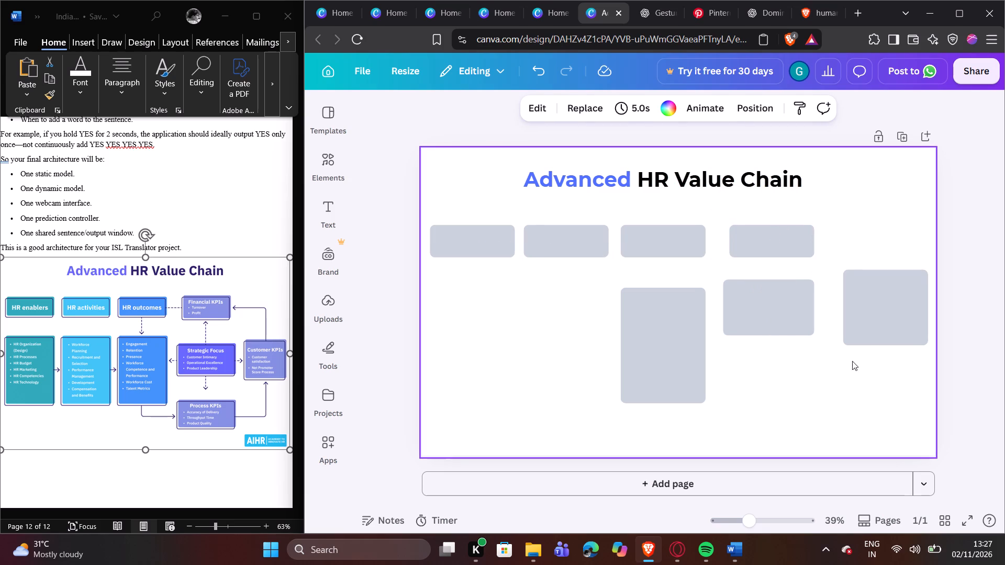
click(763, 323)
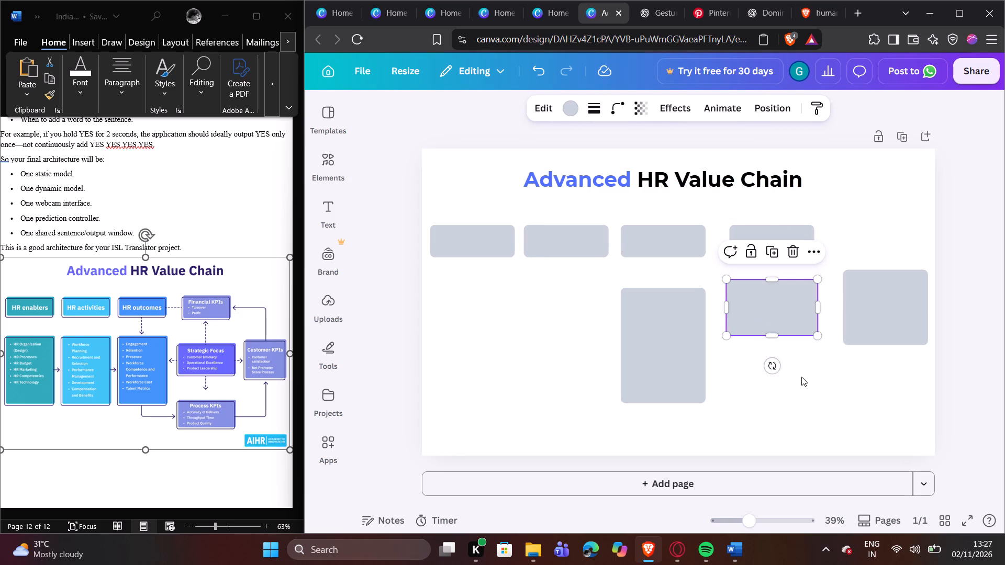
click(801, 377)
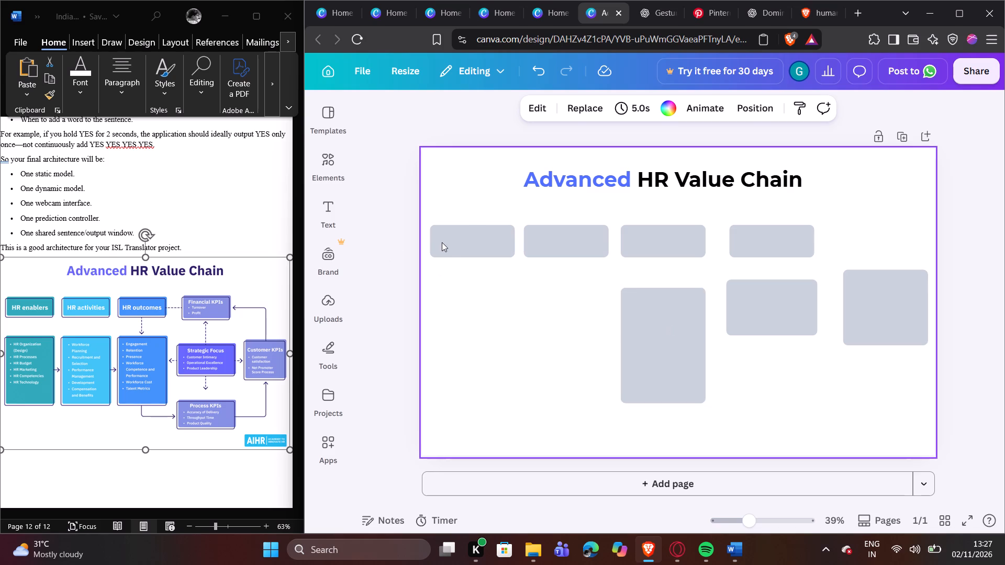
Move the first header box slightly closer to the page's left edge, keeping it level with the header row.
drag(447, 243, 441, 243)
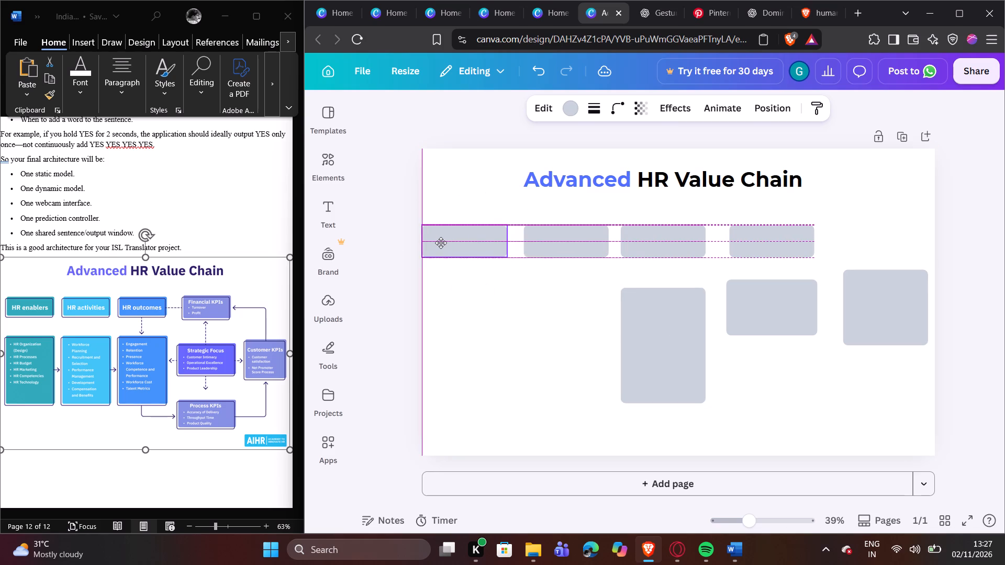
drag(441, 243, 442, 243)
Duplicate the second header box, place the copy below it, and stretch it to match the tall content box beside it.
click(543, 242)
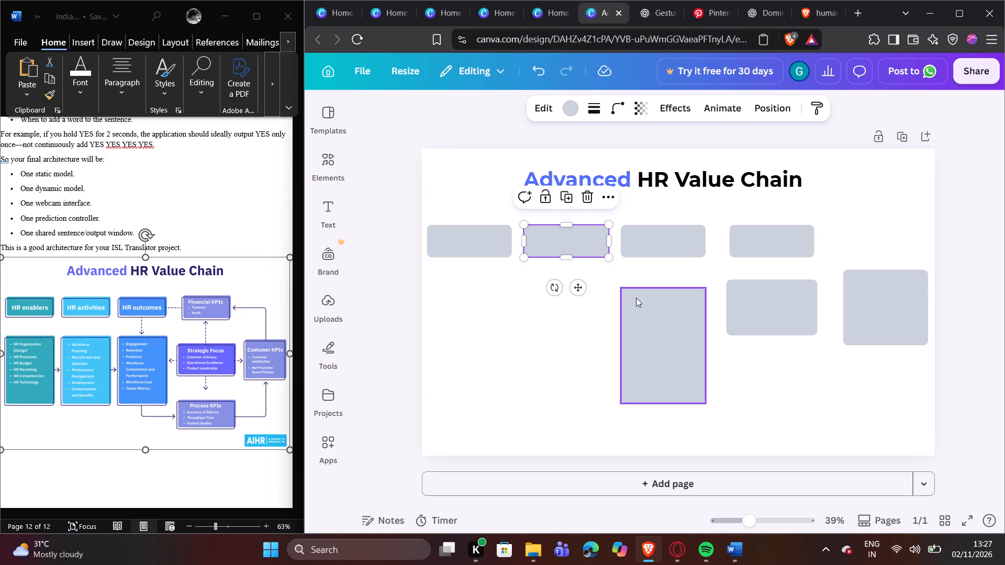
click(571, 197)
drag(574, 246, 572, 252)
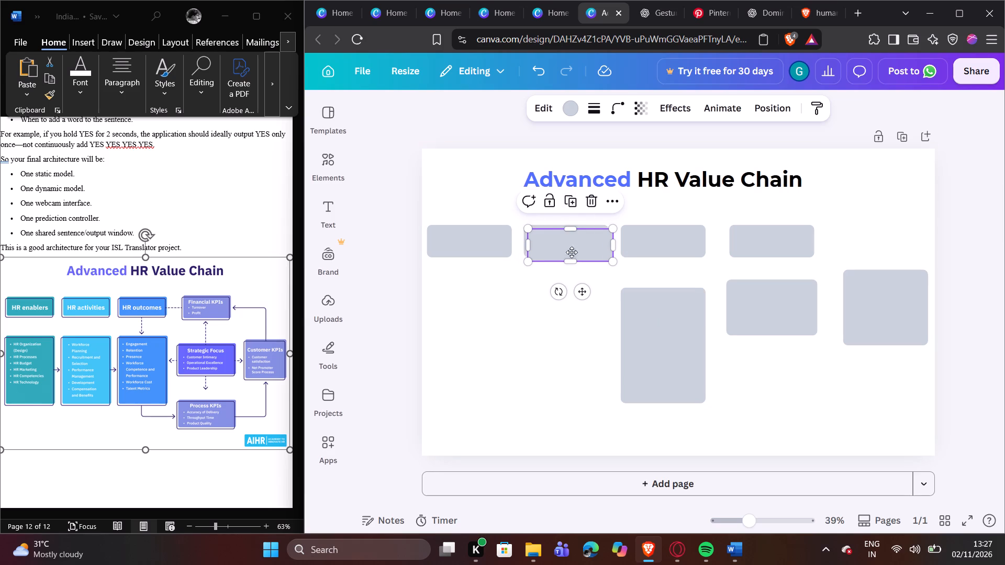
drag(572, 252, 570, 302)
drag(565, 316, 567, 355)
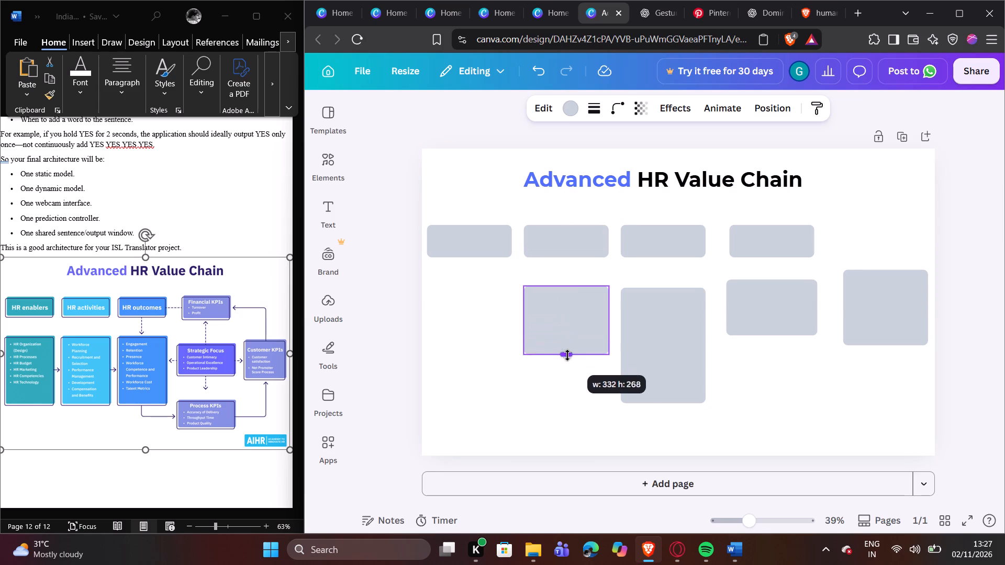
drag(567, 355, 568, 397)
click(749, 373)
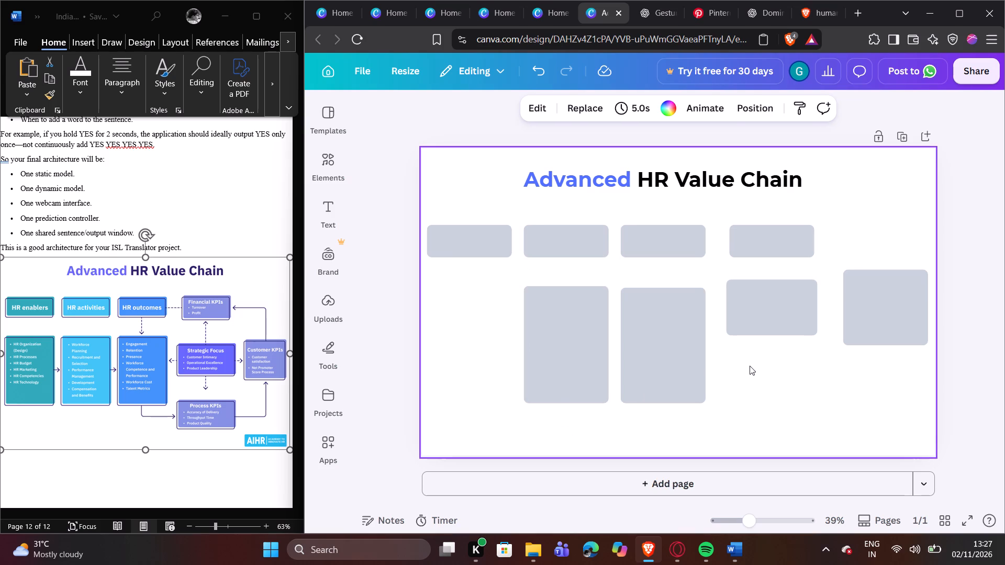
Duplicate the tall content box under the second header and place the copy under the first header box, aligned with its left edge.
click(683, 338)
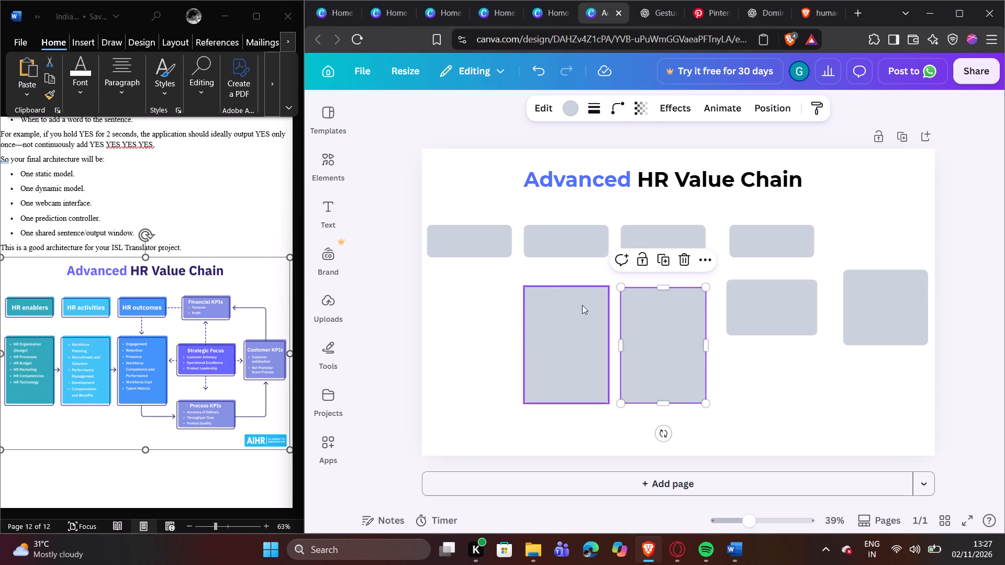
click(575, 315)
click(609, 340)
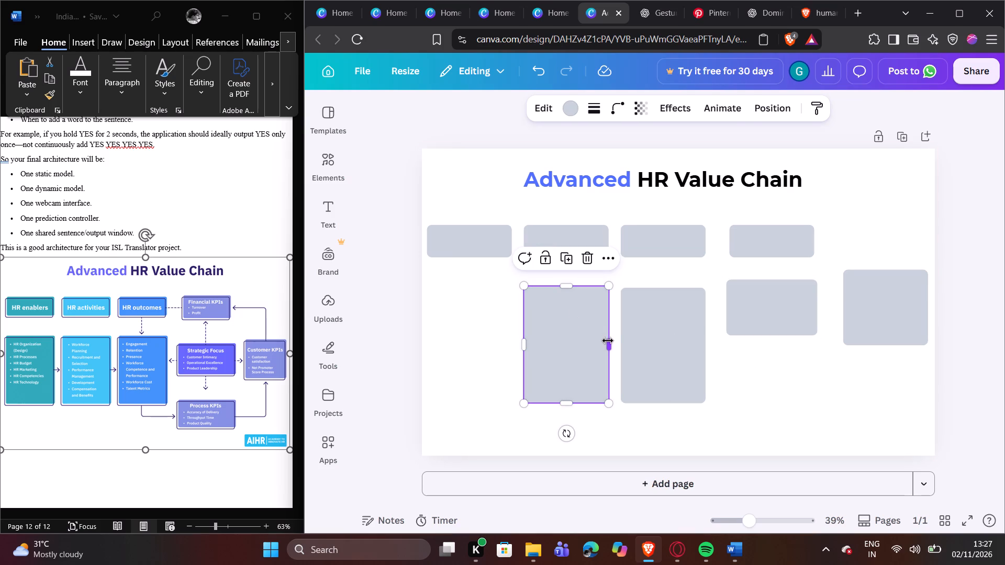
click(560, 347)
click(565, 258)
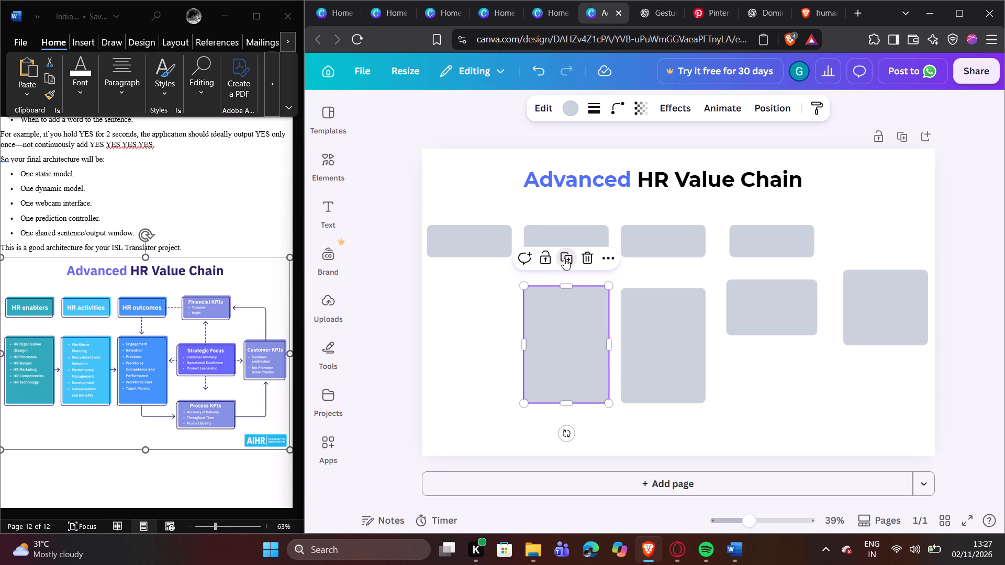
drag(554, 379, 459, 321)
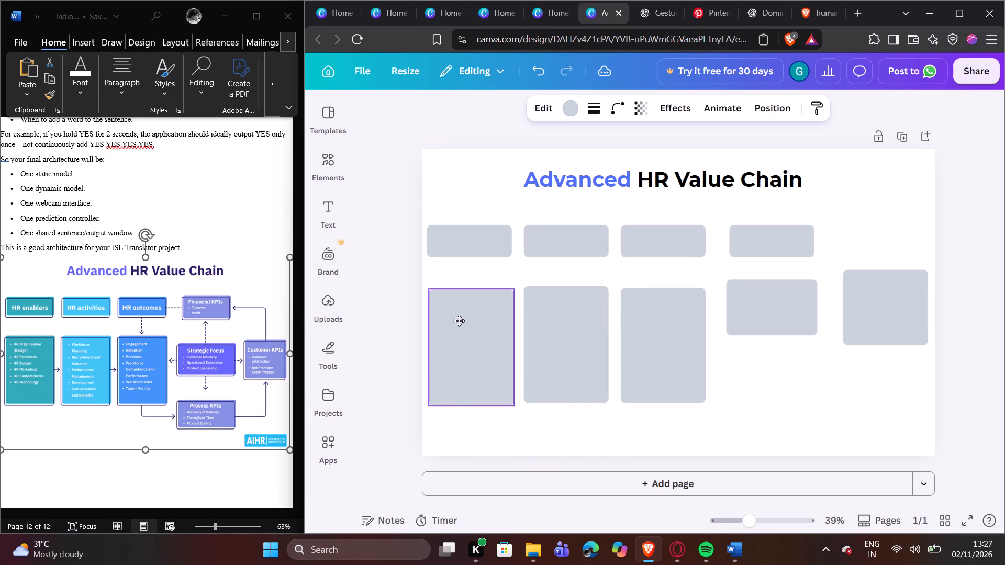
drag(459, 321, 457, 322)
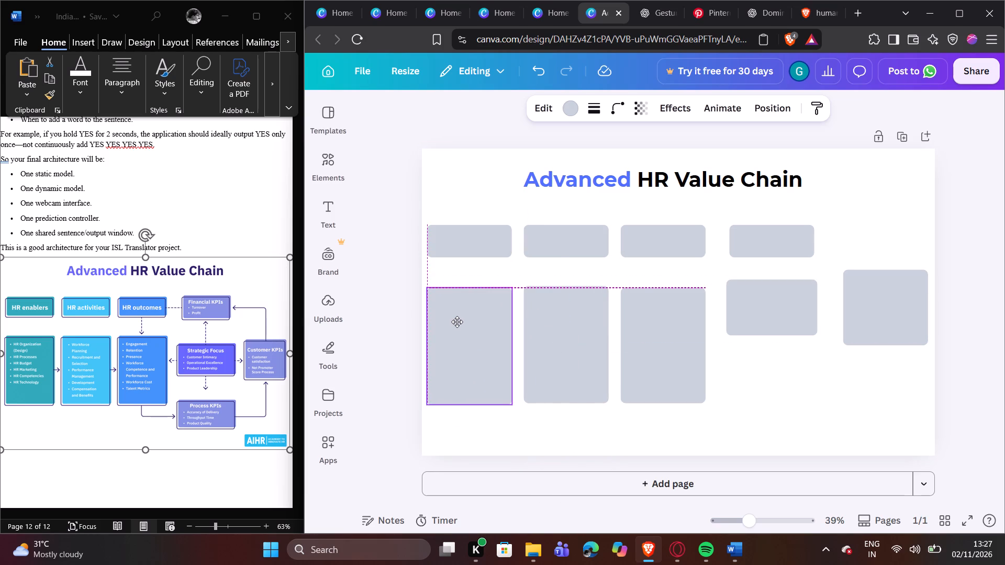
drag(457, 322, 456, 321)
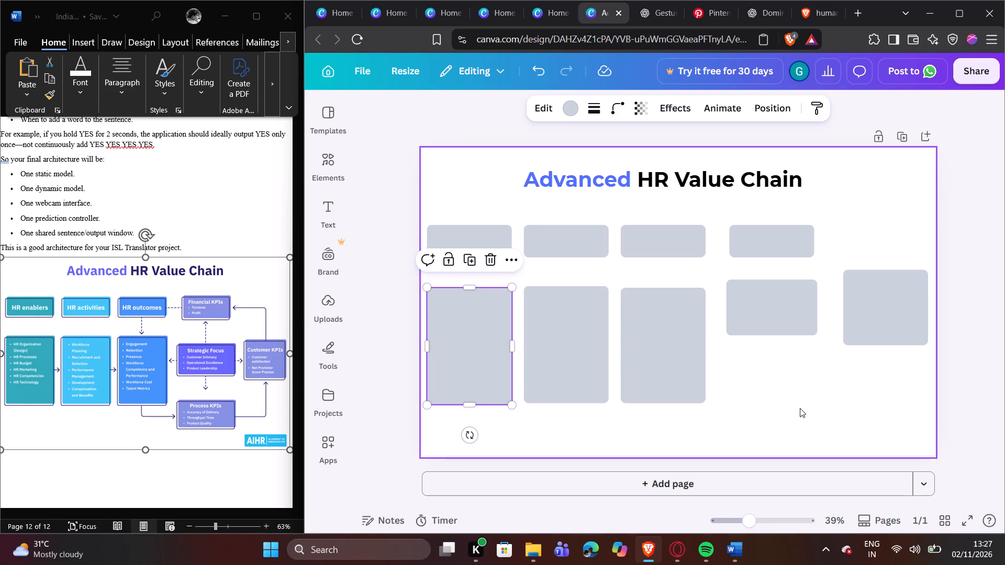
click(802, 408)
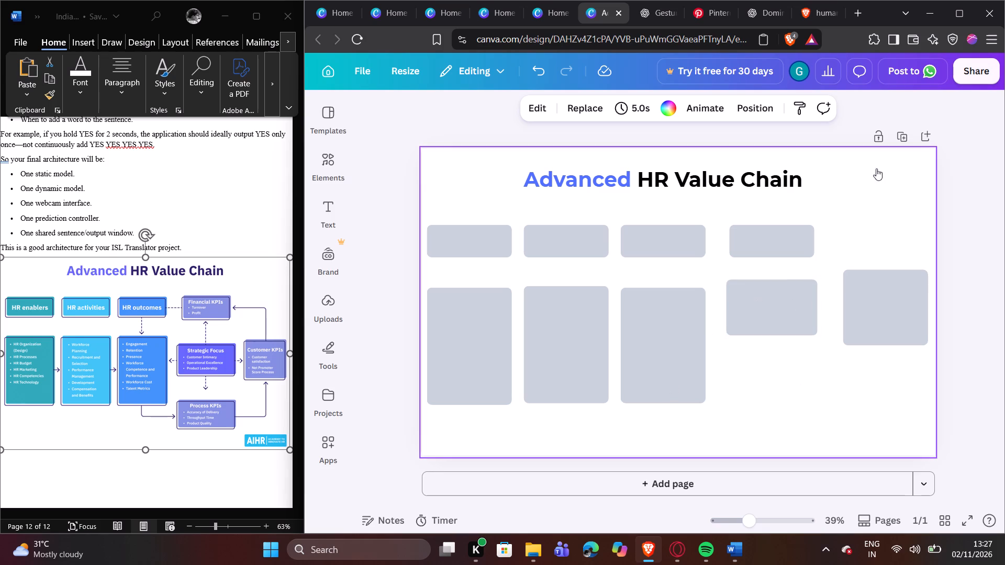
Lower the content box under the fourth header and the box near the page's right edge slightly, spacing them at 90 px gaps.
click(779, 310)
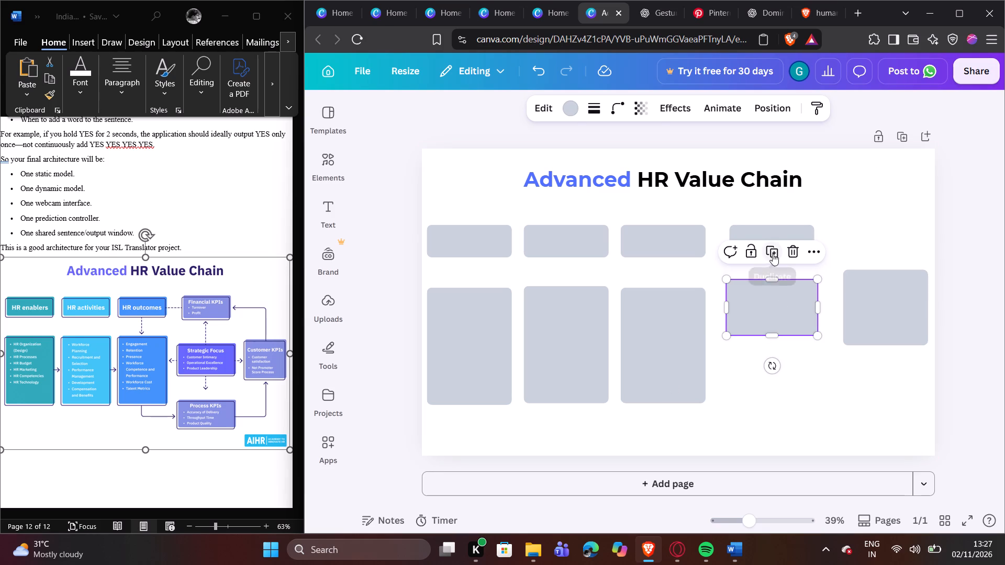
drag(770, 311, 769, 324)
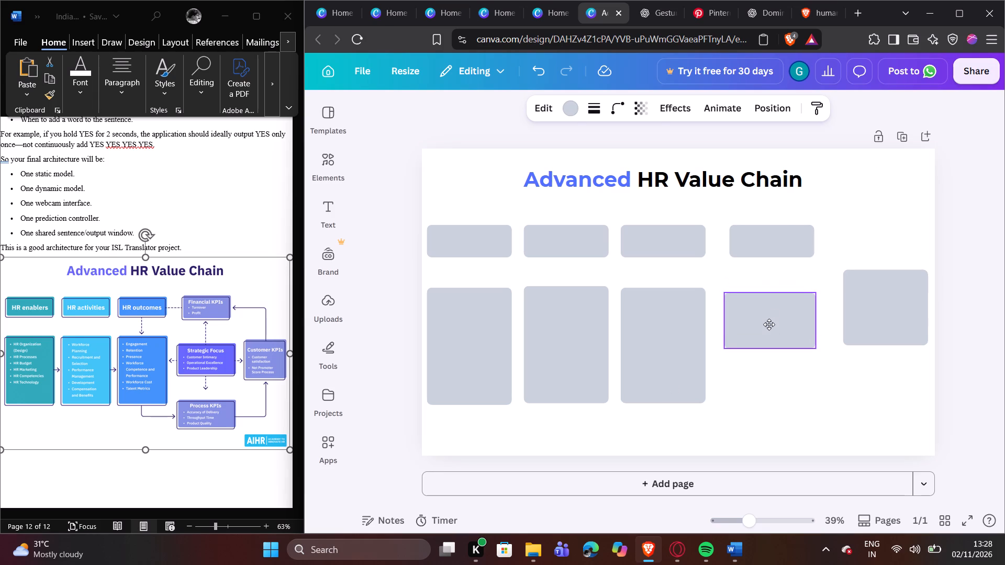
drag(769, 324, 774, 323)
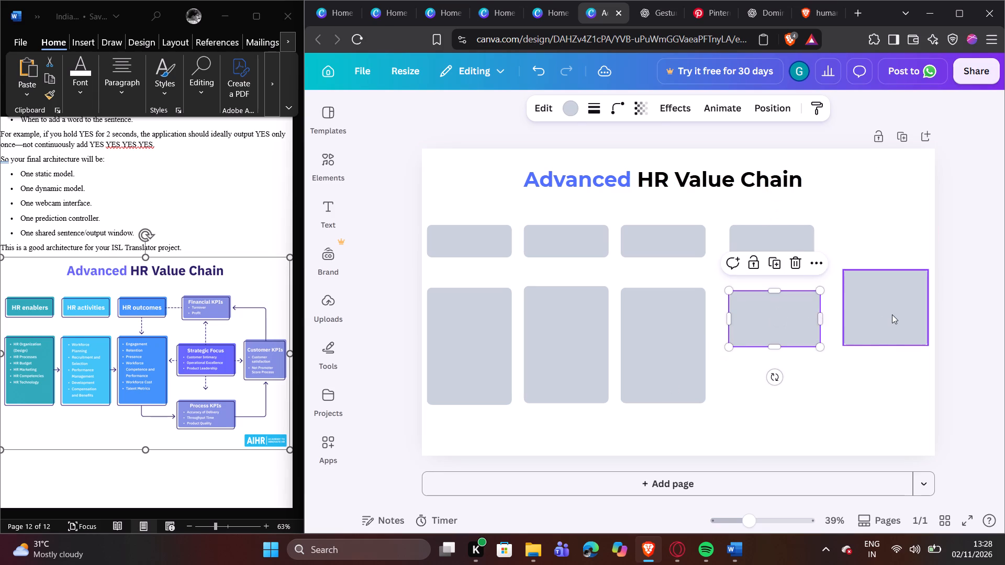
click(892, 314)
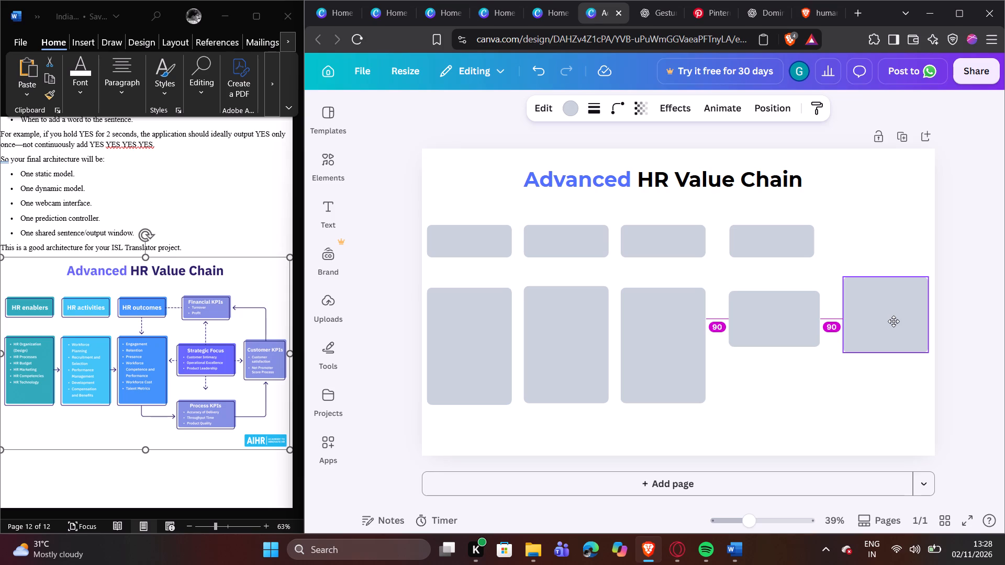
Duplicate the content box under the fourth header and place the copy below it near the page's bottom, with left edges aligned.
click(784, 328)
click(780, 263)
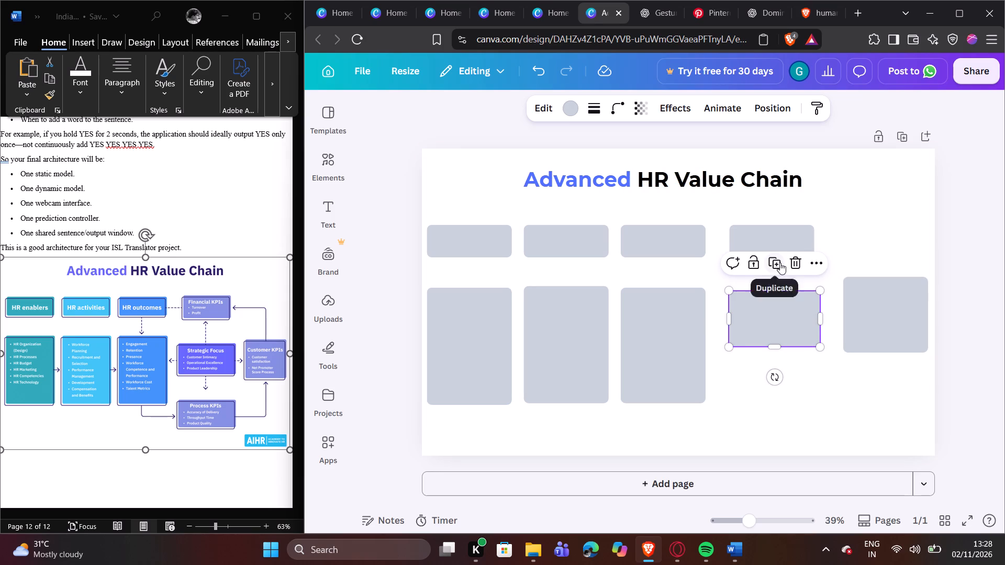
drag(775, 315, 770, 382)
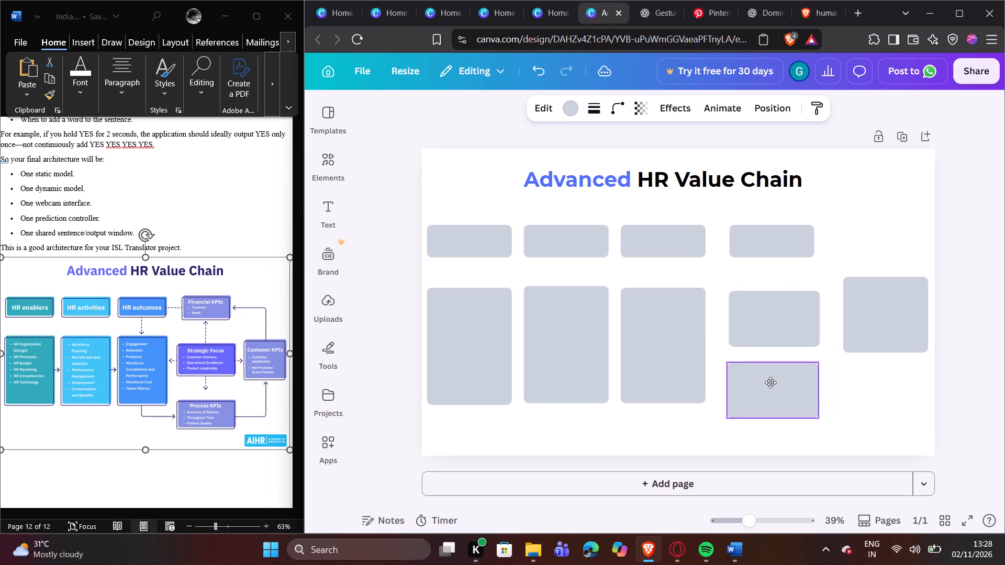
drag(770, 382, 772, 382)
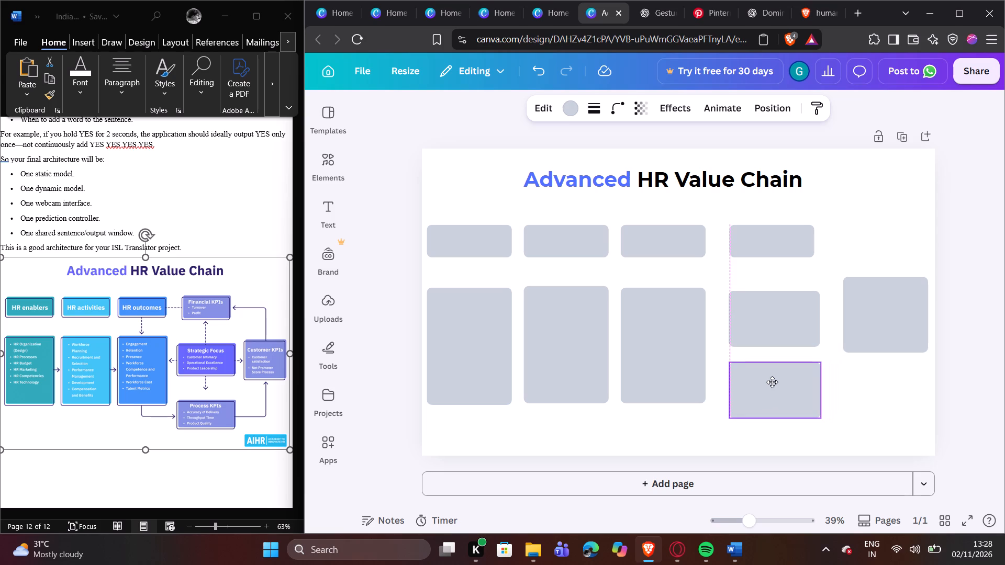
drag(772, 382, 772, 393)
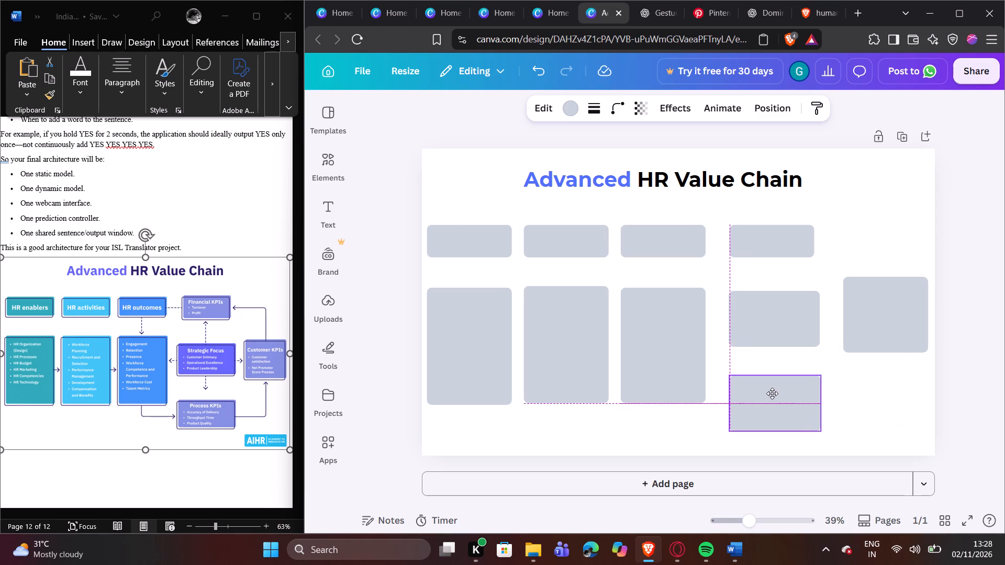
drag(772, 393, 775, 393)
click(901, 405)
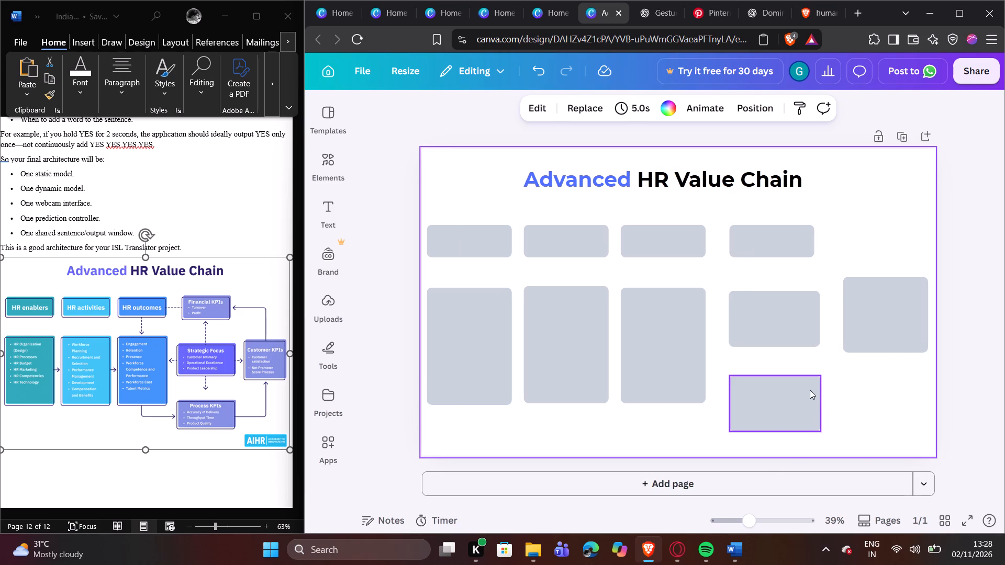
Widen the bottom content box slightly and lower it toward the page's bottom, roughly centred under the box above it.
click(799, 407)
click(820, 410)
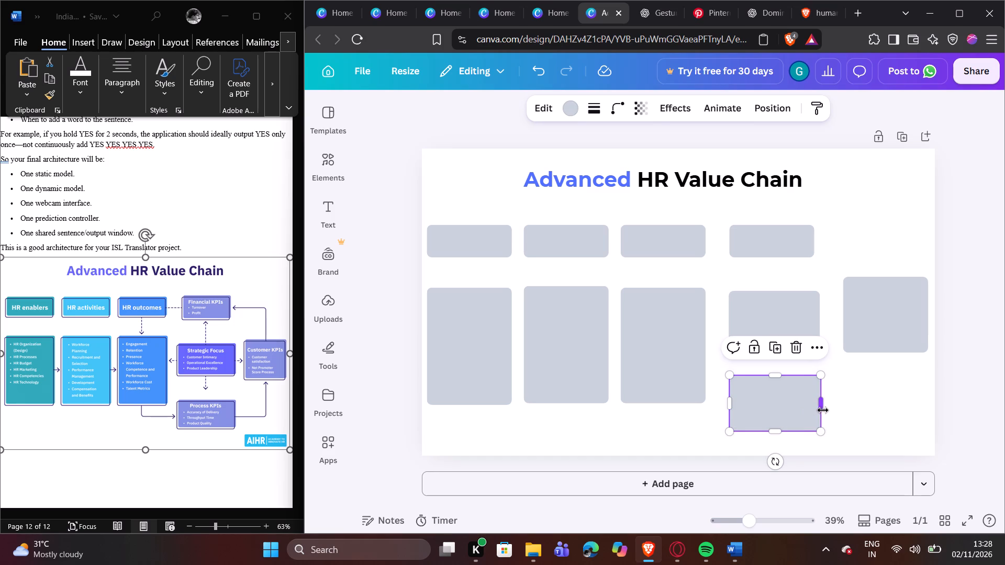
click(839, 403)
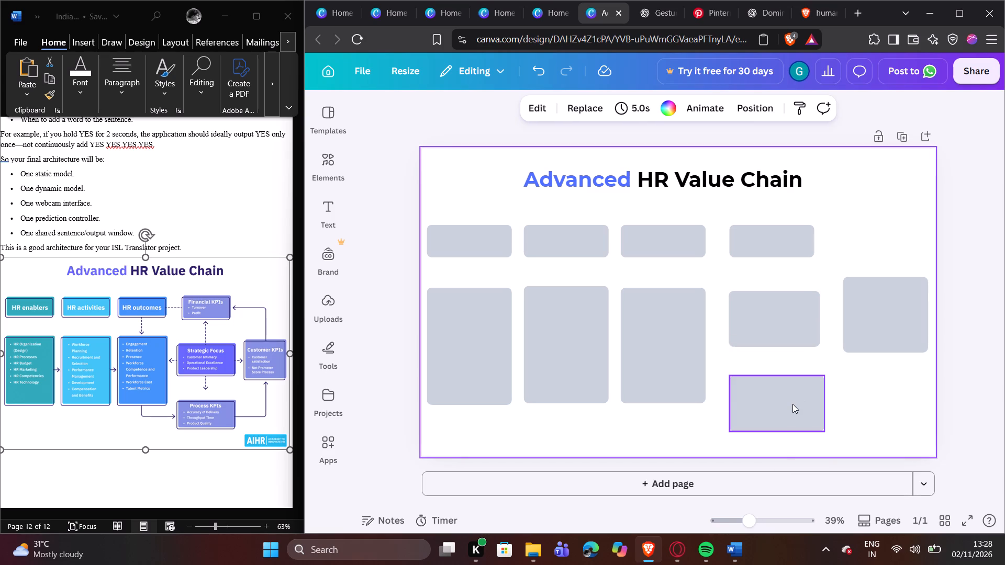
drag(774, 405, 772, 416)
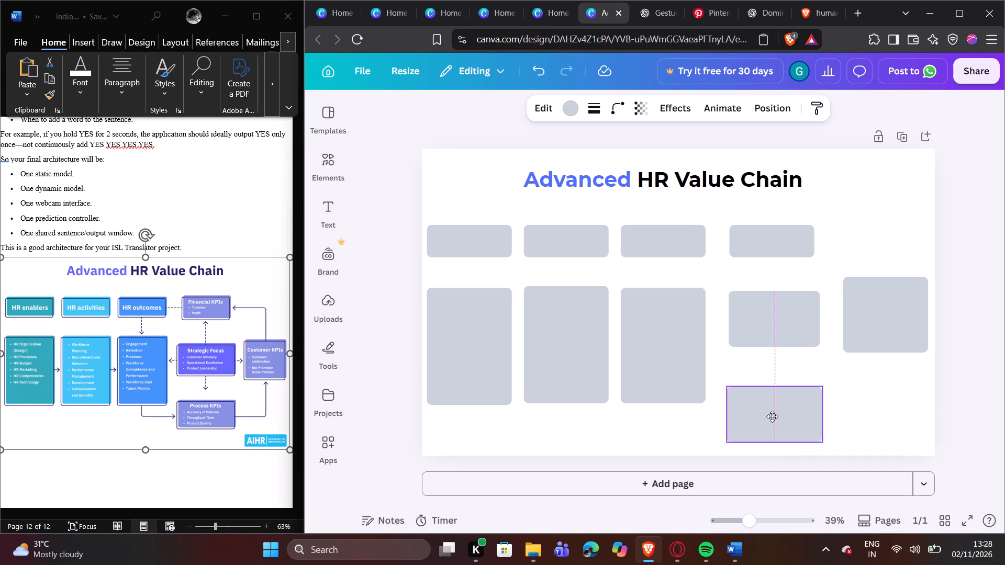
drag(772, 416, 772, 416)
Lower the content box under the fourth header slightly, and align the top of the box near the page's right edge with the tall boxes.
drag(777, 302, 778, 315)
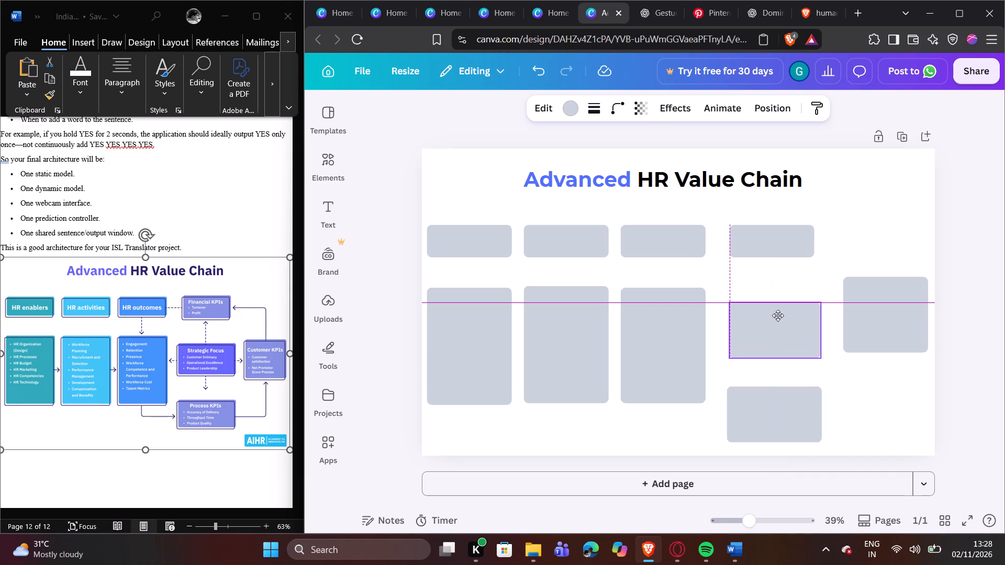
drag(778, 315, 775, 309)
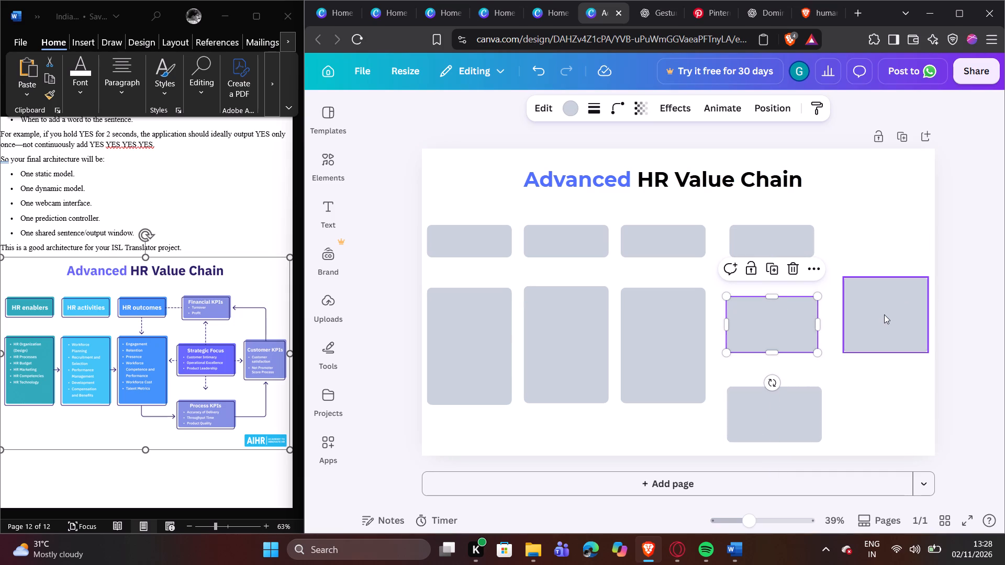
drag(886, 314, 885, 327)
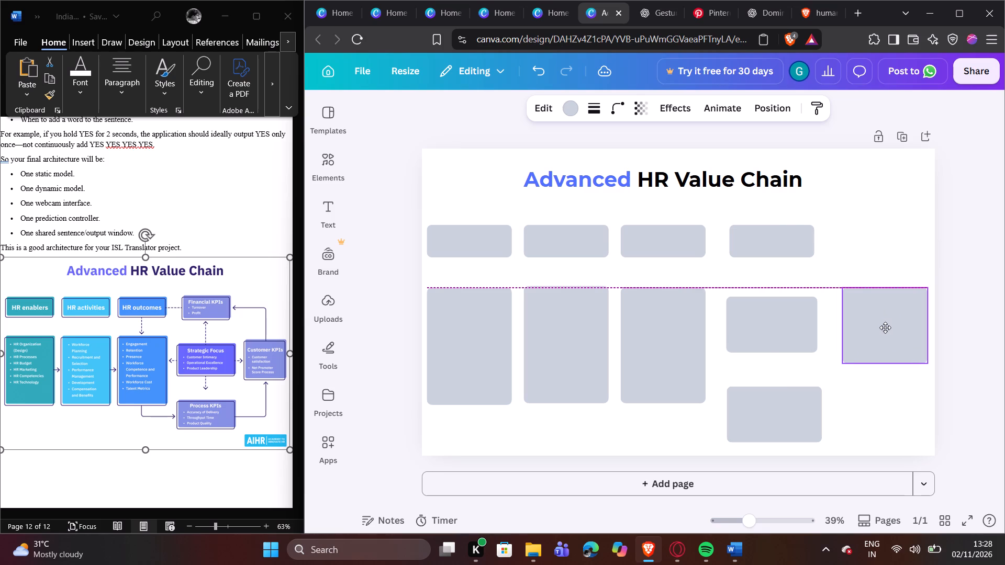
drag(885, 327, 884, 327)
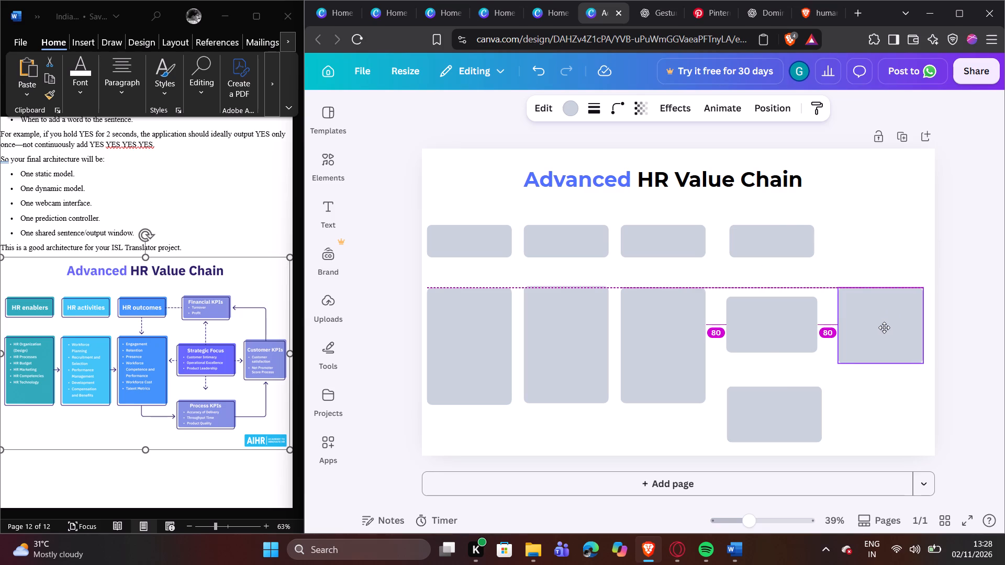
drag(884, 327, 885, 327)
click(880, 420)
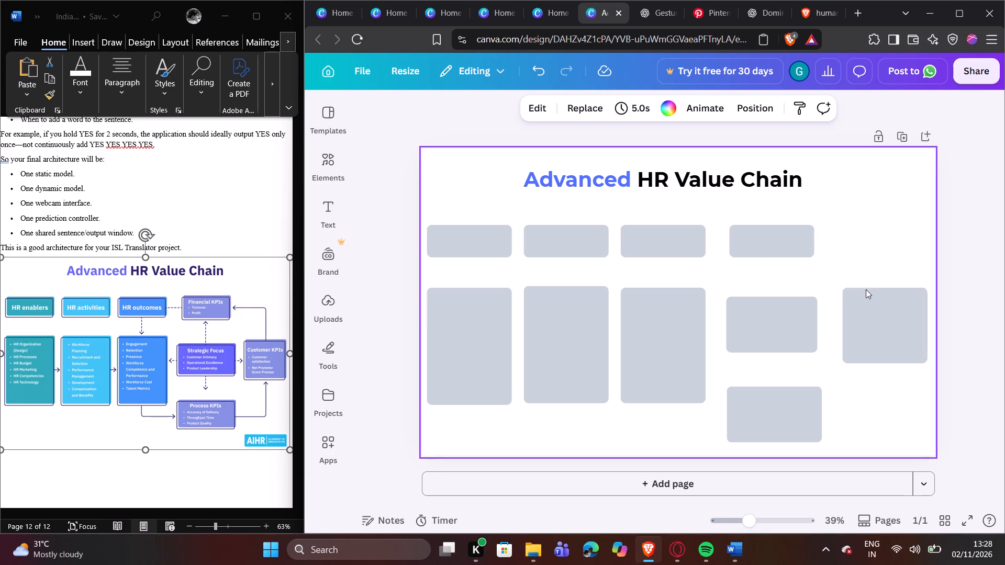
Add a subheading text element to the page reading "HR enablers".
click(337, 198)
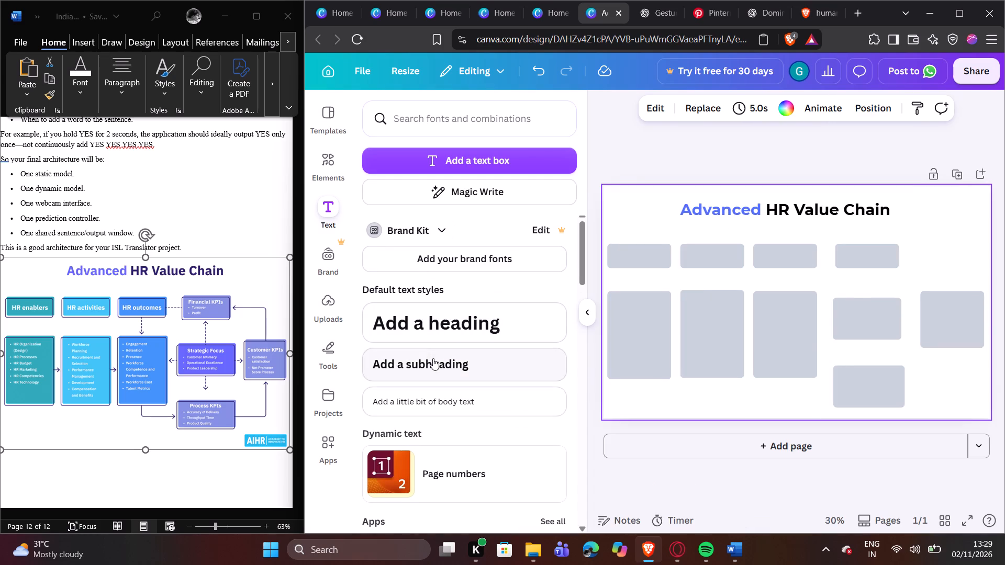
click(433, 358)
click(591, 302)
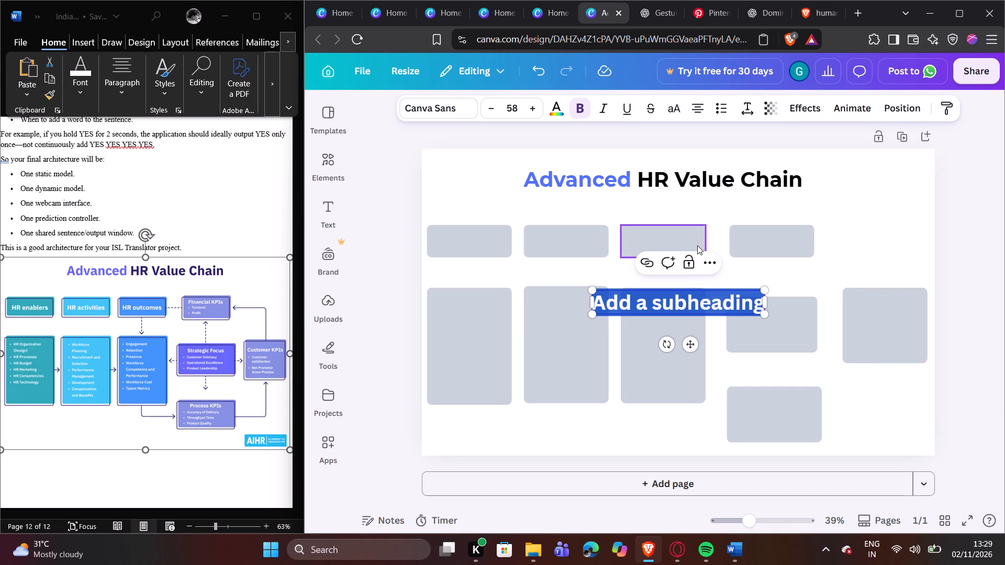
key(shift+h)
click(655, 294)
click(654, 294)
triple_click(654, 294)
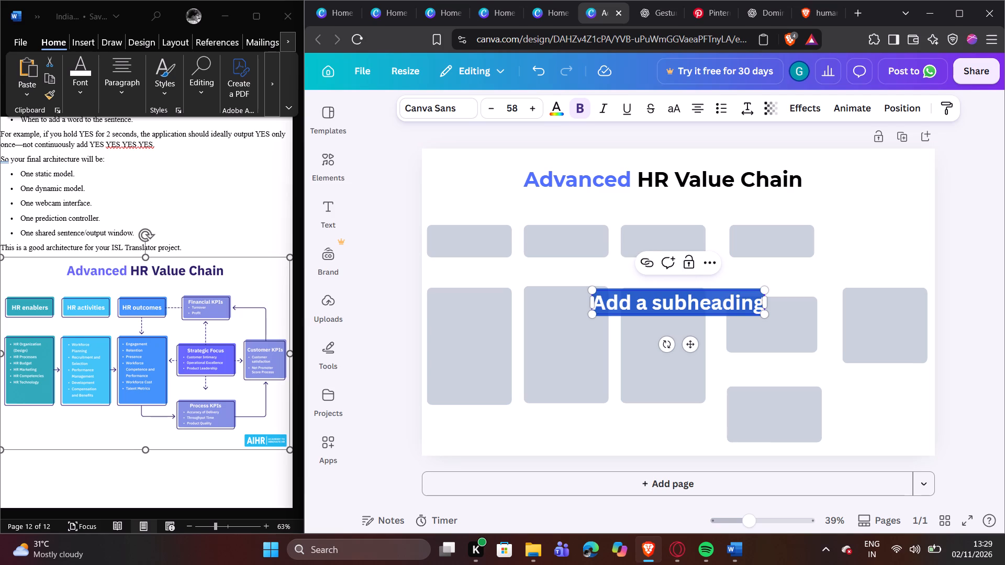
shift+click(655, 295)
key(shift+h)
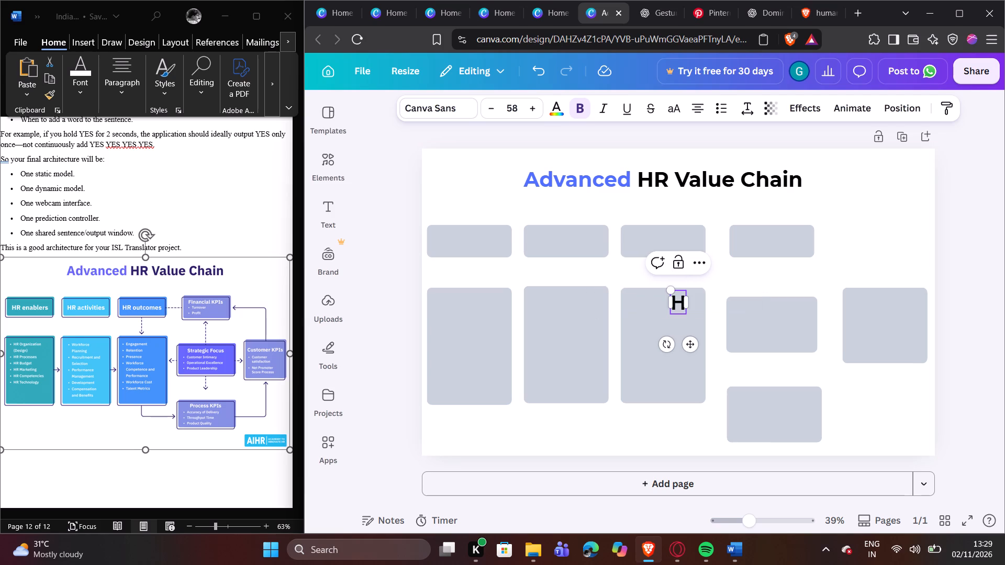
key(shift+r)
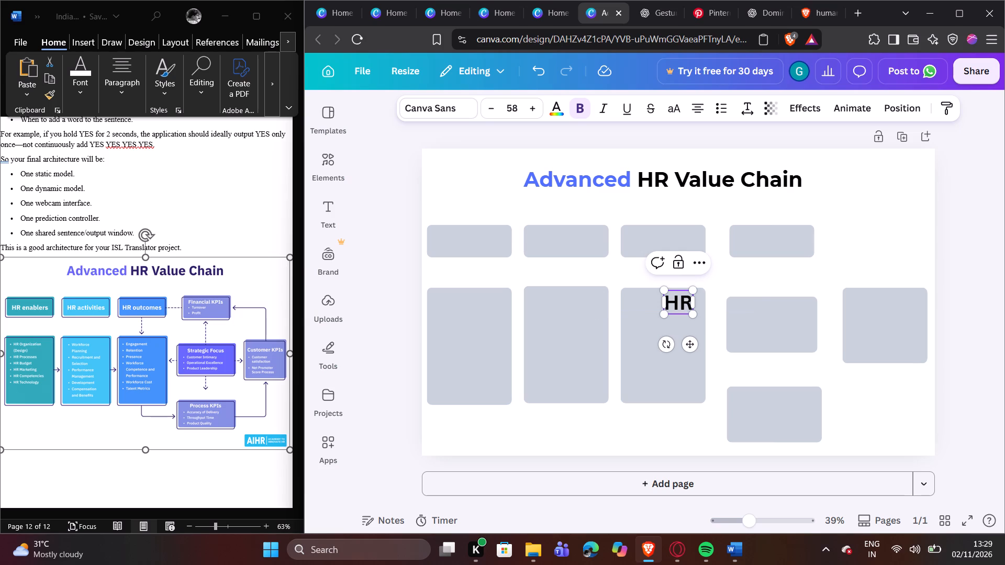
key(space)
text(en)
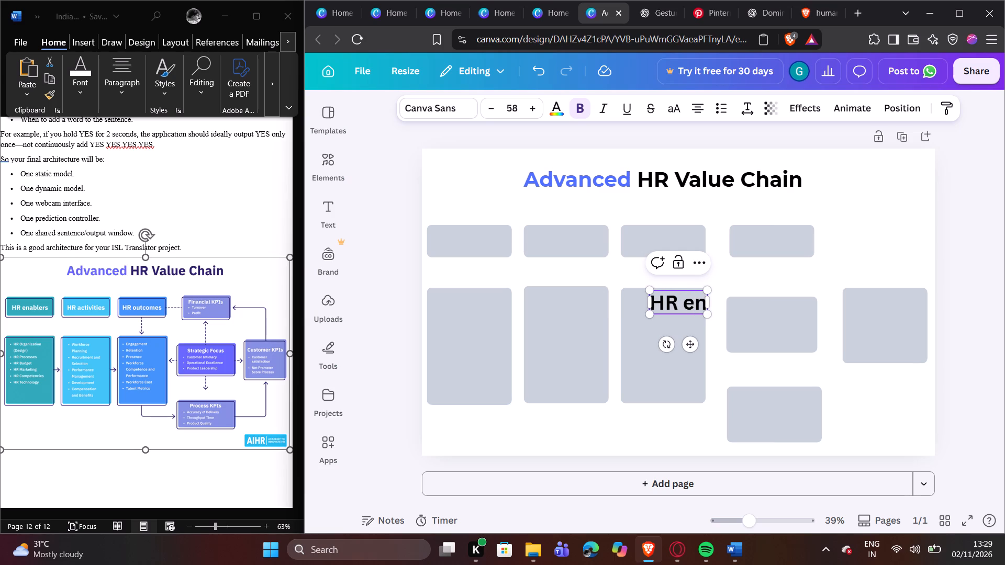
text(abl)
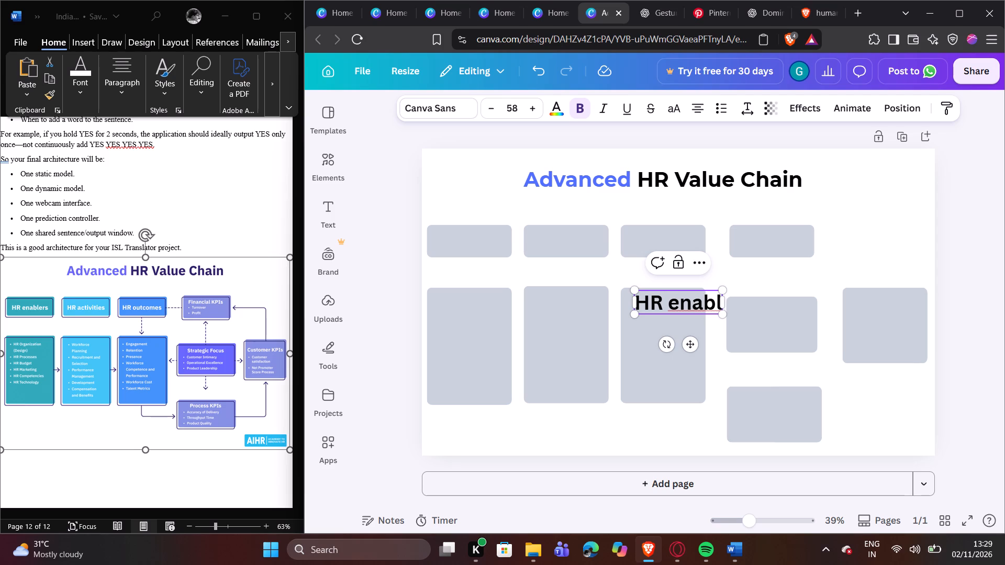
text(er)
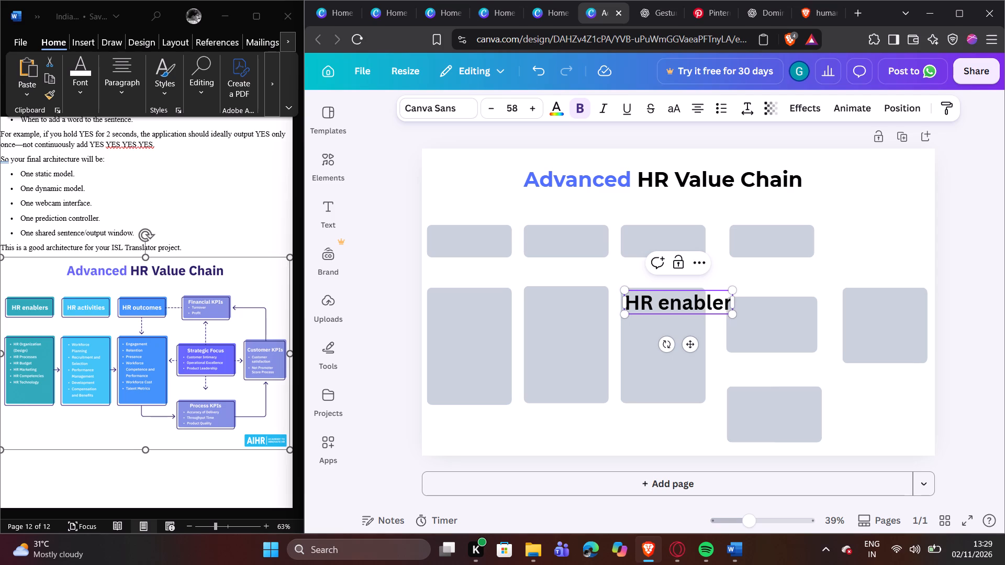
key(s)
key(BackSpace)
key(s)
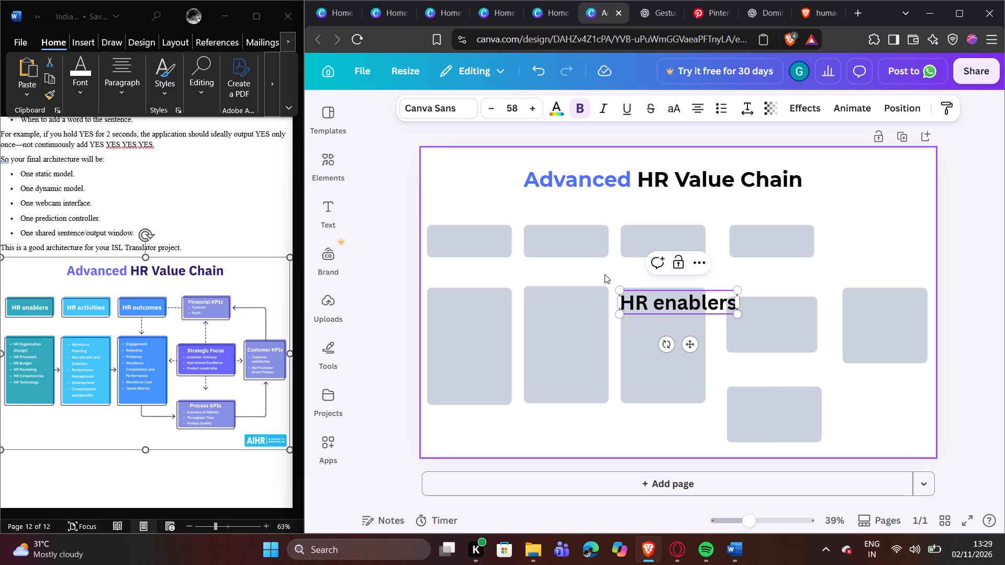
Recolour the "HR enablers" text white (#ffffff), applying the change to all matching colours, and move the text toward the first header box.
triple_click(672, 304)
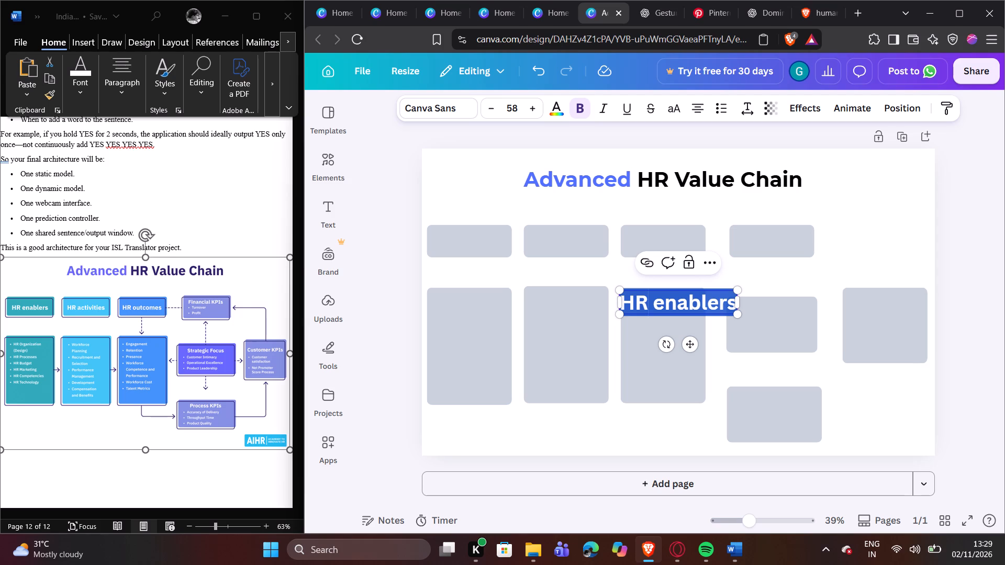
click(556, 105)
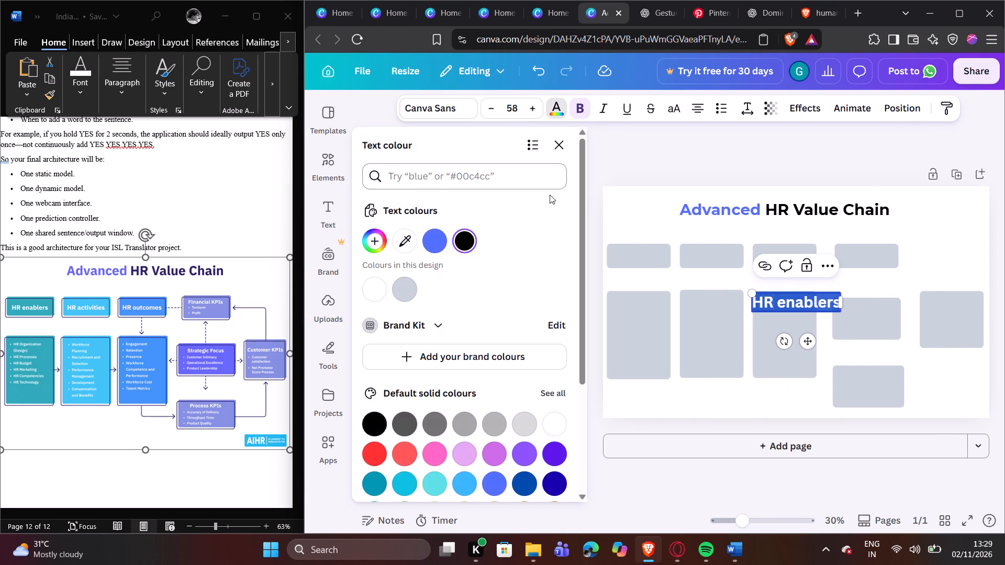
click(377, 284)
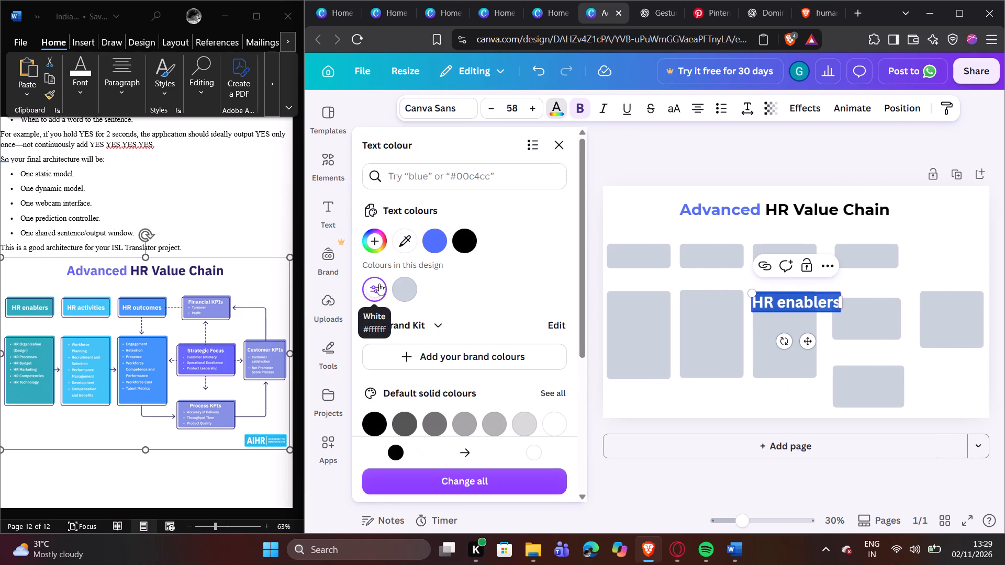
click(453, 472)
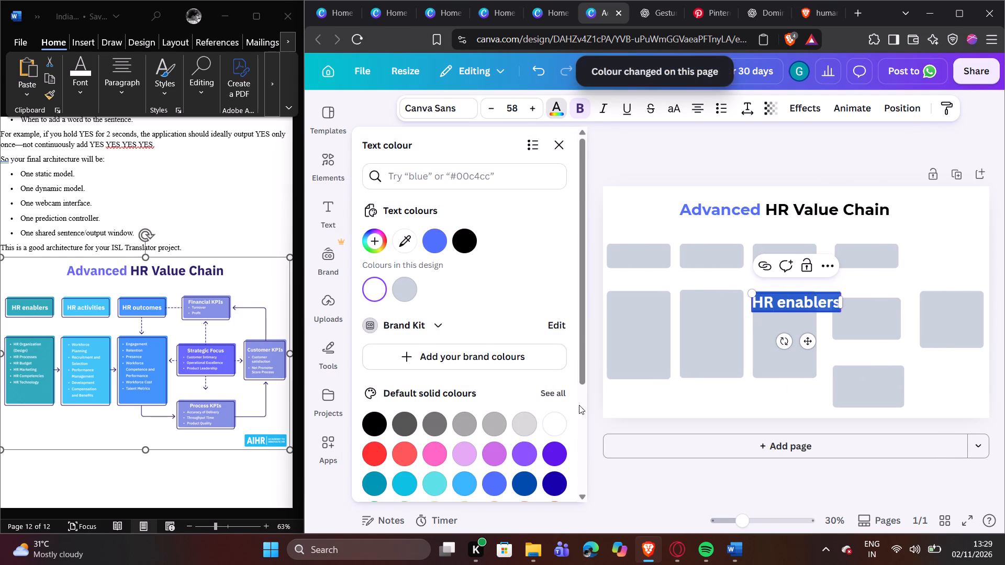
click(928, 218)
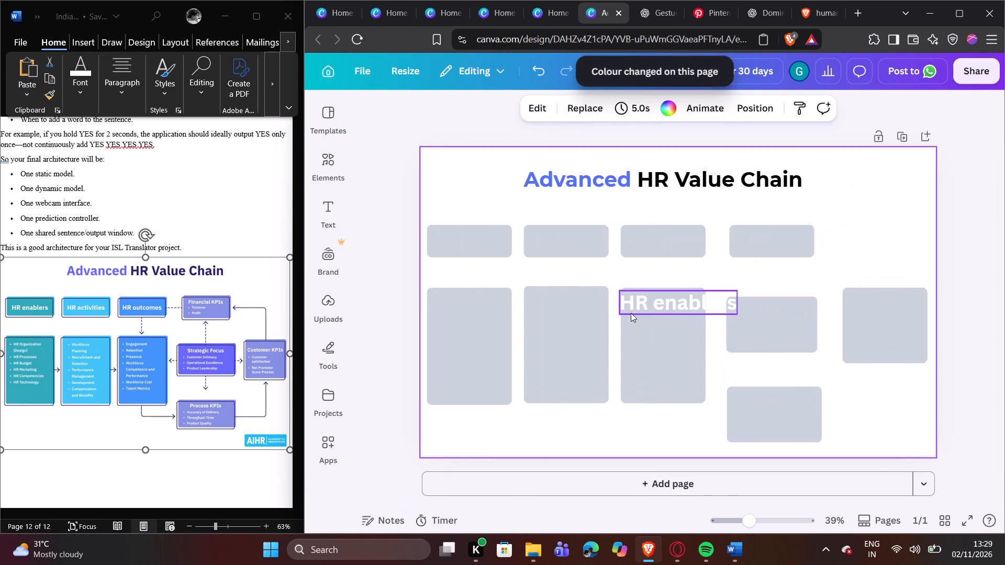
drag(649, 302, 507, 292)
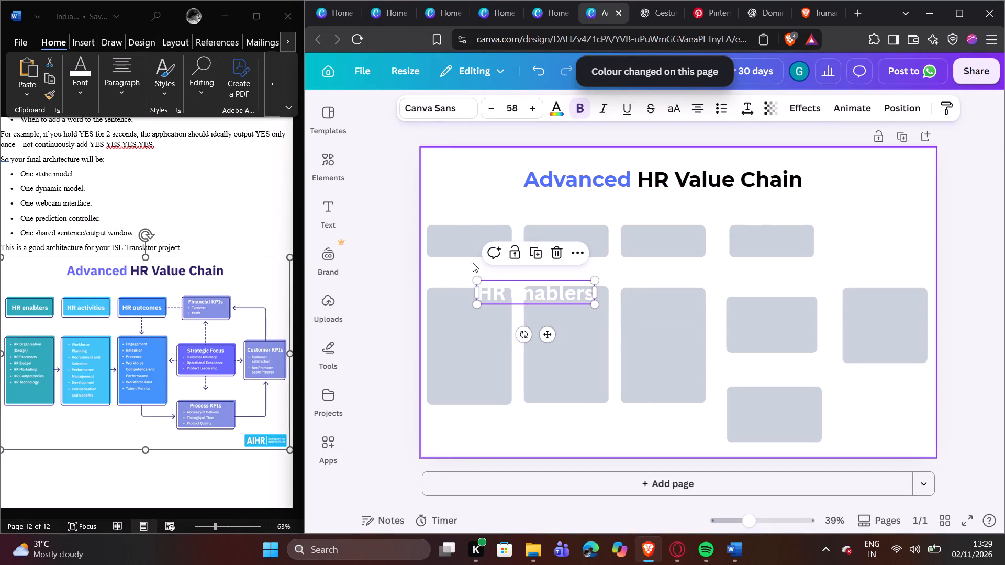
Fill the first header box with the dark turquoise default solid colour.
click(446, 251)
click(578, 111)
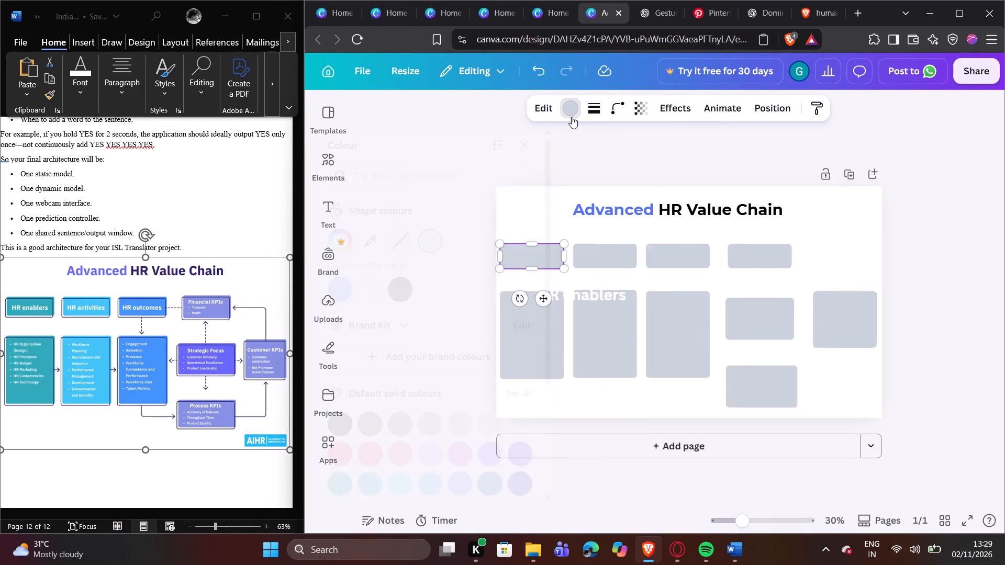
scroll(465, 425, down, 2)
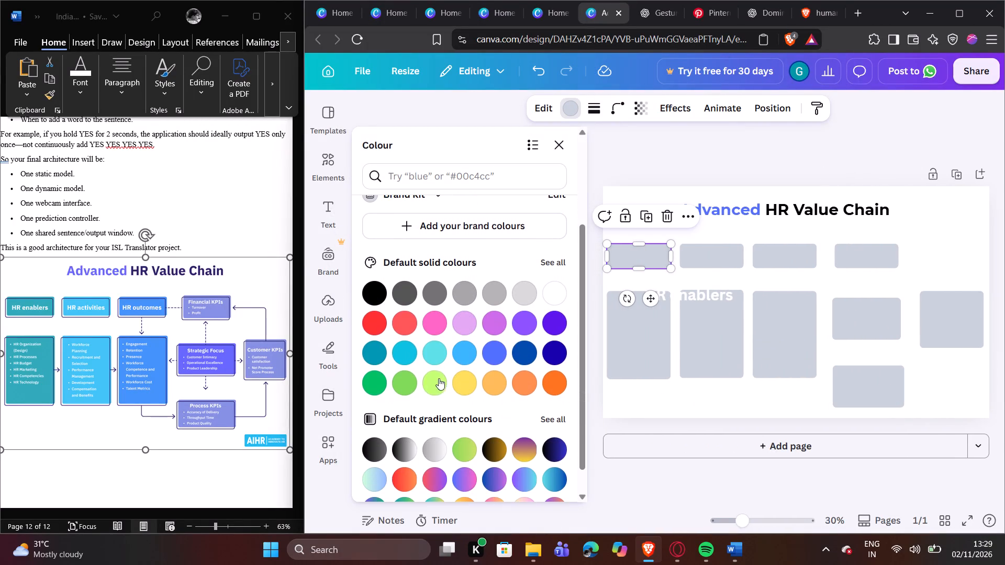
click(408, 353)
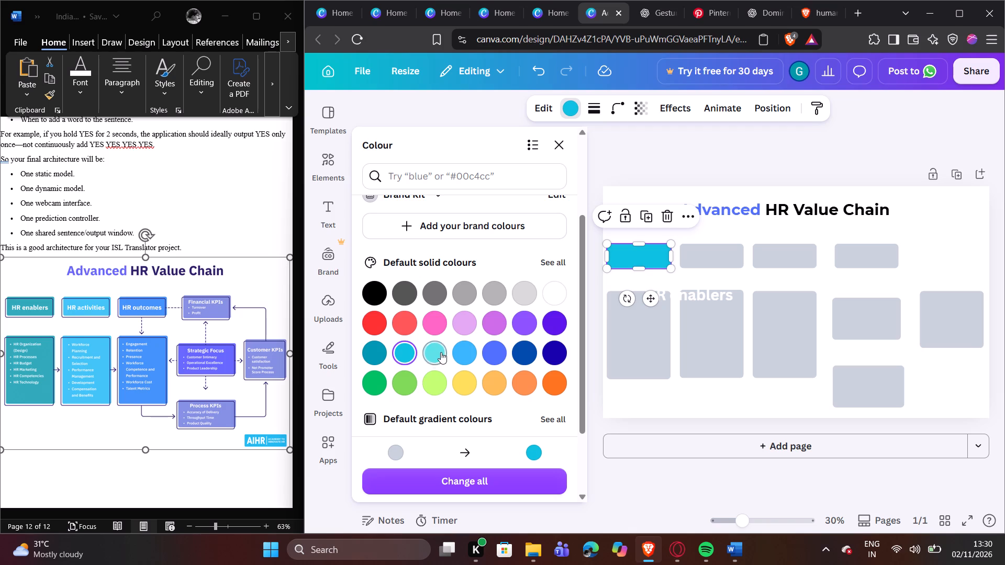
scroll(444, 351, down, 2)
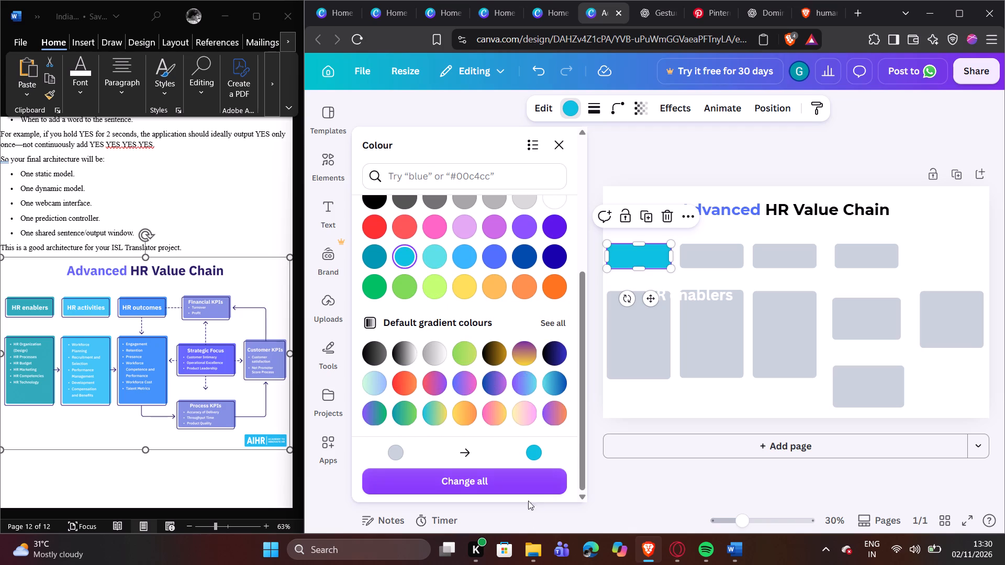
click(366, 261)
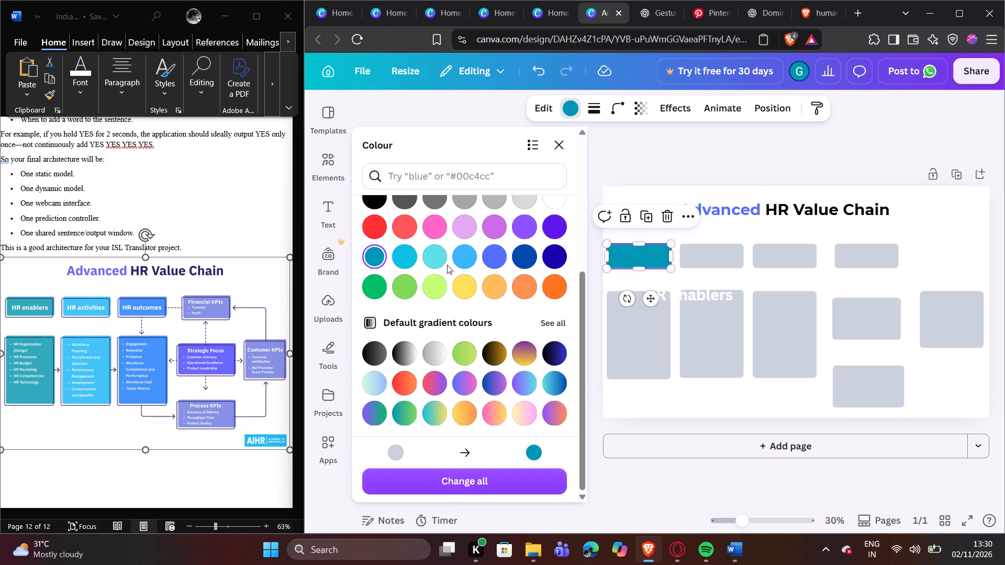
click(812, 153)
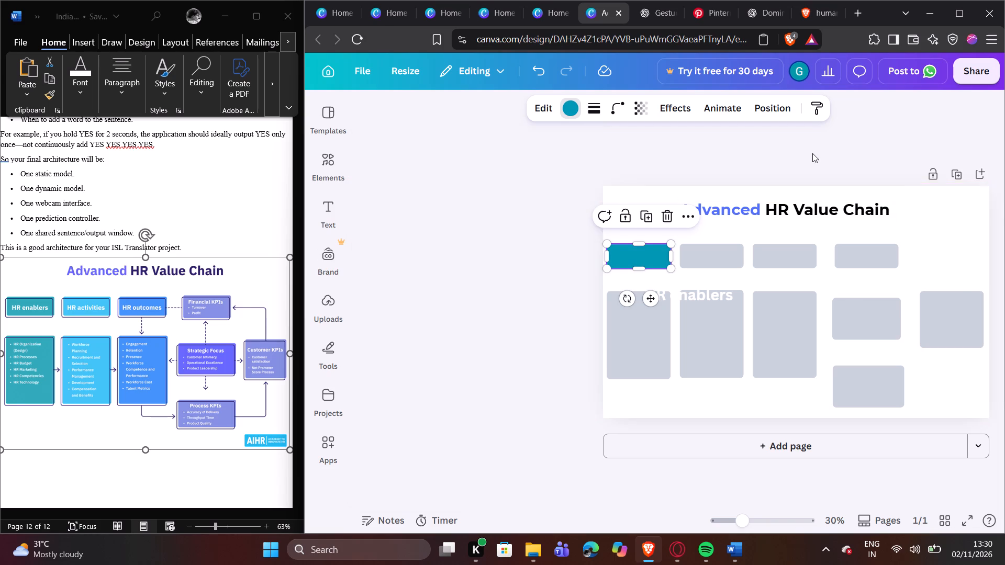
Place the "HR enablers" text on the first header box, shrink it to font size 40.4, and centre it within the box.
drag(541, 288, 489, 238)
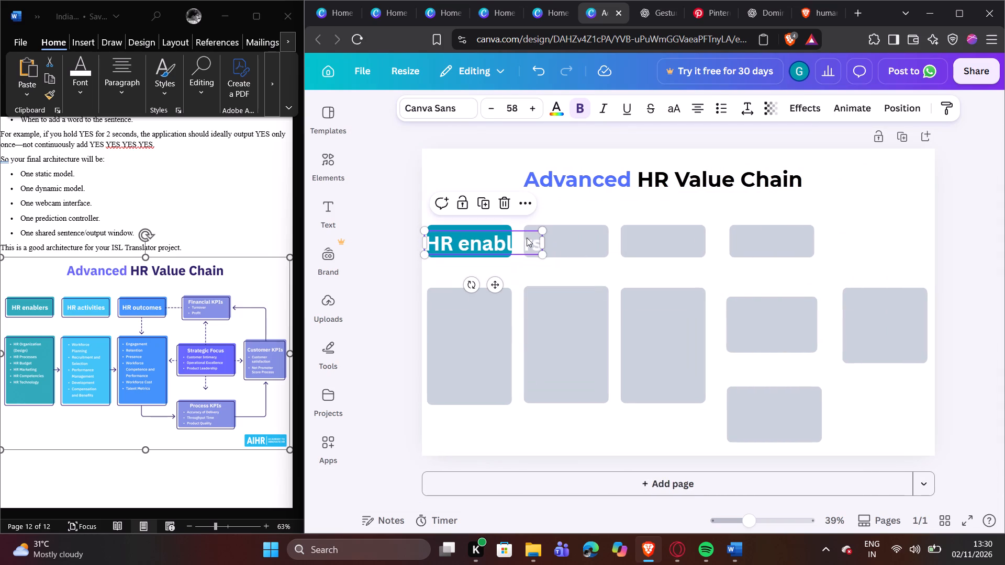
drag(545, 225, 514, 244)
click(513, 244)
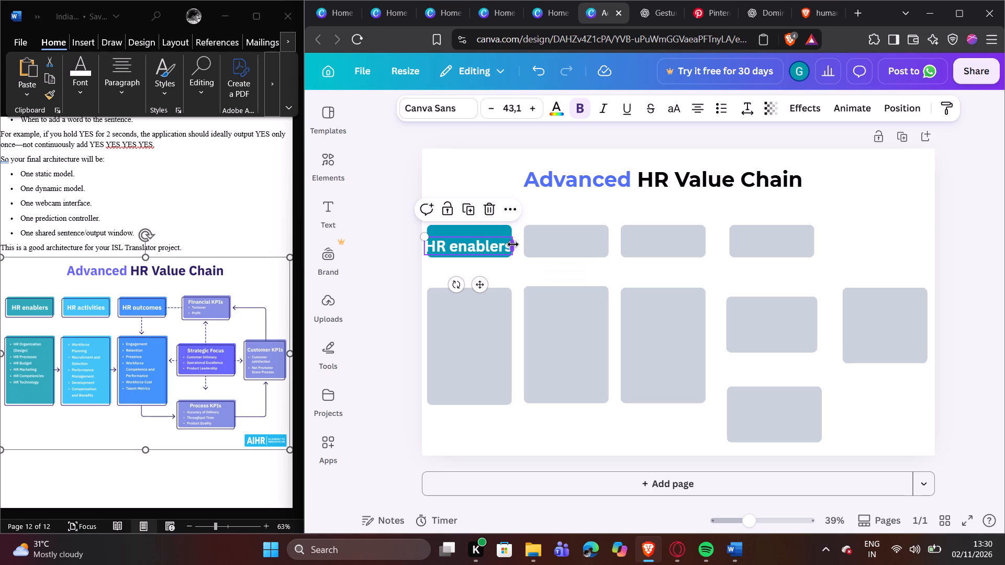
click(547, 205)
drag(451, 243, 456, 237)
click(456, 237)
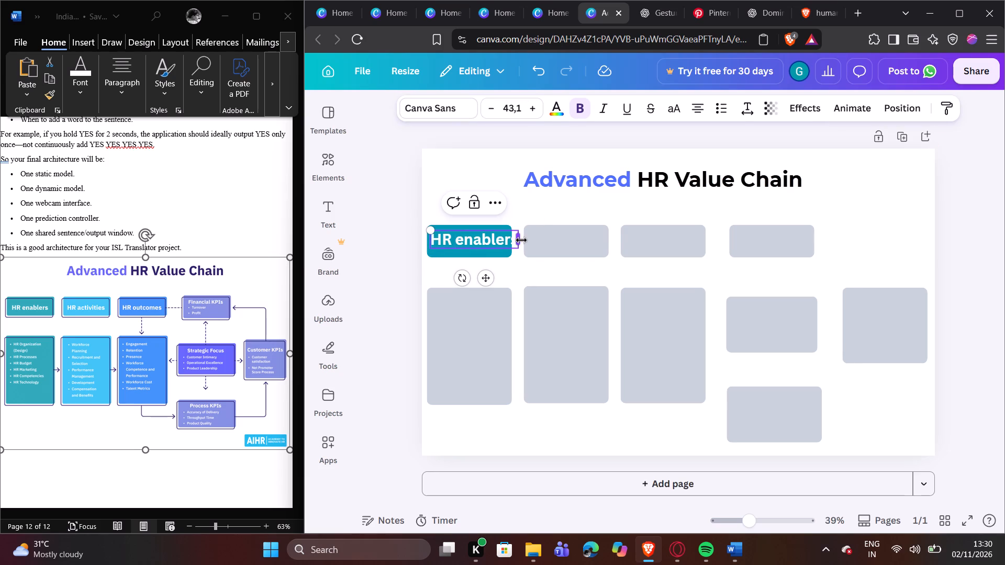
drag(433, 227, 438, 233)
click(529, 208)
click(499, 236)
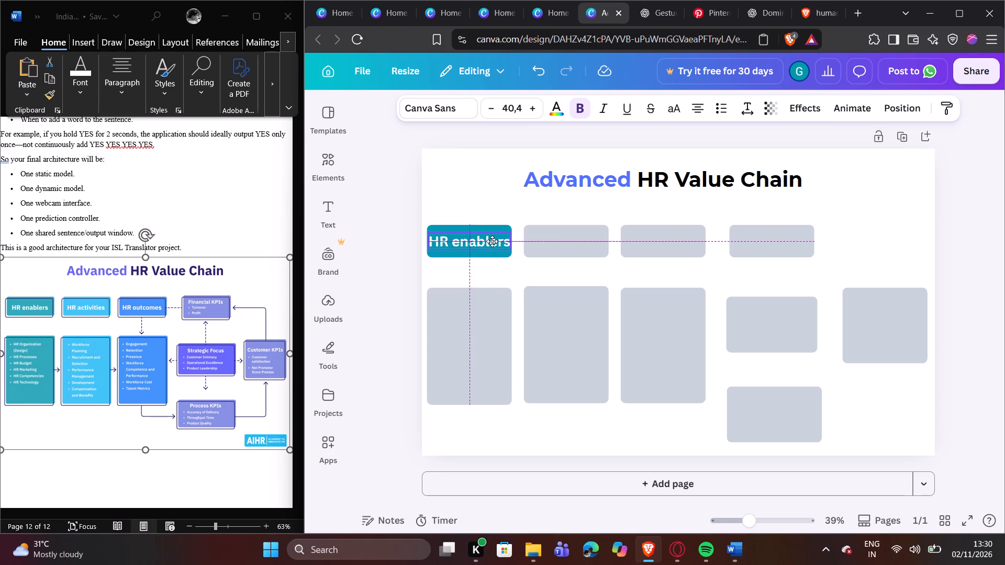
Shrink the "HR enablers" text slightly and re-centre it within the first header box.
click(492, 241)
drag(430, 230, 433, 232)
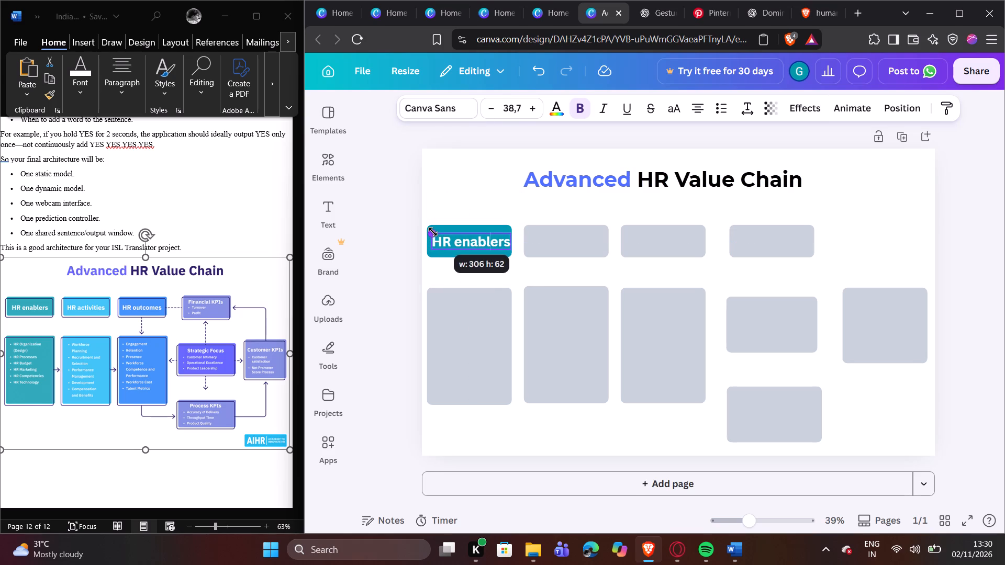
drag(433, 232, 434, 232)
click(529, 205)
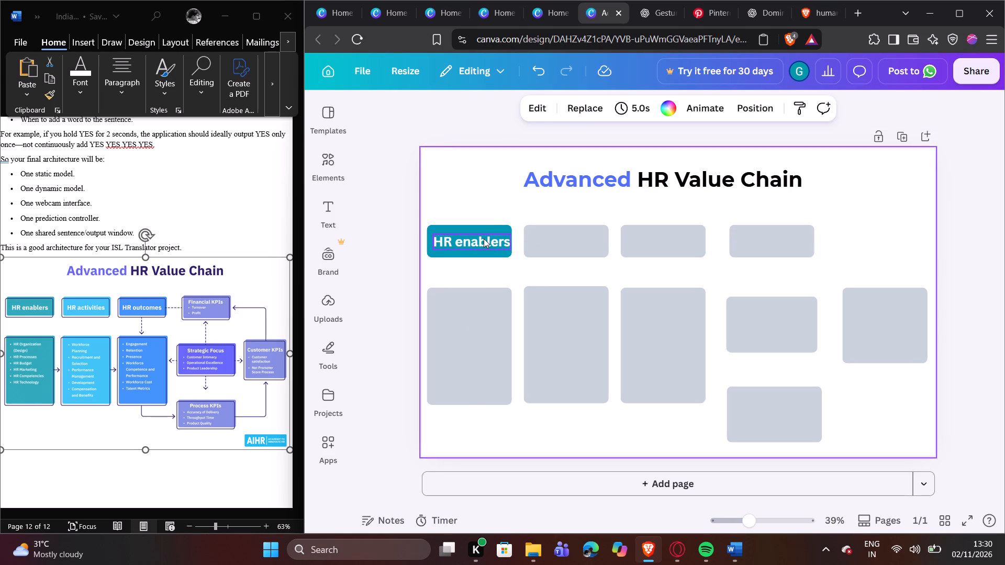
click(484, 239)
click(550, 205)
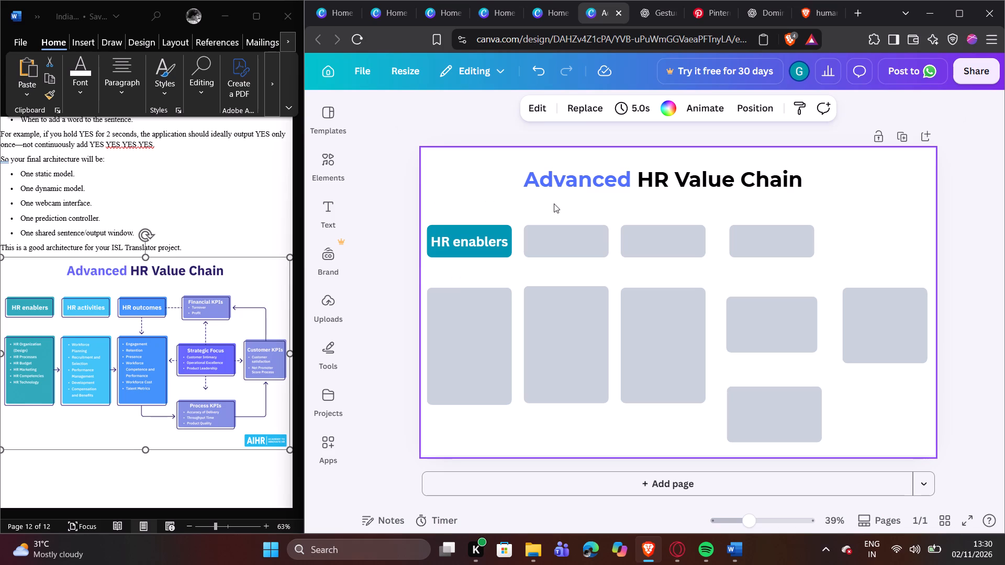
Fill the tall box beneath the "HR enablers" header with the same dark turquoise (#0097b2).
click(488, 358)
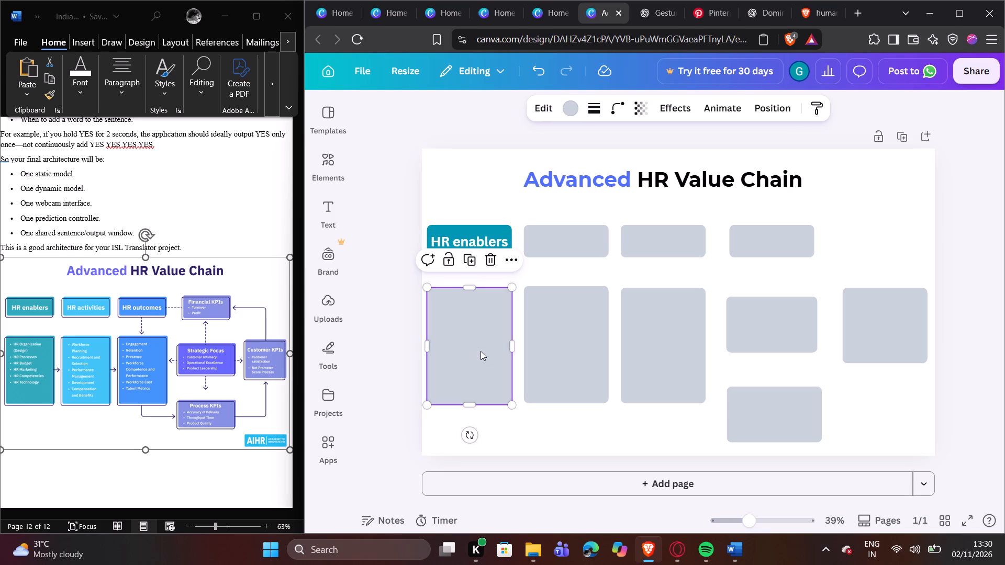
click(563, 106)
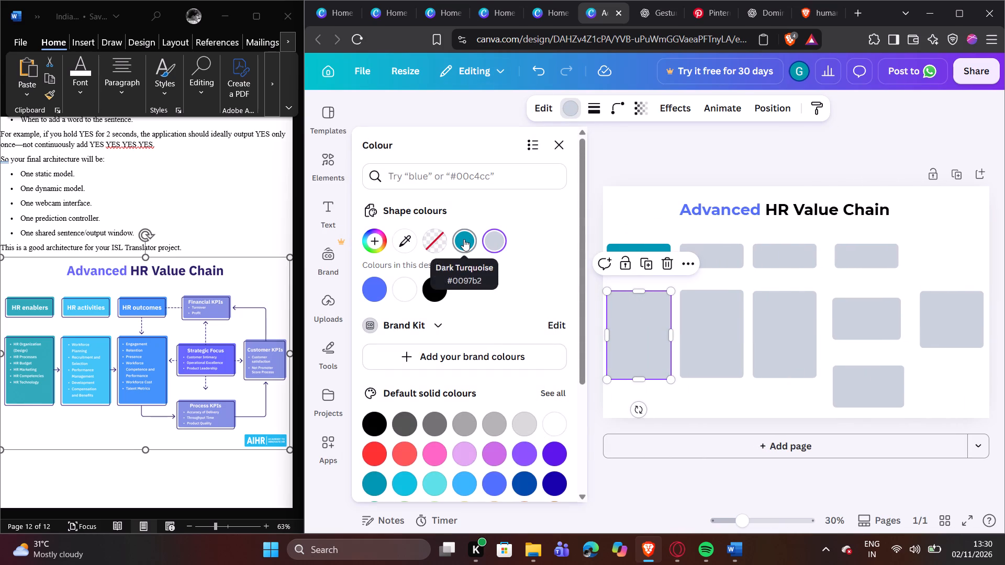
click(464, 239)
click(638, 155)
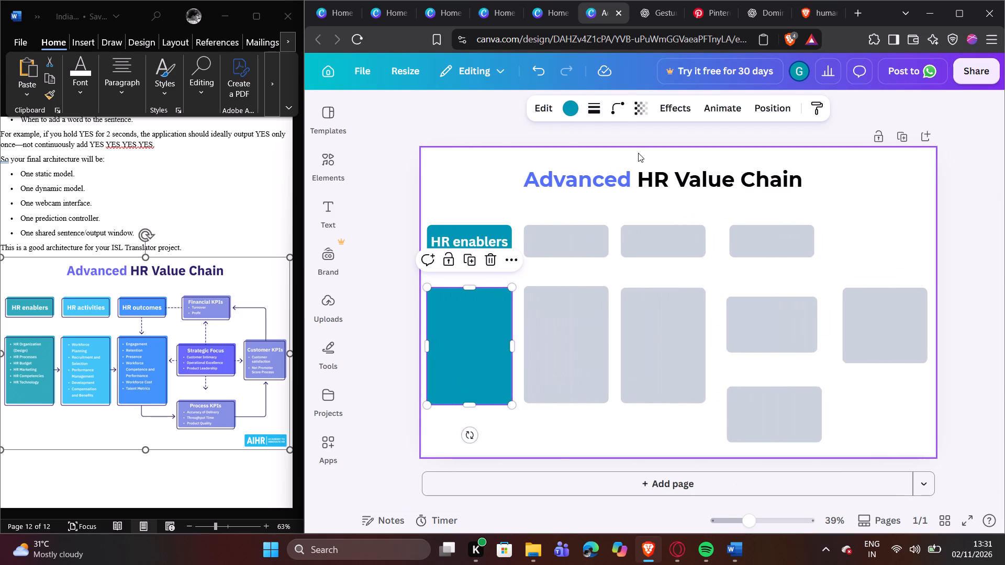
click(638, 152)
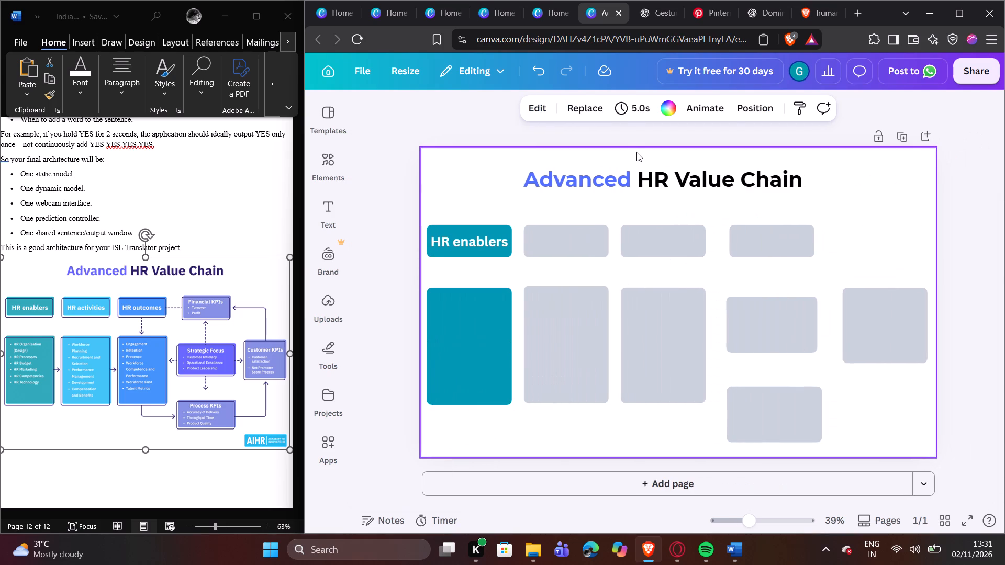
Add a subheading text element to the page.
click(341, 206)
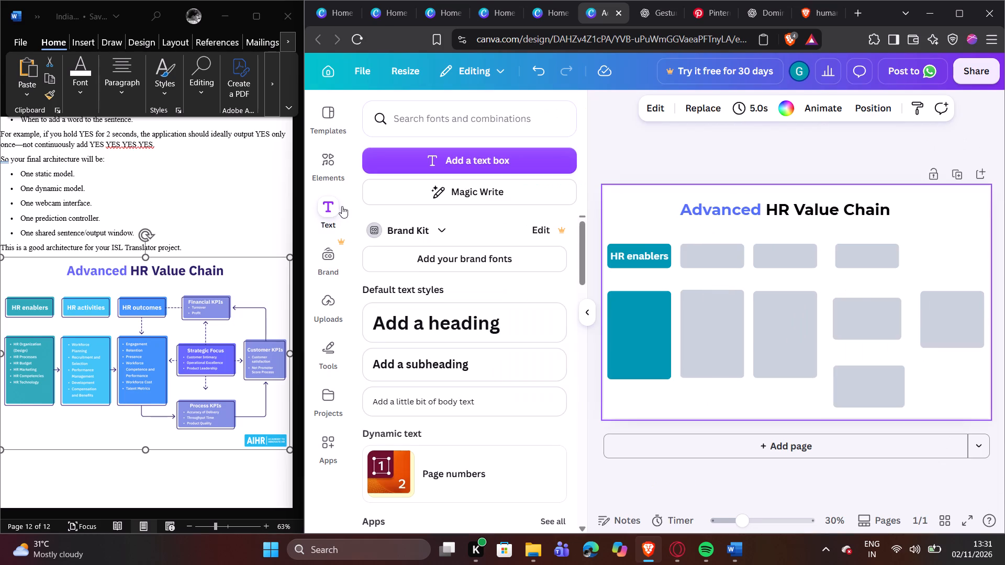
click(467, 360)
click(582, 314)
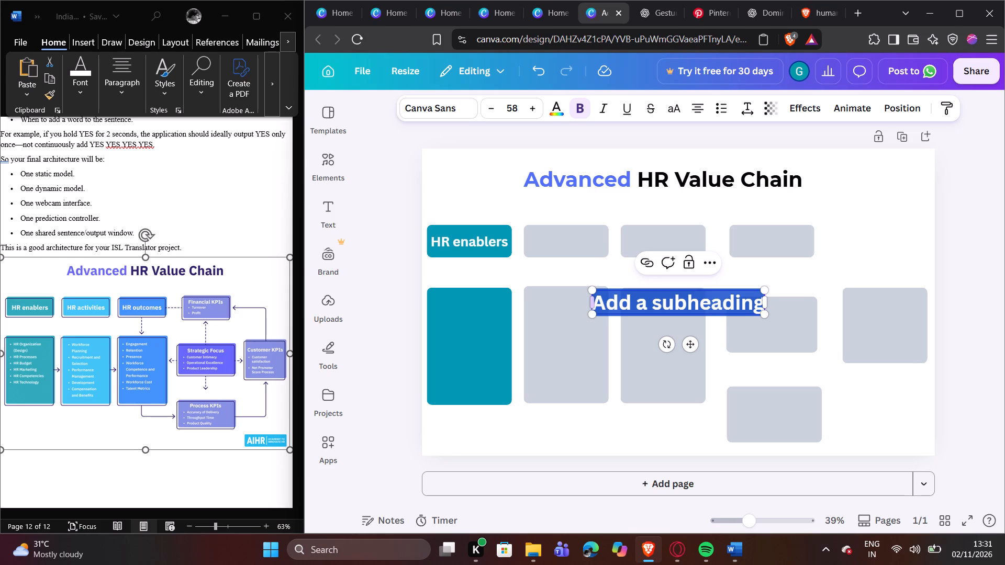
Replace the subheading's placeholder text with "HR Organization", following the list under HR enablers in the Word picture.
click(222, 527)
click(222, 527)
drag(222, 527, 226, 528)
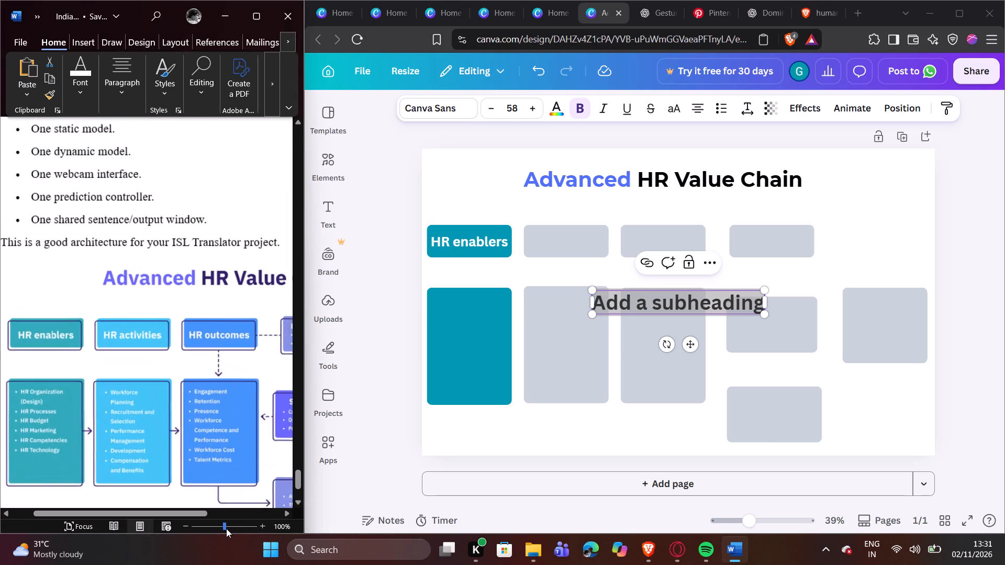
drag(226, 528, 232, 528)
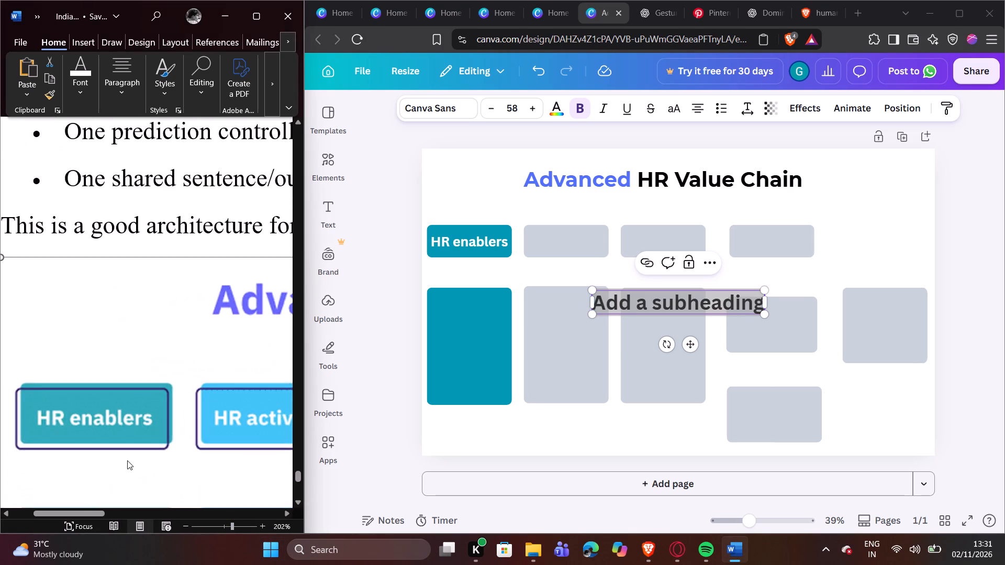
scroll(127, 455, down, 5)
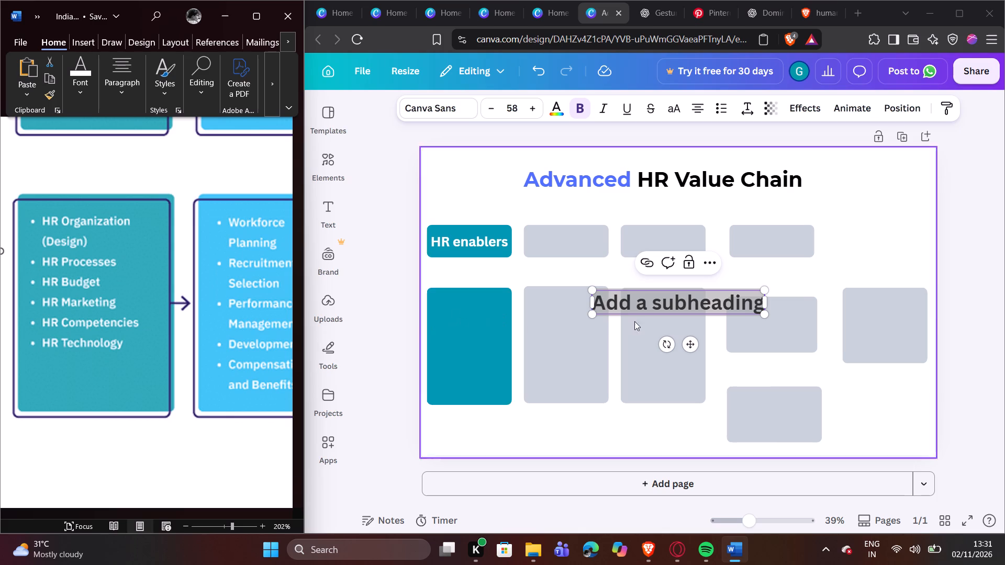
click(651, 309)
double_click(651, 308)
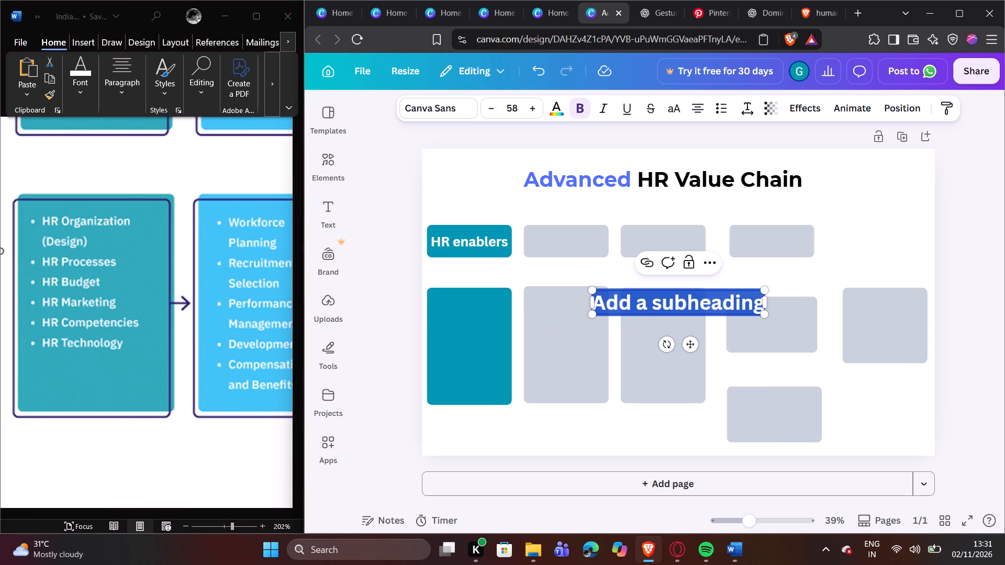
text(HR)
key(space)
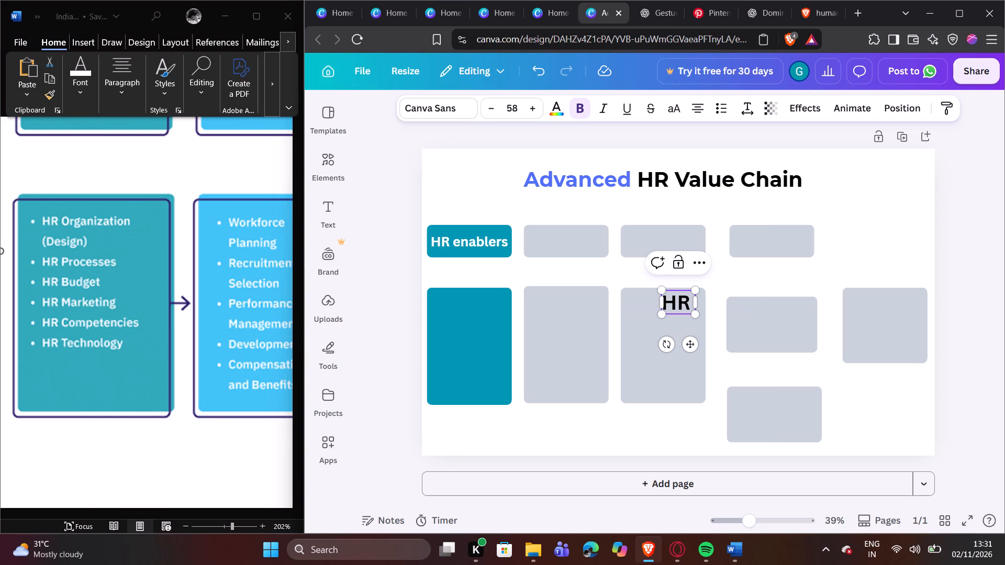
key(o)
key(BackSpace)
key(shift+o)
key(r)
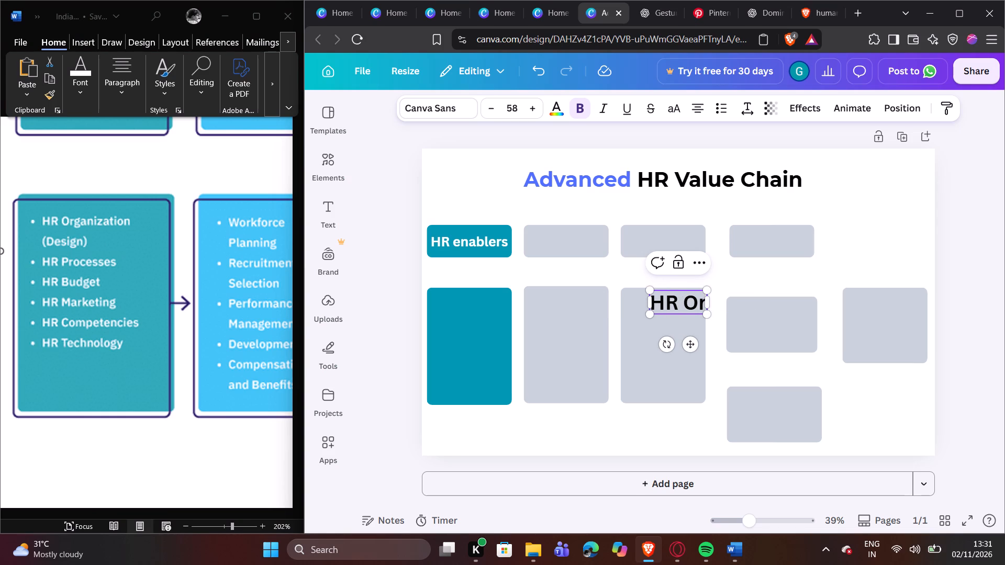
text(gani)
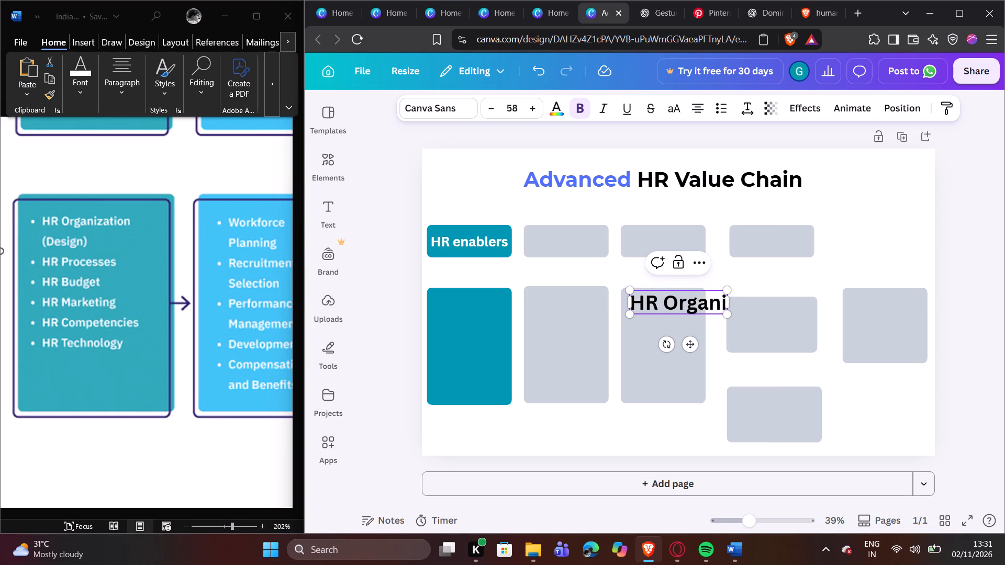
text(za)
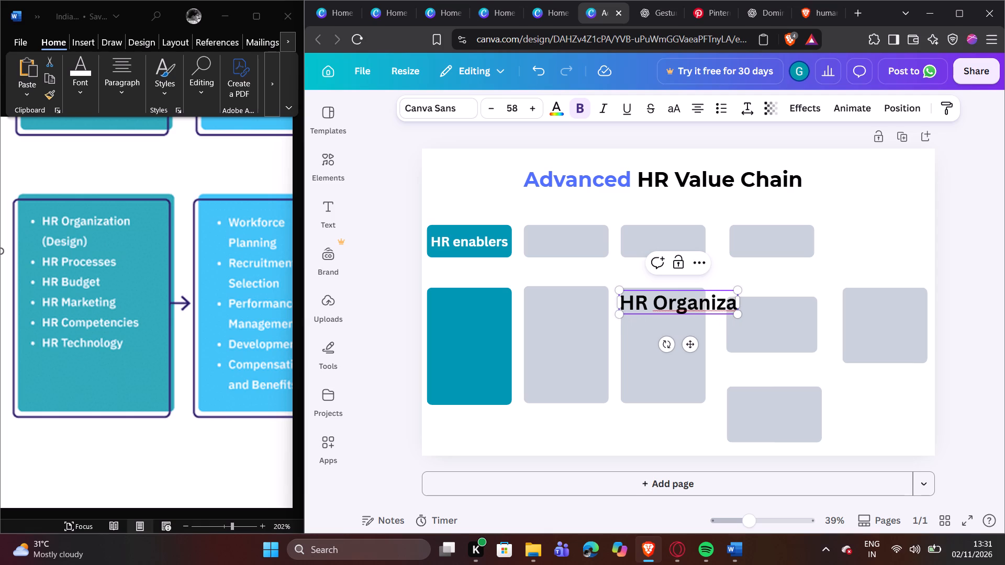
text(tio)
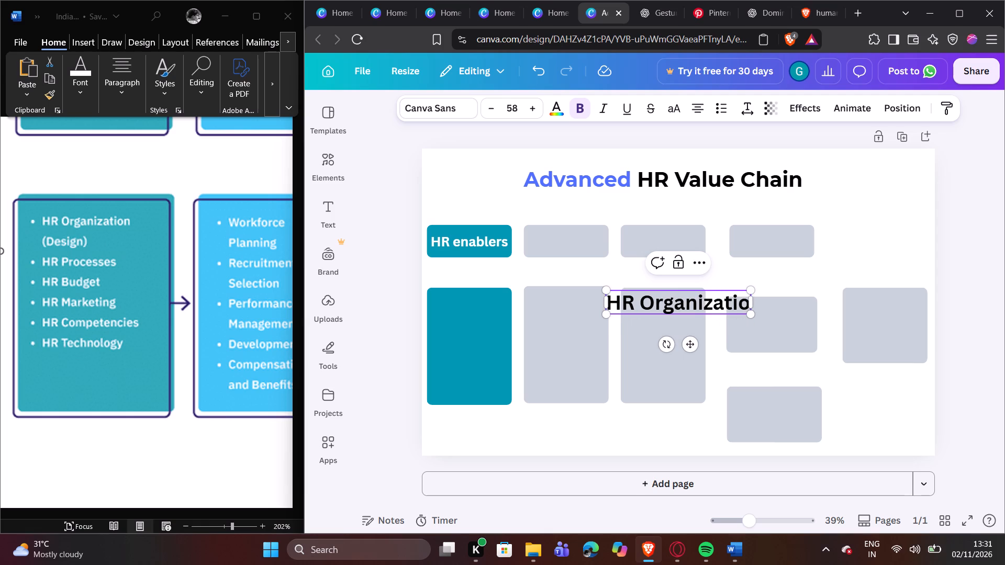
key(n)
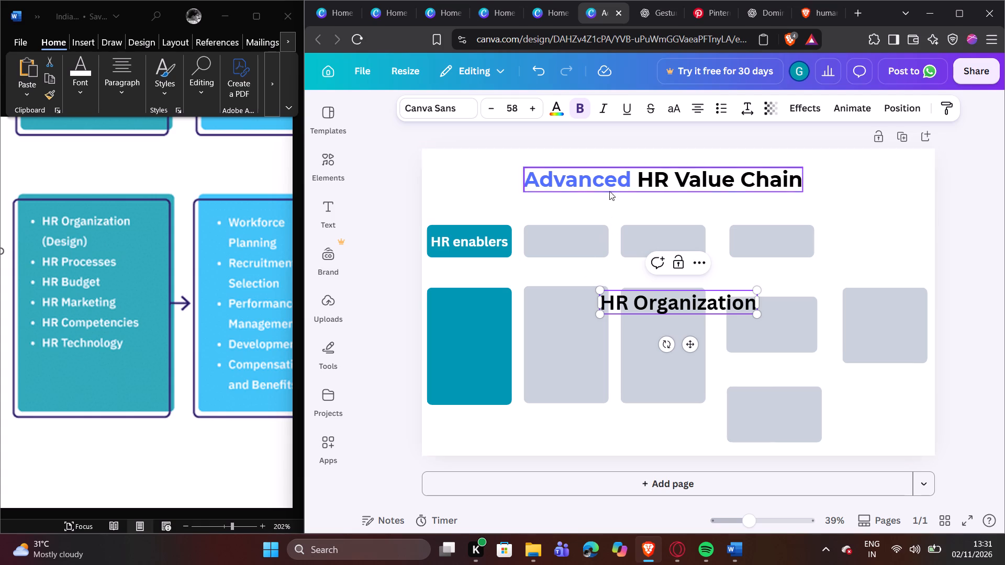
Turn the "HR Organization" text into a bulleted list and add "HR Processes" as the second bullet.
click(721, 110)
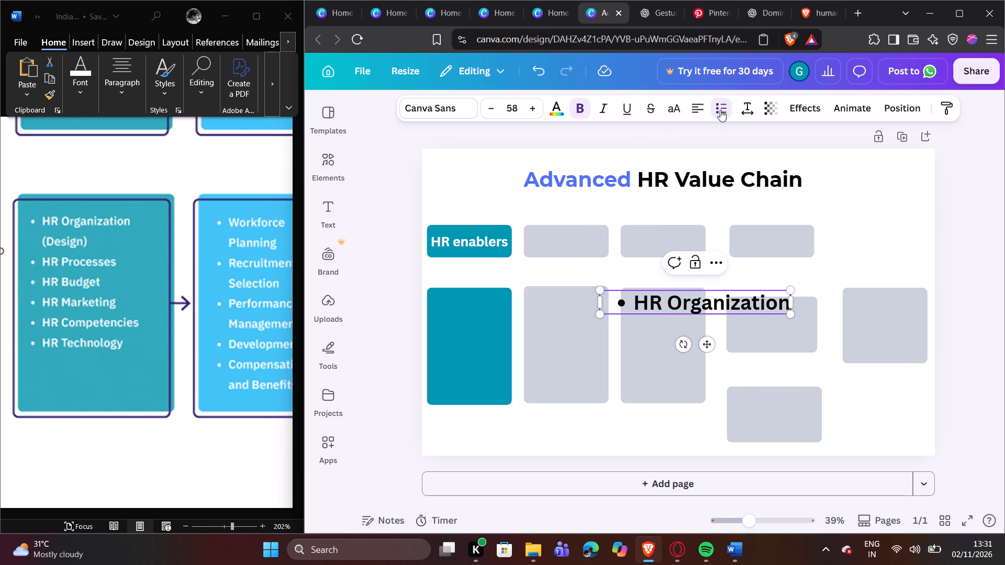
click(781, 301)
click(785, 301)
key(Return)
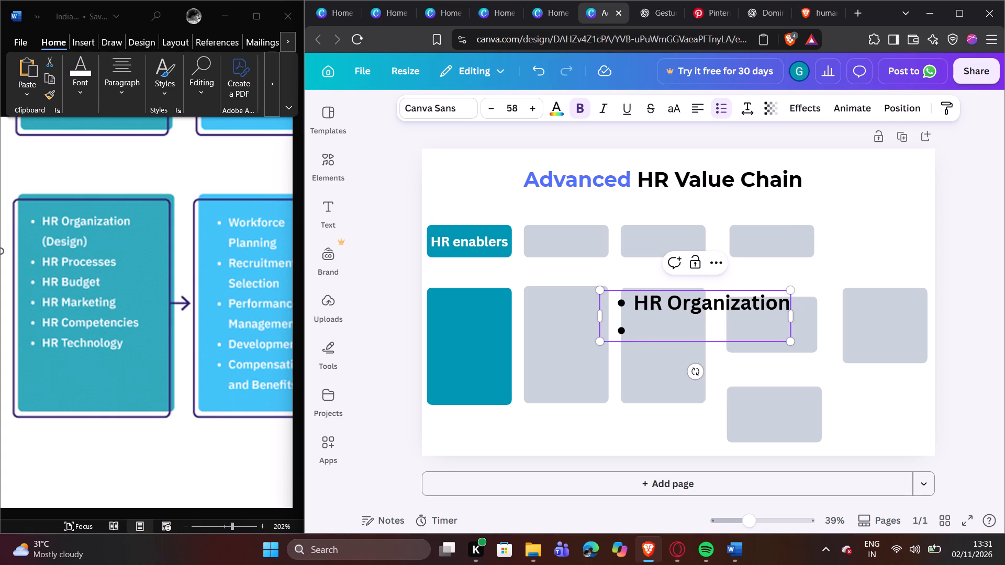
text(HR)
key(space)
key(shift+p)
text(ro)
text(ce)
text(sses)
Add "HR Budget" and "HR Marketing" as the third and fourth bullets of the list.
key(Return)
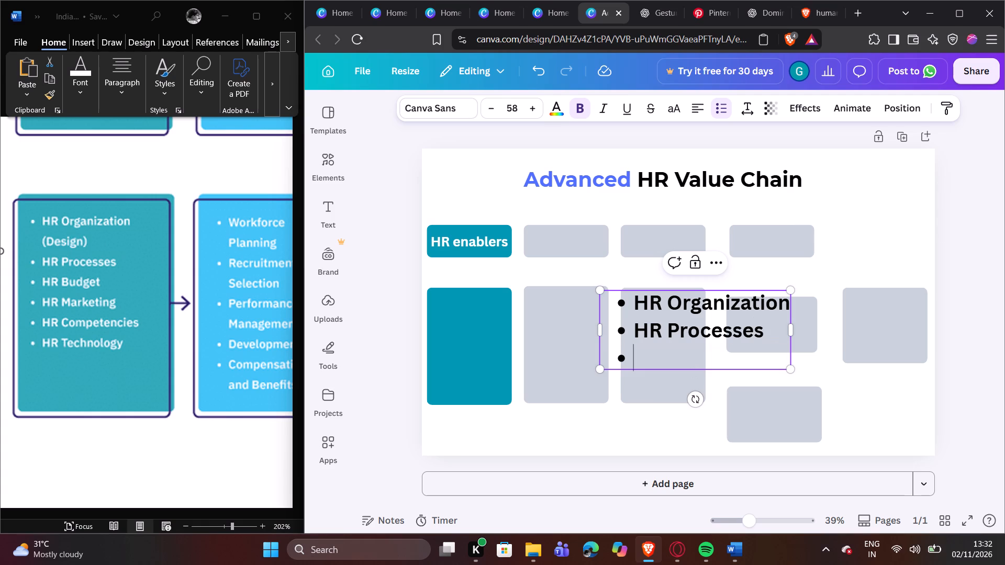
text(HR)
key(space)
text(Bu)
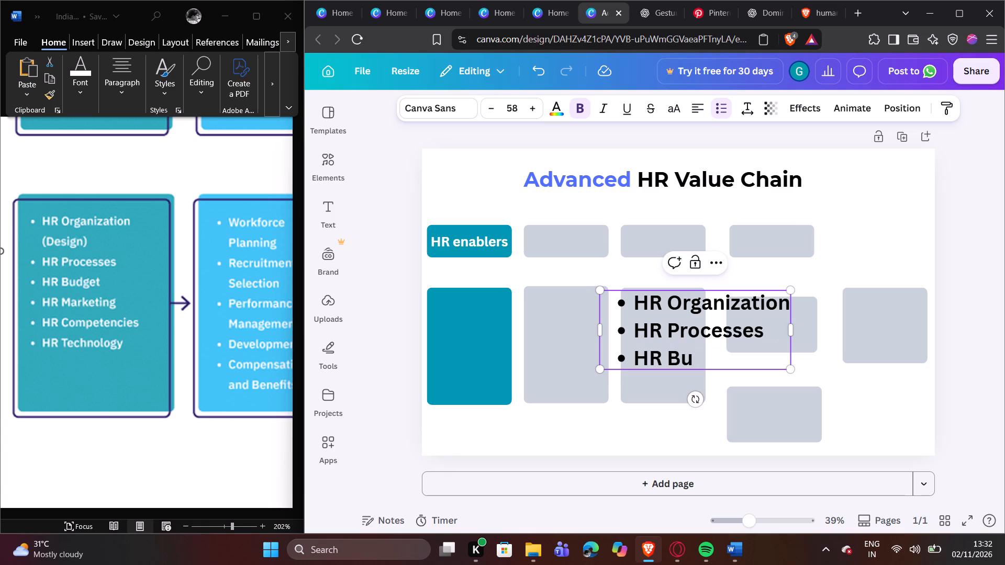
text(dget)
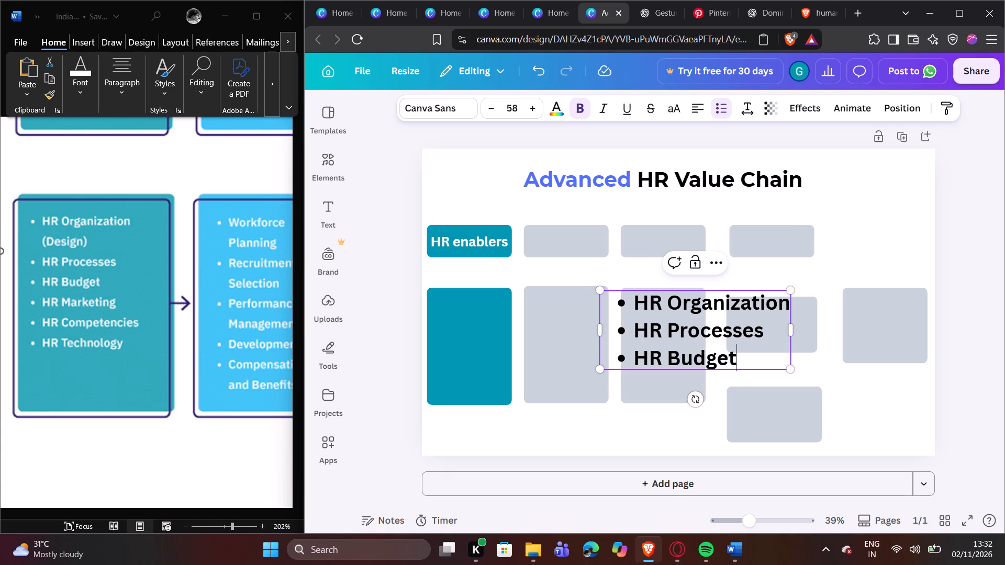
key(Return)
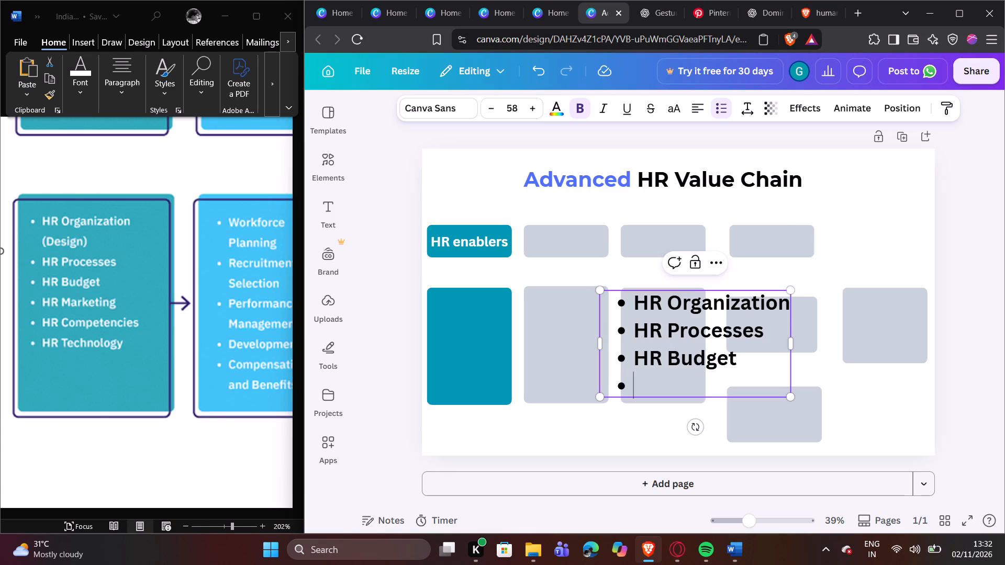
text(HR)
key(space)
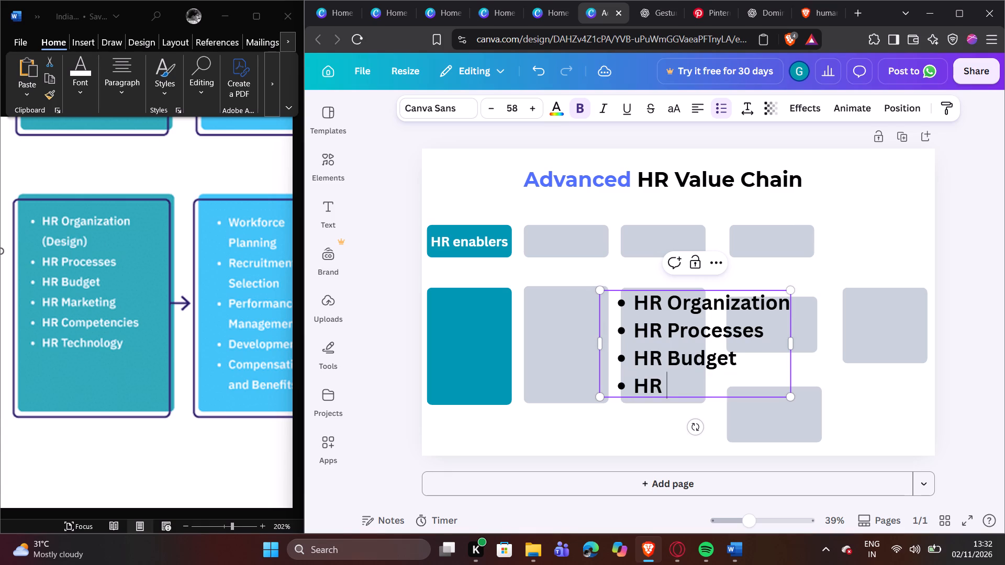
key(shift+m)
text(ar)
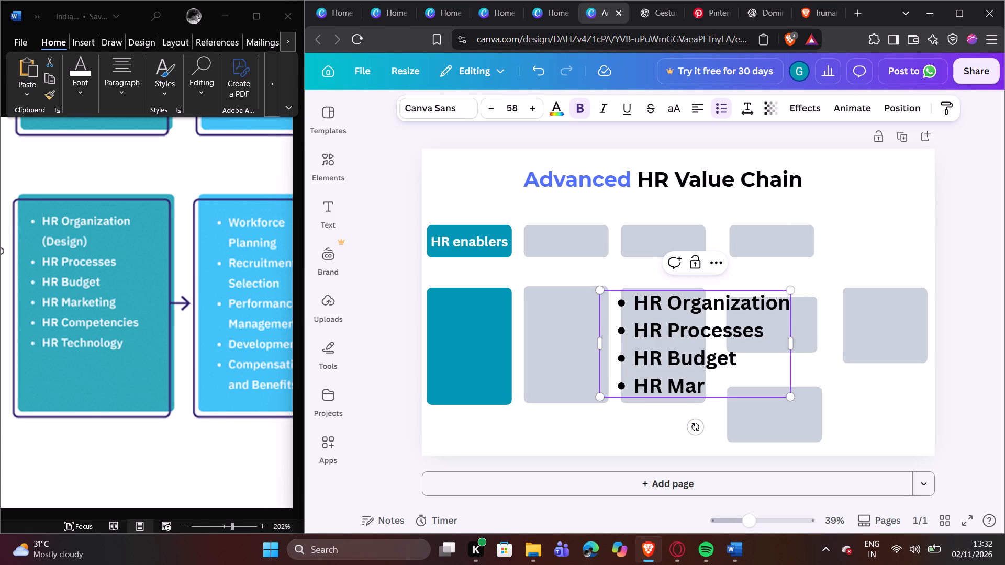
text(ke)
text(ting)
Add "HR Competencies" as the fifth bullet of the list.
key(Return)
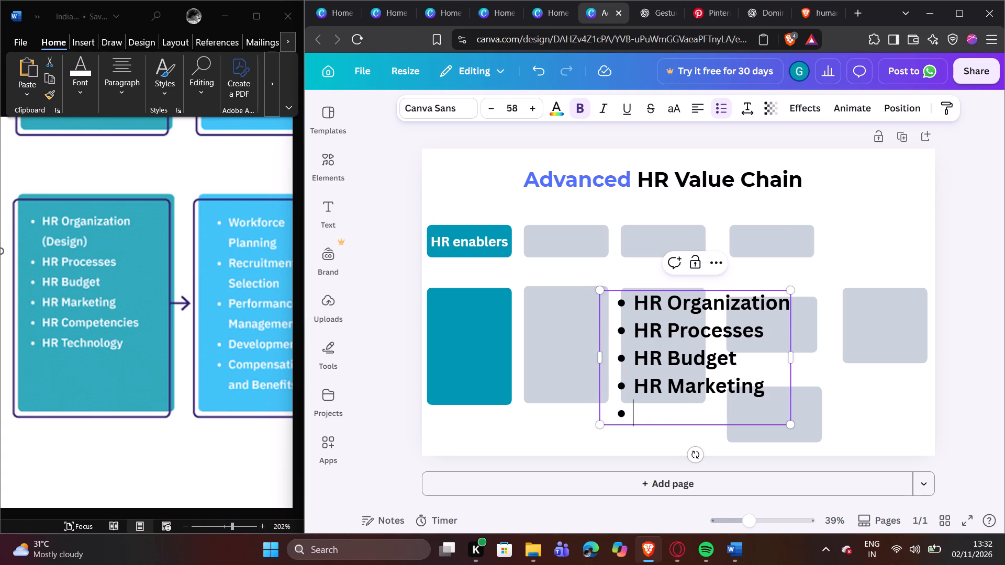
text(HR)
key(space)
key(shift+c)
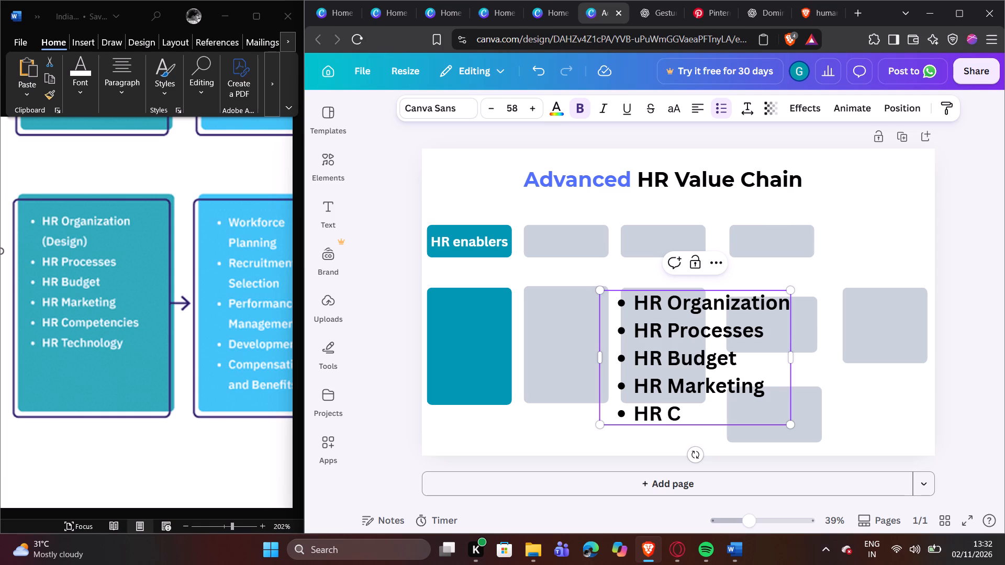
key(o)
key(m)
text(pe)
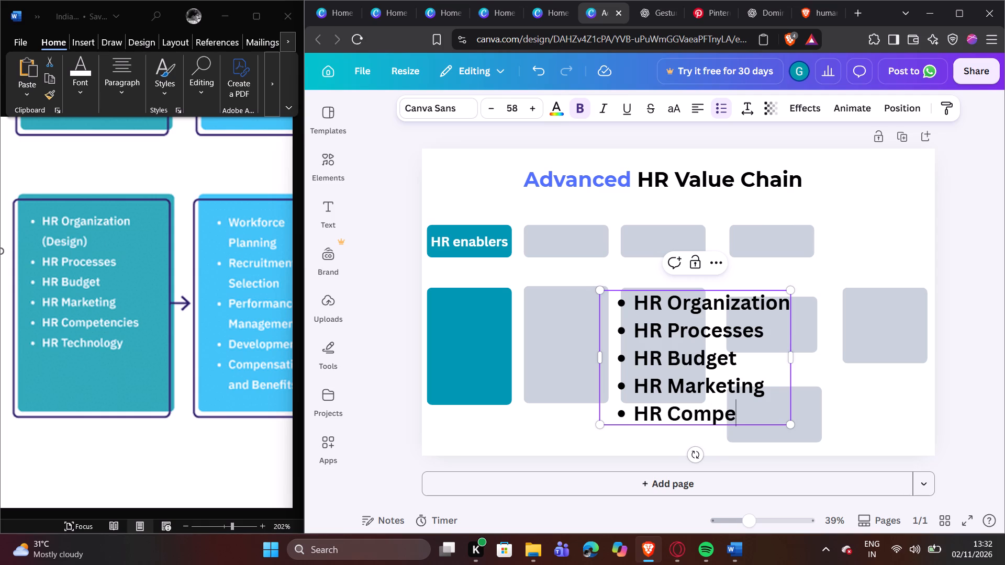
text(te)
text(nc)
key(i)
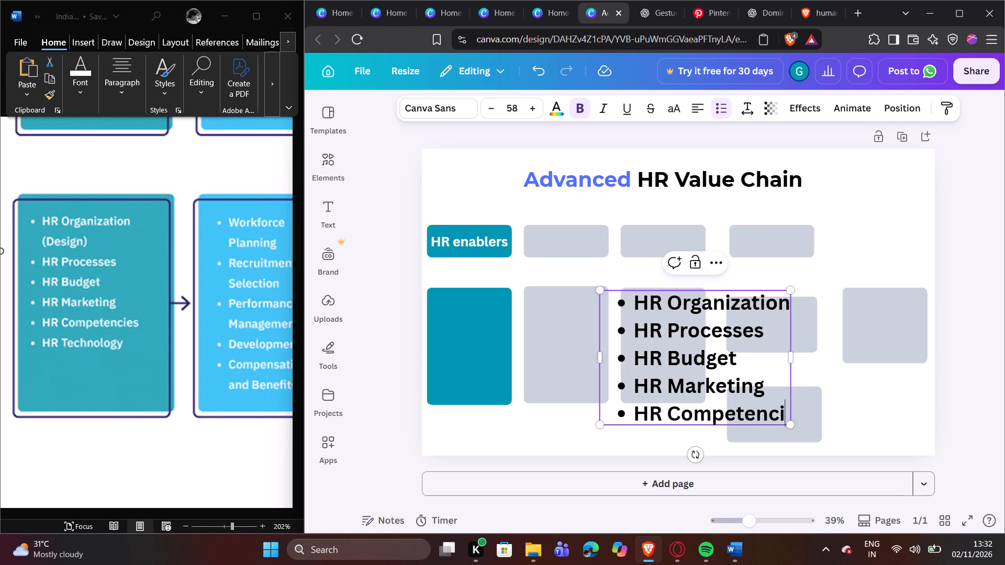
text(es)
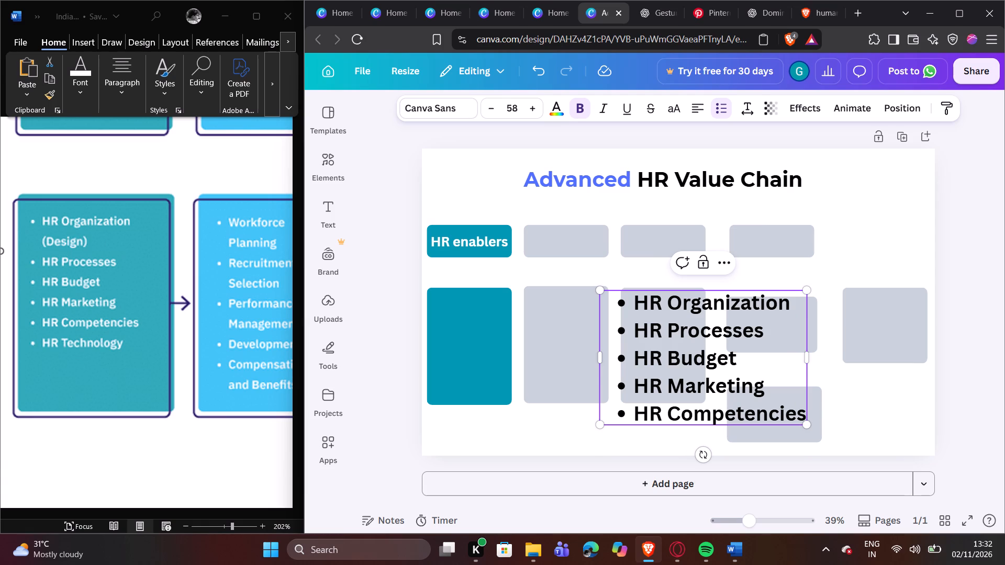
Add "HR Technology" as the sixth bullet of the list.
key(Return)
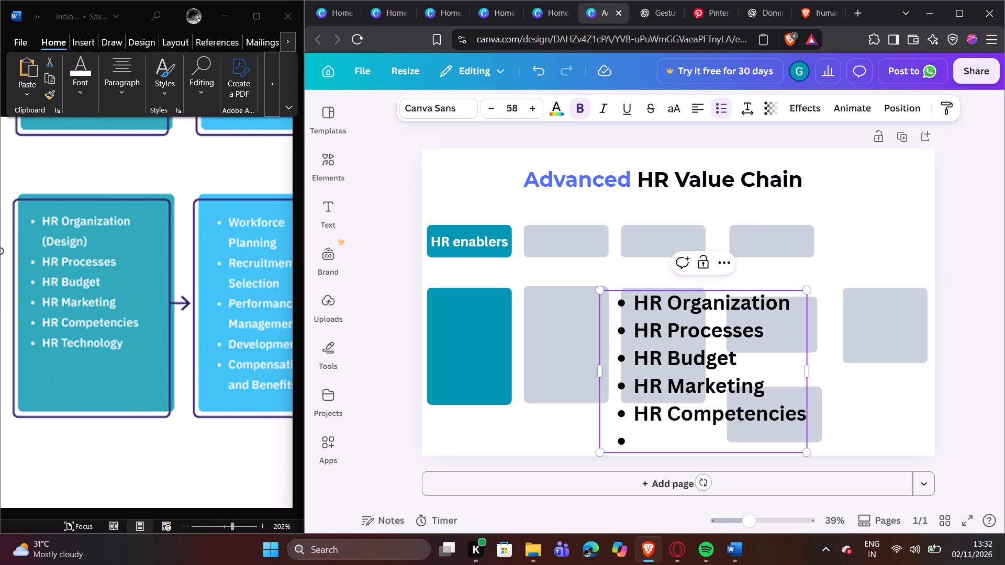
key(shift+h)
key(shift+r)
key(space)
text(Tech)
text(nolo)
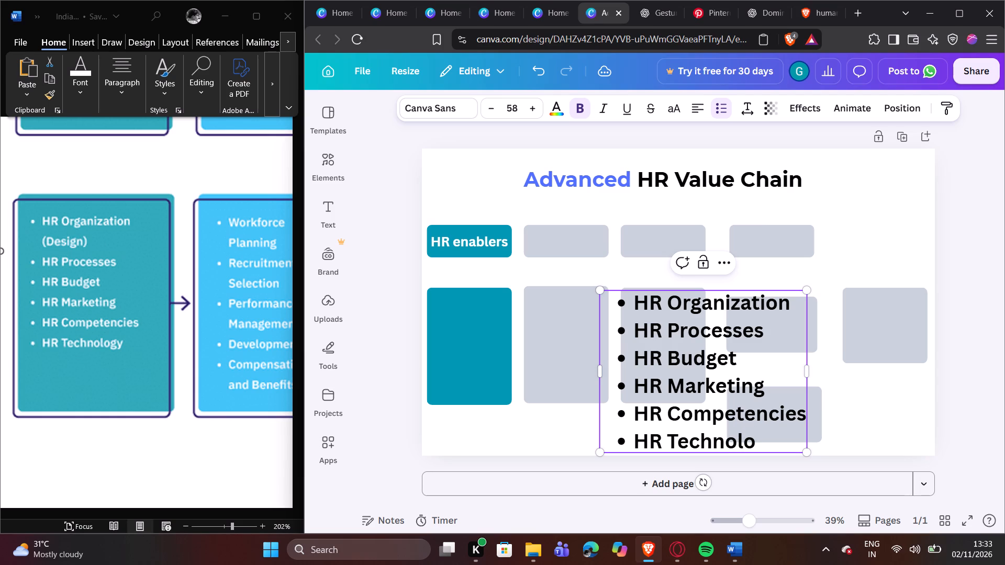
key(g)
key(y)
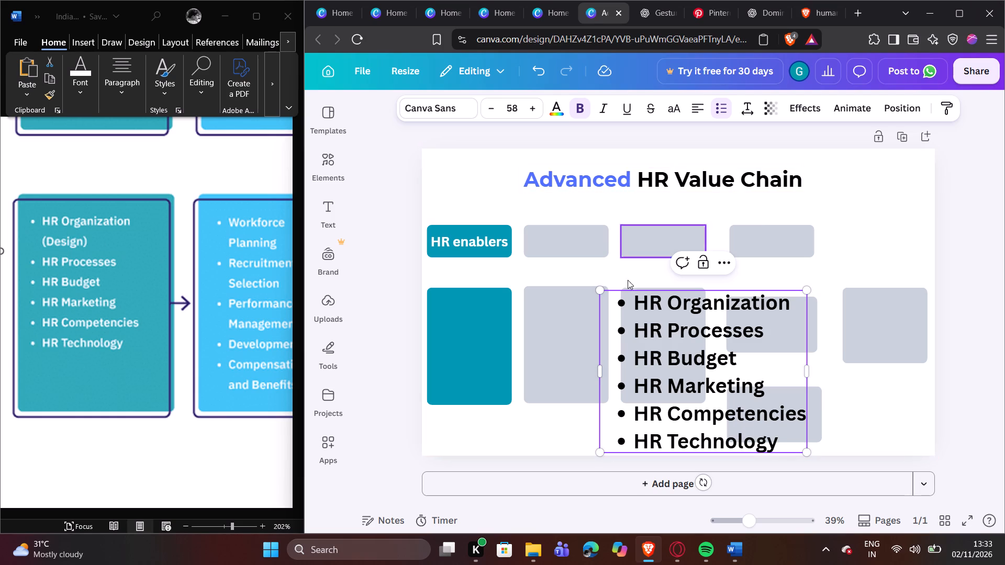
Reduce the font size of all six bullets in the HR list to 26.
drag(633, 299, 783, 453)
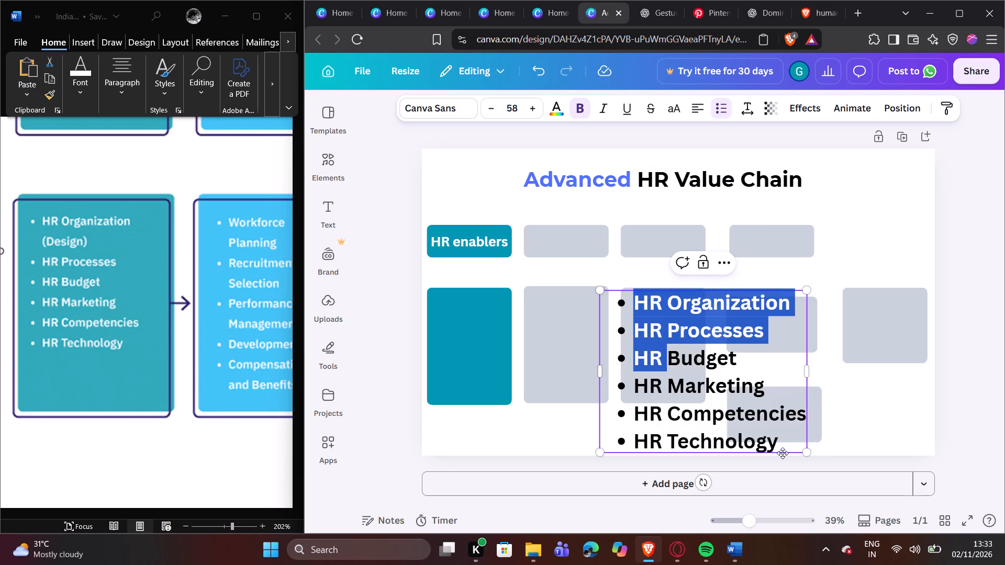
drag(783, 453, 783, 447)
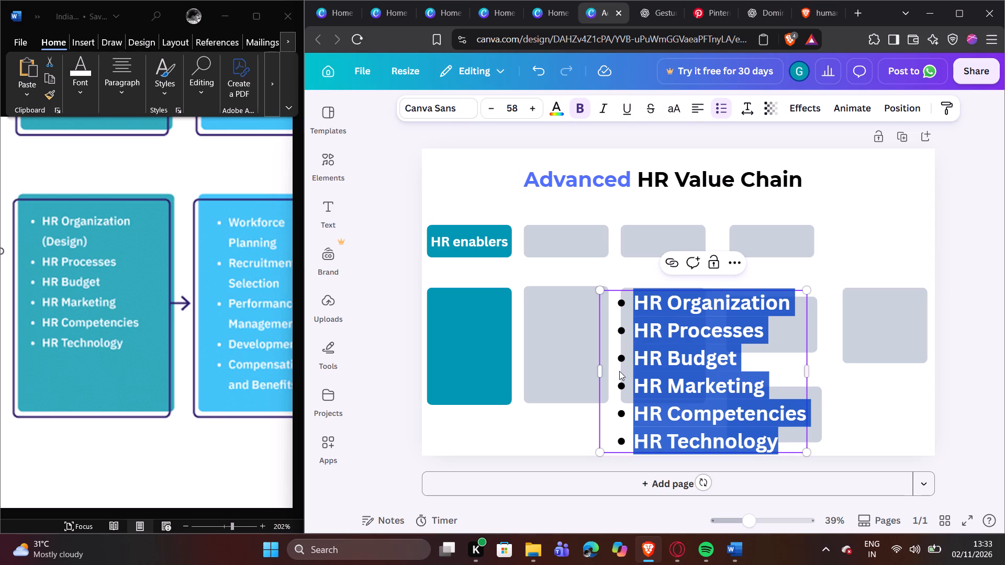
triple_click(487, 107)
triple_click(487, 107)
triple_click(487, 107)
triple_click(488, 107)
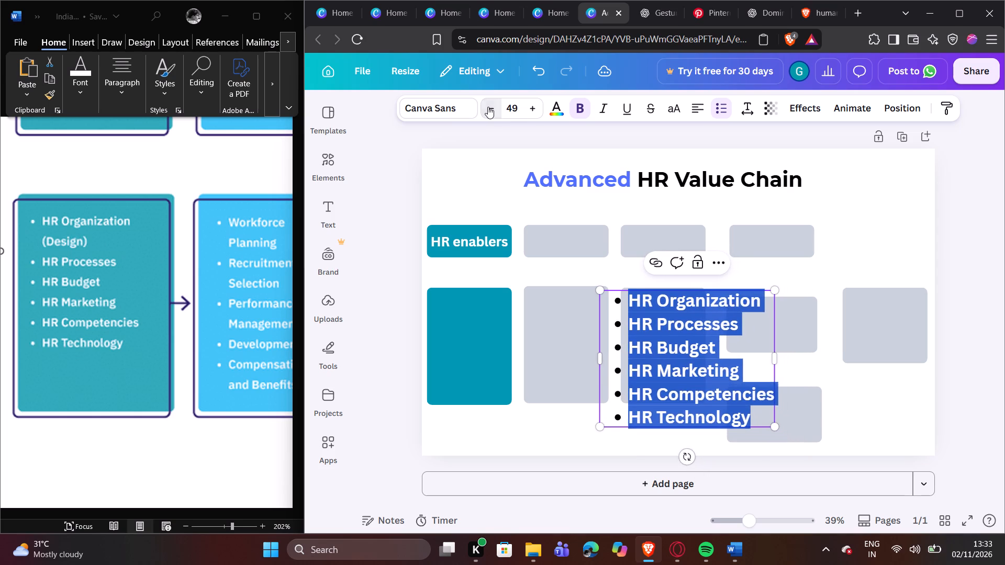
triple_click(488, 107)
triple_click(488, 107)
triple_click(488, 107)
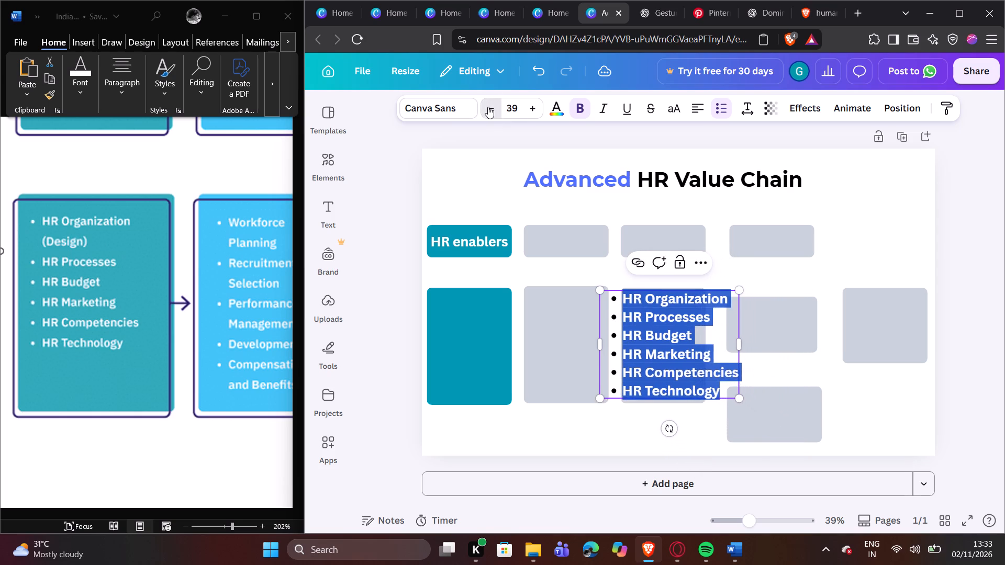
triple_click(488, 107)
triple_click(488, 107)
triple_click(488, 108)
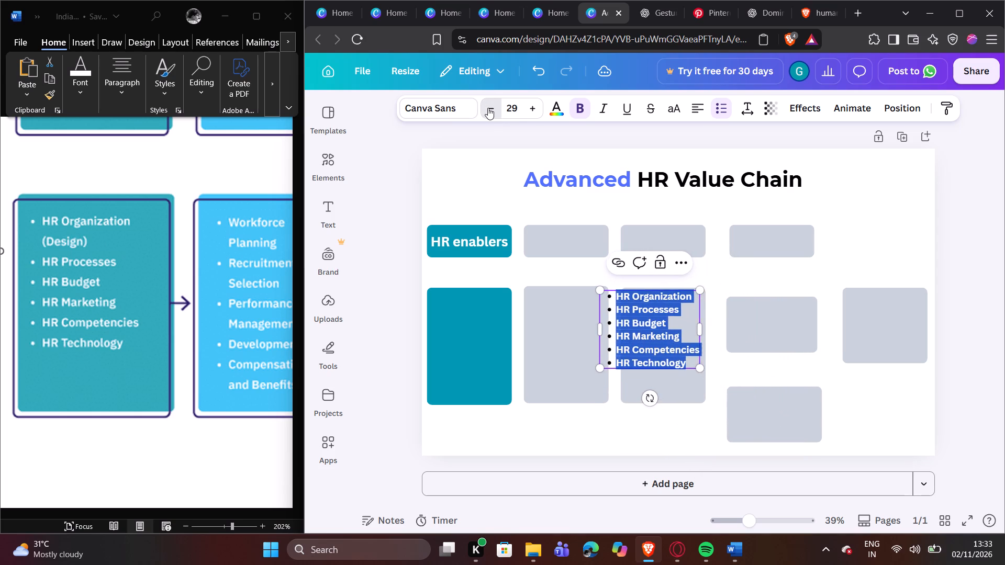
double_click(488, 108)
click(909, 144)
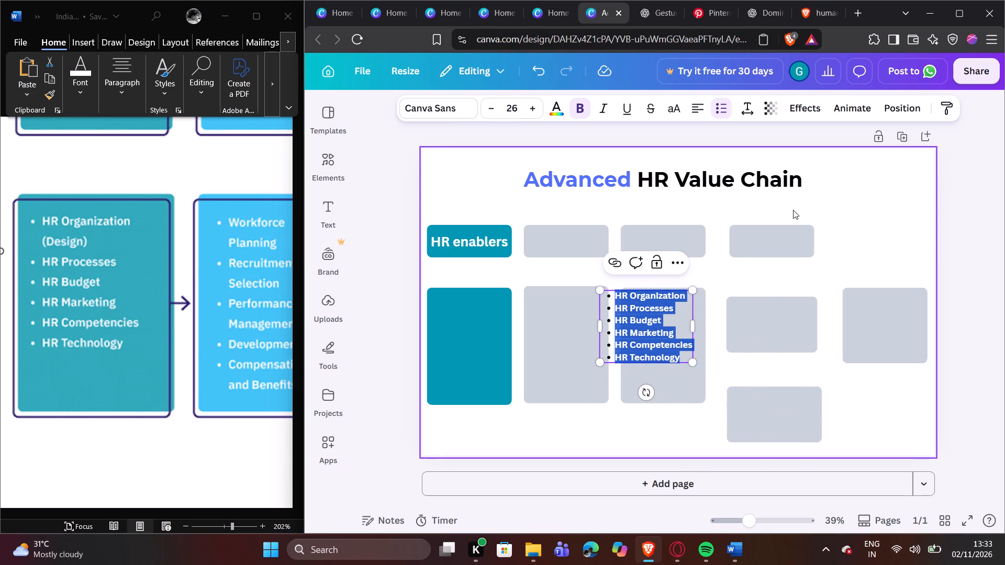
click(829, 212)
Move the bulleted list onto the tall teal box below HR enablers and narrow its text frame to the box's width.
drag(680, 323, 519, 329)
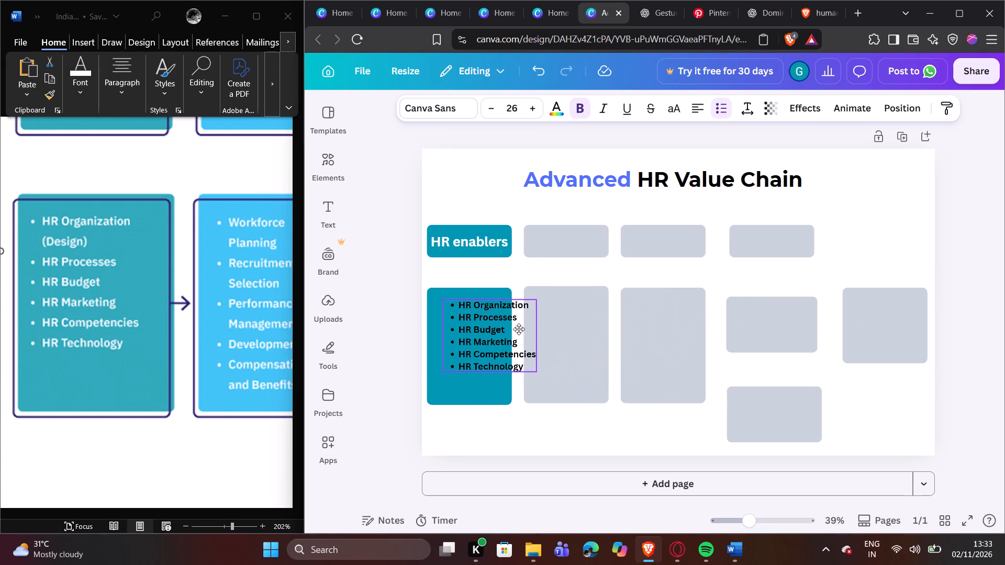
drag(519, 329, 505, 331)
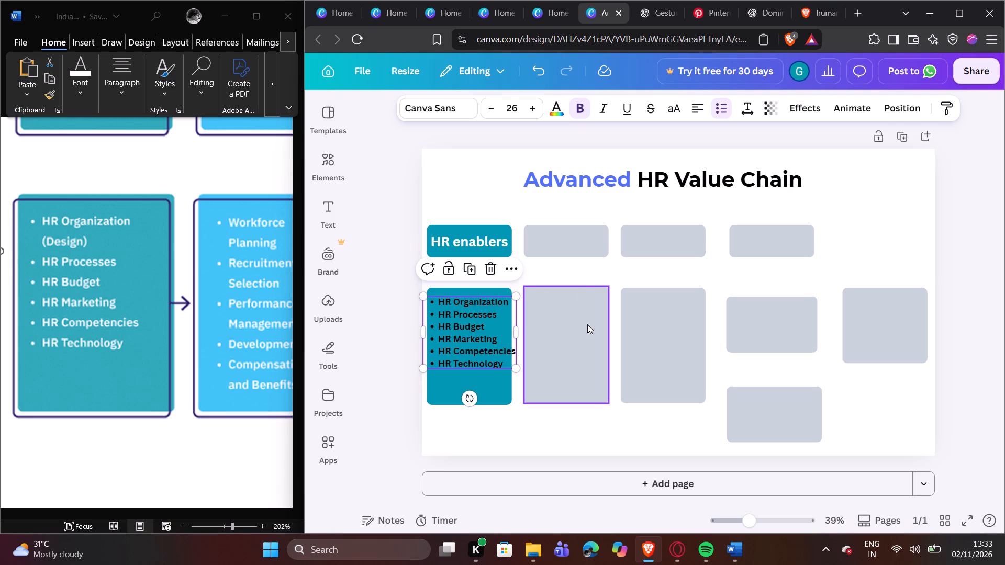
click(520, 330)
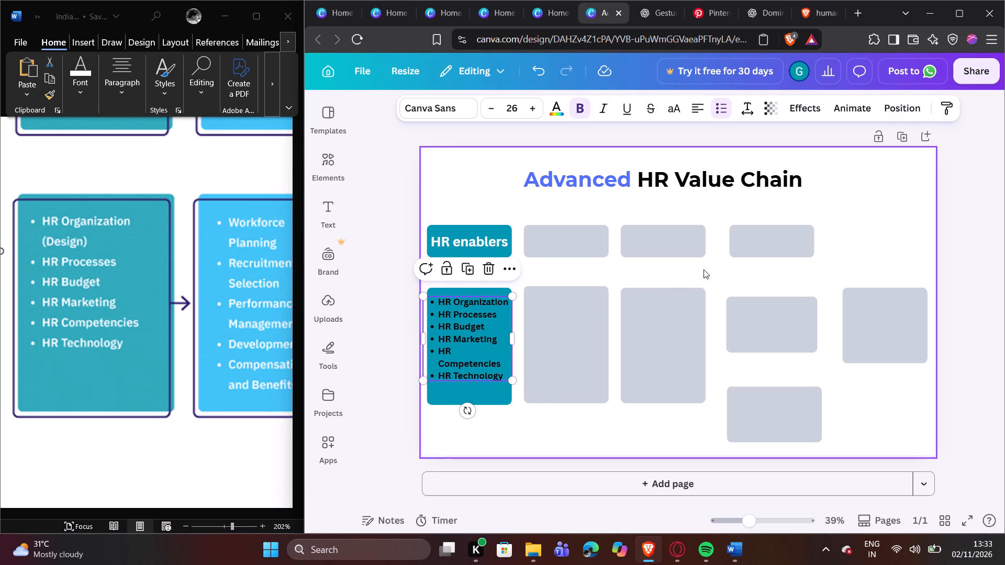
click(856, 225)
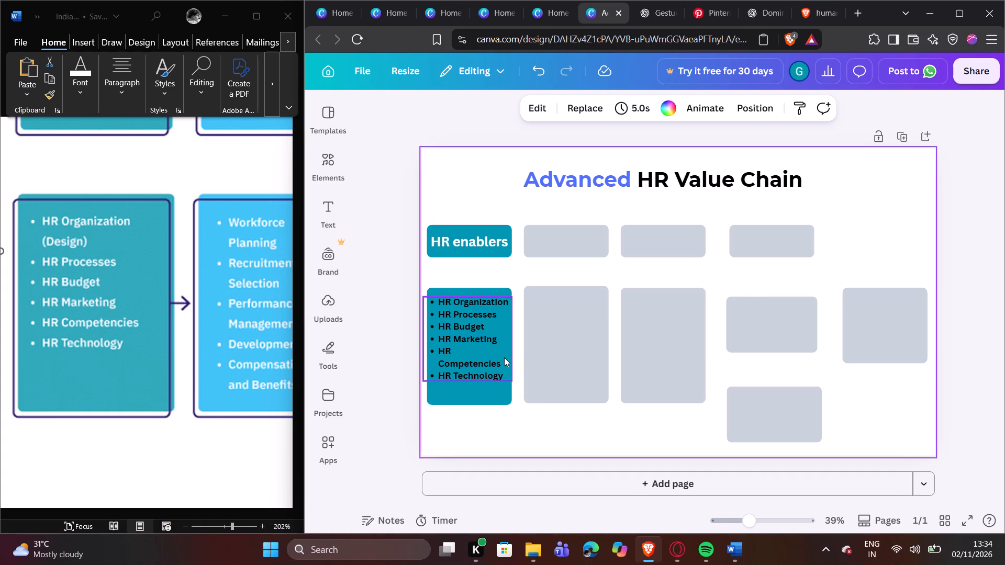
Change the text colour of the entire bulleted list in the teal box to white.
click(454, 353)
double_click(454, 352)
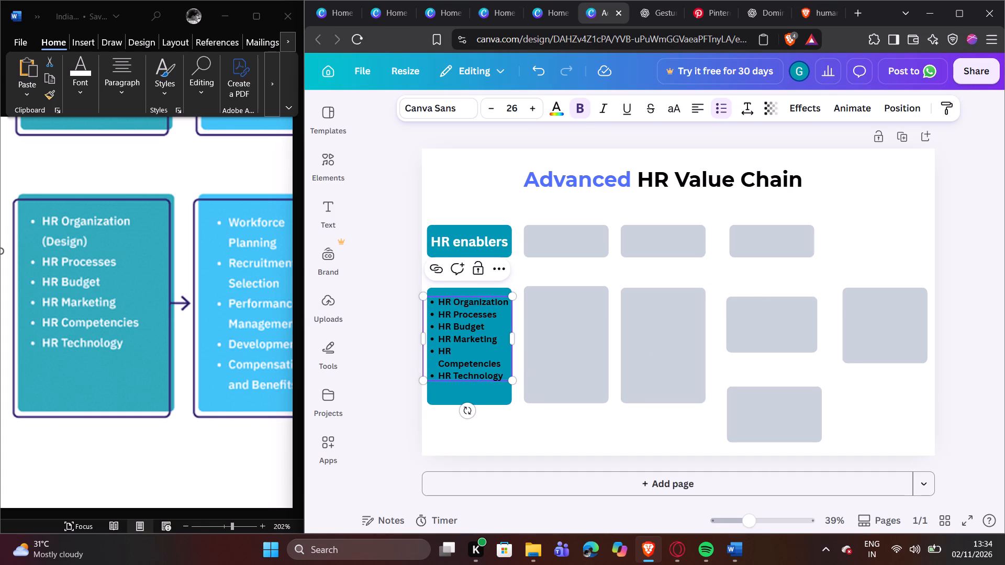
click(454, 352)
click(454, 352)
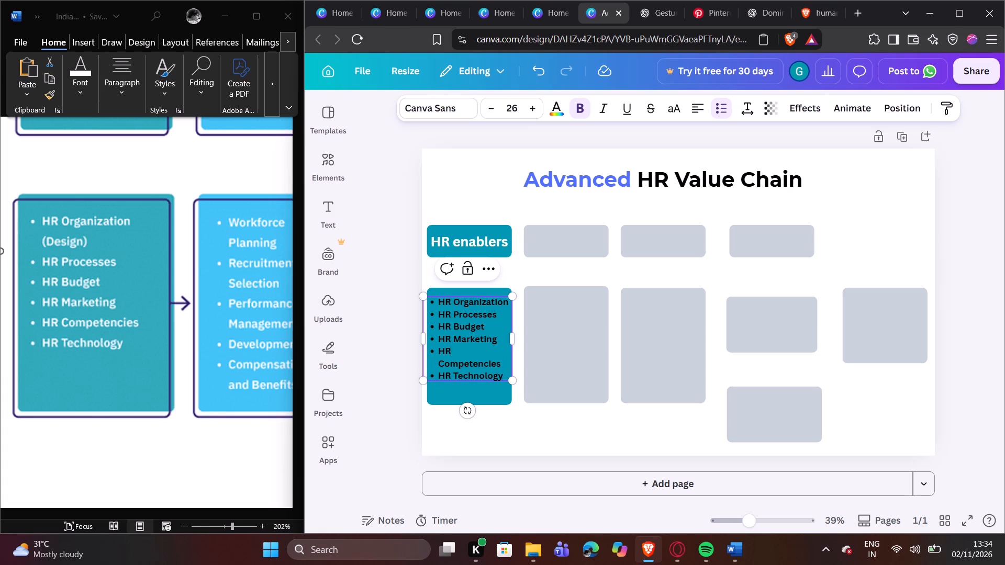
key(ctrl+a)
click(561, 115)
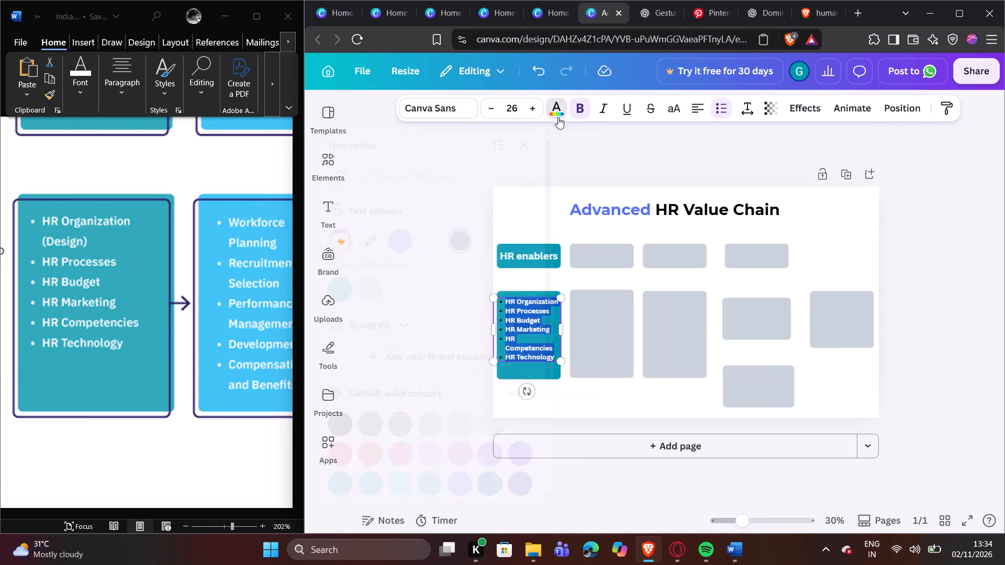
click(466, 232)
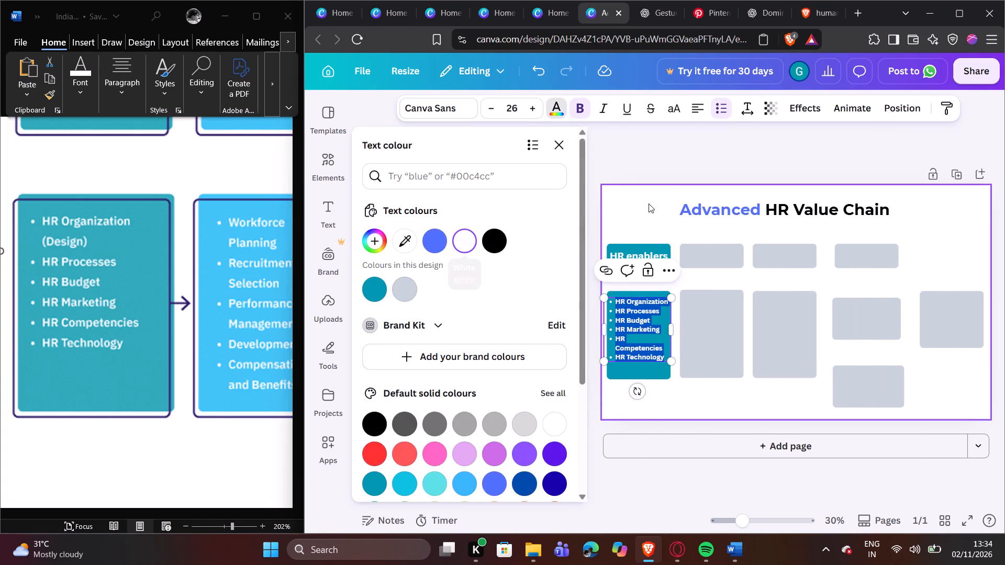
click(649, 204)
click(482, 333)
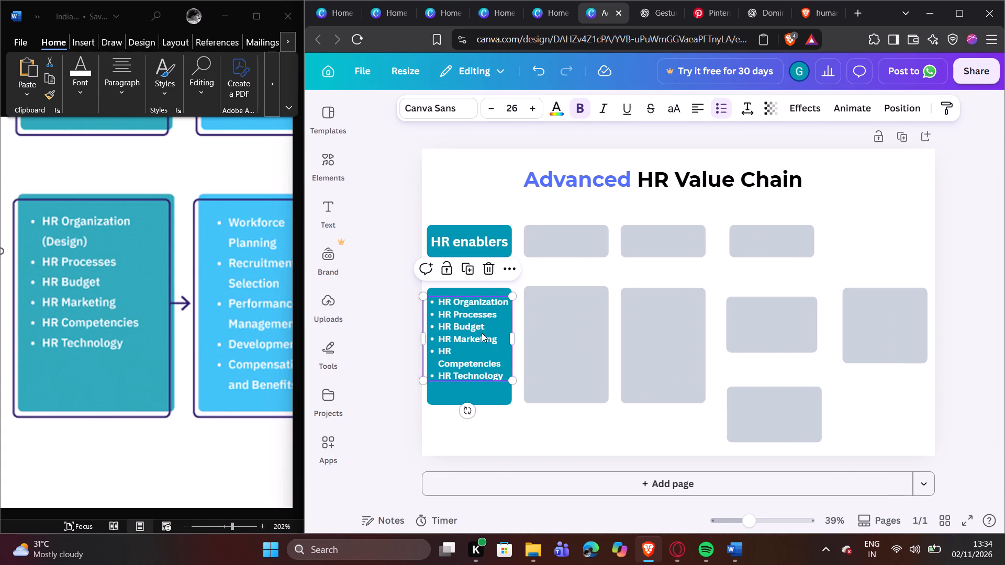
Fill the small header box beside HR enablers with the light sky blue from the default solid colours.
click(546, 242)
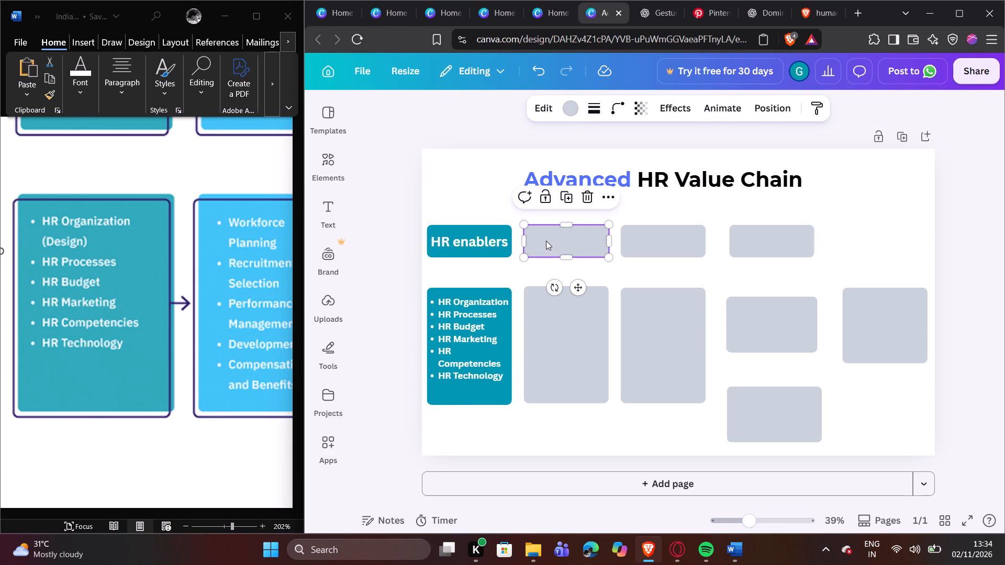
click(574, 102)
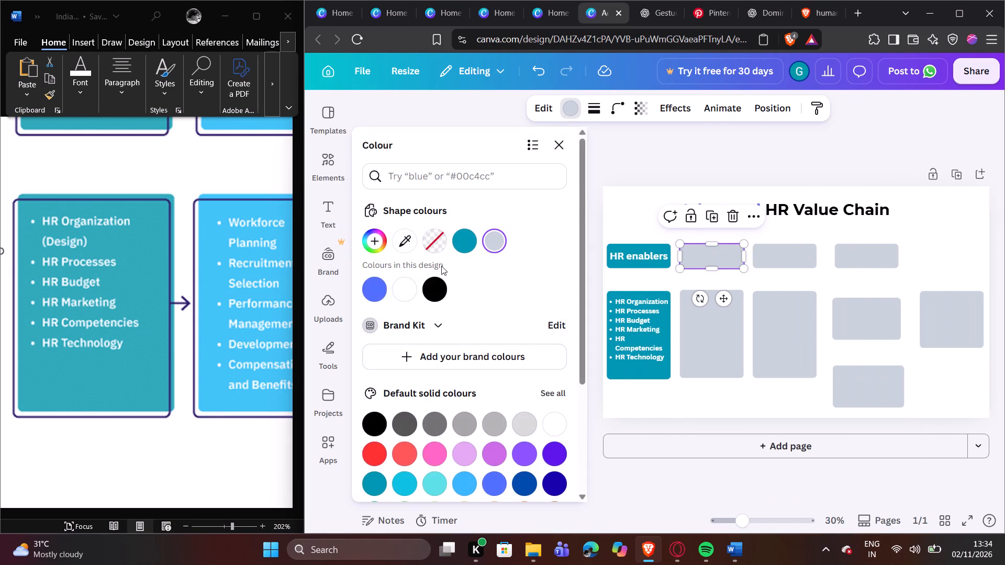
scroll(505, 414, down, 1)
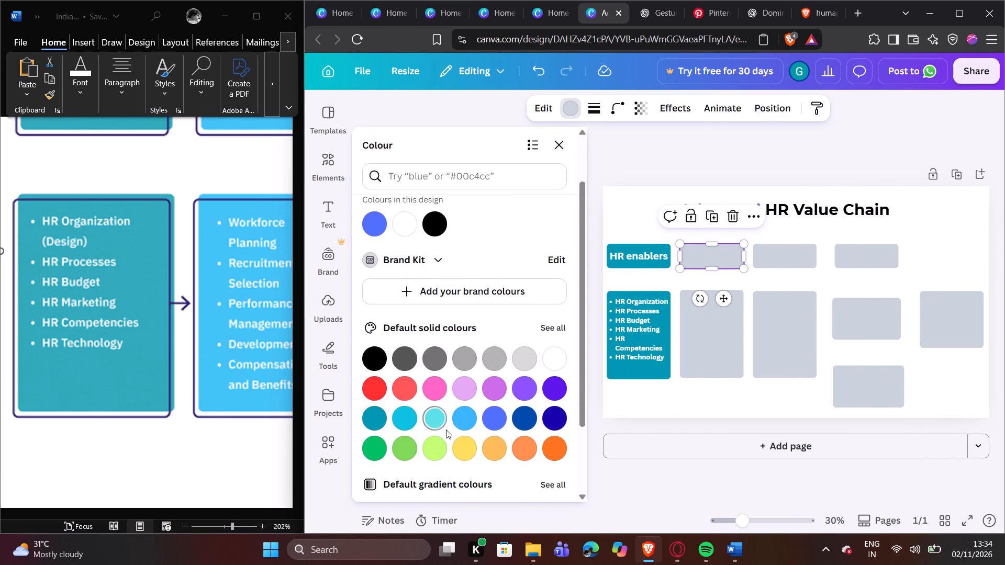
click(440, 416)
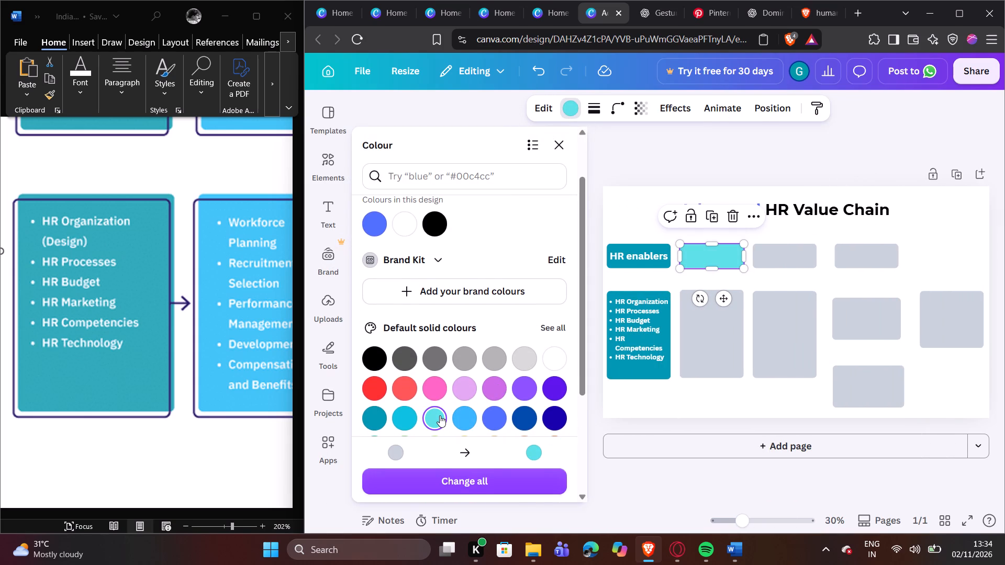
click(467, 421)
scroll(471, 410, down, 1)
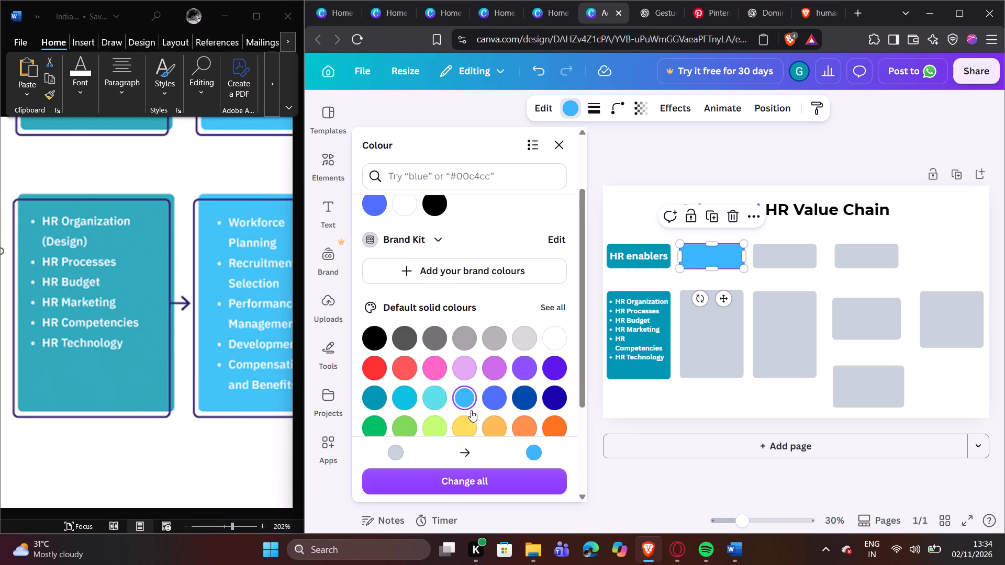
scroll(471, 410, down, 3)
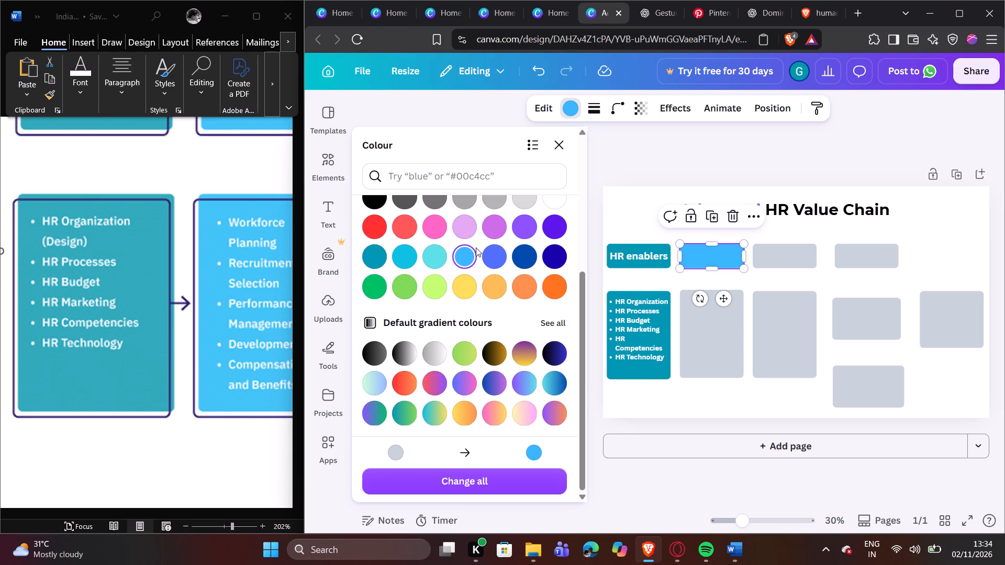
Compare blue and cyan shades from the full default solid colours on the header box beside HR enablers, and fill it with bright light cyan.
scroll(453, 315, up, 2)
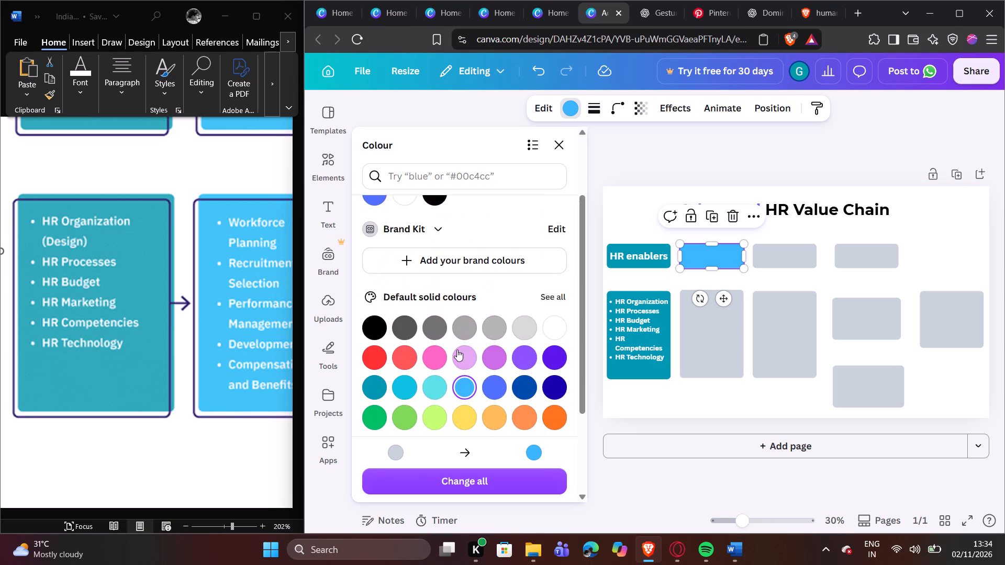
click(547, 302)
scroll(491, 255, down, 3)
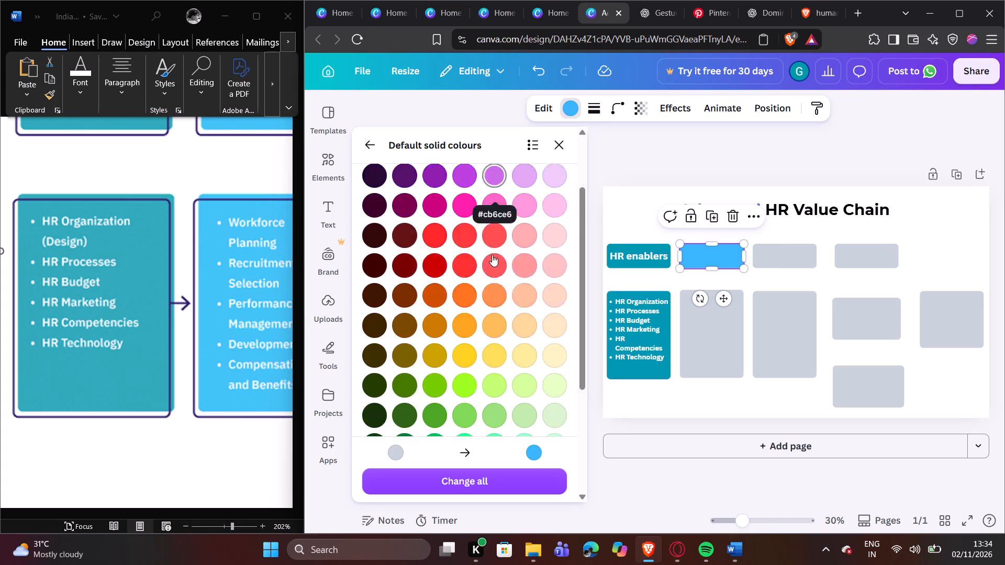
scroll(492, 255, down, 1)
click(497, 357)
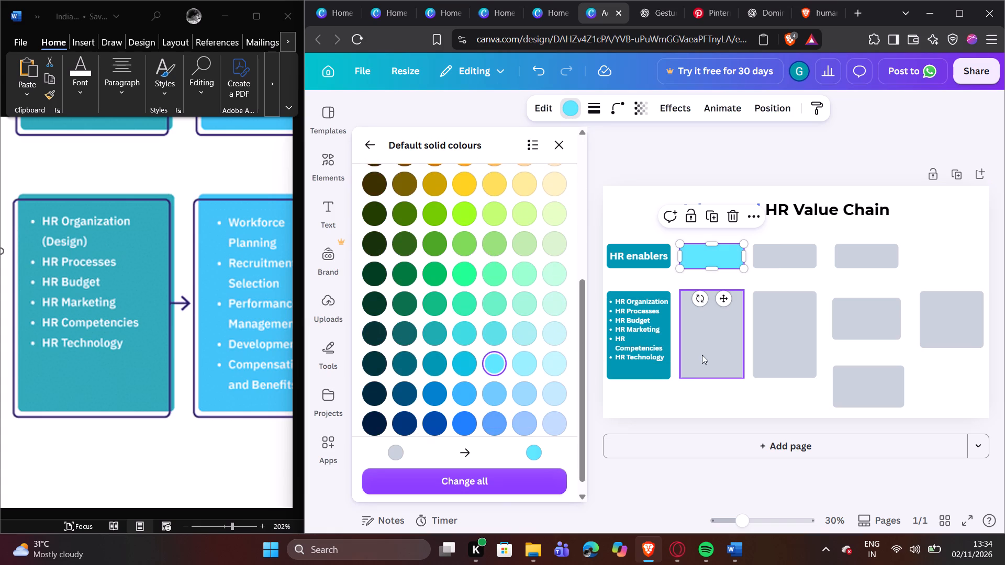
click(490, 389)
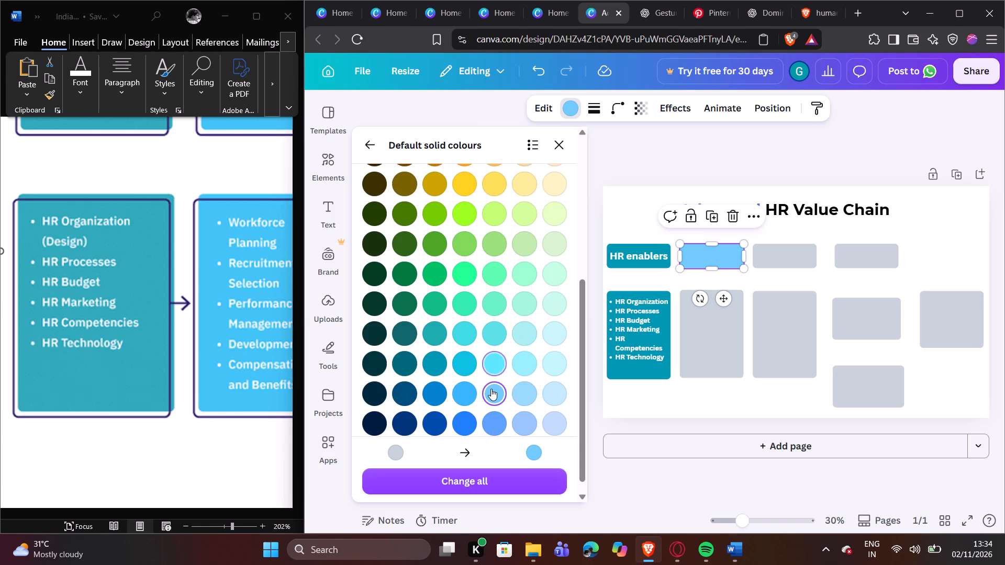
double_click(471, 390)
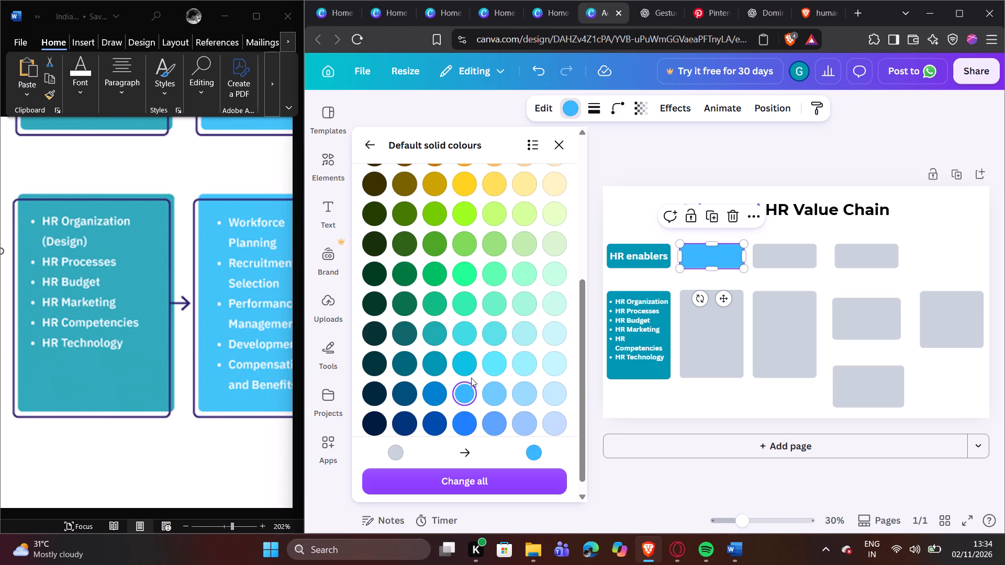
click(466, 362)
click(499, 359)
click(529, 362)
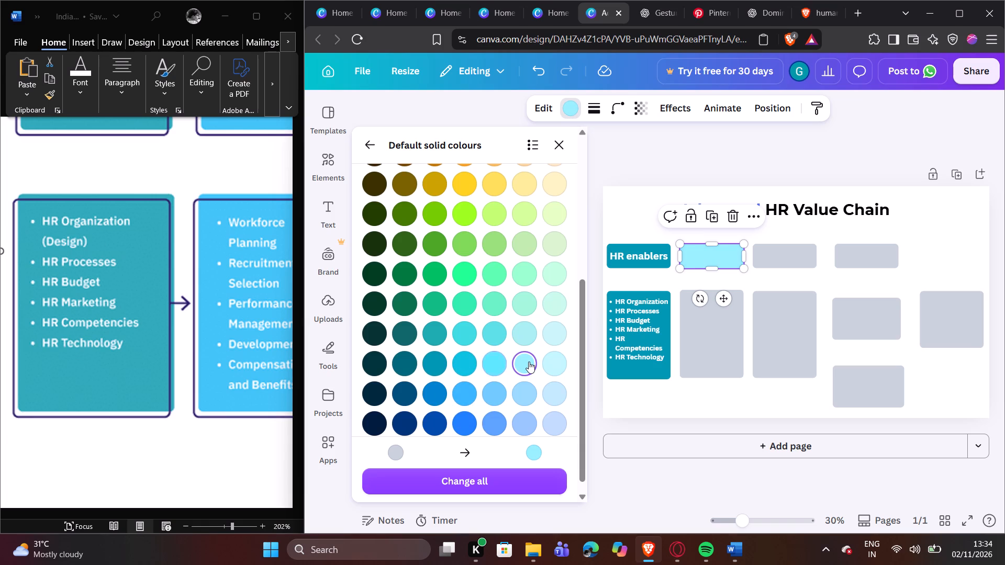
click(498, 358)
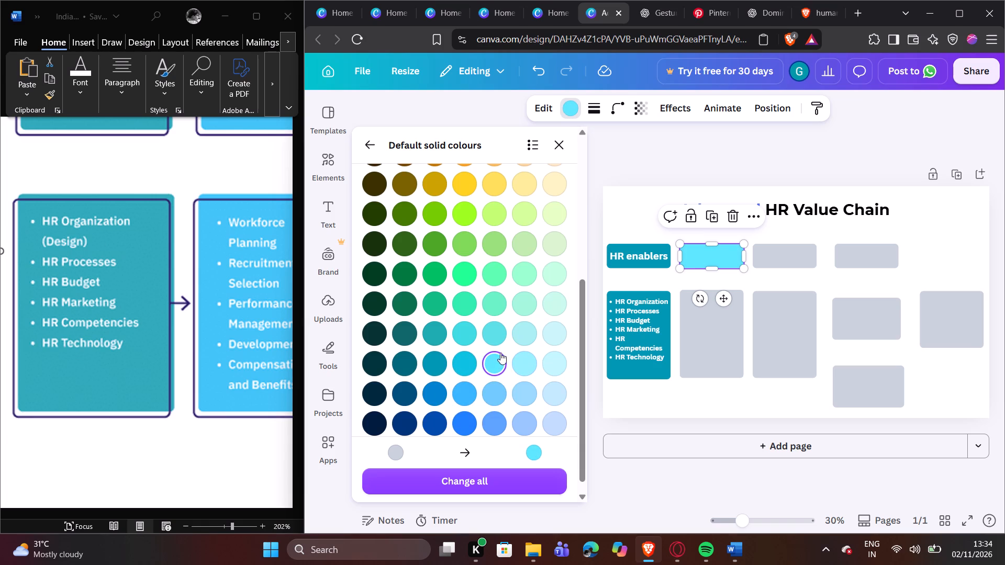
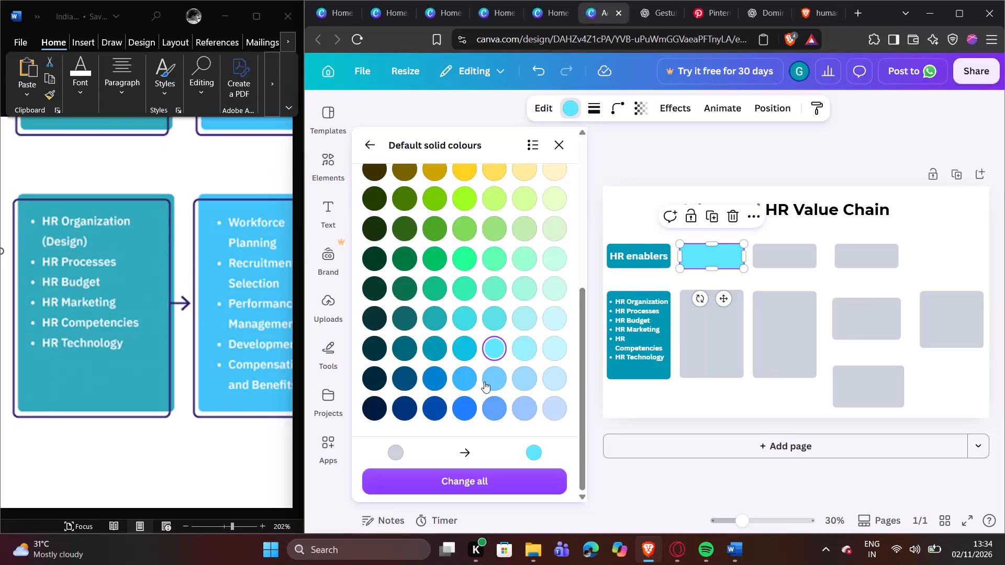
Fill the header box beside HR enablers and the tall box below it with light sky blue from the default solid colours.
click(492, 377)
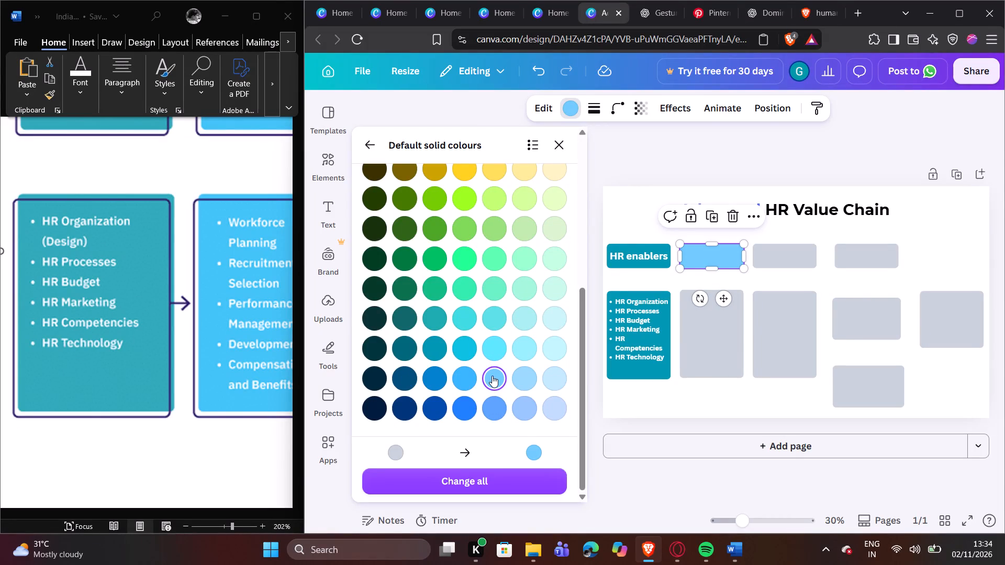
click(690, 344)
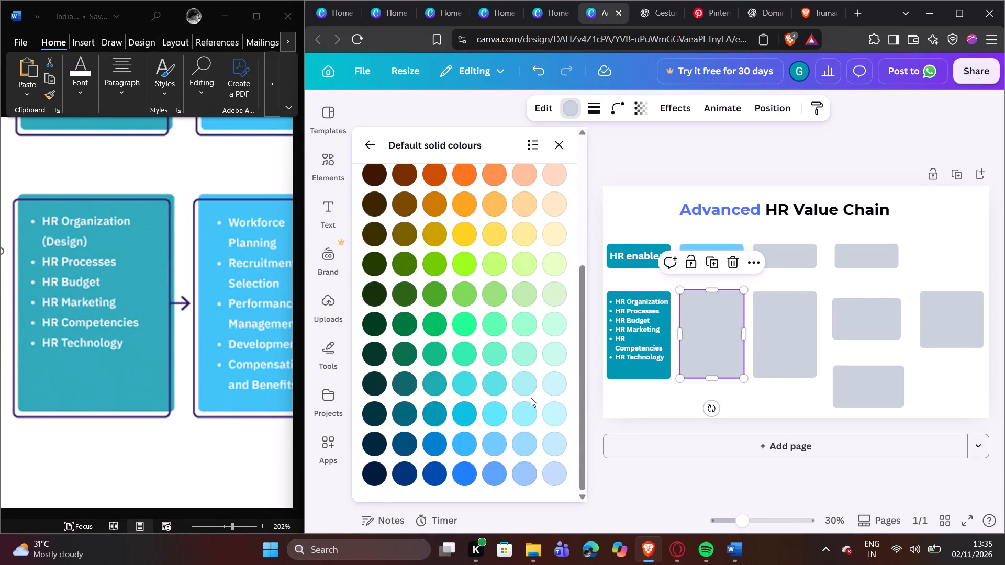
click(500, 439)
click(669, 224)
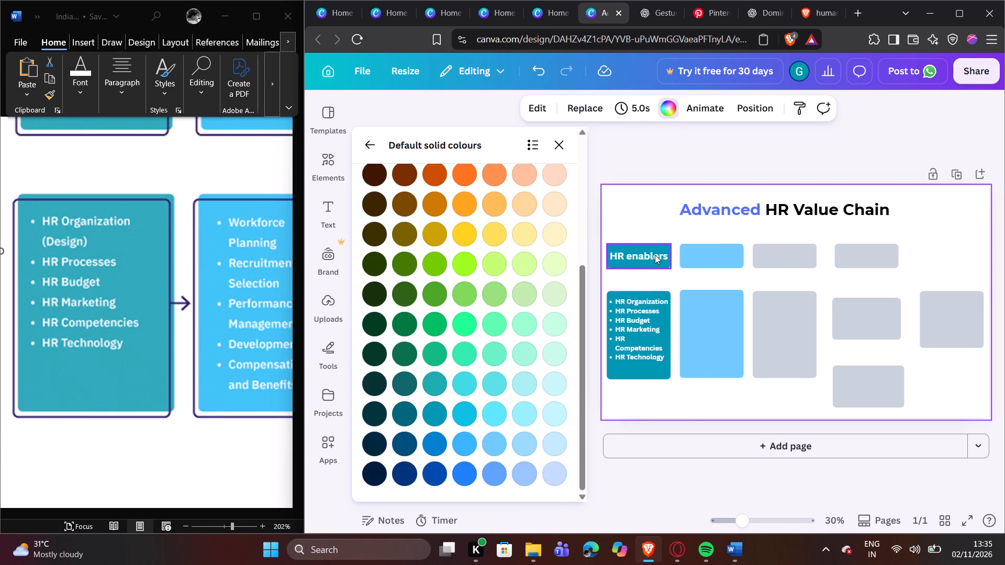
Duplicate the teal box's bulleted list and place the copy over the tall sky-blue box, level with the original list.
click(639, 318)
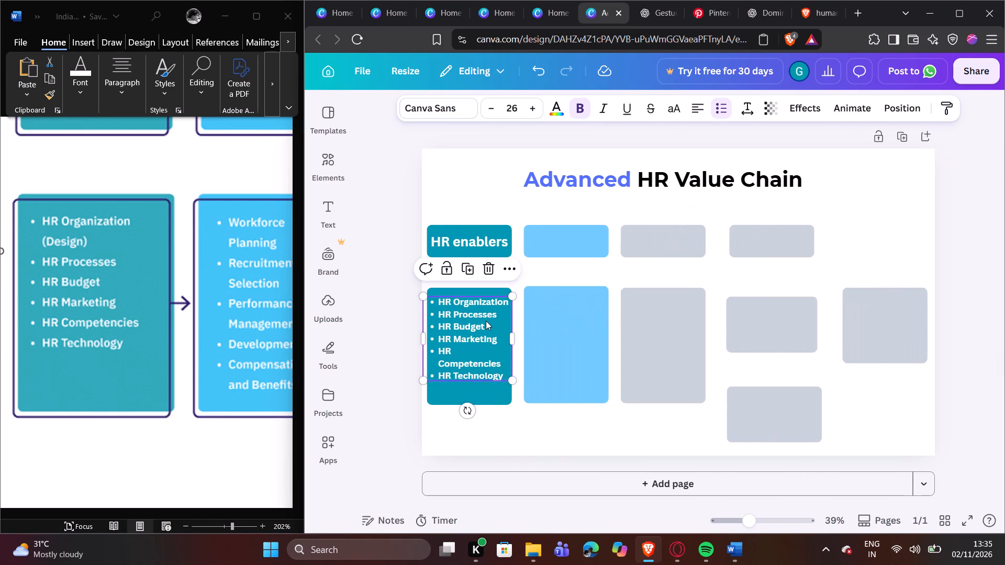
click(469, 270)
drag(475, 323, 548, 330)
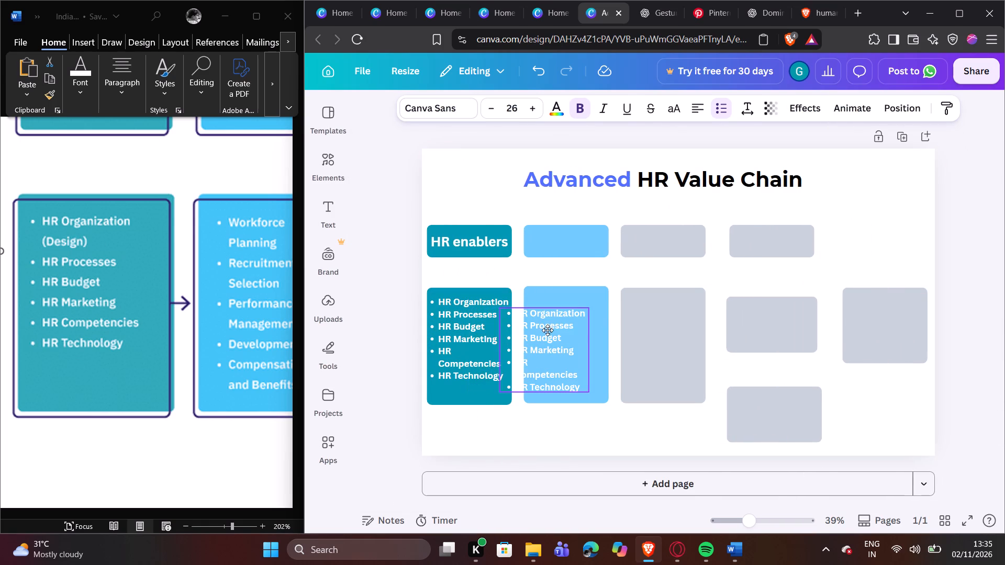
drag(548, 330, 569, 326)
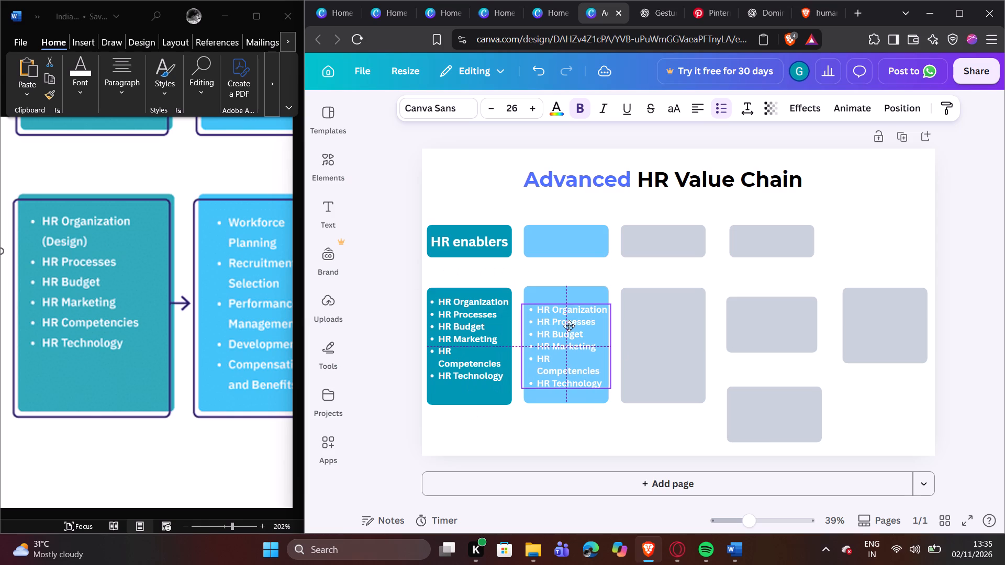
drag(569, 326, 569, 326)
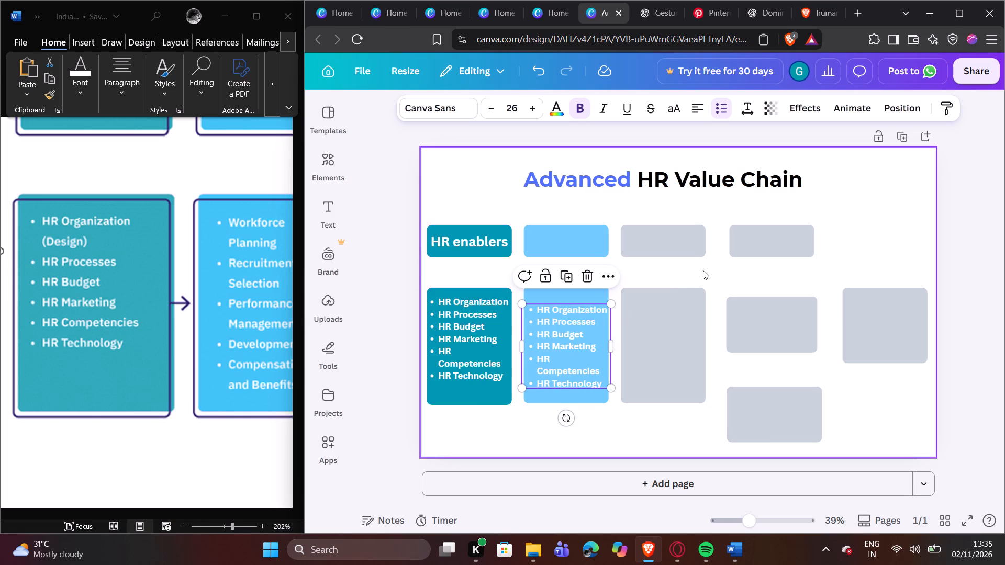
click(704, 270)
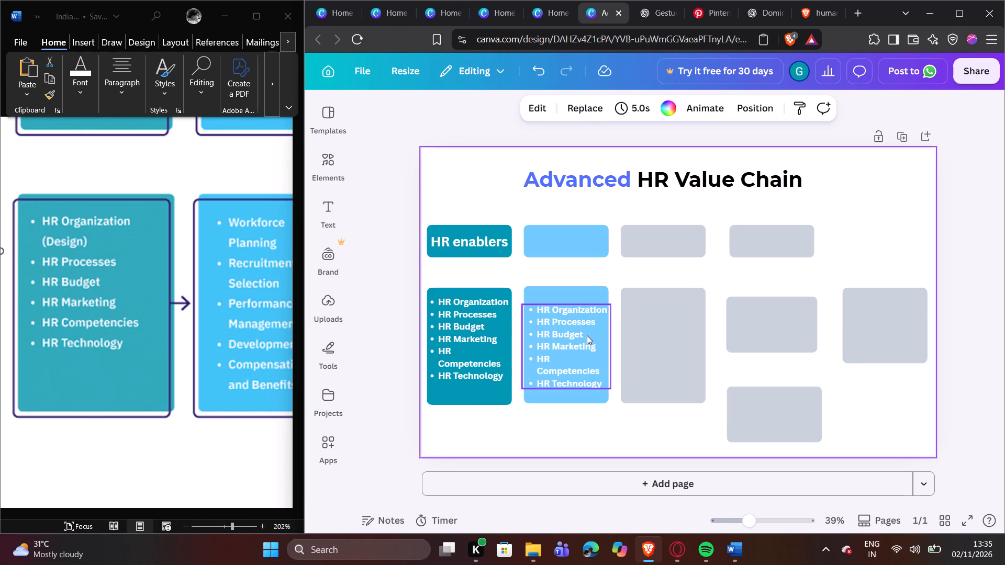
drag(583, 343, 582, 336)
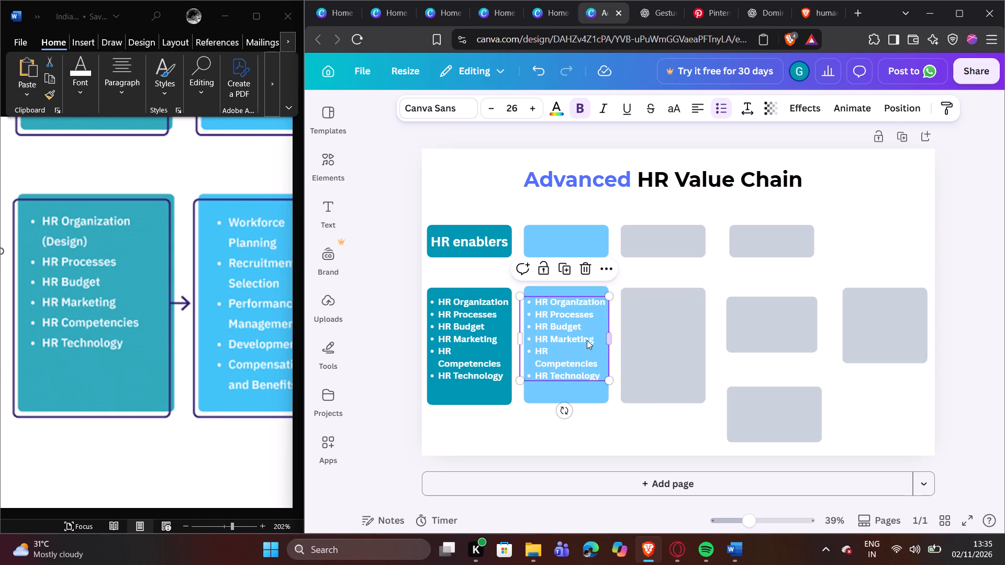
Replace all text of the copied list in the sky-blue box with the first bullet from the Word picture, "Workforce Planning".
double_click(584, 343)
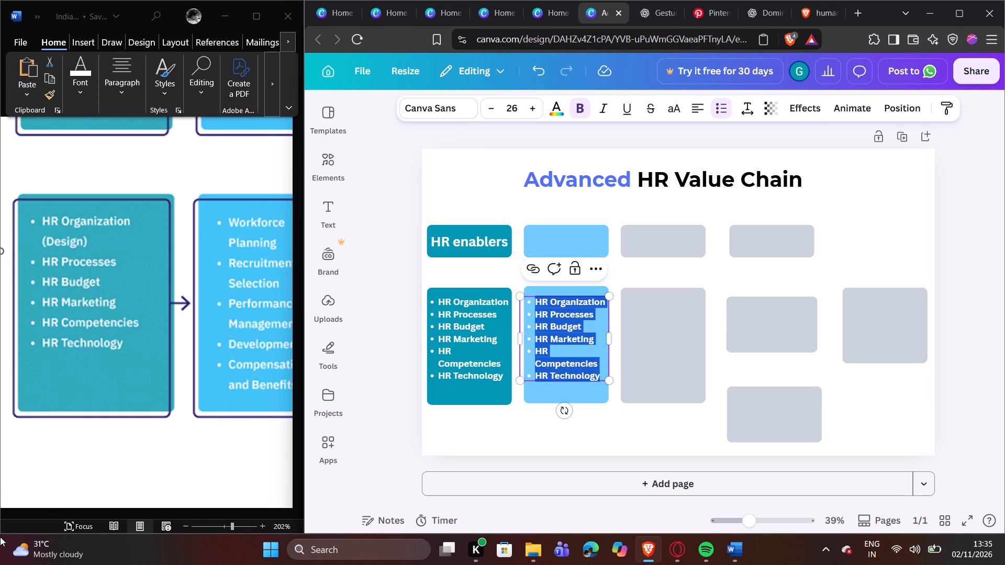
click(131, 478)
drag(88, 514, 103, 515)
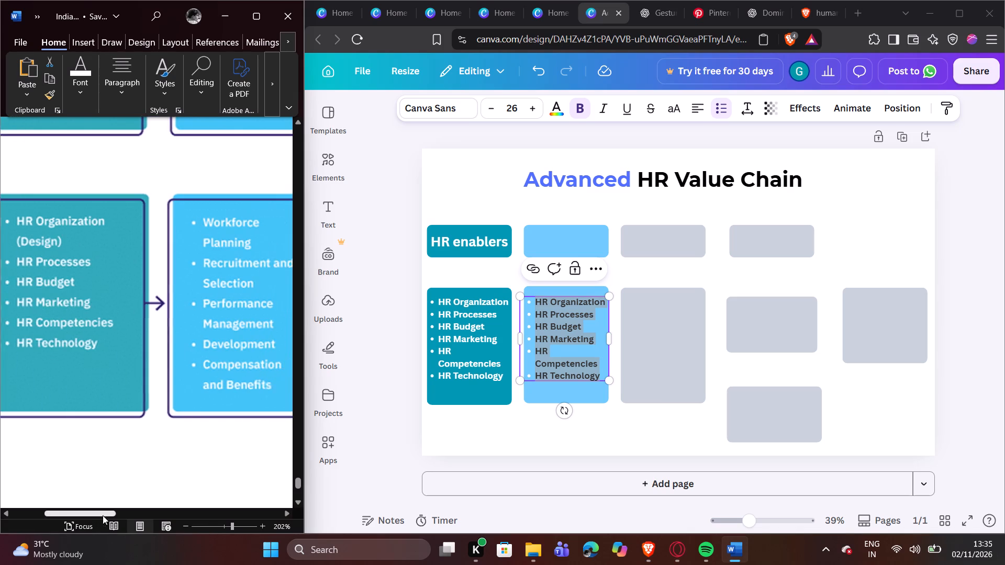
drag(103, 515, 131, 515)
click(540, 340)
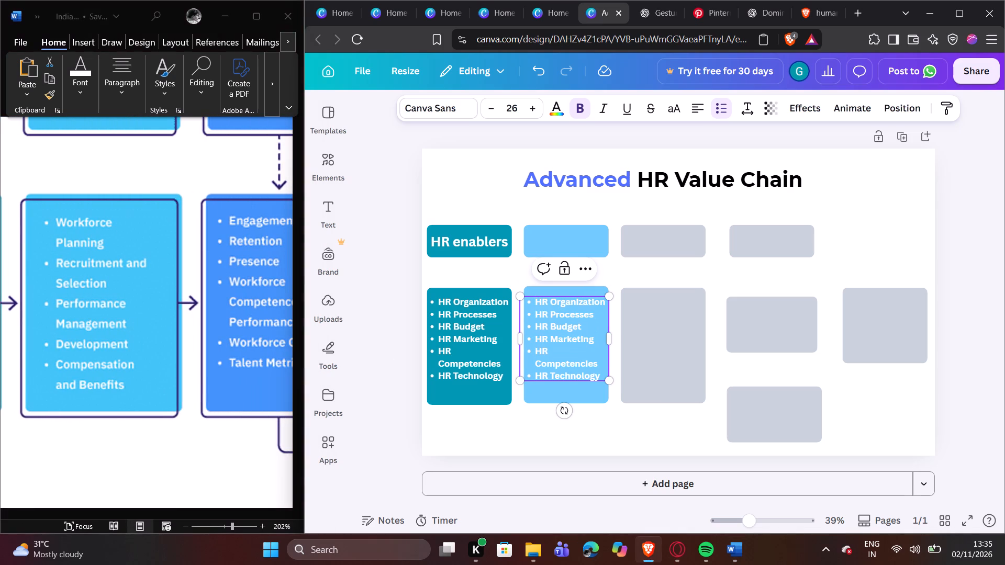
double_click(540, 340)
click(540, 340)
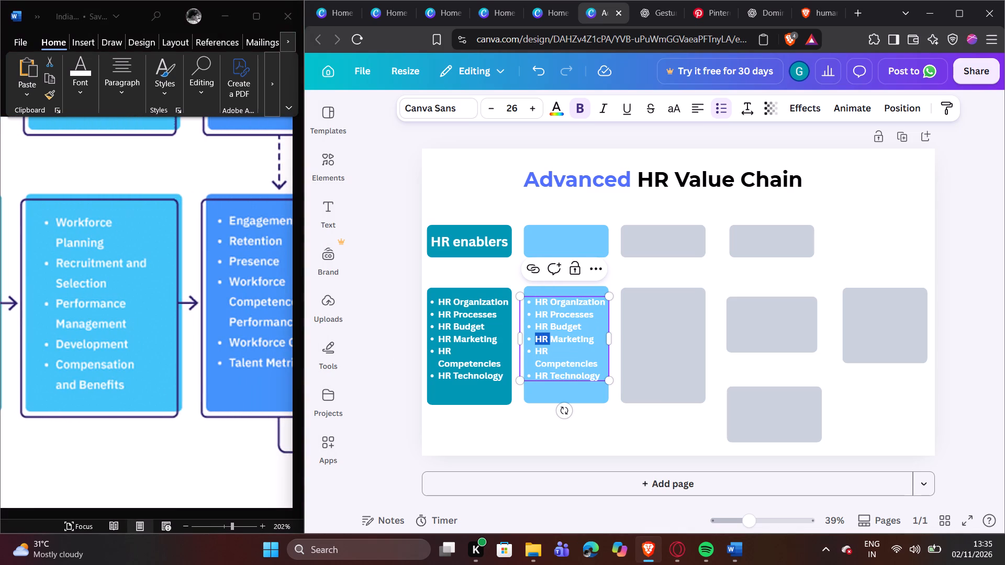
key(ctrl+a)
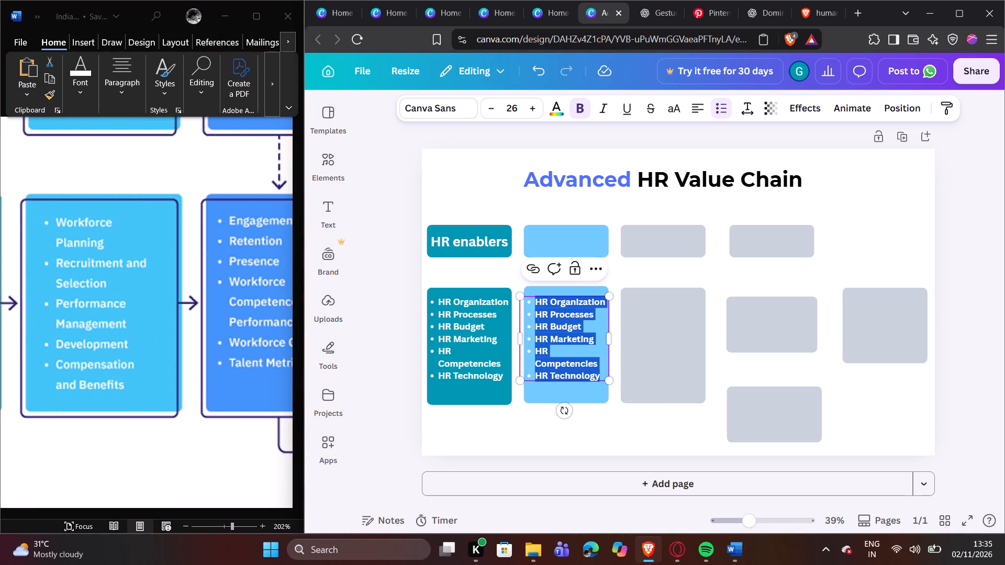
key(shift+w)
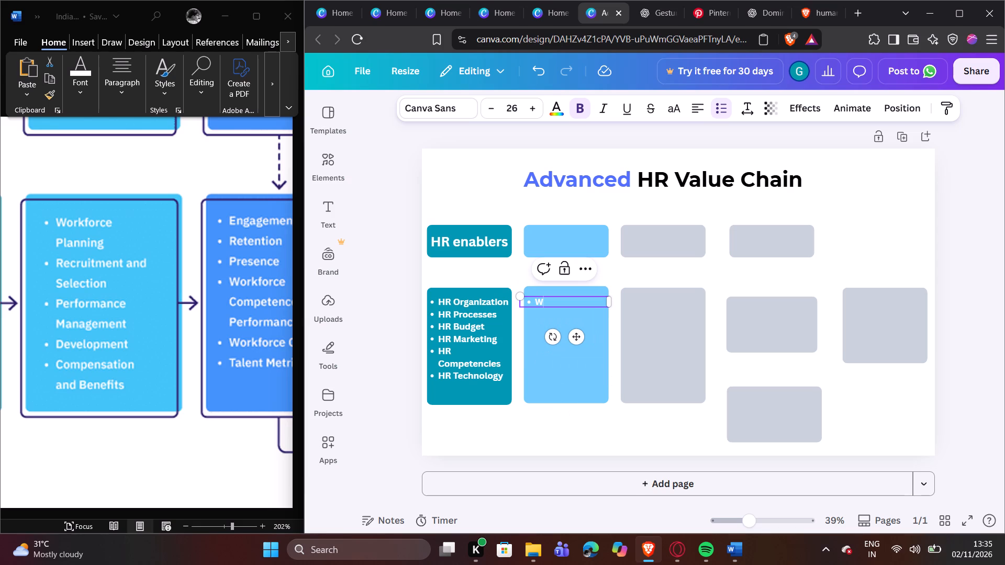
text(ork)
key(f)
text(orce)
key(Return)
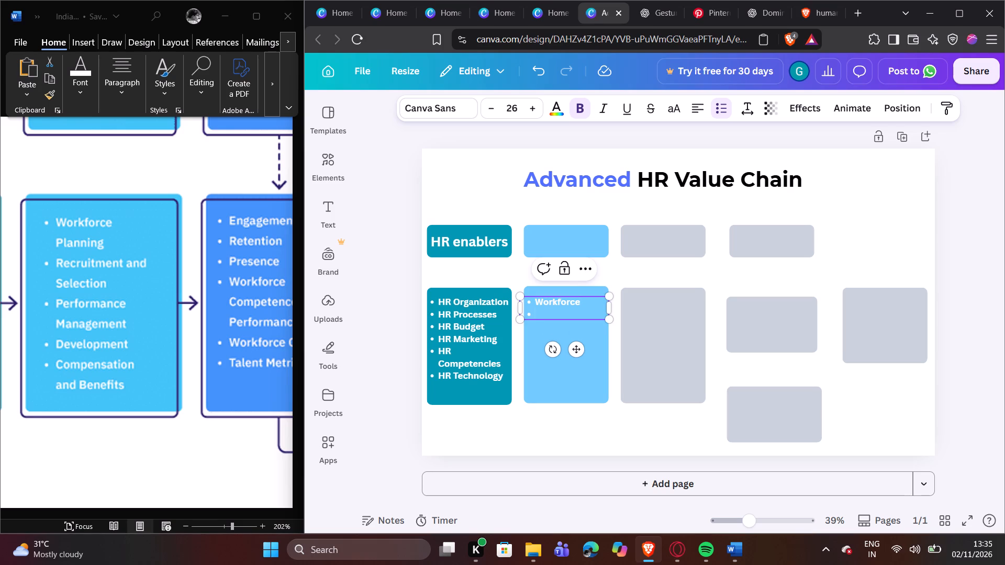
key(BackSpace)
key(BackSpace)
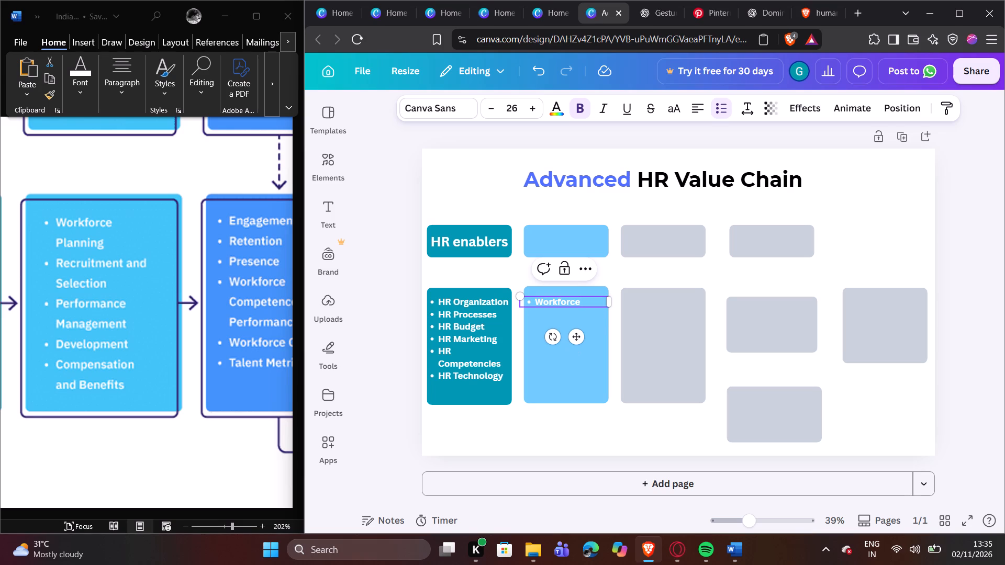
key(space)
key(shift+p)
text(la)
text(nn)
text(ing)
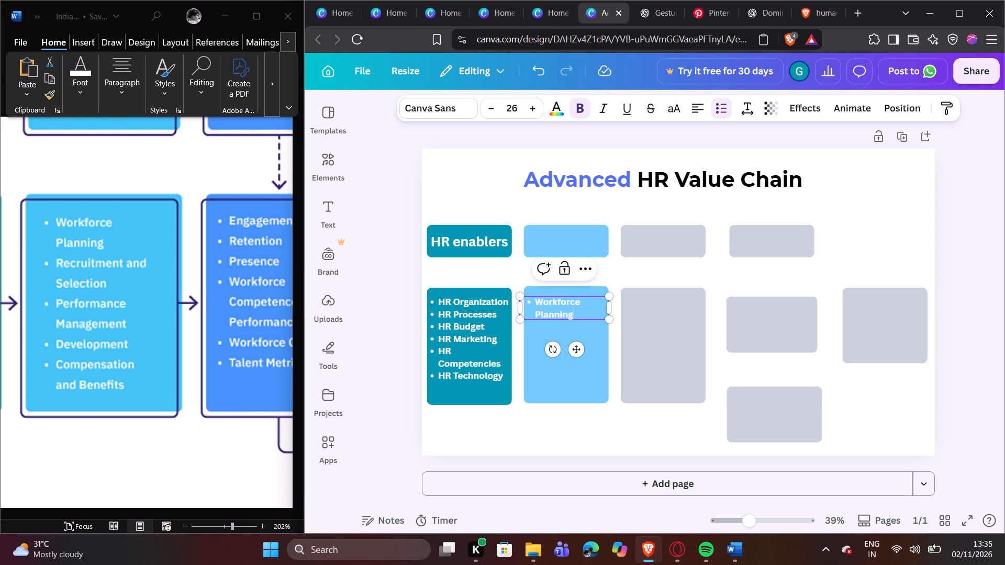
Add a second bullet reading "Recruitment and Selection" to the list in the sky-blue box.
key(Return)
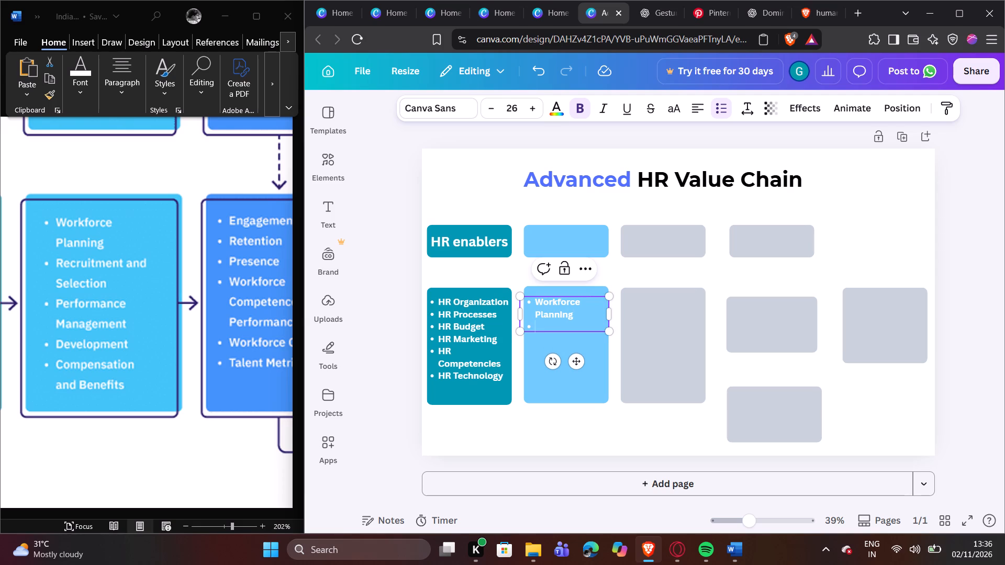
text(Re)
text(cru)
text(itment)
key(space)
text(and)
key(space)
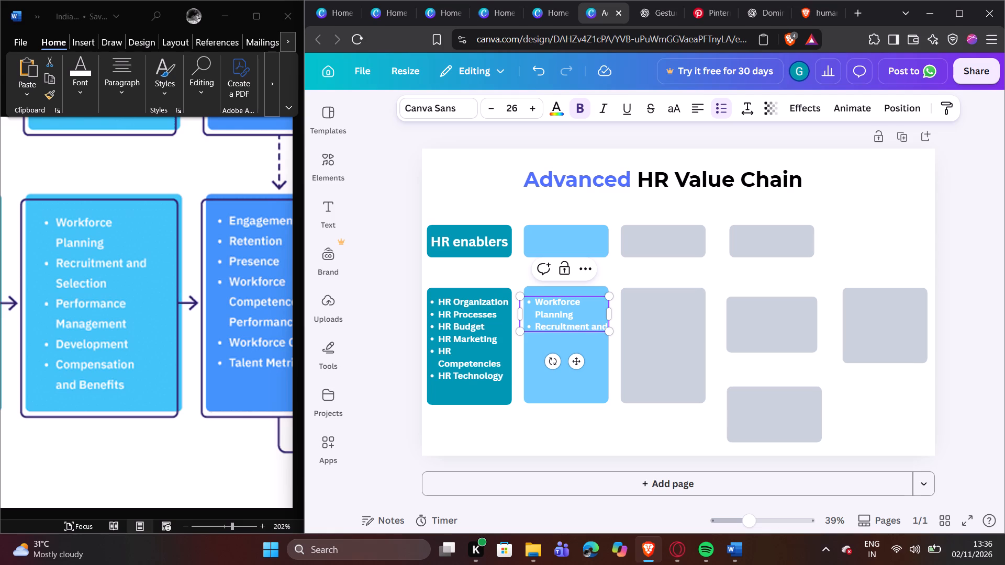
text(Se)
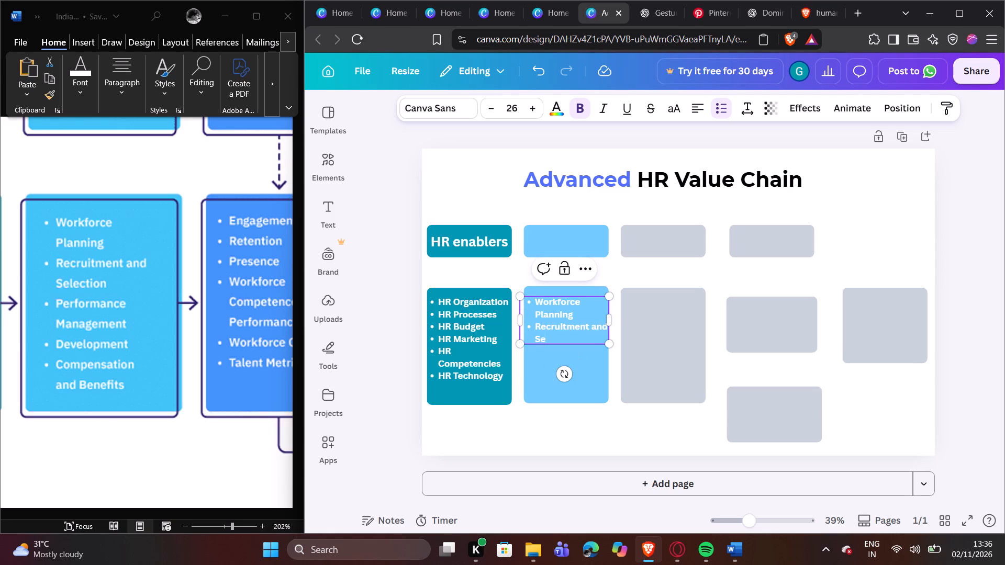
text(lection)
Add the bullets "Performance Management" and "Development" to the list in the sky-blue box.
key(Return)
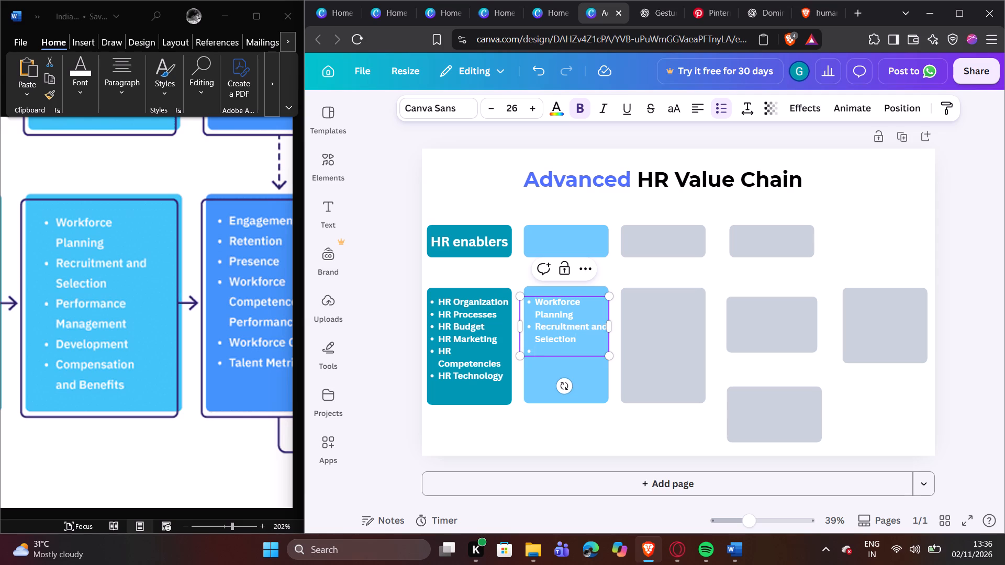
text(Performance)
key(Return)
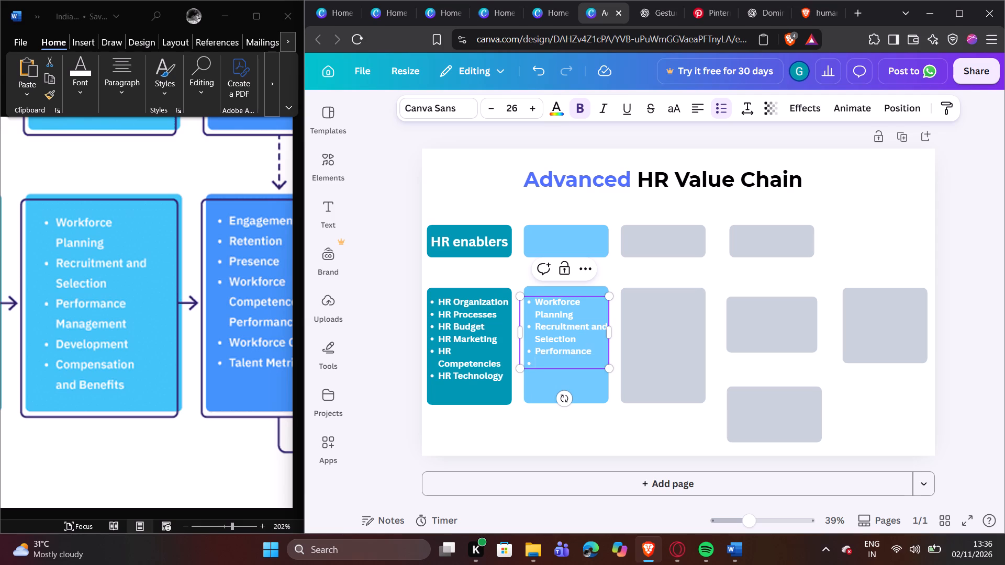
key(BackSpace)
key(BackSpace)
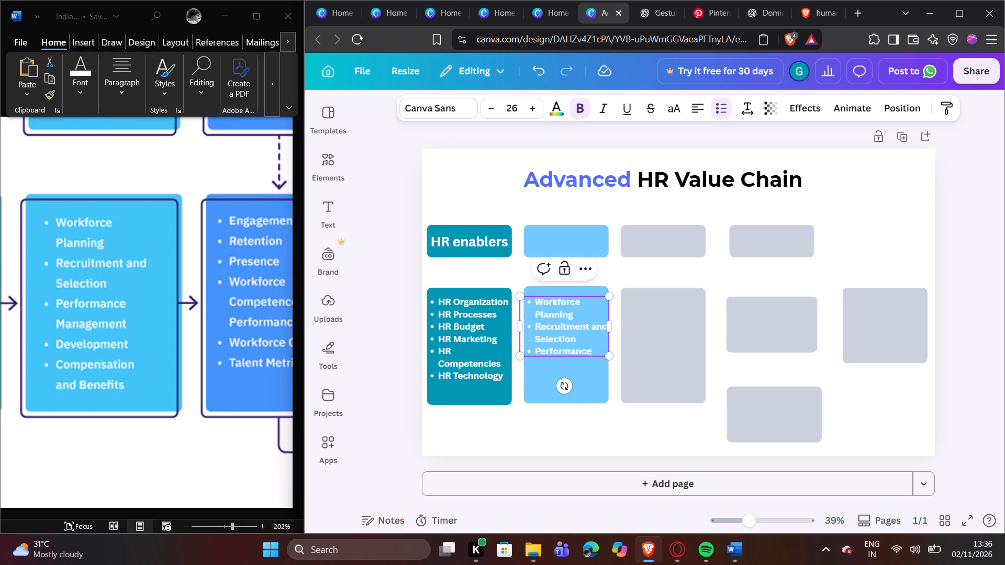
key(space)
text(Mana)
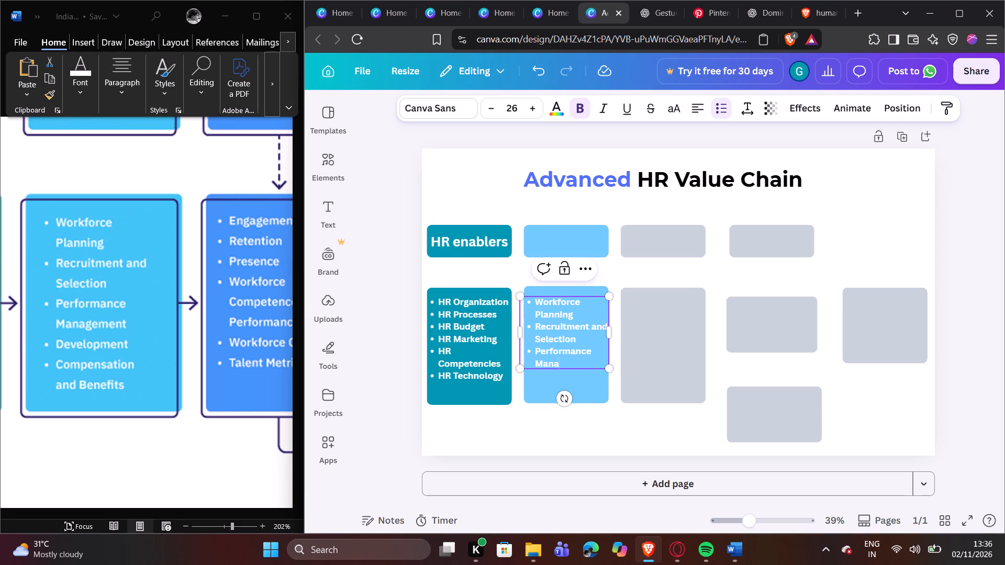
text(gement)
key(Return)
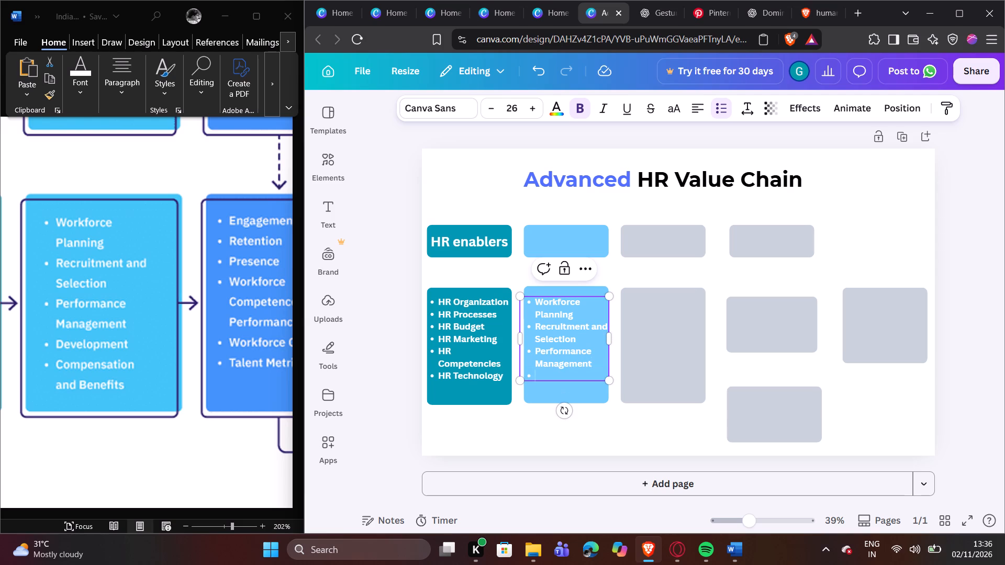
text(De)
text(vel)
text(opment)
Add a final bullet reading "Compensation and Benefits" to the list in the sky-blue box.
key(Return)
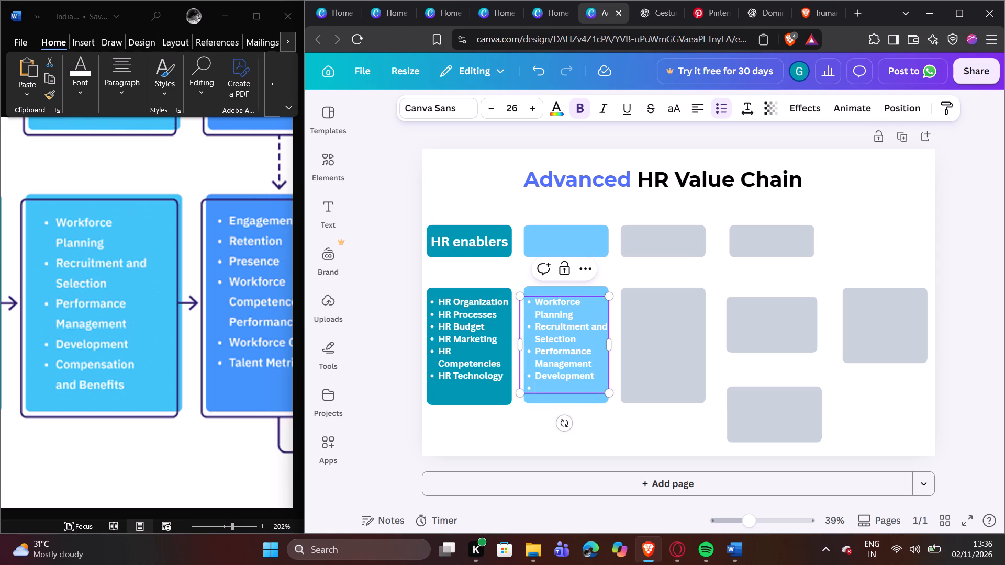
text(Com)
text(pe)
text(nsat)
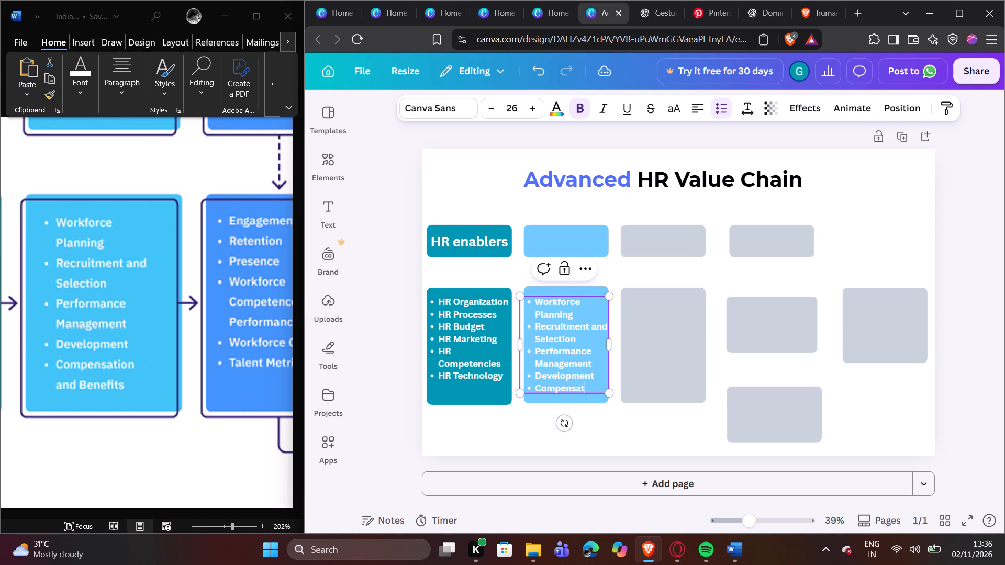
text(io)
key(n)
key(space)
text(and)
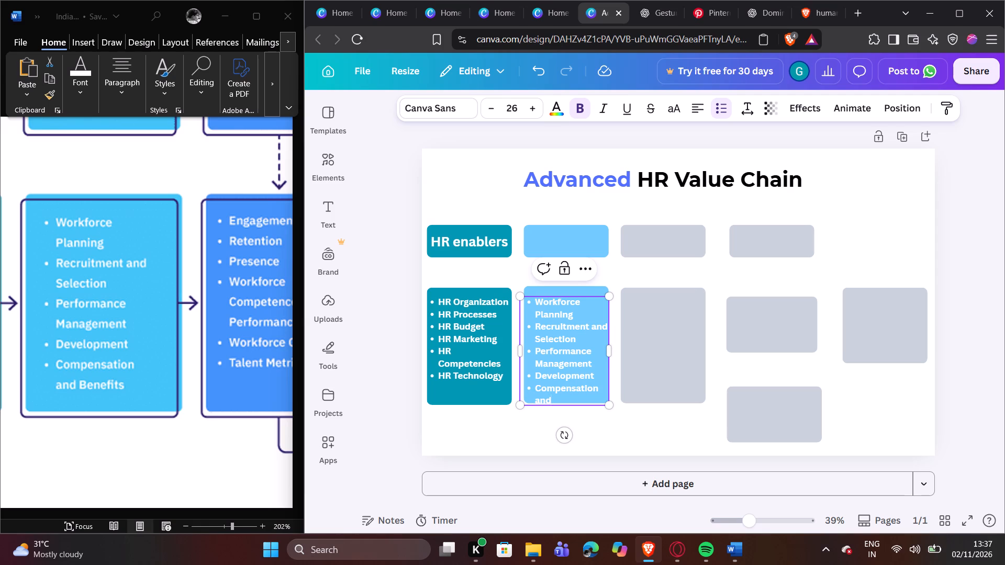
key(space)
key(shift+b)
text(ene)
text(fits)
click(632, 434)
Extend the tall sky-blue box downward slightly so that its whole bulleted list fits inside.
click(534, 290)
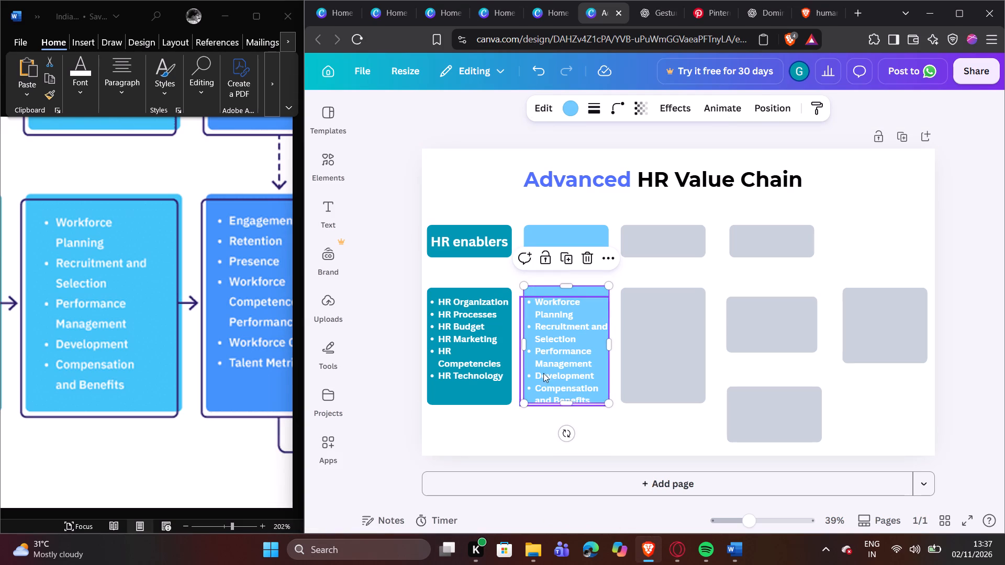
drag(569, 403, 568, 413)
click(630, 433)
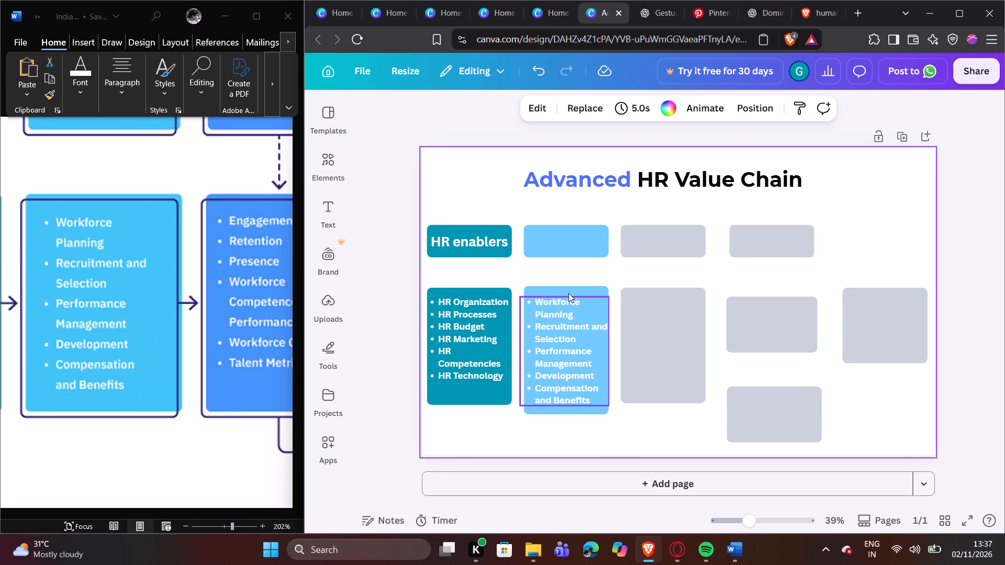
Reduce the font size of the "HR enablers" label to 36.1.
click(482, 243)
click(482, 243)
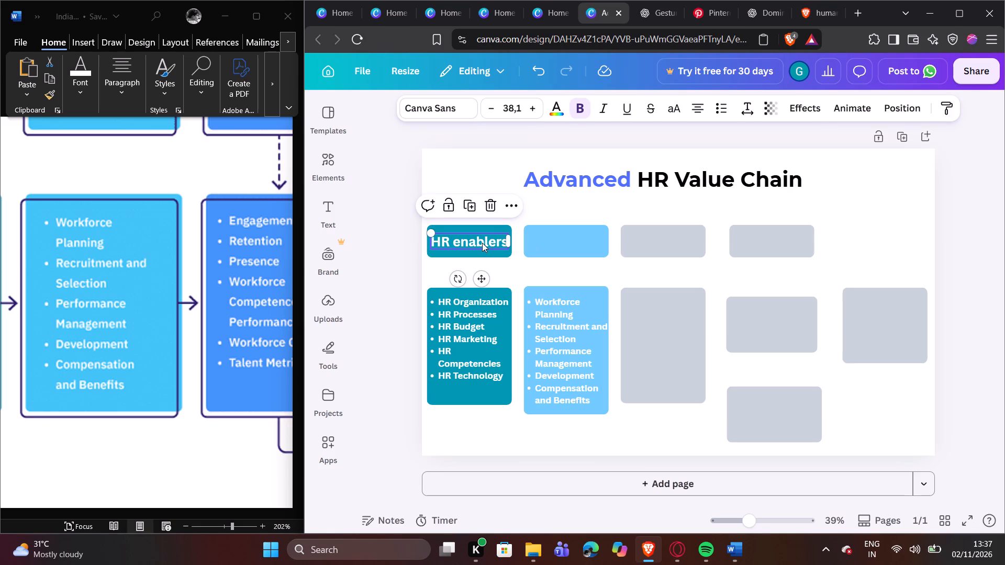
click(482, 243)
double_click(482, 104)
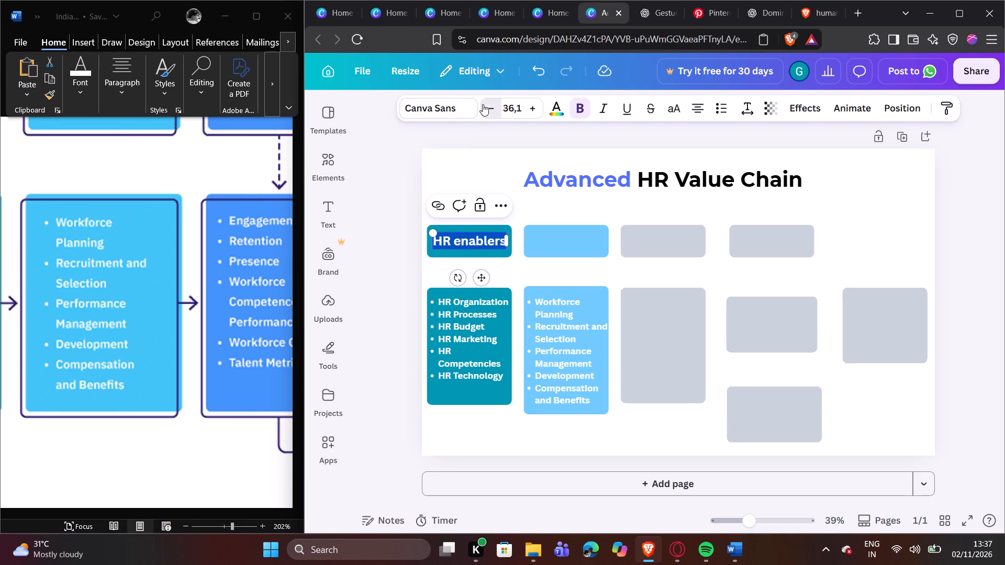
click(479, 166)
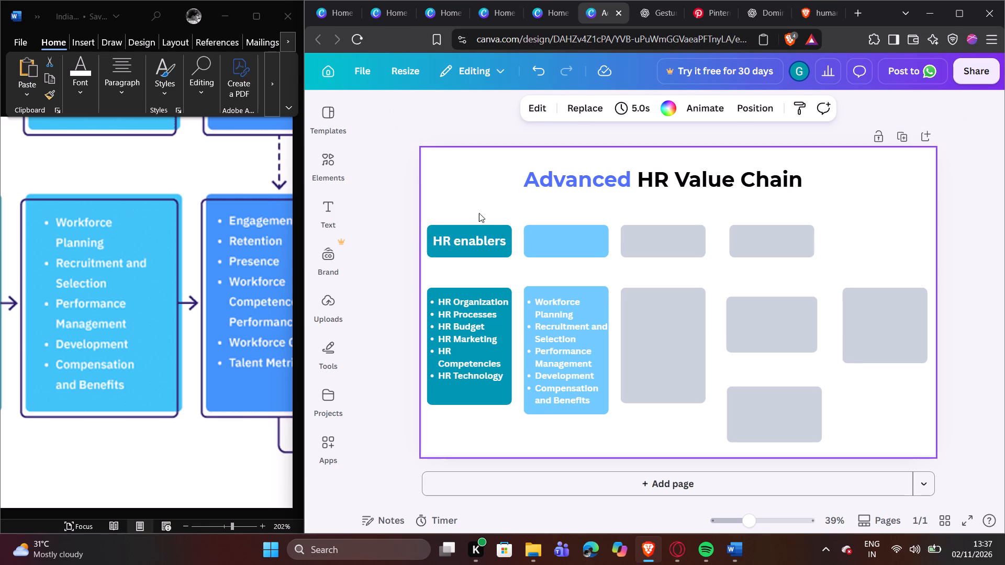
Duplicate the "HR enablers" label and centre the copy on the sky-blue header box, level with the original.
click(479, 242)
click(469, 205)
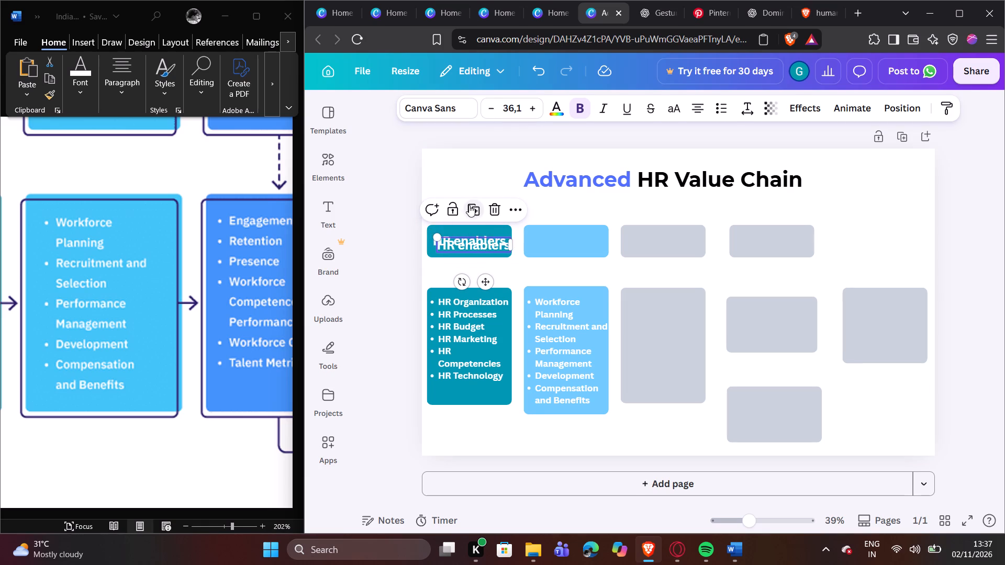
drag(484, 244, 577, 241)
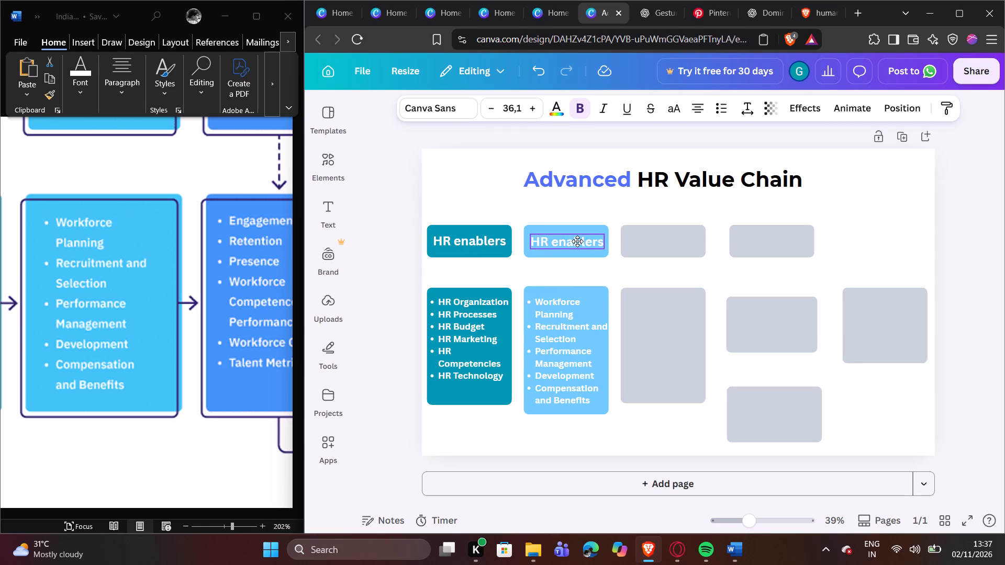
drag(577, 241, 574, 242)
Change the copied label on the sky-blue header to "HR outcomes", consulting the headers in the Word picture.
click(574, 242)
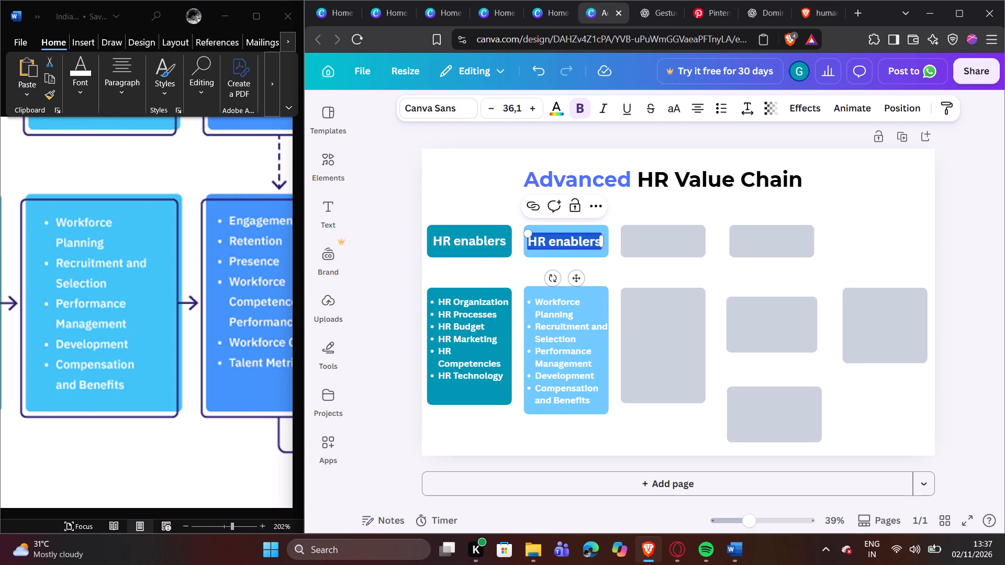
click(139, 411)
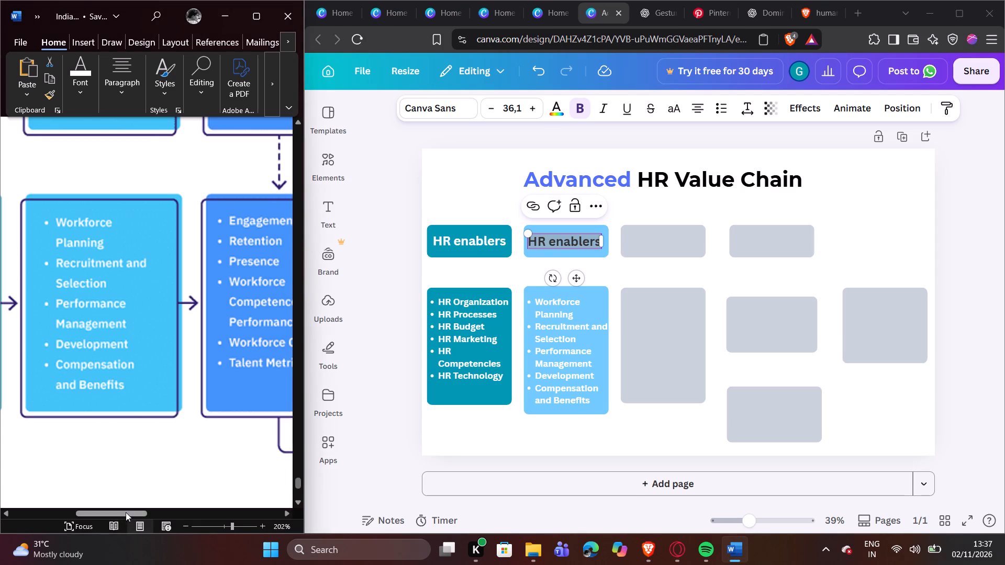
drag(126, 512, 166, 508)
scroll(192, 413, up, 1)
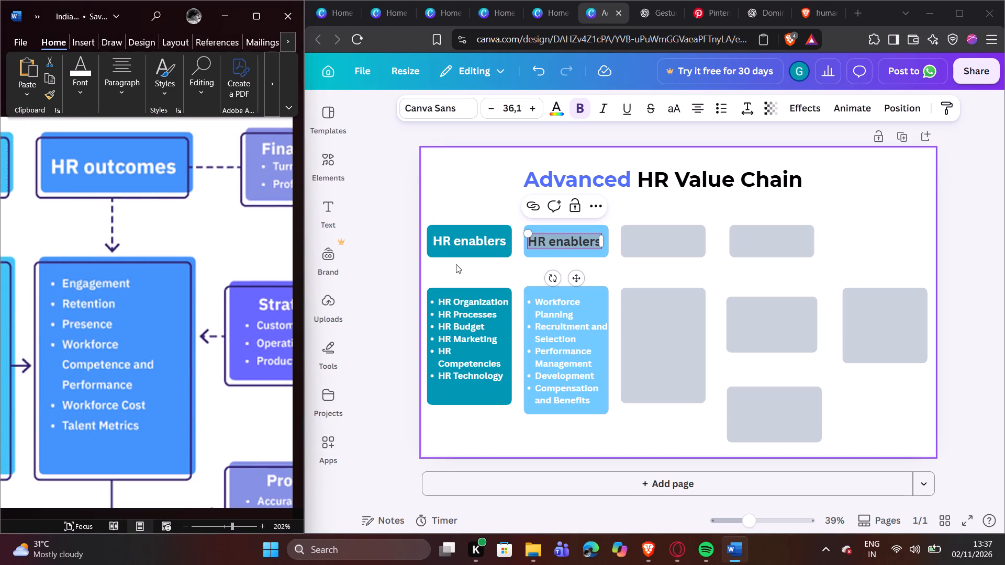
click(552, 243)
click(548, 244)
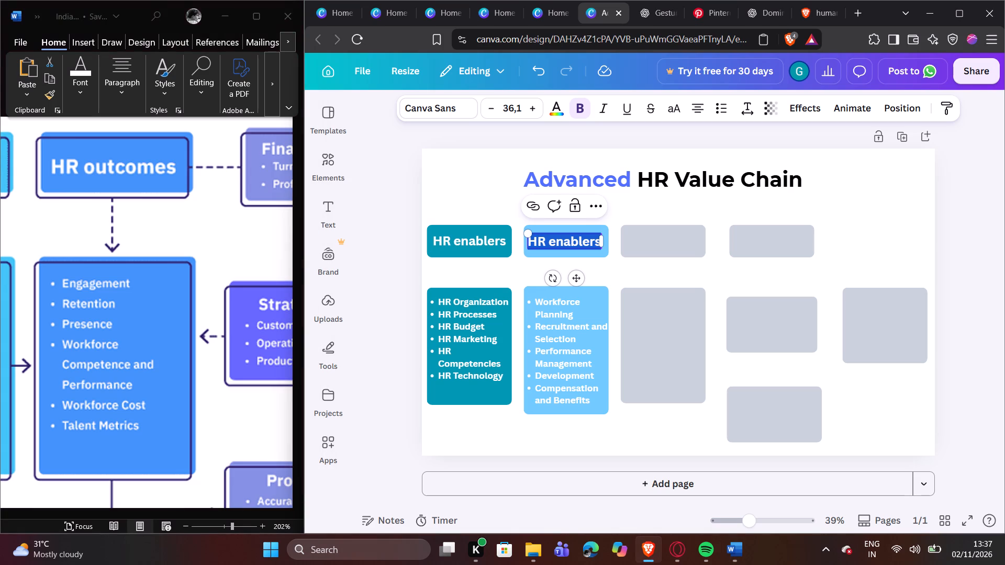
click(550, 243)
click(550, 243)
text(out)
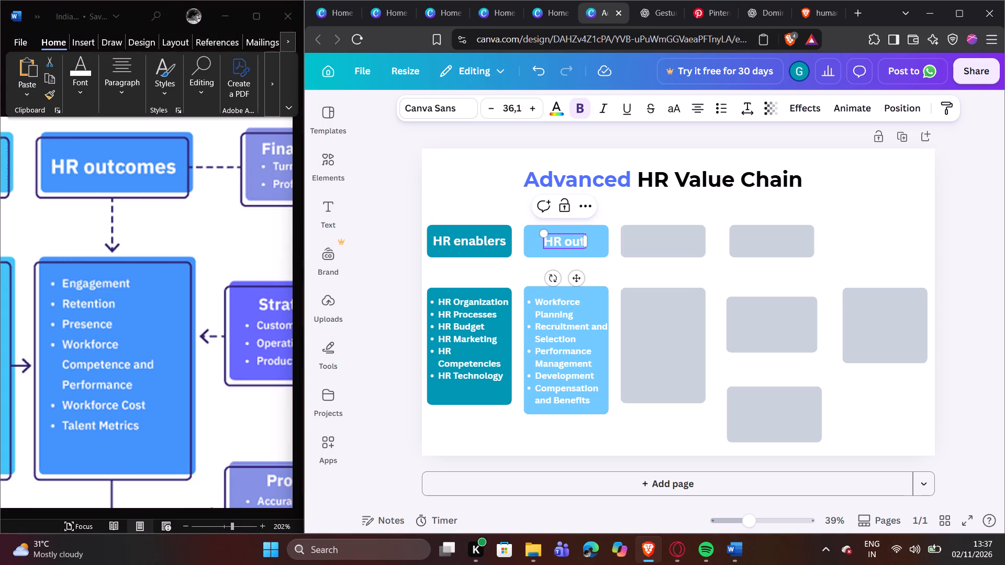
text(com)
text(es)
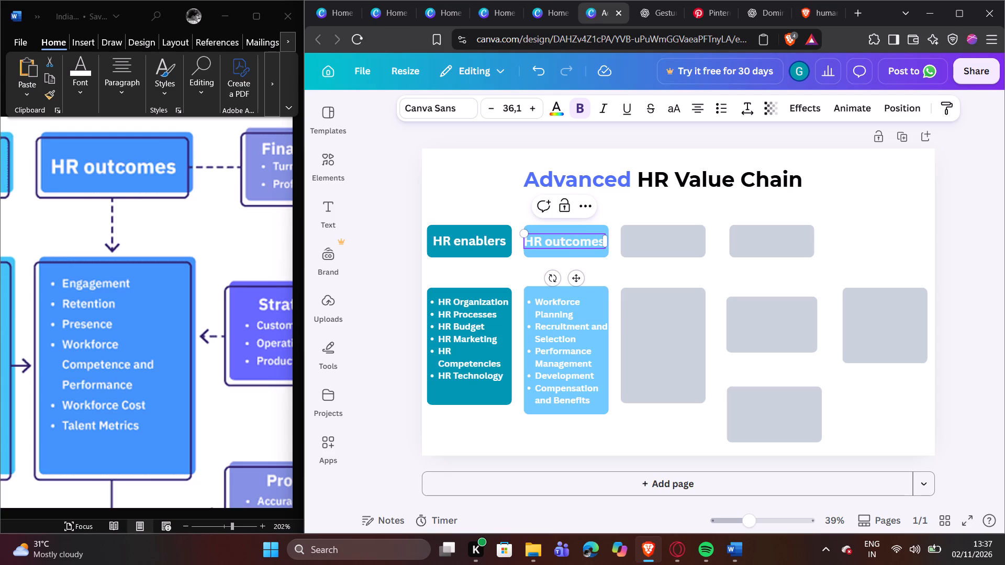
Reduce the font size of the "HR outcomes" label to 35.1 and recentre it on its sky-blue header box.
double_click(564, 243)
click(564, 243)
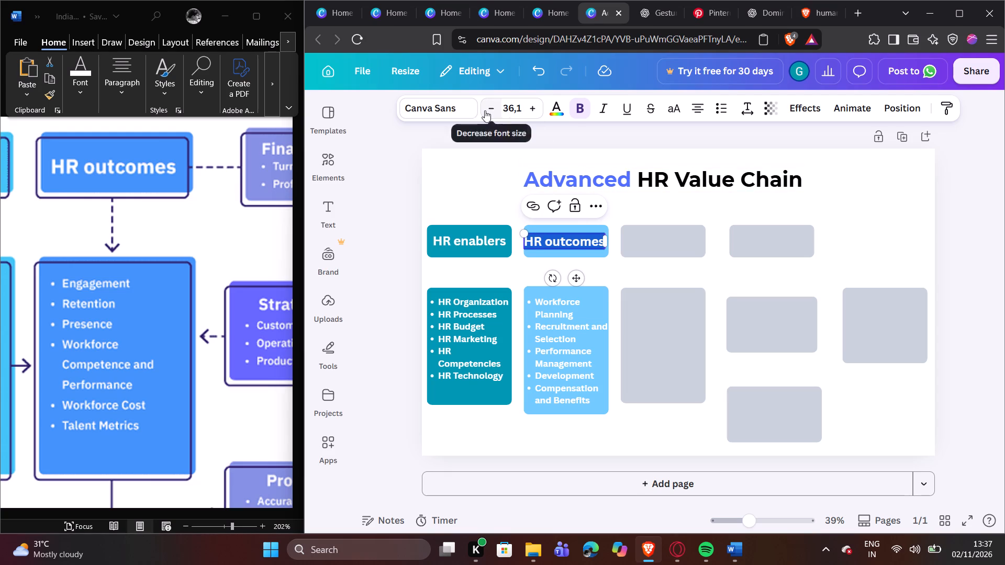
click(485, 110)
click(499, 164)
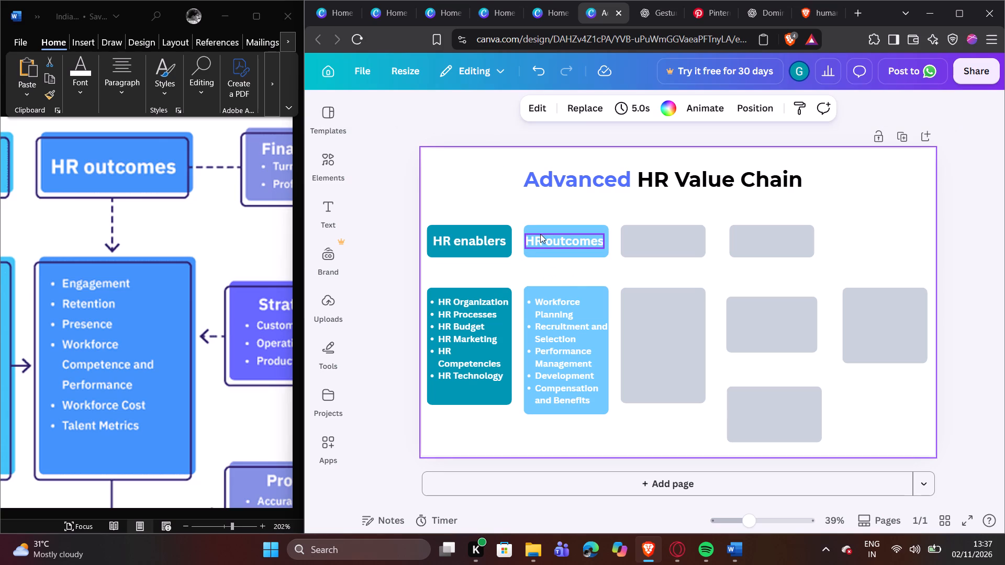
click(544, 239)
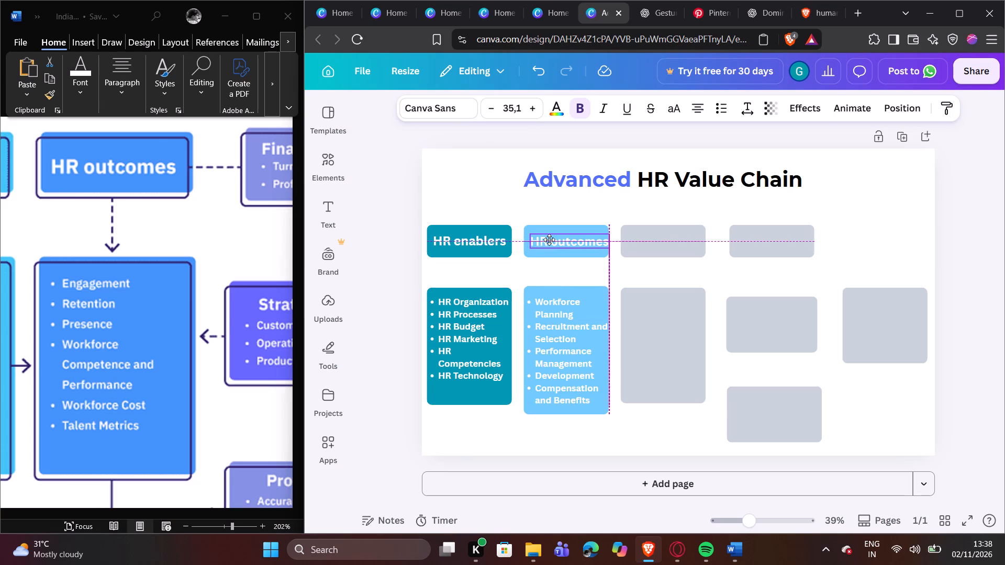
click(486, 185)
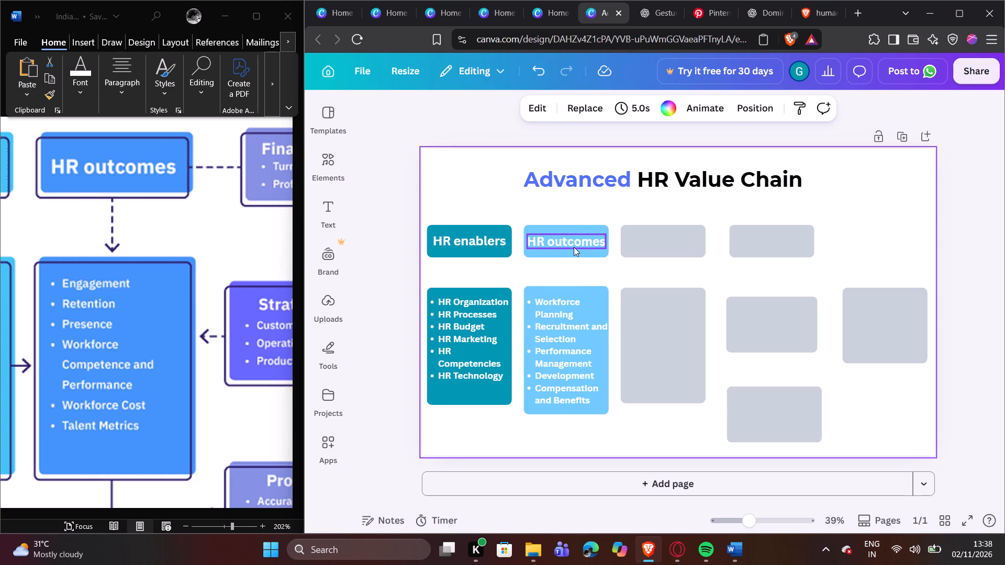
Reduce the font size of the "HR enablers" label to 35.1 and recentre it on its teal header box.
double_click(472, 243)
click(471, 244)
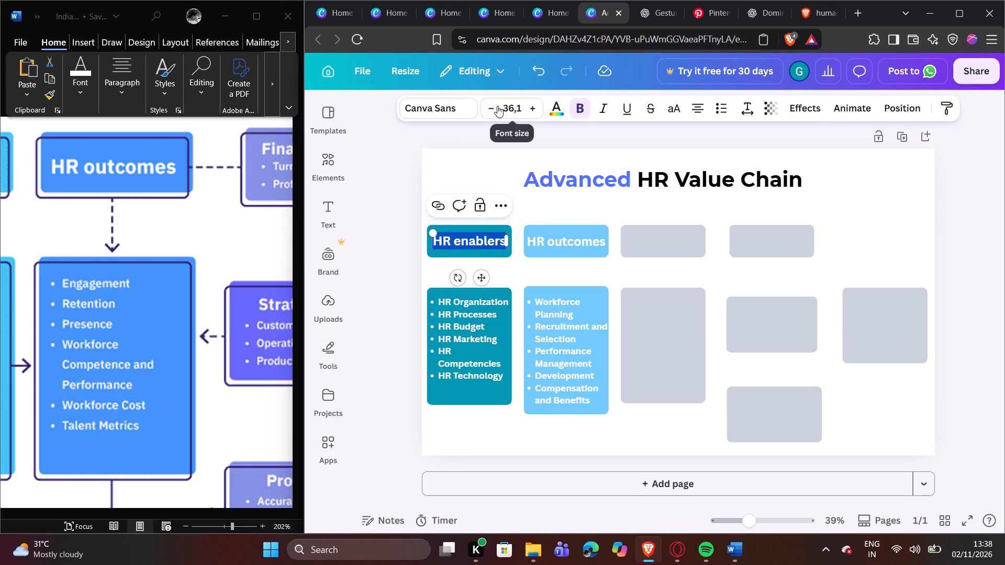
click(490, 108)
click(485, 177)
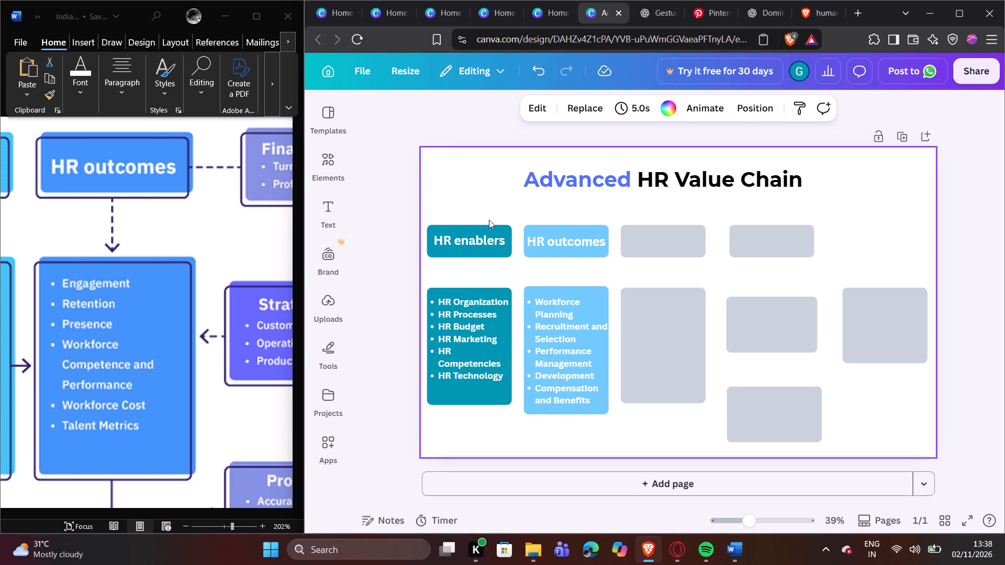
click(474, 241)
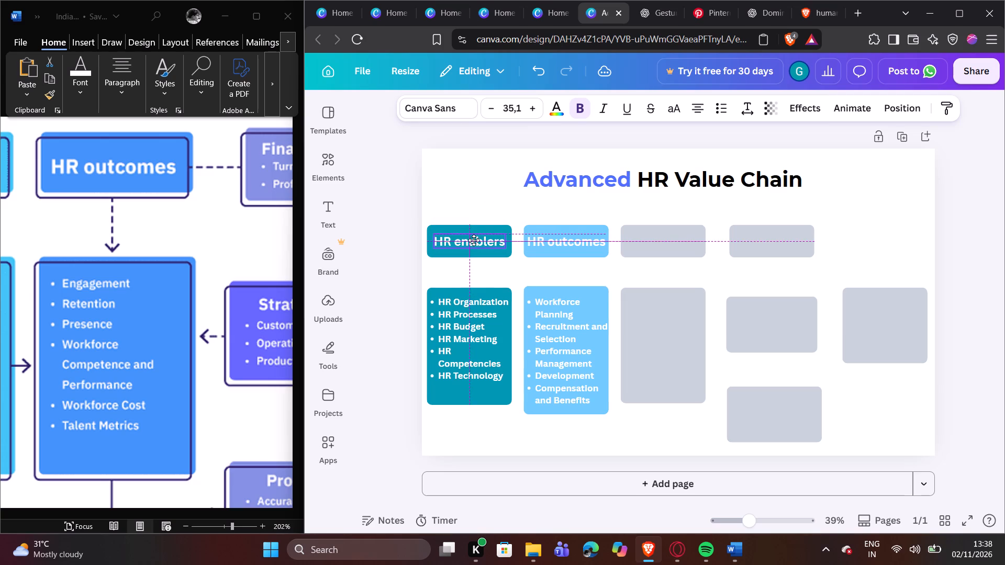
click(479, 175)
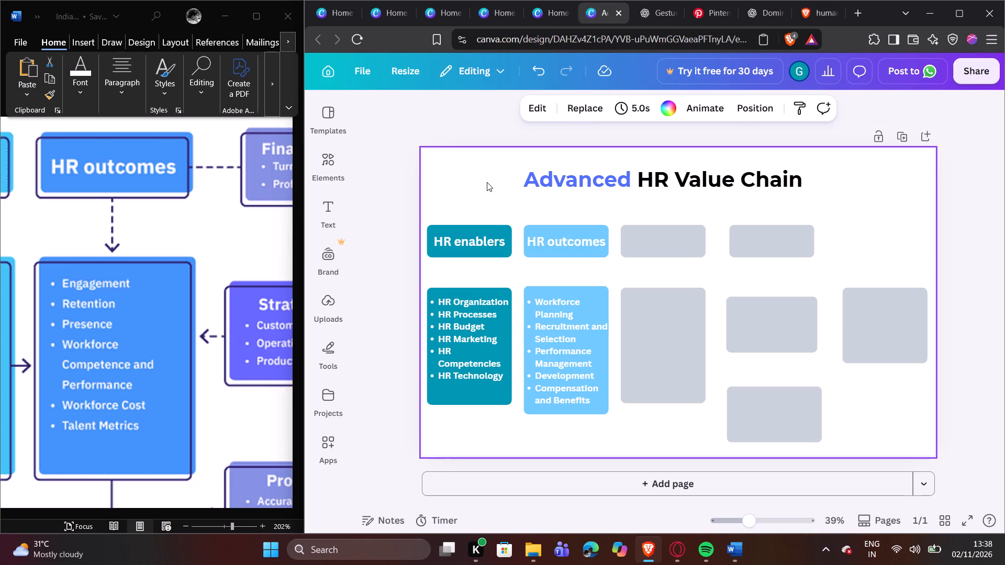
Add a solid black outline of weight 4 to the teal header box and the tall teal list box.
click(472, 228)
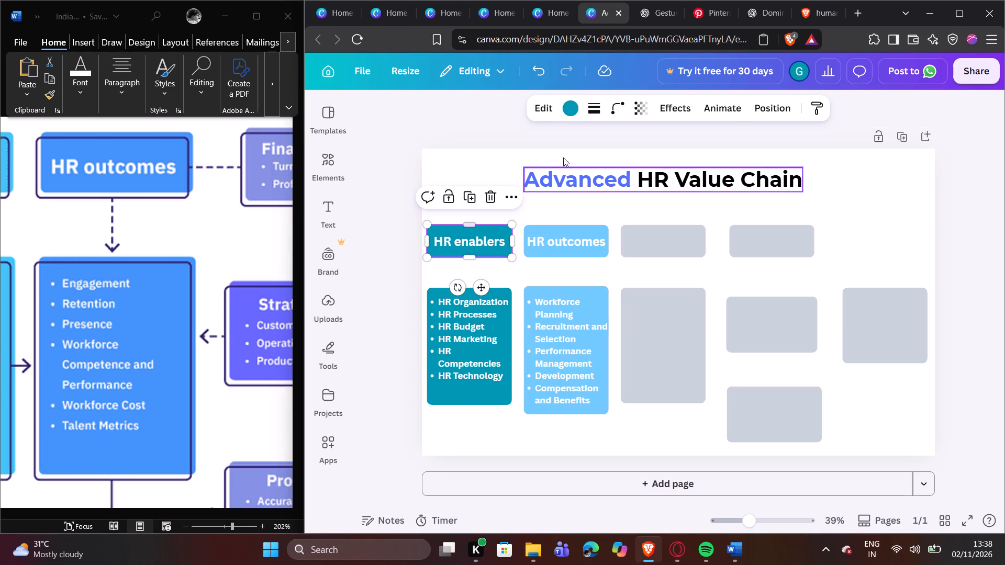
click(593, 110)
click(559, 151)
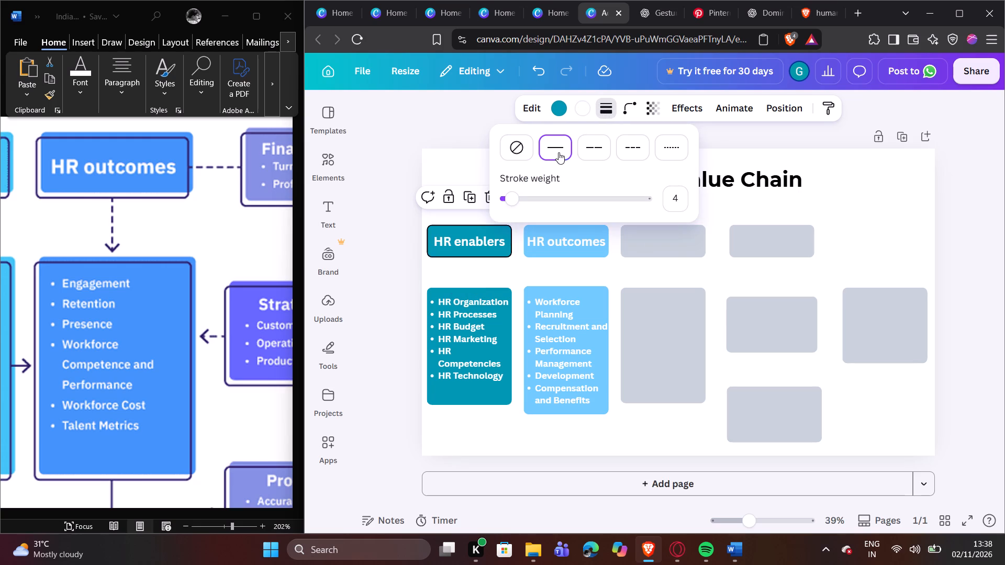
click(472, 290)
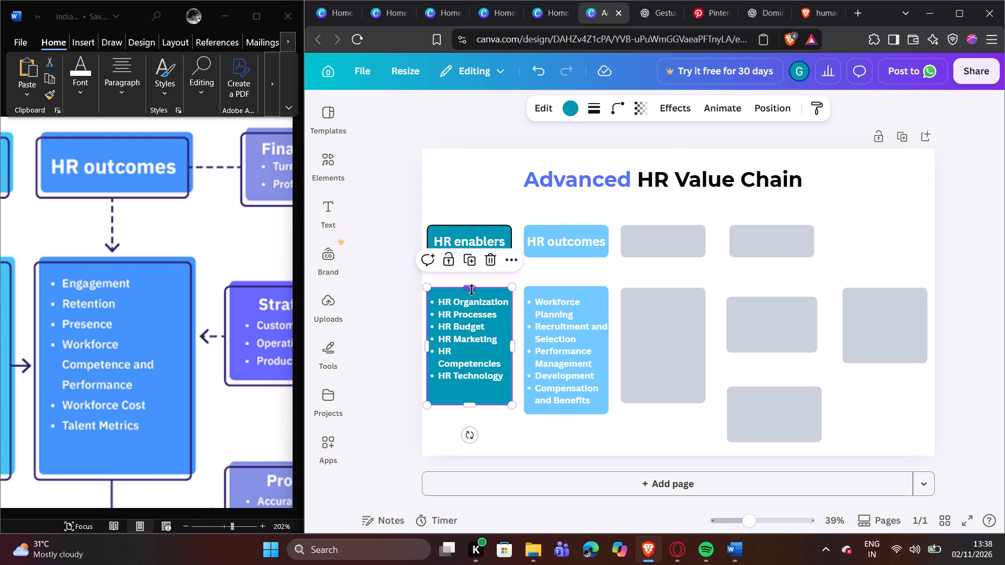
click(603, 109)
click(561, 154)
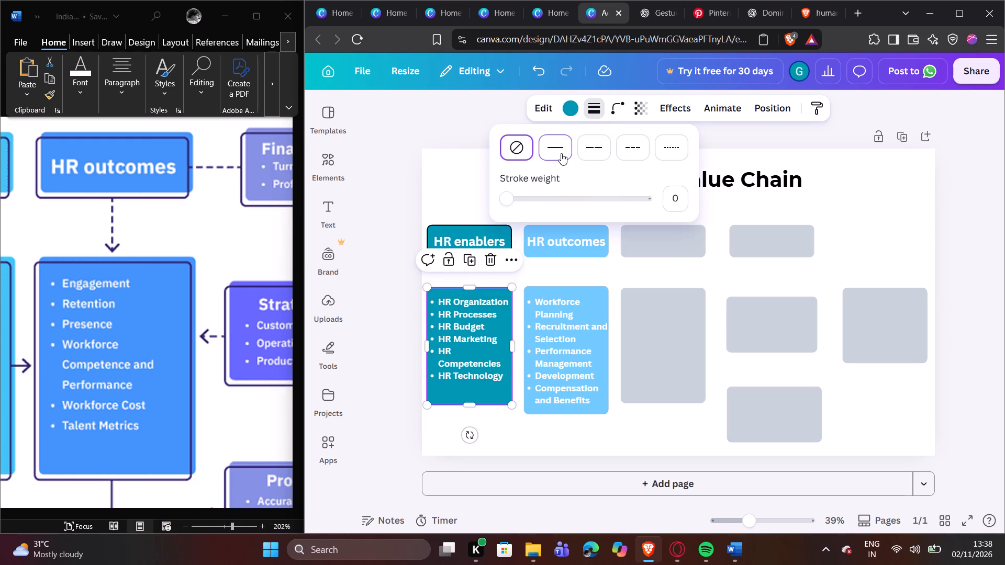
Add a solid black outline of weight 4 to the sky-blue header box and the tall sky-blue list box.
click(548, 252)
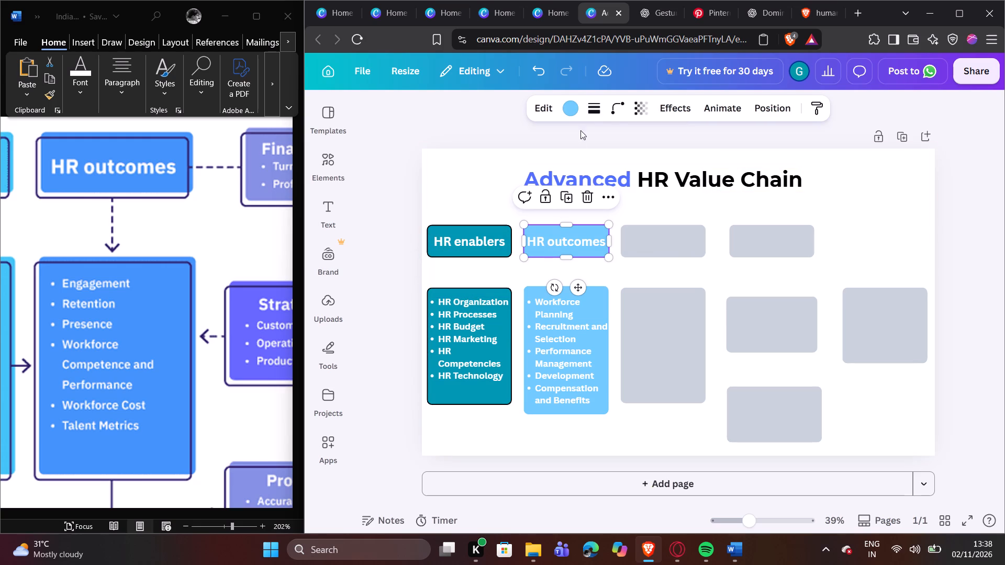
click(598, 106)
click(561, 154)
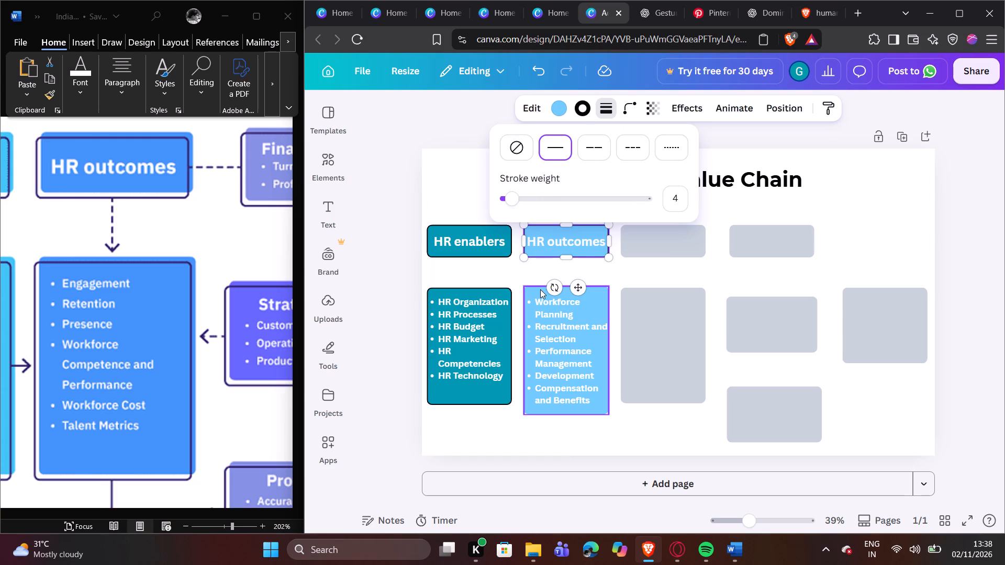
click(540, 290)
click(599, 108)
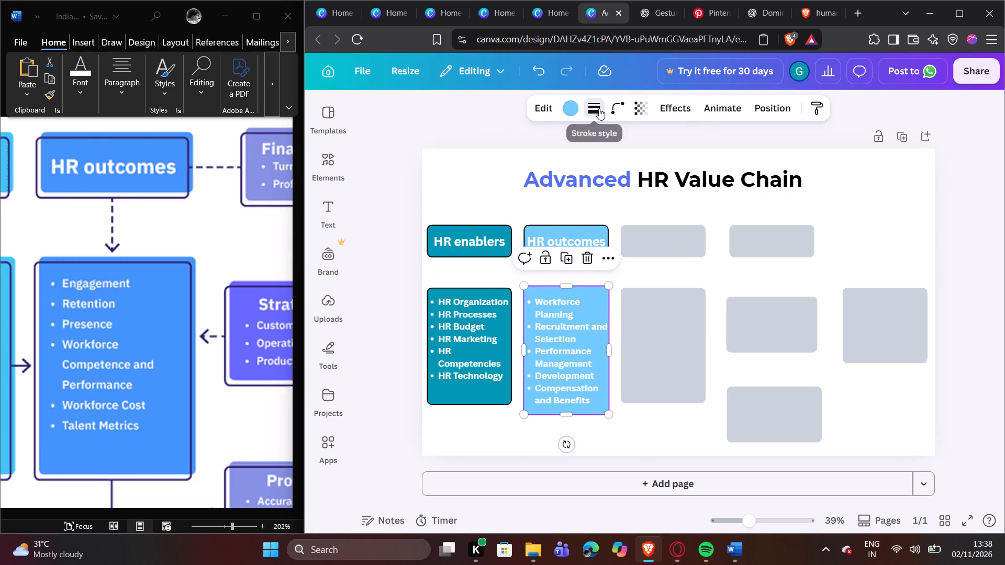
click(565, 146)
click(468, 167)
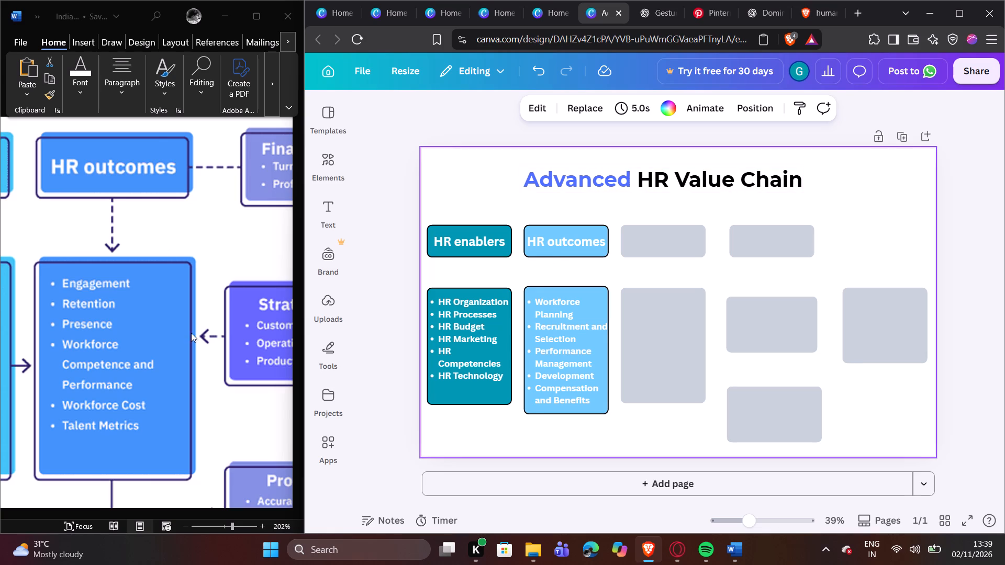
Check the second header in the Word picture and change the label on the sky-blue header to "HR activites".
click(153, 499)
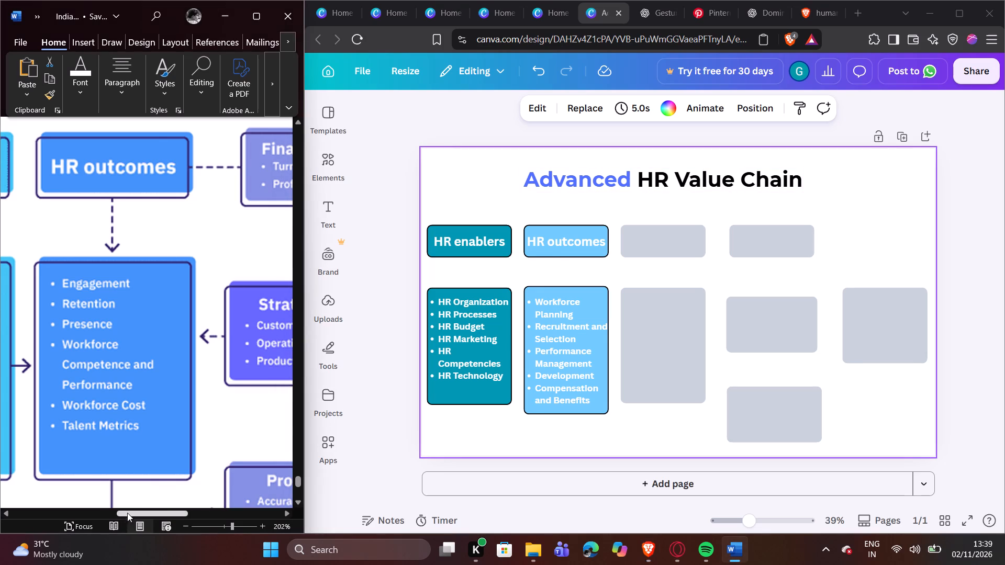
drag(127, 513, 129, 516)
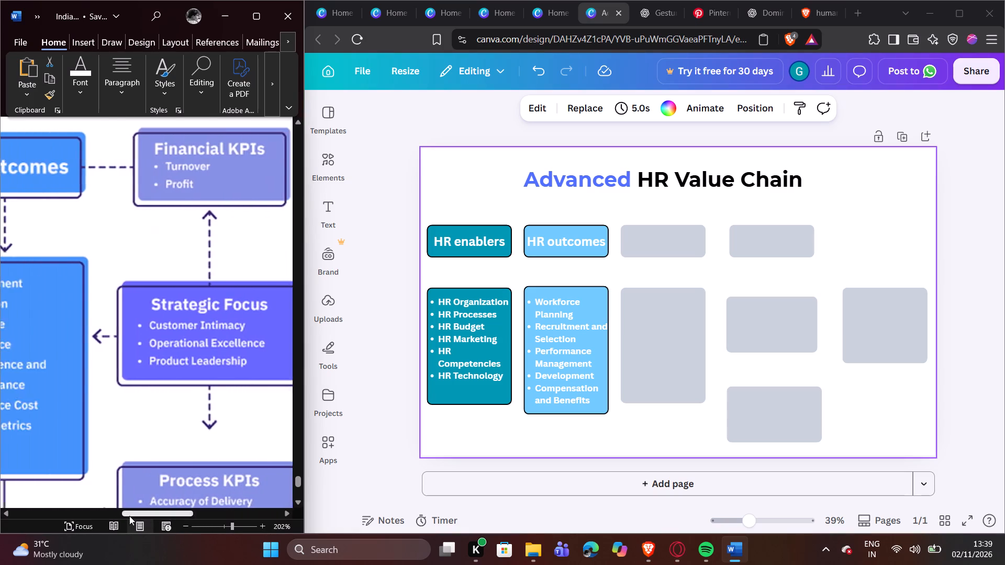
drag(129, 516, 77, 512)
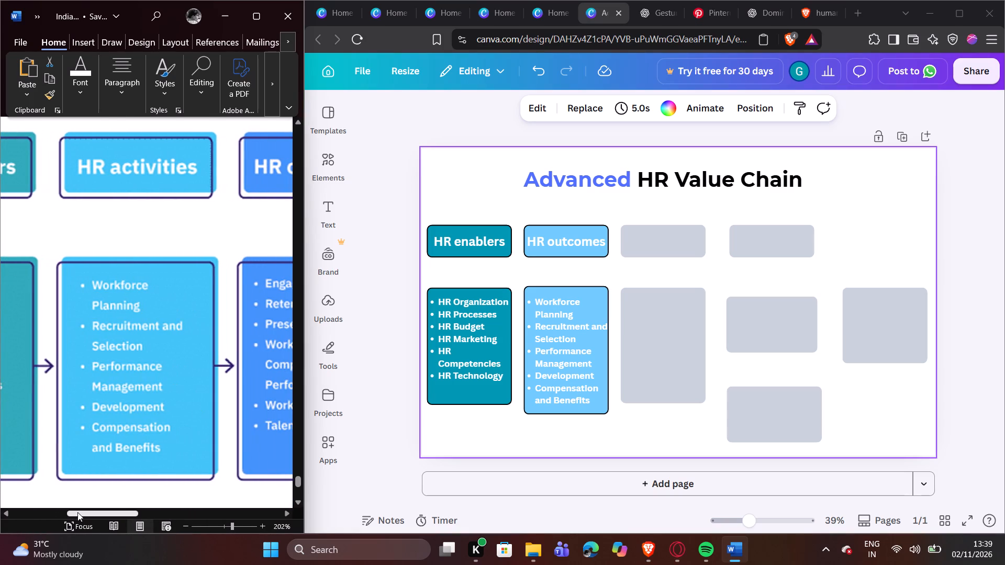
drag(77, 512, 88, 509)
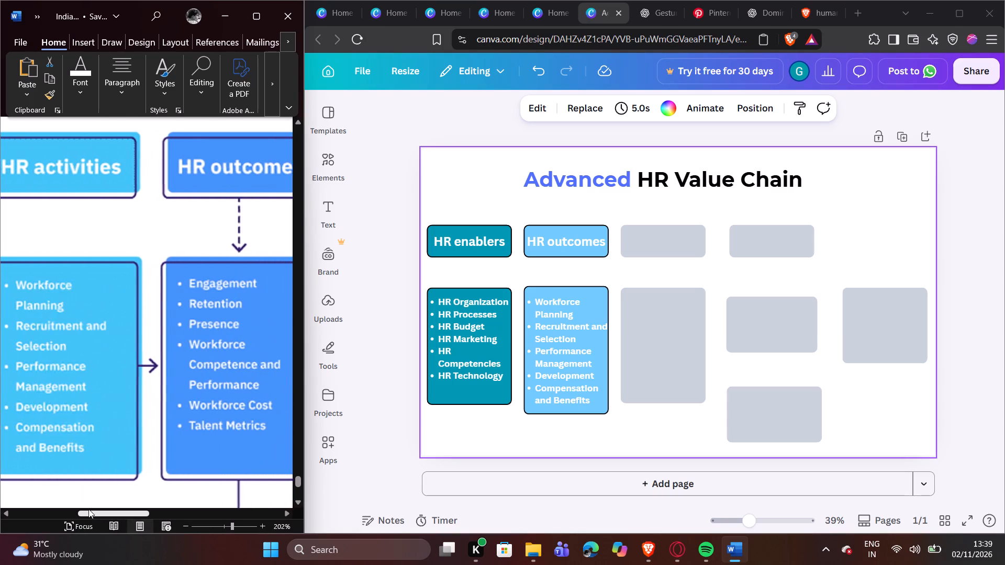
drag(88, 509, 84, 508)
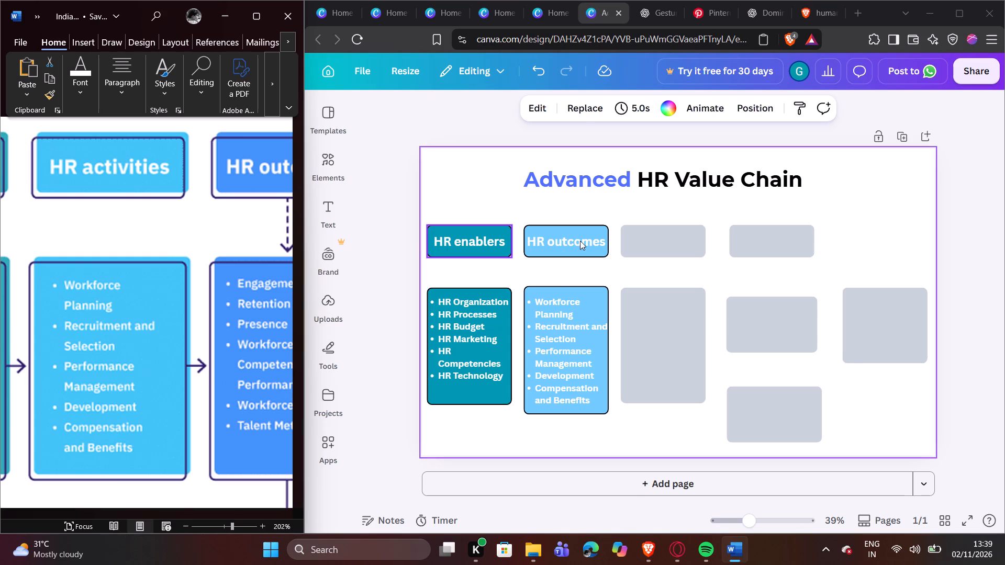
double_click(575, 239)
double_click(575, 239)
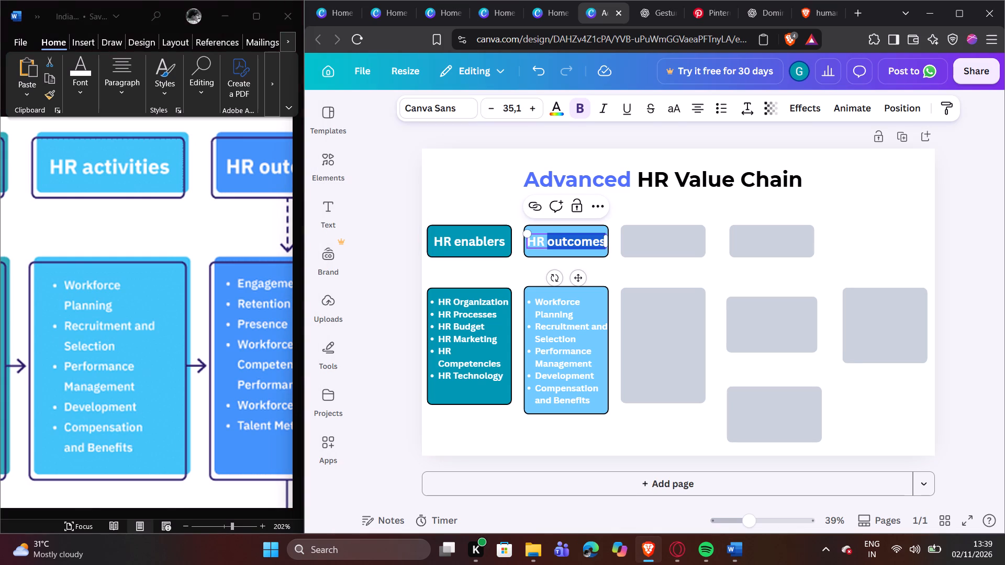
text(acti)
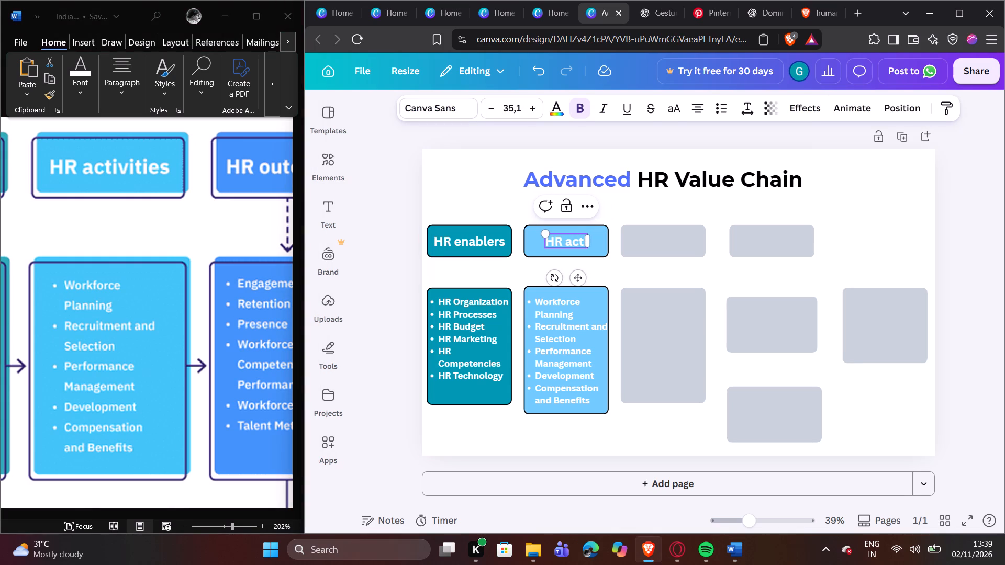
text(vi)
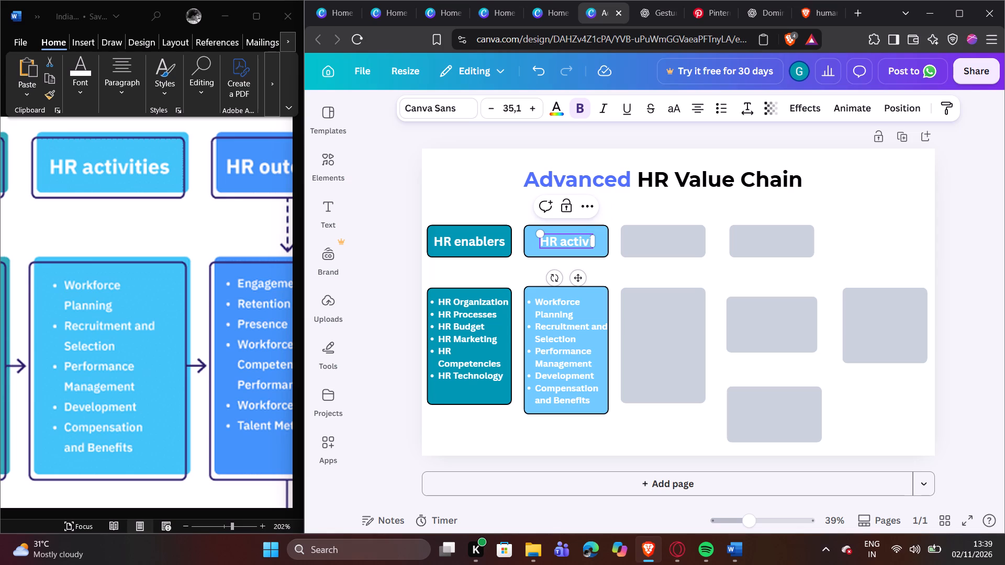
key(t)
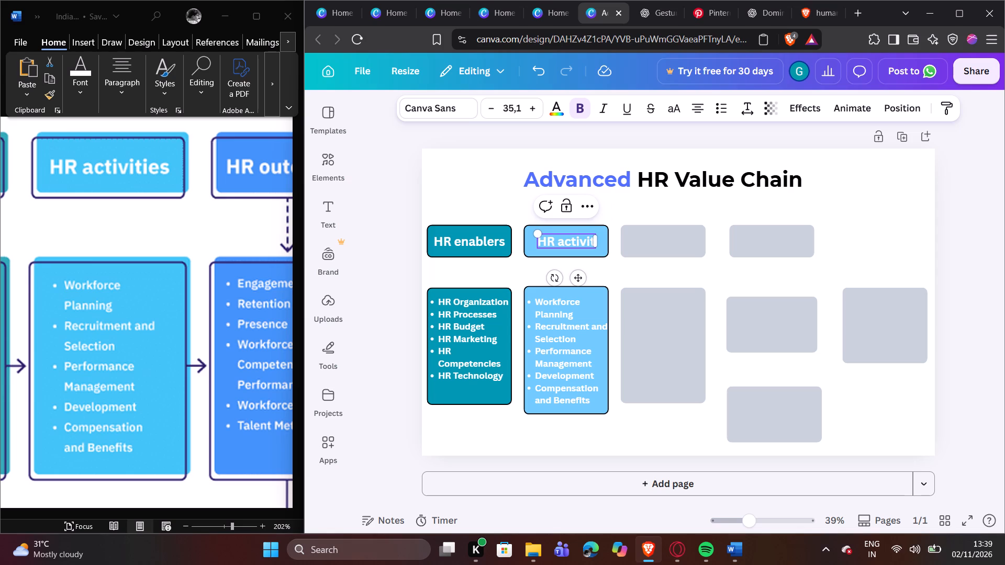
text(es)
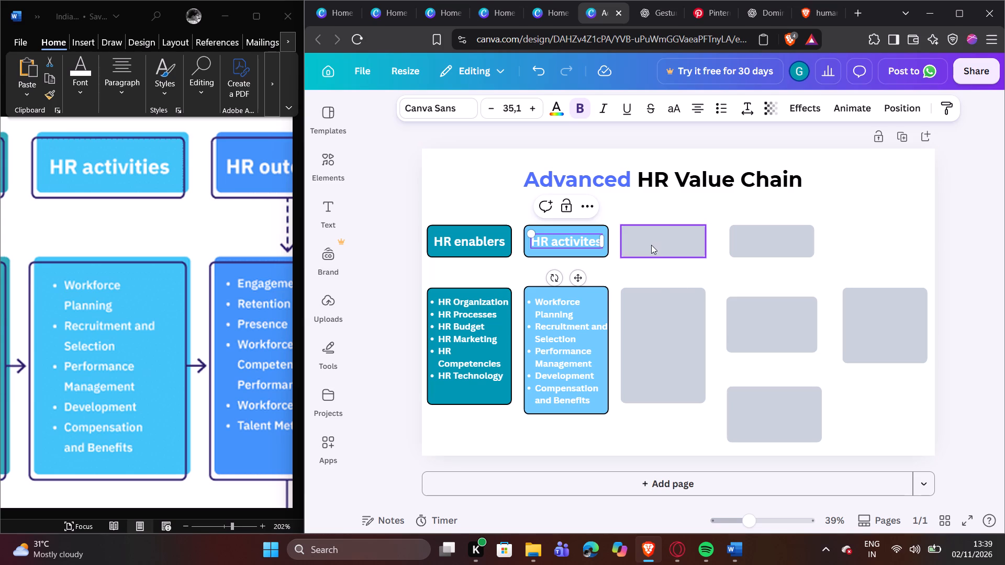
click(651, 245)
Duplicate the "HR activites" label and centre the copy on the grey header box beside it, level with the original.
click(553, 243)
click(568, 204)
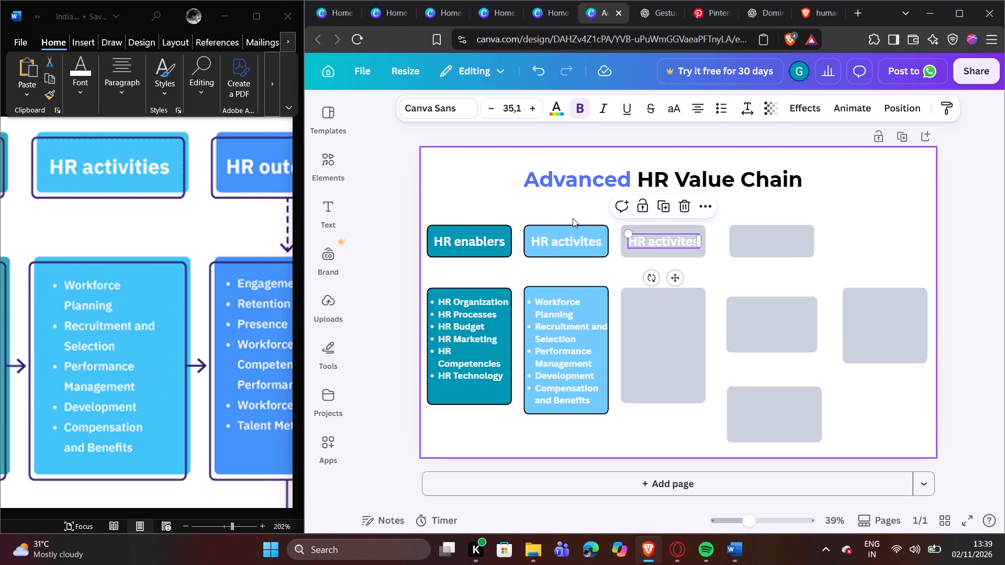
Start replacing the word "activites" in the label on the grey header, consulting the third header in the Word picture.
click(653, 238)
double_click(662, 239)
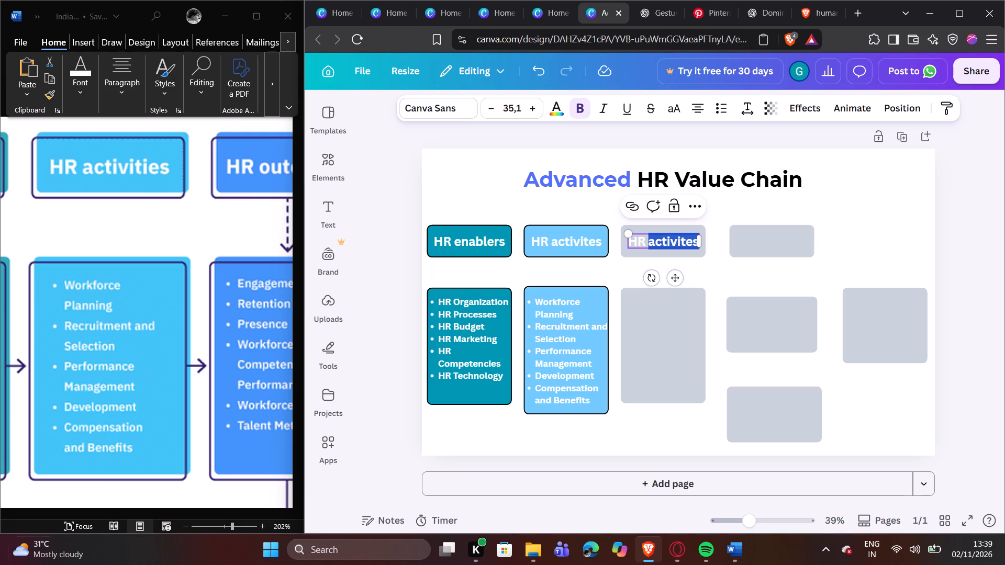
click(204, 493)
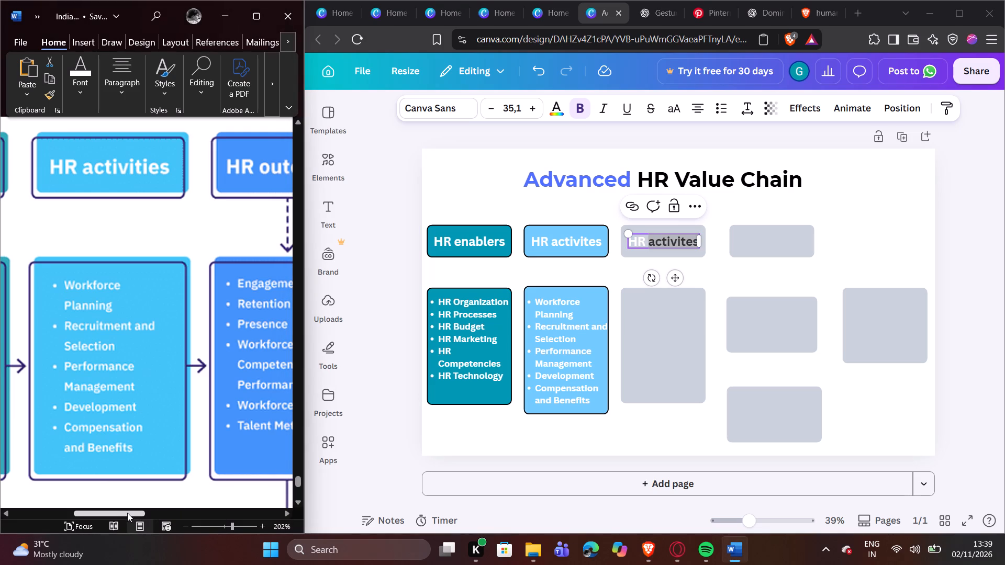
drag(125, 513, 165, 514)
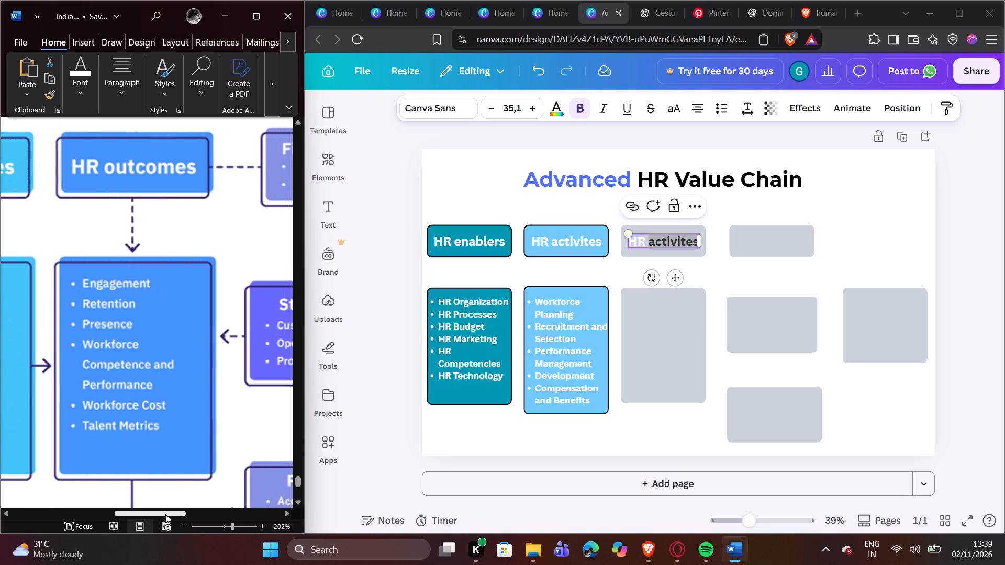
drag(165, 514, 166, 515)
click(675, 236)
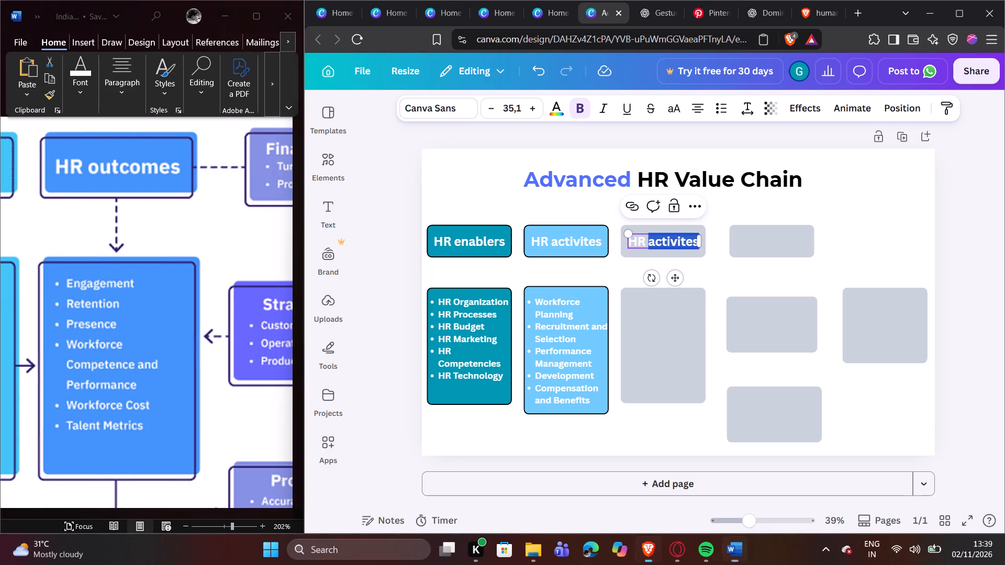
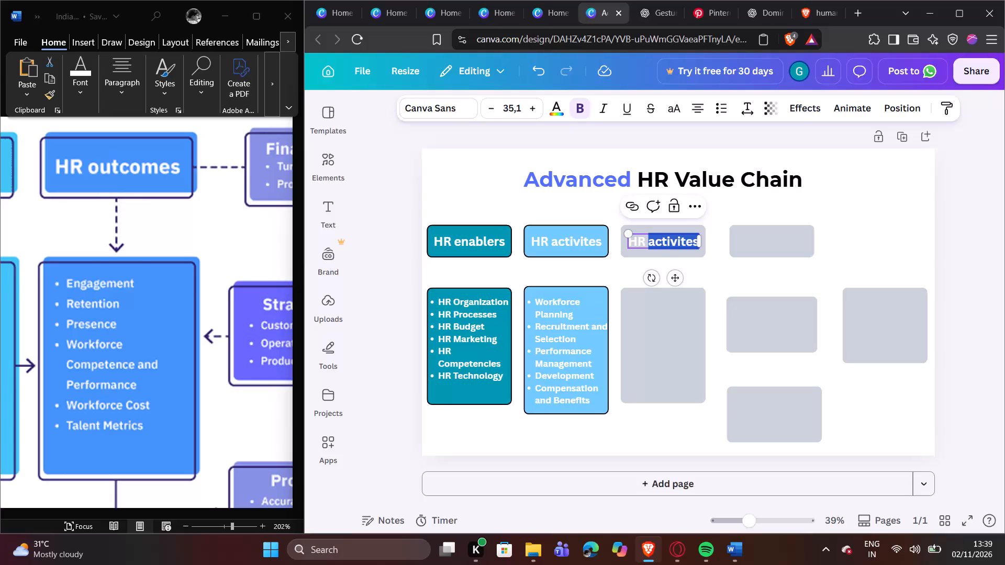
Complete the third column's heading as "HR outcomes" in place of the copied wording.
text(out)
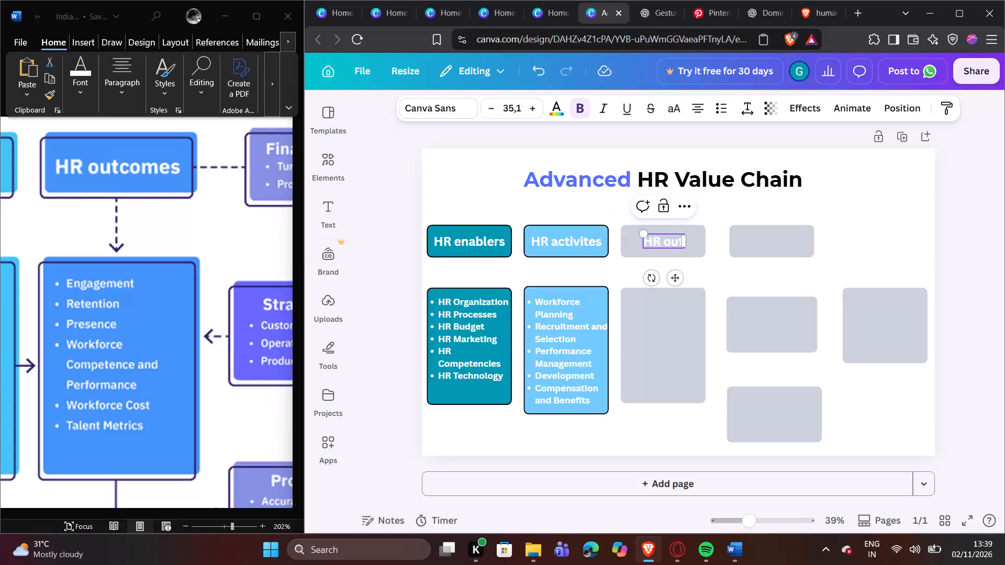
text(com)
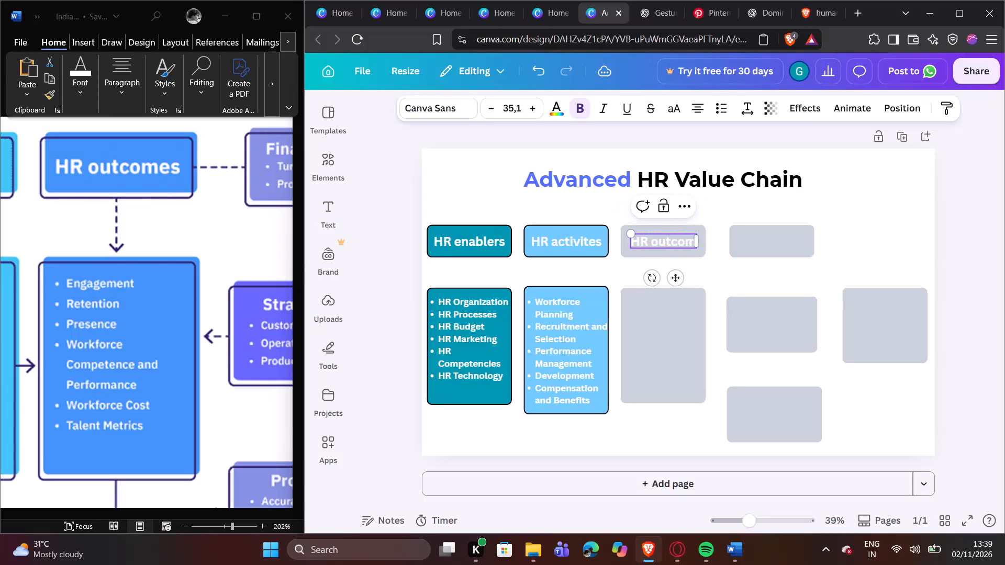
text(es)
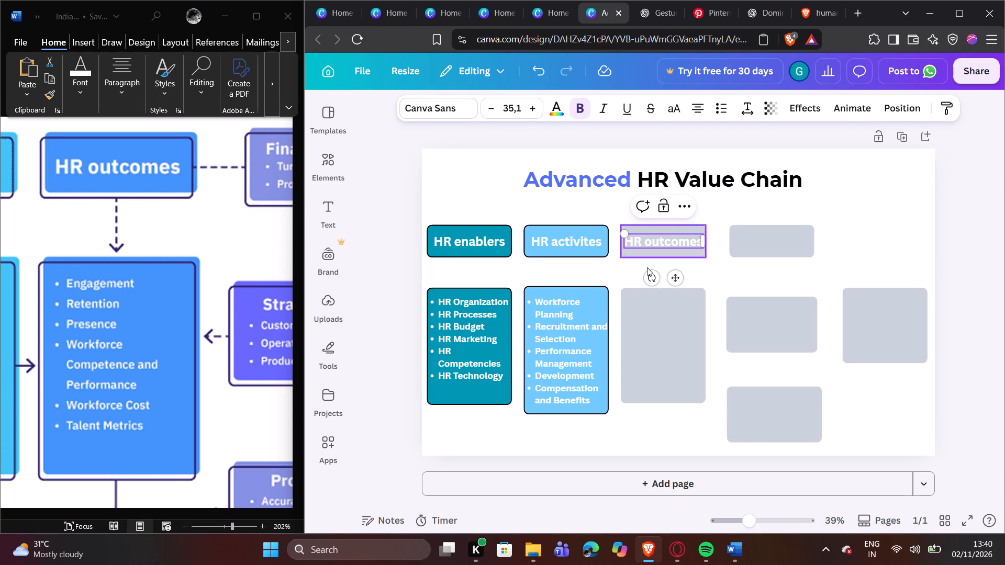
click(610, 272)
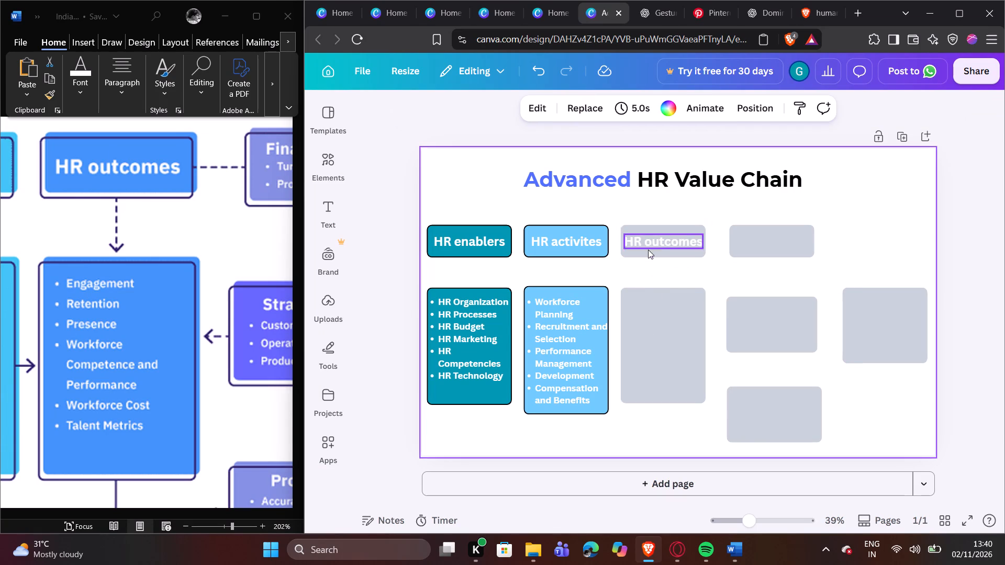
Fill the HR outcomes heading box and the large box beneath it with the design's existing blue.
click(646, 257)
click(569, 112)
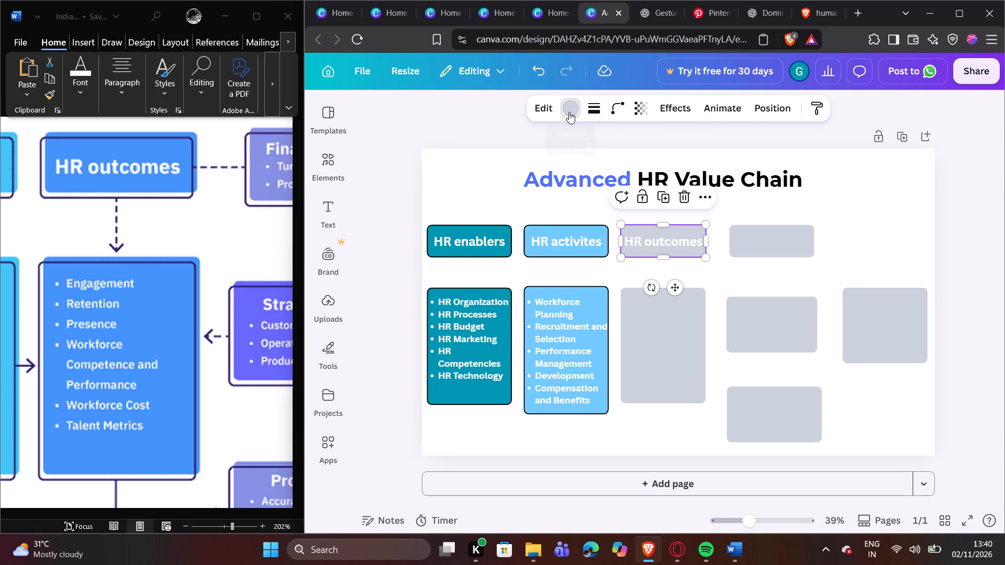
click(381, 285)
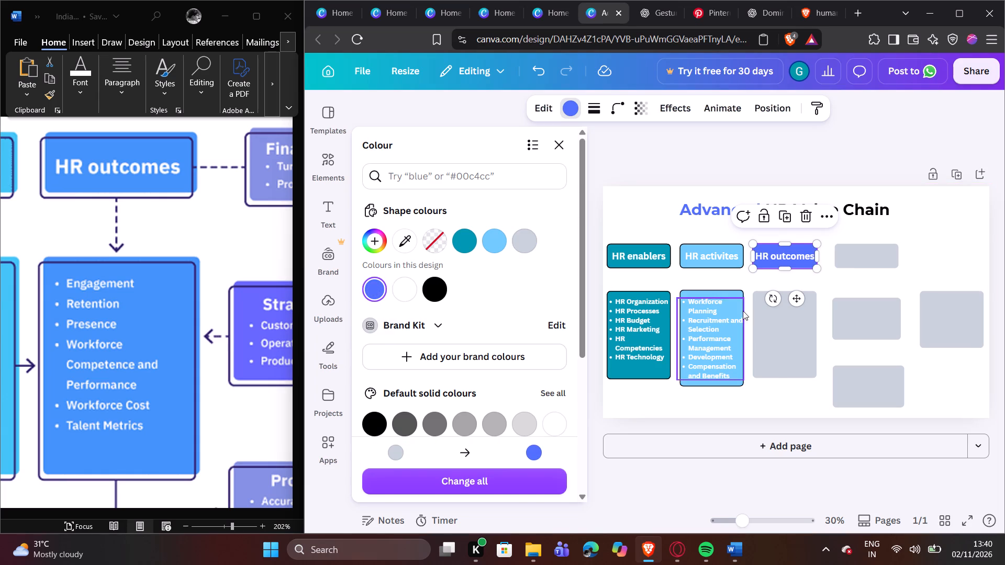
click(767, 336)
click(358, 291)
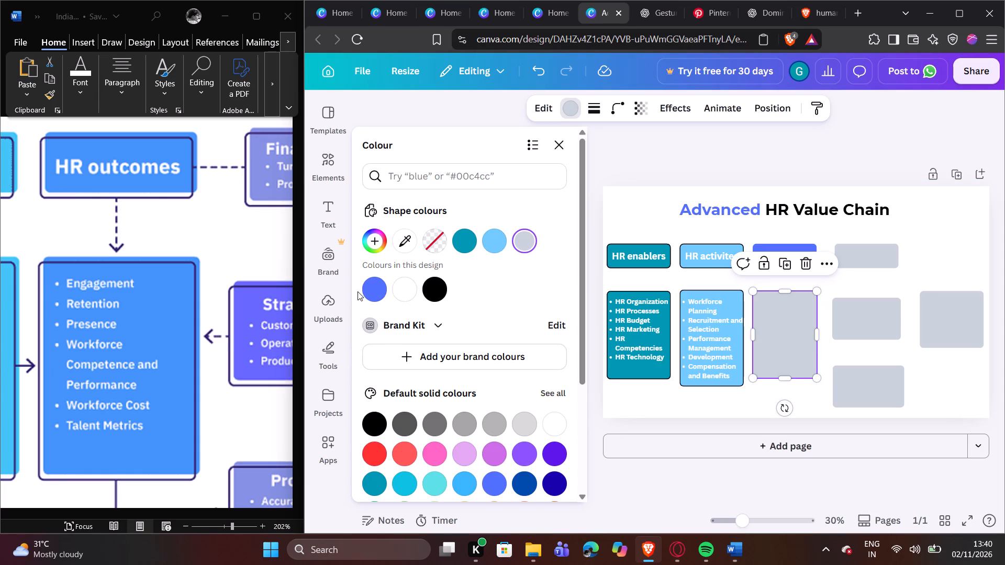
click(375, 291)
click(778, 151)
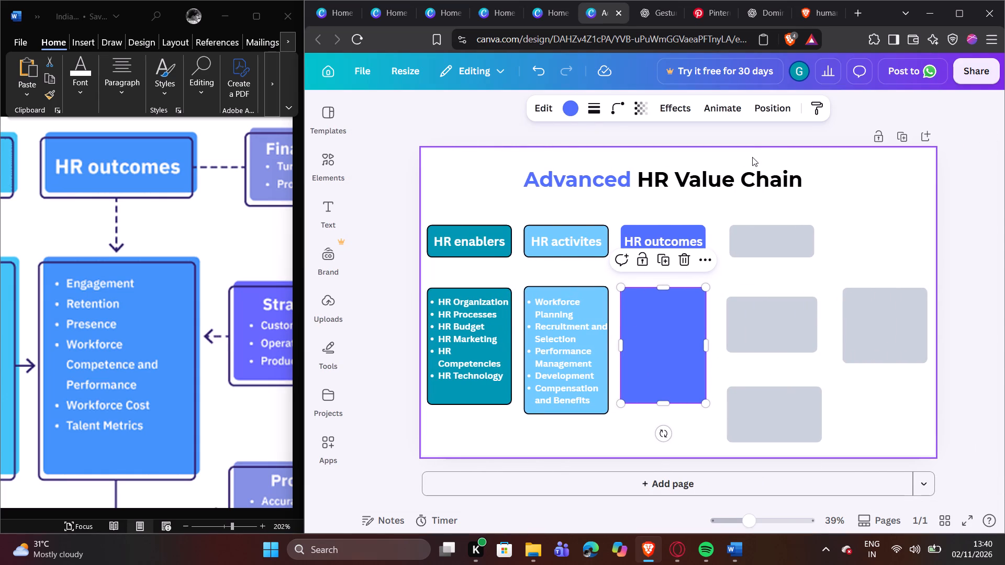
Add a solid outline of weight 4 to the HR outcomes heading box and the blue box below it.
click(662, 231)
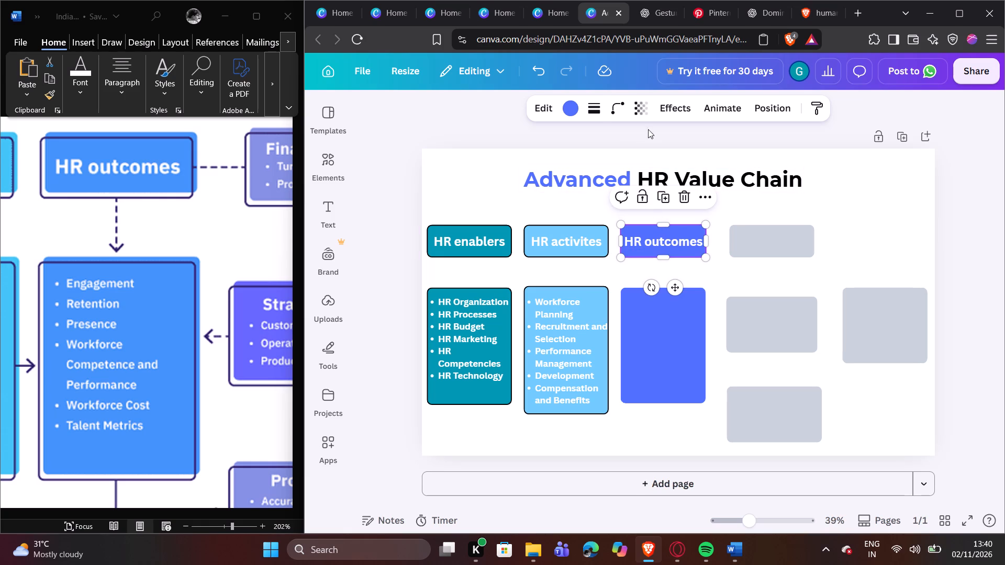
click(593, 109)
click(566, 149)
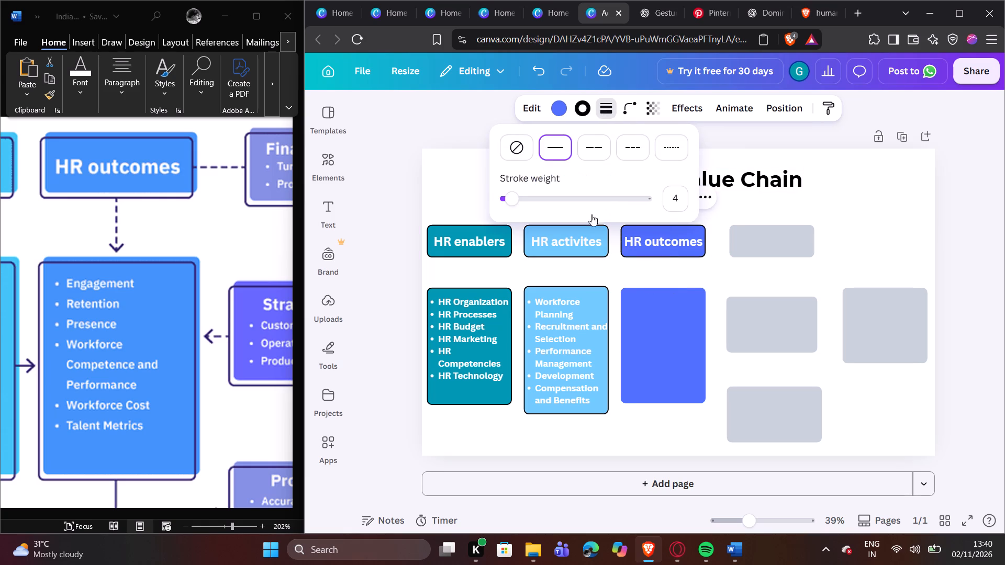
click(680, 335)
click(591, 114)
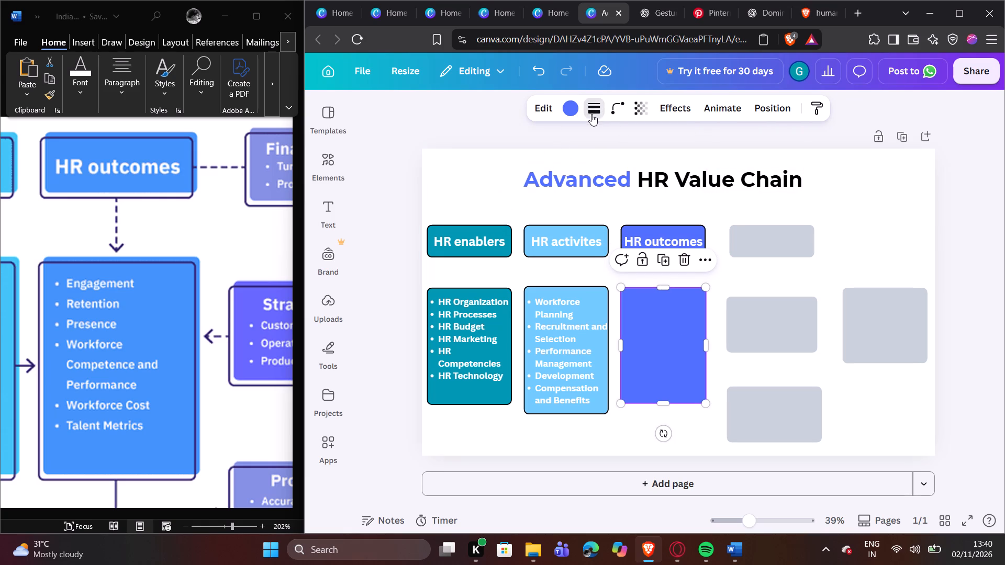
click(562, 148)
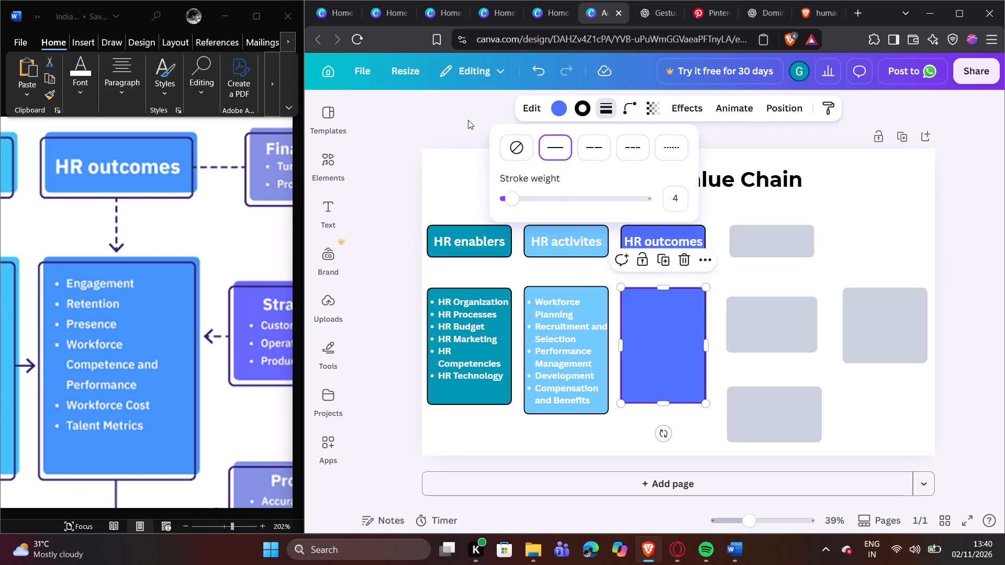
click(467, 119)
click(467, 119)
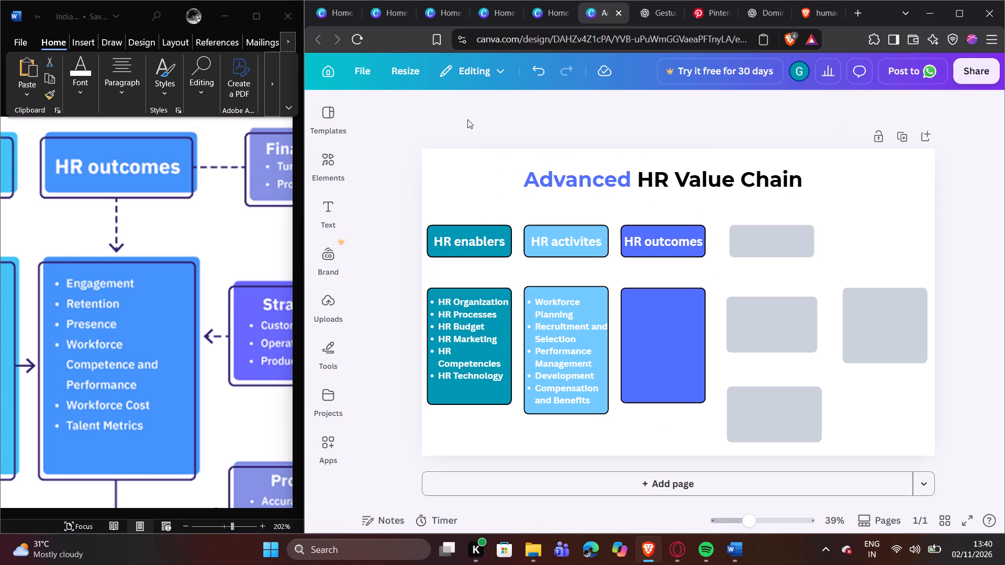
Extend the lower edge of the blue HR outcomes box to match the height of the HR activities box.
click(674, 348)
drag(664, 401, 664, 408)
click(490, 198)
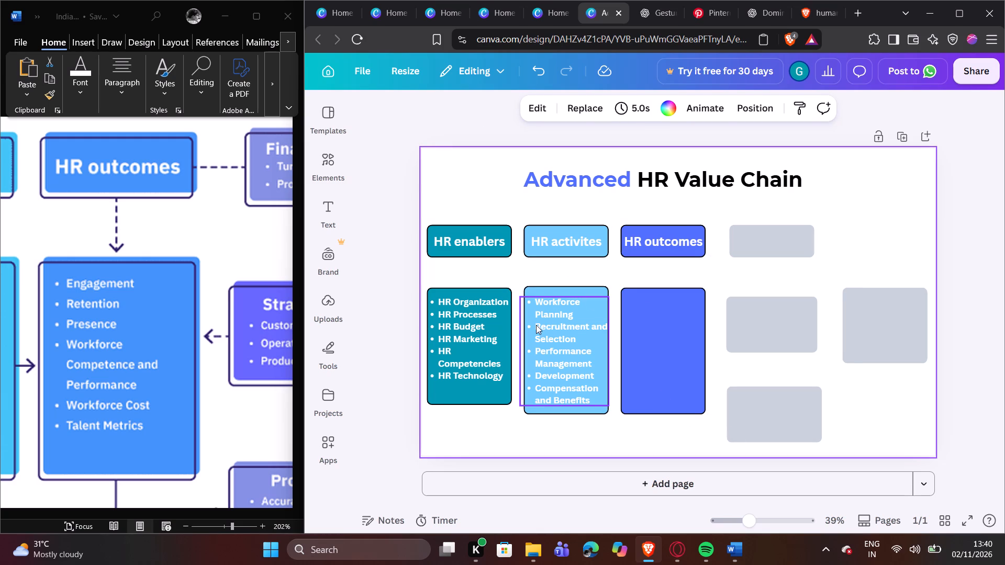
Duplicate the bulleted HR activities list and place the copy inside the blue HR outcomes box.
click(547, 329)
click(566, 263)
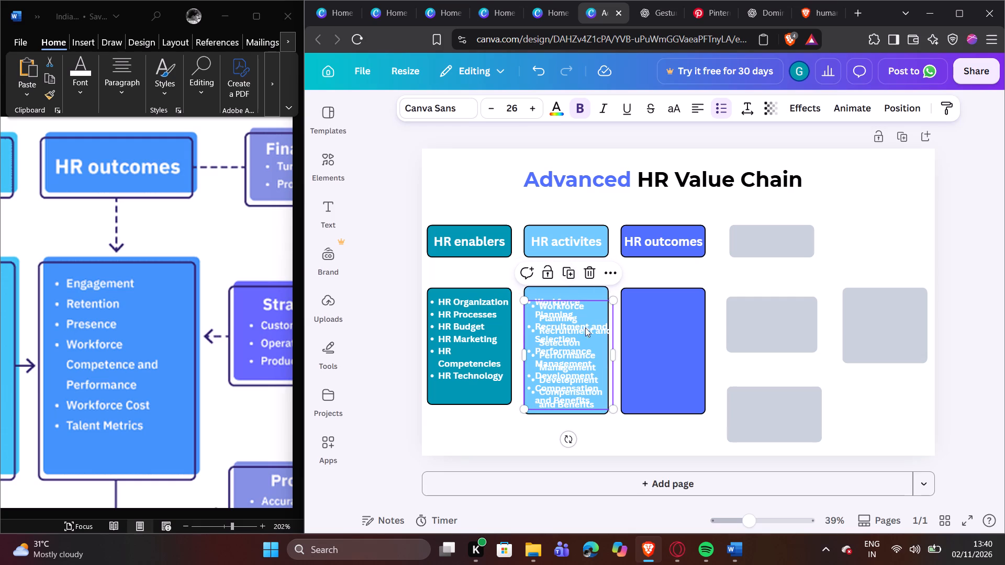
drag(569, 349, 661, 347)
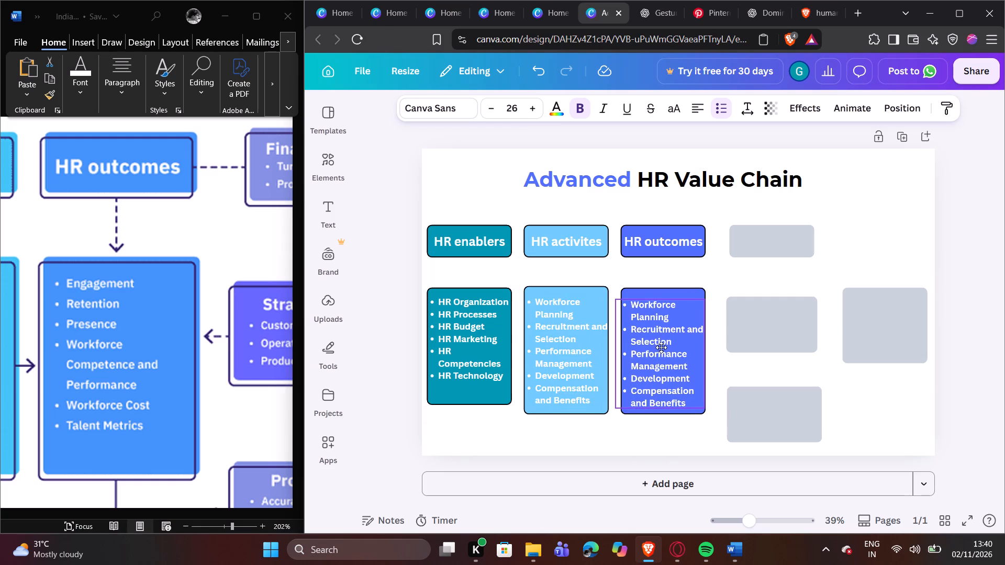
drag(661, 347, 663, 347)
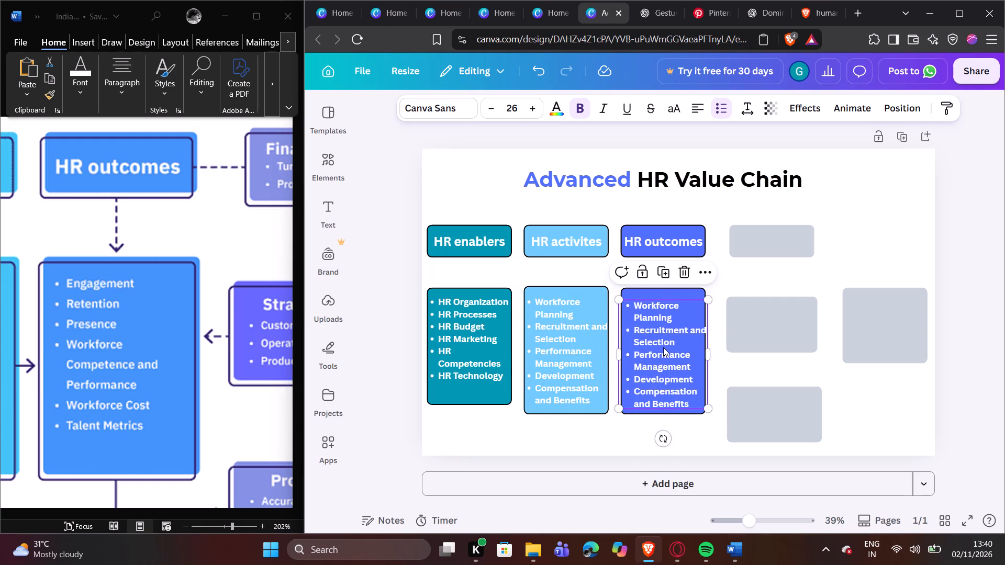
click(708, 354)
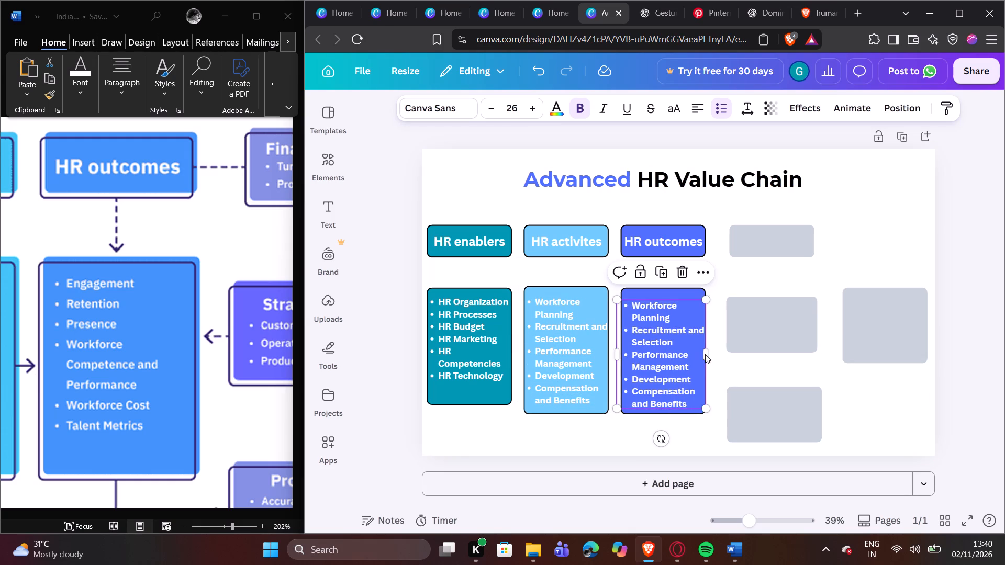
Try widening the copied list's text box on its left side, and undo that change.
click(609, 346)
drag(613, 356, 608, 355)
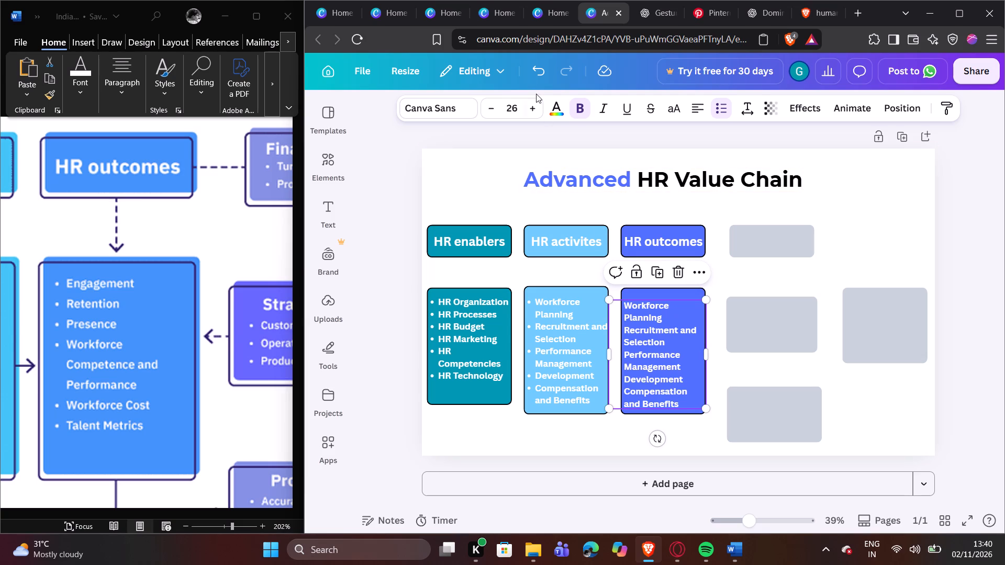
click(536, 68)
Narrow the HR activities list's text box from both sides to fit inside its light-blue box.
click(576, 329)
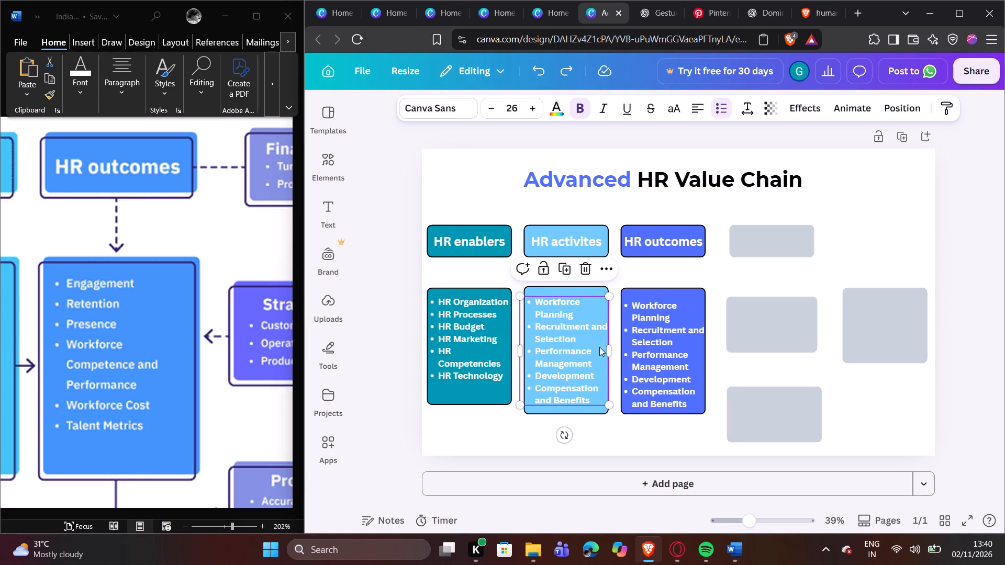
drag(610, 348, 604, 349)
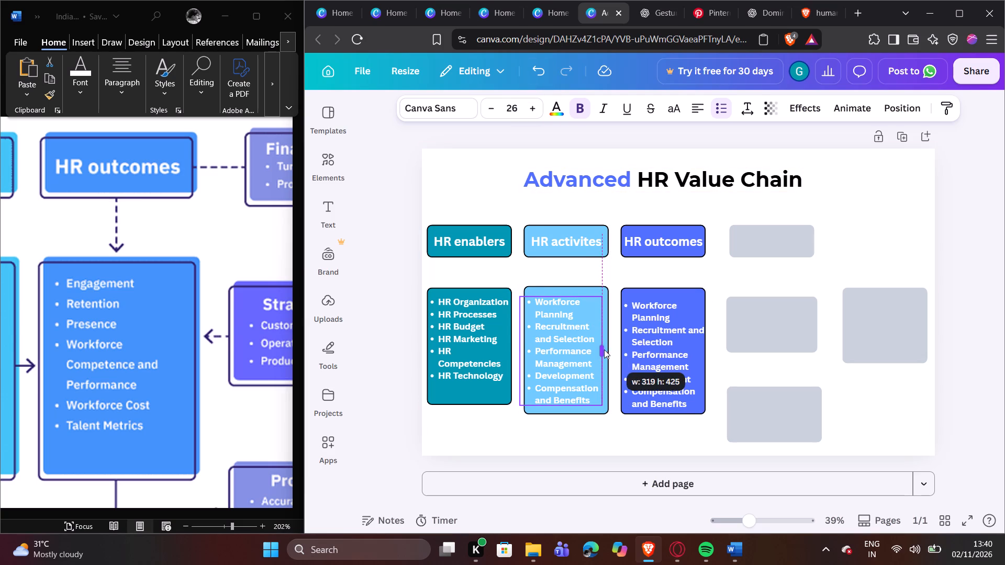
drag(604, 349, 604, 349)
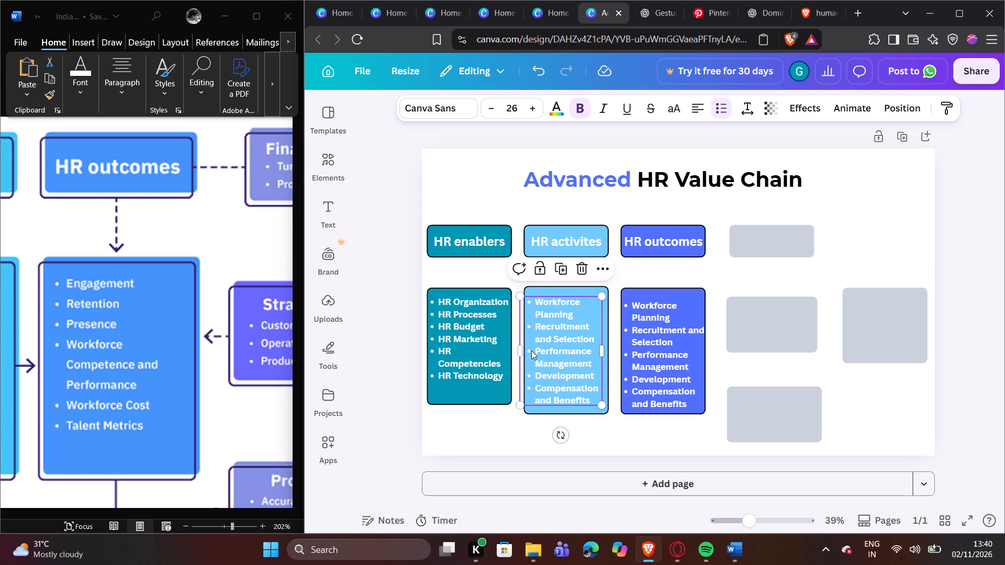
click(519, 348)
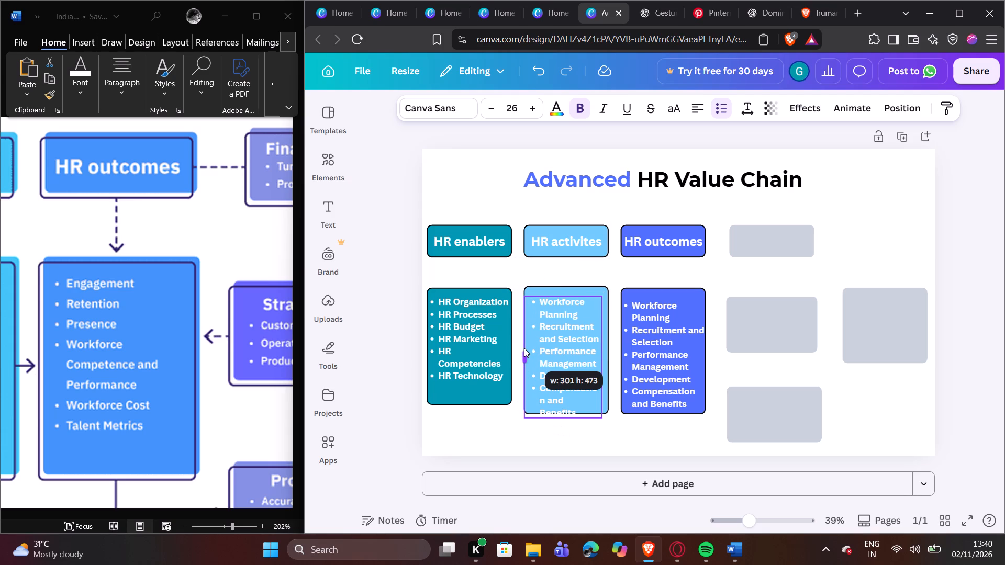
Narrow the copied list's text box and align it within the blue box, level with the HR activities list.
click(653, 342)
drag(703, 352, 697, 352)
click(732, 346)
click(722, 373)
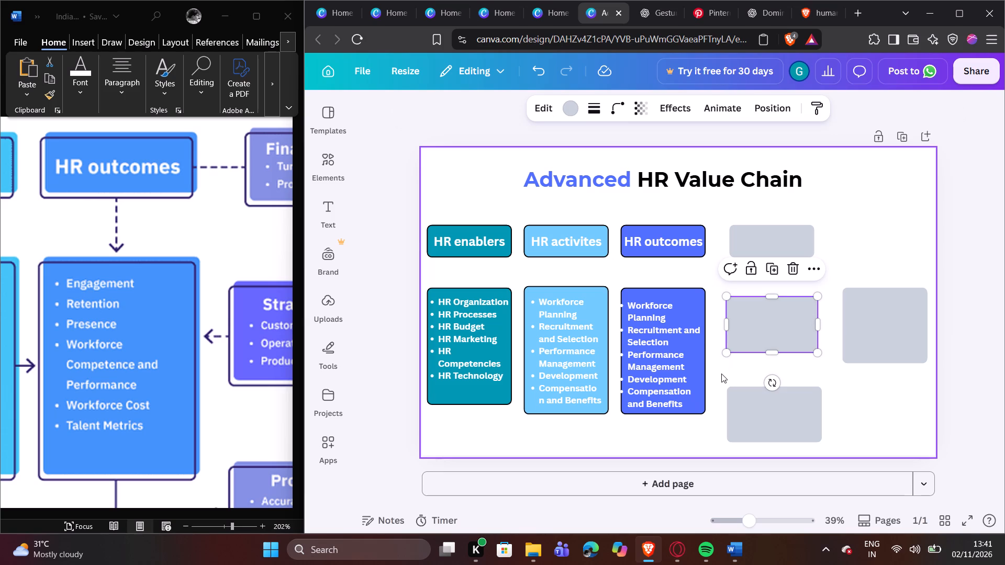
drag(670, 368, 676, 367)
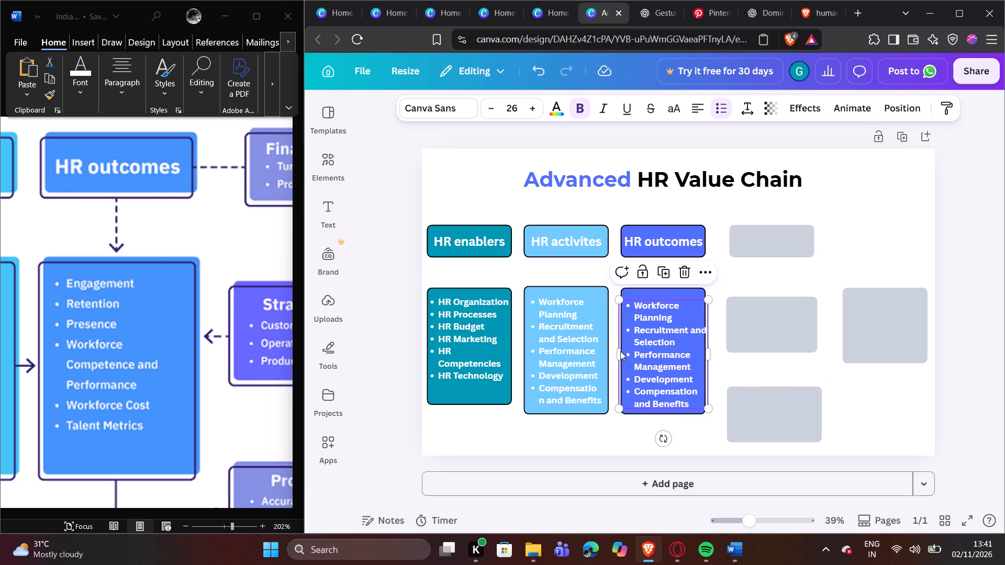
drag(618, 351, 623, 351)
click(736, 367)
click(666, 360)
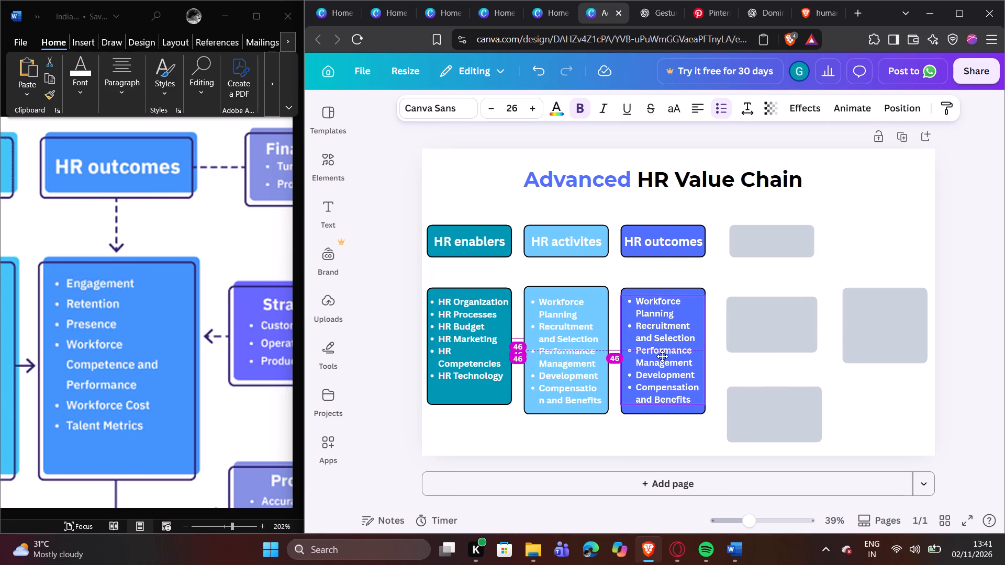
click(726, 368)
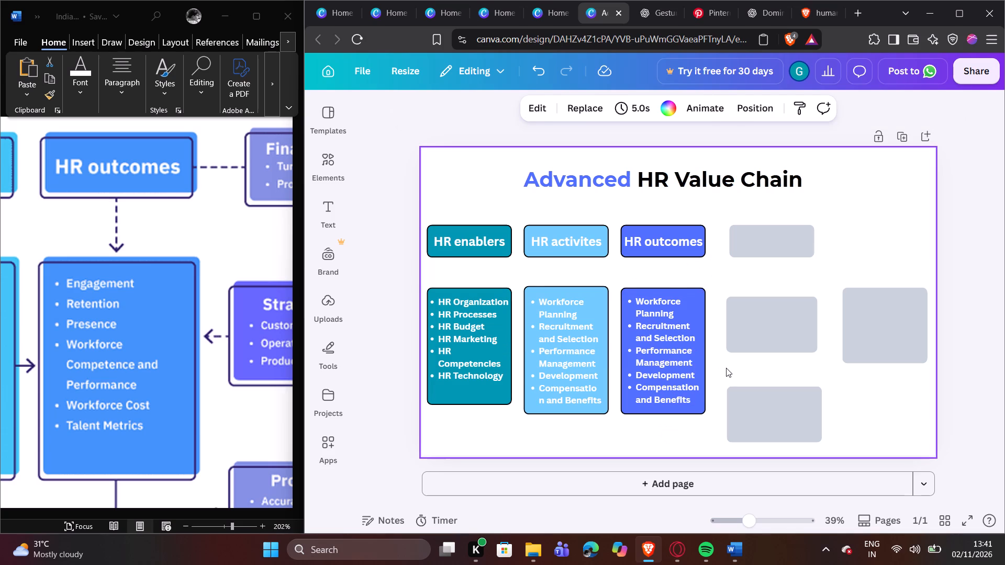
Narrow the blue HR outcomes list box slightly by pulling in its right edge.
click(701, 349)
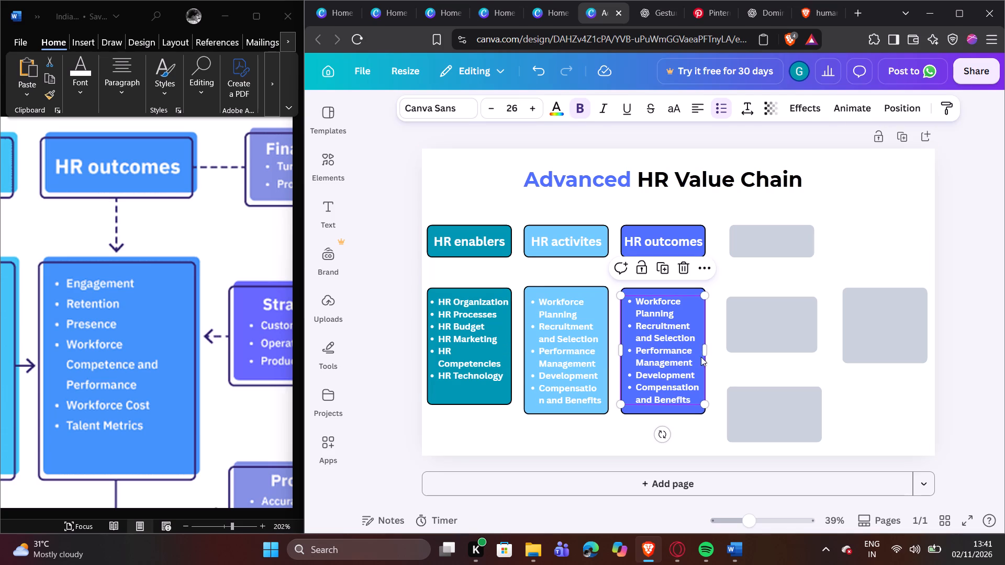
click(713, 362)
click(682, 288)
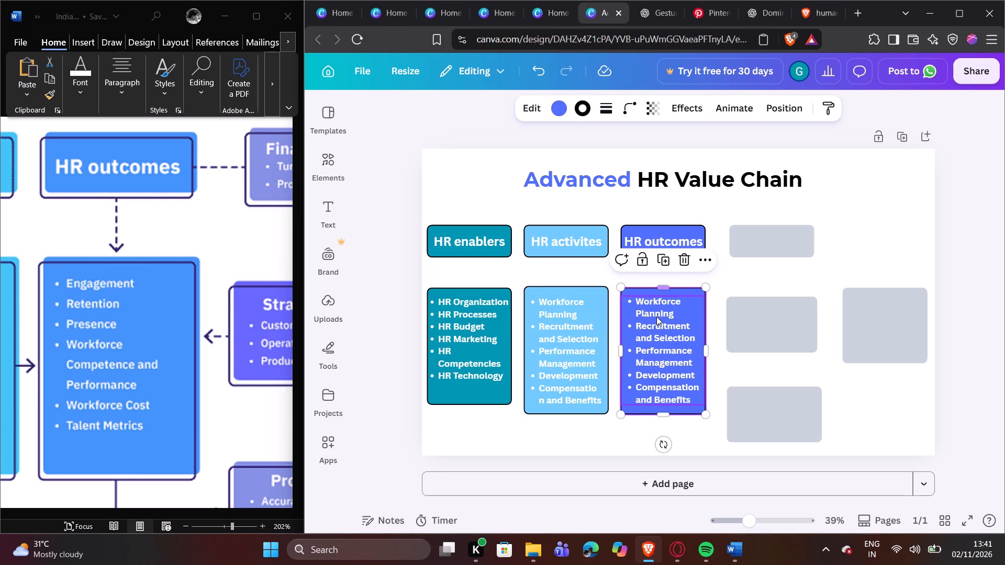
drag(706, 348, 699, 350)
click(720, 365)
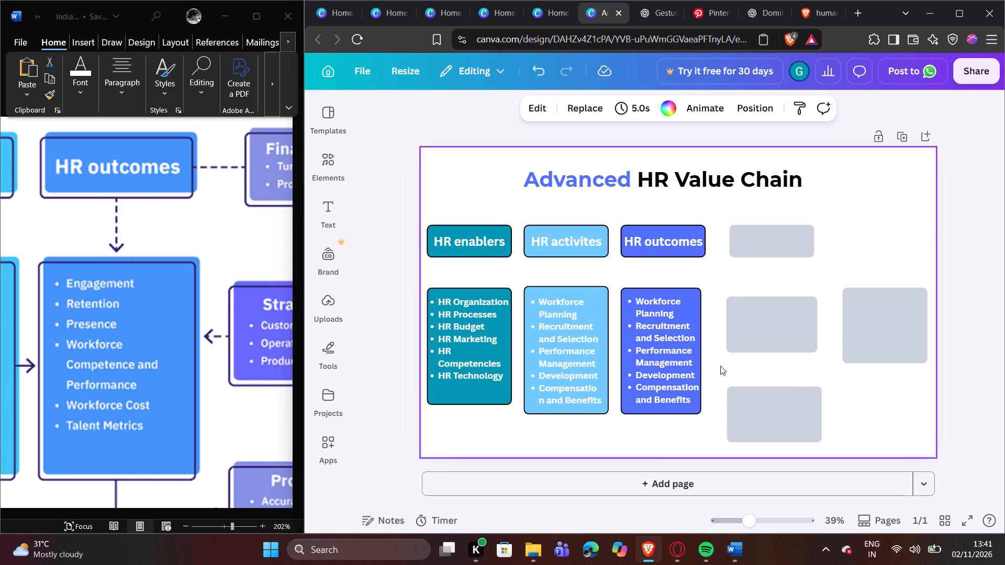
Shift the copied list slightly right and move the narrowed blue box over to line up behind it.
click(688, 356)
drag(675, 358, 677, 359)
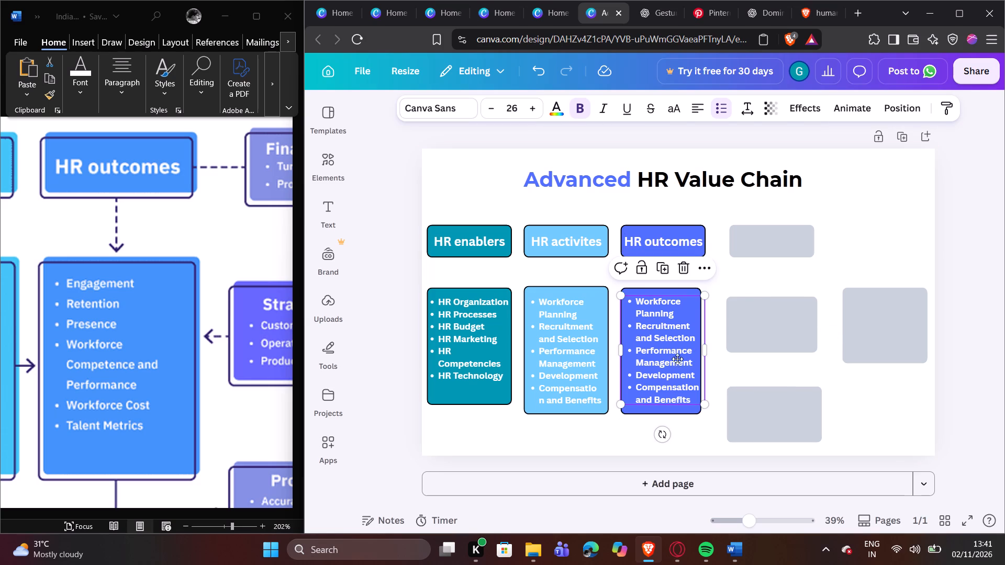
drag(677, 359, 682, 359)
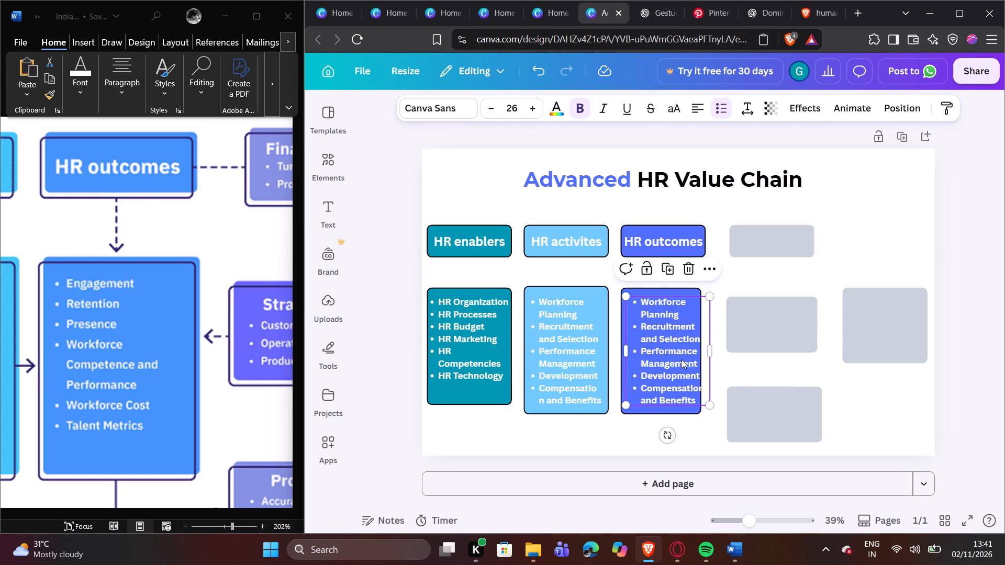
click(655, 414)
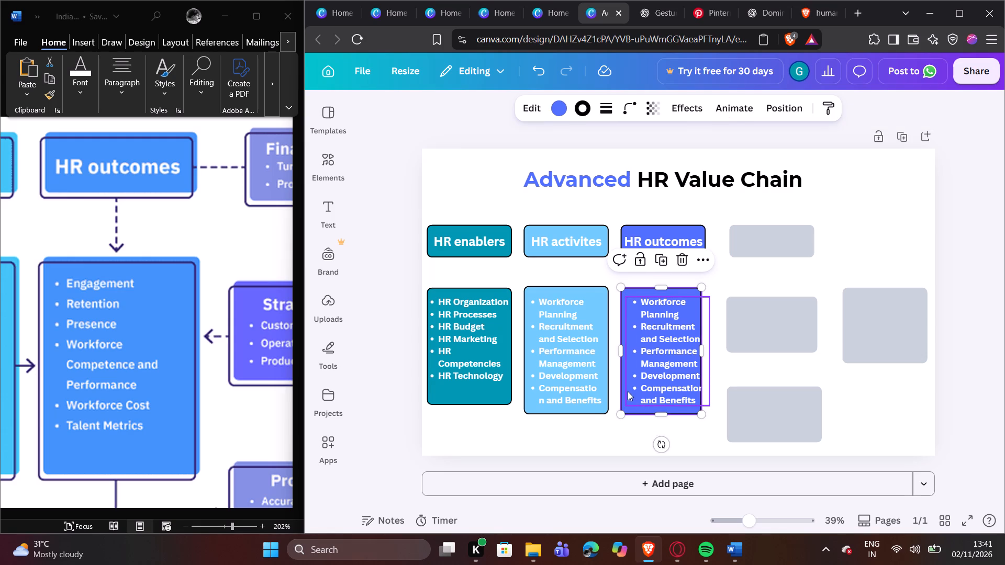
drag(636, 408, 644, 408)
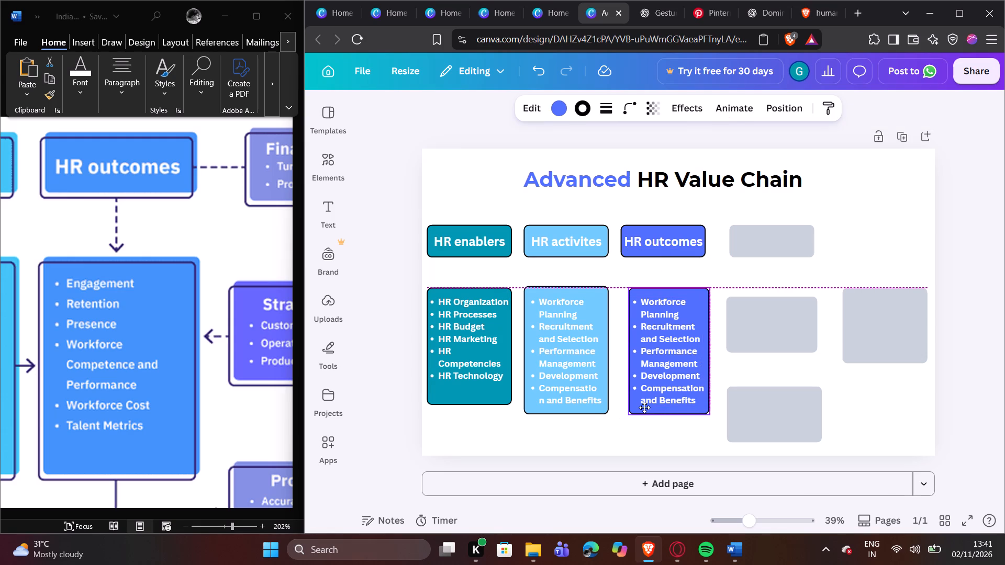
drag(644, 408, 645, 408)
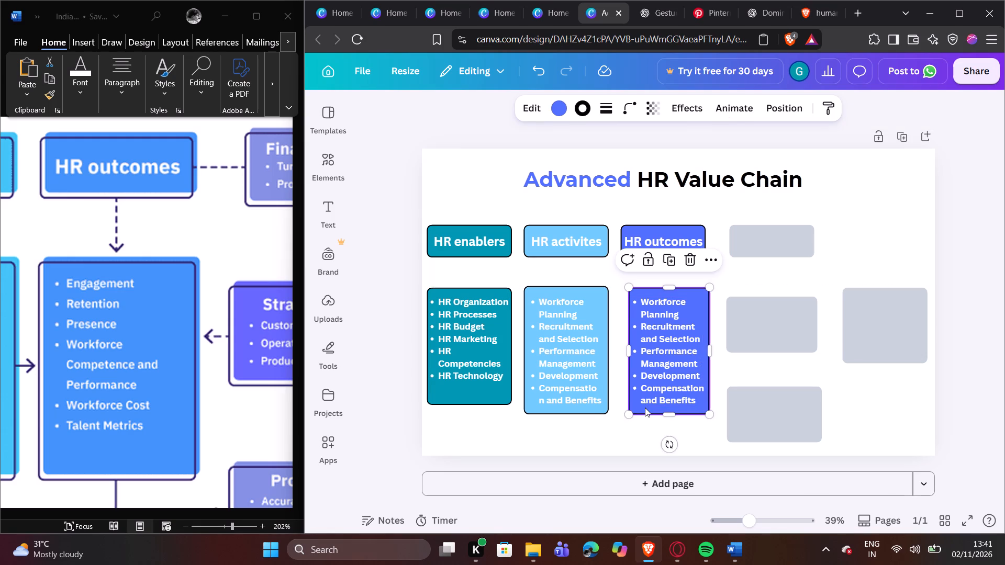
Shift the HR activities list slightly right and widen its text box just enough to keep "Compensation" on one line.
click(590, 438)
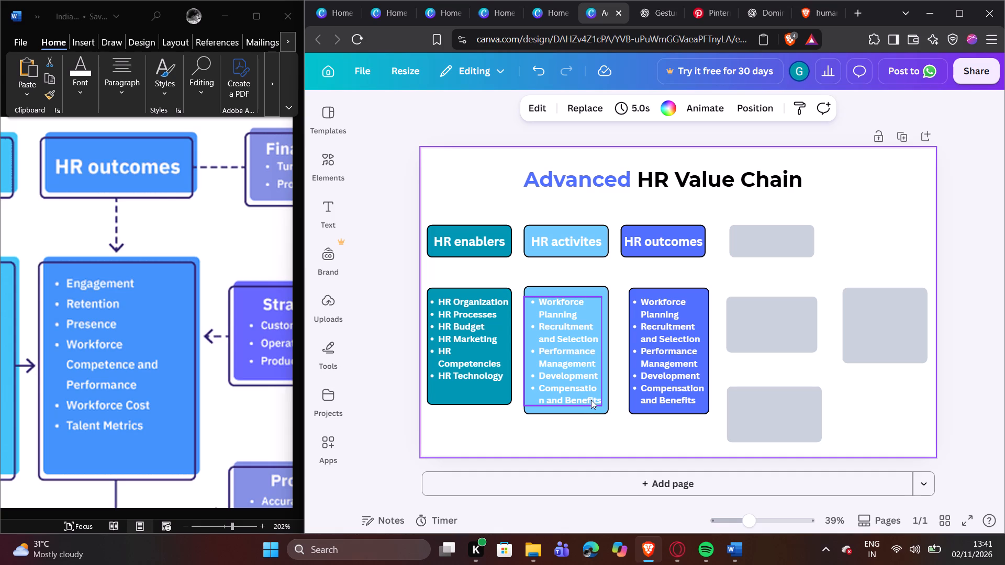
drag(575, 372, 582, 372)
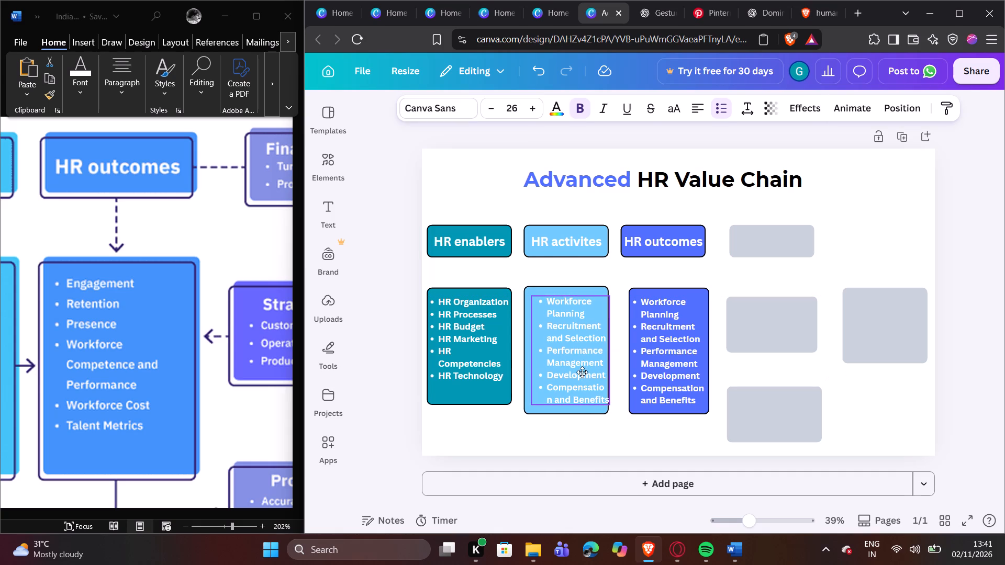
drag(582, 372, 579, 372)
click(529, 349)
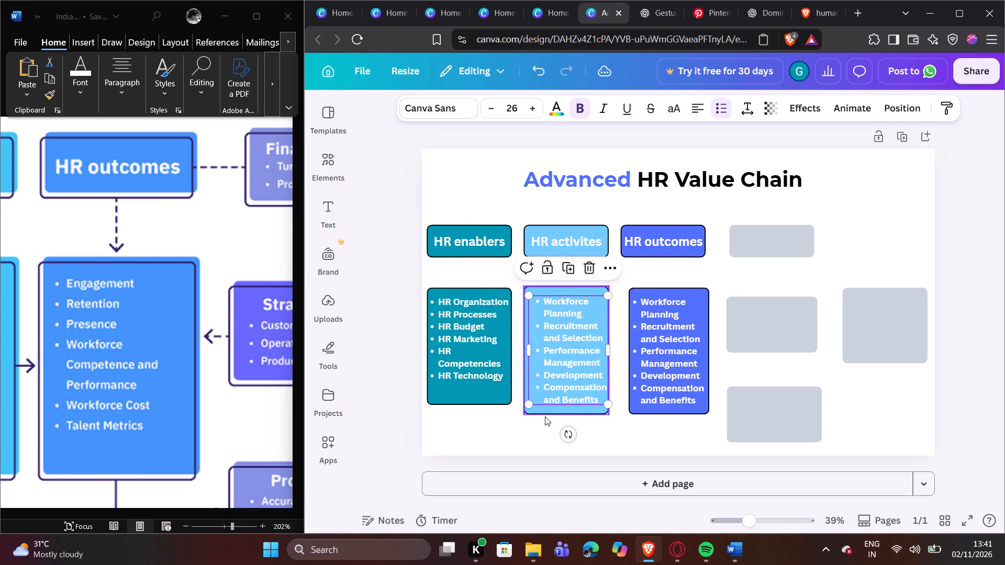
click(554, 431)
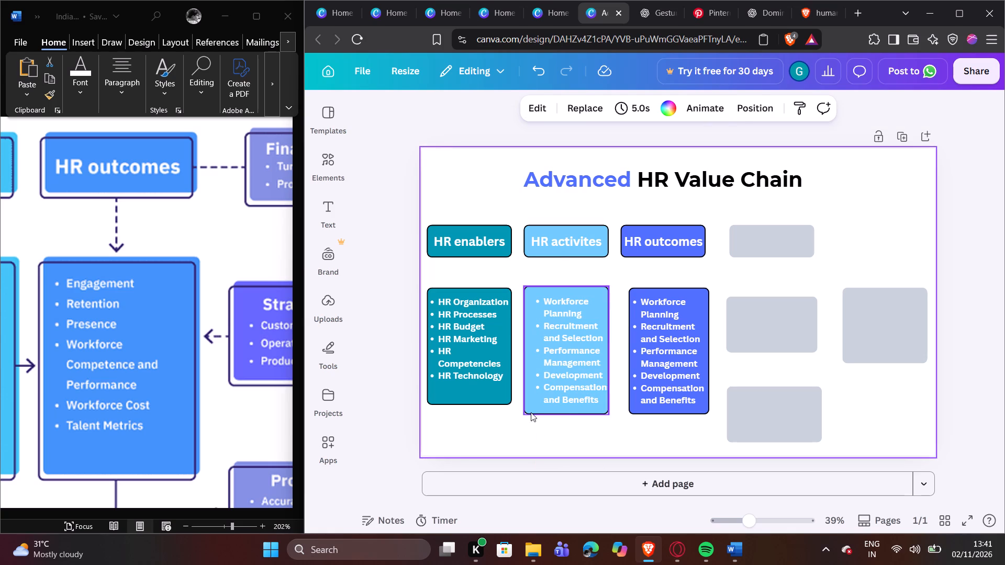
Narrow the light-blue HR activities list box by pulling its left edge in toward the bullets.
click(531, 411)
drag(527, 355, 531, 354)
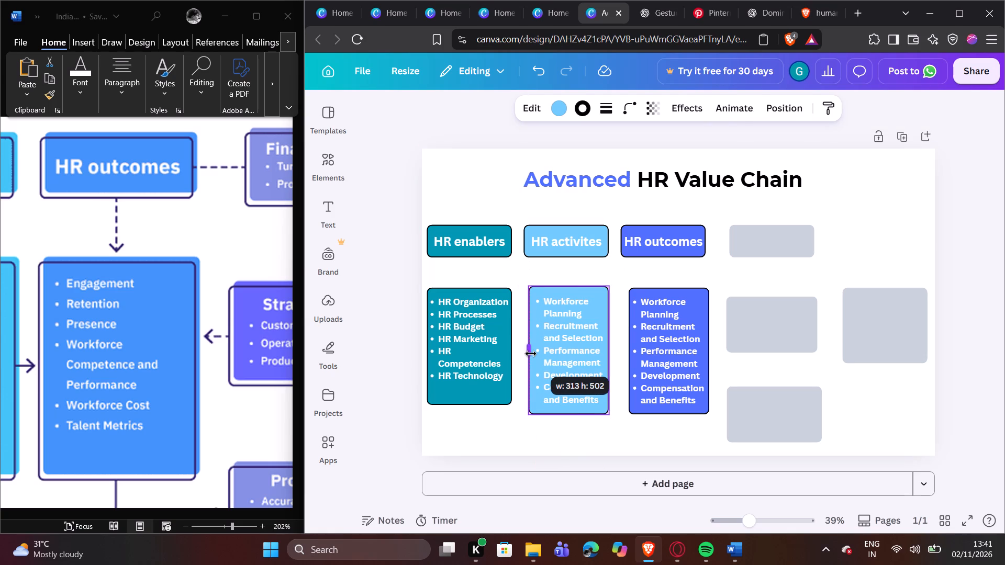
drag(531, 354, 532, 354)
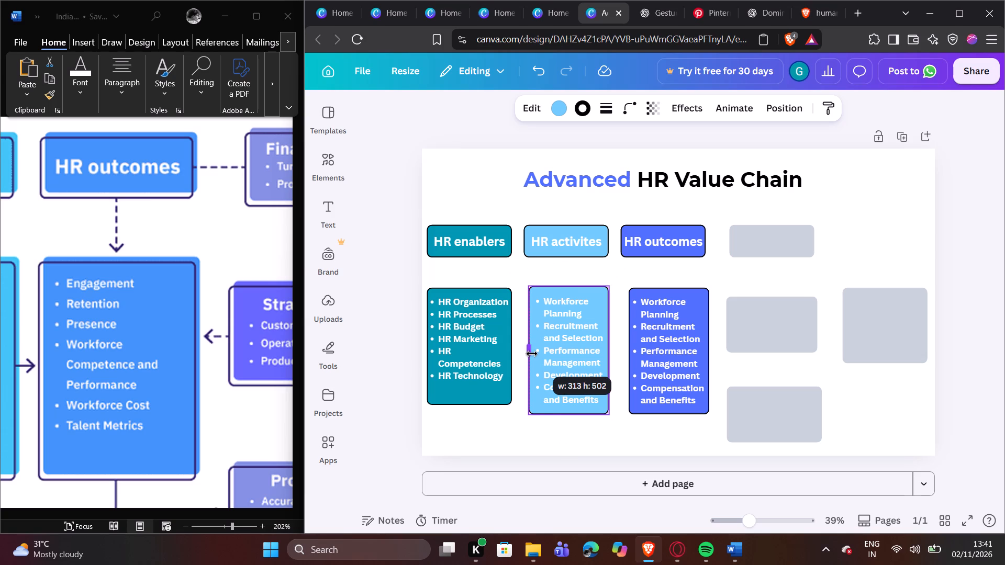
drag(532, 354, 538, 352)
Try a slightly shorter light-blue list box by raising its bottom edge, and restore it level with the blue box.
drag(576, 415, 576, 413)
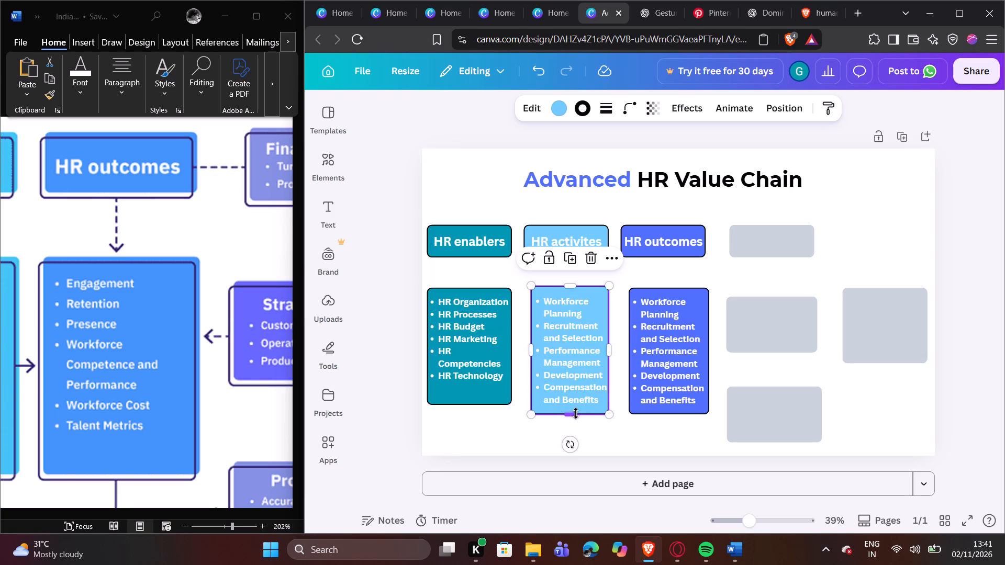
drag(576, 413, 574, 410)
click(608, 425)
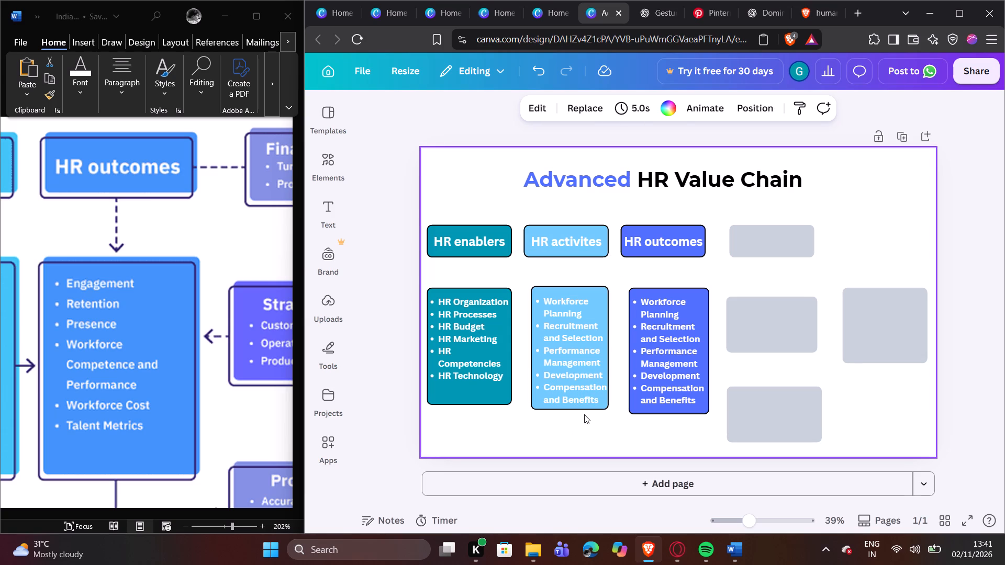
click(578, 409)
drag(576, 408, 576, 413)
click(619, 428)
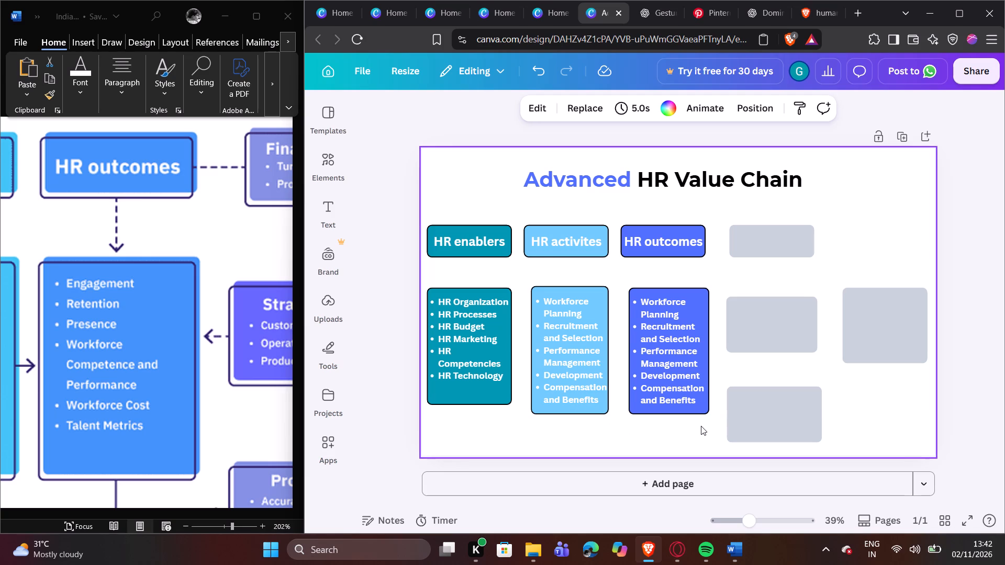
Replace the copied list in the blue HR outcomes box with the bullets Engagement, Retention and Presence.
double_click(678, 379)
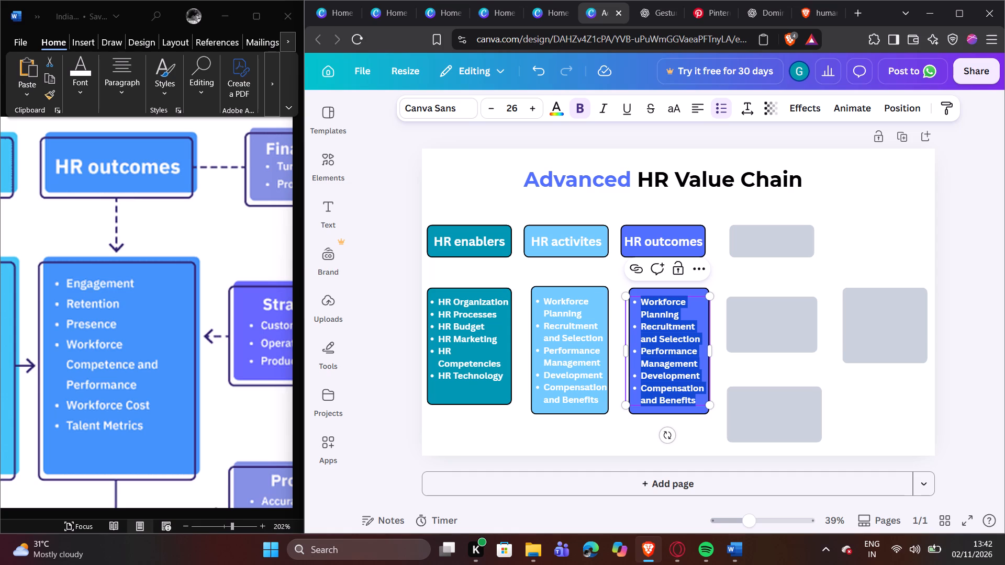
key(shift+e)
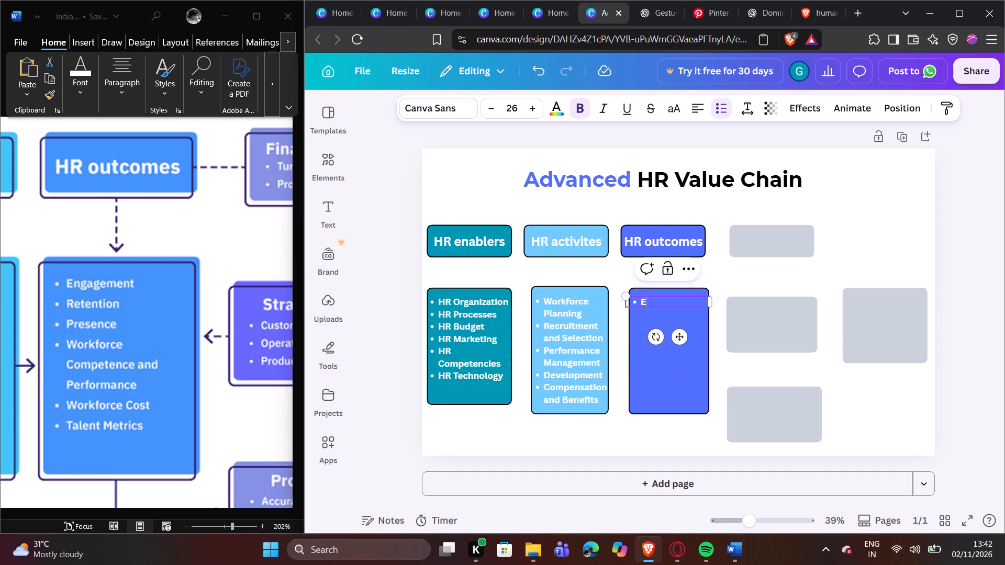
text(ng)
text(age)
text(ment)
key(Return)
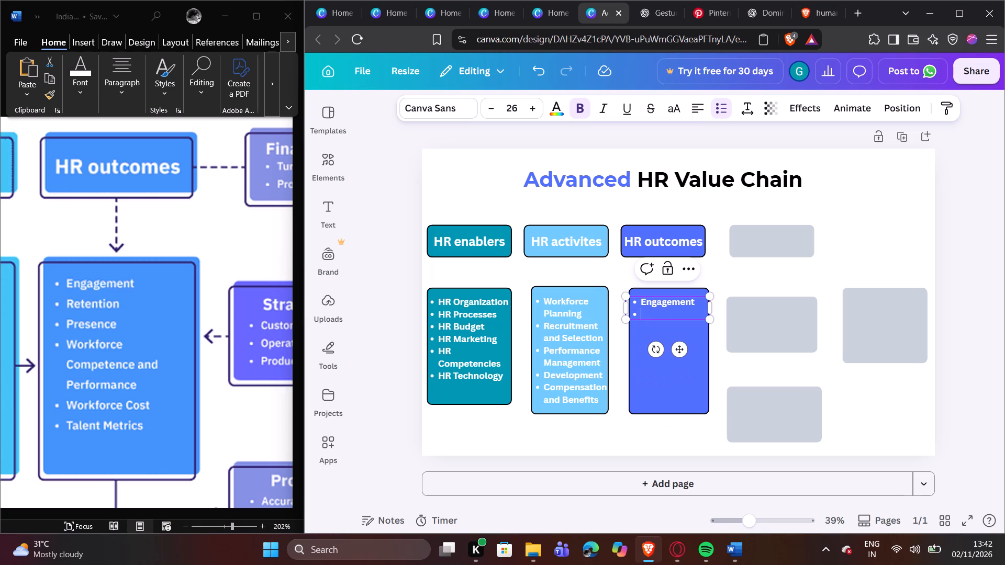
key(shift+r)
text(ete)
text(ntion)
key(Return)
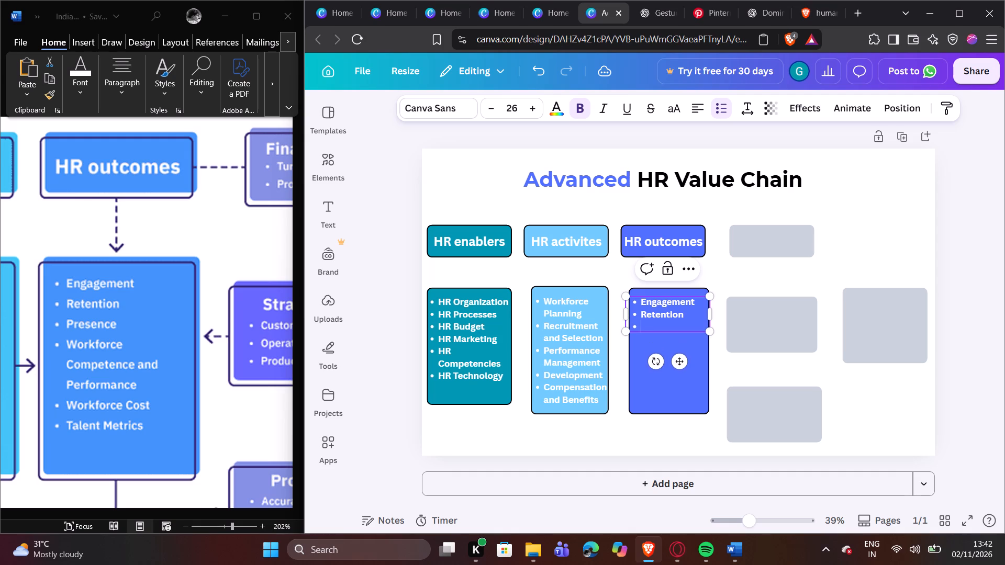
text(Pr)
key(e)
text(sen)
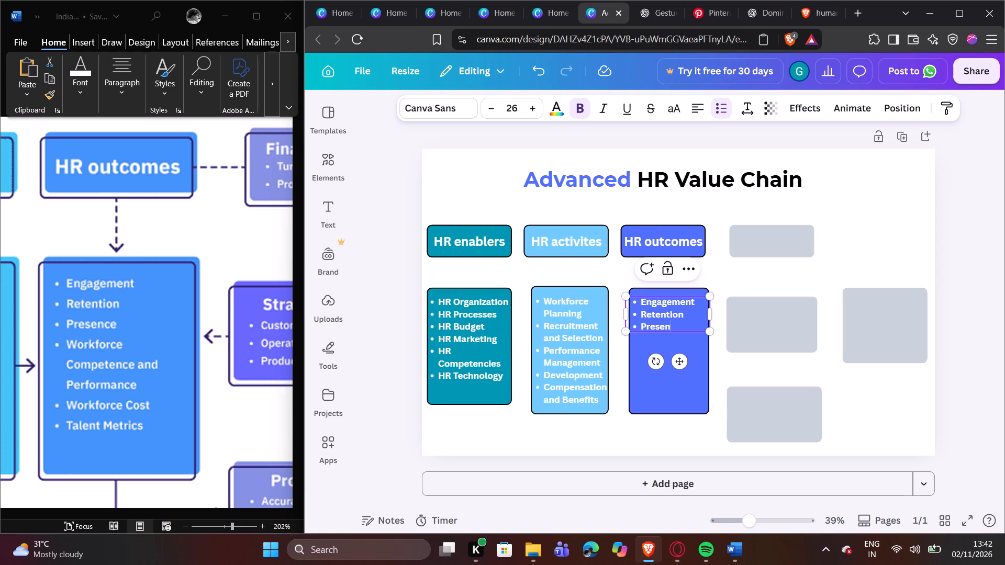
text(ce)
key(Return)
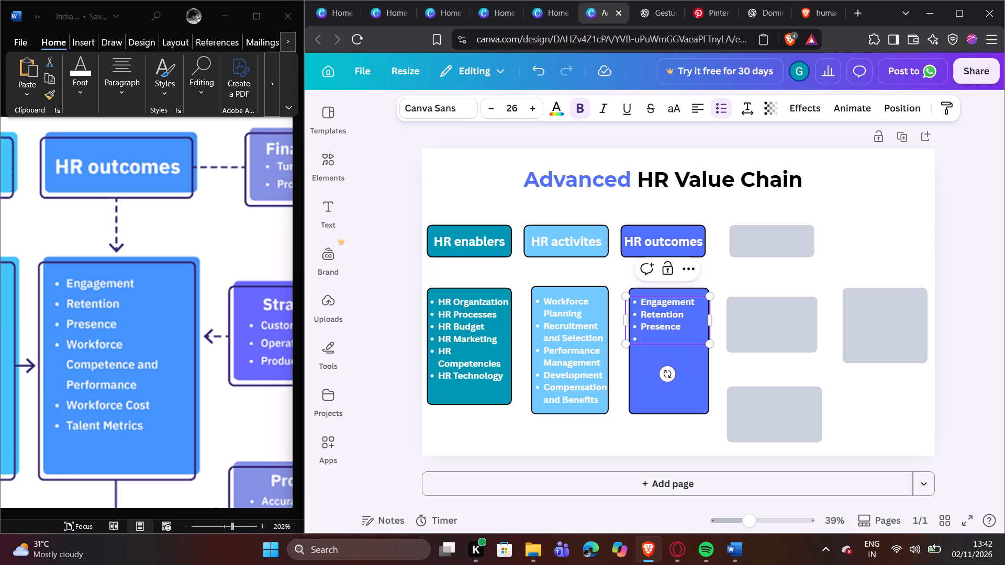
Add "Workforce Competence and Performance" as the fourth bullet of the HR outcomes list.
key(shift+w)
text(ork)
text(force)
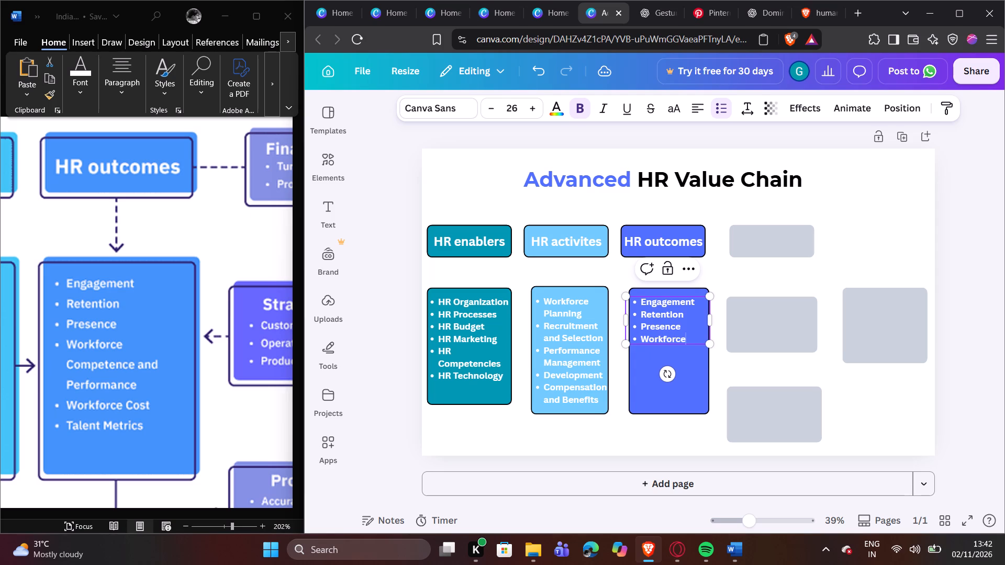
key(Return)
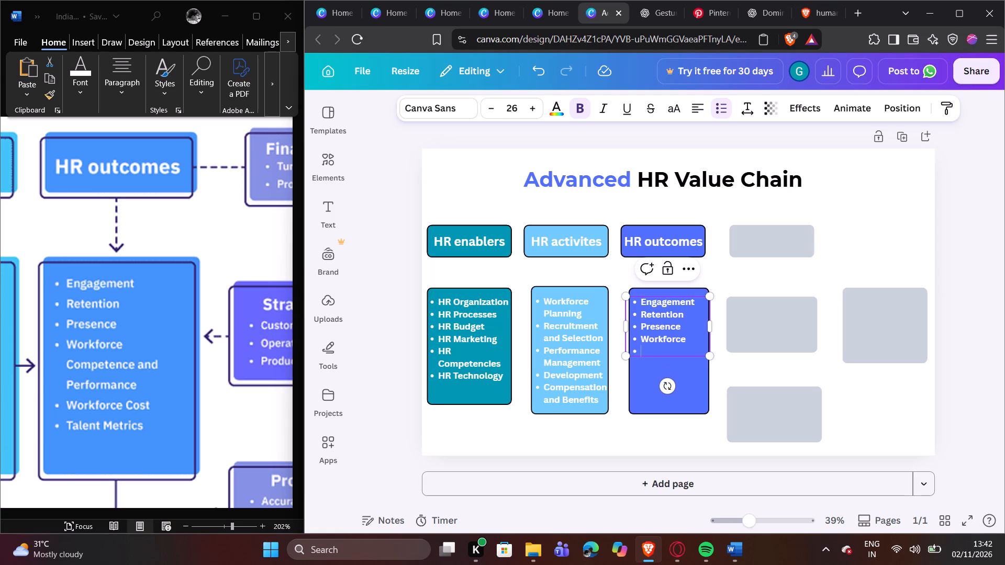
key(BackSpace)
key(BackSpace)
key(space)
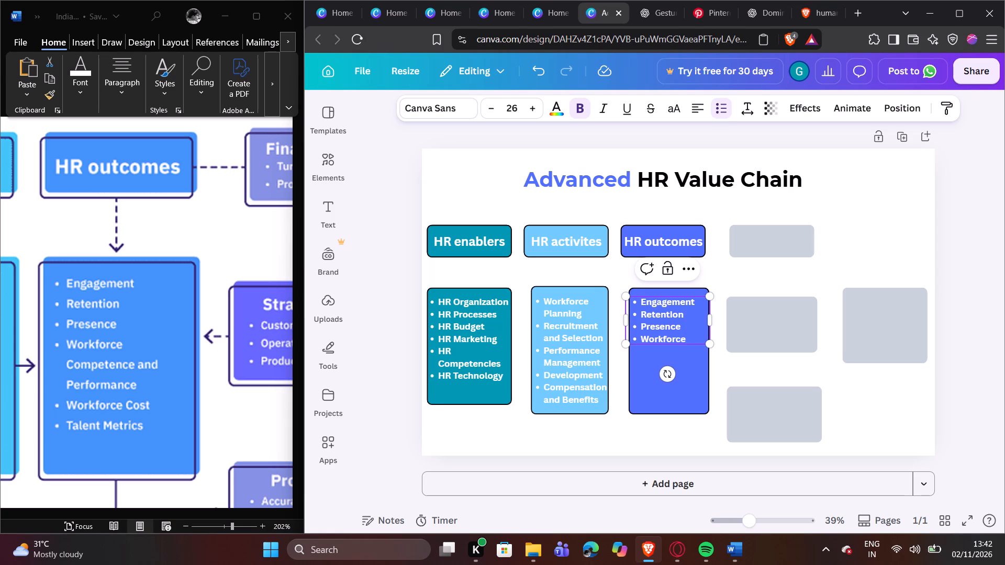
key(shift+c)
text(om)
text(pe)
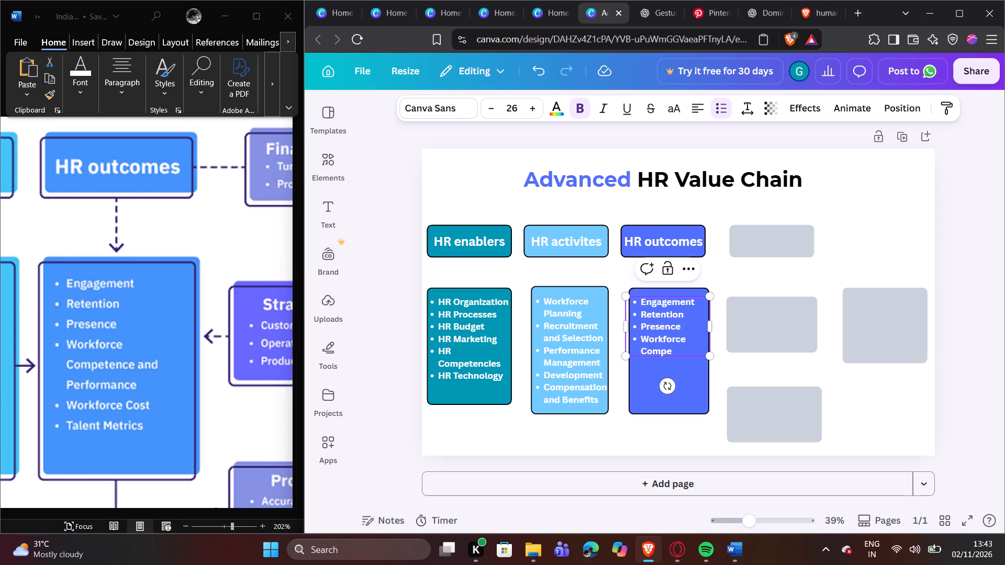
text(te)
key(n)
text(ce)
key(space)
text(and)
key(space)
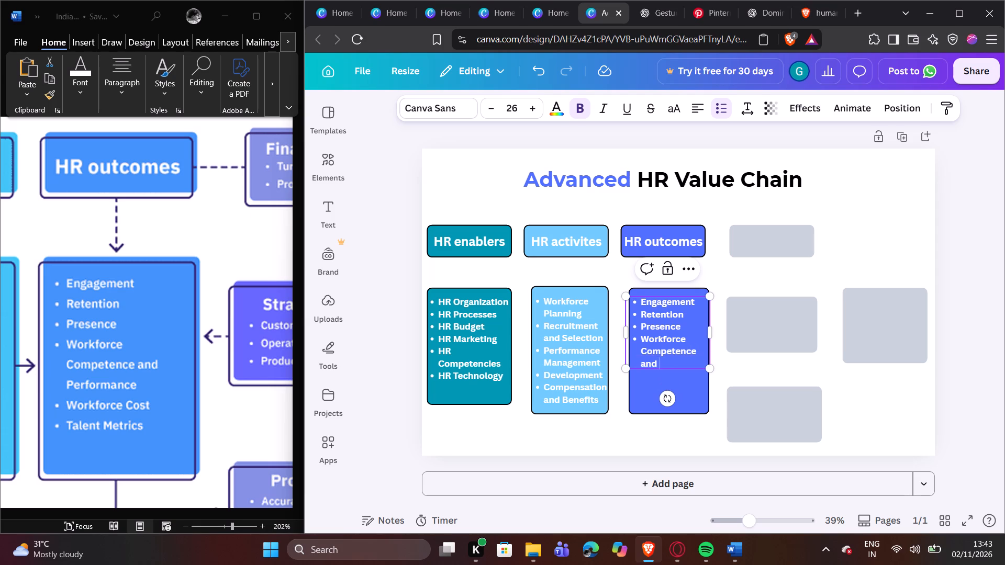
key(shift+p)
text(er)
text(for)
text(ma)
key(n)
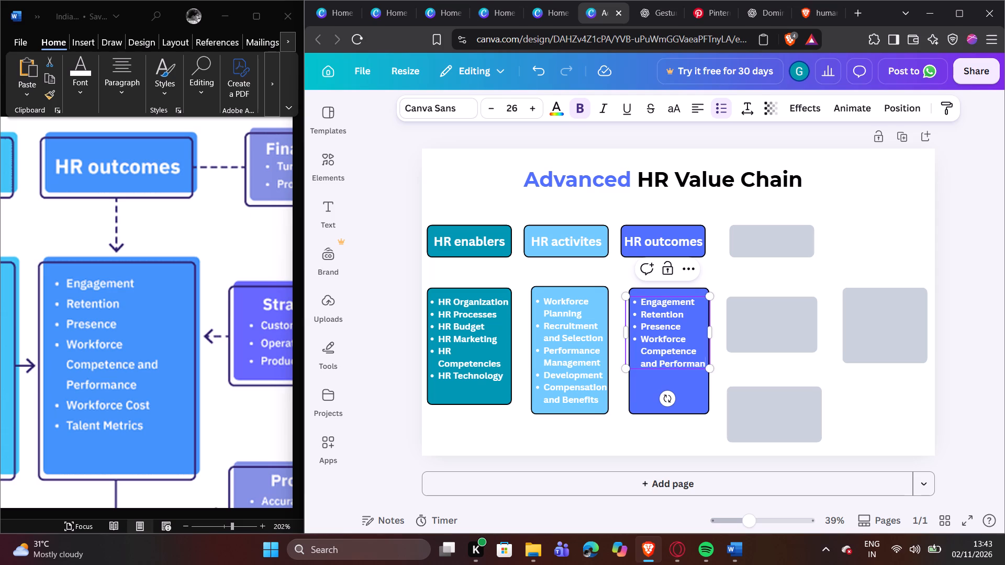
text(ce)
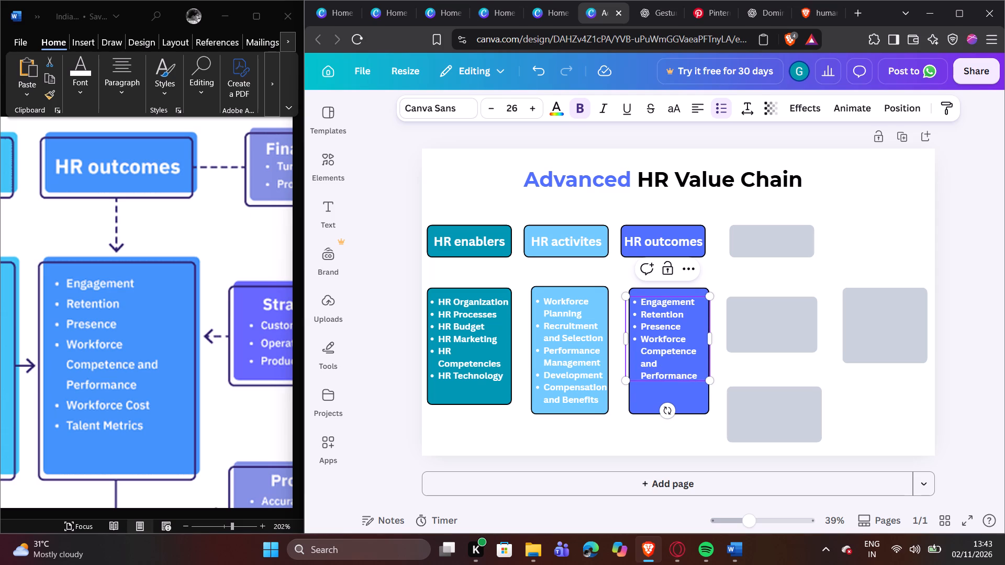
Add "Workforce Cost" as the fifth bullet of the HR outcomes list and start an empty sixth bullet.
key(Return)
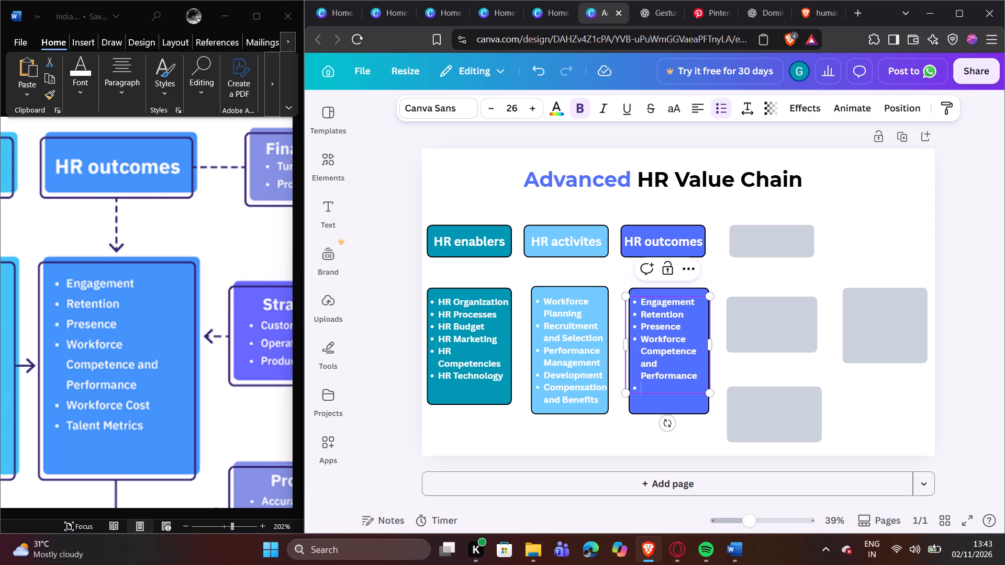
key(shift+w)
text(ork)
key(f)
text(or)
text(ce)
key(space)
text(Cos)
key(t)
key(Return)
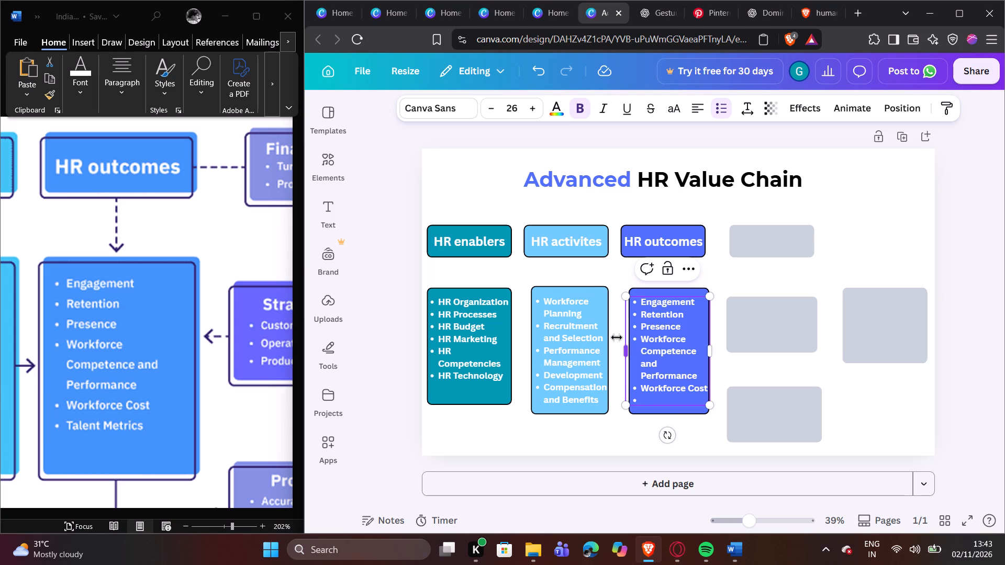
Narrow the HR outcomes list's text box slightly from its left edge and move the text up to fit inside the blue box.
drag(622, 351, 627, 351)
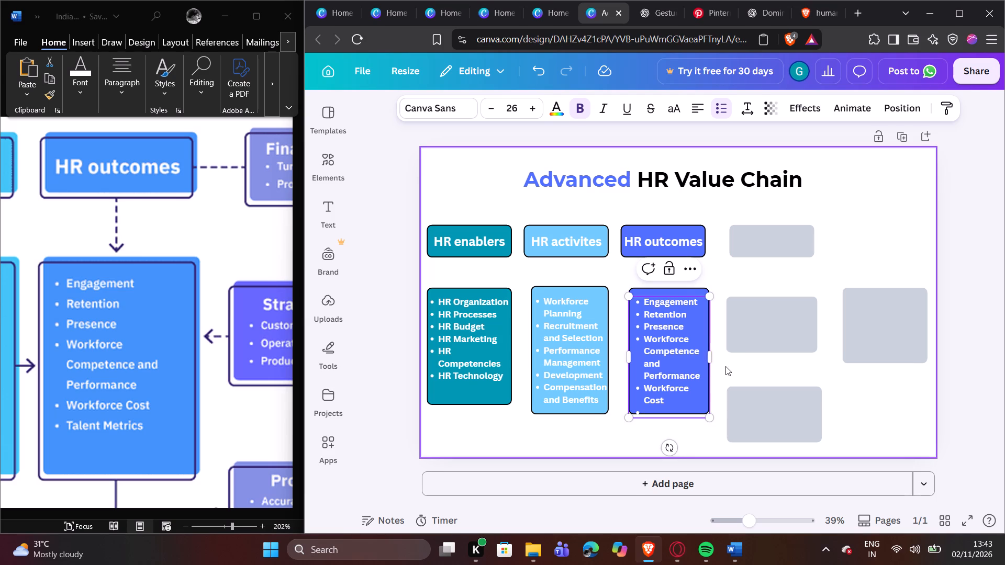
click(725, 366)
click(679, 361)
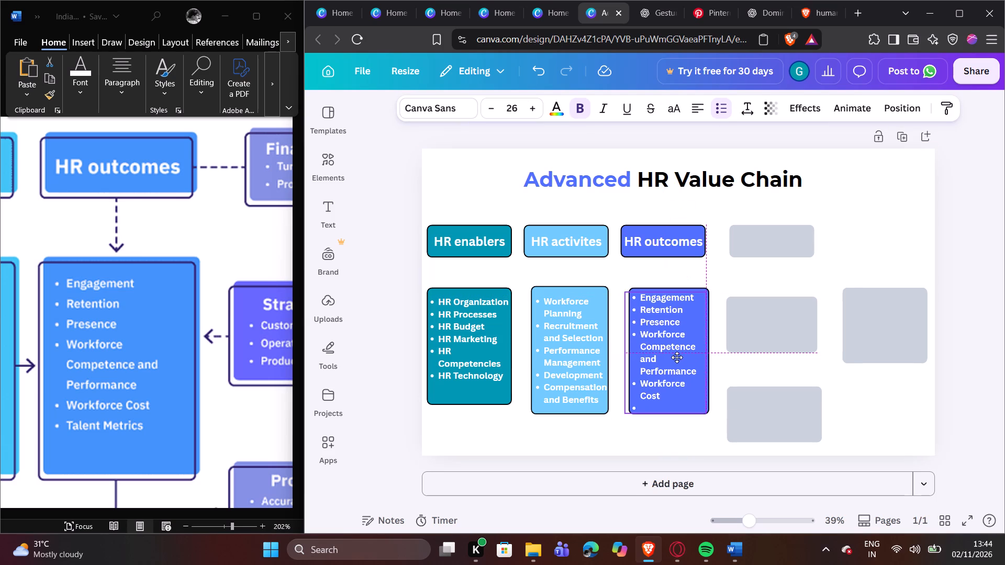
click(721, 382)
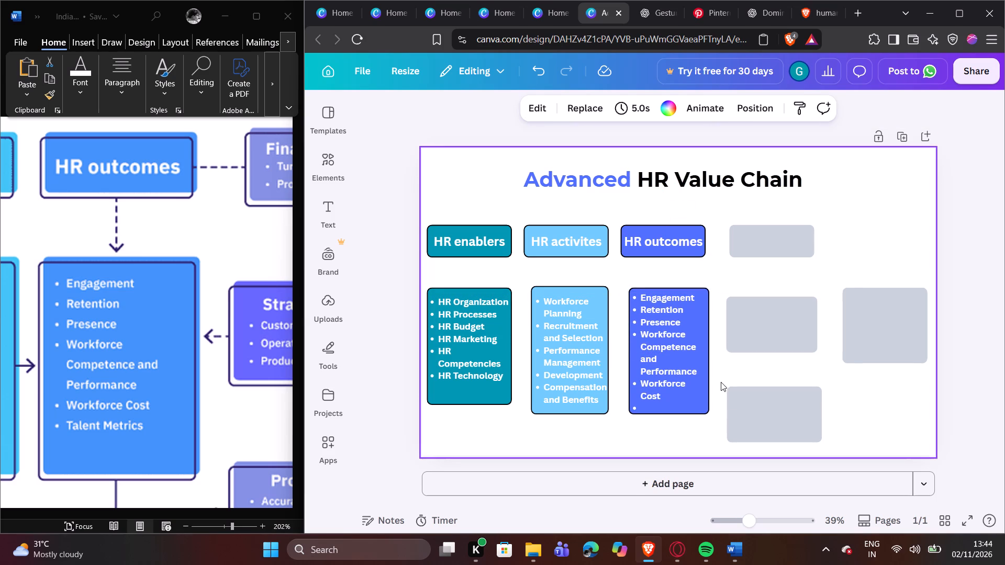
click(658, 355)
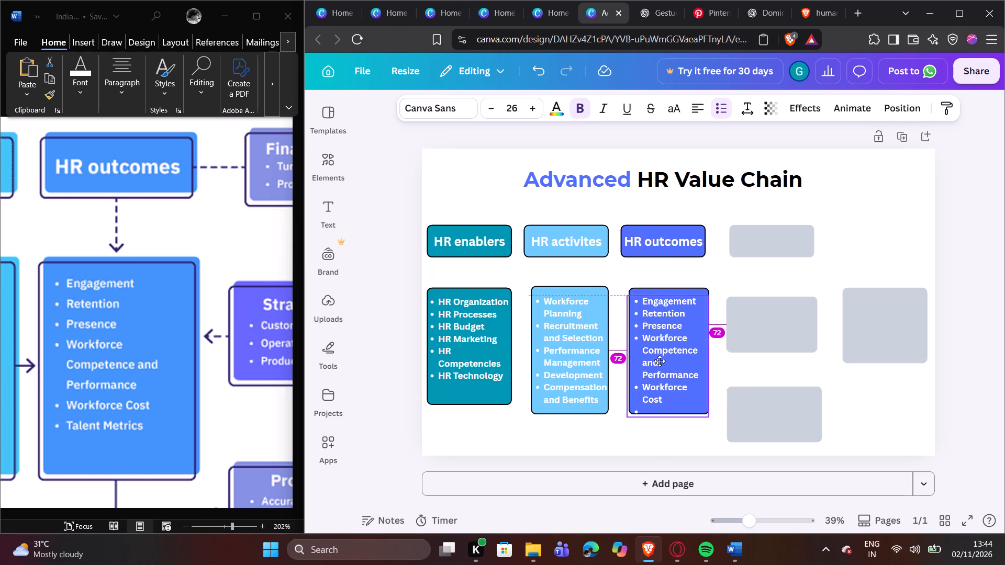
click(662, 357)
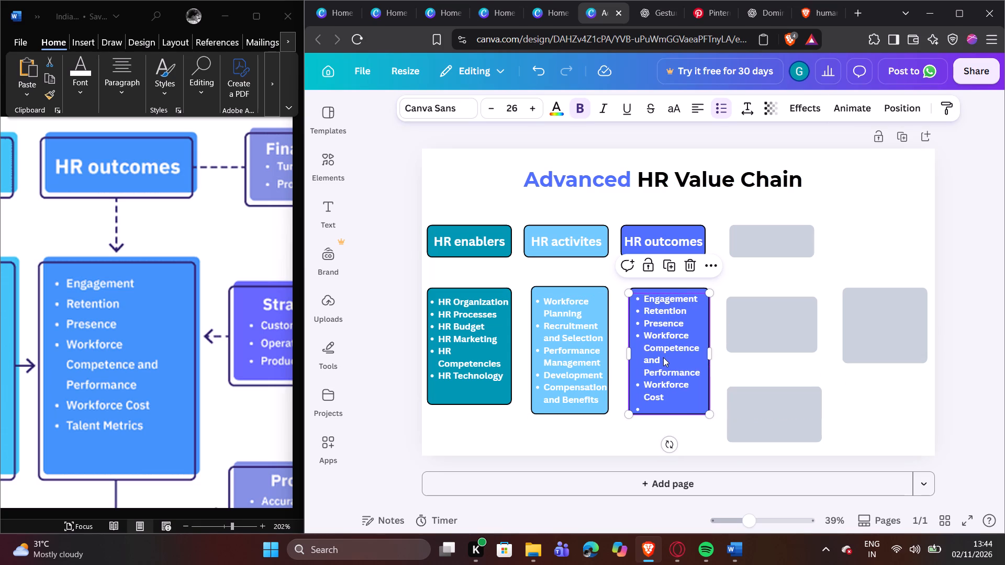
click(673, 427)
Make the blue HR outcomes list box taller by pulling its bottom edge down to leave room below the last bullet.
click(660, 289)
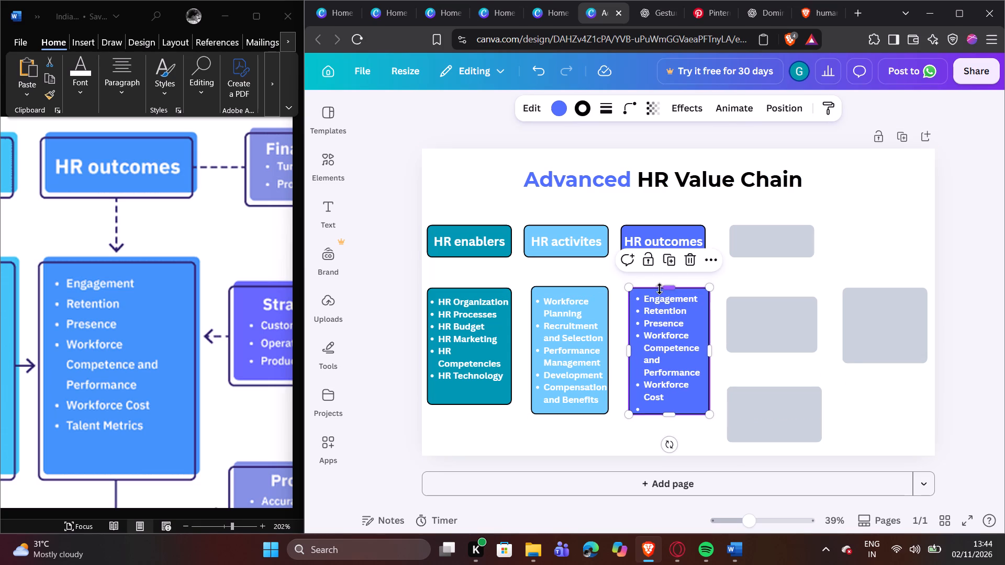
drag(666, 413, 670, 419)
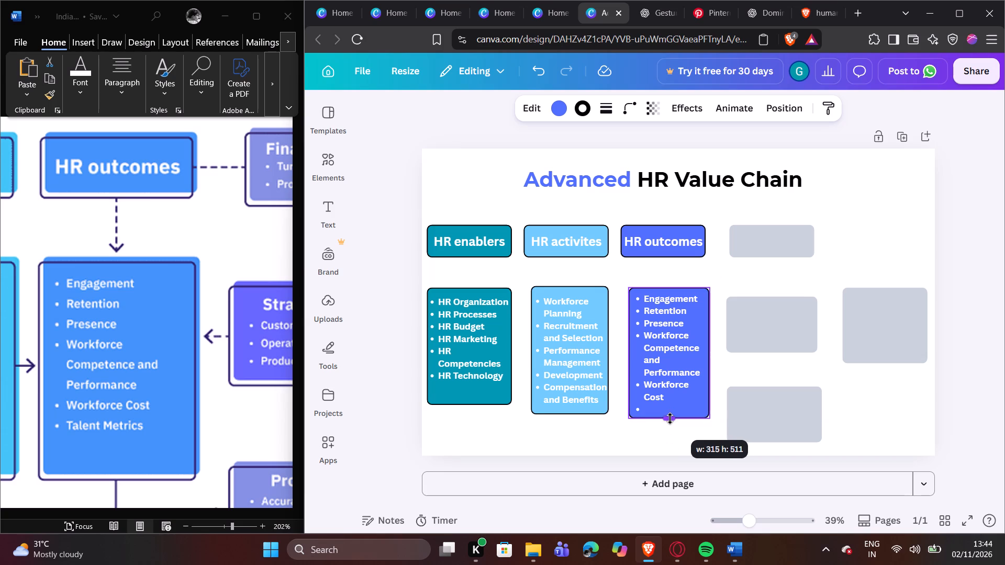
drag(670, 419, 669, 419)
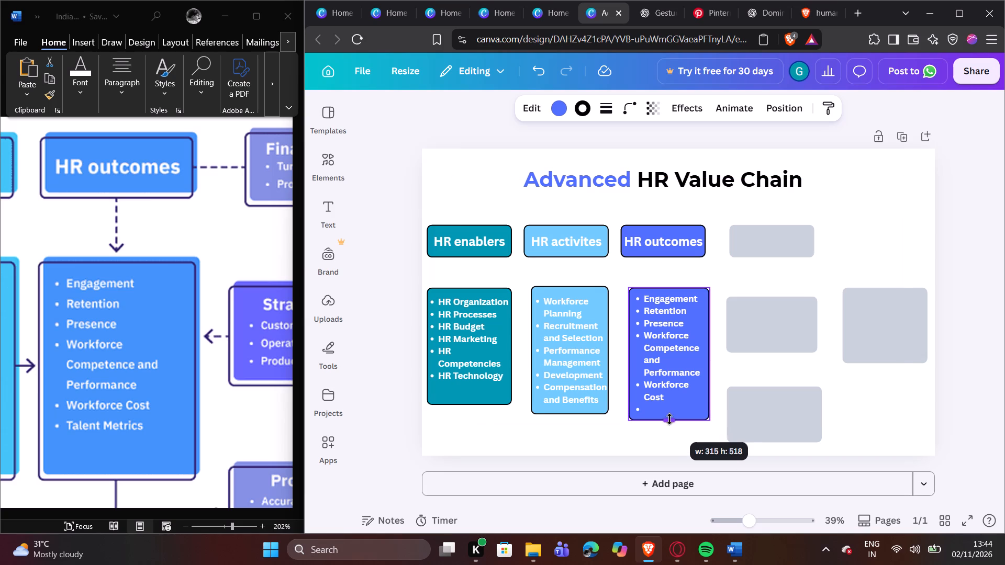
drag(669, 419, 669, 422)
Fill in the empty sixth bullet of the HR outcomes list with "Talent Metrics".
click(655, 411)
click(654, 411)
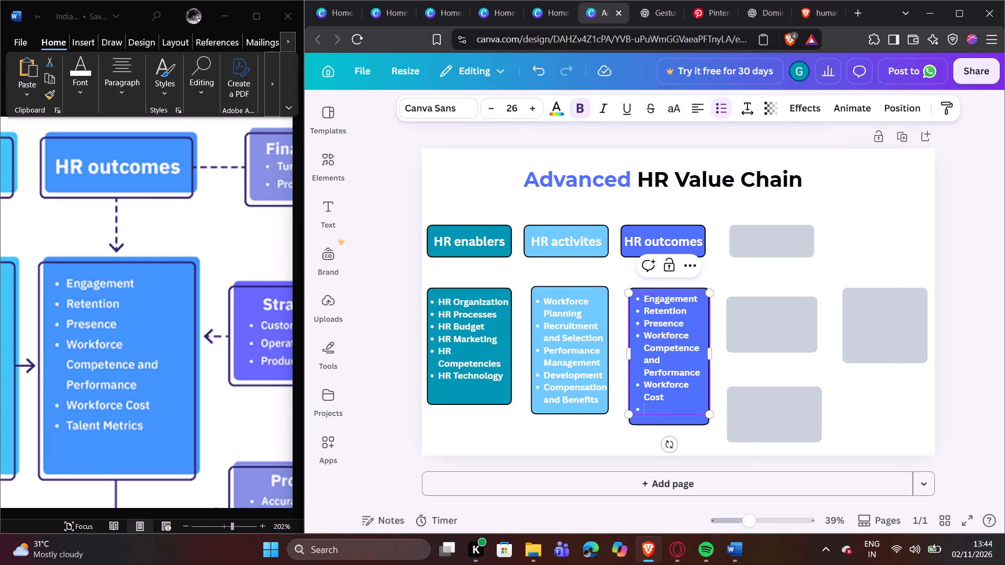
key(shift+t)
text(ale)
text(nt)
key(space)
key(shift+m)
text(at)
key(BackSpace)
key(BackSpace)
text(et)
text(ri)
text(cs)
click(890, 437)
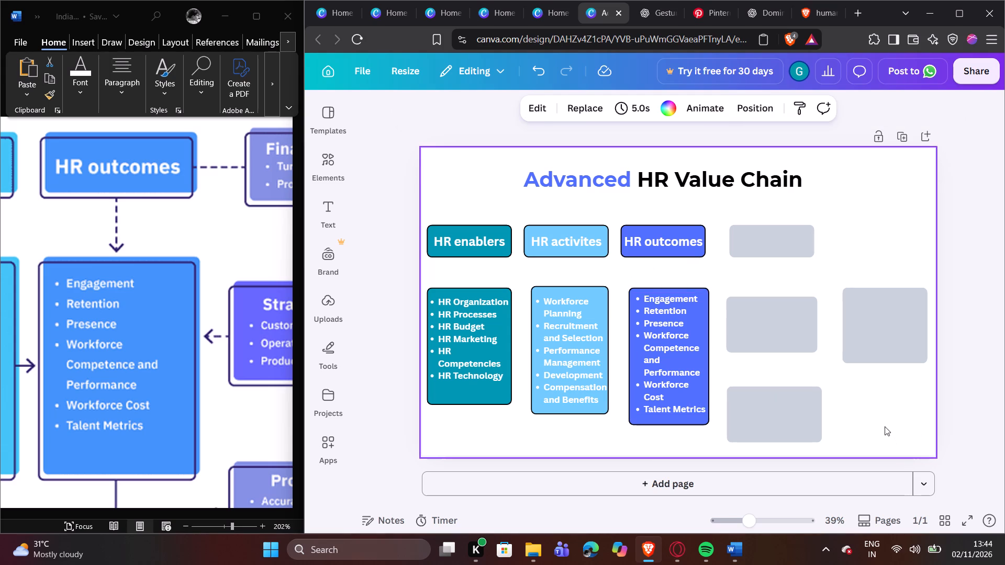
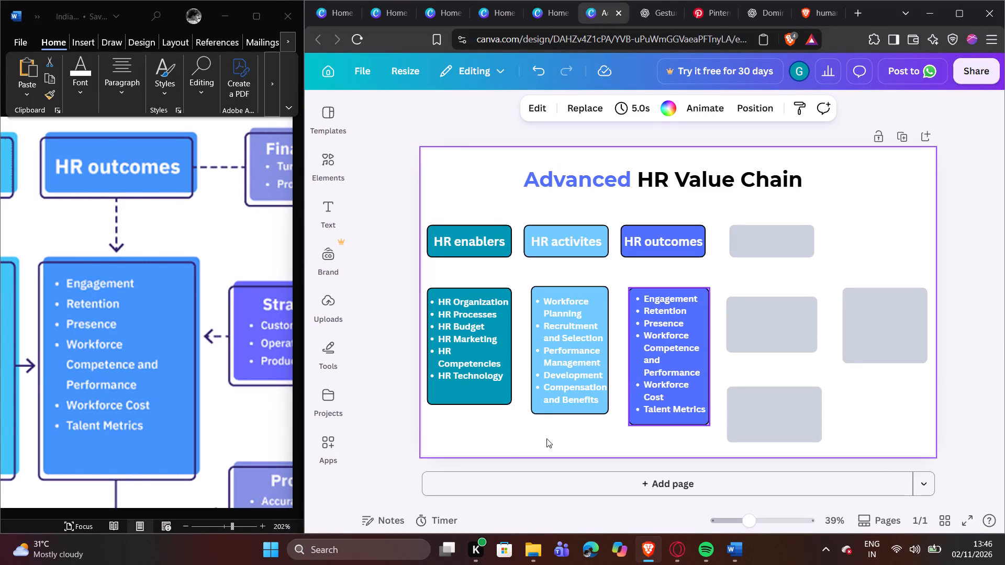
In the Word reference, bring the Financial KPIs, Strategic Focus and Process KPIs boxes into view at a smaller zoom.
click(233, 527)
scroll(231, 528, down, 2)
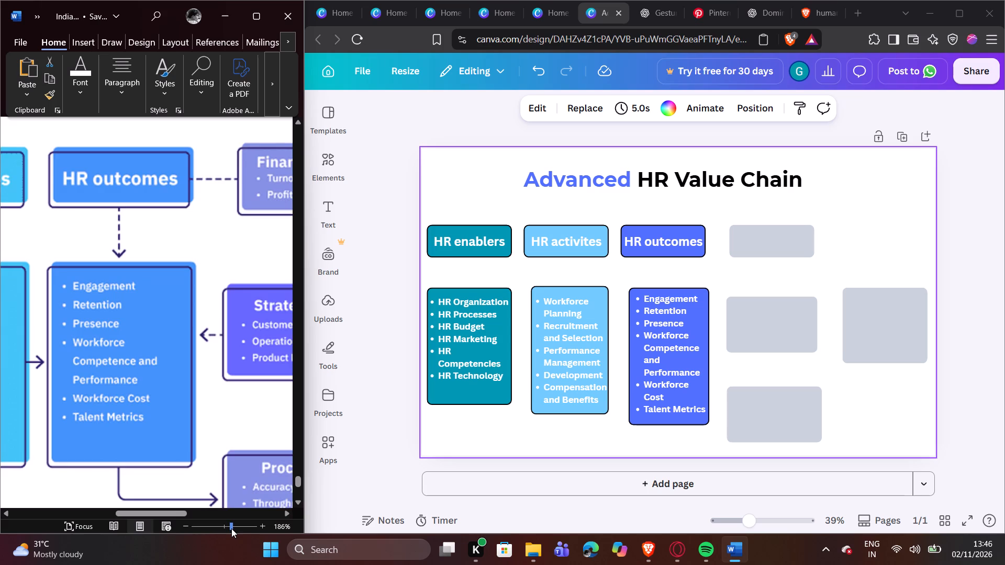
scroll(231, 528, down, 2)
scroll(245, 475, down, 2)
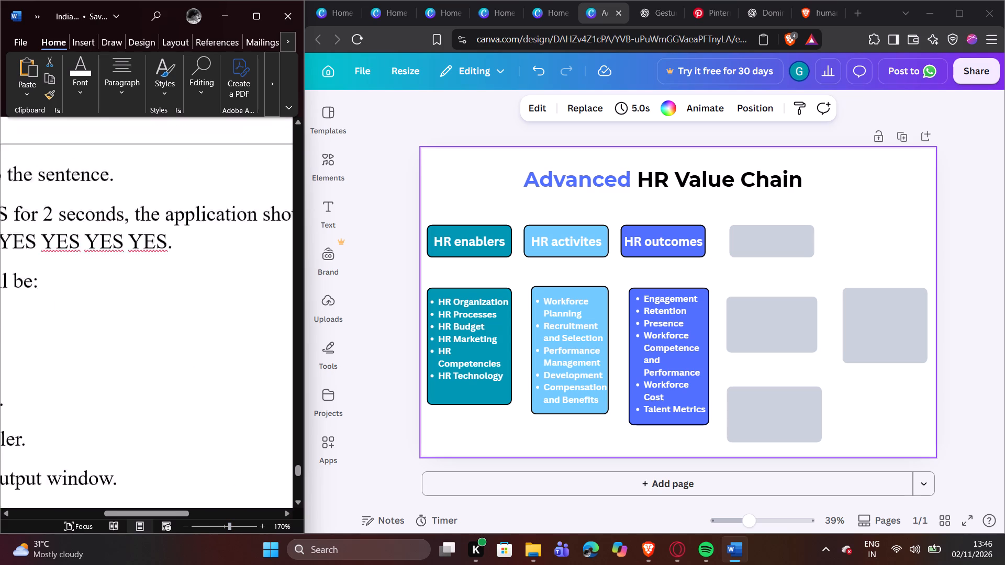
scroll(245, 475, down, 8)
drag(180, 510, 226, 512)
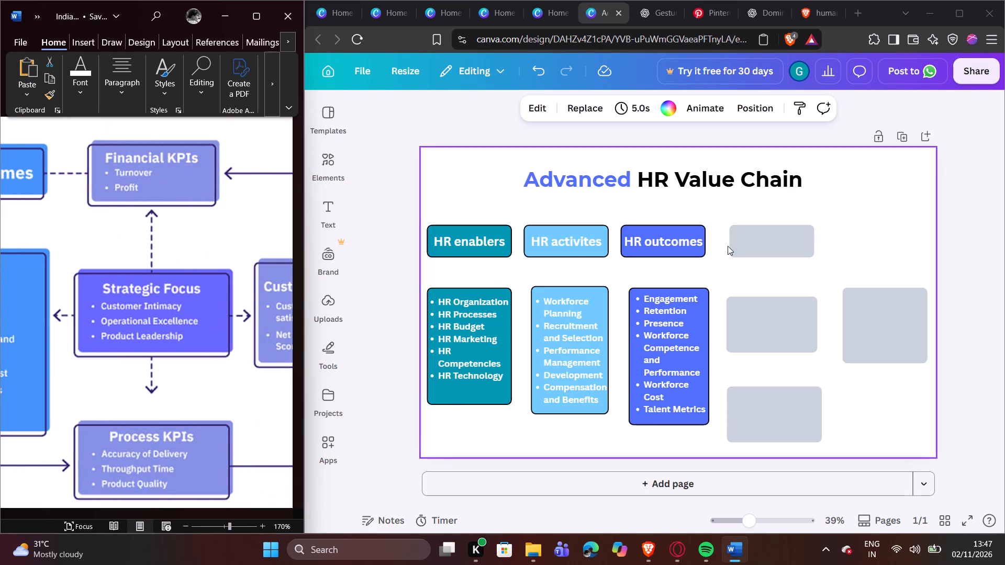
Compare blue shades on the HR outcomes heading box and fill it with the vivid medium blue from the default solid colours.
click(742, 243)
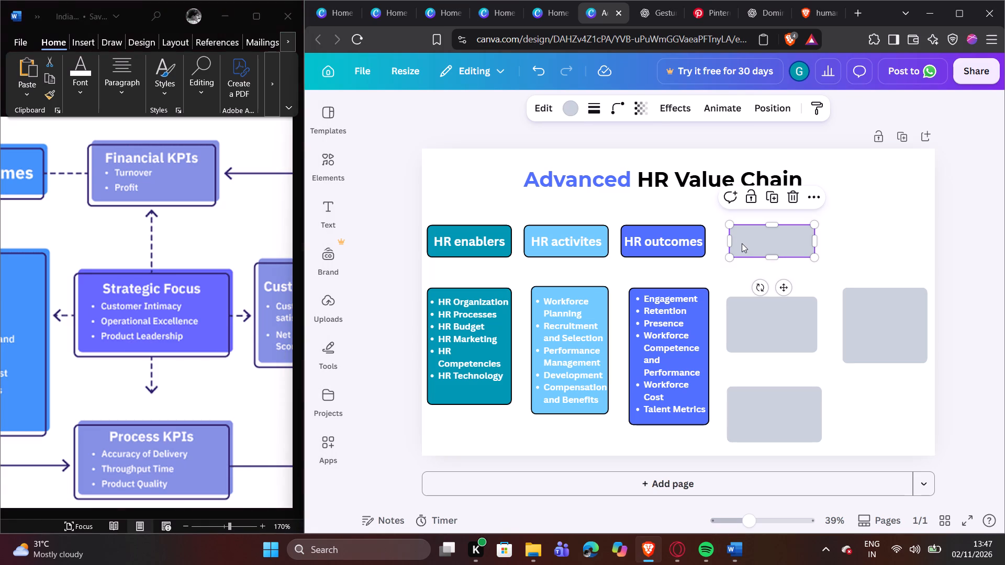
click(679, 253)
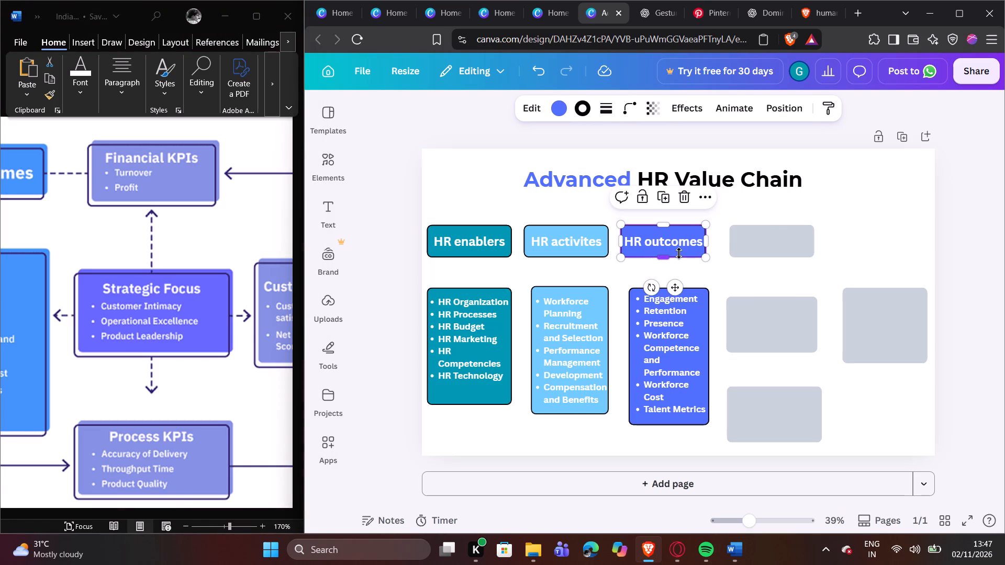
click(562, 114)
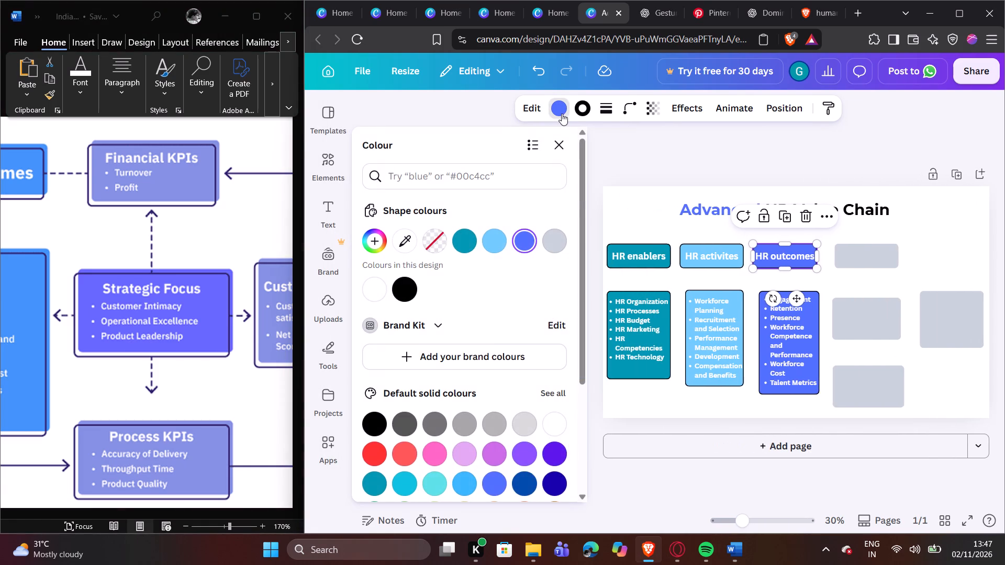
click(559, 389)
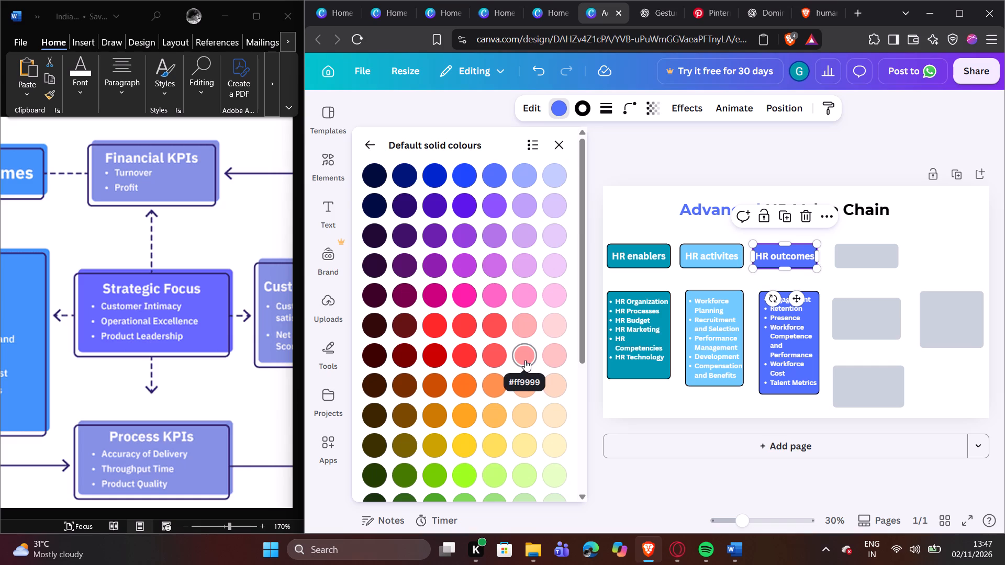
click(494, 175)
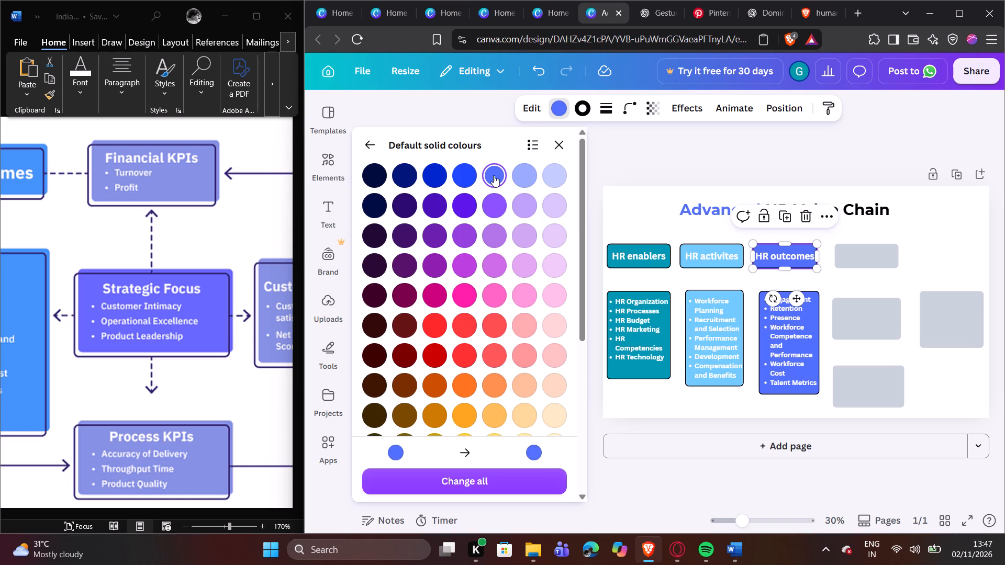
click(472, 173)
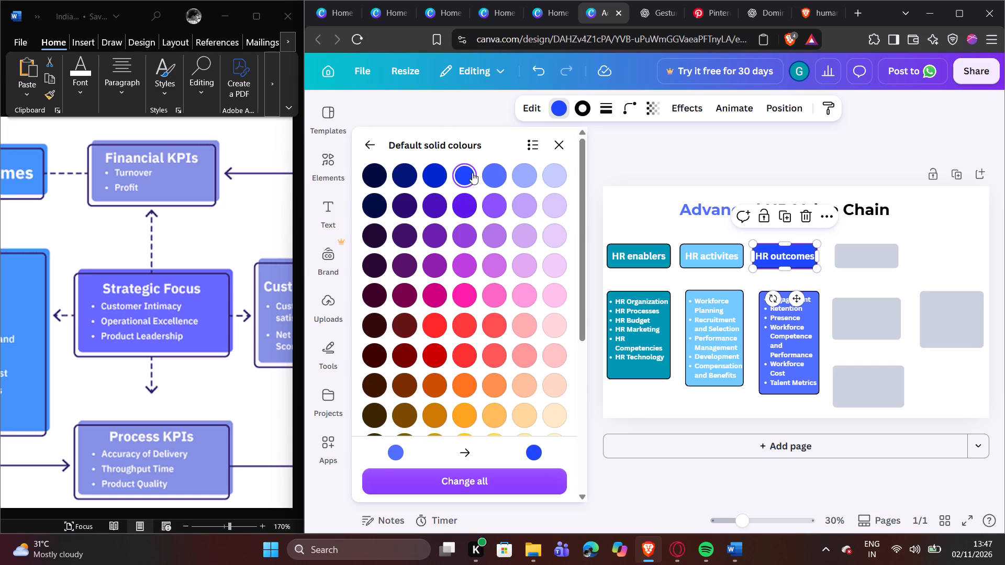
click(485, 172)
scroll(535, 284, down, 4)
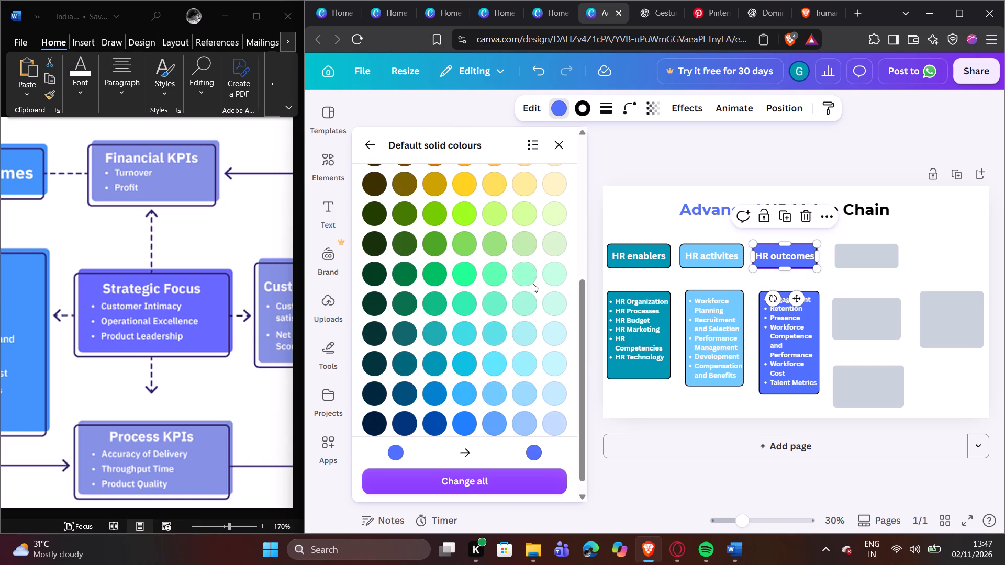
scroll(532, 283, down, 1)
click(468, 403)
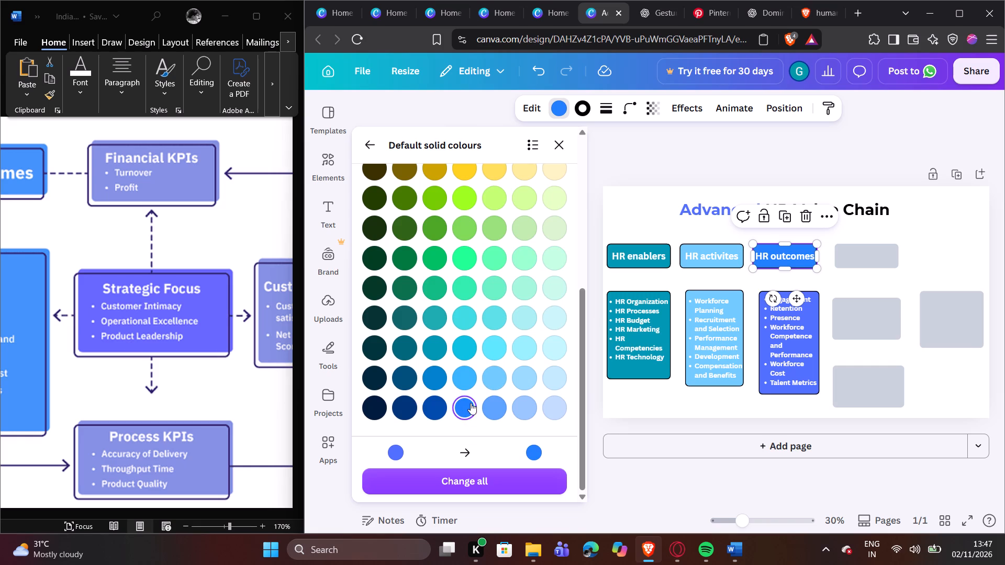
click(484, 406)
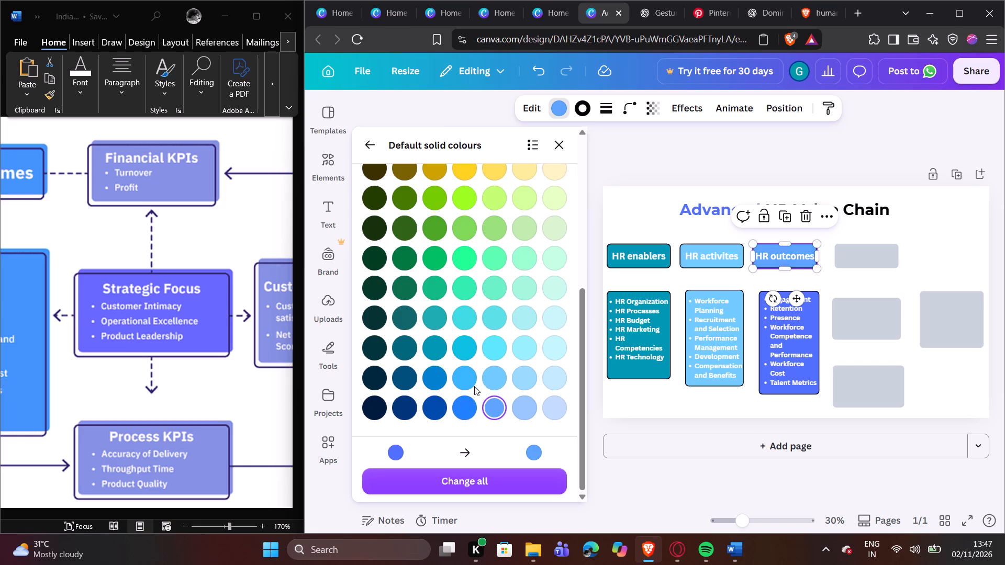
click(467, 398)
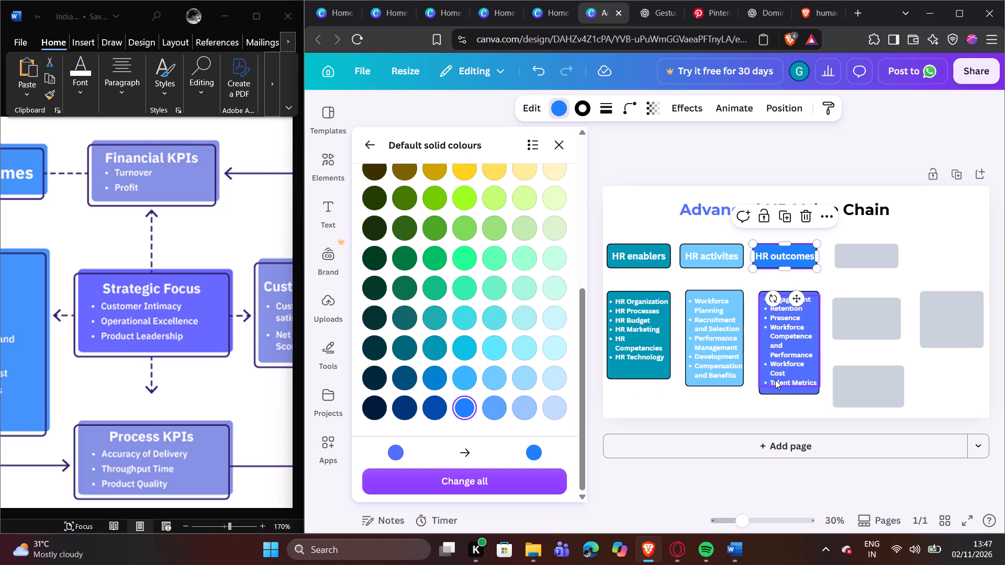
Fill the HR outcomes list box with the same vivid medium blue as its heading box.
click(774, 391)
scroll(498, 411, down, 4)
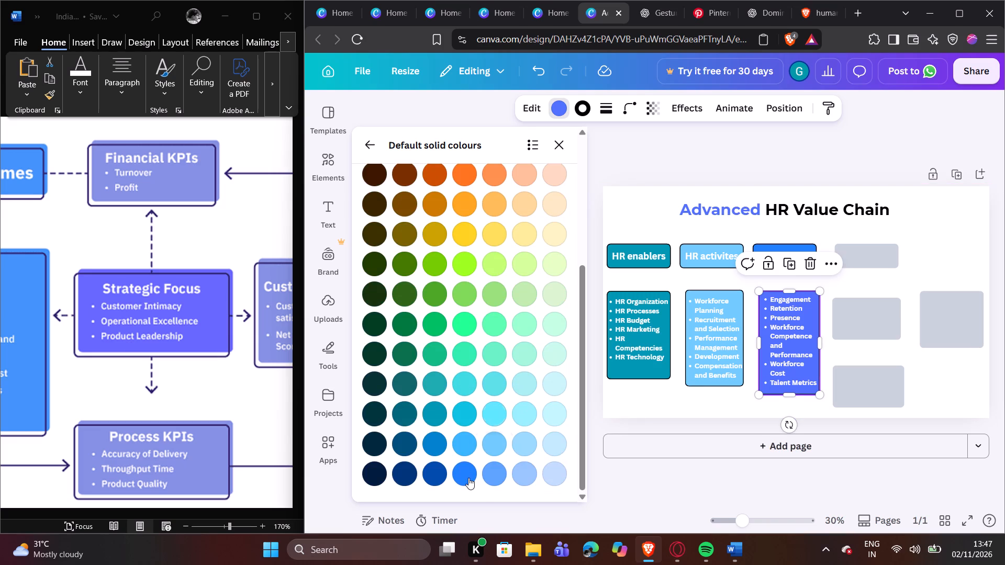
click(468, 478)
click(947, 267)
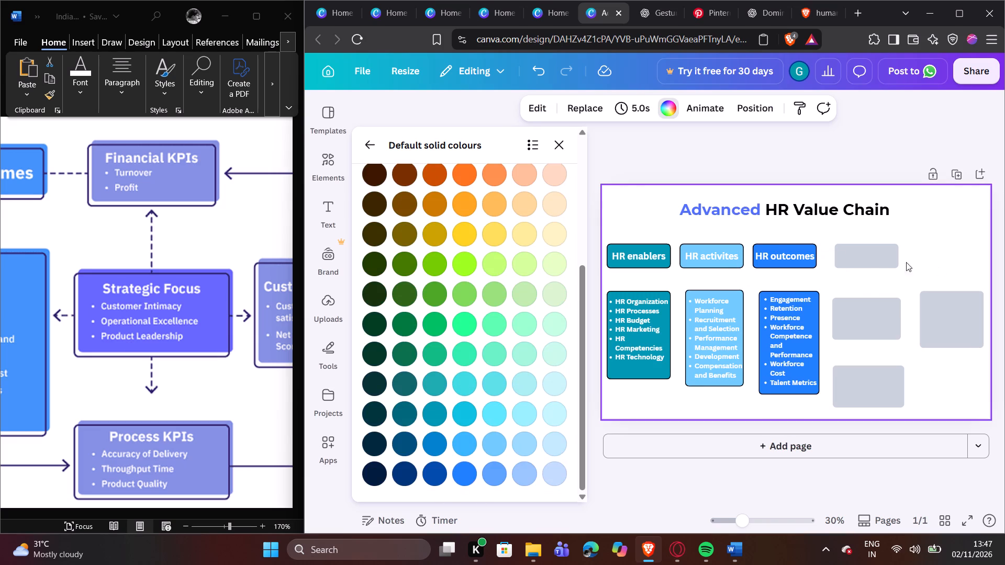
Try several purple shades on the grey box beside the HR outcomes heading and fill it with light periwinkle blue.
click(889, 252)
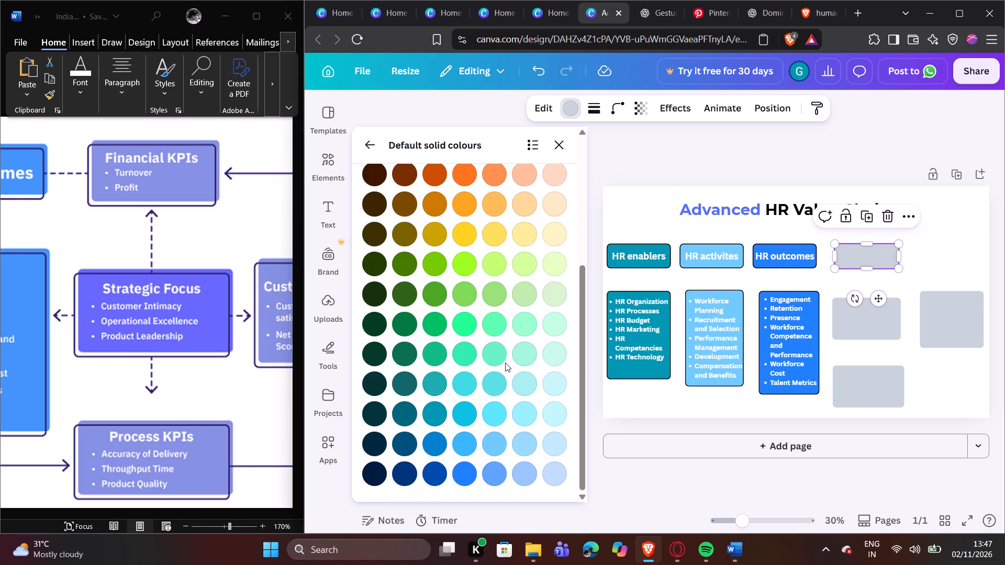
scroll(505, 363, up, 5)
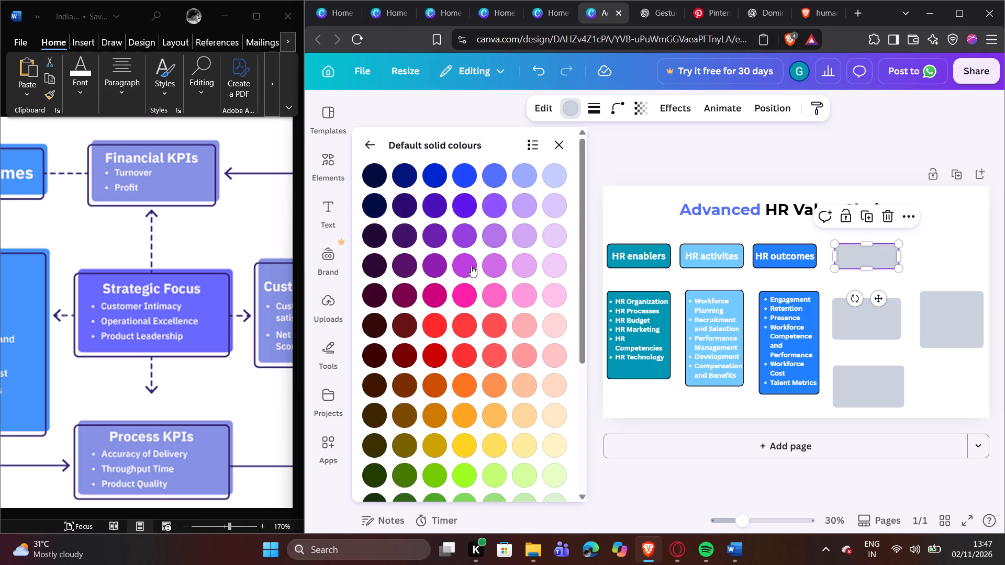
click(489, 240)
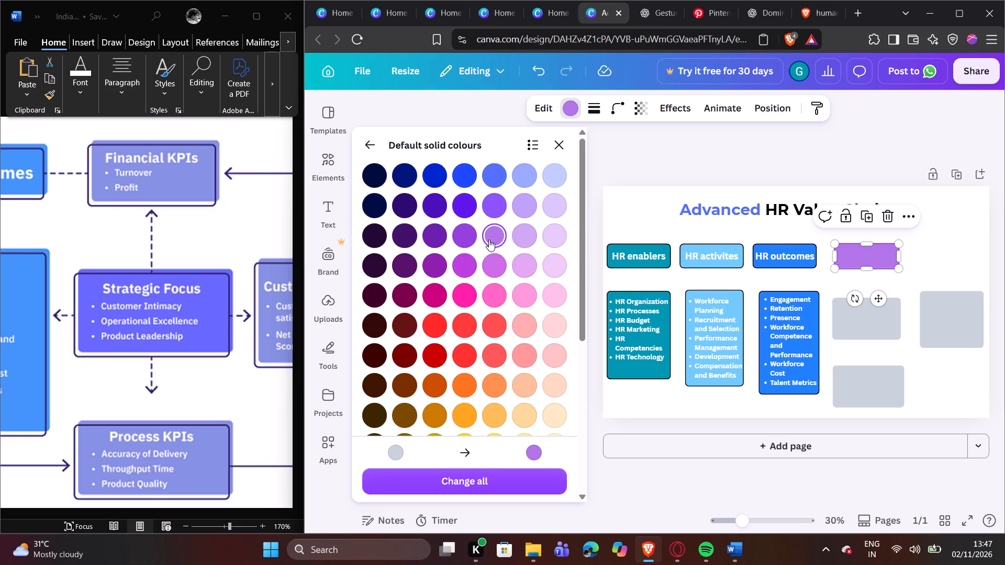
click(487, 209)
click(464, 205)
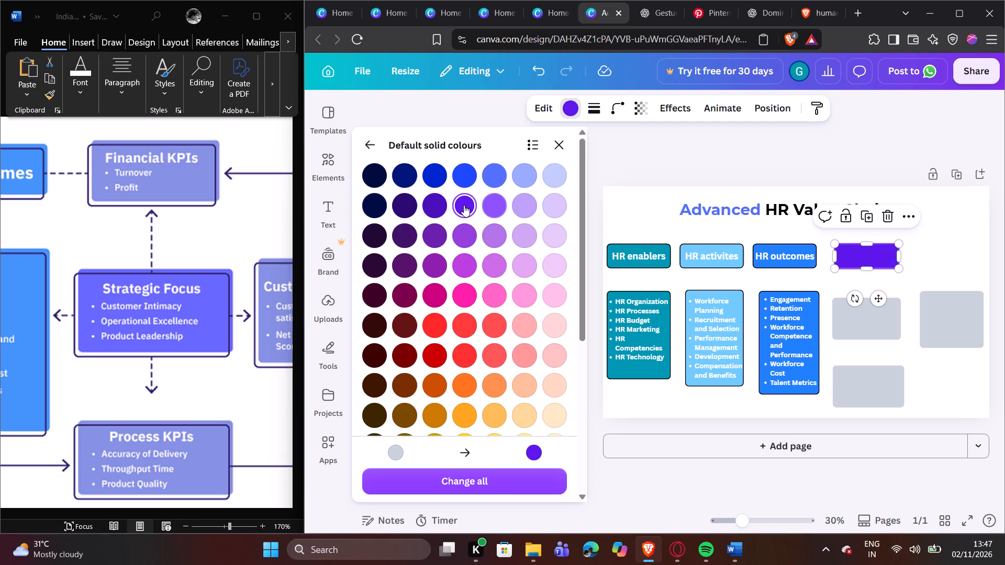
click(470, 238)
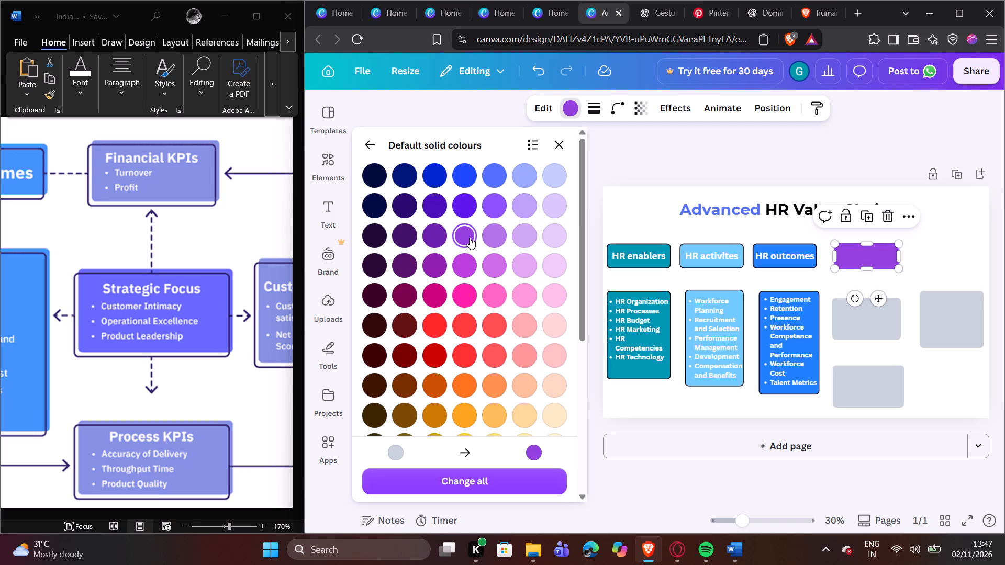
click(431, 231)
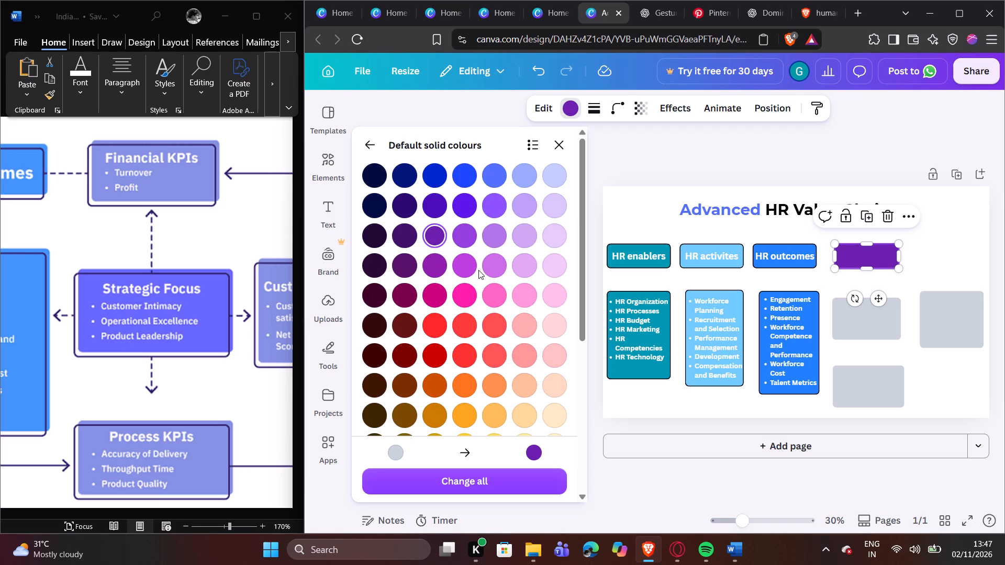
click(516, 169)
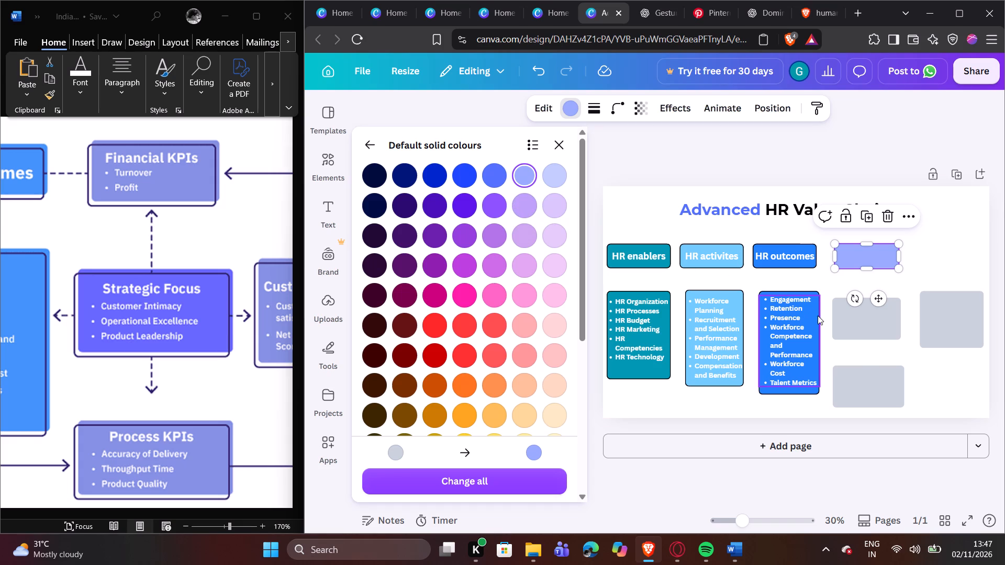
Fill the remaining grey placeholder boxes with the same light periwinkle, trying a stronger blue on the middle one first.
click(885, 320)
click(519, 169)
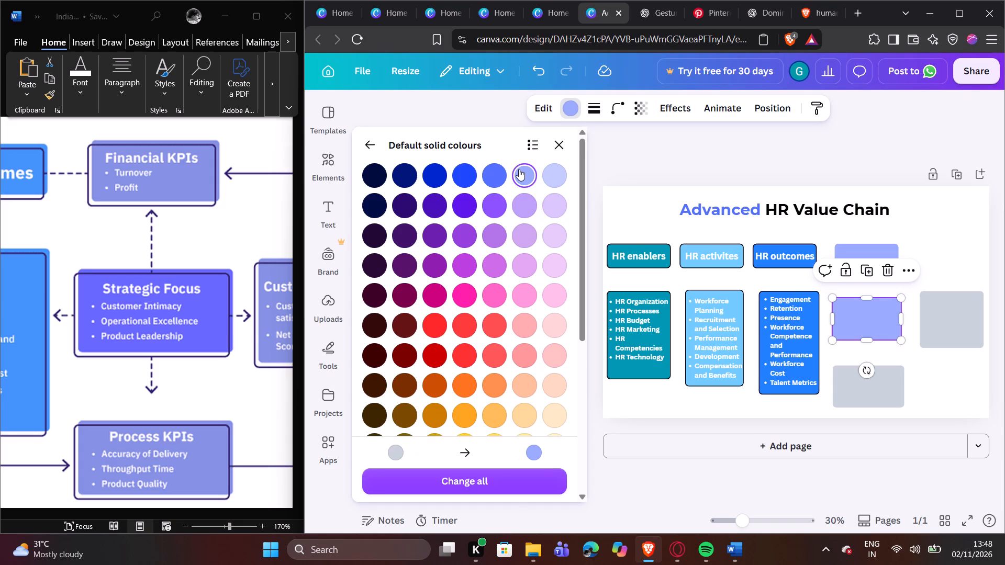
click(504, 196)
click(498, 202)
click(522, 174)
click(498, 178)
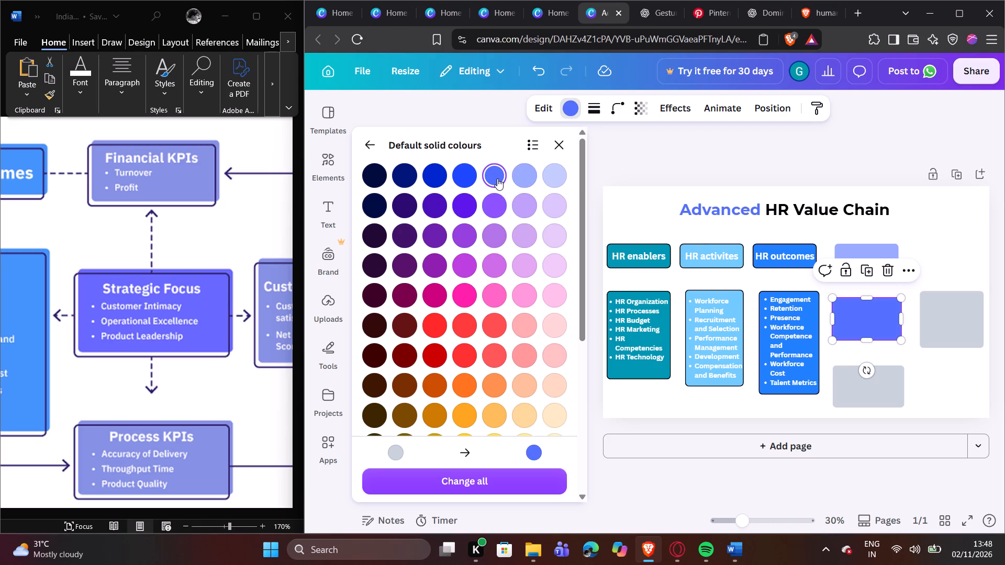
click(522, 179)
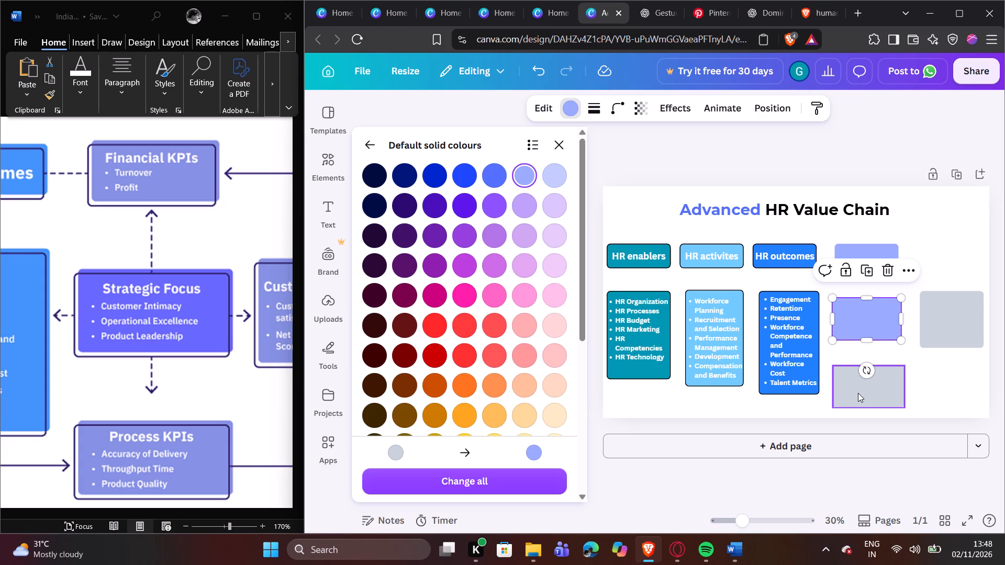
click(861, 389)
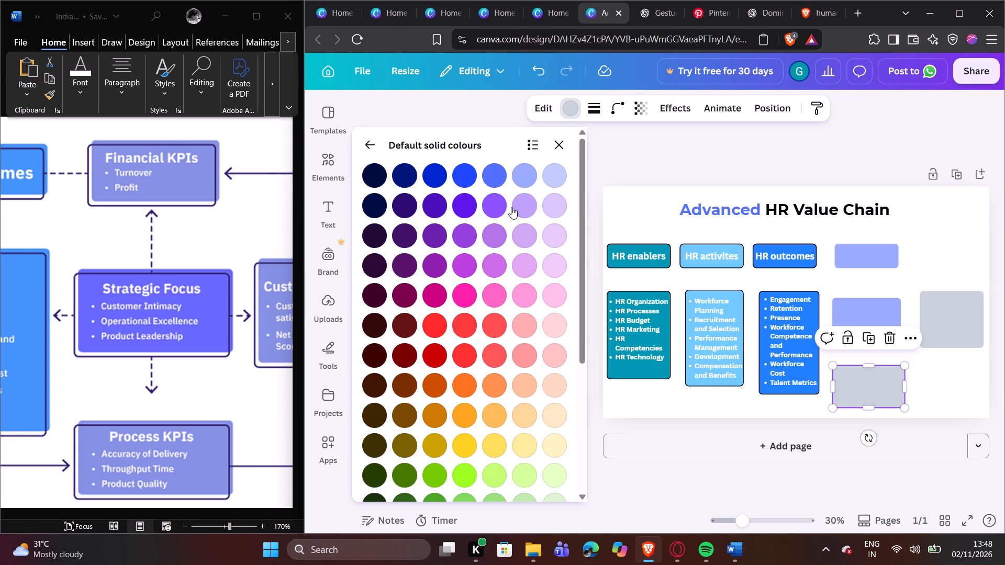
Fill the lower-middle grey placeholder box and the rightmost grey box with the same light periwinkle blue from the default solid colours.
click(522, 175)
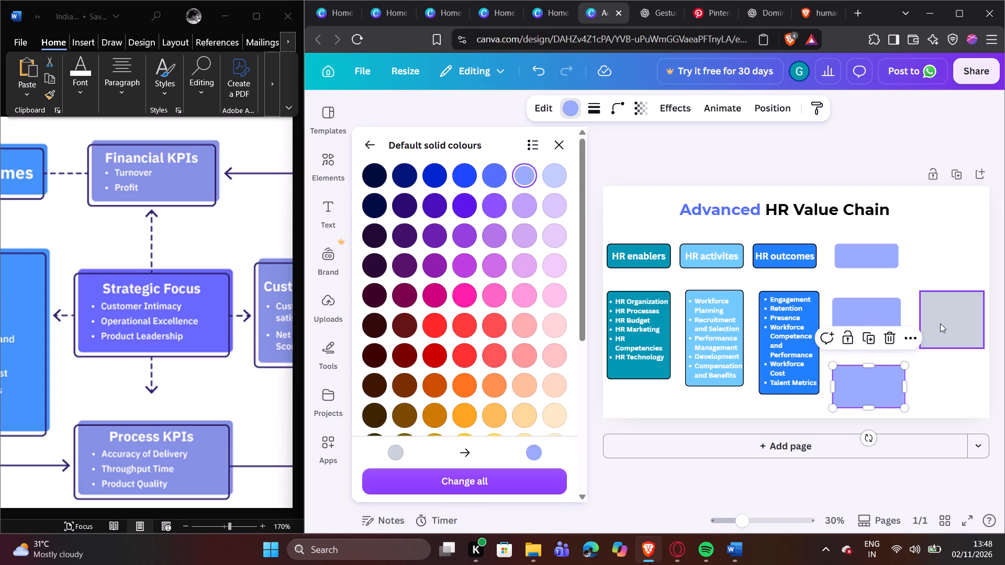
click(940, 323)
click(524, 173)
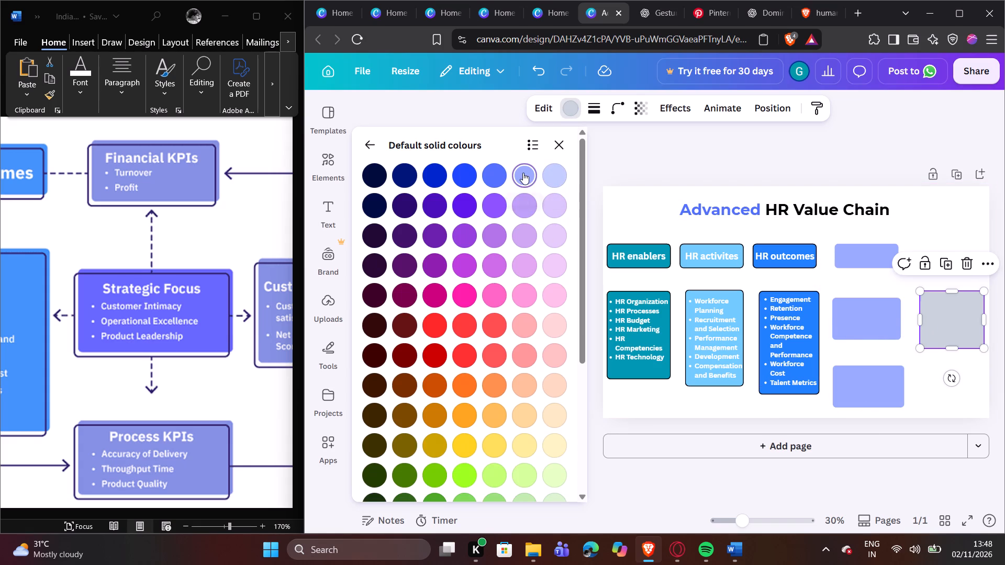
click(886, 164)
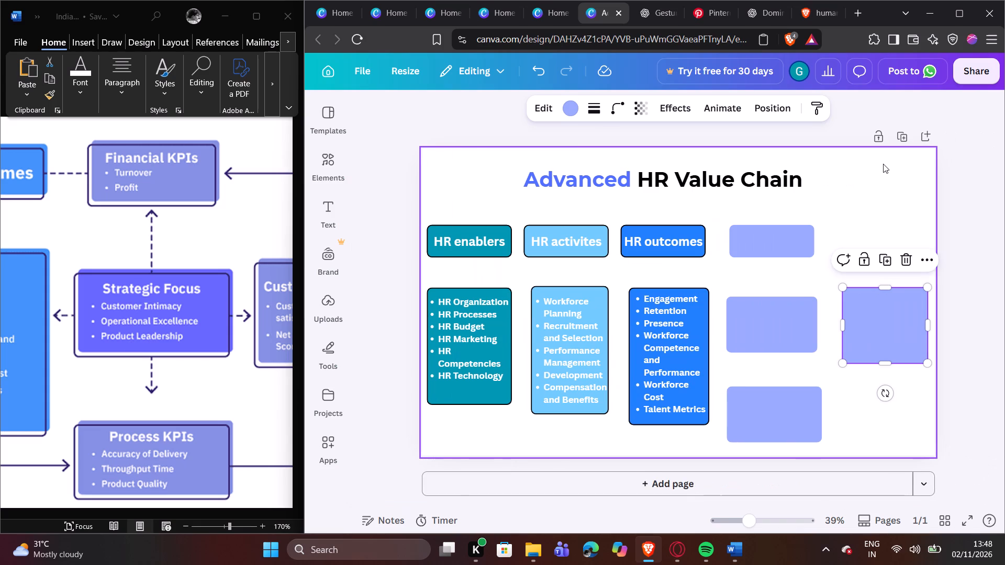
click(832, 133)
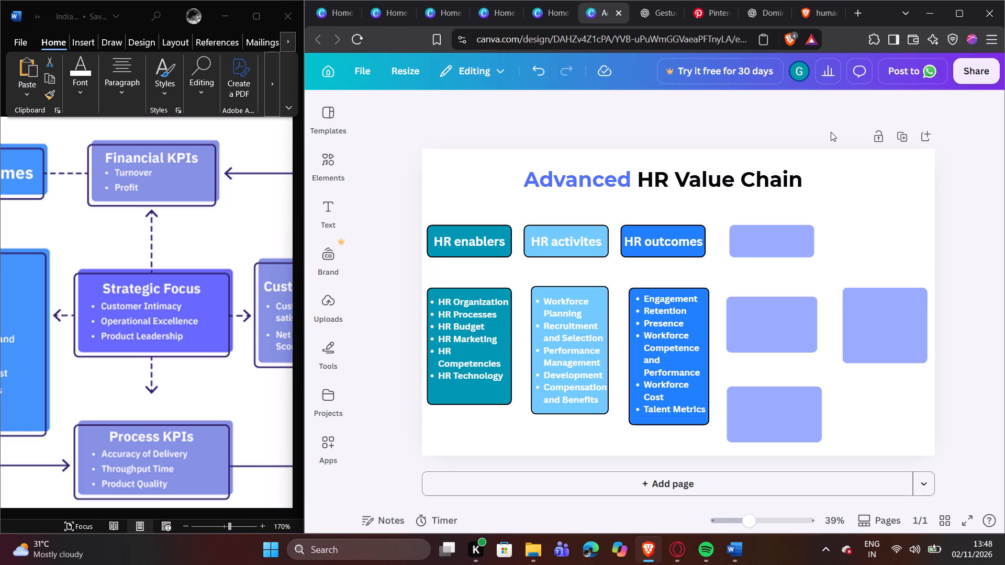
Duplicate the HR outcomes heading text.
click(663, 240)
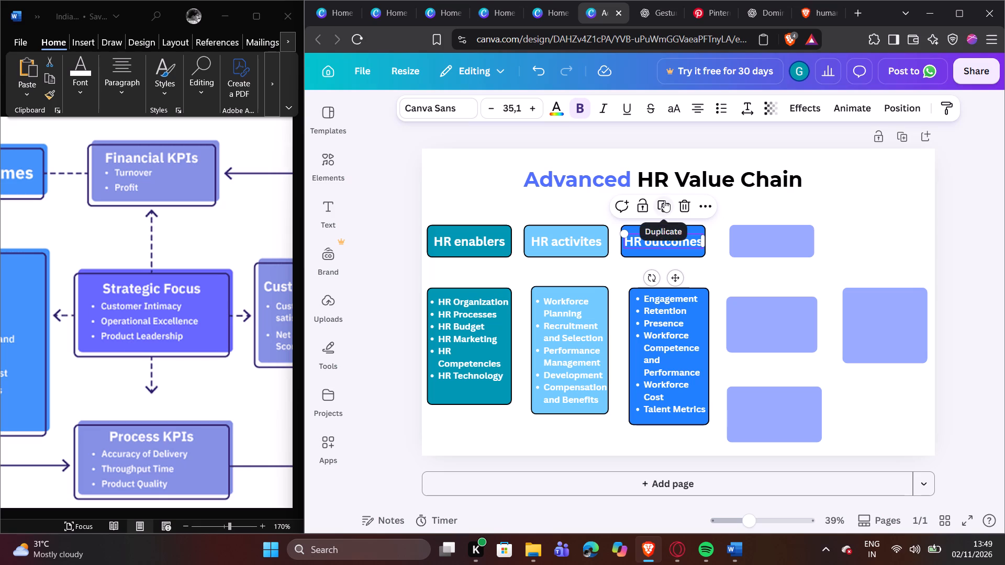
Duplicate the "HR outcomes" heading text and place the copy at the top of the periwinkle box beside it.
click(664, 200)
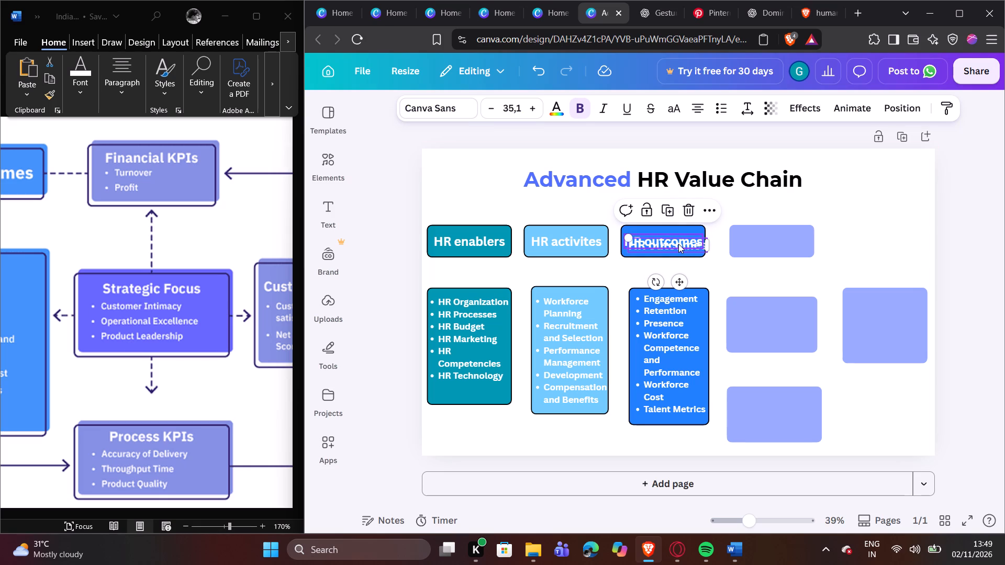
drag(678, 244, 781, 232)
Replace the copied heading's text with "Financial KPIs" and start a new line below it.
click(781, 232)
click(781, 232)
double_click(781, 232)
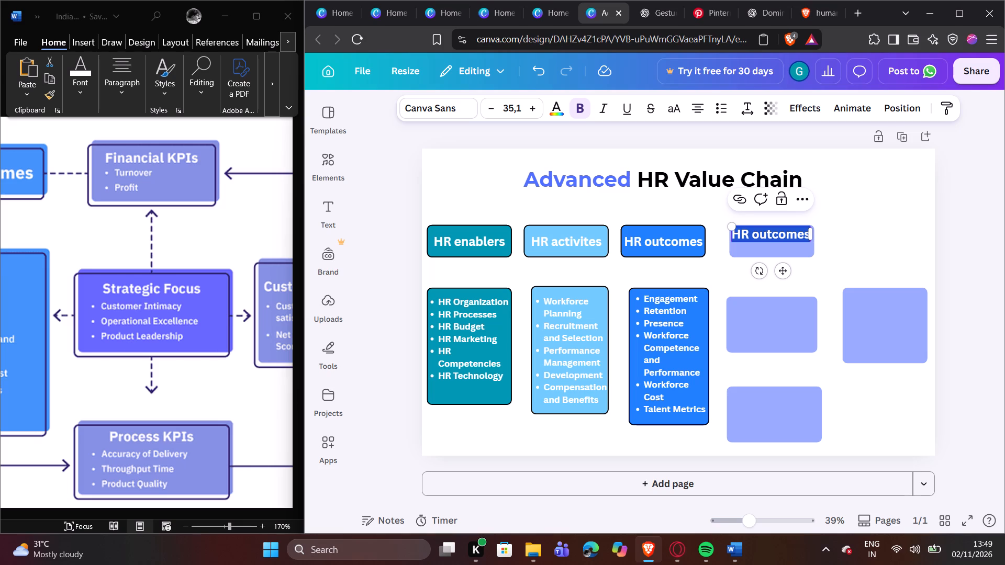
text(Fin)
text(an)
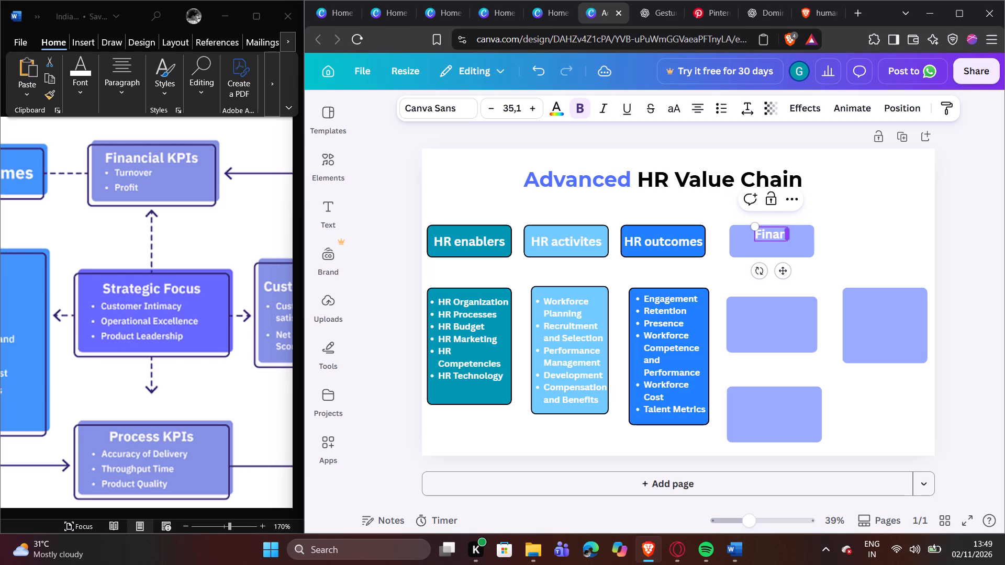
text(cia)
key(l)
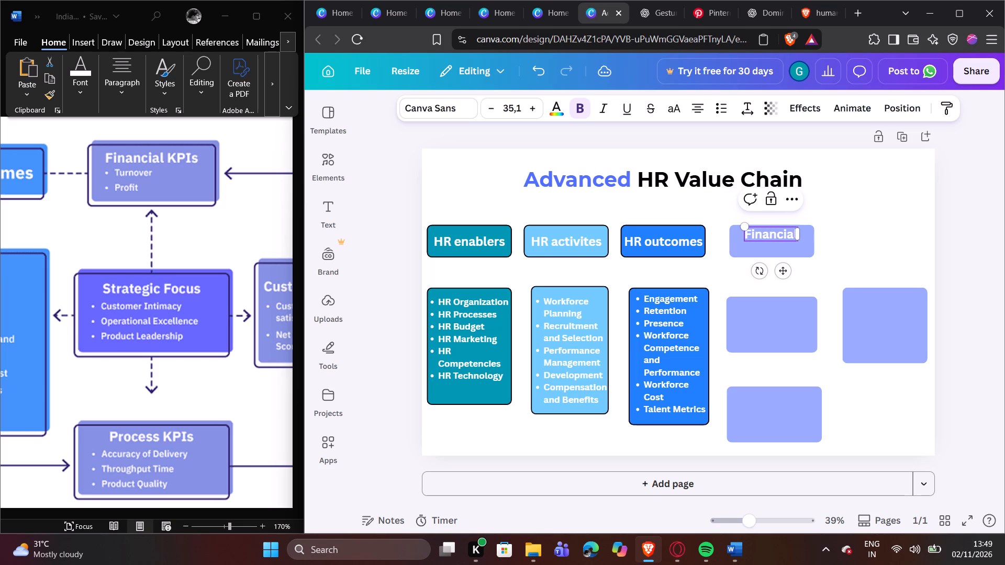
key(space)
text(KP)
text(Is)
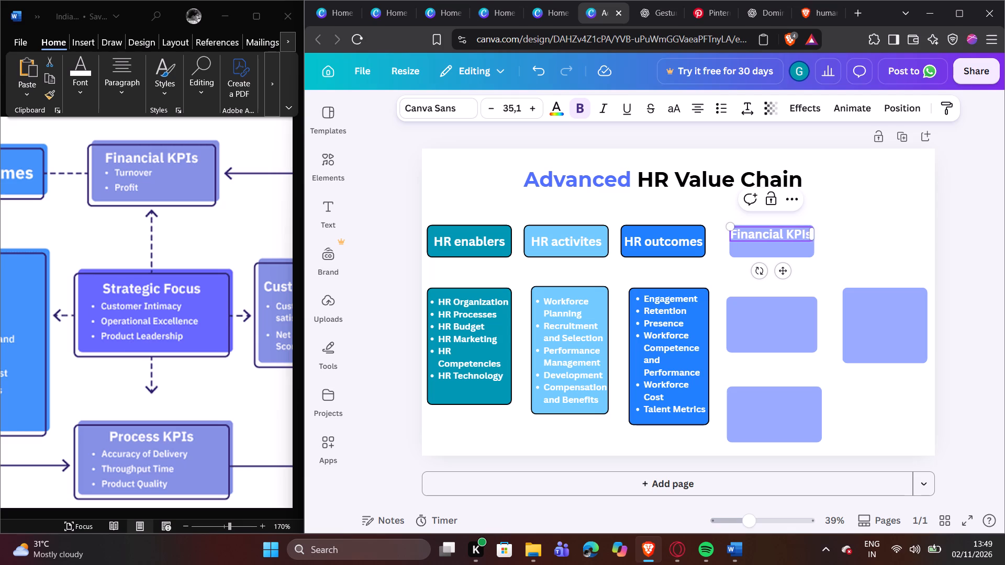
key(Return)
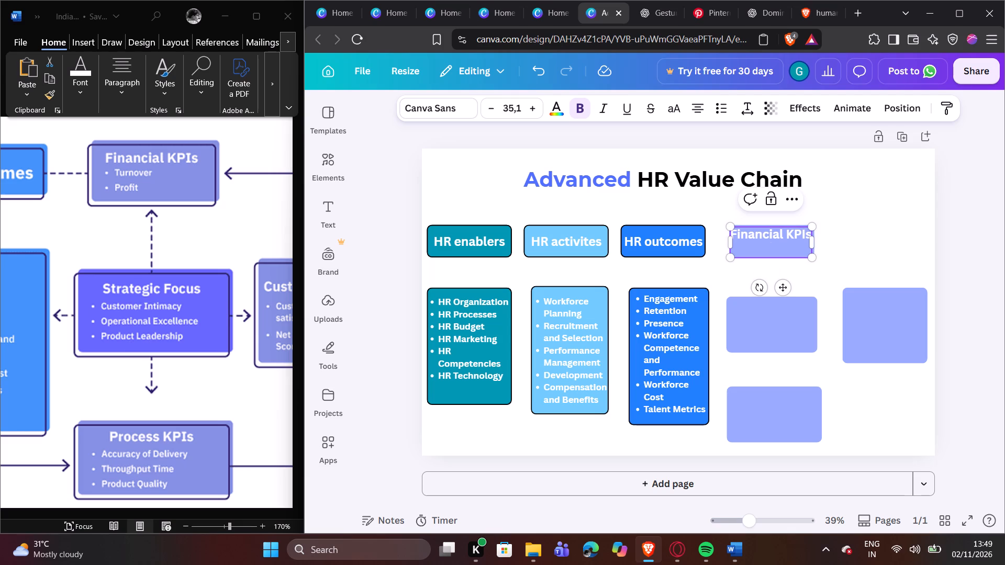
Add "Turnover" and "Profit" on separate lines beneath the Financial KPIs heading.
key(shift+t)
text(urn)
text(over)
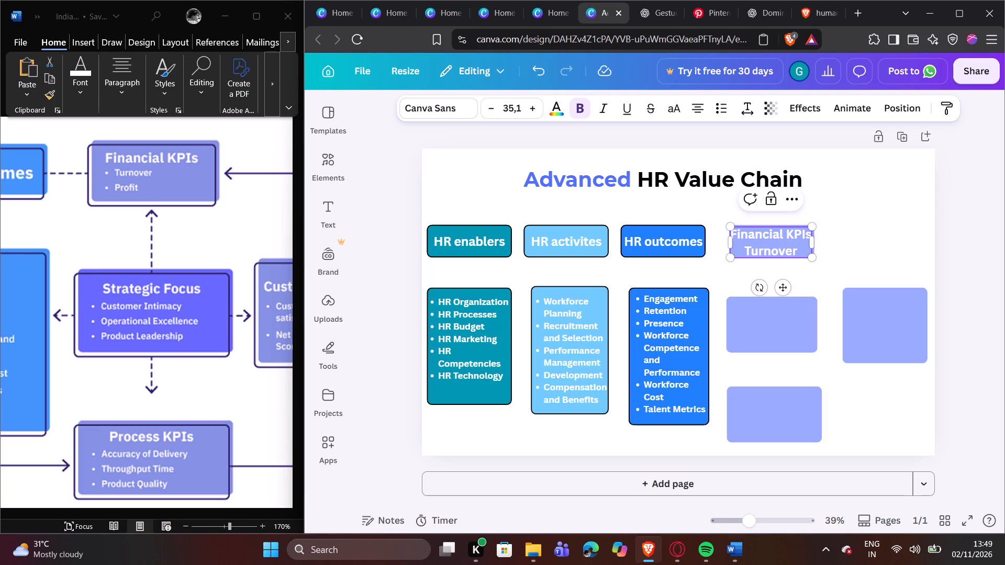
key(Return)
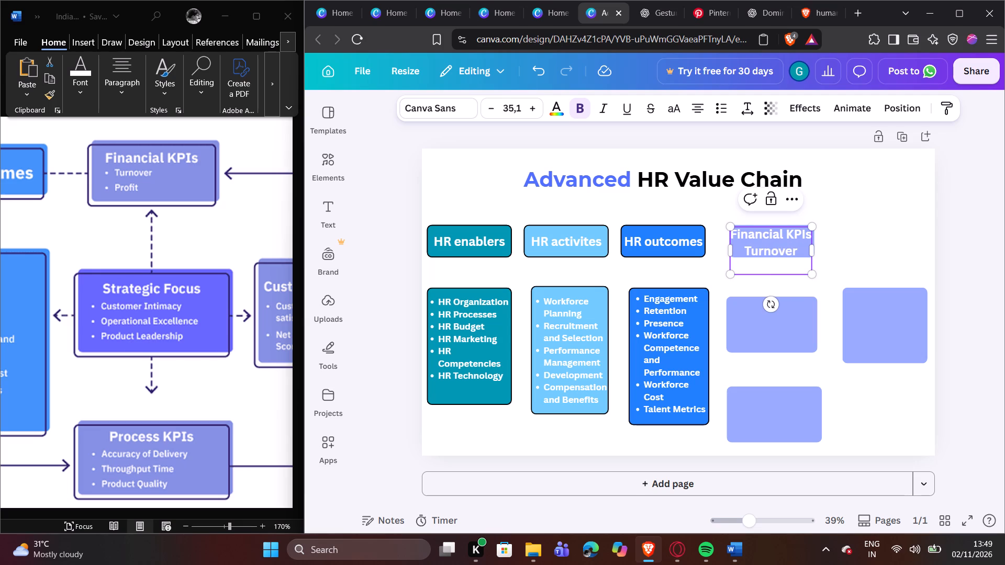
key(BackSpace)
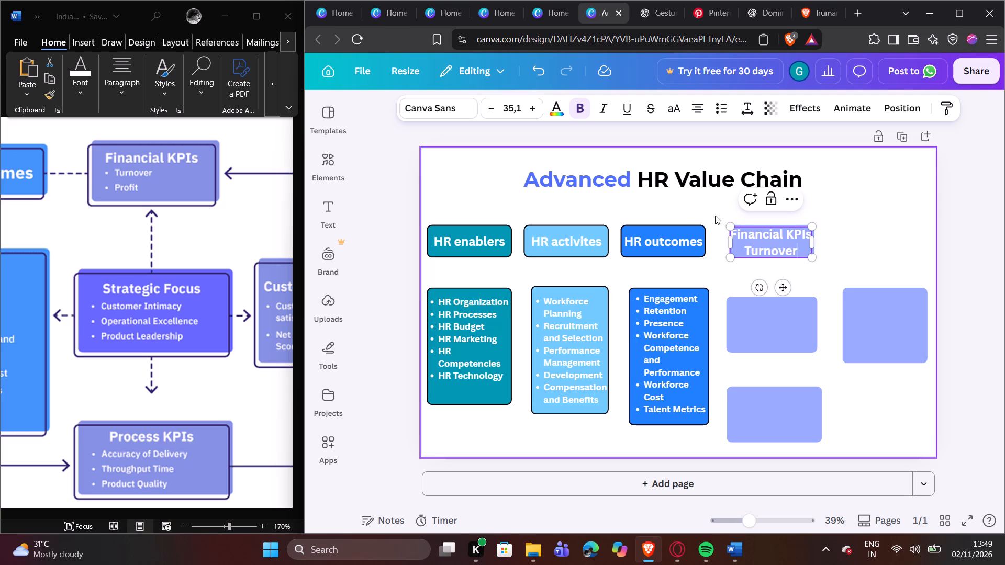
key(Return)
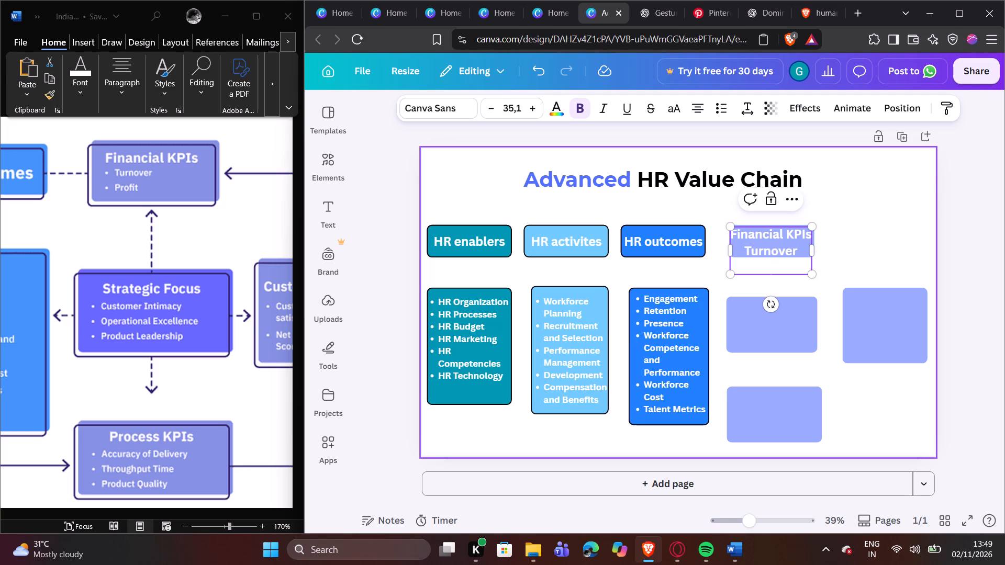
key(shift+p)
text(rofit)
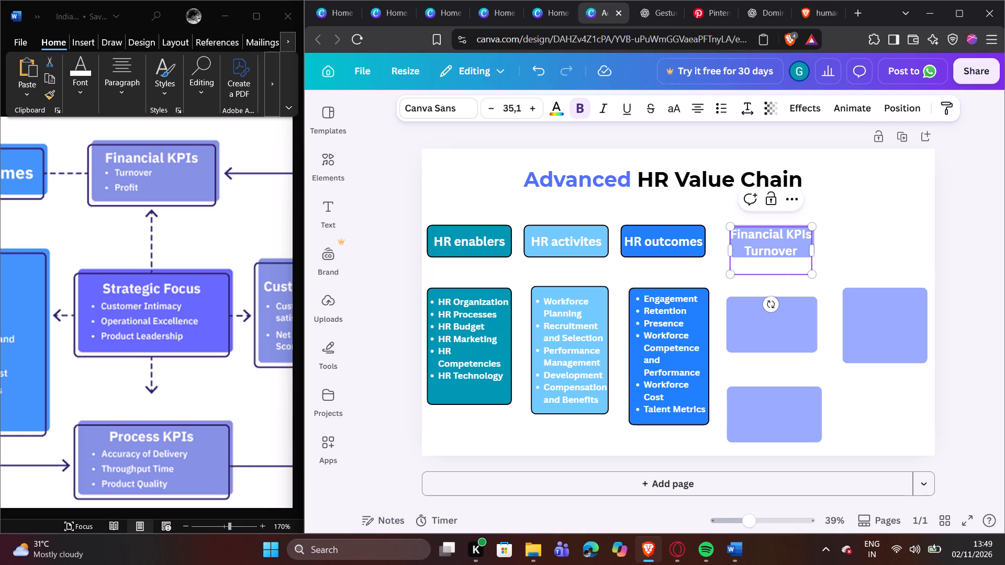
Format the "Turnover" and "Profit" lines as a bulleted list with font size 20.1.
drag(744, 250, 797, 267)
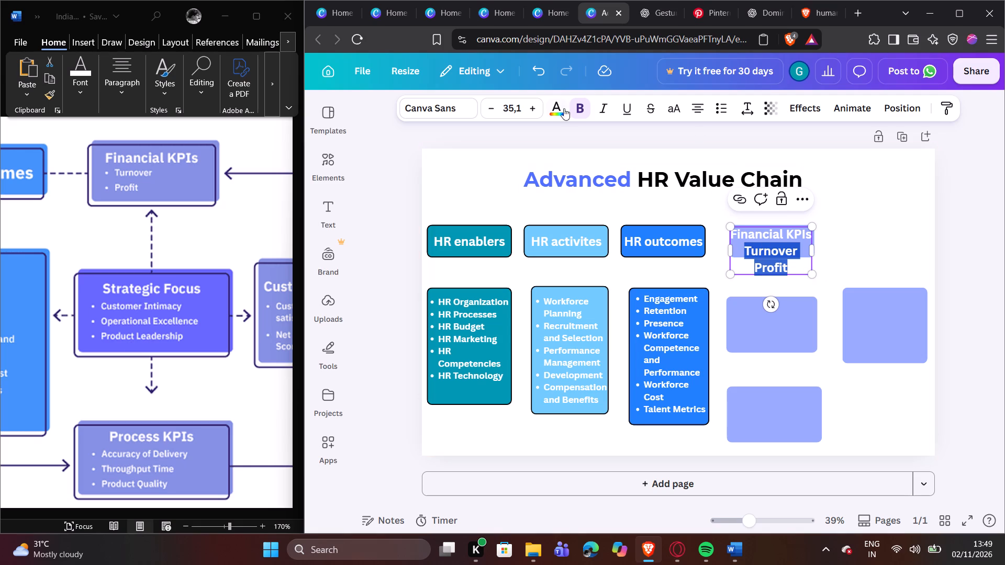
click(500, 112)
triple_click(496, 112)
triple_click(496, 112)
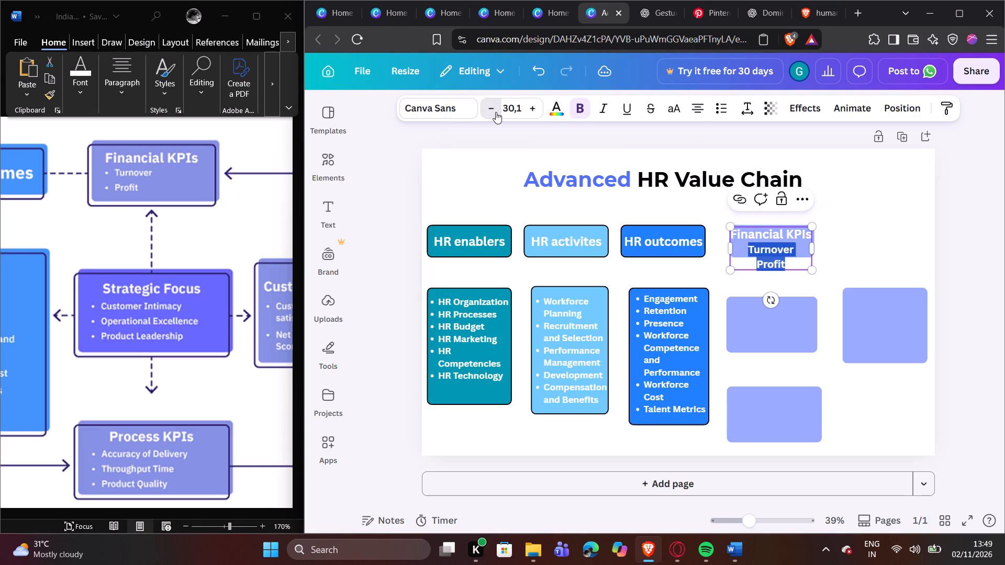
triple_click(496, 112)
click(496, 112)
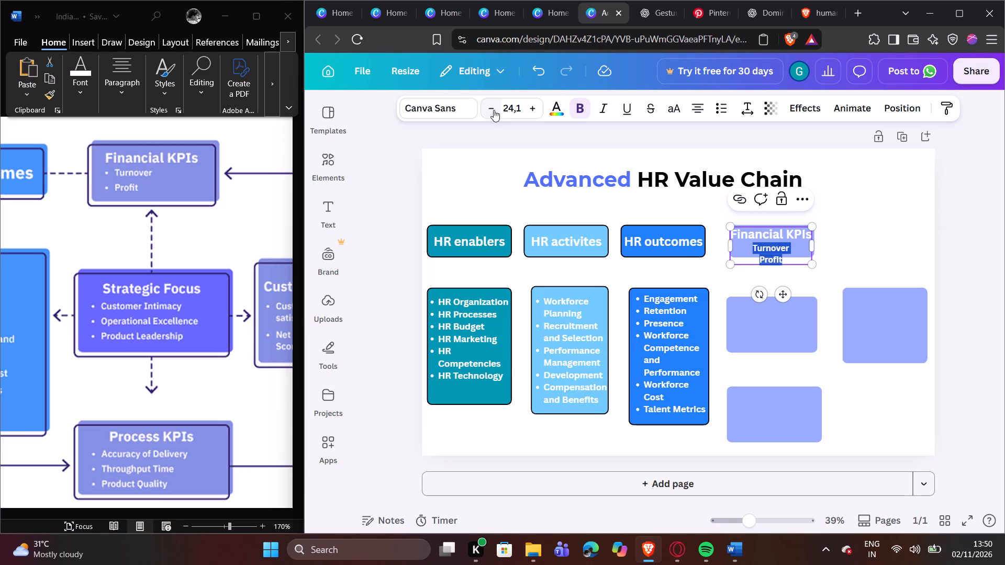
click(717, 107)
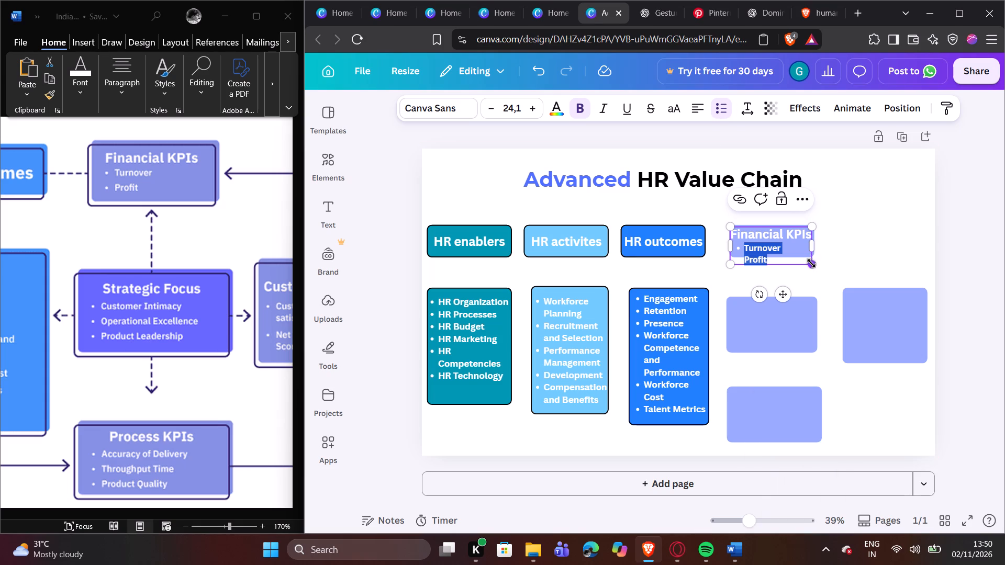
click(745, 245)
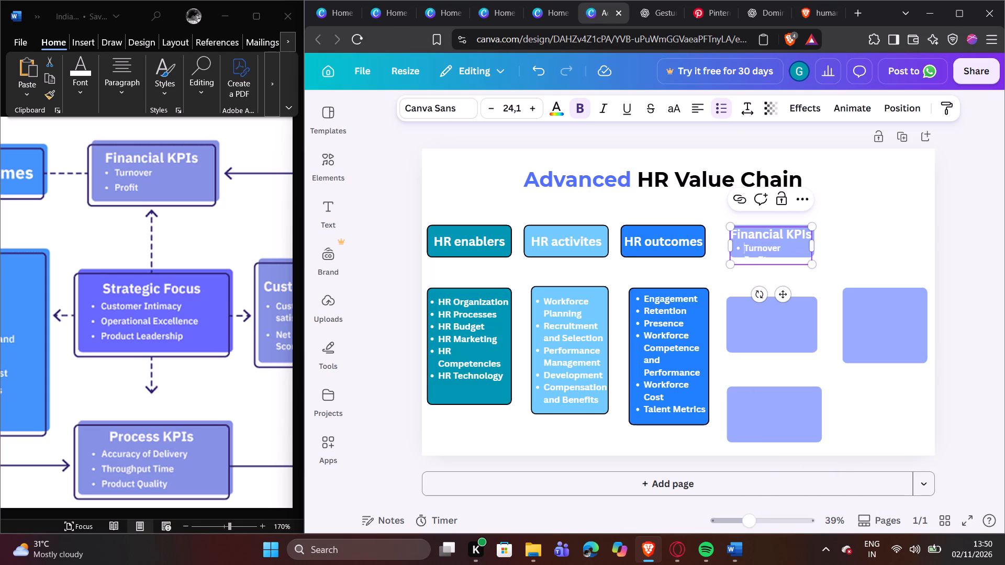
drag(745, 245, 772, 257)
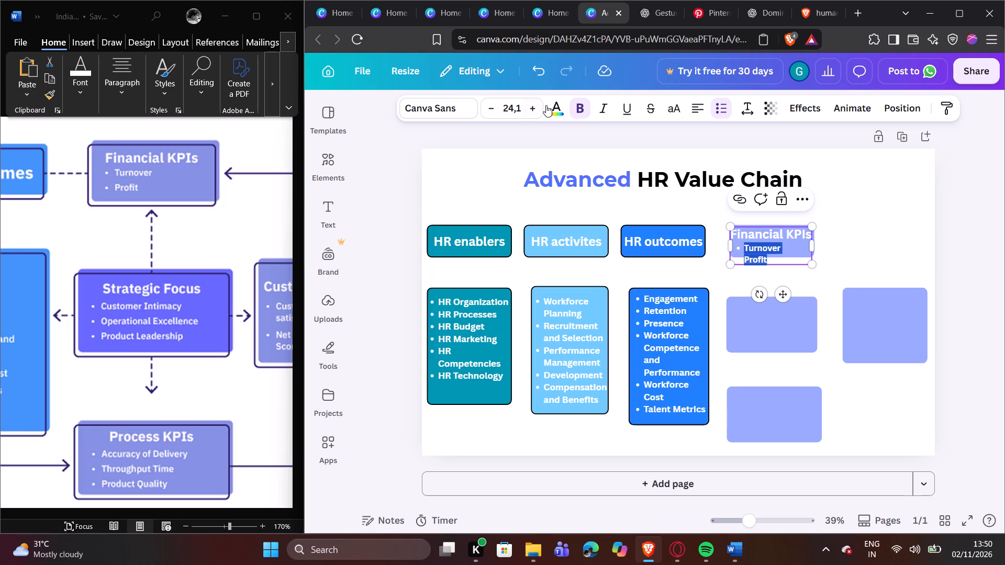
triple_click(494, 109)
click(493, 109)
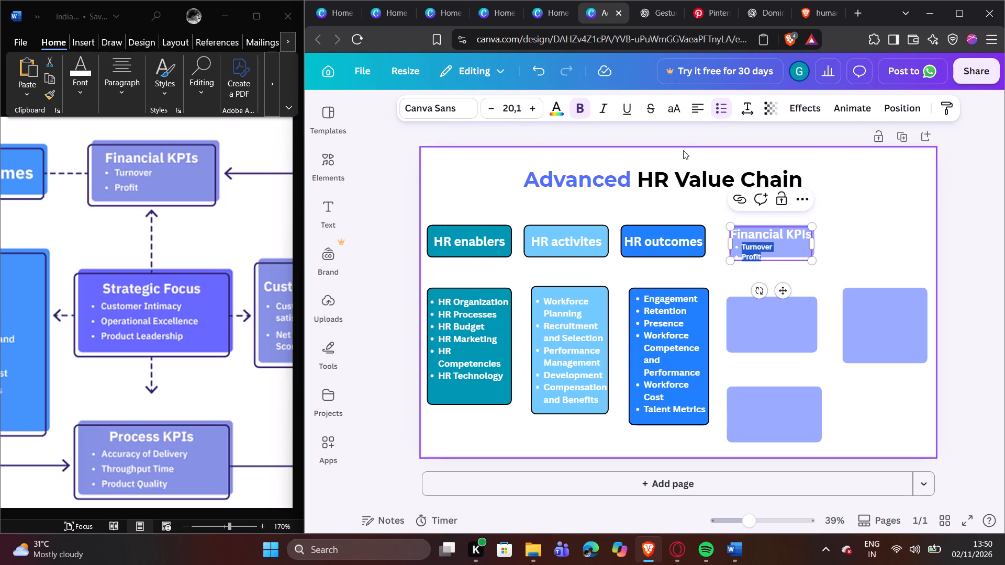
click(862, 210)
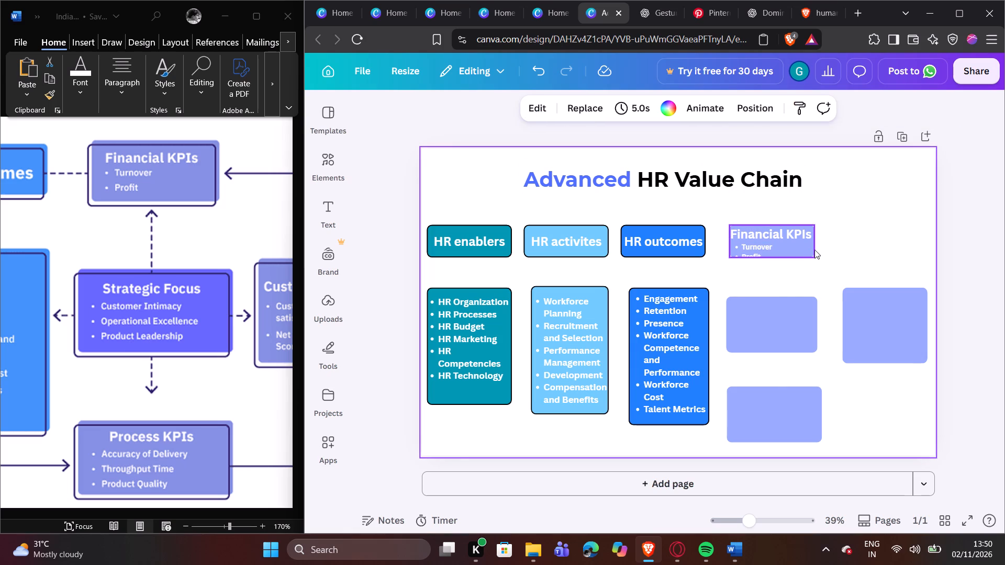
Extend the periwinkle Financial KPIs box slightly downward to enclose both bullet lines.
click(814, 250)
drag(773, 262, 773, 261)
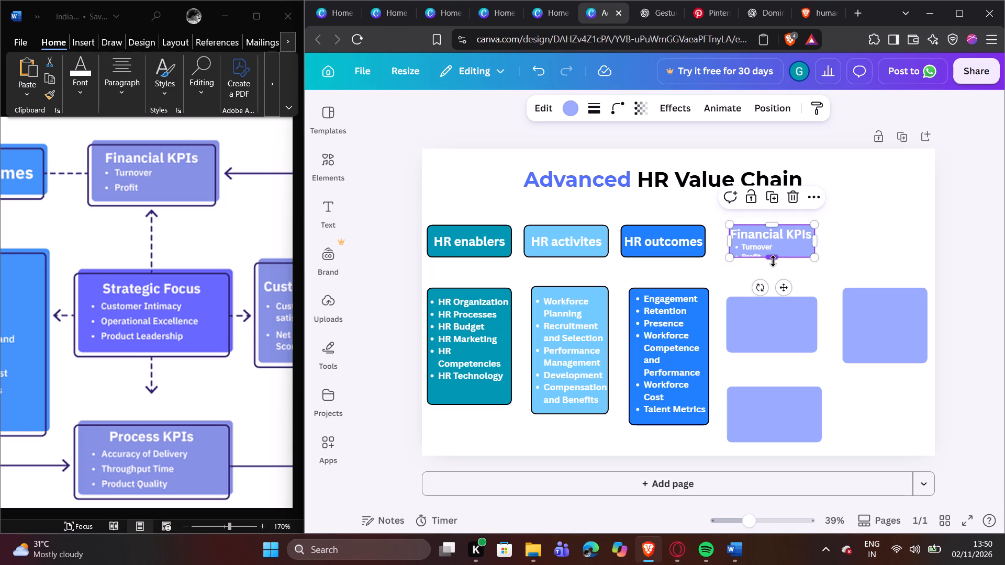
drag(773, 261, 772, 266)
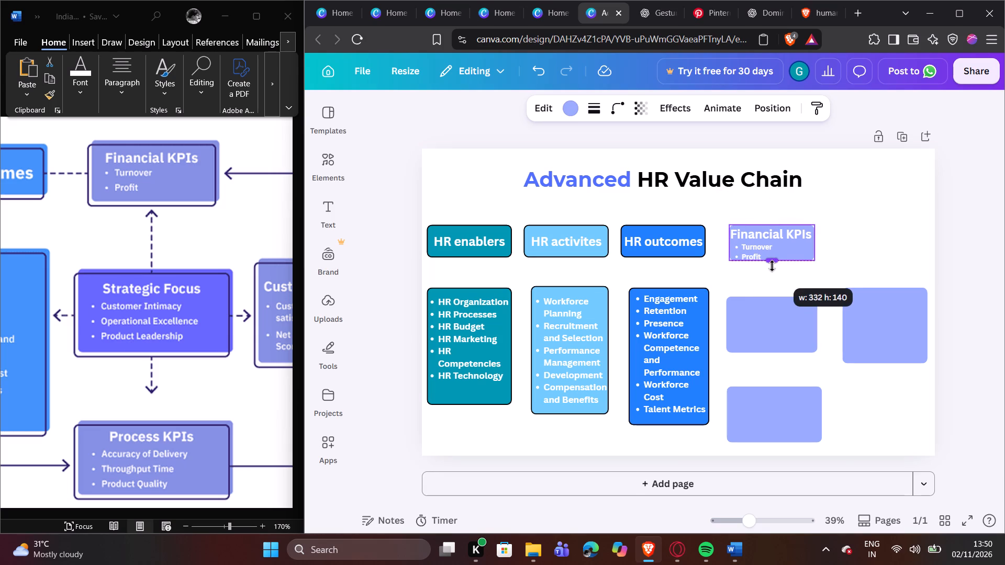
drag(772, 266, 772, 267)
click(845, 250)
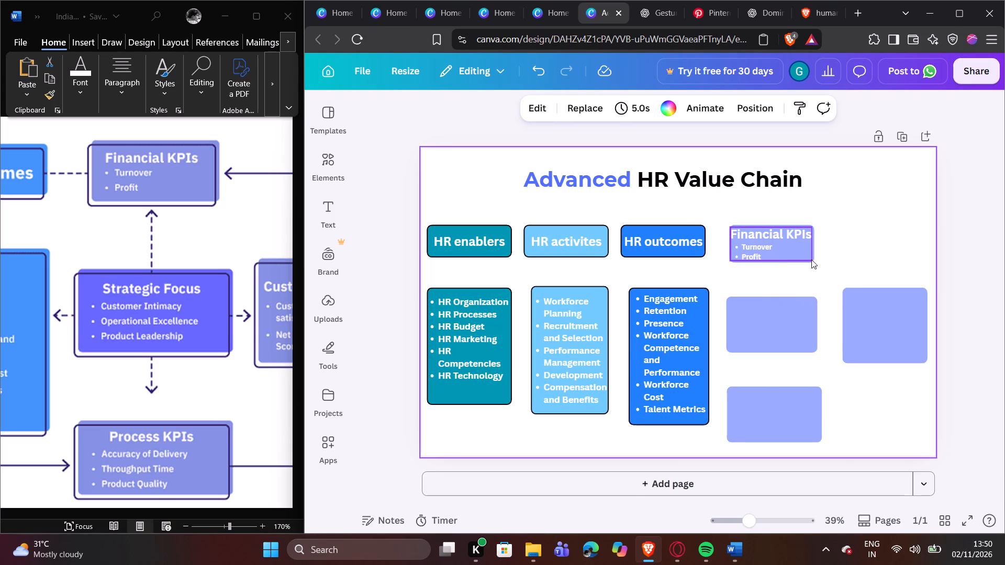
Scale the Financial KPIs text block down slightly and centre it inside its periwinkle box.
click(789, 257)
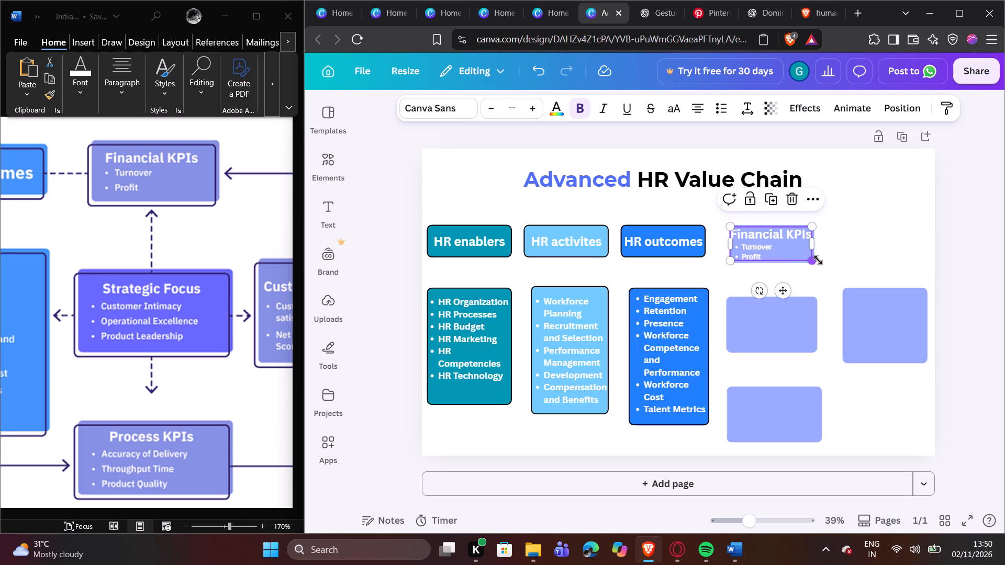
drag(812, 260, 807, 259)
click(842, 253)
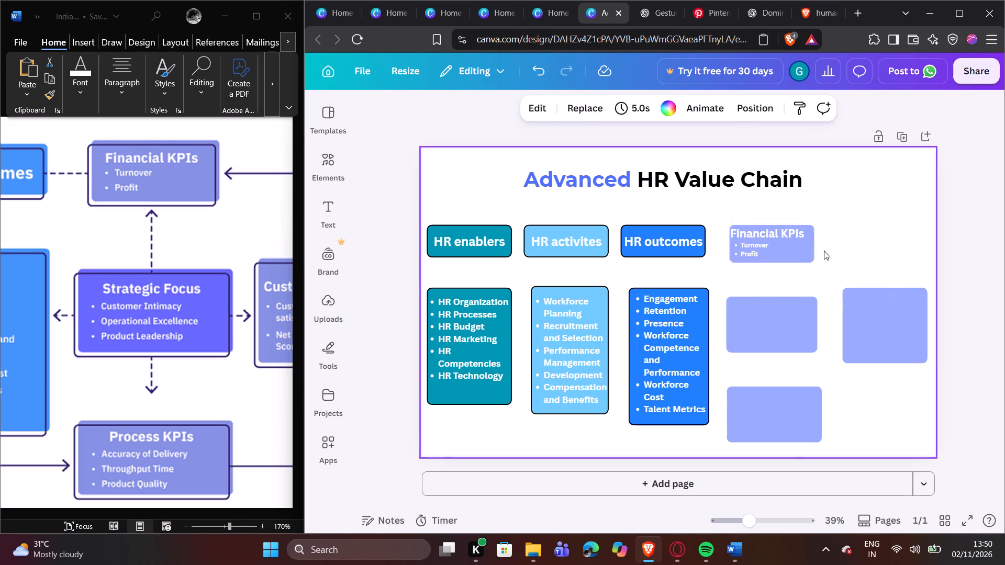
click(767, 244)
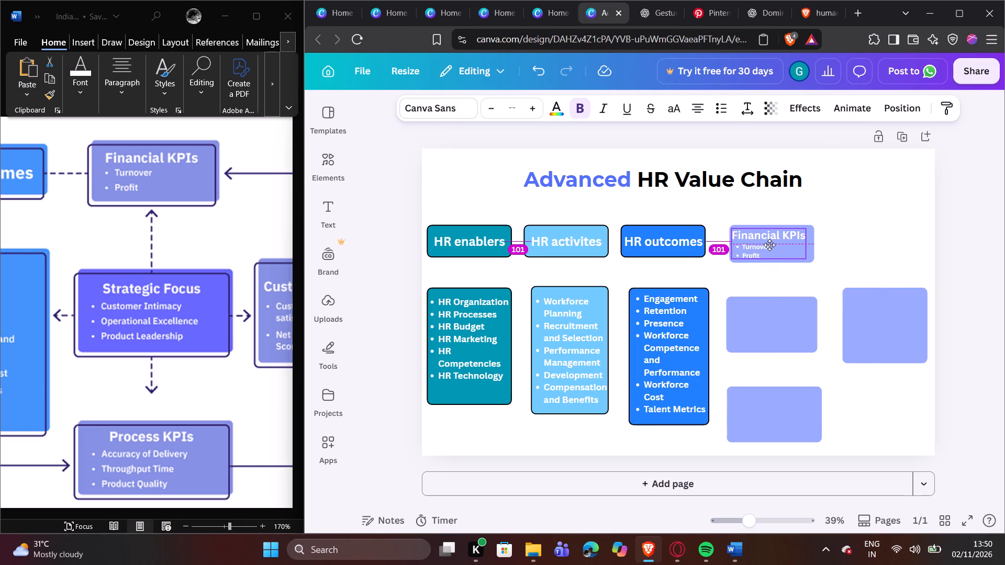
click(867, 246)
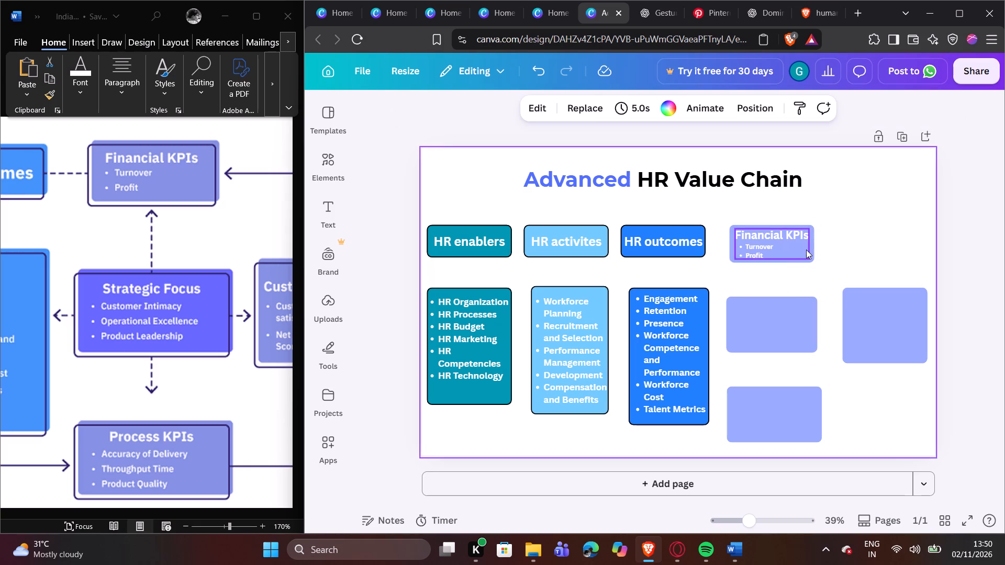
Add a solid black outline with stroke weight 4 to the Financial KPIs box.
click(791, 261)
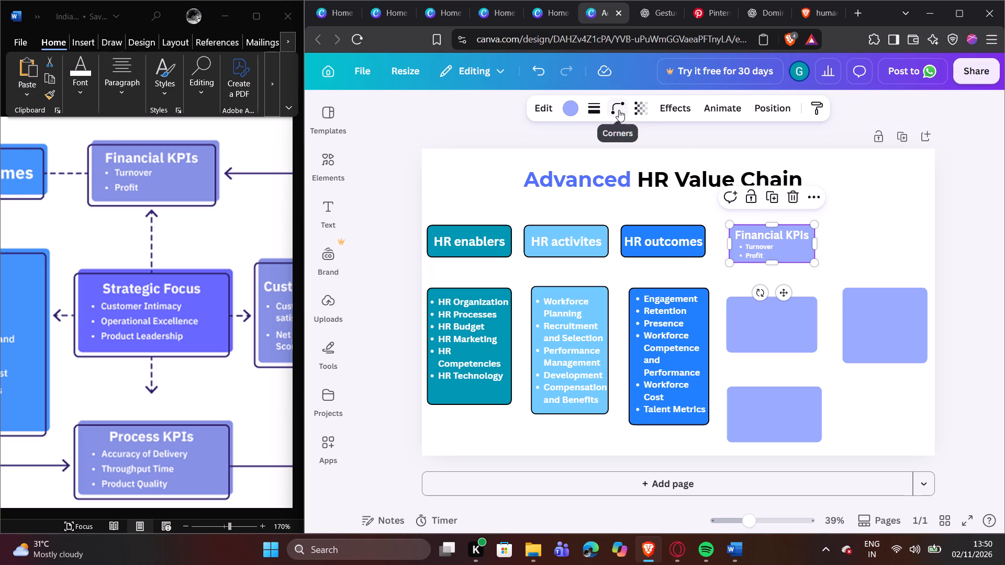
click(598, 108)
click(557, 143)
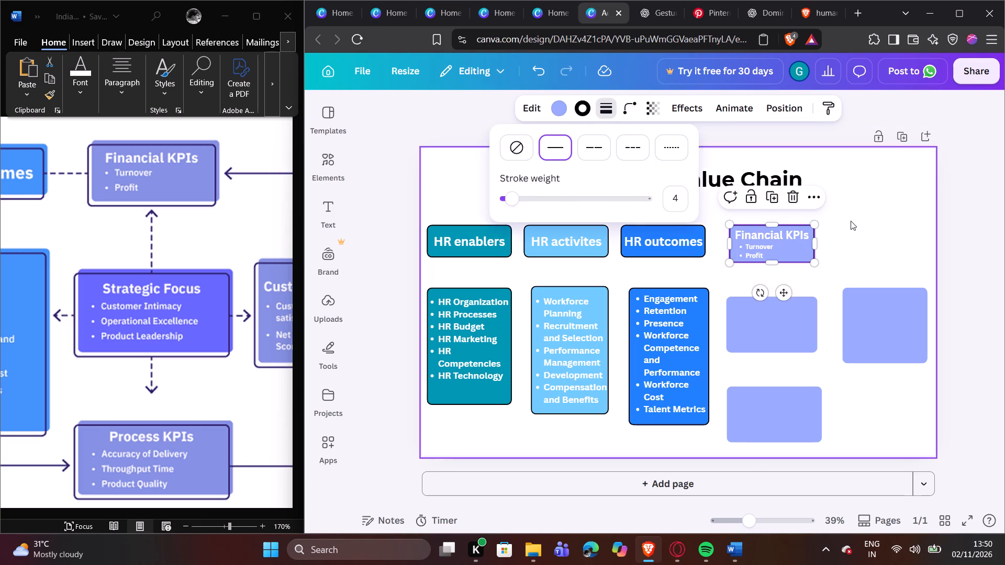
click(851, 221)
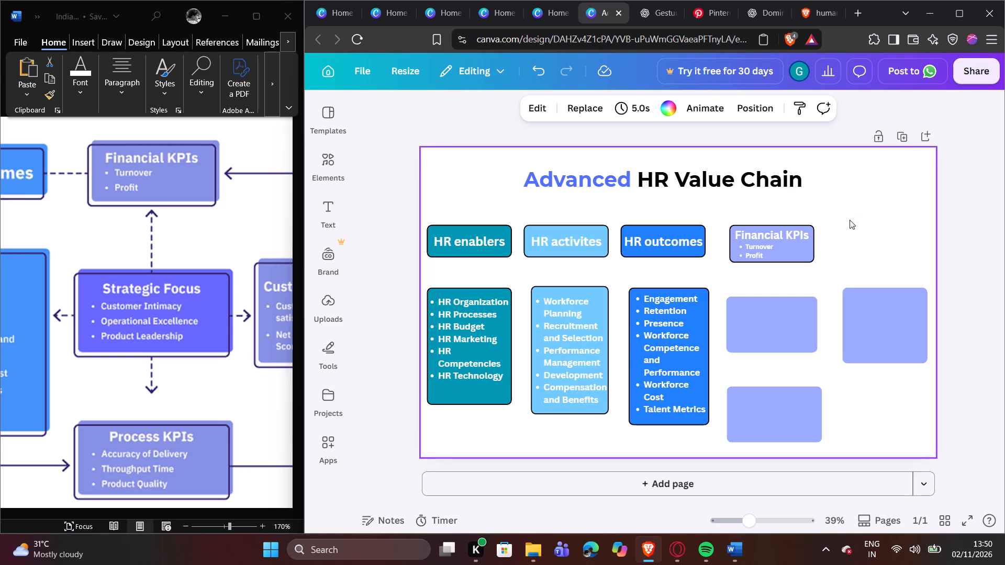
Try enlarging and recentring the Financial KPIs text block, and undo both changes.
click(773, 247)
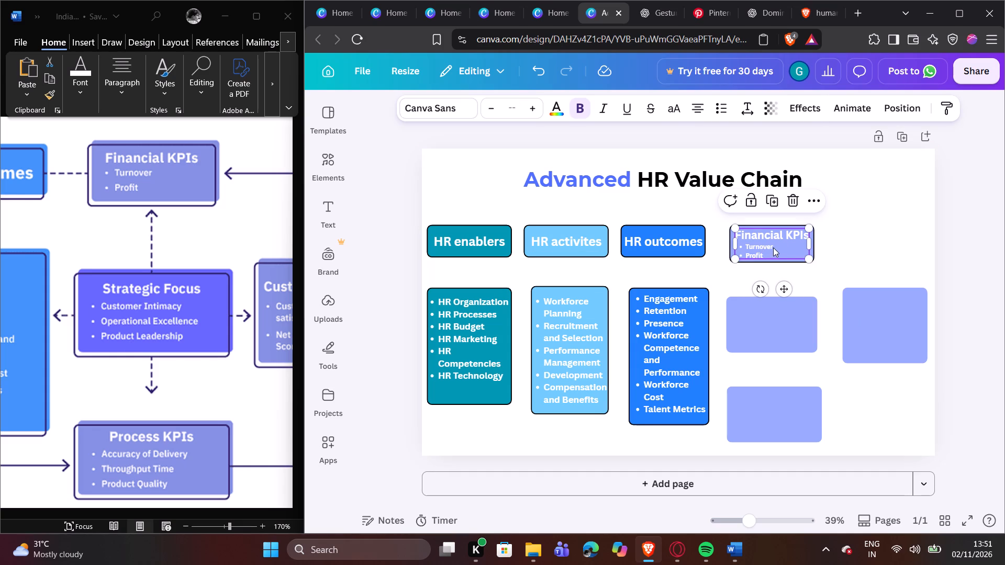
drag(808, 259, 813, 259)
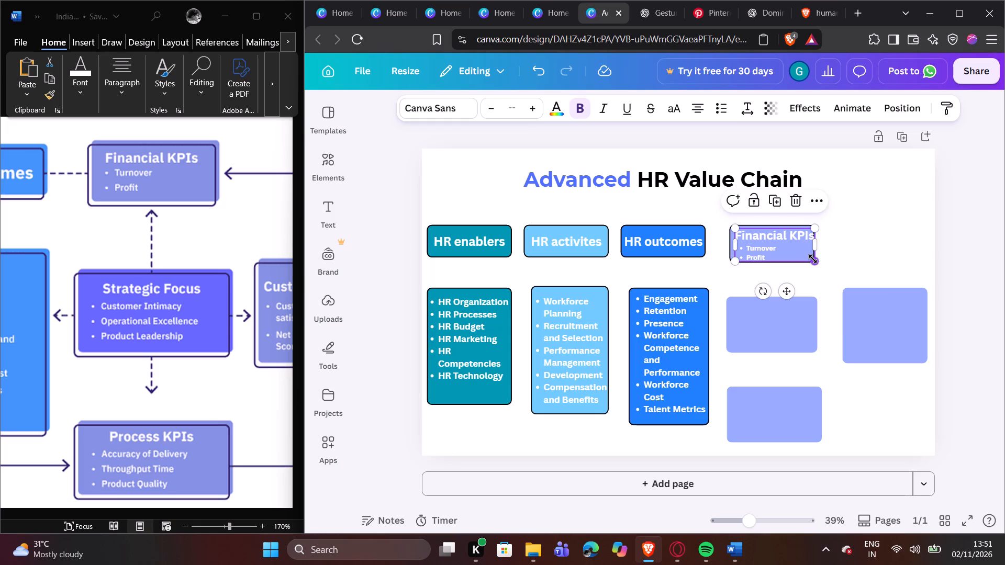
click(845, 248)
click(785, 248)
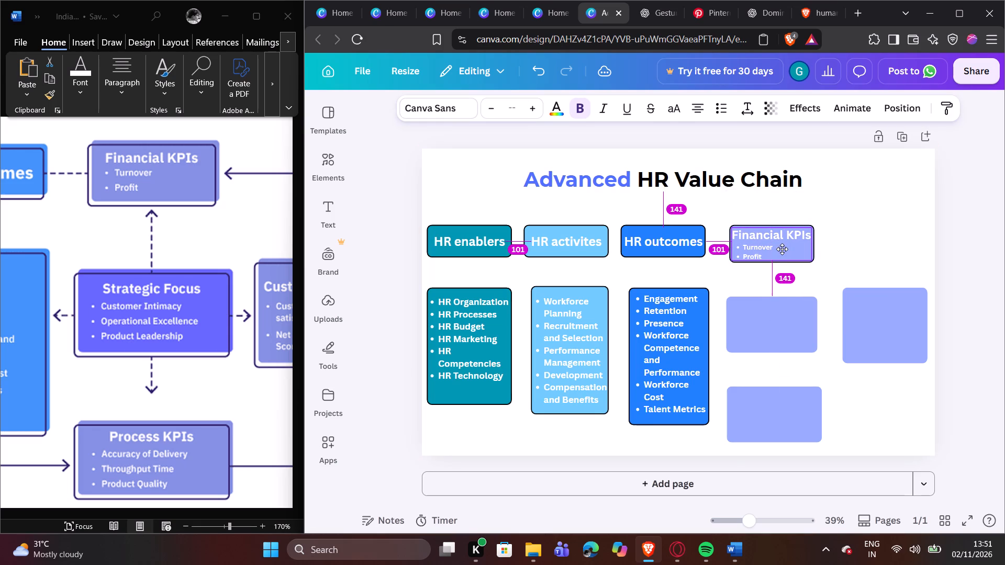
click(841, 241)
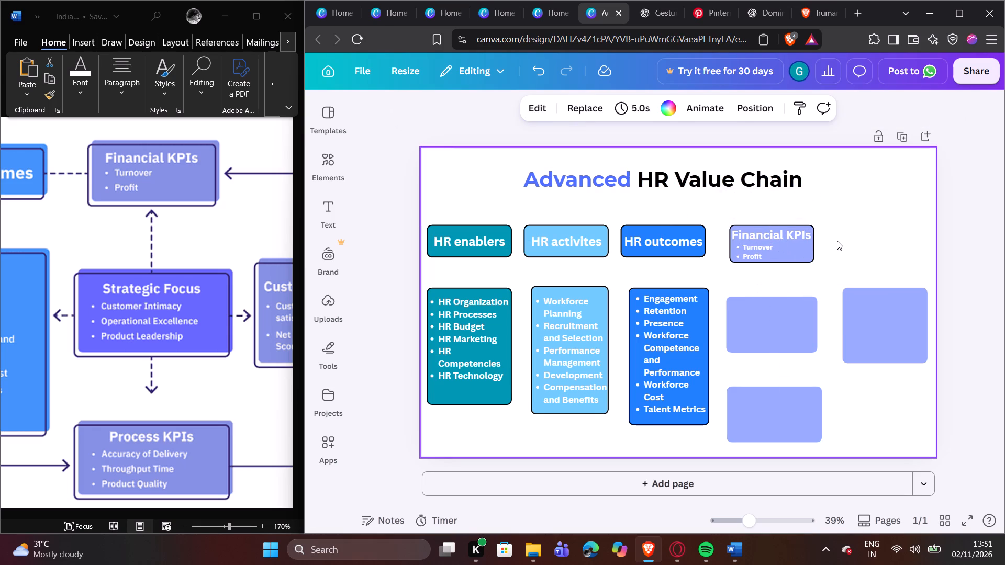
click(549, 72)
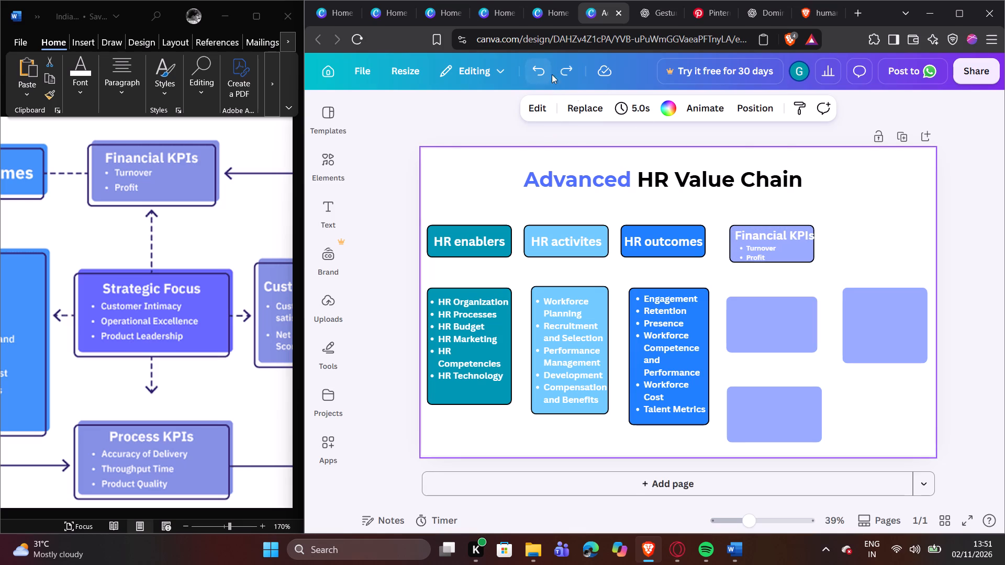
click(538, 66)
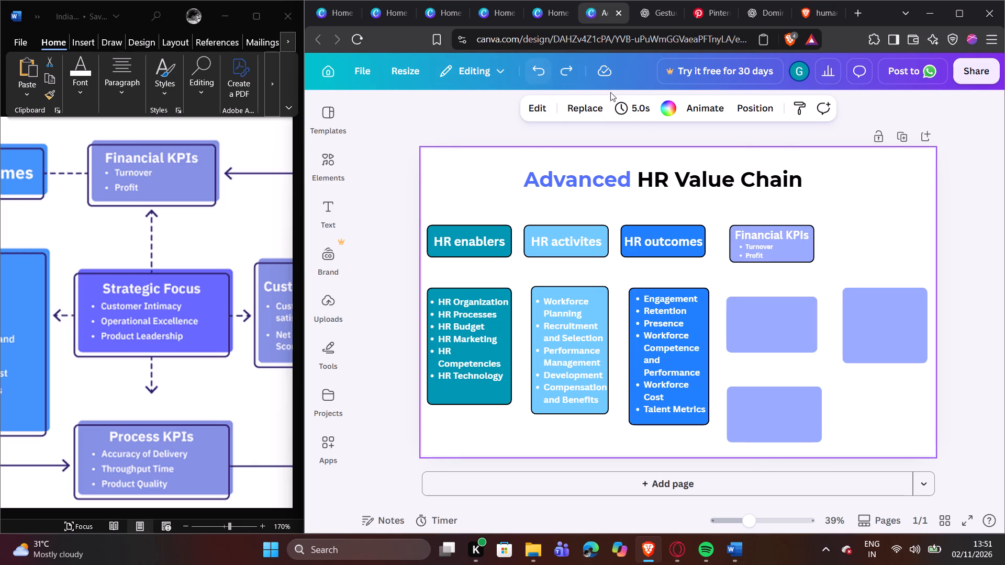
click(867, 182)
Duplicate the Financial KPIs text block and place the copy near the top of the periwinkle box directly below.
click(773, 238)
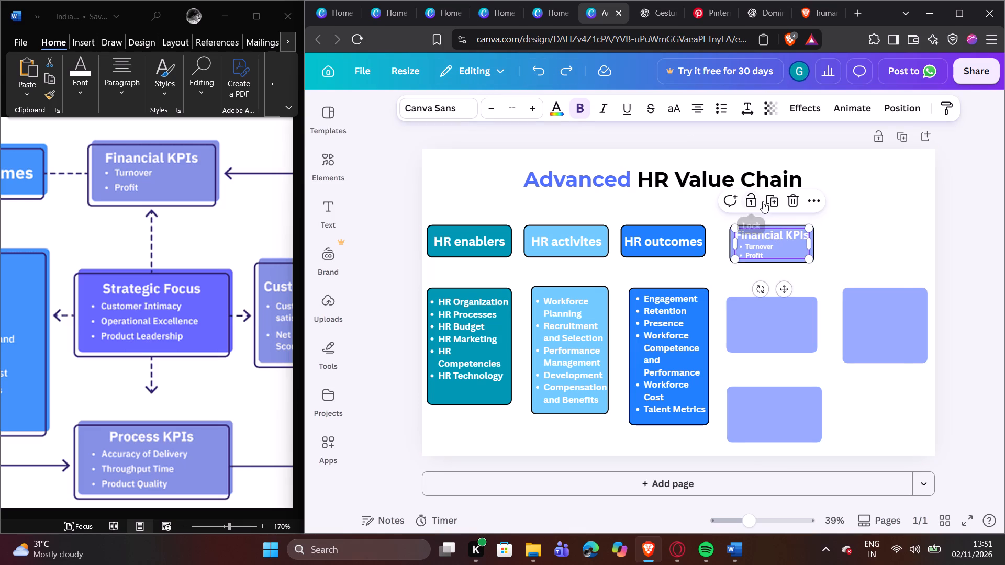
click(772, 199)
drag(877, 238, 764, 320)
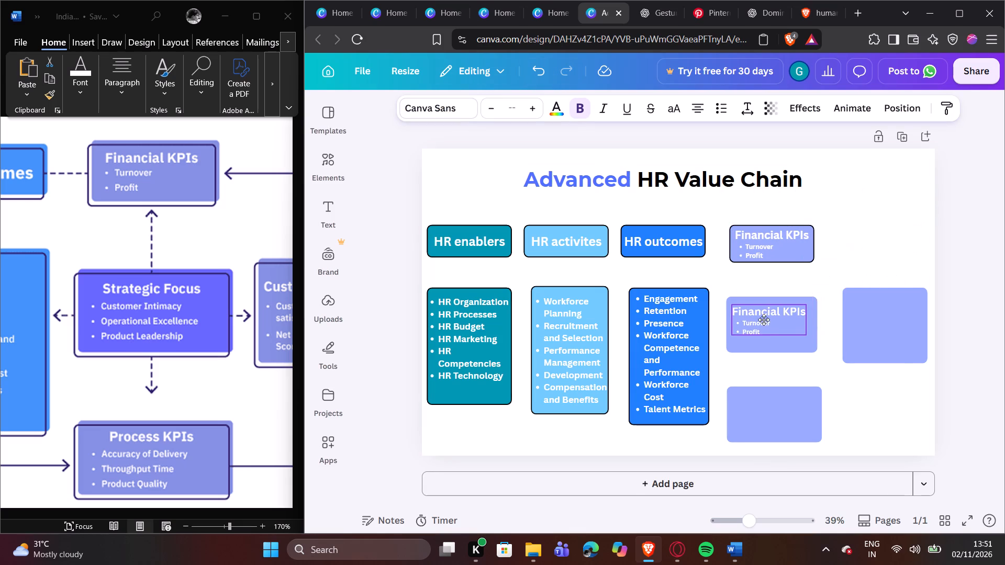
drag(764, 320, 765, 315)
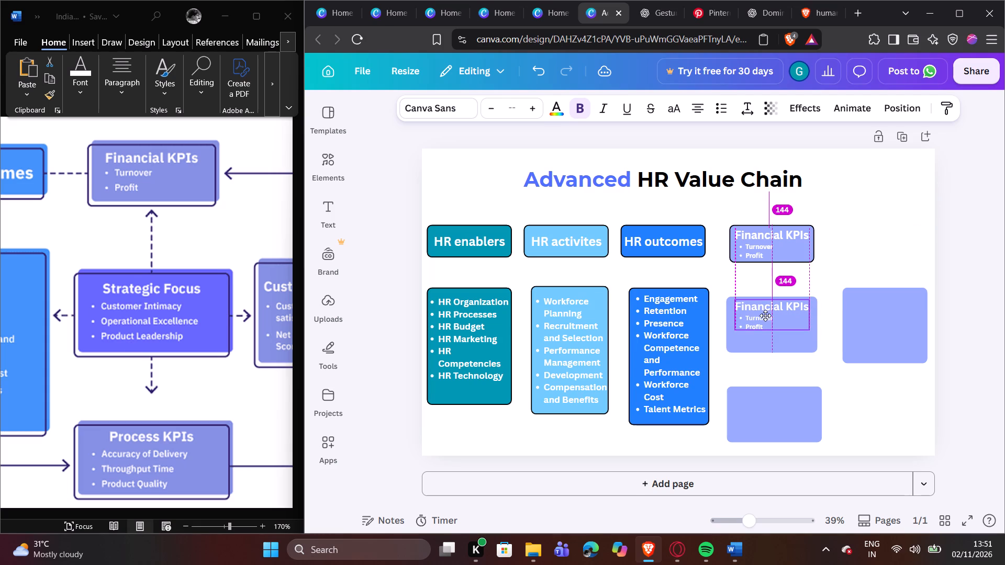
Replace the copied text block's "Financial KPIs" heading with "Strategic Focus" in the periwinkle box below the Financial KPIs box.
drag(765, 315, 766, 315)
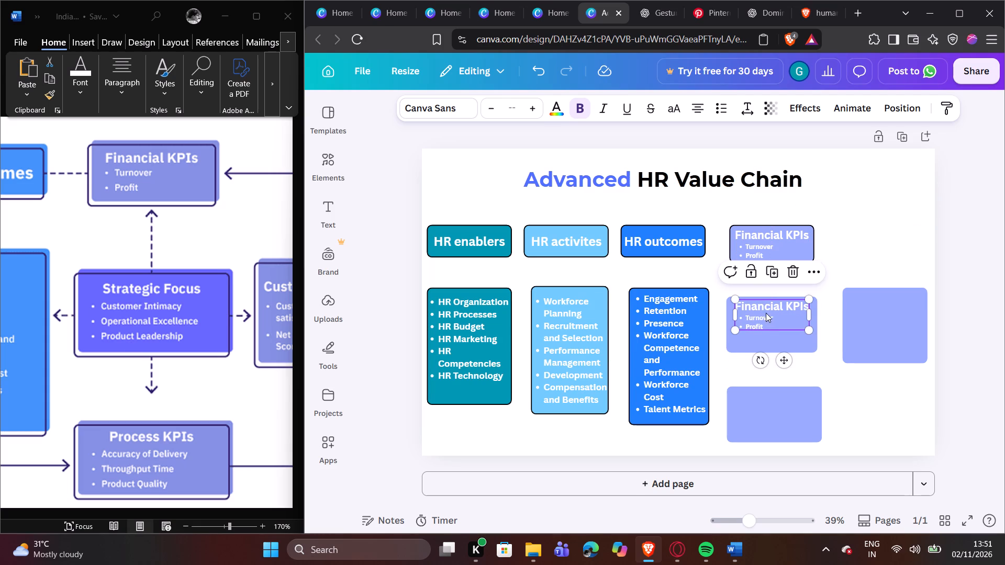
double_click(763, 302)
click(762, 301)
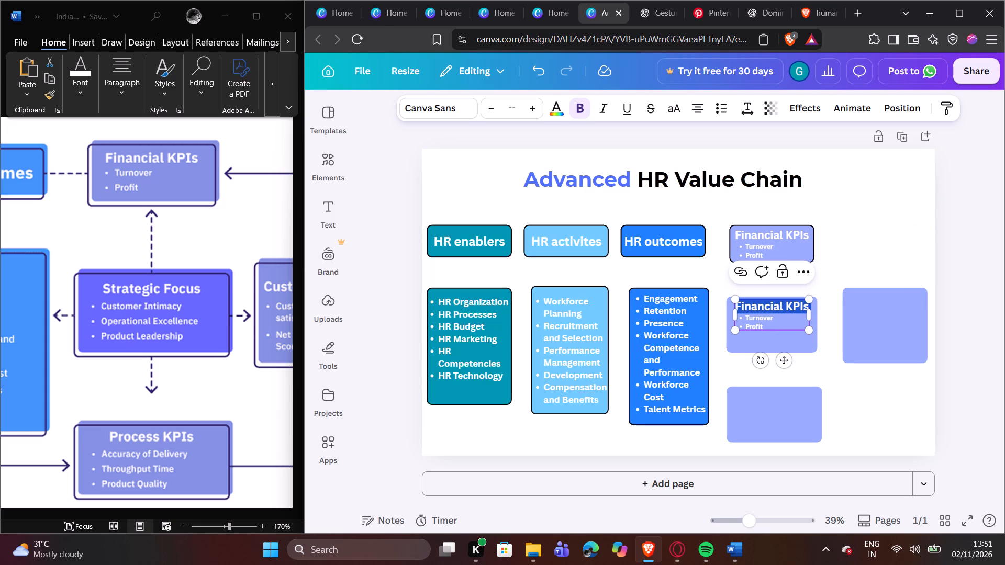
key(shift+s)
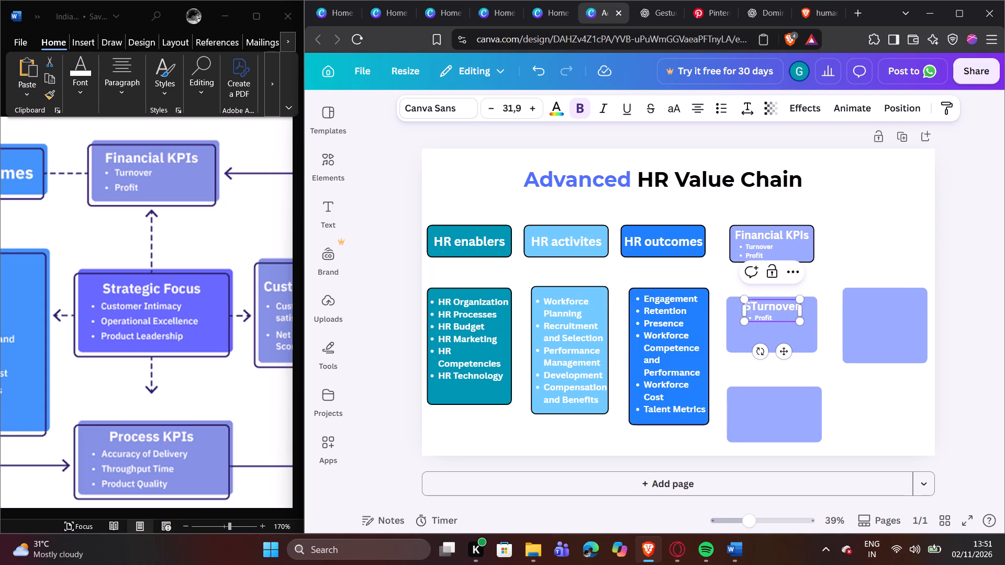
key(t)
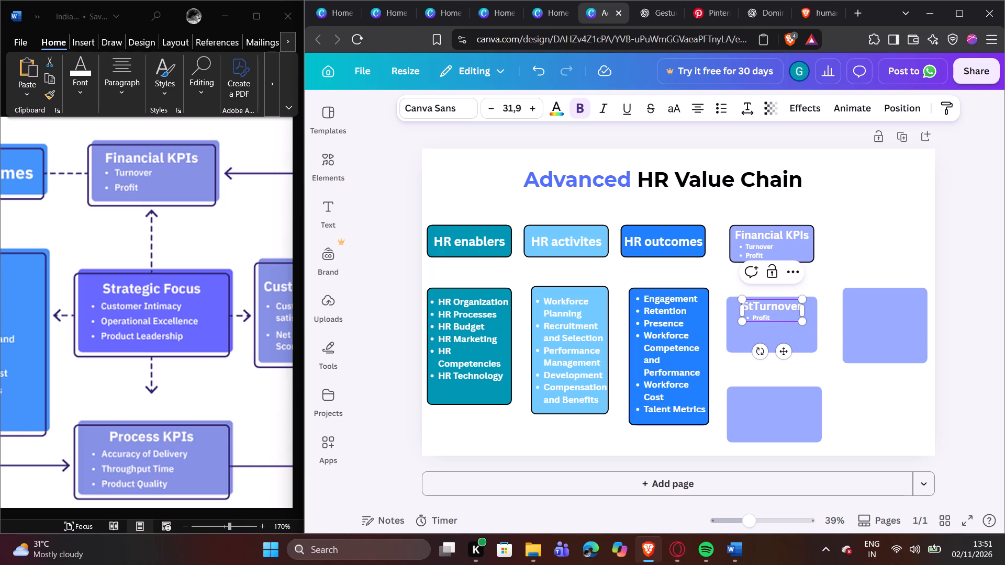
key(r)
key(a)
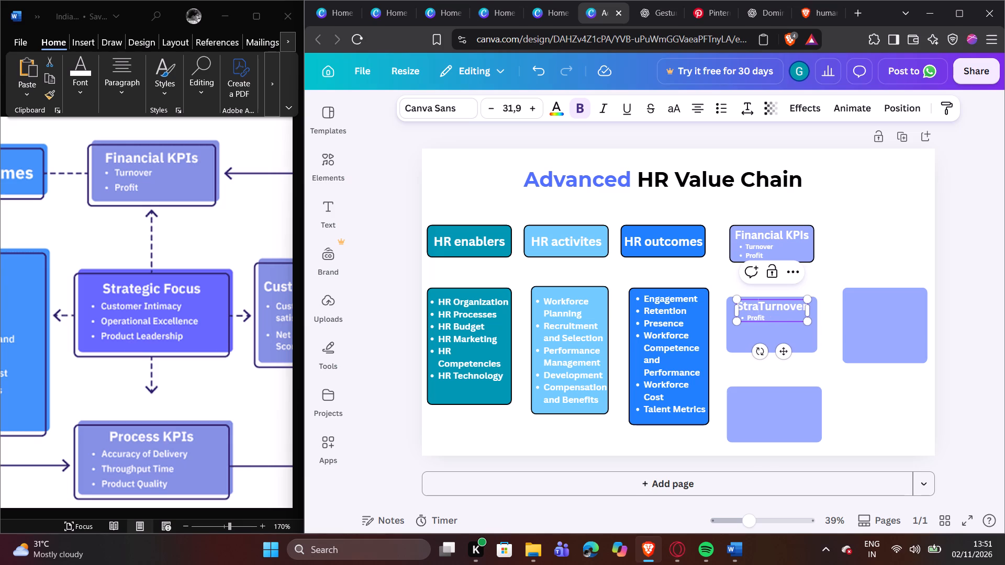
text(te)
text(gic)
key(space)
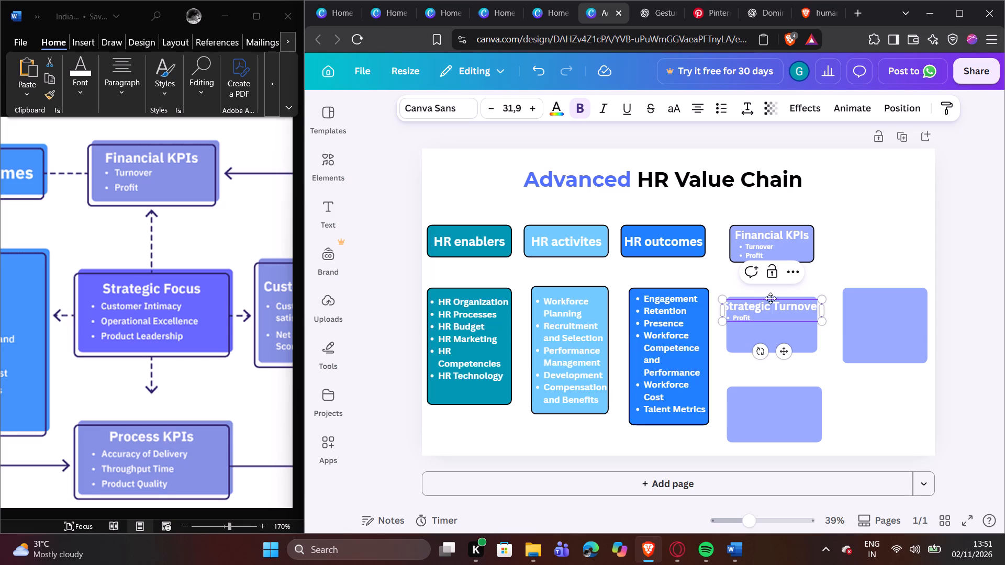
double_click(802, 308)
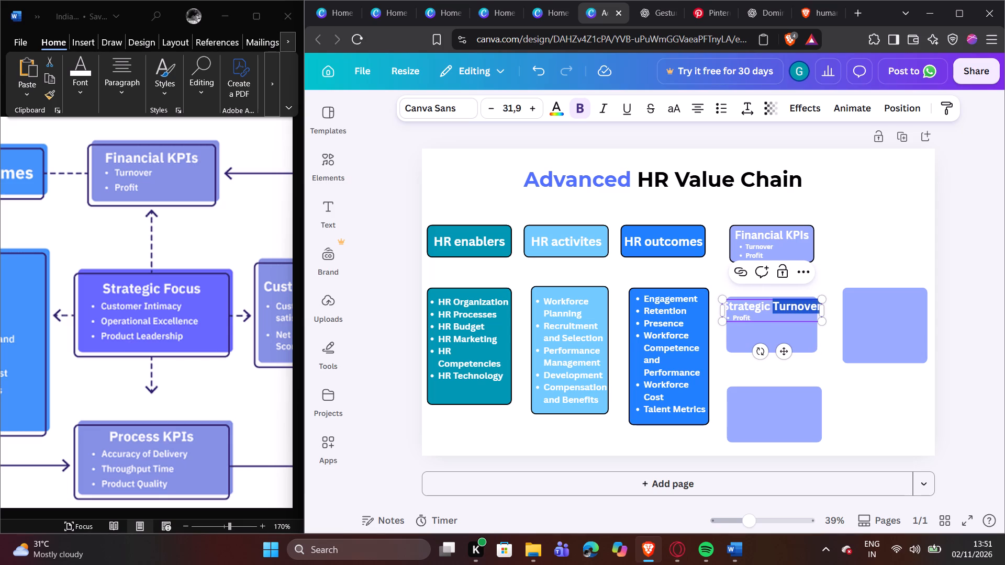
key(shift+f)
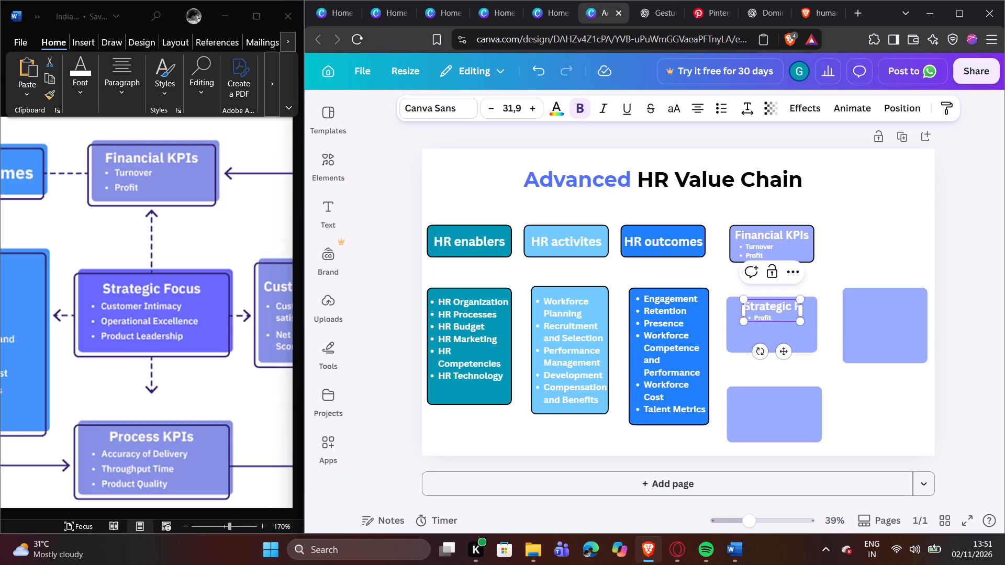
key(o)
text(cus)
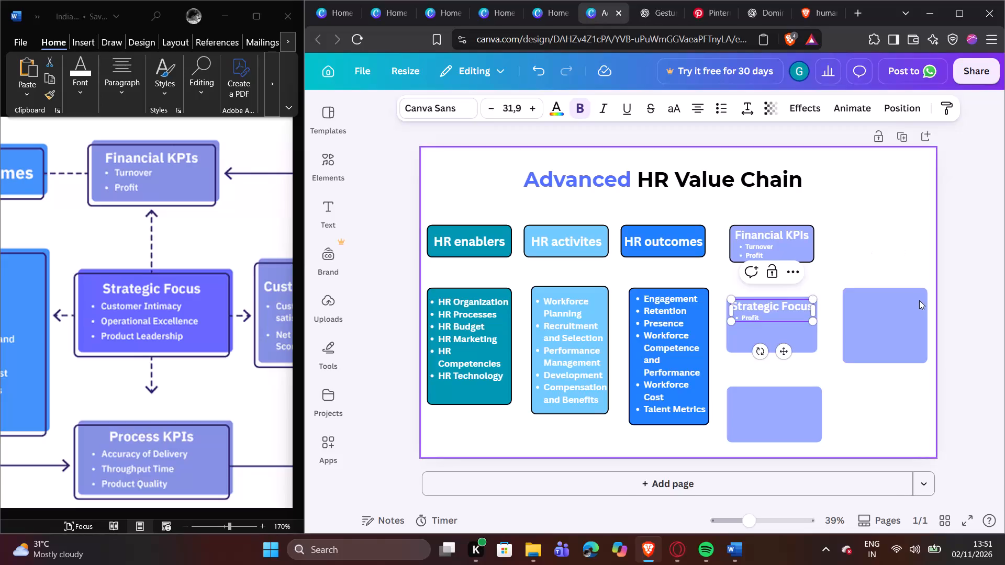
click(893, 265)
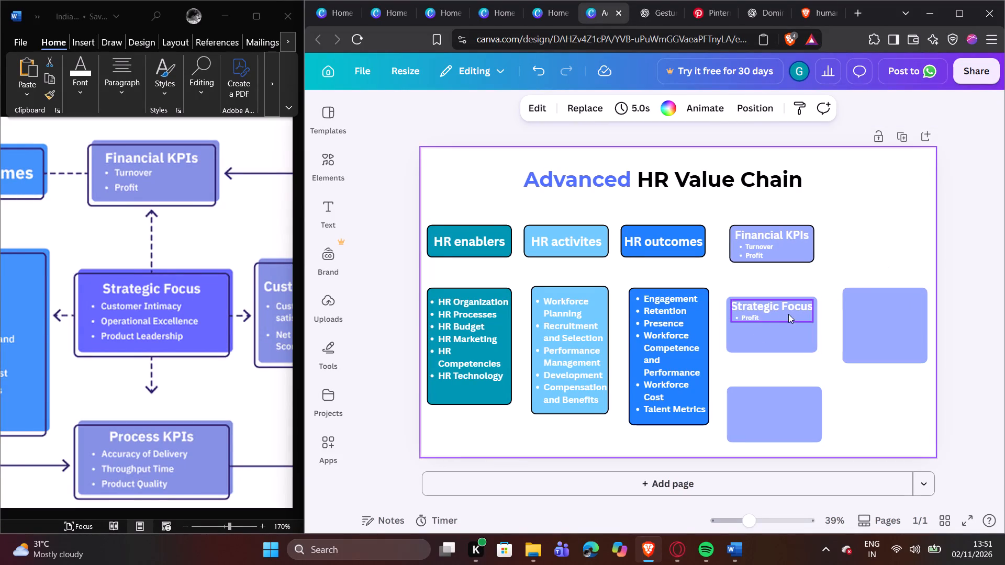
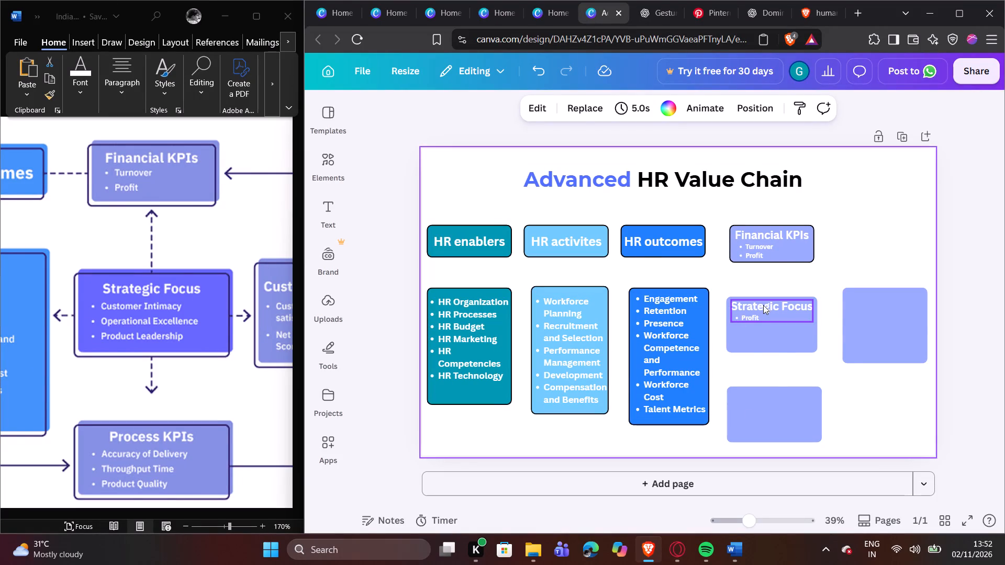
Nudge the Strategic Focus text block slightly down and replace its "Profit" bullet with "Customer Intimacy".
drag(763, 305, 763, 311)
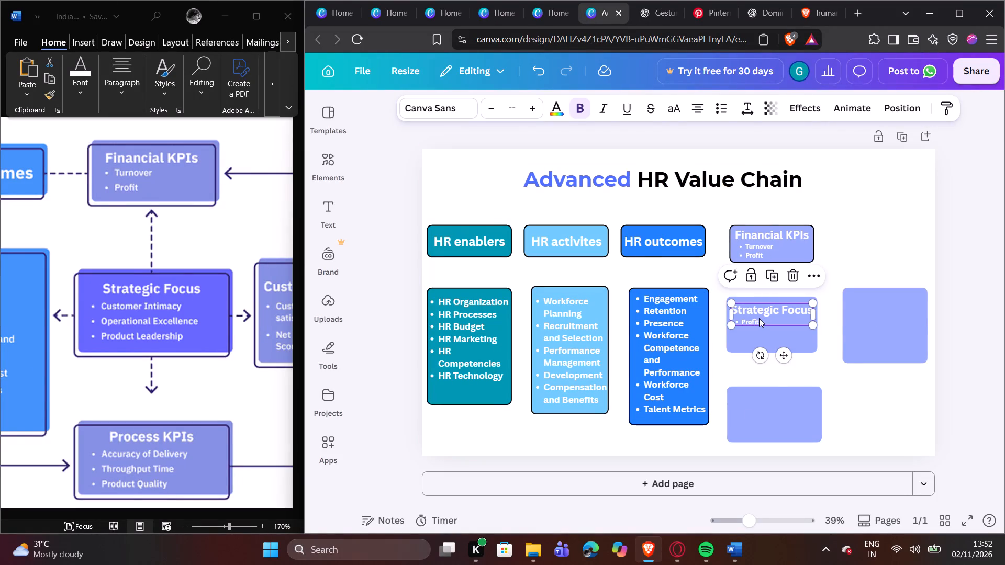
click(759, 318)
double_click(756, 320)
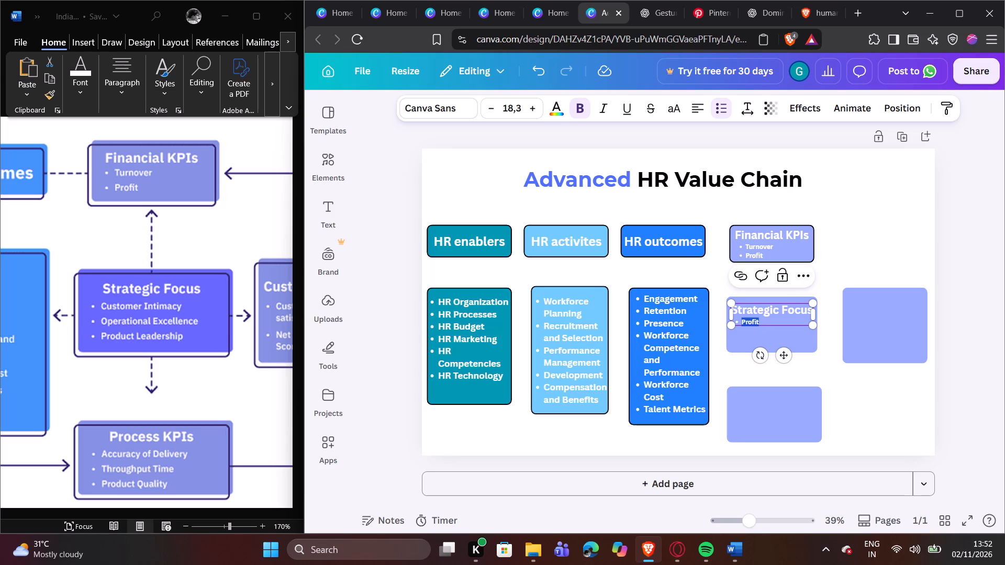
key(shift+c)
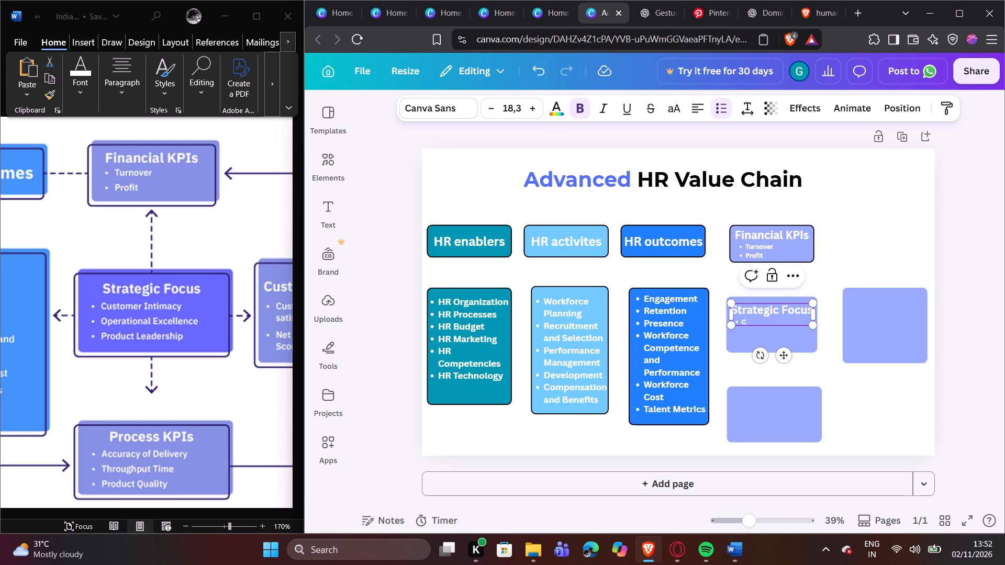
text(us)
text(tome)
text(r)
key(space)
text(In)
text(ti)
text(macy)
Add a second bullet, "Operational Excellence", to the Strategic Focus list.
key(Return)
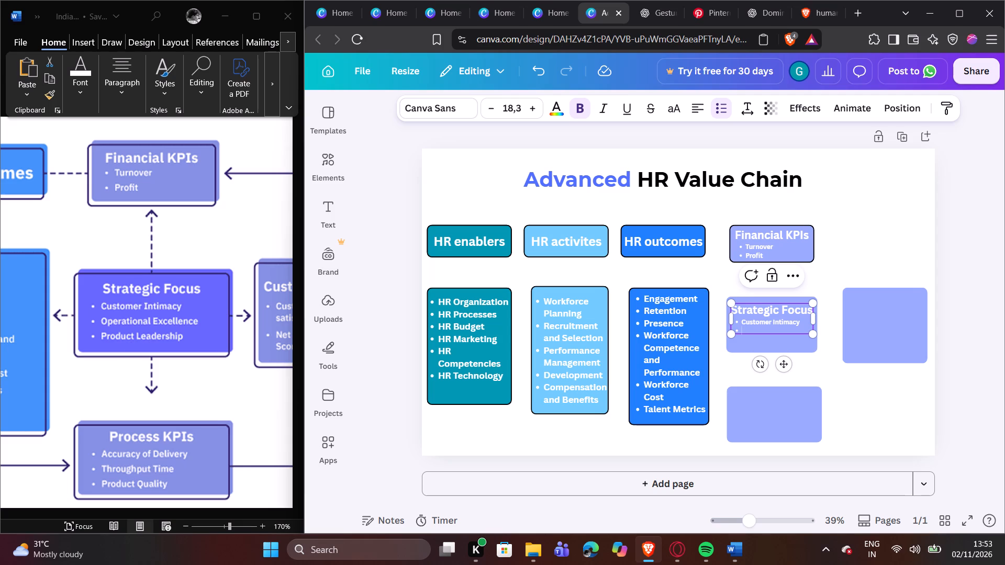
text(Op)
text(er)
text(ation)
key(a)
text(l)
key(space)
key(shift+e)
key(x)
text(ce)
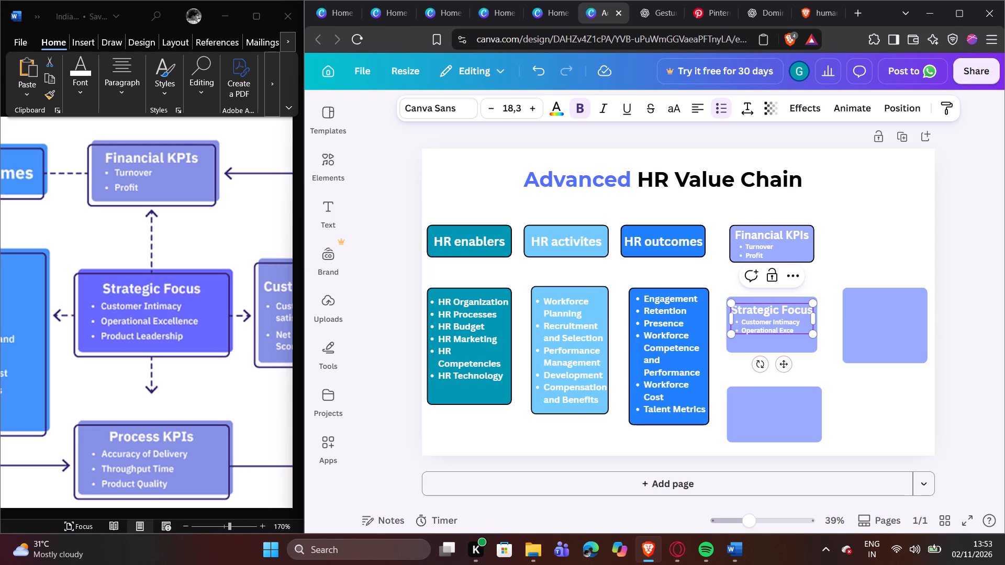
text(ll)
text(enc)
key(e)
Add a third bullet, "Product Leadership", to the Strategic Focus list and finish editing the text.
key(Return)
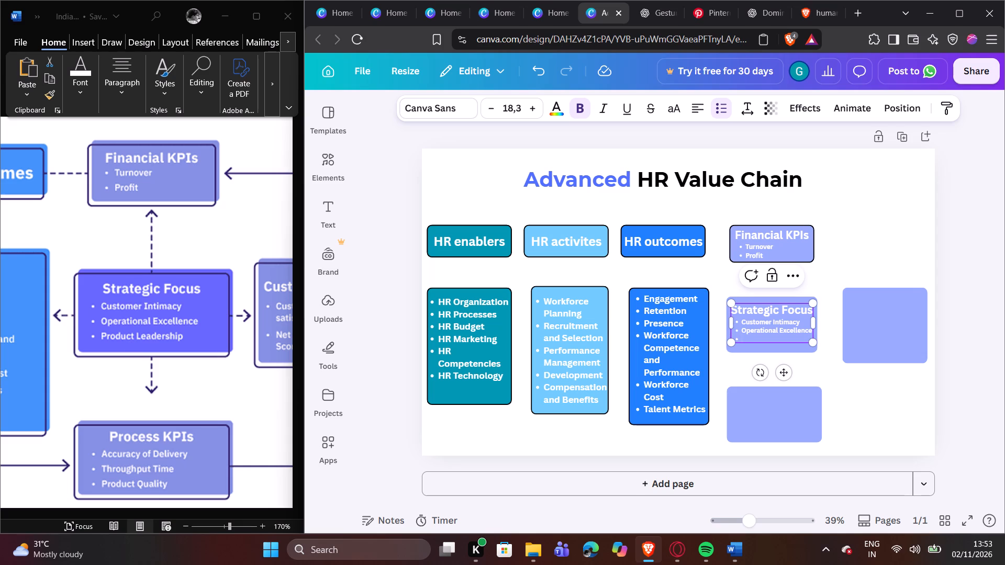
key(shift+p)
text(ro)
text(duct)
key(space)
key(shift+l)
text(eader)
text(ship)
click(845, 277)
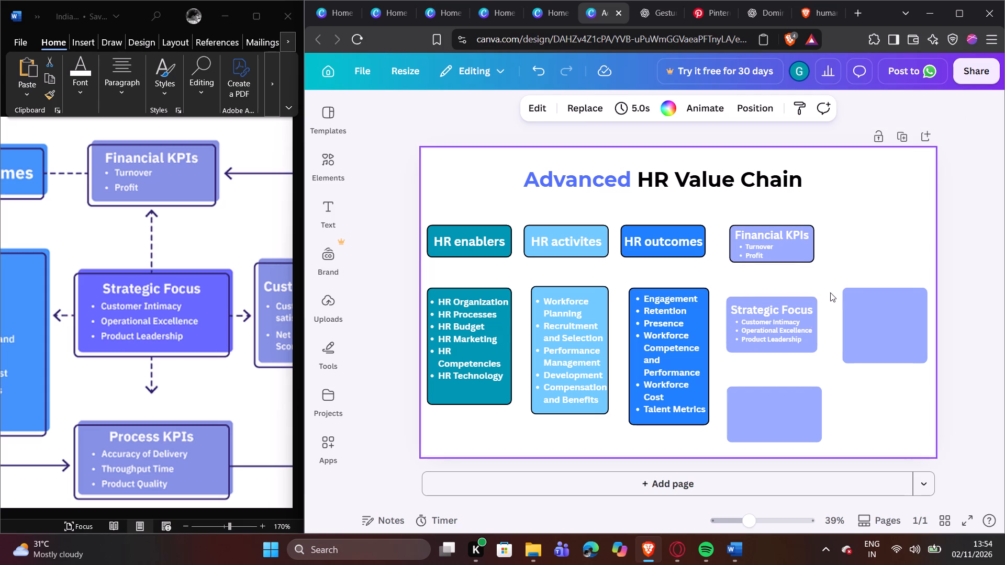
Add a solid black outline to the periwinkle Strategic Focus box.
click(763, 349)
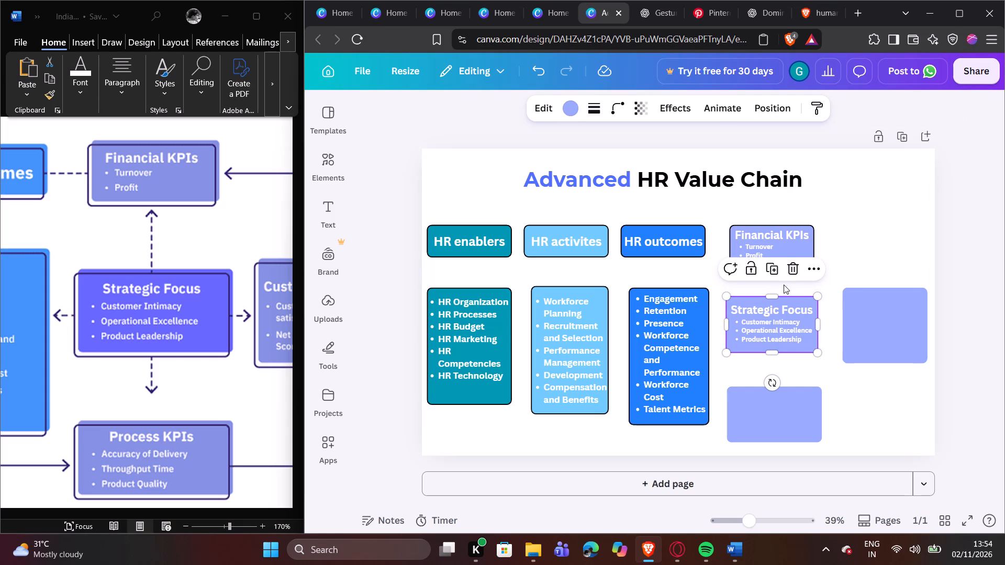
click(597, 111)
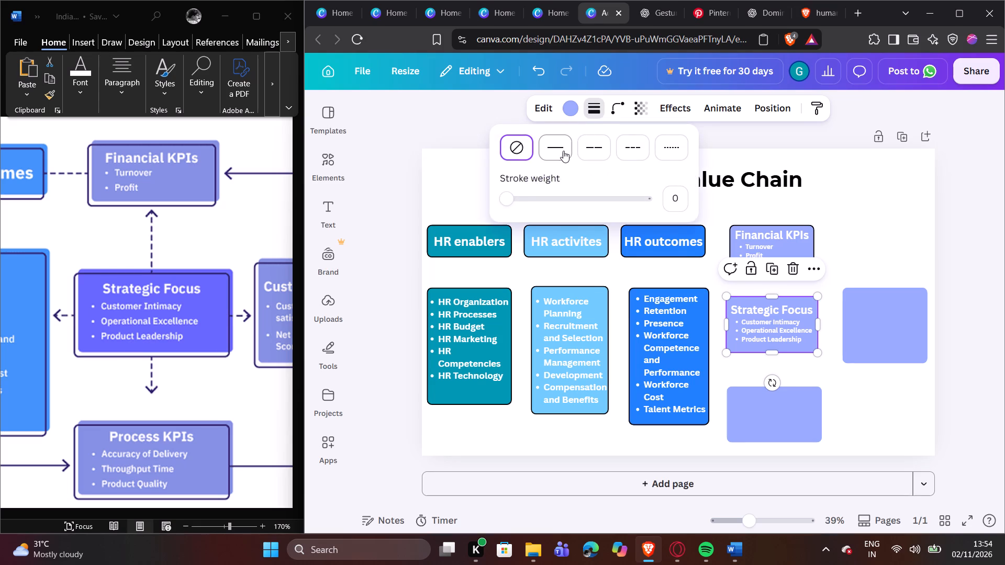
click(563, 151)
click(889, 186)
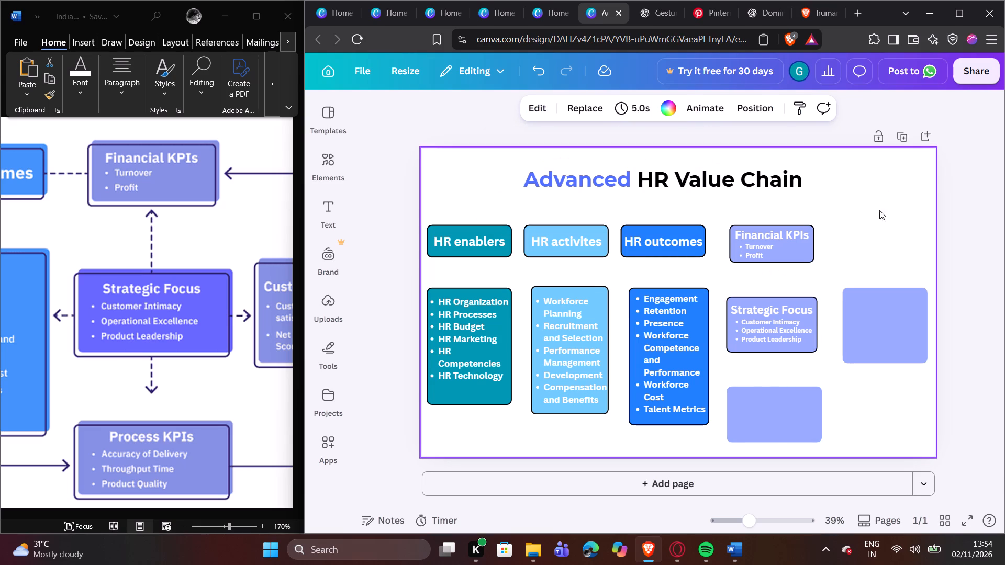
Duplicate the Strategic Focus text block and place the copy inside the empty periwinkle box directly below.
click(773, 319)
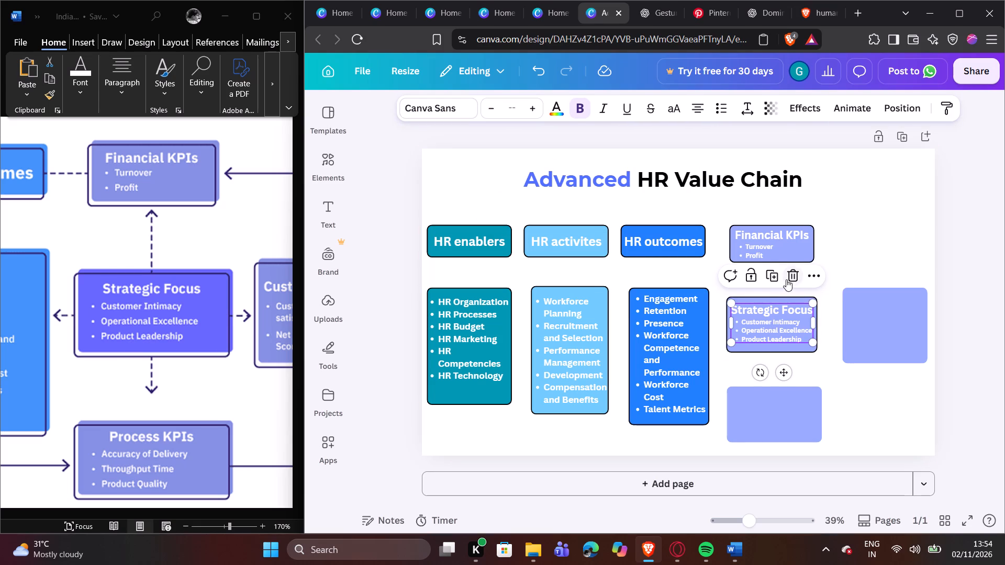
click(774, 272)
drag(765, 398, 773, 418)
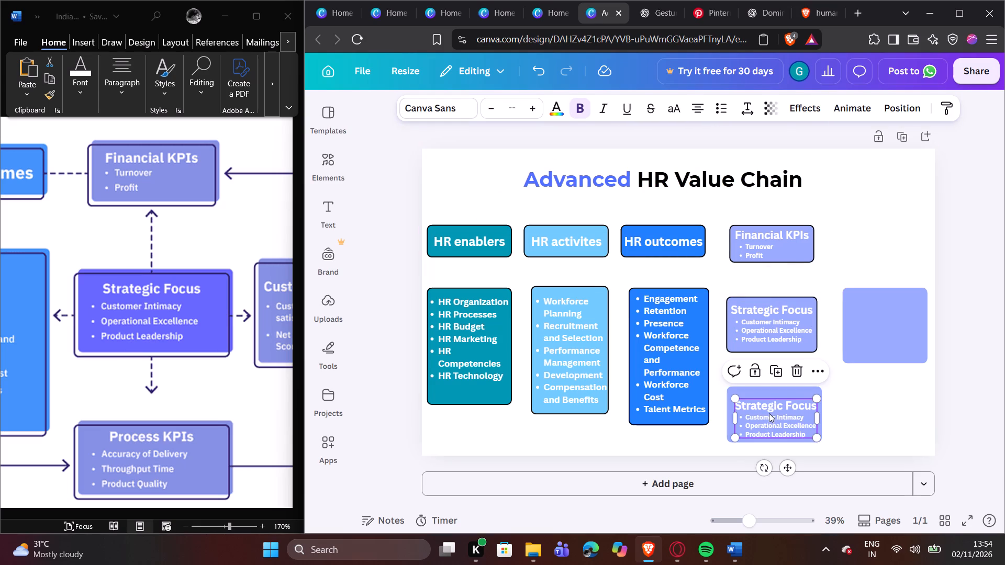
click(769, 413)
drag(767, 410, 765, 405)
Replace the heading of the duplicated Strategic Focus text in the lowest periwinkle box with "Process KPIs".
click(765, 405)
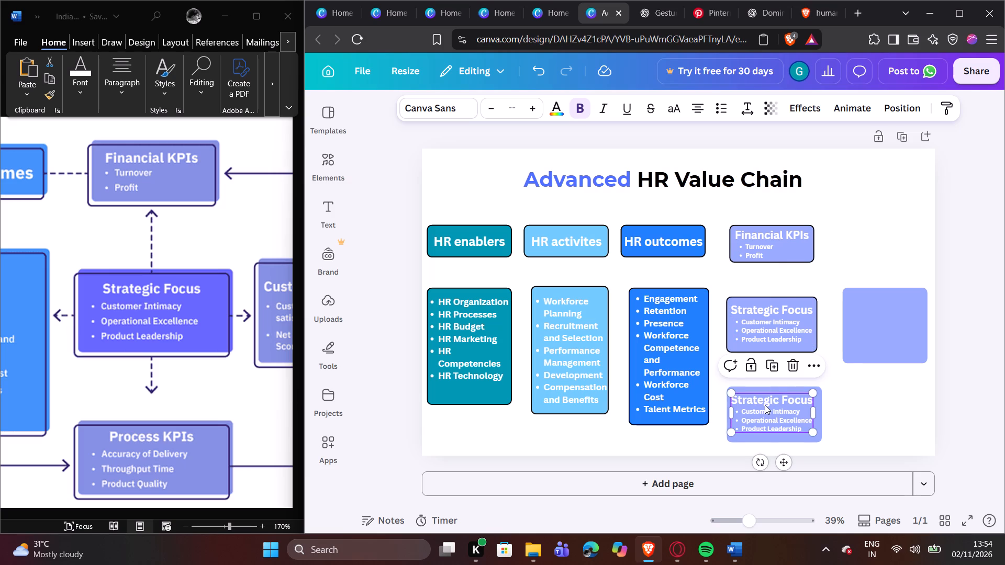
click(765, 405)
triple_click(758, 401)
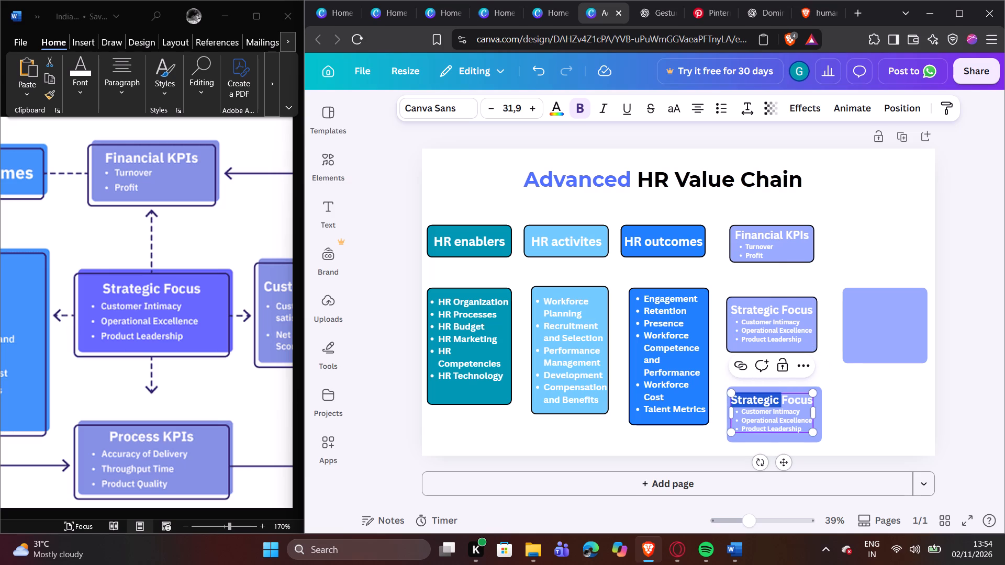
click(758, 400)
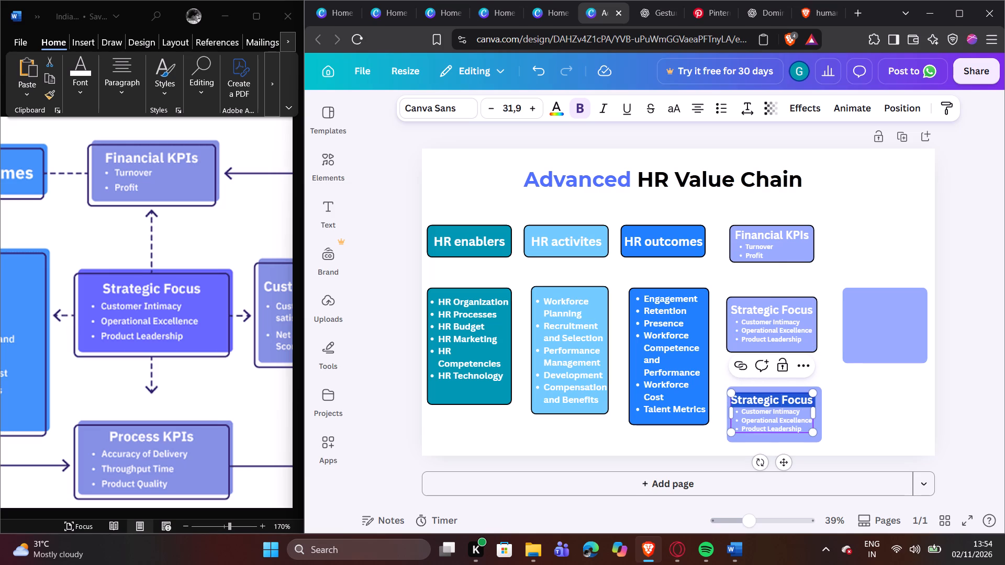
key(shift+p)
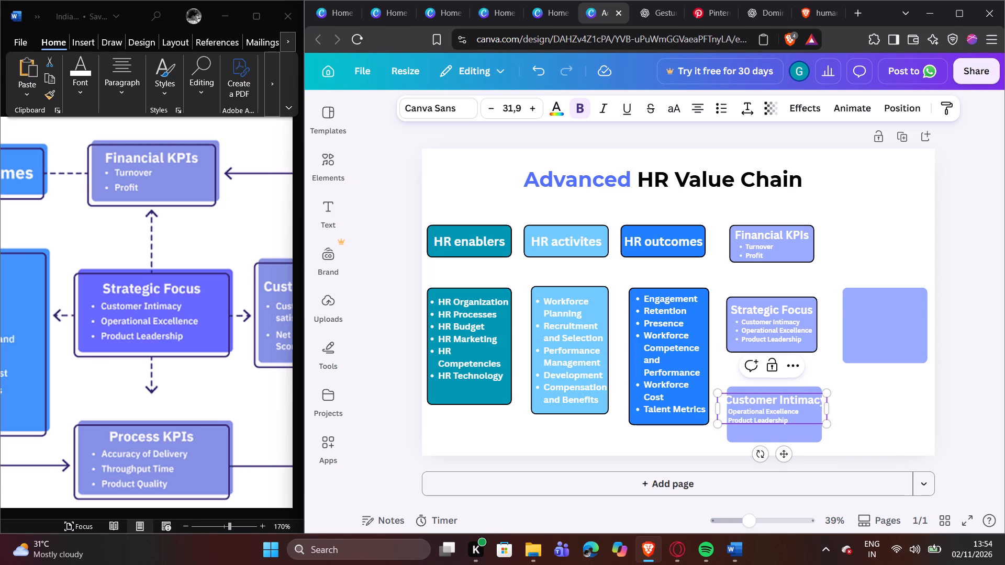
drag(776, 398, 750, 398)
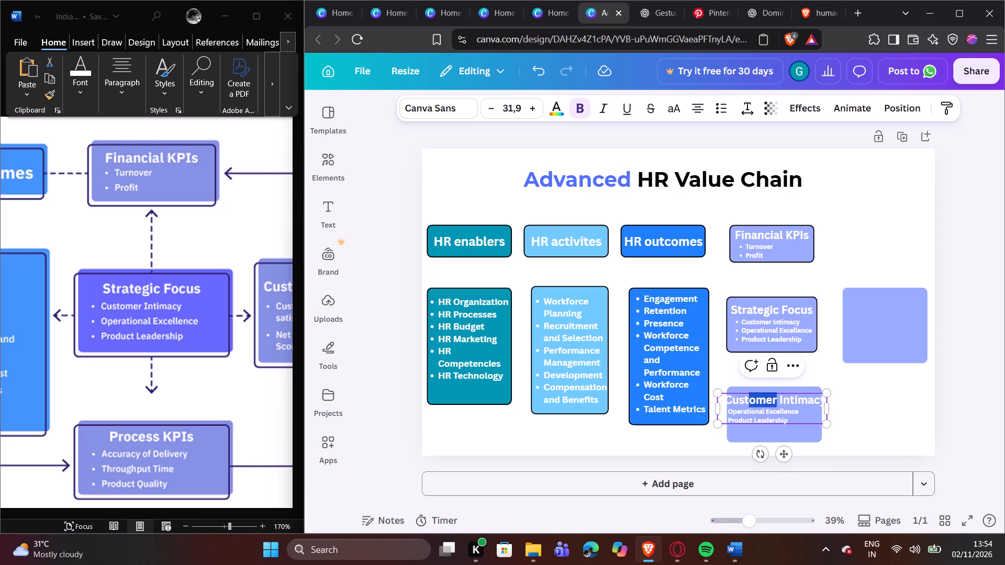
drag(750, 398, 725, 397)
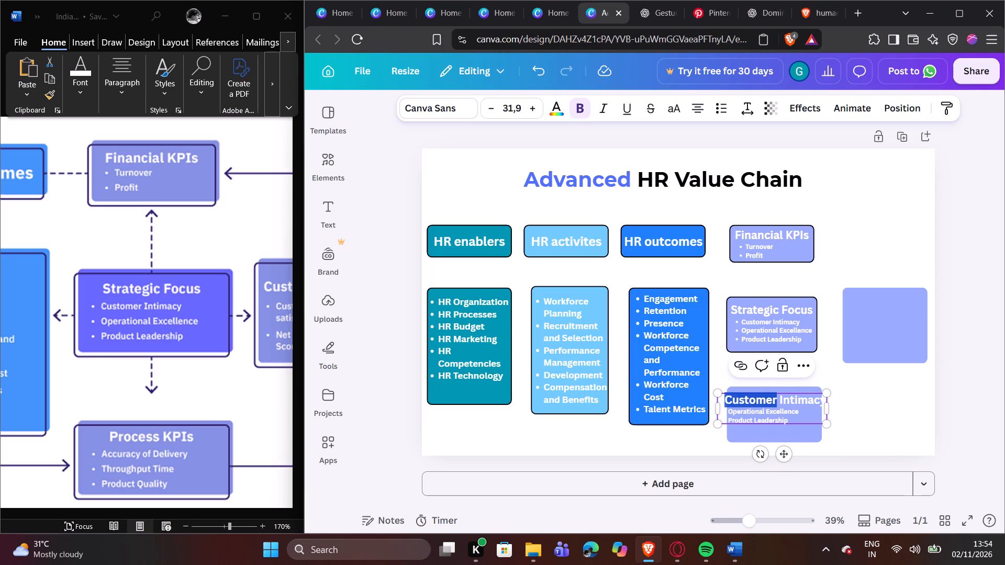
key(shift+p)
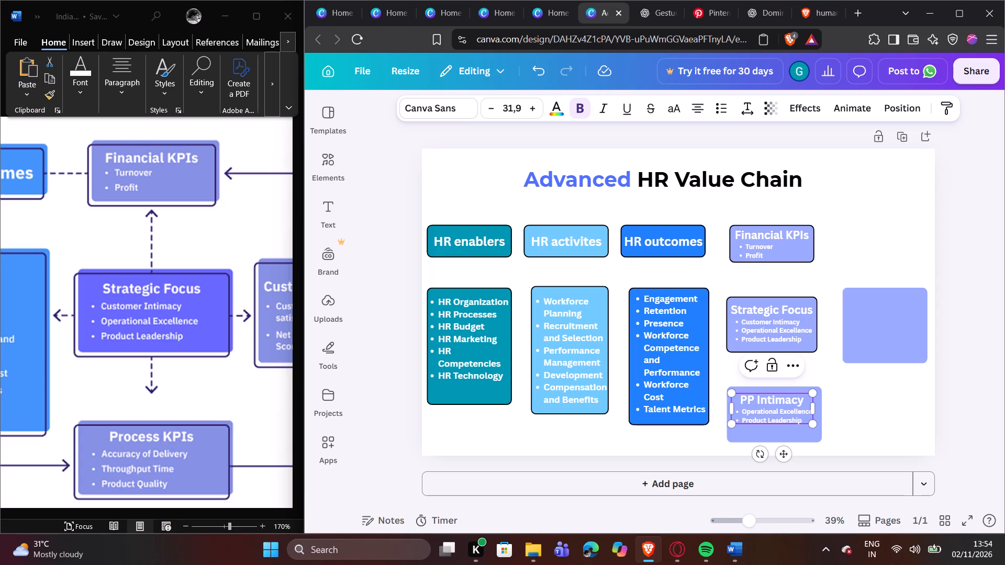
key(BackSpace)
key(BackSpace)
key(BackSpace)
key(BackSpace)
key(BackSpace)
key(BackSpace)
key(BackSpace)
key(BackSpace)
key(BackSpace)
key(BackSpace)
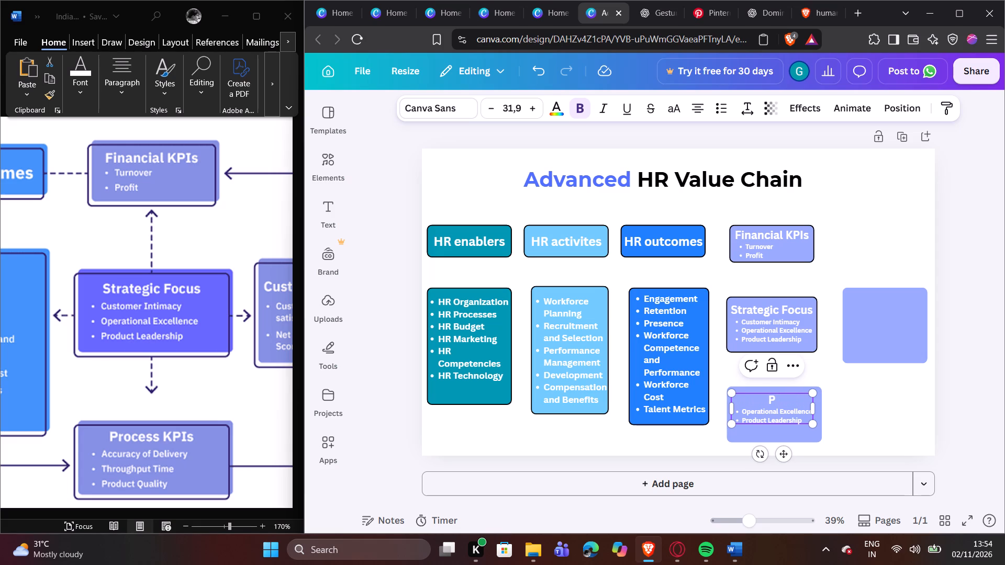
text(ro)
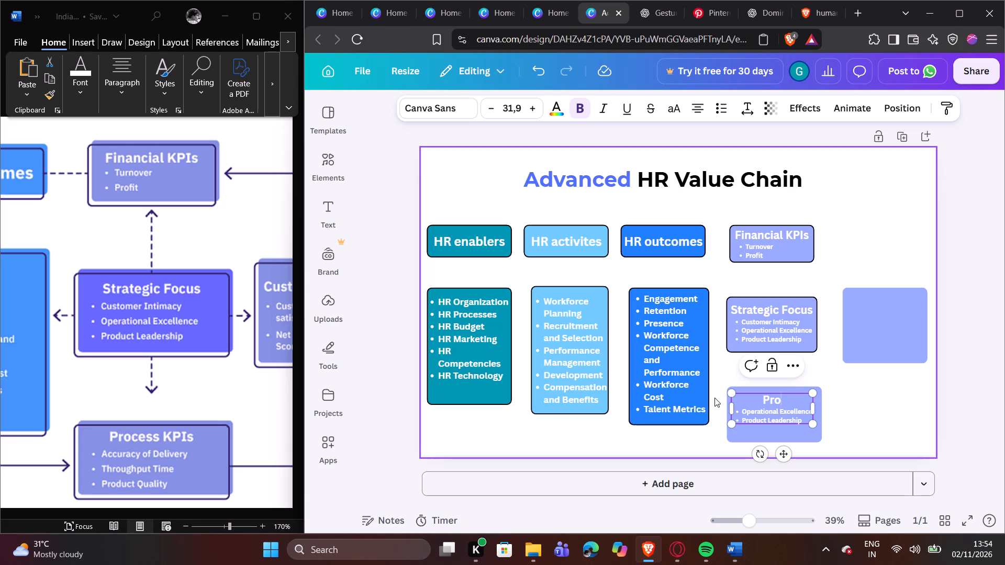
text(ce)
text(ss)
key(space)
text(KPI)
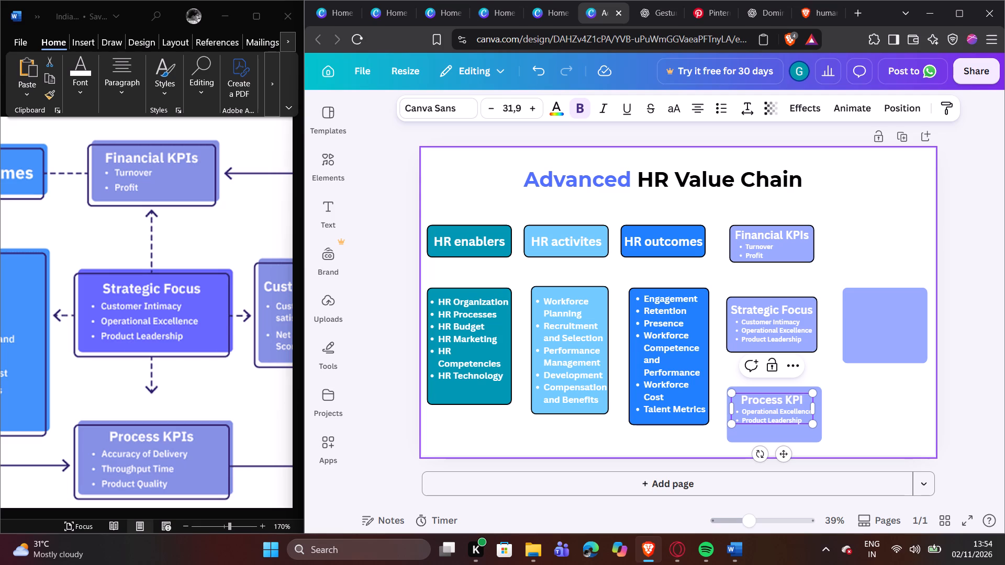
key(s)
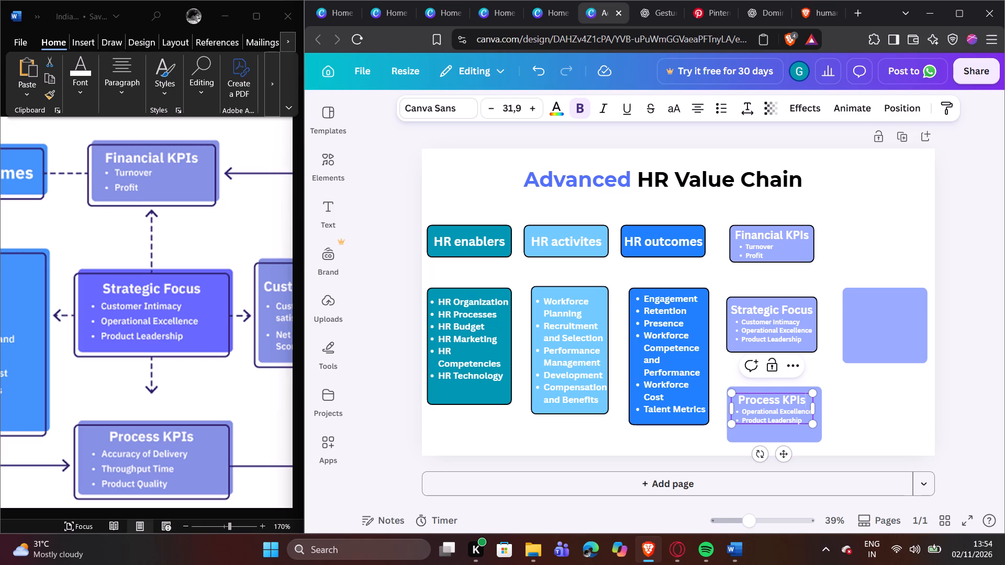
Clear the leftover "Operational Excellence" and "Product Leadership" bullet texts under the Process KPIs heading, keeping one empty bullet.
triple_click(764, 411)
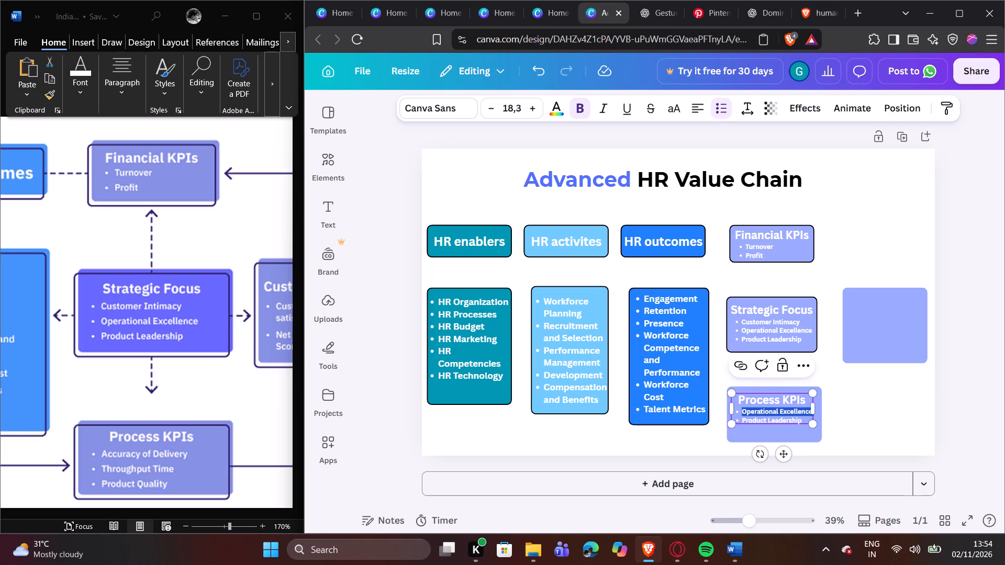
key(BackSpace)
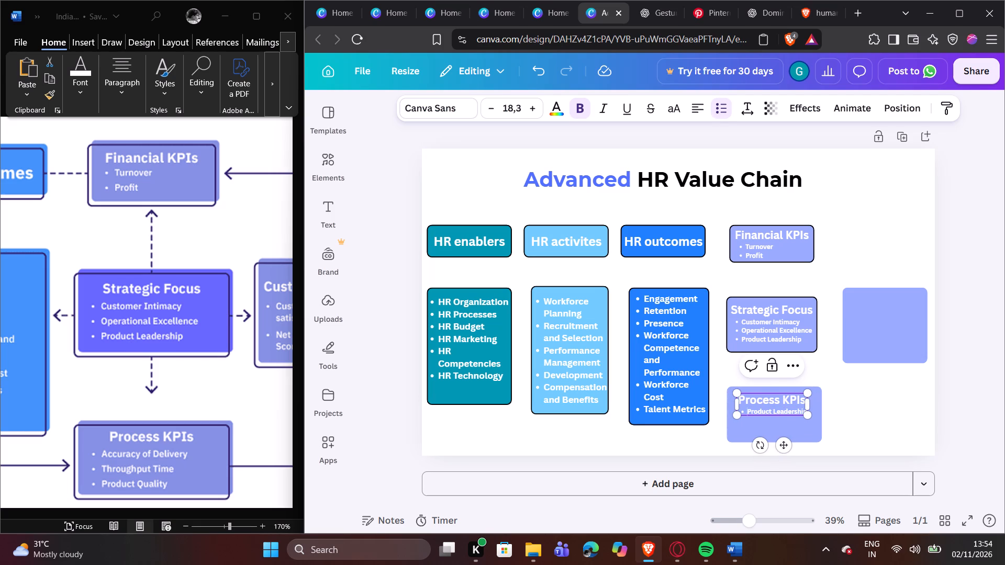
triple_click(781, 413)
key(BackSpace)
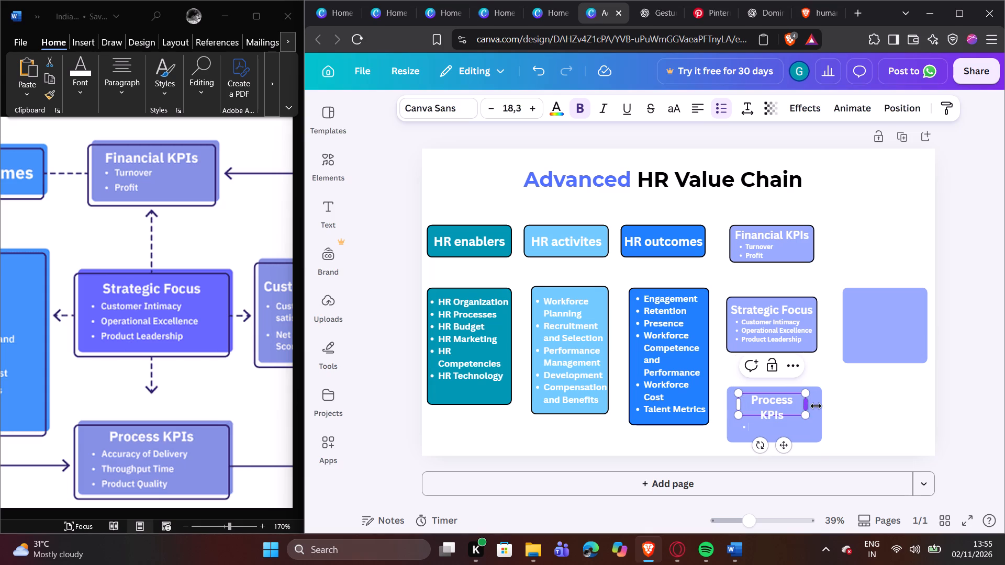
Widen the Process KPIs text block so its heading fits on one line in the periwinkle box, and deselect it.
drag(809, 407, 815, 407)
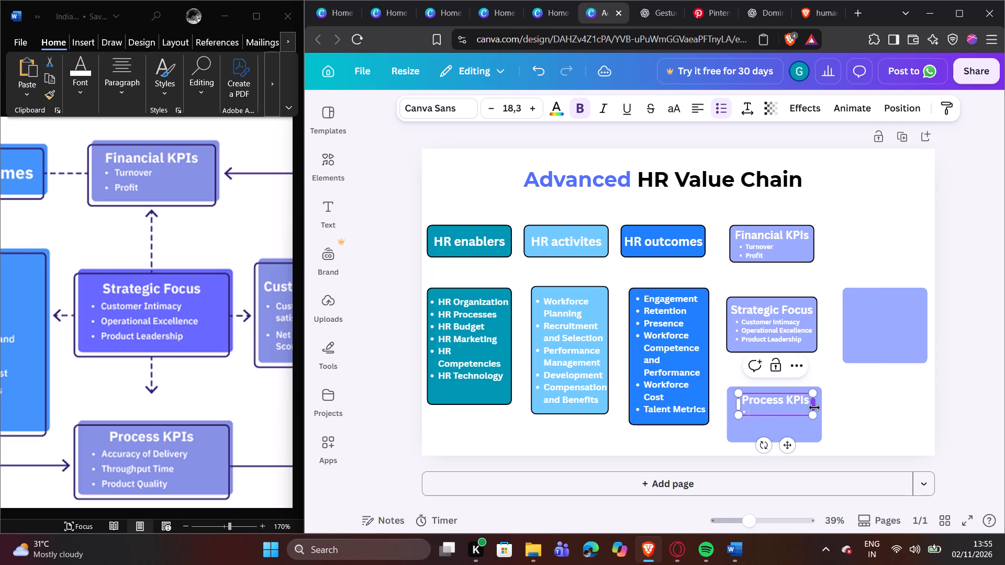
click(838, 413)
click(788, 403)
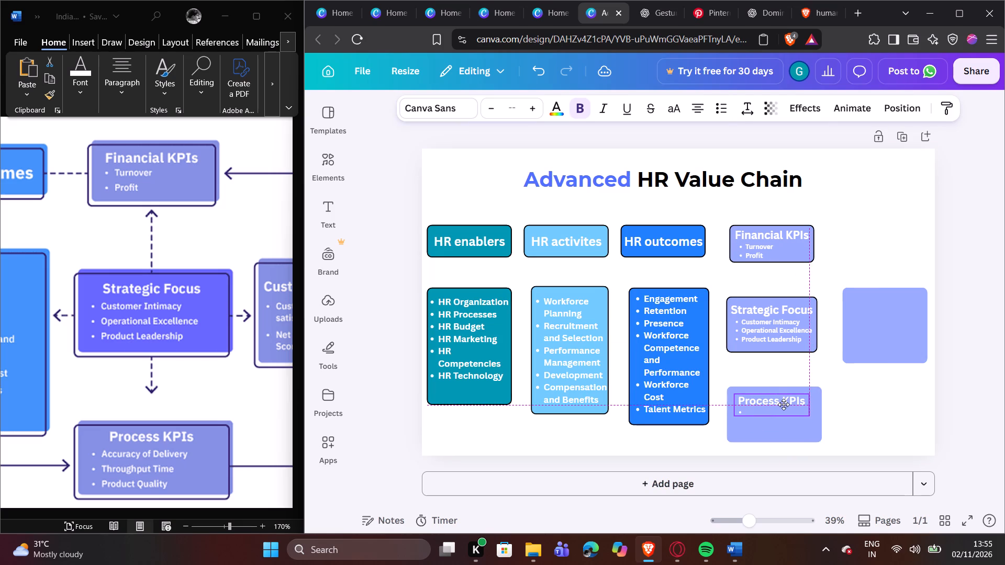
click(850, 389)
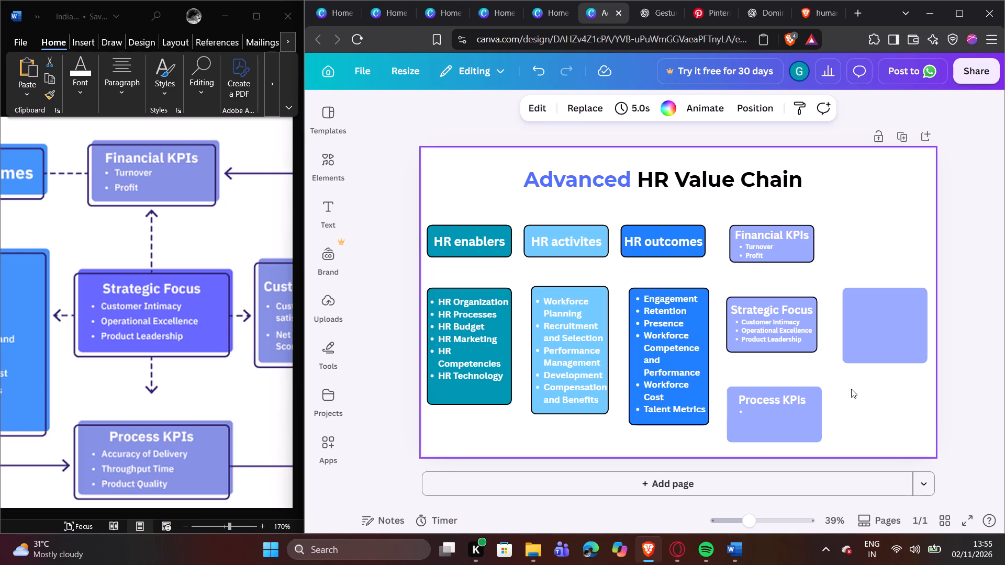
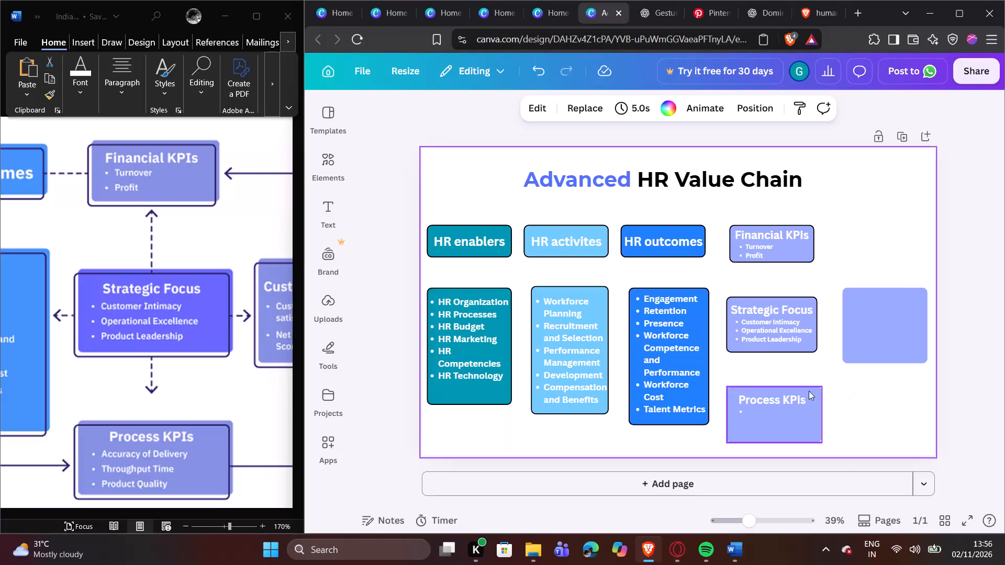
Fill the empty bullet under the Process KPIs heading with "Accuracy of Delivery".
double_click(747, 409)
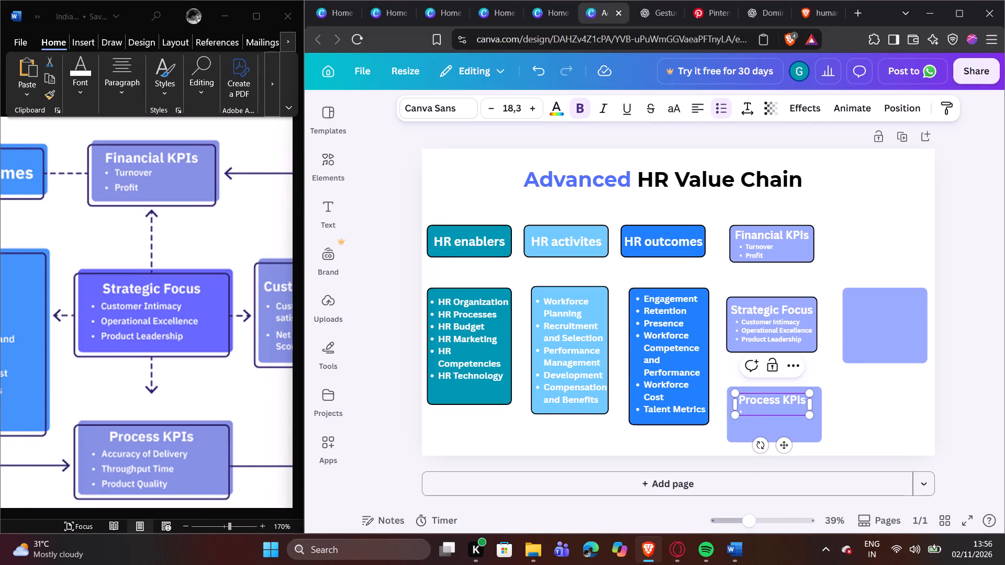
key(shift+a)
text(cc)
key(u)
text(ra)
text(cy of)
key(space)
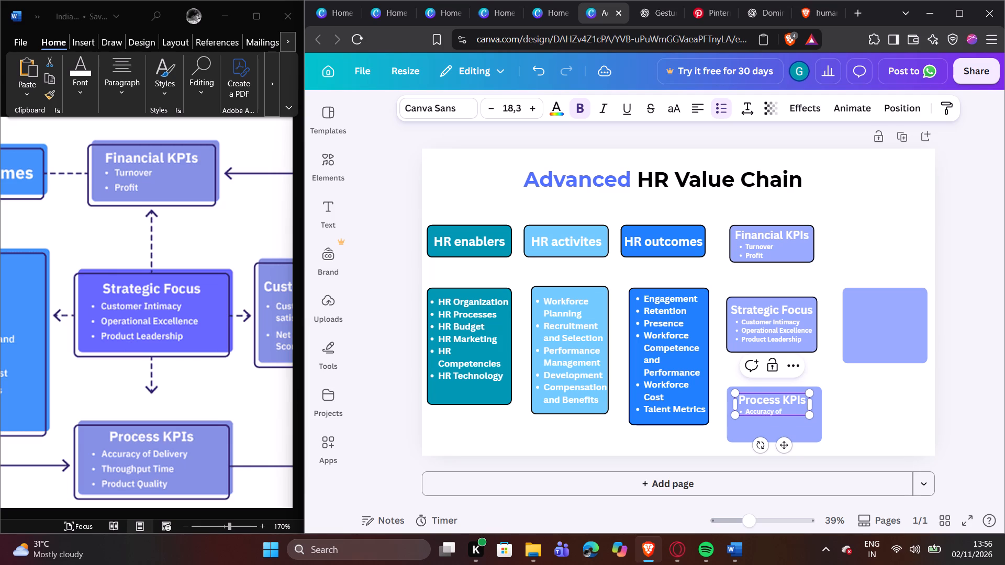
key(shift+d)
key(e)
key(l)
key(i)
text(ve)
text(ry)
Add a second bullet reading "Throughput Time" to the Process KPIs list.
key(Return)
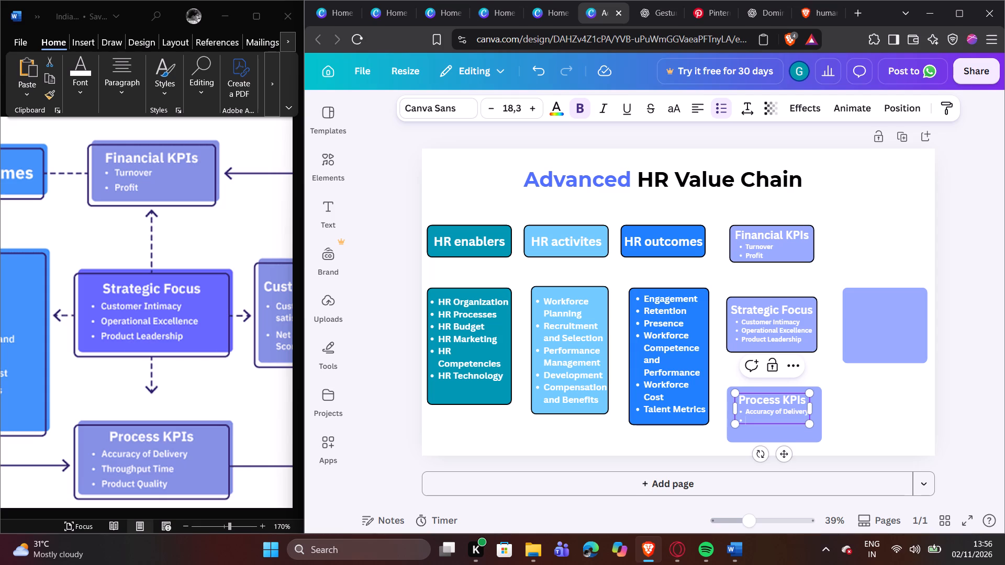
key(shift+t)
key(h)
key(r)
text(ou)
text(gh)
text(put)
key(space)
text(Time)
Add a third bullet reading "Product Quality" to the Process KPIs list and deselect the text block.
key(Return)
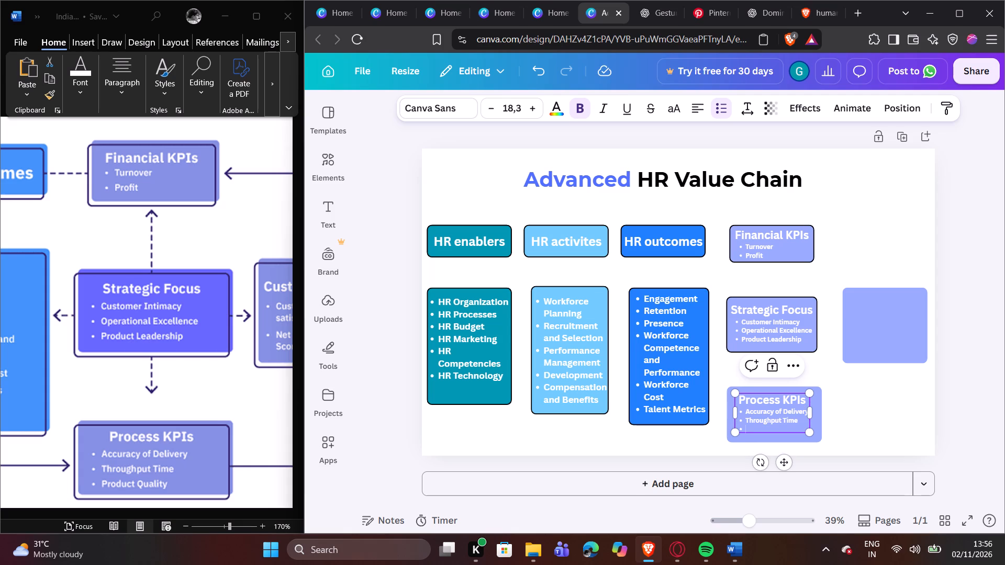
key(shift+p)
key(r)
text(oduct)
key(space)
key(shift+q)
text(uali)
text(ty)
click(831, 408)
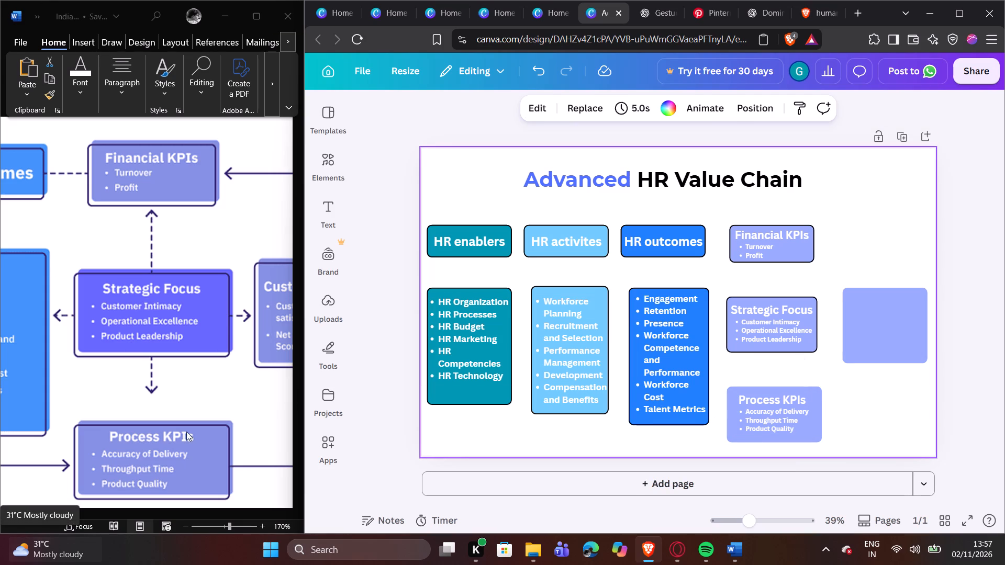
Change the fill of the Strategic Focus box to the default purple #8c52ff and close the colour choices.
click(788, 348)
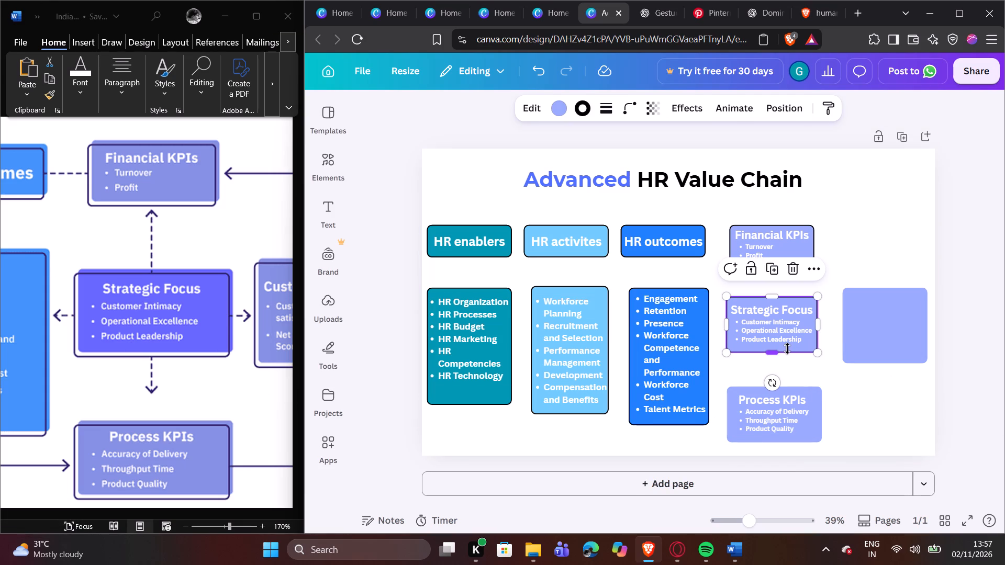
click(557, 106)
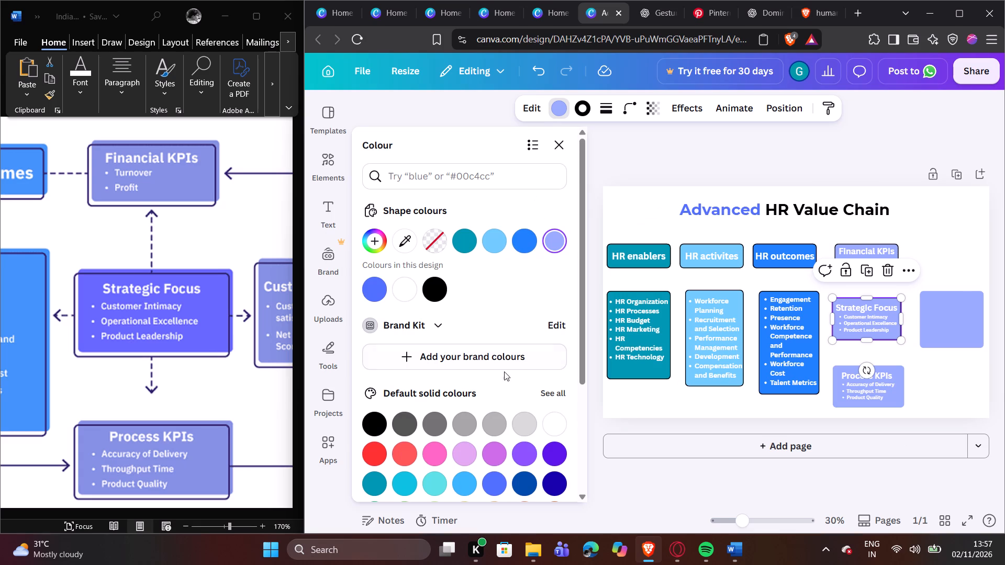
click(552, 397)
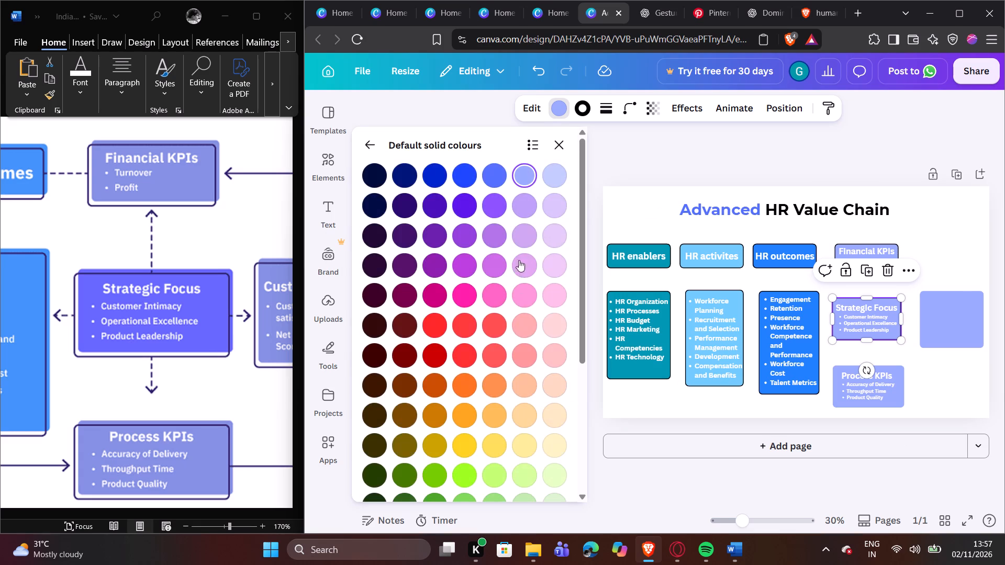
click(494, 196)
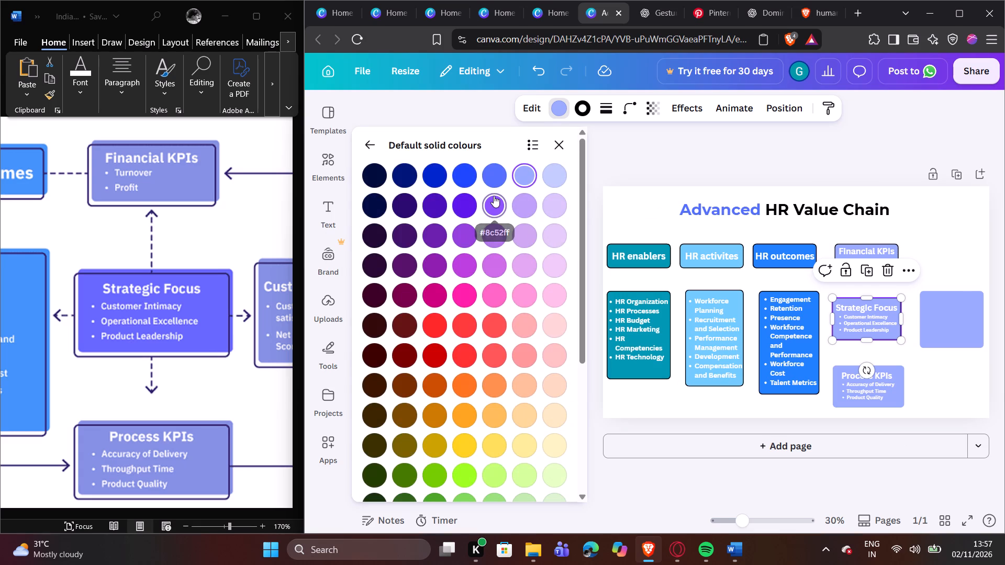
click(943, 257)
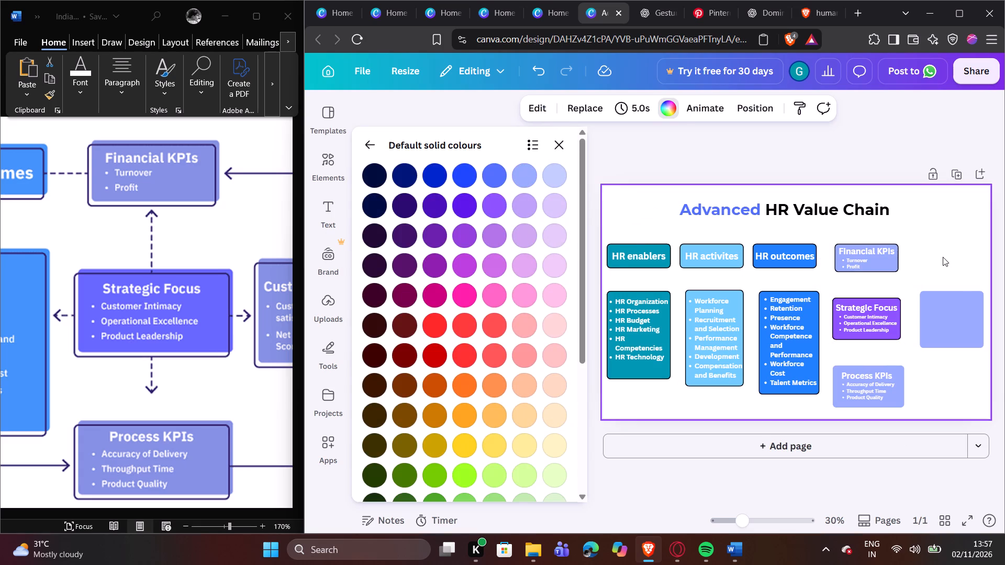
click(943, 257)
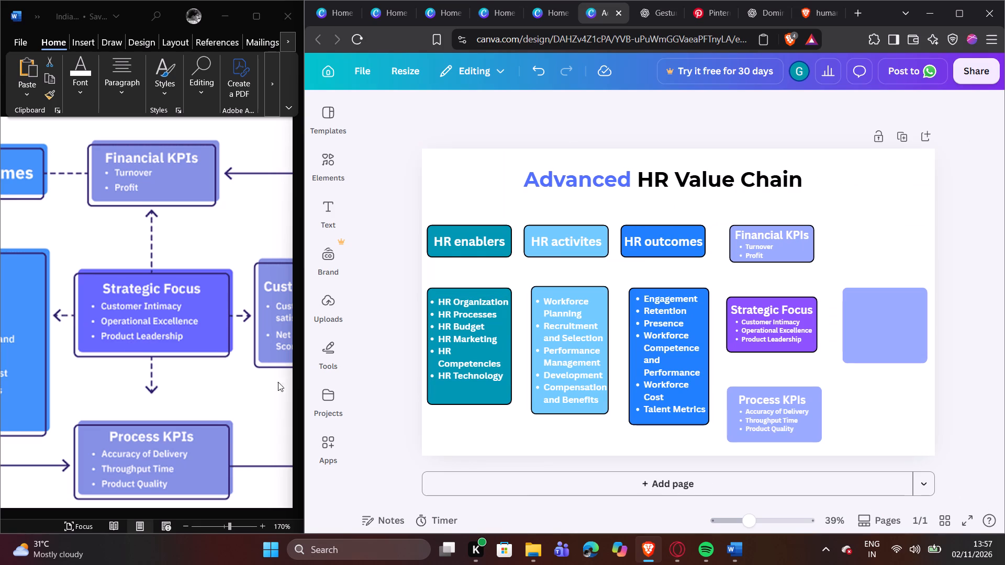
Give the Process KPIs box a solid black outline like the other boxes.
click(730, 436)
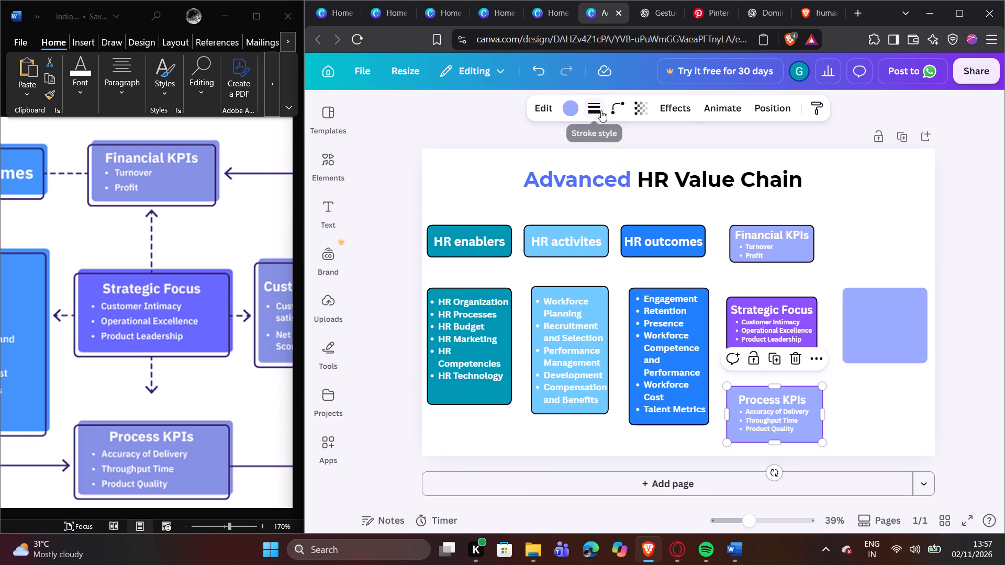
click(601, 110)
click(560, 155)
click(868, 420)
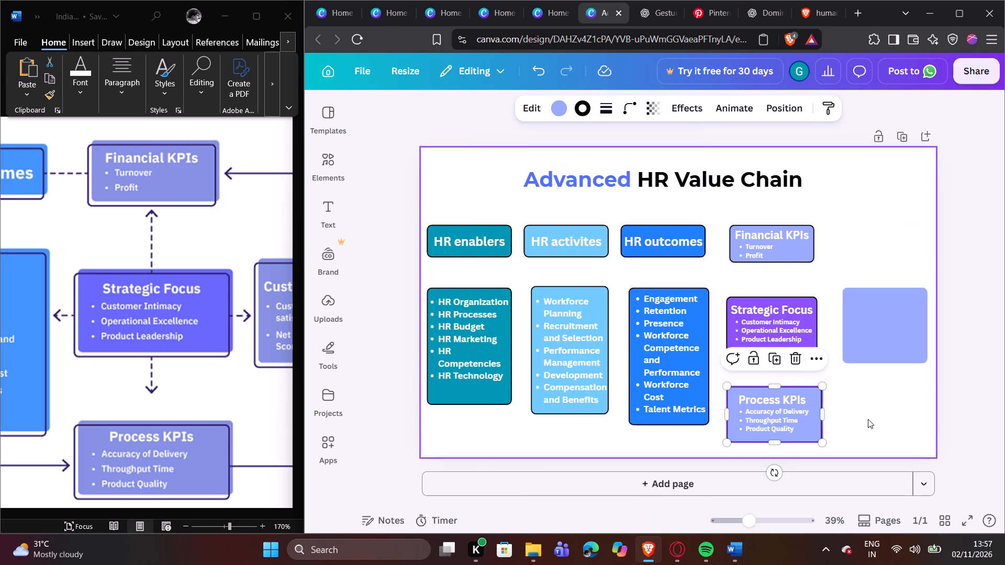
Give the empty periwinkle box beside Strategic Focus a solid black outline and deselect it.
click(876, 340)
click(587, 114)
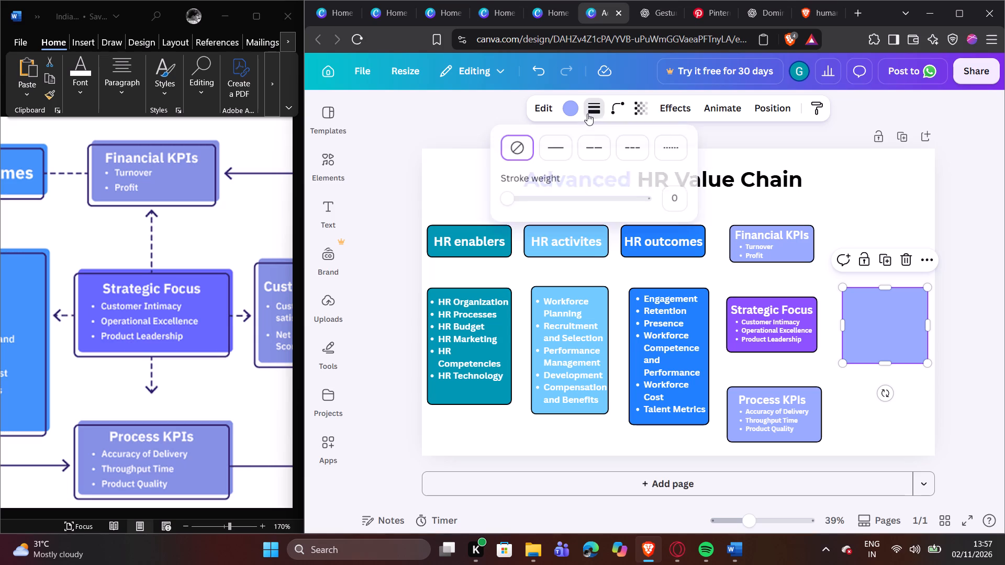
click(566, 154)
click(911, 106)
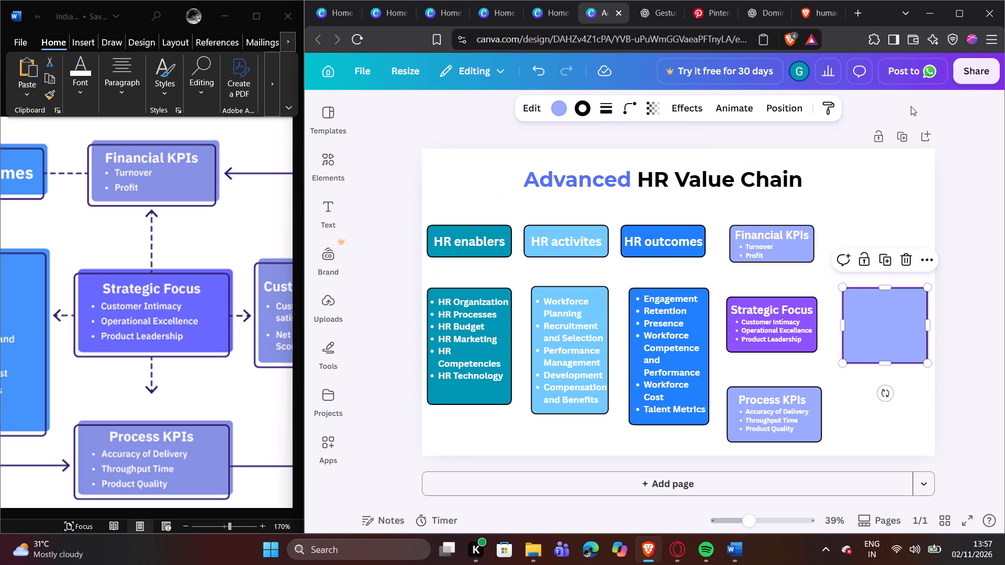
click(911, 106)
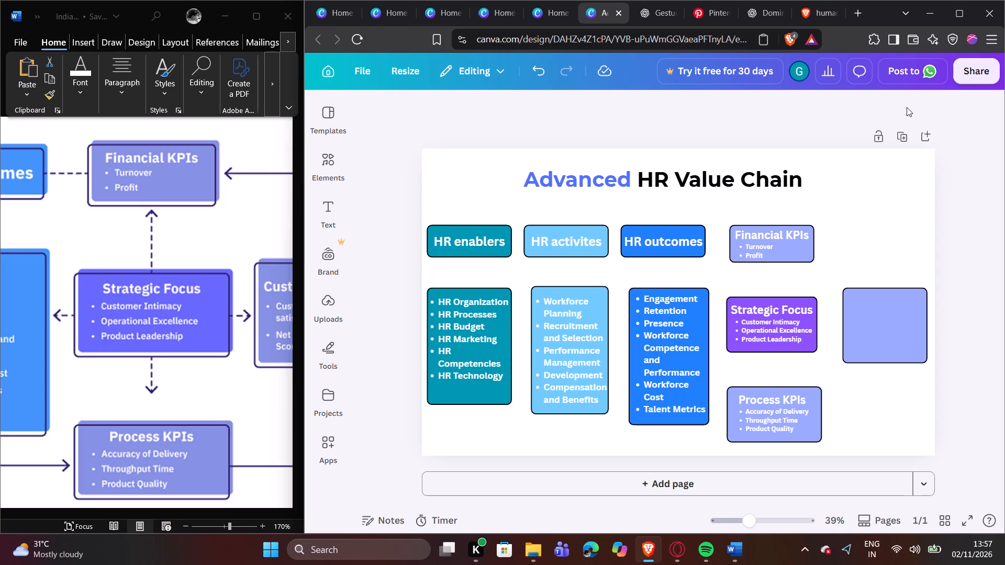
Switch to the Word reference and bring the whole Customer KPIs box into view to read its text.
click(162, 441)
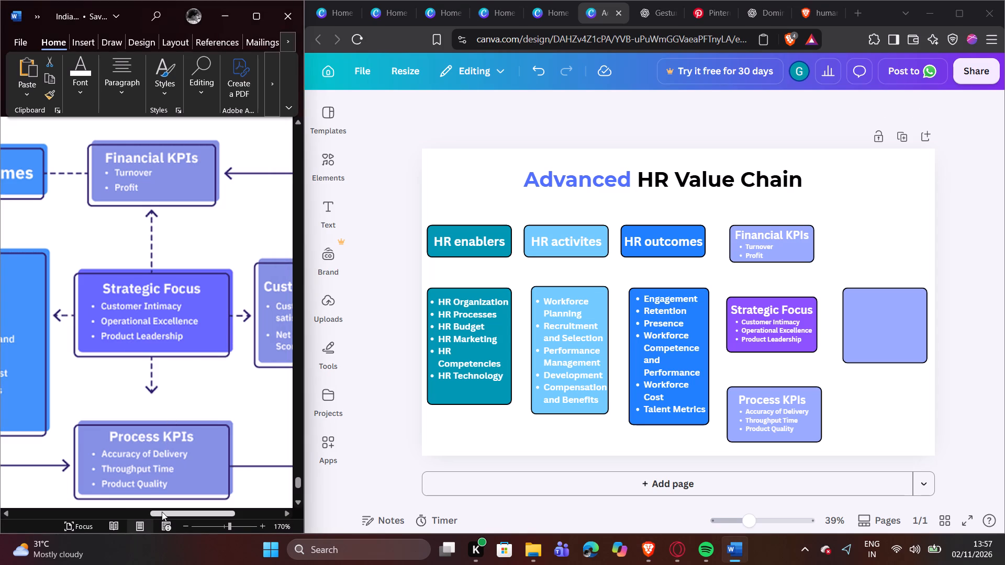
drag(165, 513, 224, 514)
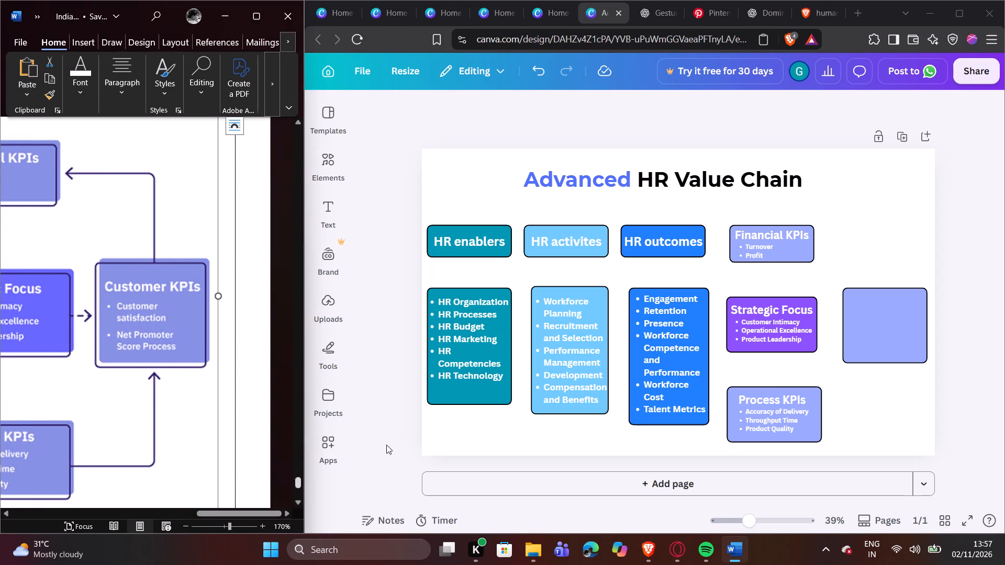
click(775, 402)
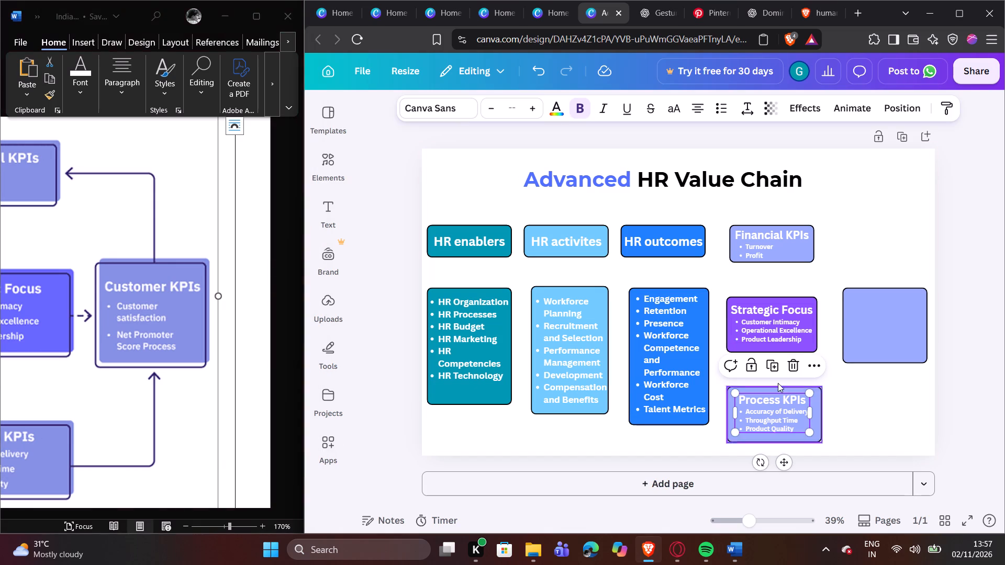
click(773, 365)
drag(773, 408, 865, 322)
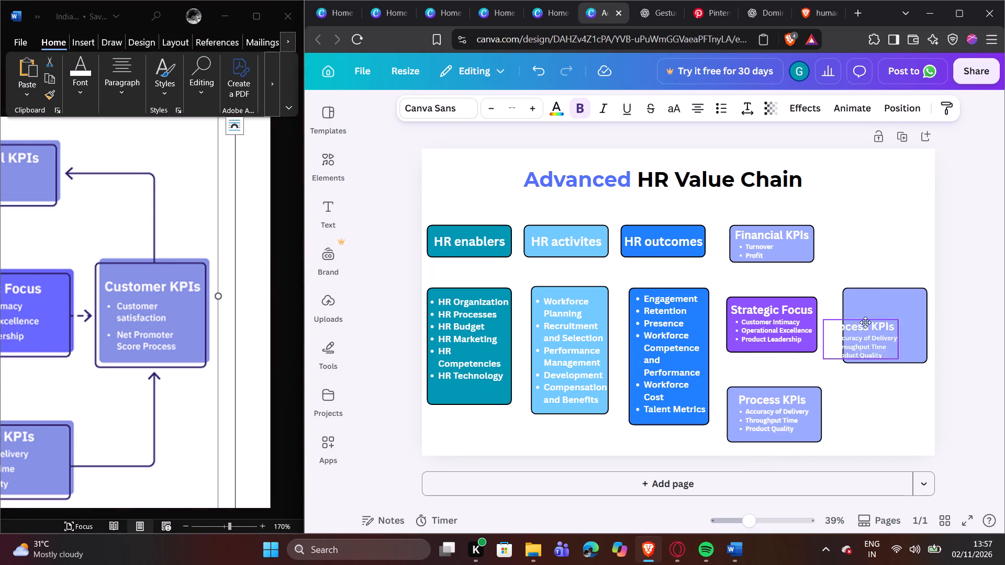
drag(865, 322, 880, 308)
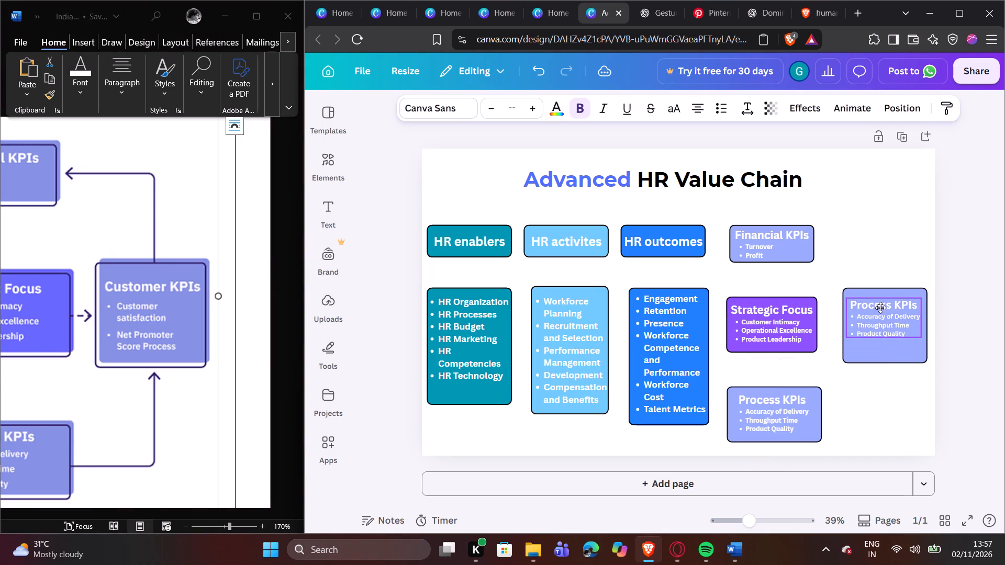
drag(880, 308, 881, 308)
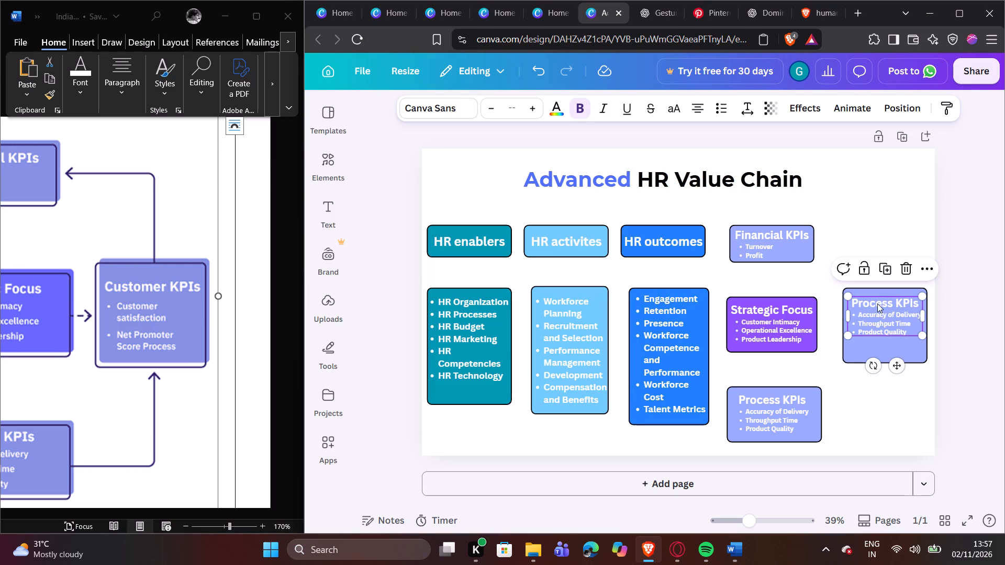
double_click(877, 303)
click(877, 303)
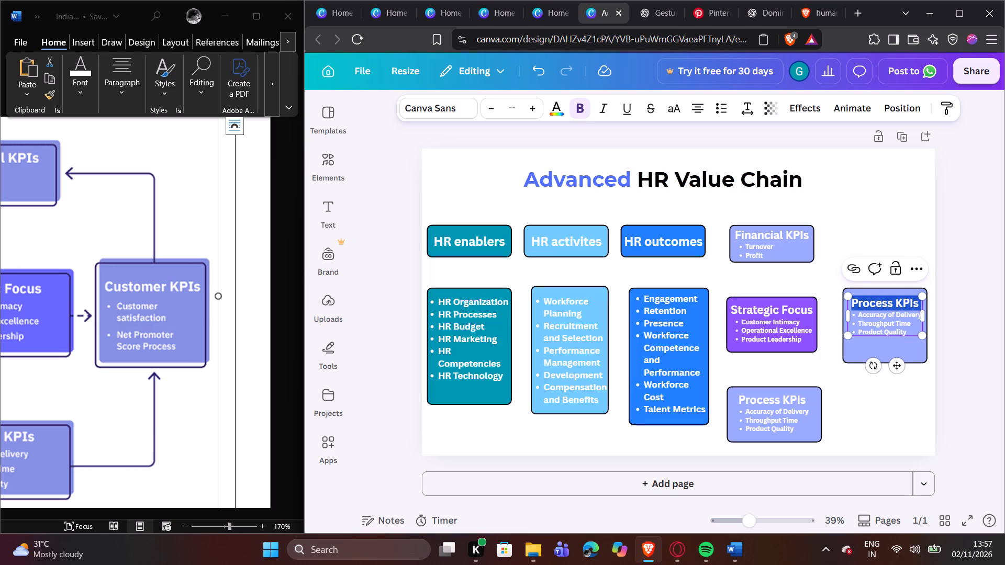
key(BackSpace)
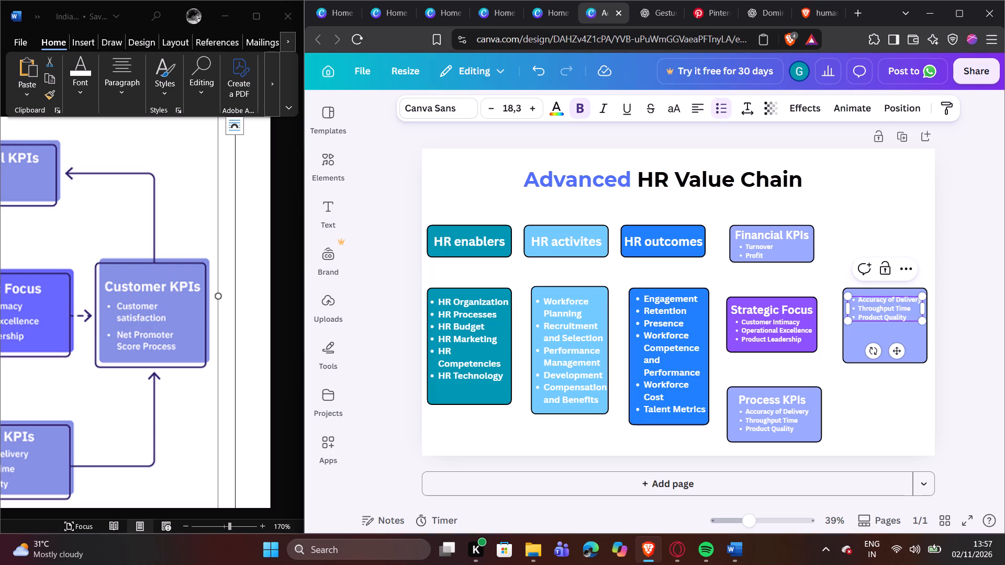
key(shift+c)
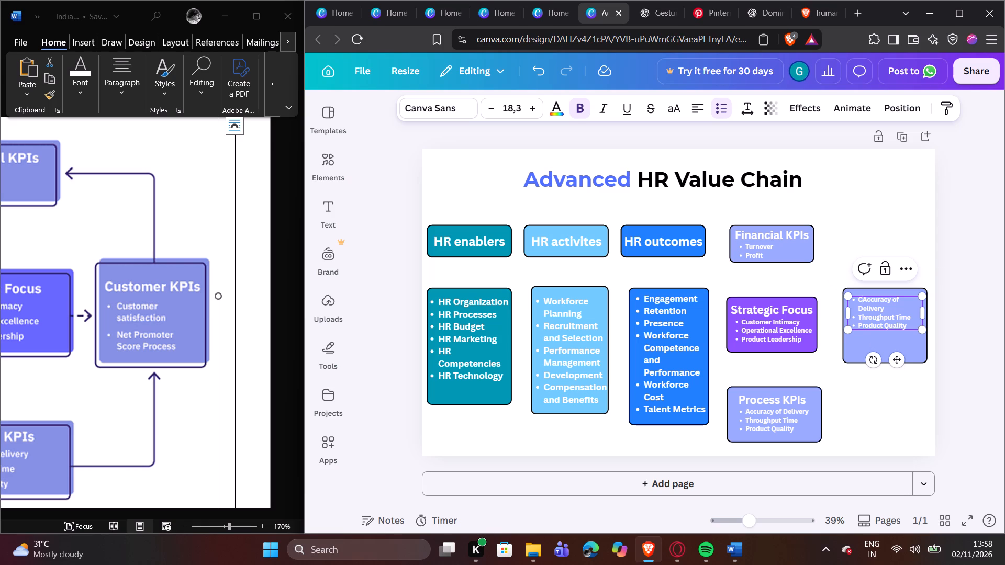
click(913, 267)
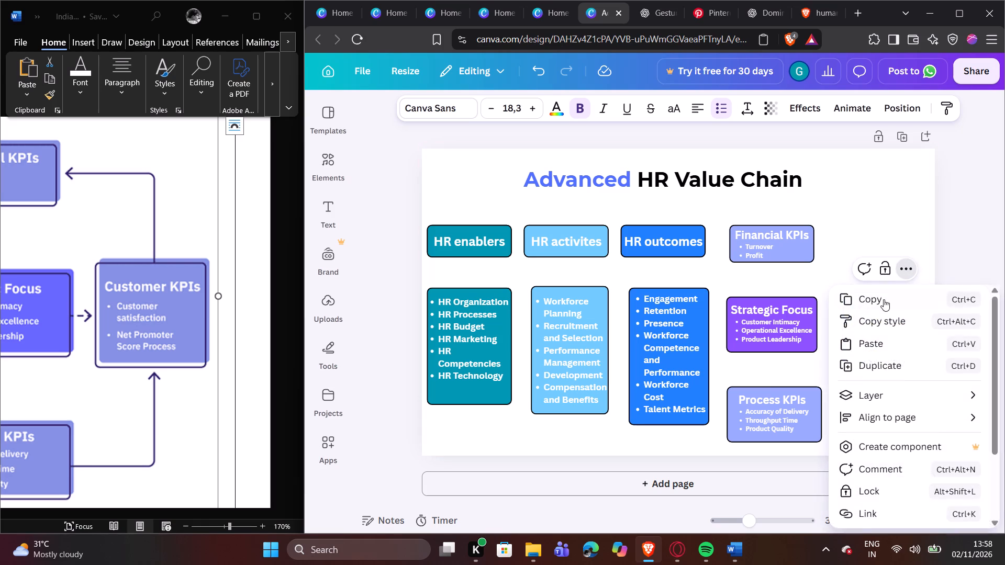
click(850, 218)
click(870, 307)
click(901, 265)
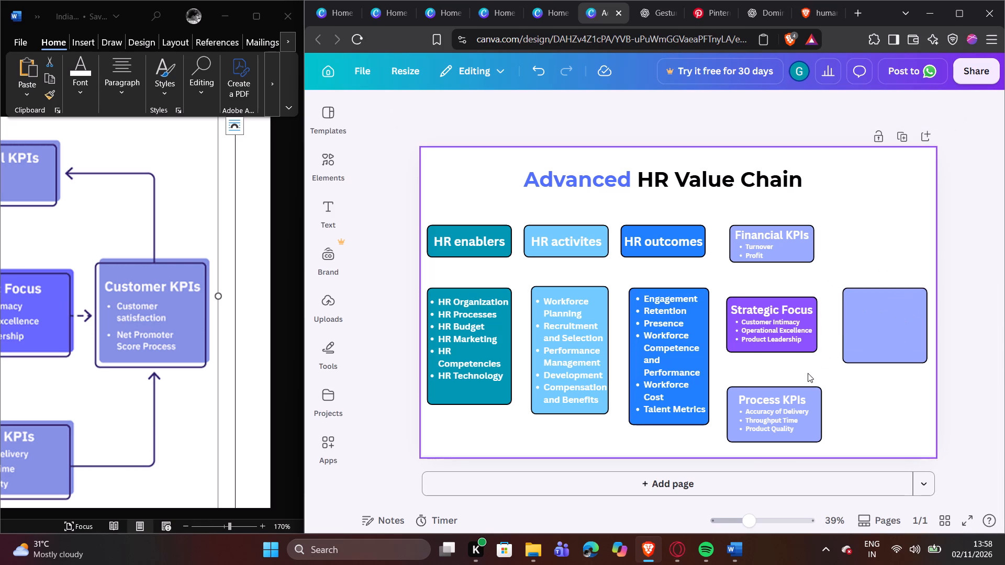
Duplicate the Process KPIs text and place the copy near the top of the empty periwinkle box beside Strategic Focus.
click(786, 406)
click(775, 364)
drag(786, 420, 900, 383)
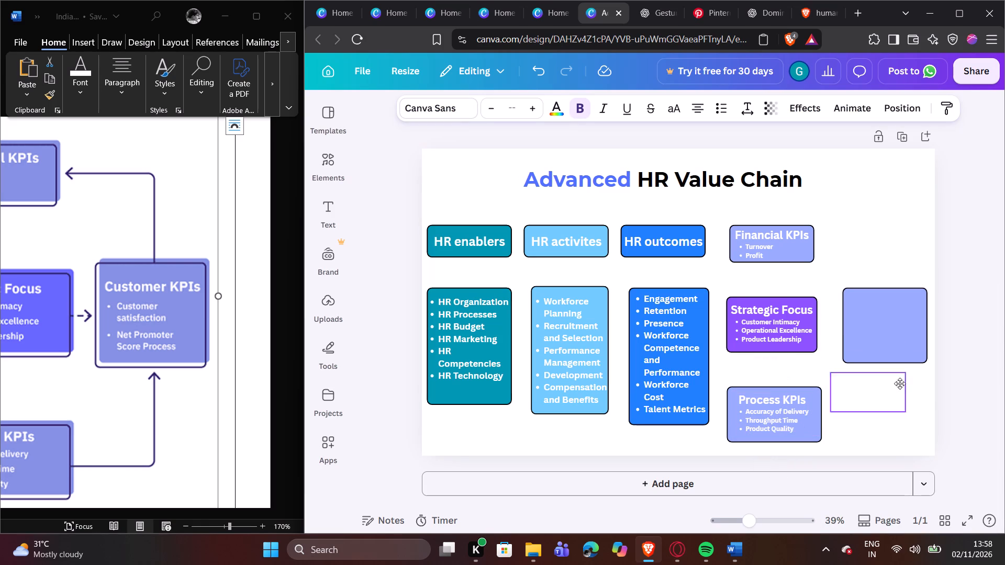
drag(900, 383, 896, 320)
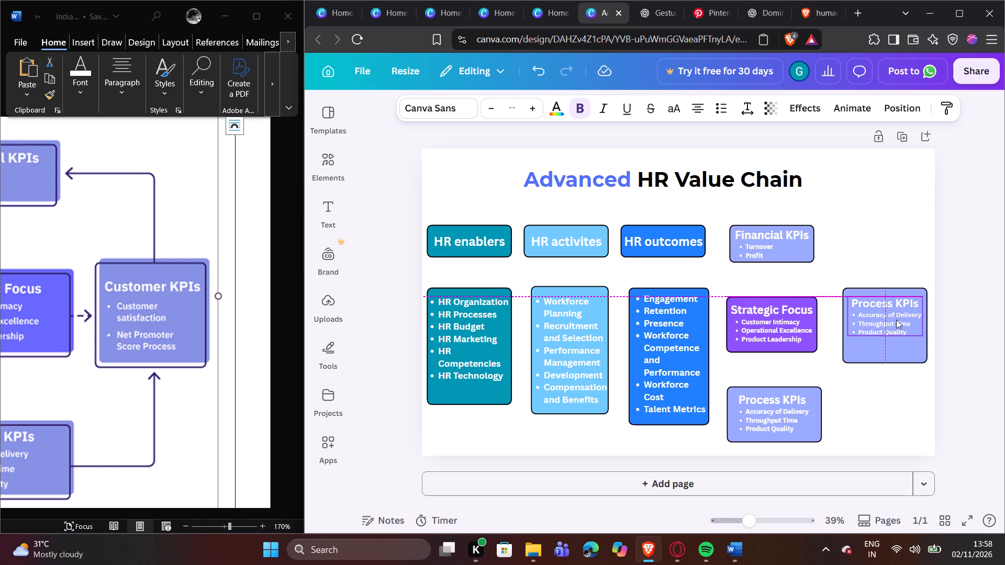
Replace the copied heading in the periwinkle box beside Strategic Focus with "Customer KPIs".
click(894, 302)
click(908, 301)
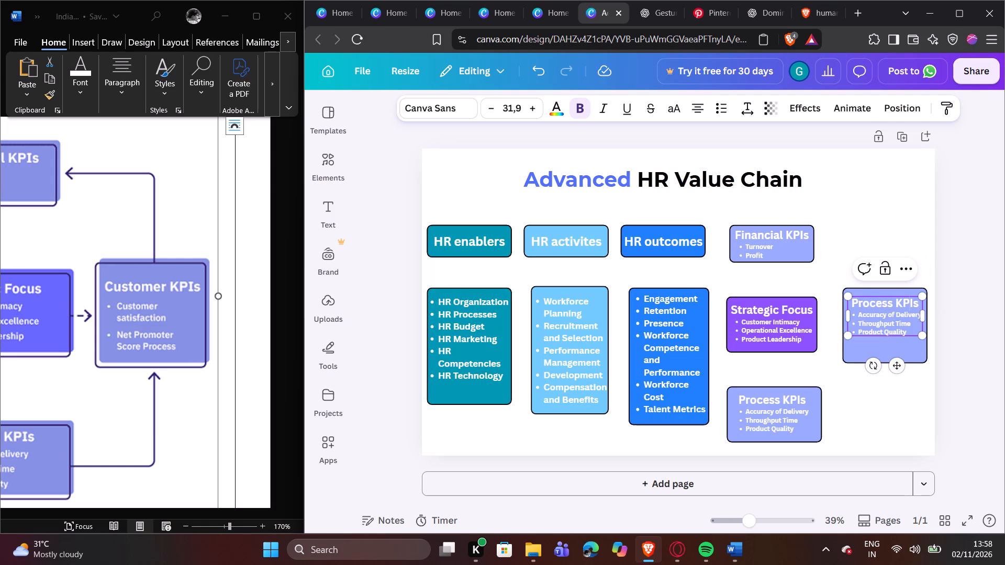
click(918, 301)
key(BackSpace)
key(BackSpace)
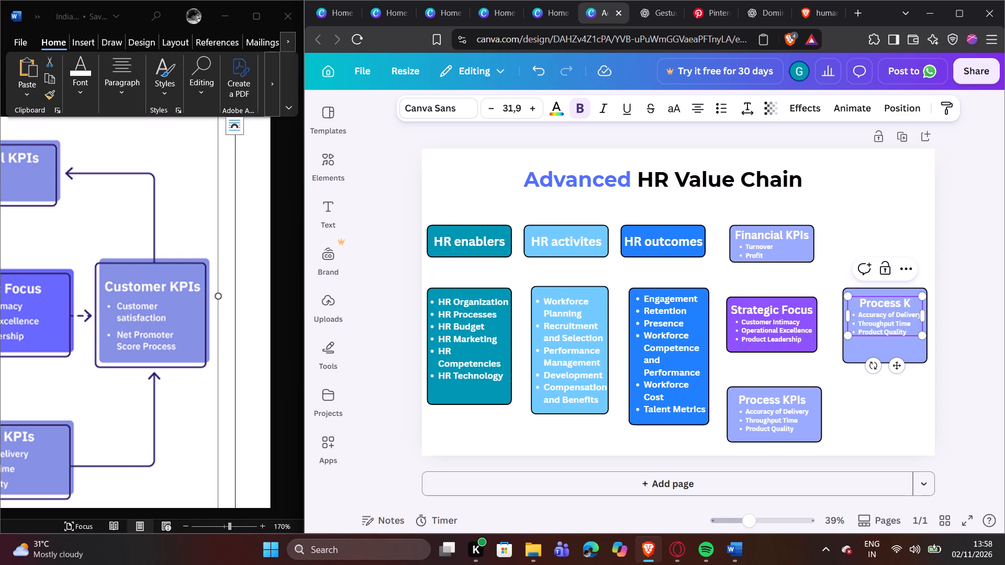
key(BackSpace)
key(BackSpace)
key(BackSpace)
key(BackSpace)
key(BackSpace)
key(BackSpace)
key(BackSpace)
key(BackSpace)
key(BackSpace)
key(BackSpace)
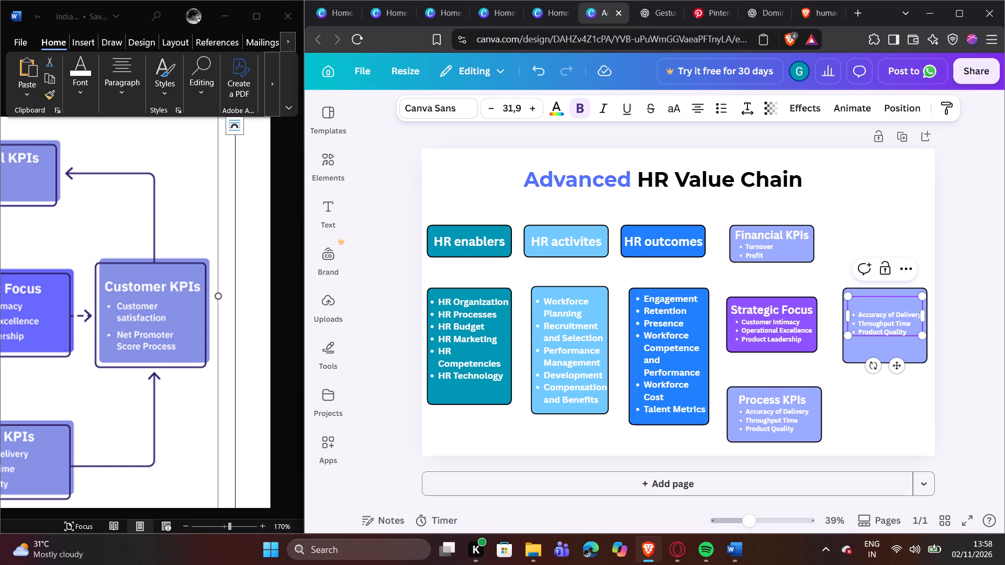
key(shift+c)
text(us)
key(t)
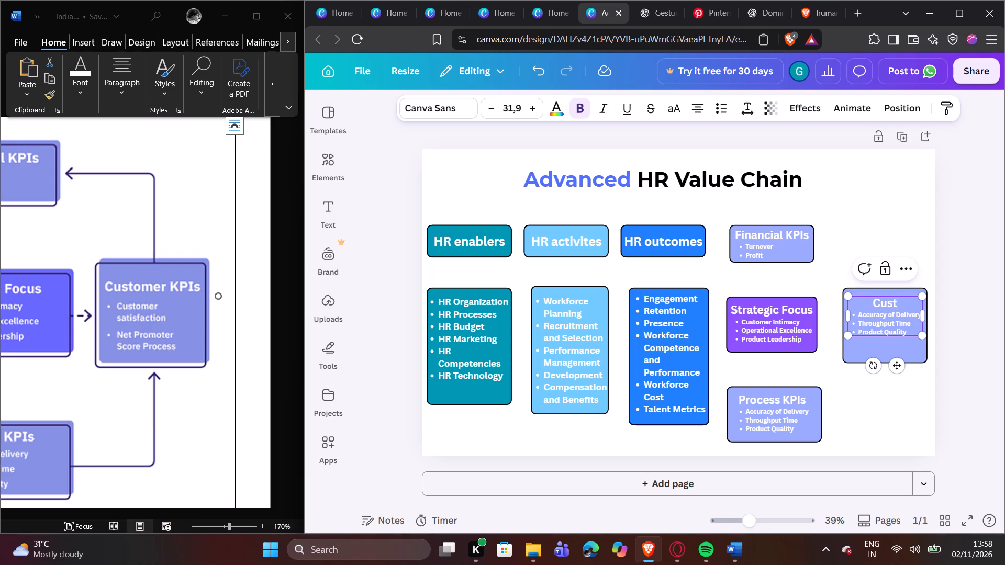
key(o)
text(mer)
key(space)
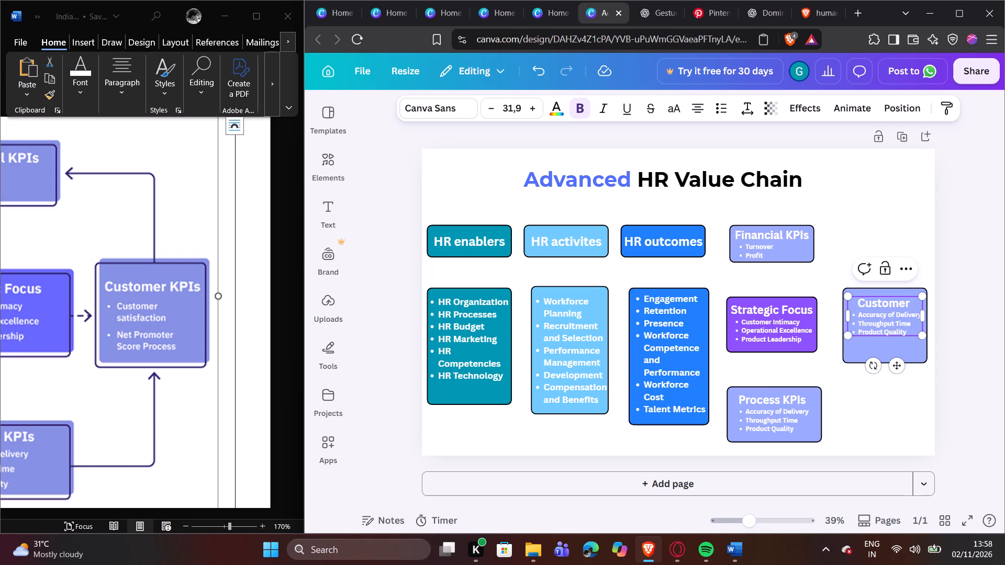
text(KPI)
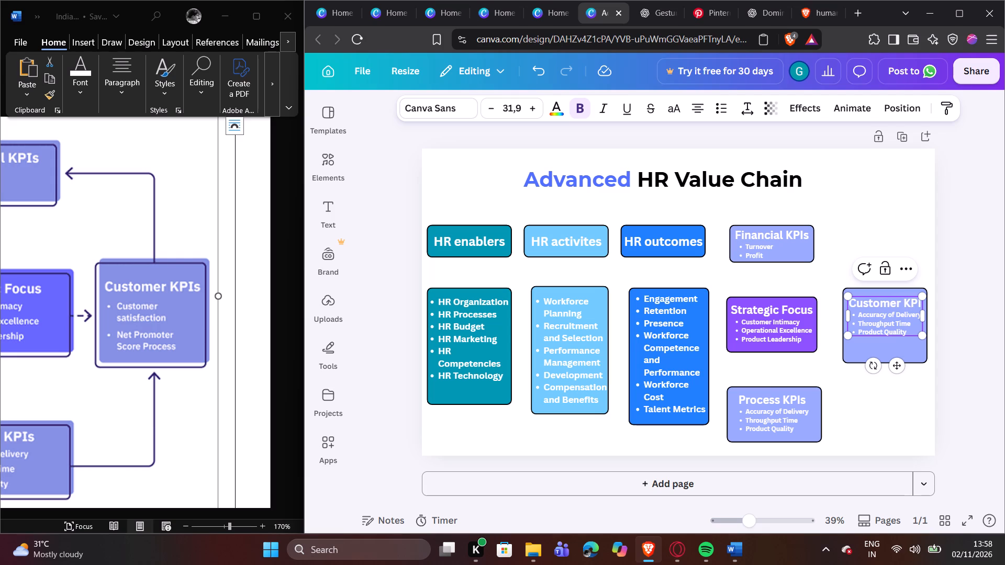
key(s)
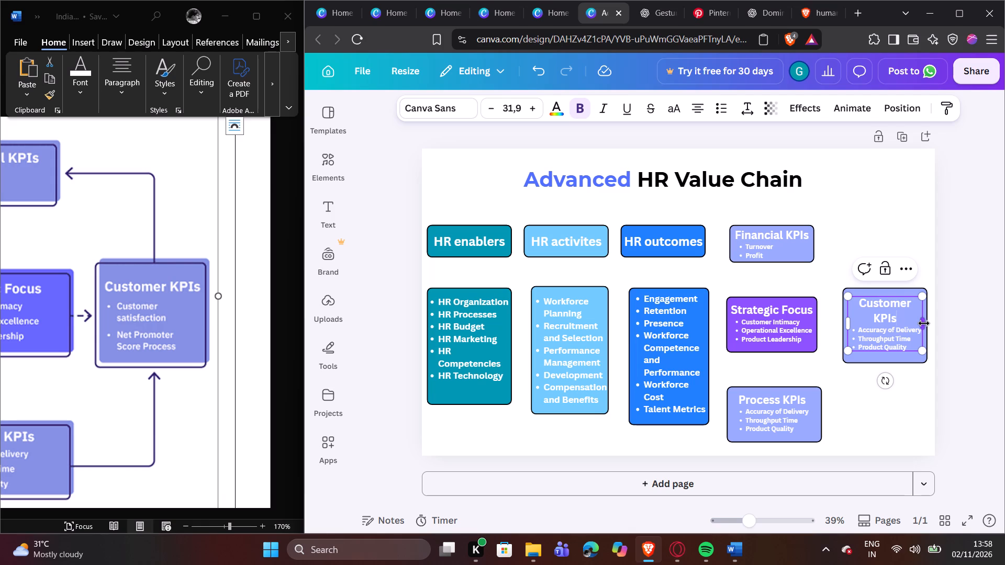
Widen the Customer KPIs text and its periwinkle box slightly toward Strategic Focus so the heading fits on one line, and deselect.
click(924, 323)
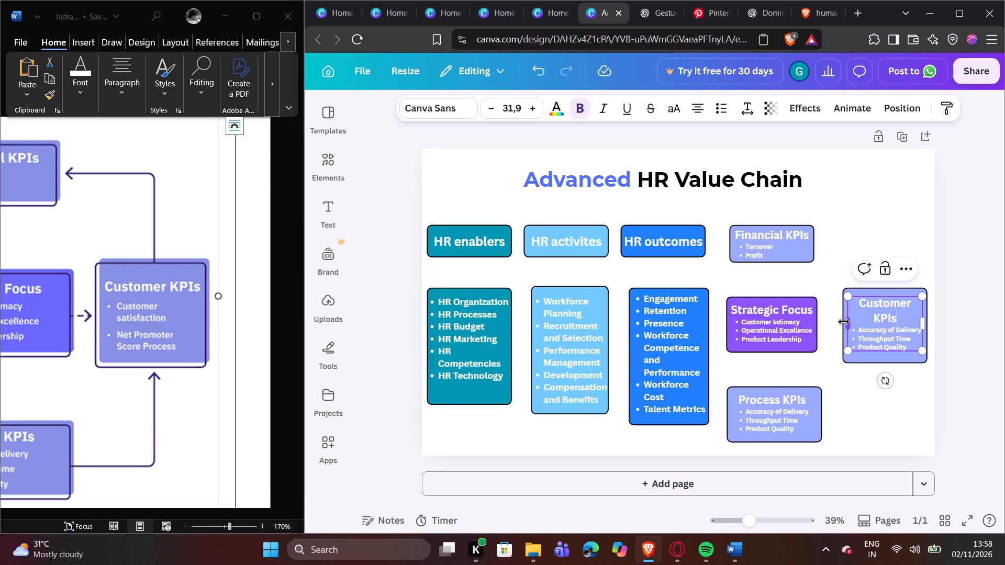
drag(844, 321, 839, 321)
click(856, 347)
click(845, 325)
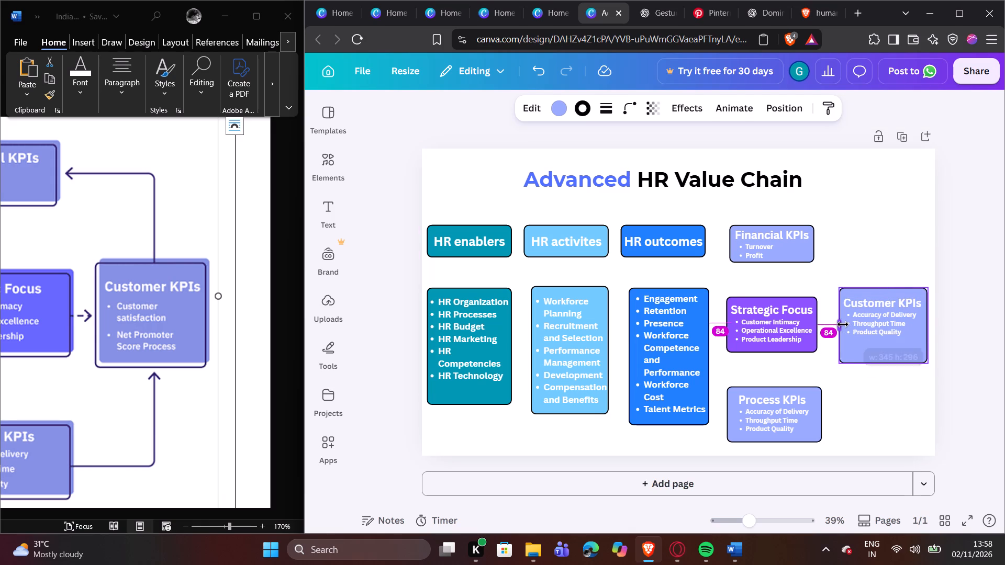
click(862, 388)
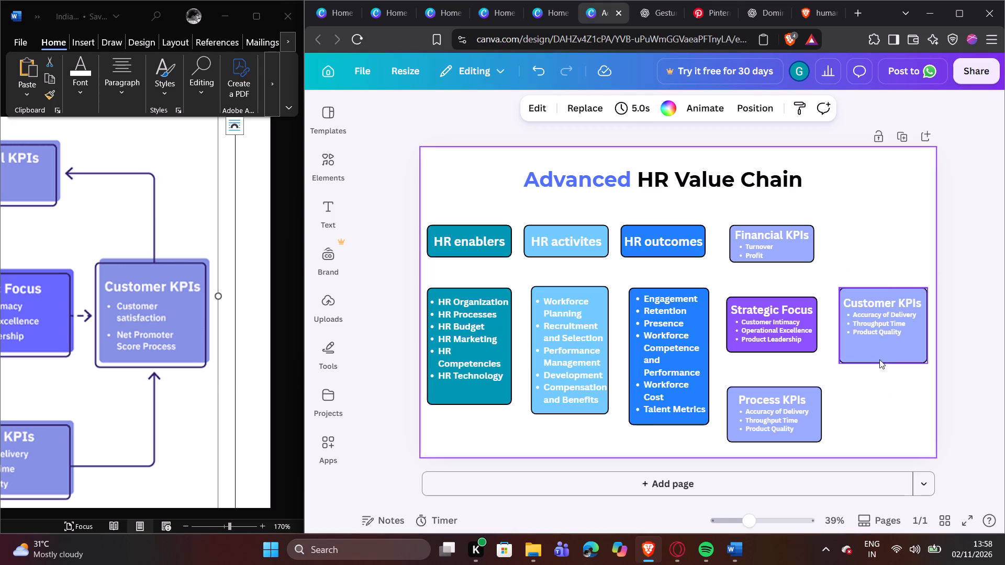
Clear the three copied bullet lines under the Customer KPIs heading, keeping an empty bullet.
click(880, 353)
double_click(862, 316)
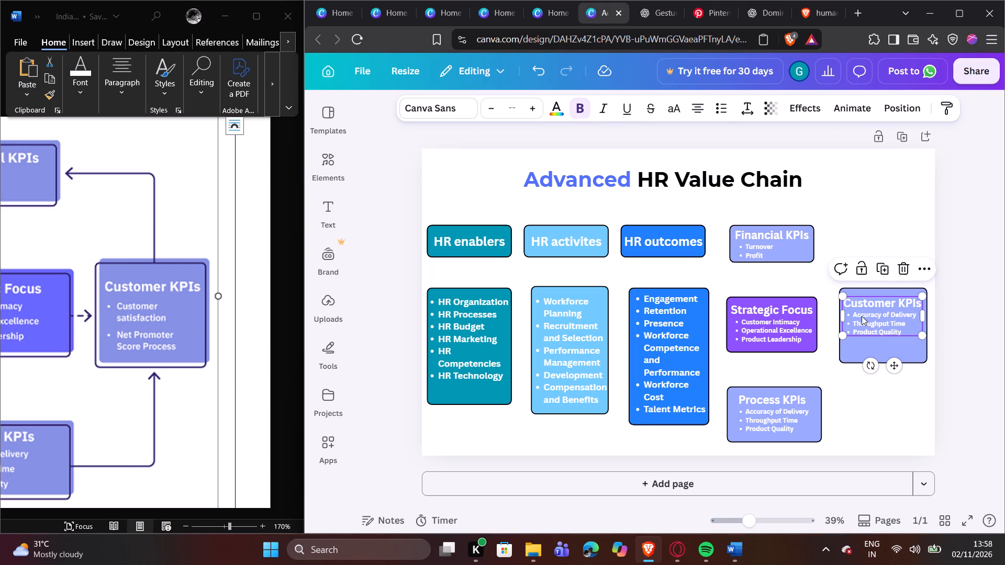
double_click(862, 316)
triple_click(862, 316)
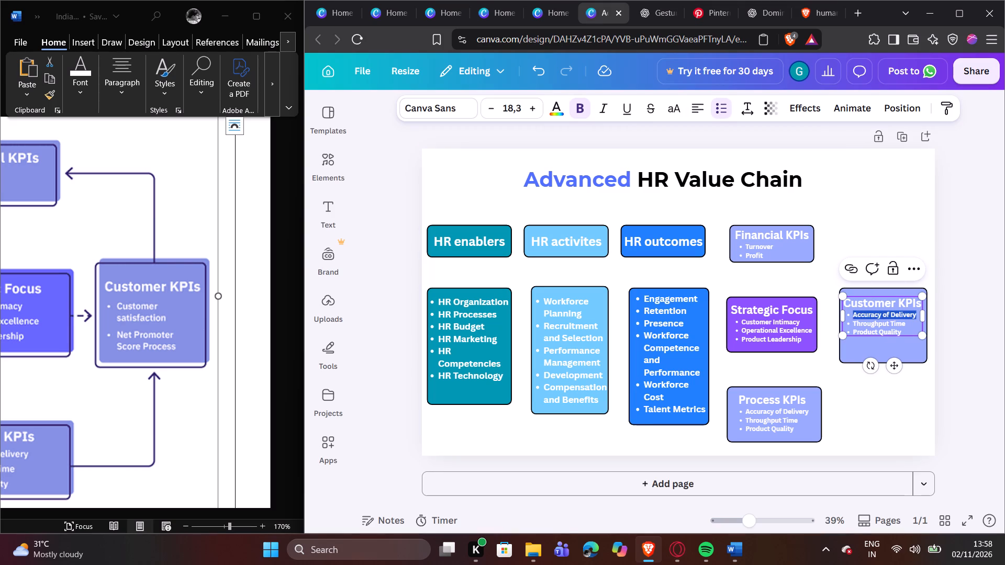
click(862, 316)
drag(902, 330, 869, 320)
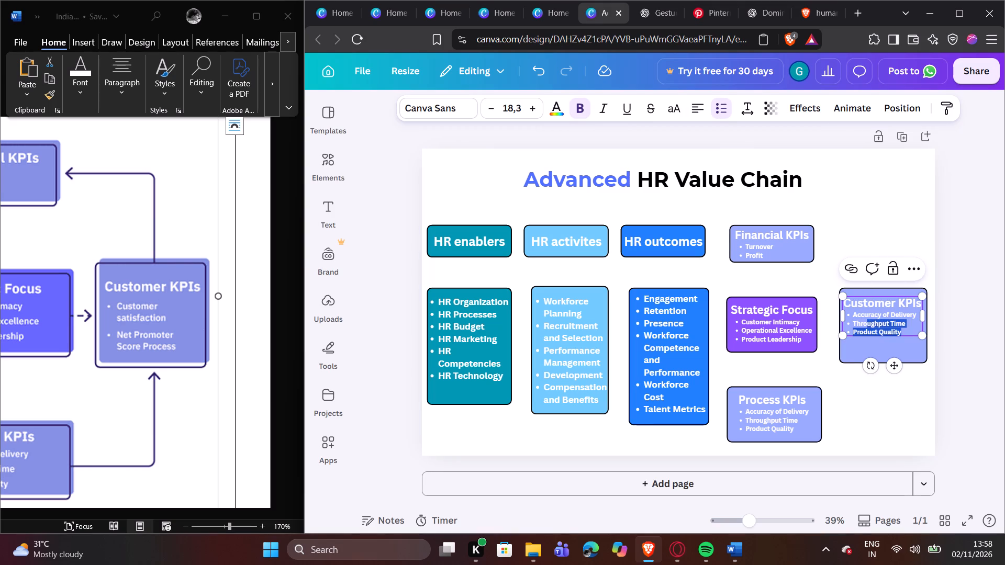
drag(869, 320, 853, 316)
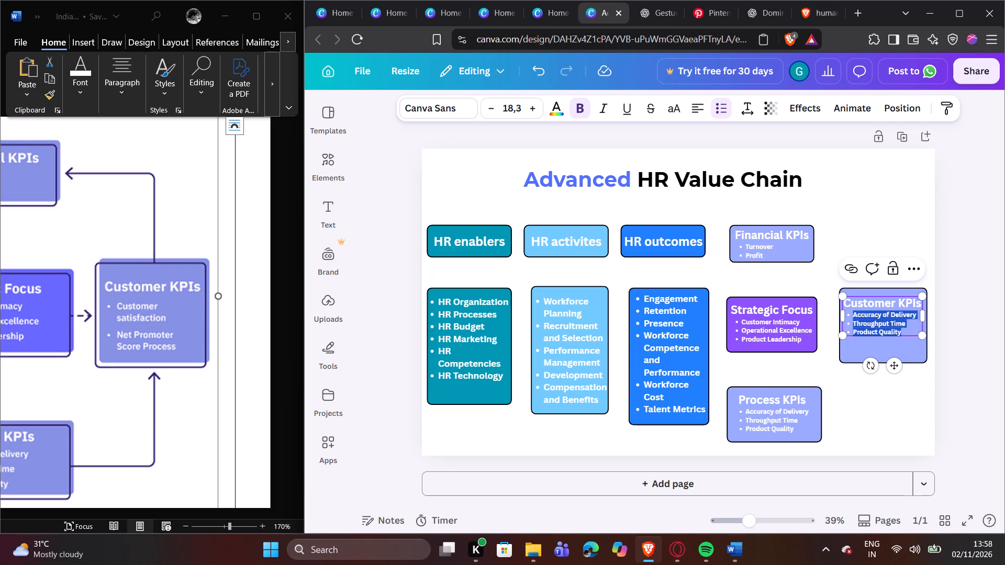
key(BackSpace)
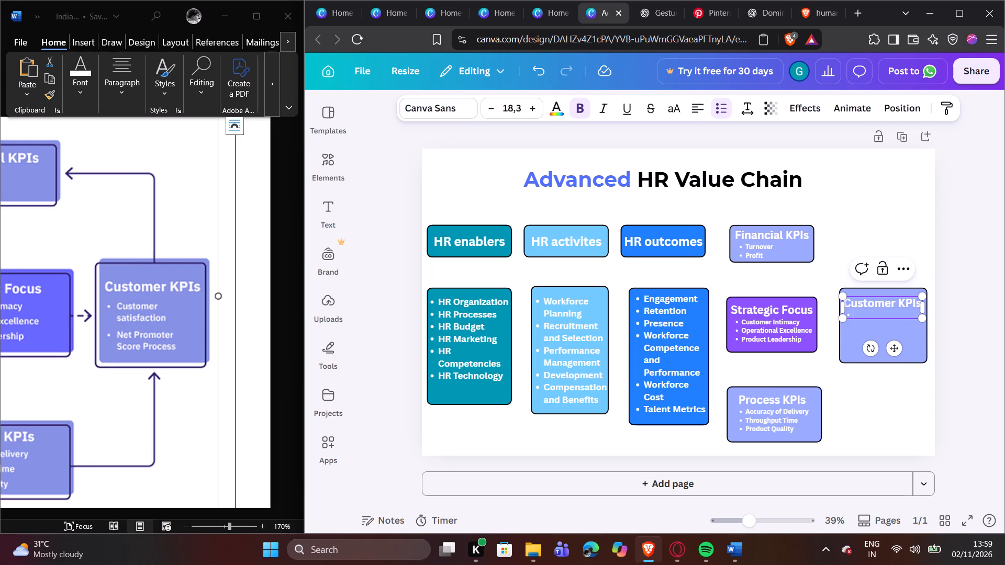
Enter "Customer satisfaction" as the first bullet under Customer KPIs and start a second bullet.
key(shift+c)
text(us)
key(t)
text(omer)
key(space)
text(sa)
text(tis)
text(faction)
key(Return)
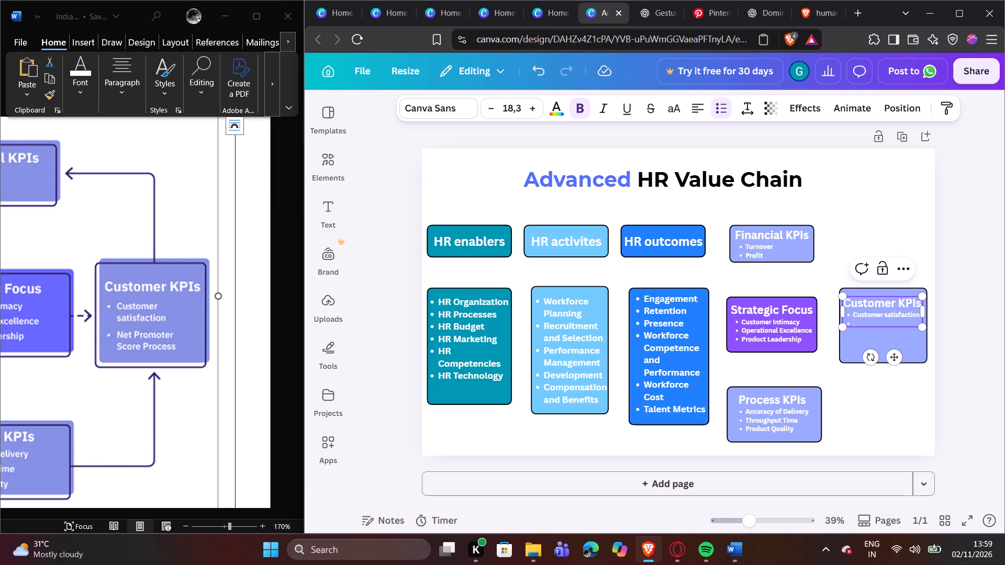
Enter "Net Promoter Score Process" as the second bullet under Customer KPIs and deselect the text.
text(Net)
key(space)
key(shift+p)
text(ro)
text(mo)
text(ter)
key(space)
key(shift+s)
text(core)
key(space)
key(shift+p)
key(r)
key(o)
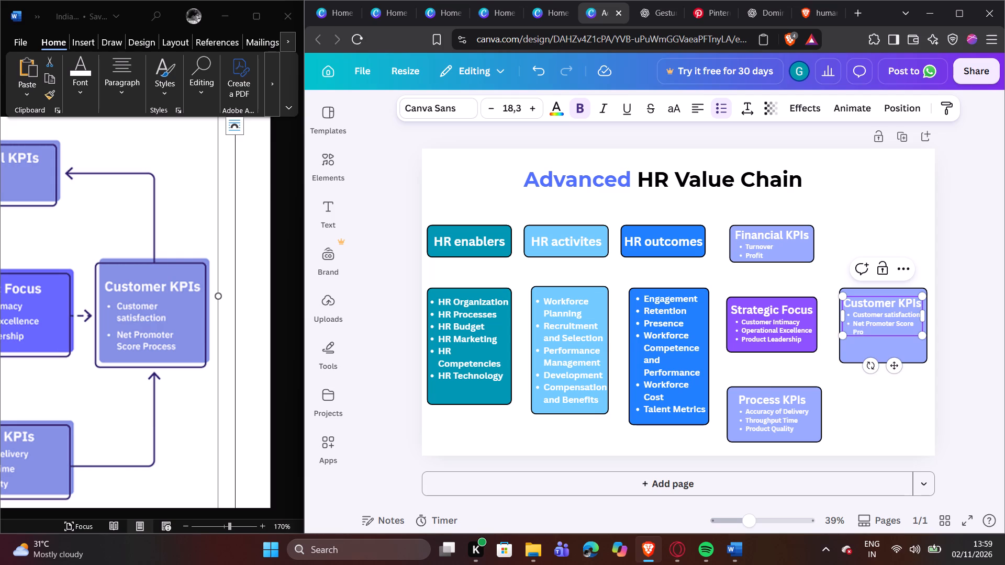
text(cess)
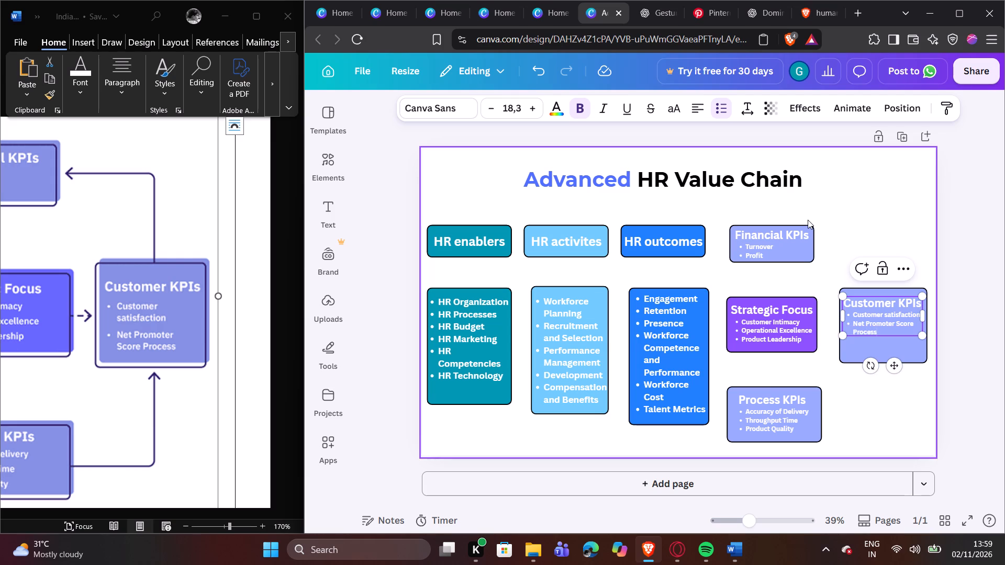
click(978, 318)
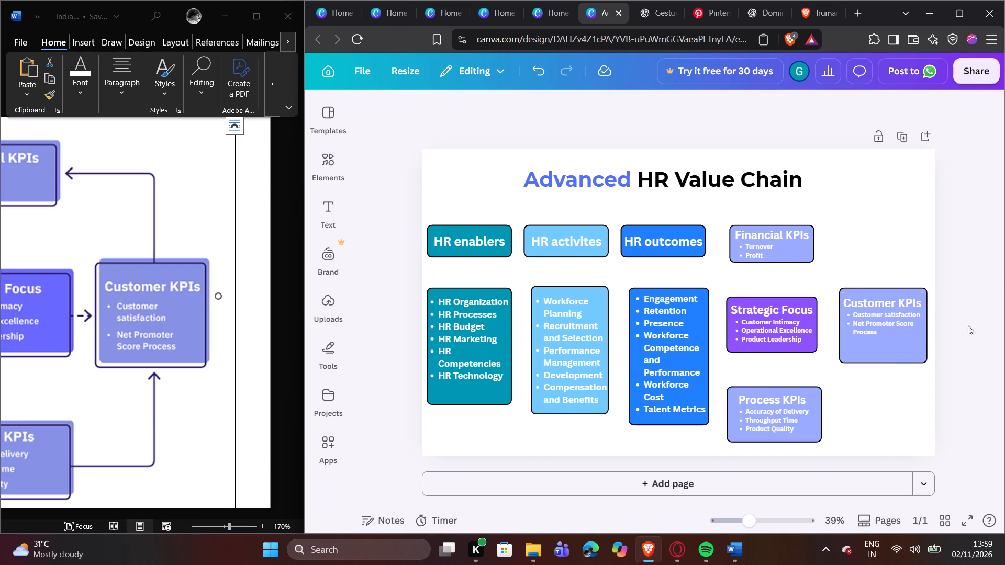
Shorten the Customer KPIs box to fit its bullets and lower it with its text to sit level with Strategic Focus.
click(887, 357)
drag(886, 364, 882, 351)
click(985, 334)
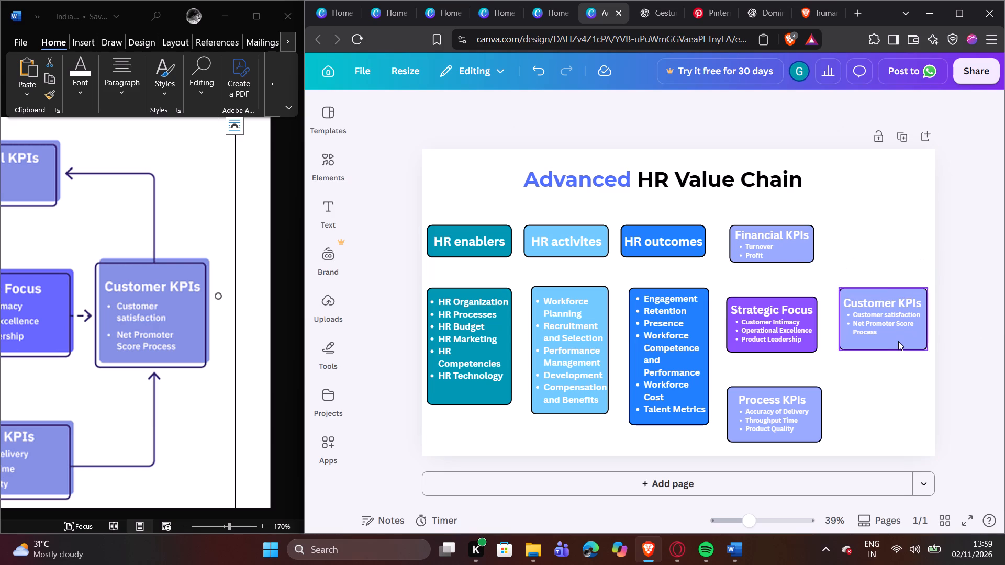
drag(898, 341, 899, 347)
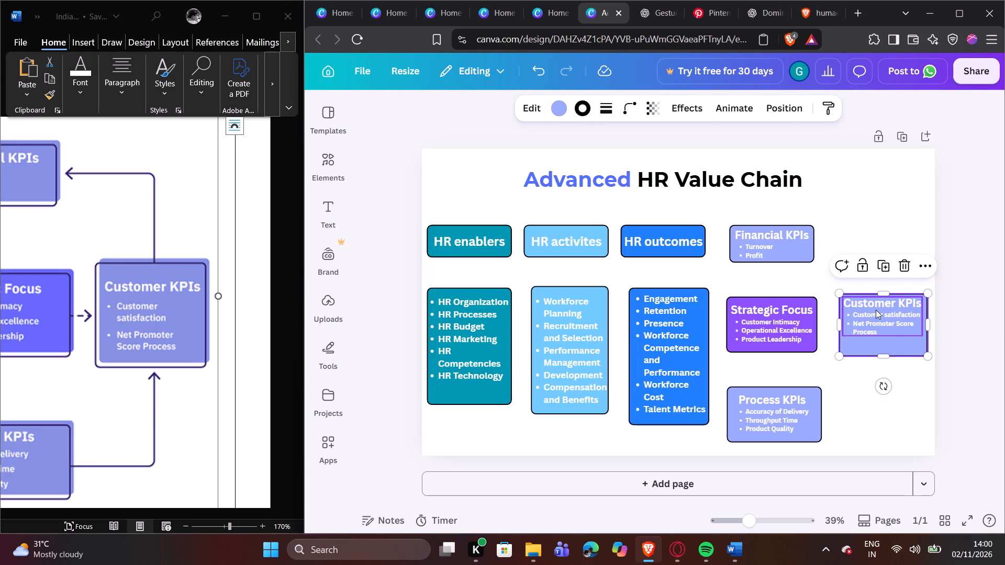
drag(876, 310, 875, 314)
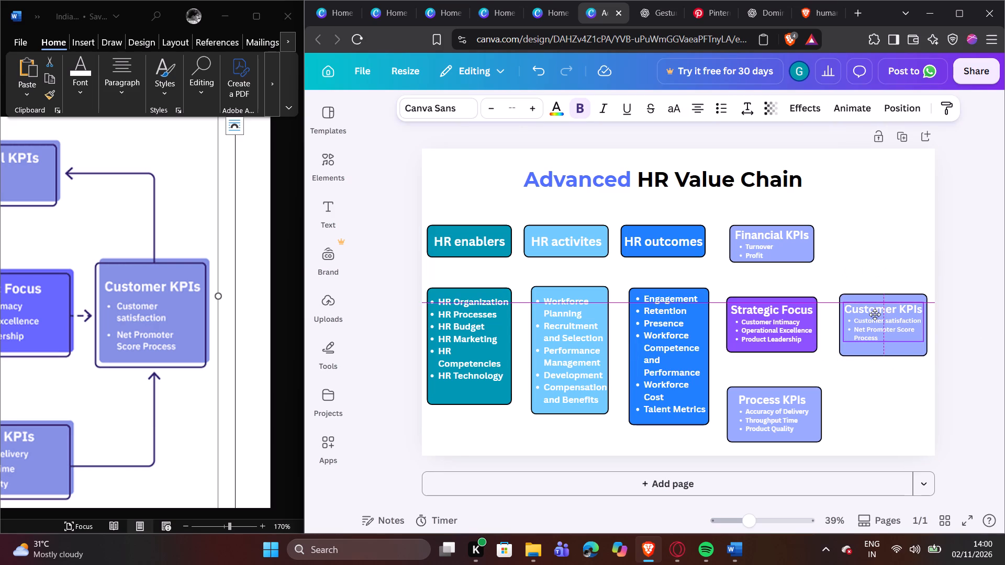
drag(875, 314, 875, 317)
click(971, 312)
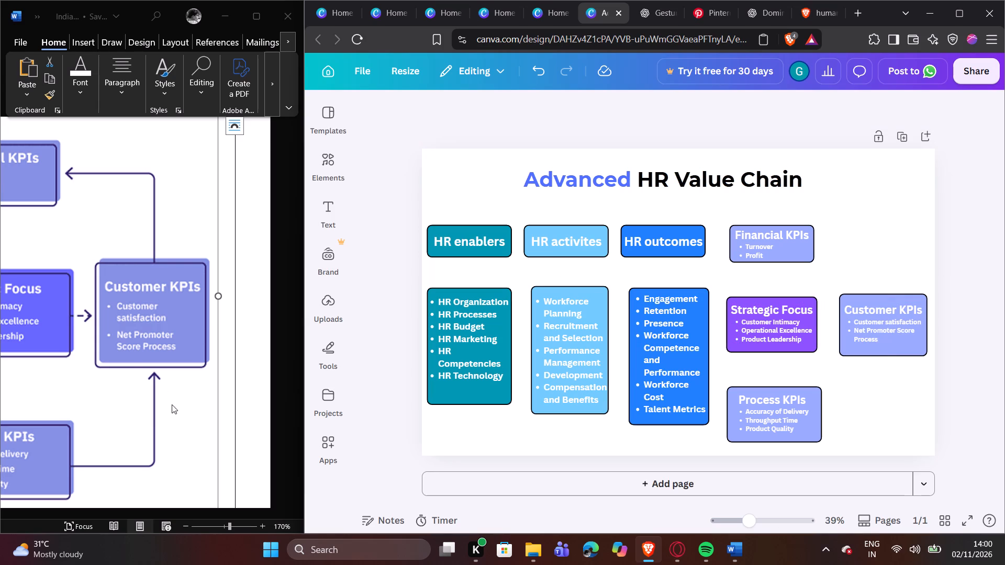
Search the design elements for "arrow", limit them to shapes, and insert the thin solid single-headed arrow line.
click(219, 527)
click(219, 527)
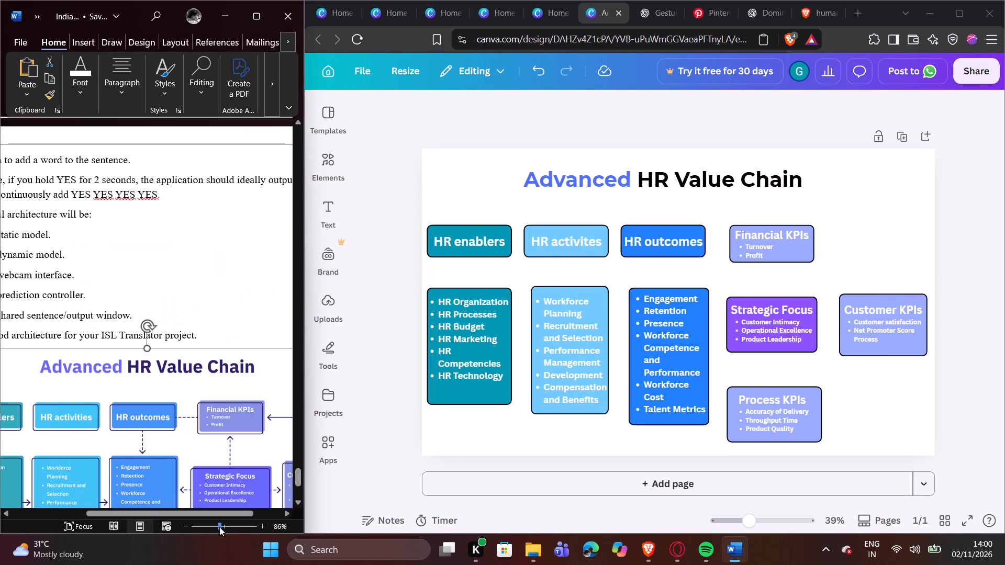
scroll(169, 428, down, 5)
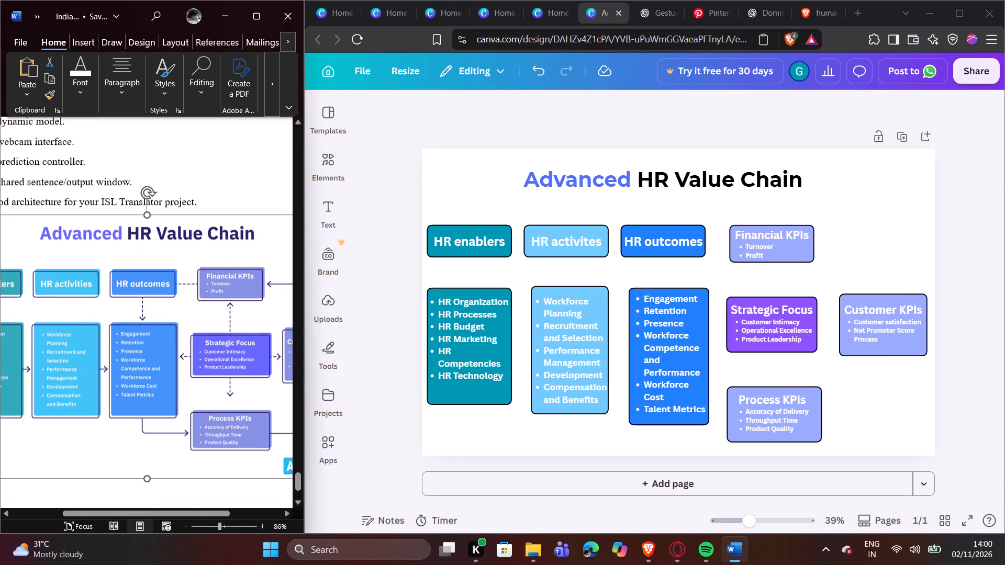
click(325, 166)
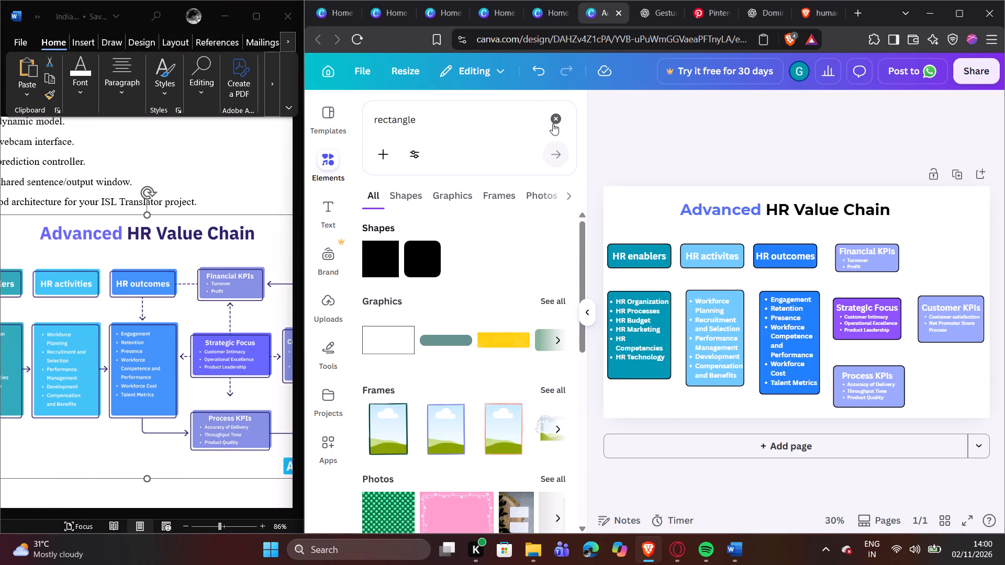
click(555, 122)
click(423, 257)
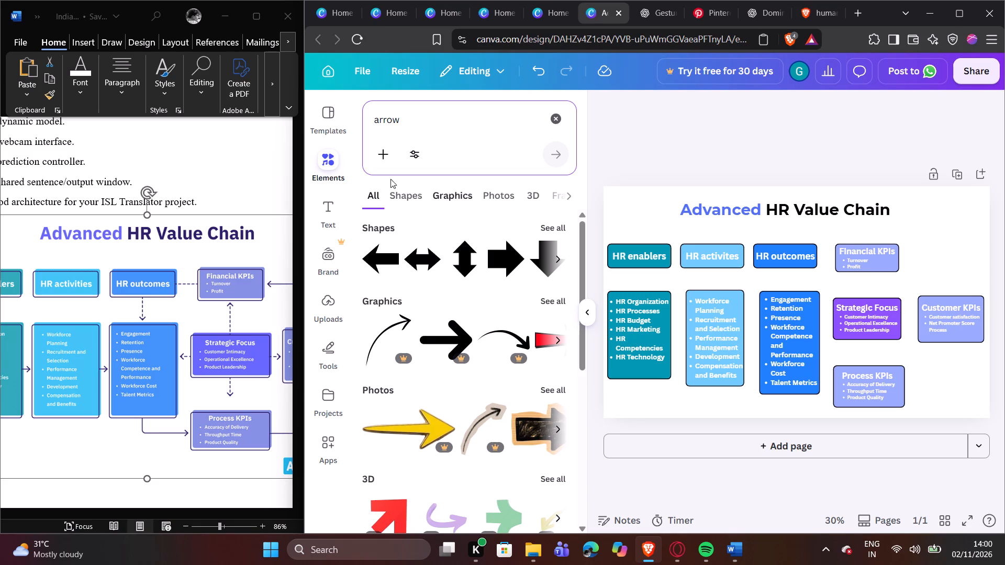
click(414, 196)
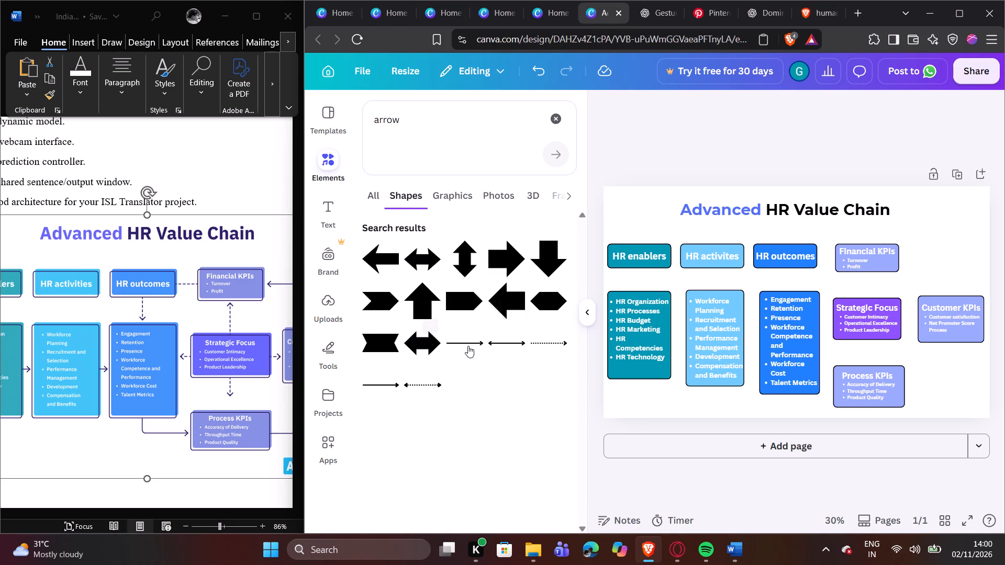
drag(468, 344, 468, 334)
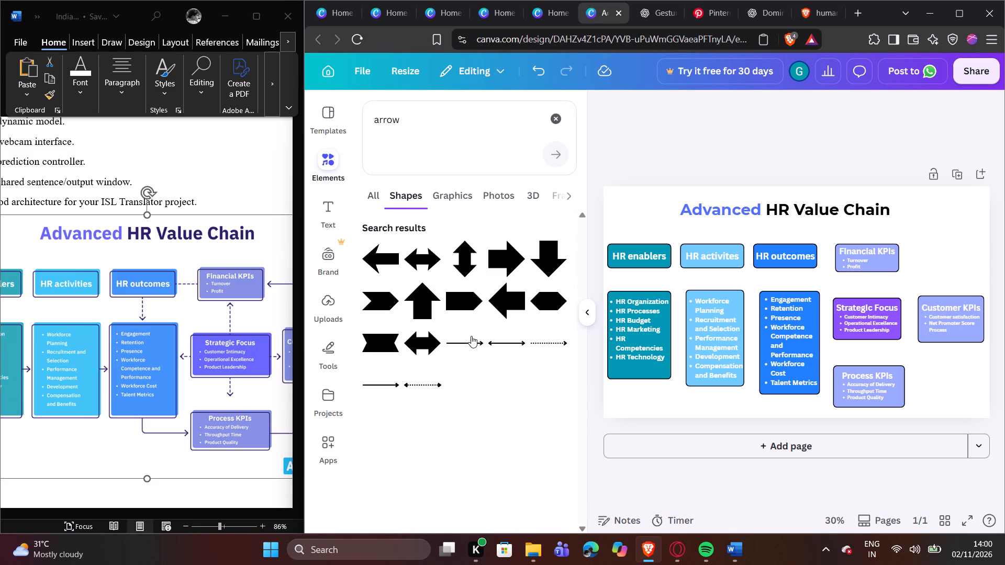
click(472, 337)
click(594, 311)
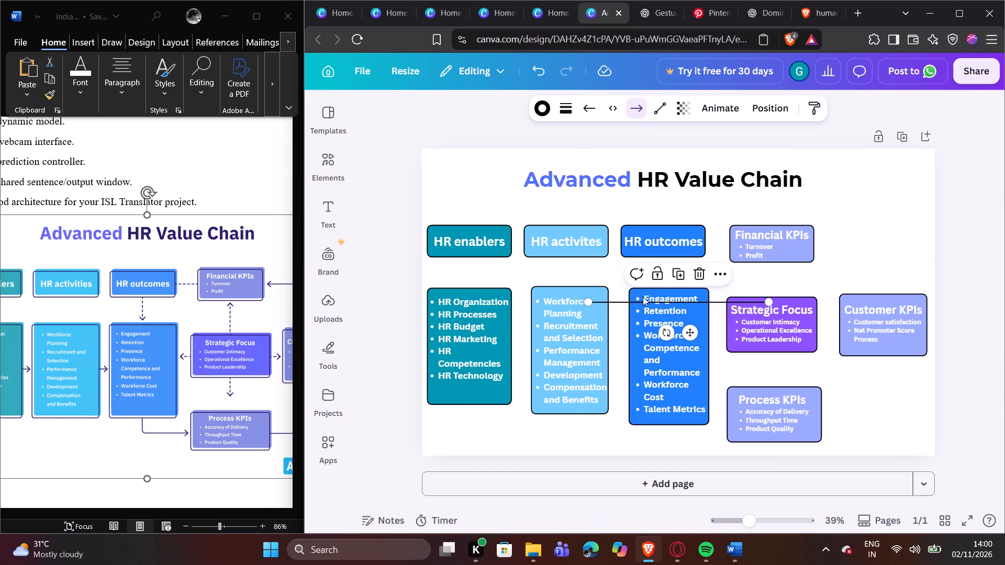
Connect the arrow from the HR enablers list box to the HR activities list box, pointing at HR activities.
drag(591, 301, 519, 333)
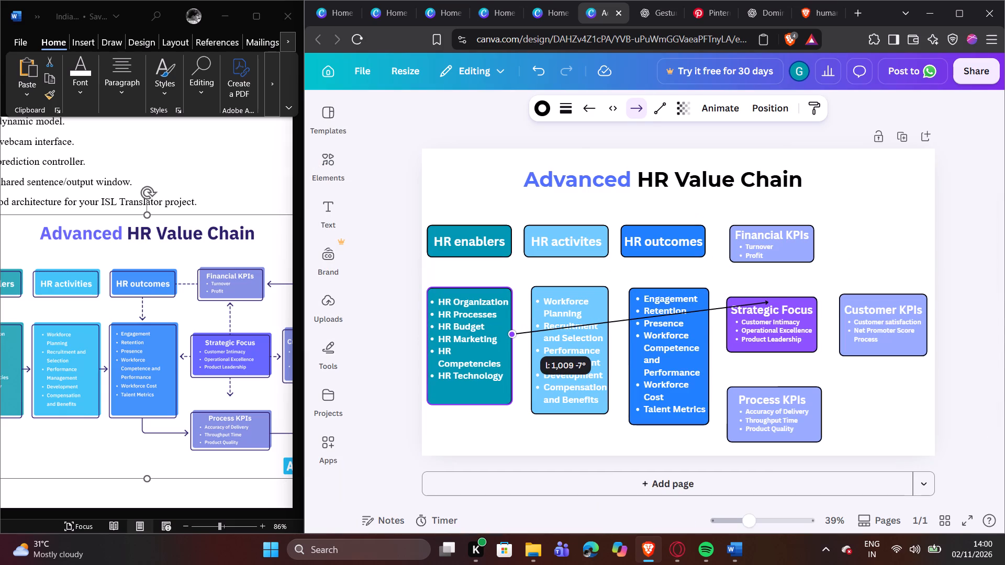
drag(519, 333, 518, 338)
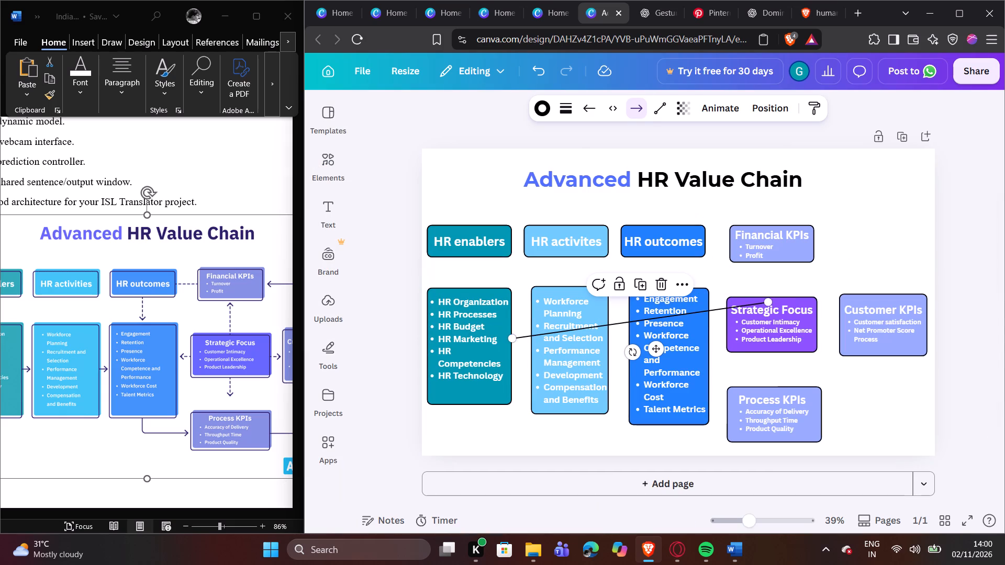
drag(767, 300, 533, 337)
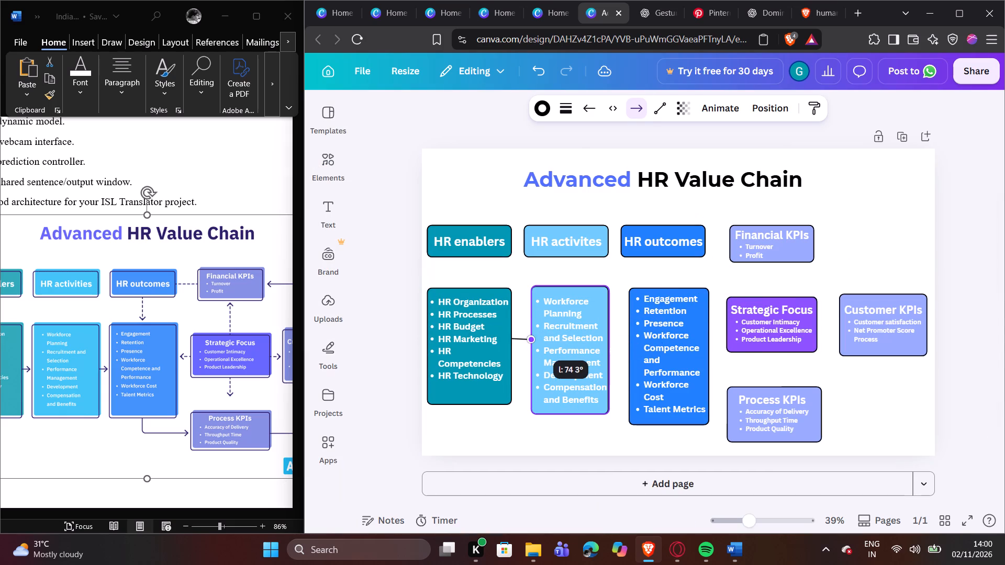
drag(533, 337, 533, 336)
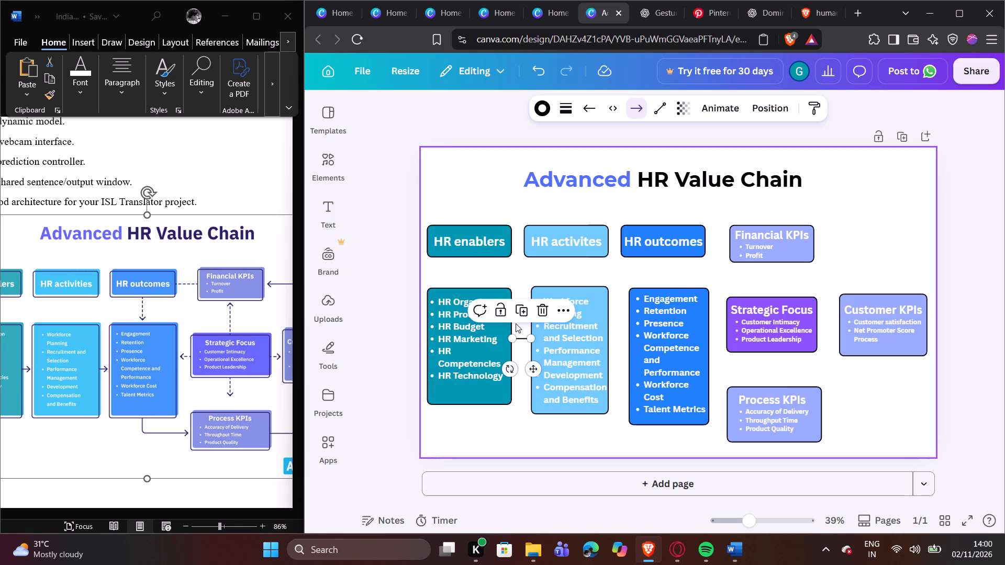
Set the stroke weight of the arrow between the HR enablers and HR activities lists to 10 and deselect it.
click(637, 107)
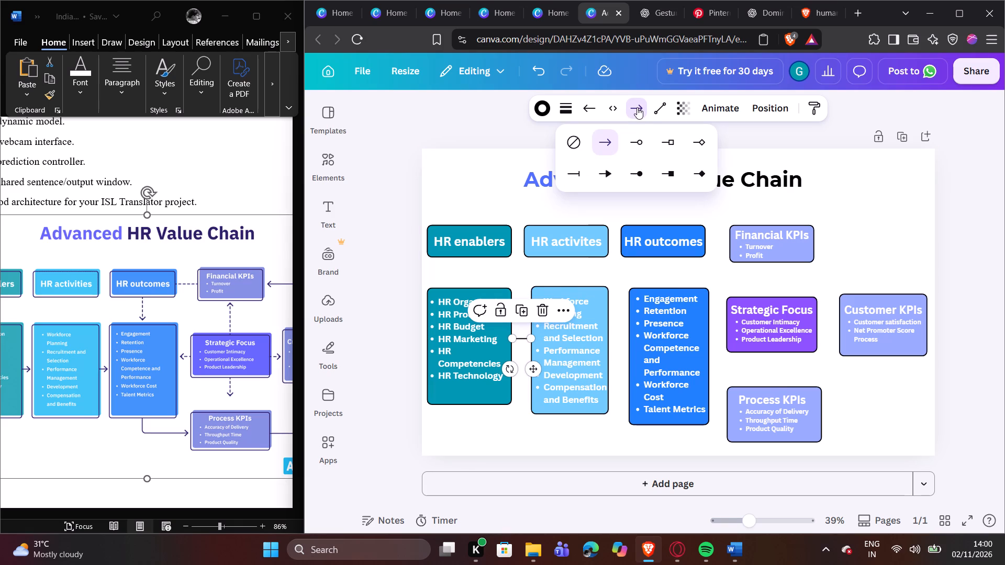
click(563, 114)
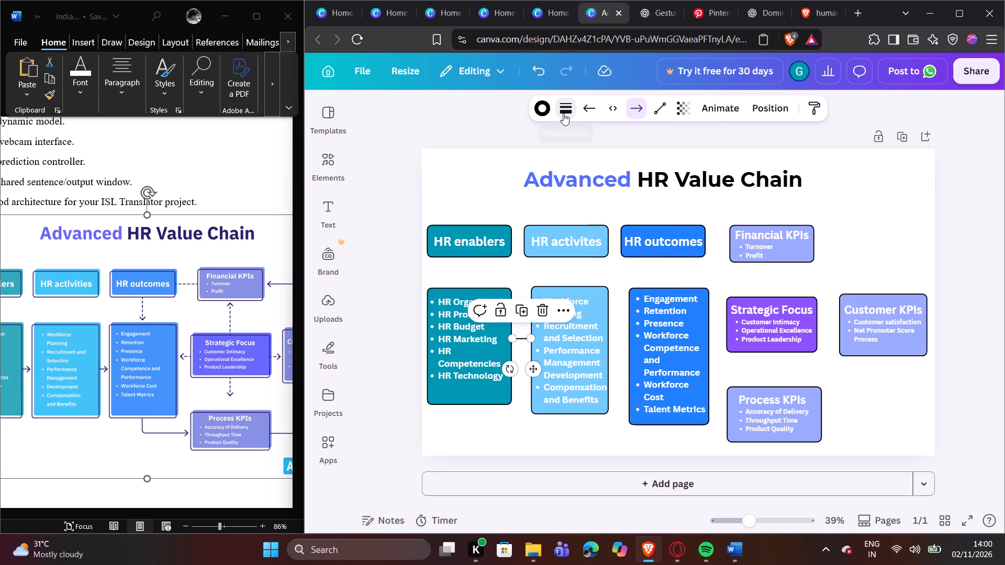
click(487, 222)
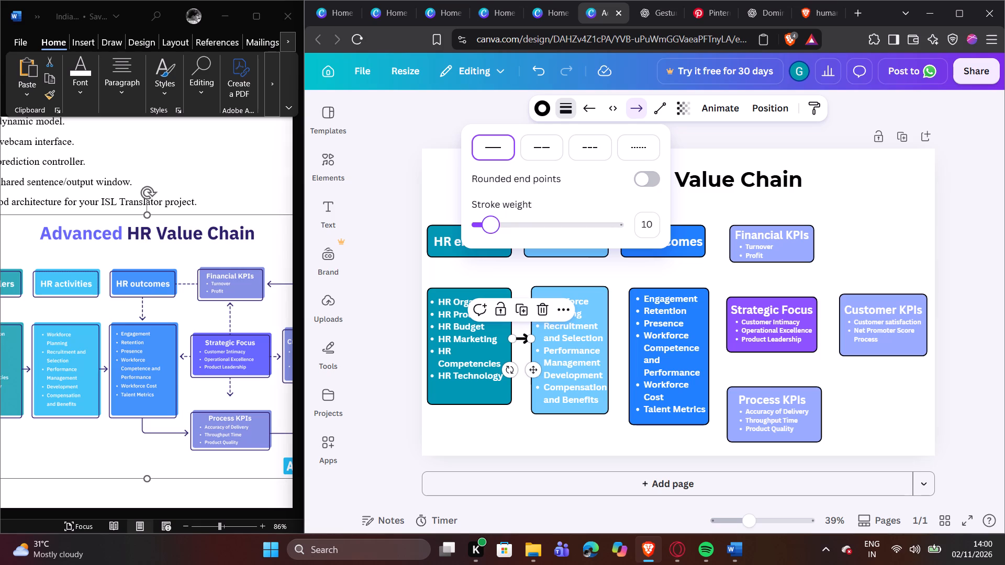
click(418, 214)
click(375, 223)
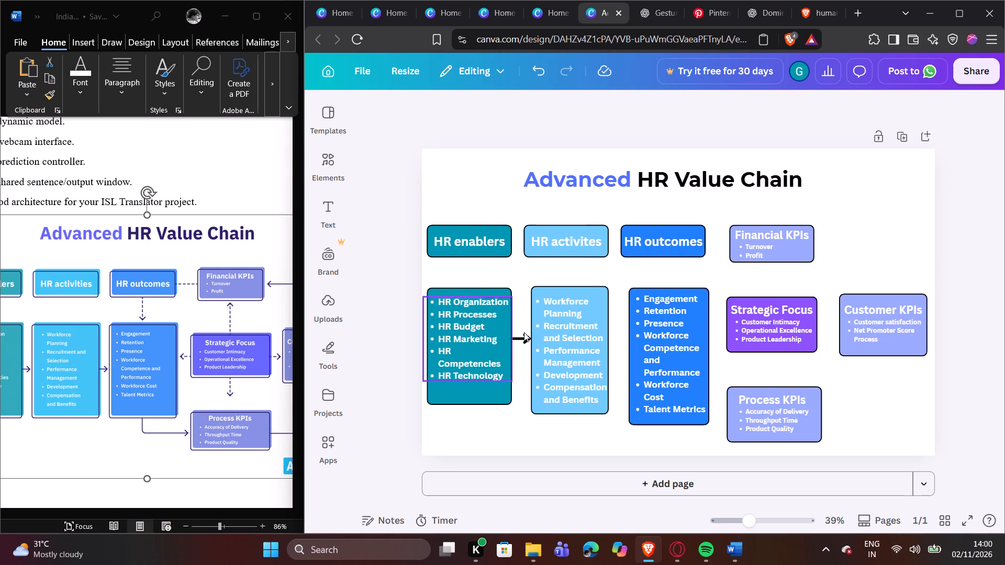
Duplicate the arrow and connect the copy from the HR activities list box to the HR outcomes list box.
click(516, 337)
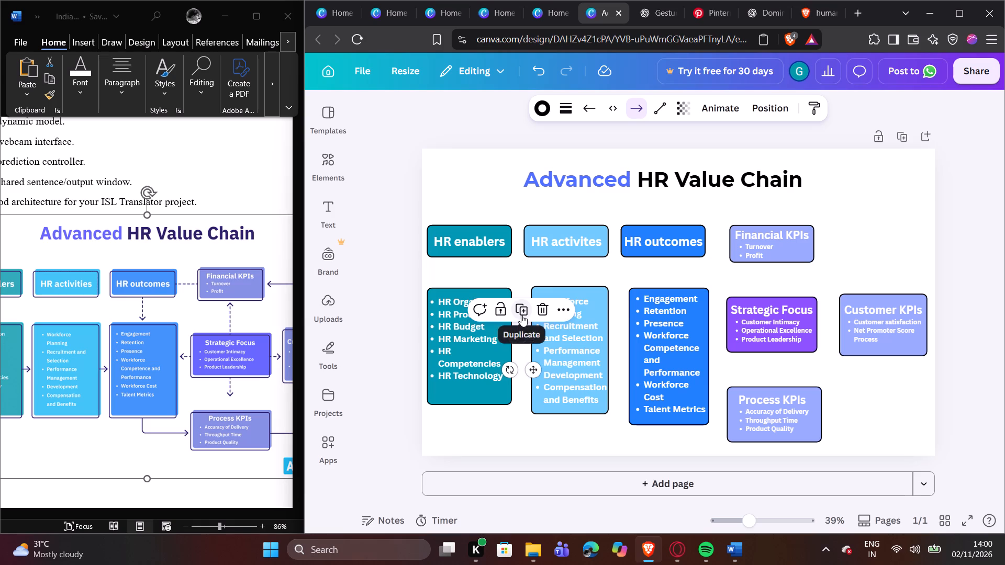
click(521, 315)
drag(519, 342, 605, 337)
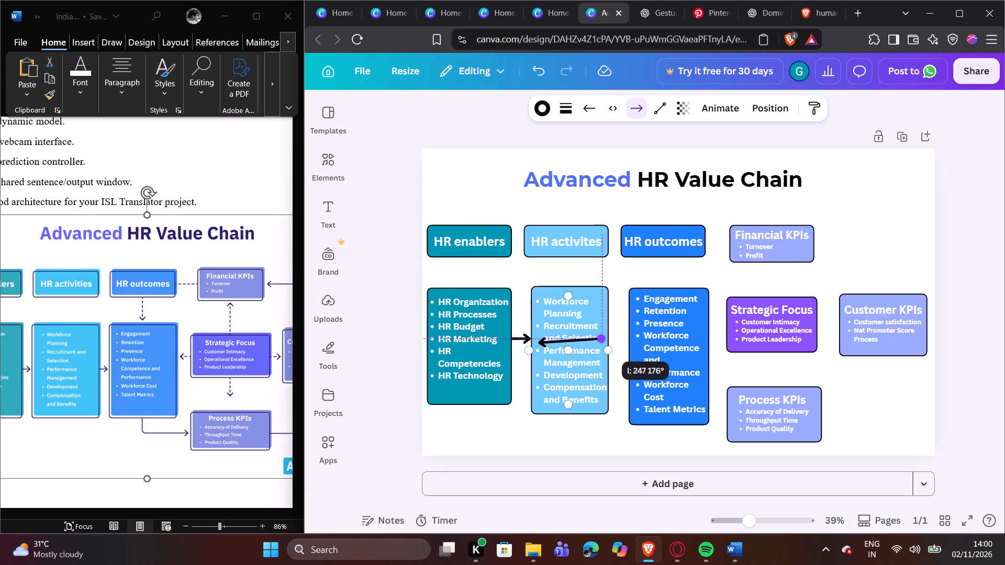
drag(605, 337, 610, 341)
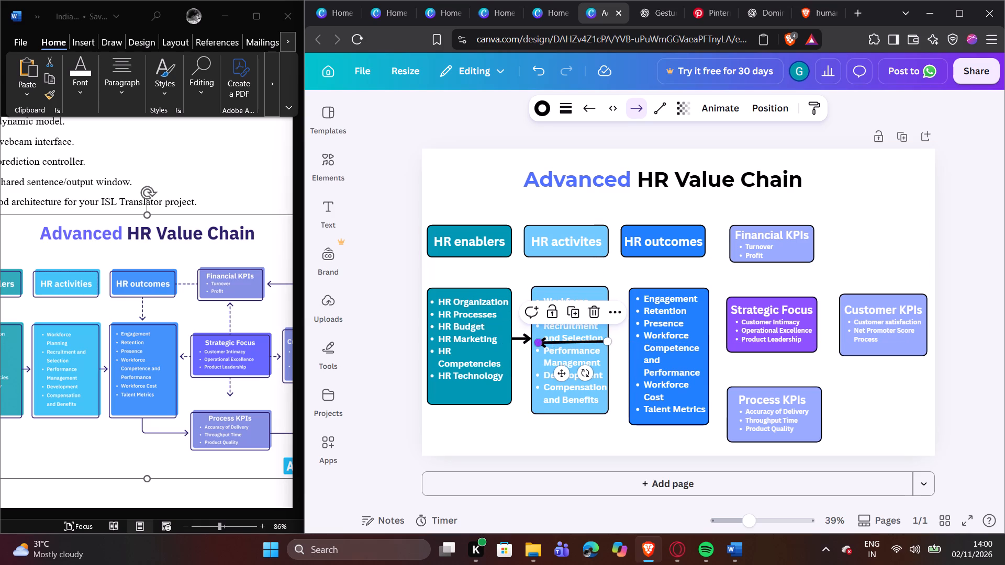
drag(535, 341, 630, 340)
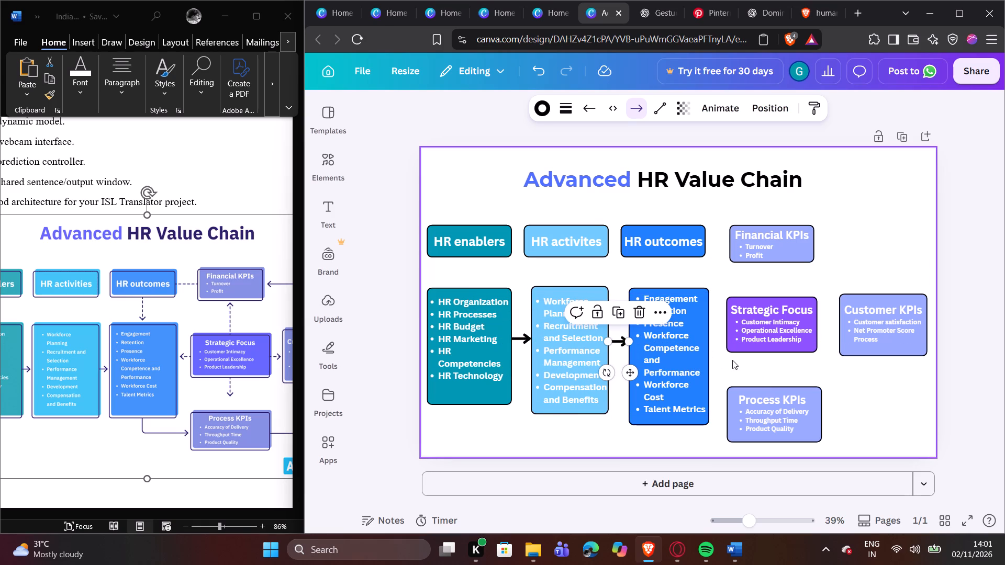
click(732, 359)
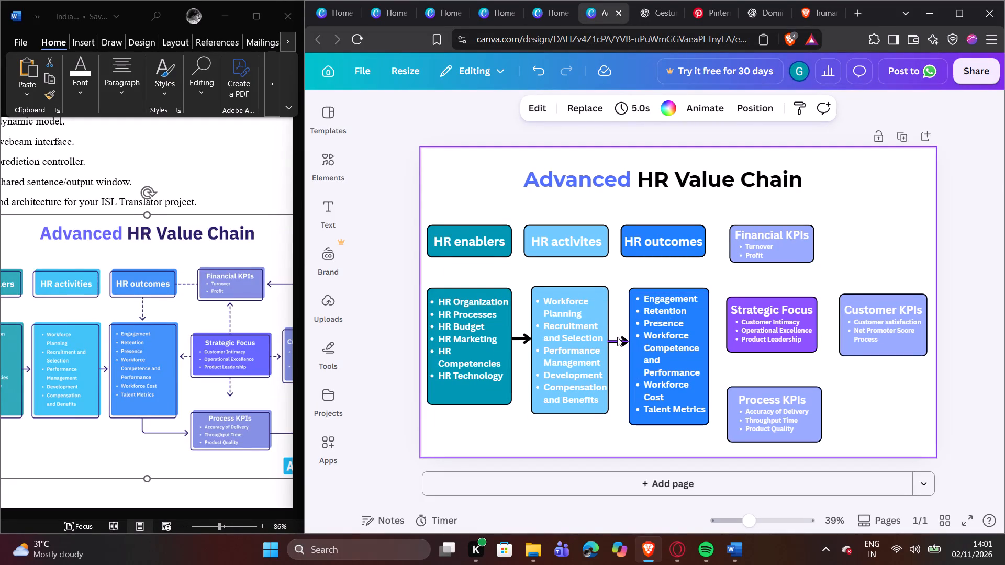
Duplicate the arrow between HR activities and HR outcomes and connect the copy downward from the HR outcomes heading to the HR outcomes list box.
click(617, 337)
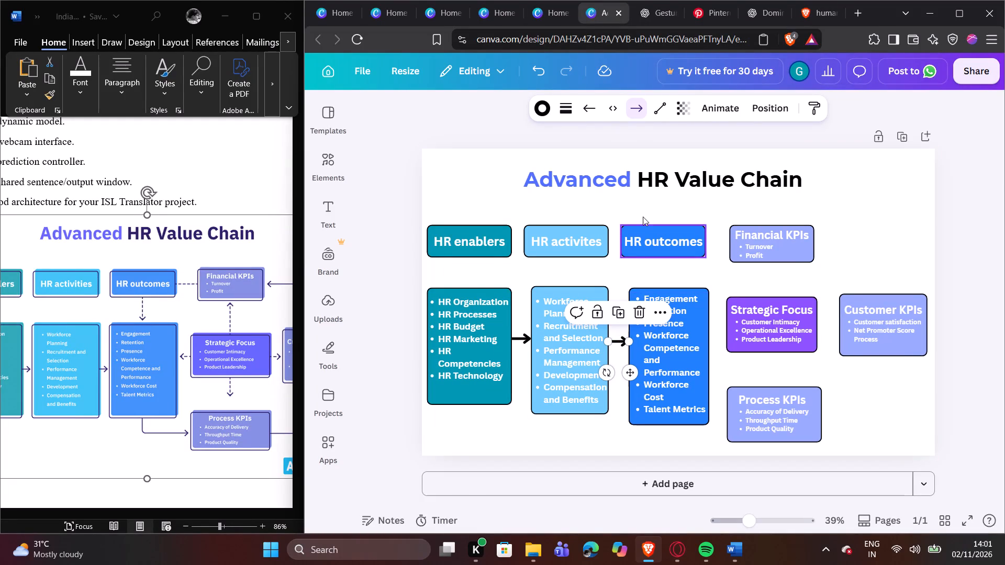
click(624, 312)
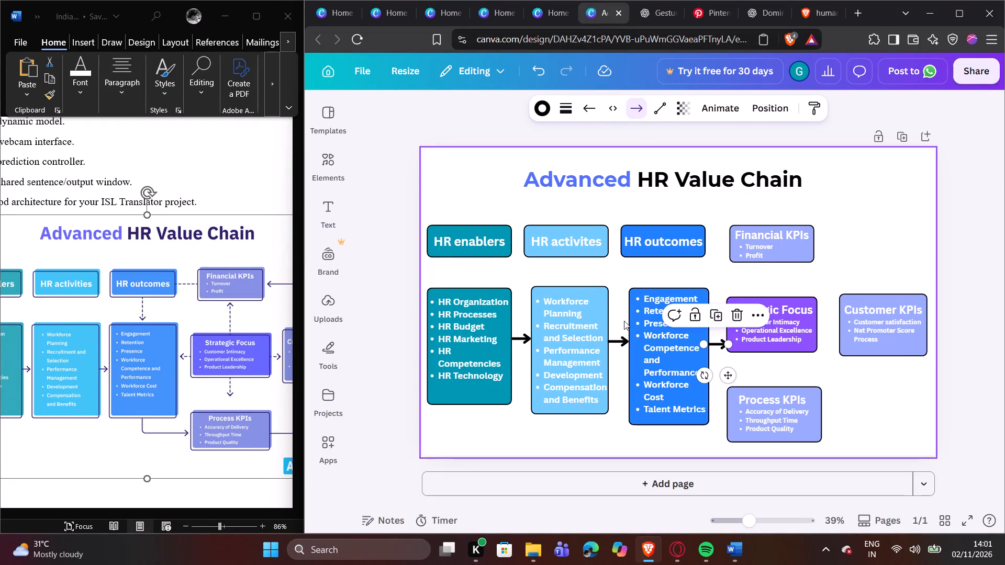
drag(705, 344, 663, 272)
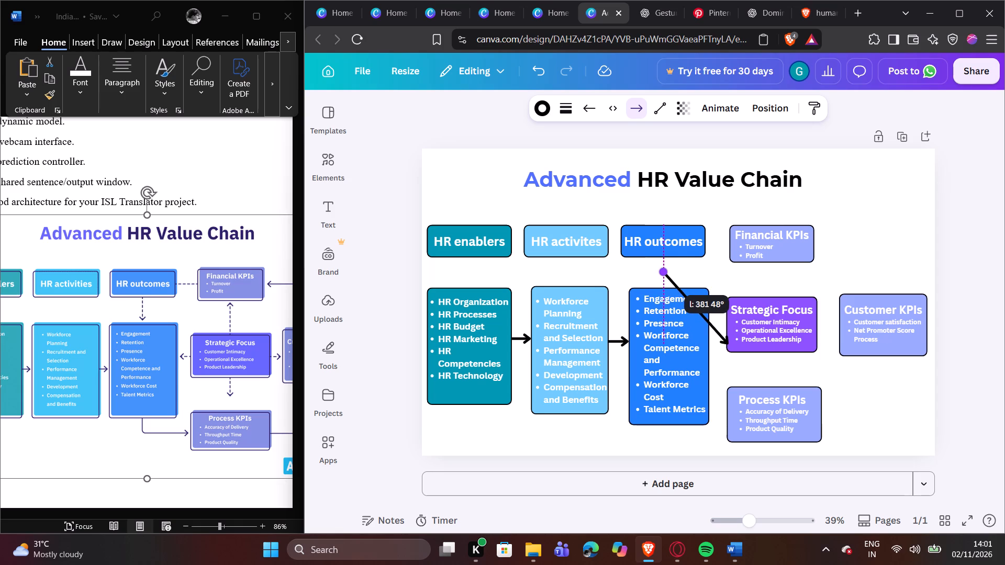
drag(663, 272, 665, 265)
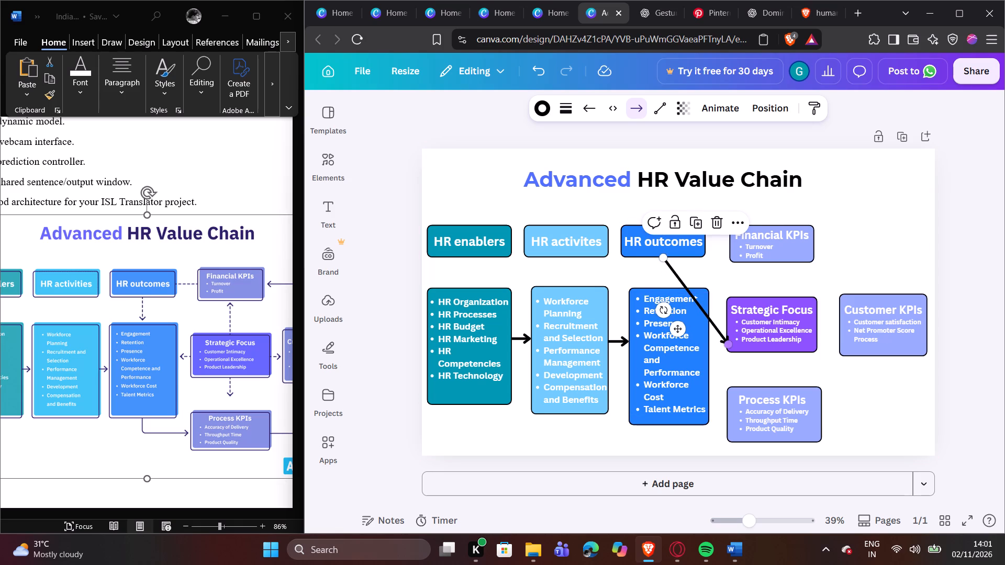
drag(728, 345, 665, 286)
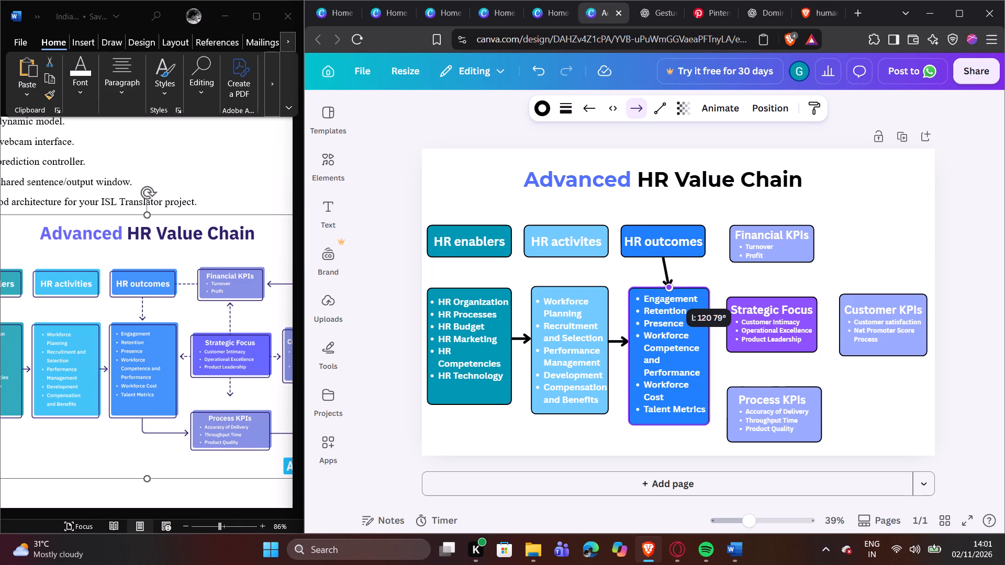
drag(665, 286, 661, 285)
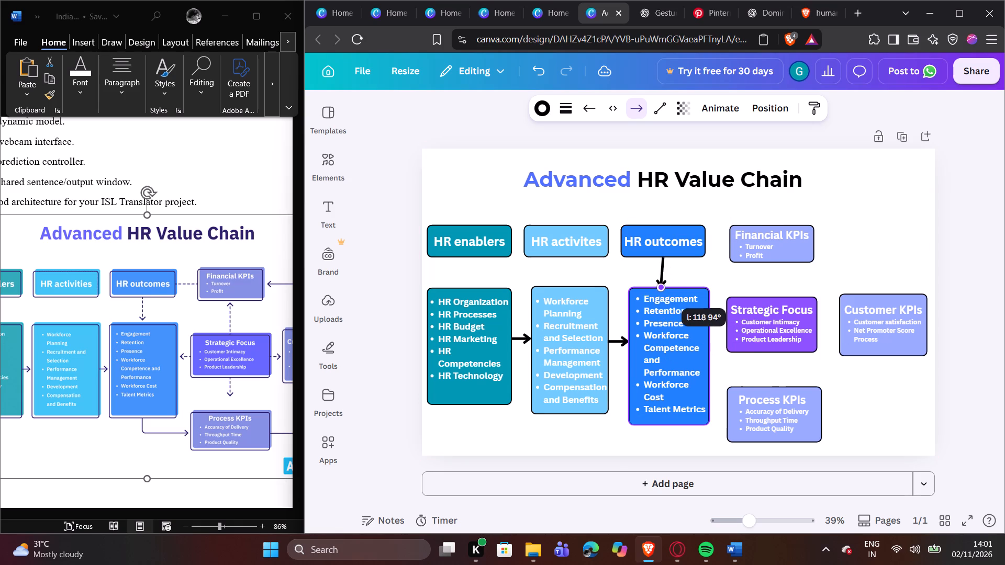
drag(661, 285, 661, 285)
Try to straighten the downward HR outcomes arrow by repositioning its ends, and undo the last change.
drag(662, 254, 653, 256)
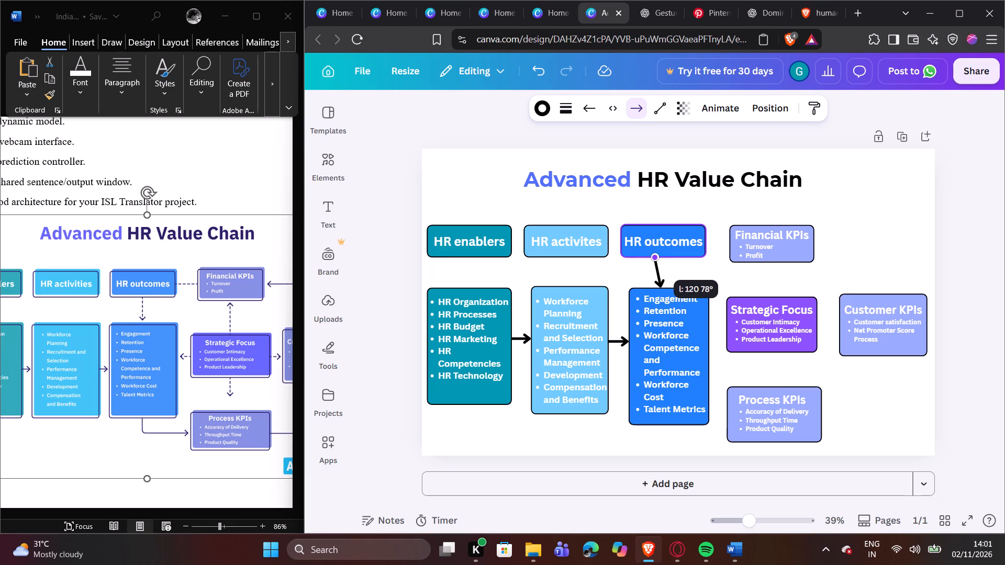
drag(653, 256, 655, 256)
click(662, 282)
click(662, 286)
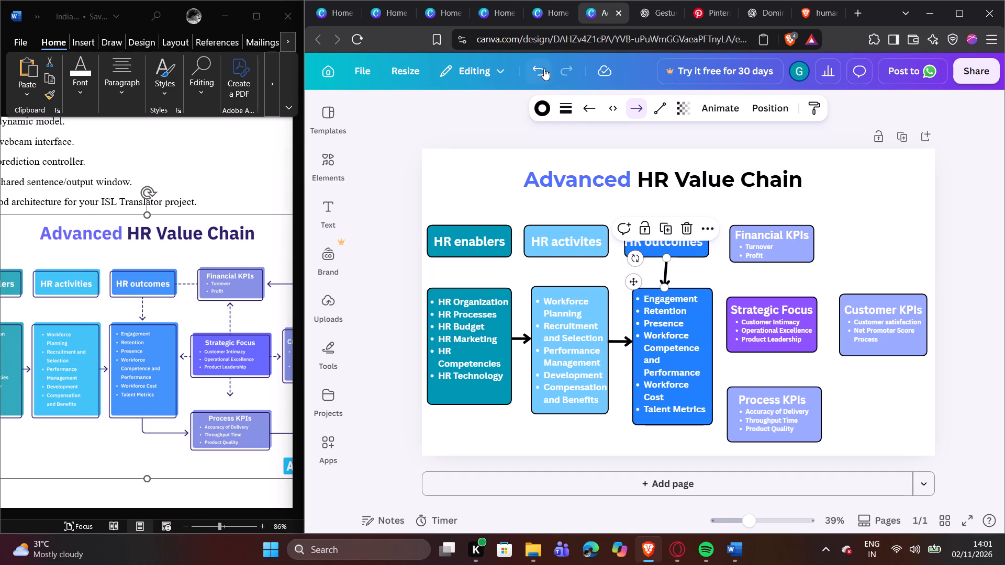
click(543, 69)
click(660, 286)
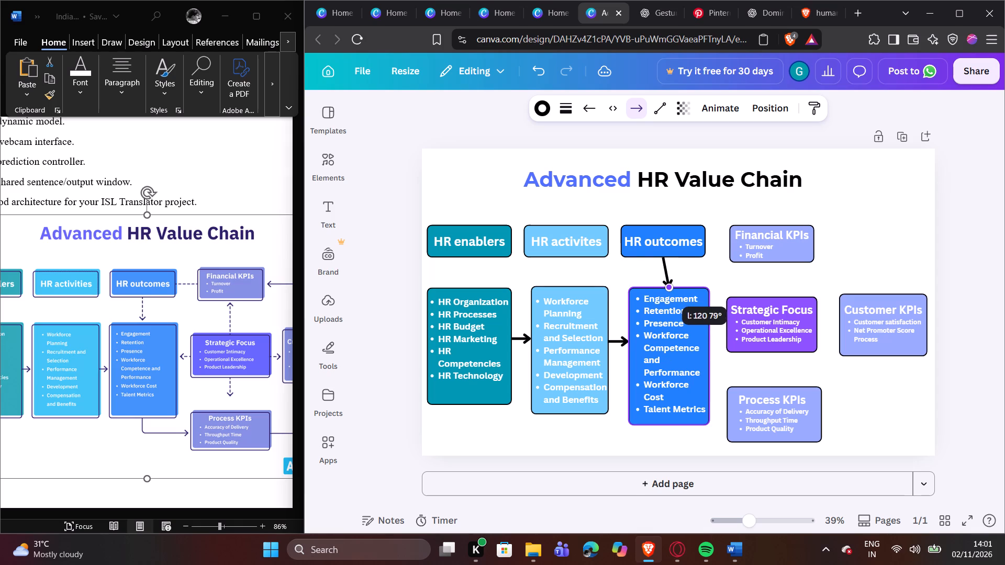
Shift the HR outcomes list text and its box sideways to centre the box under the HR outcomes heading, with the connecting arrow vertical.
click(720, 357)
click(701, 358)
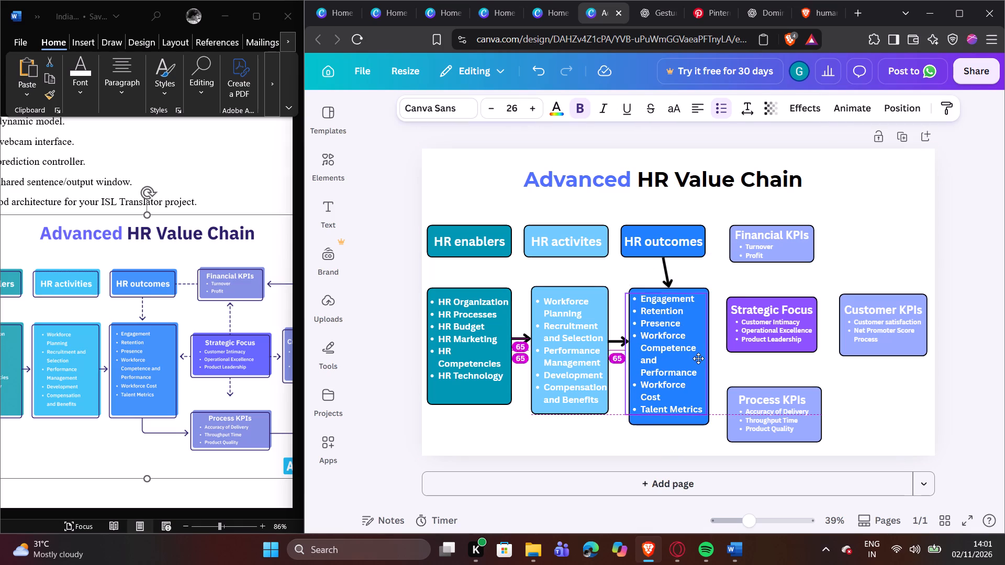
click(683, 418)
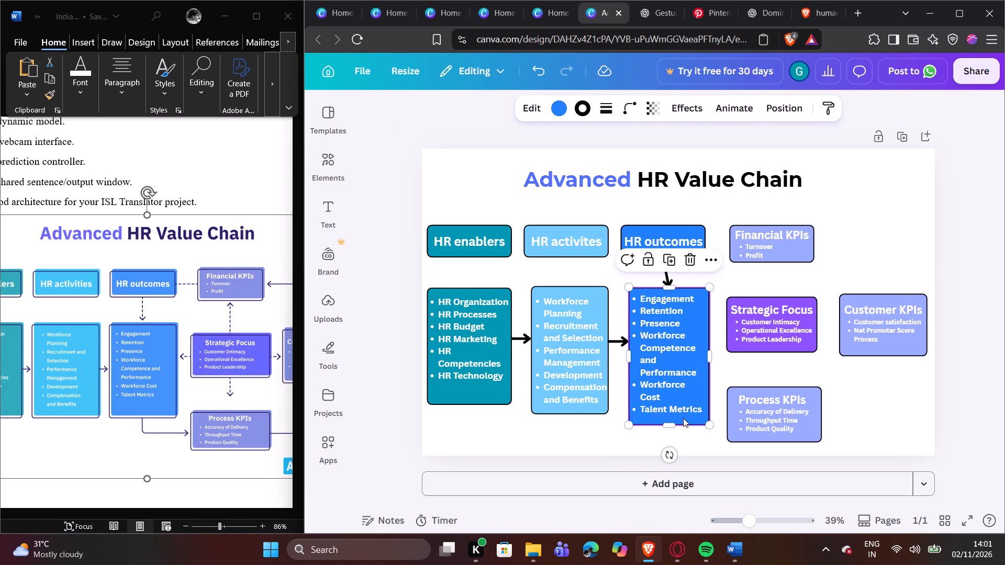
drag(683, 418, 676, 419)
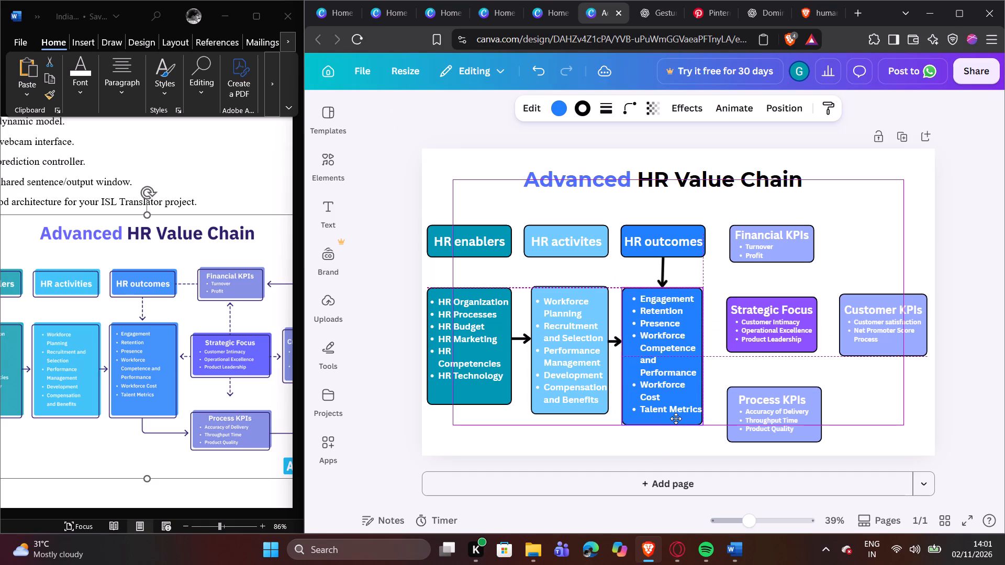
drag(676, 419, 679, 419)
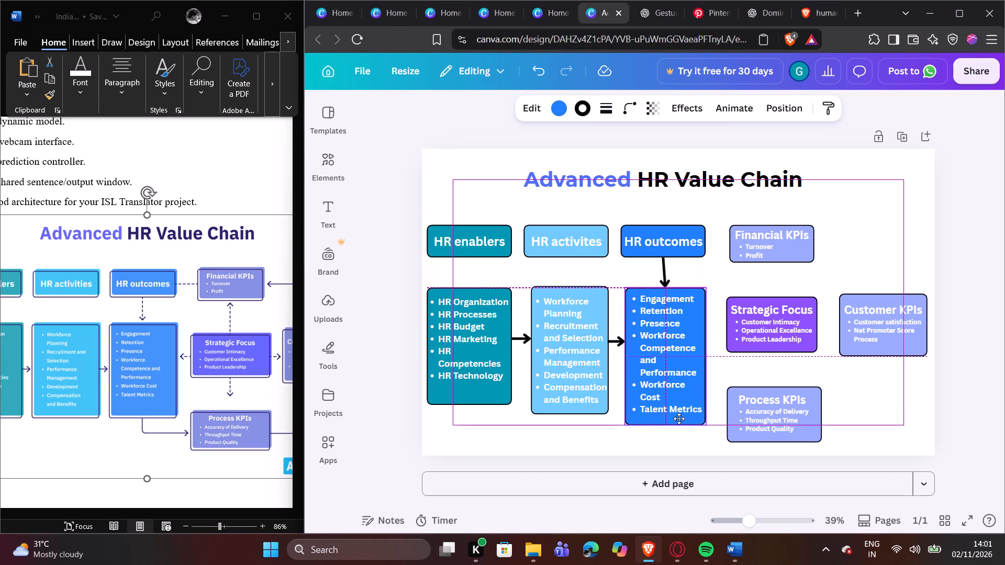
drag(679, 419, 678, 419)
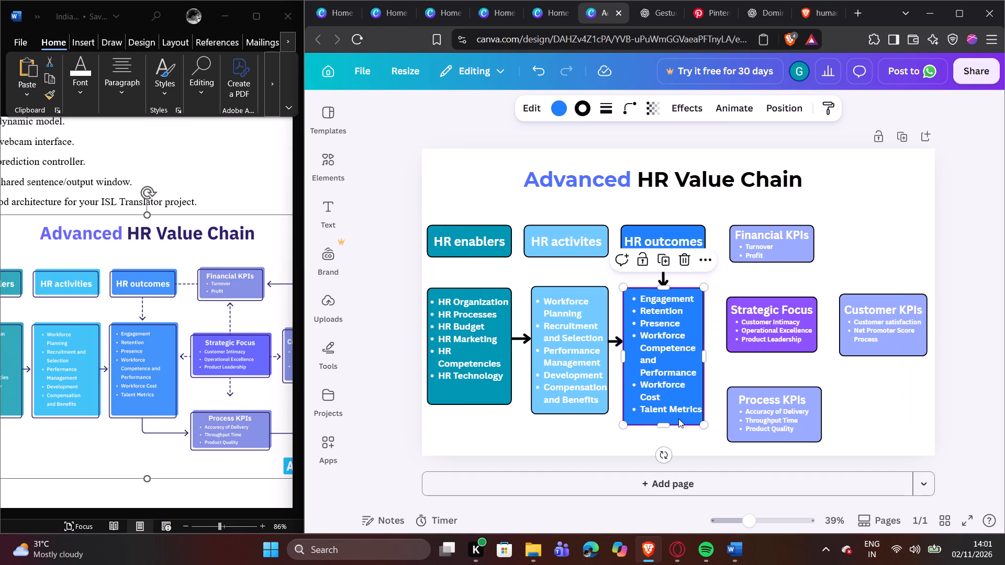
click(596, 421)
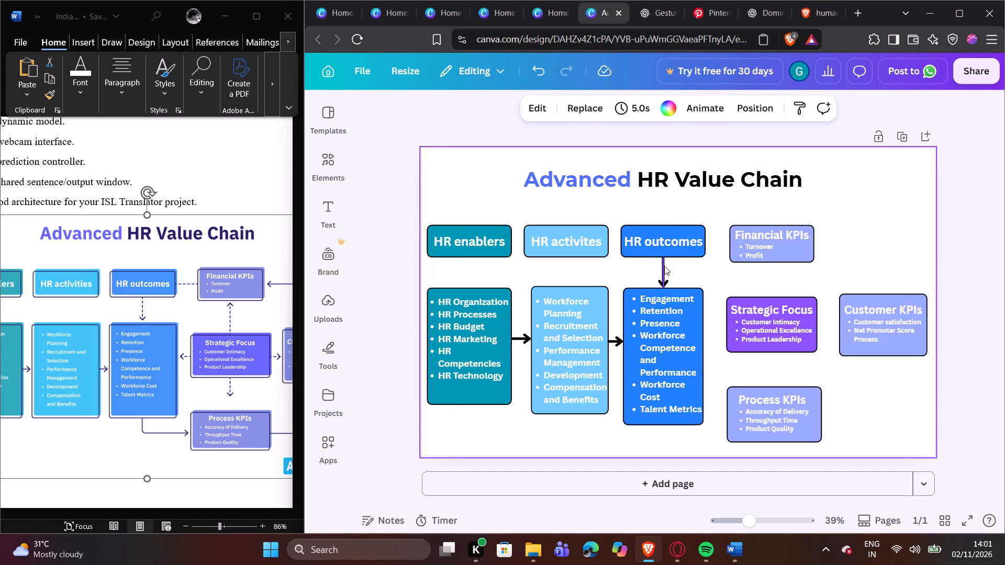
Give the vertical arrow under the HR outcomes heading a short-dashed line style with stroke weight 9, and deselect it.
click(664, 266)
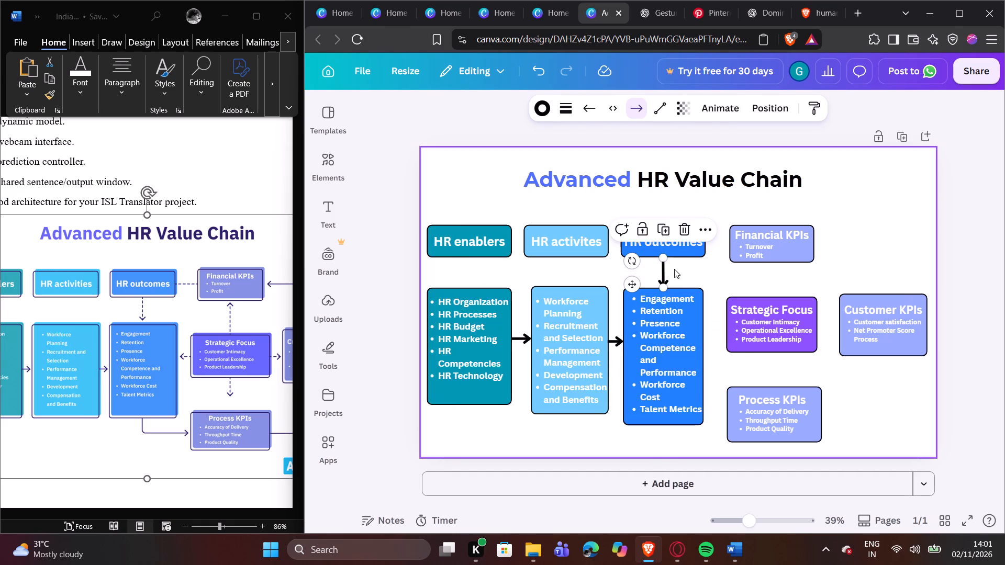
click(663, 273)
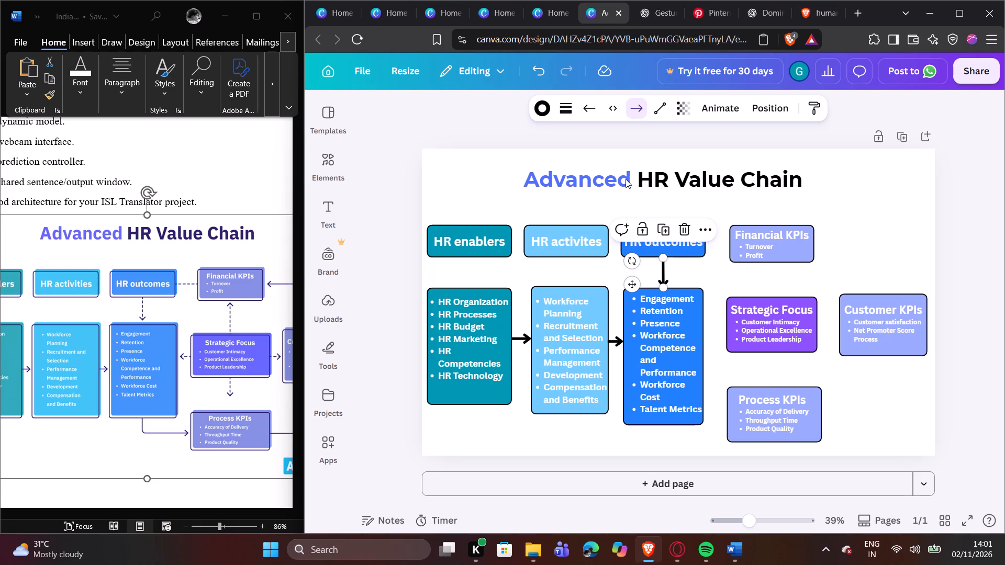
click(664, 268)
click(566, 110)
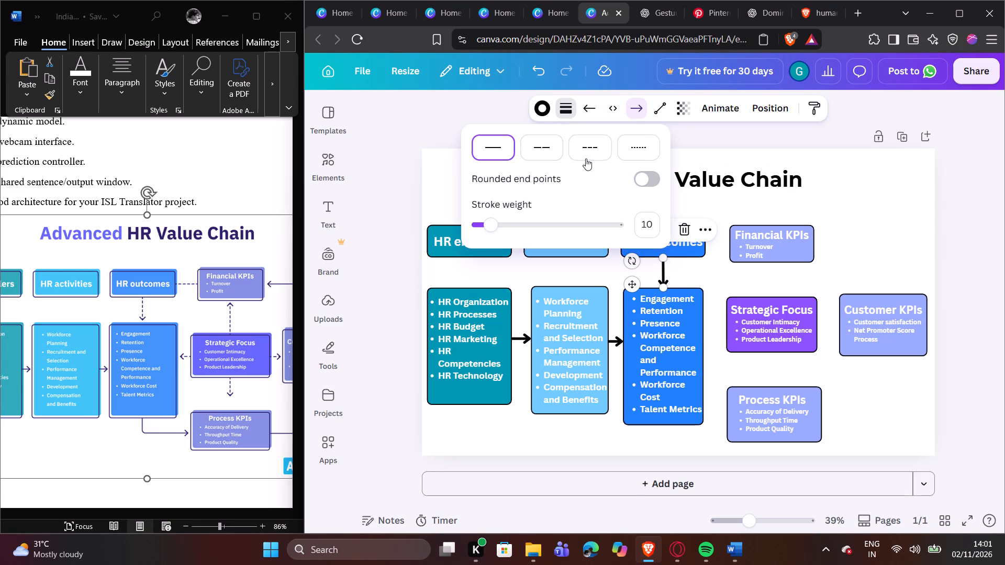
click(586, 158)
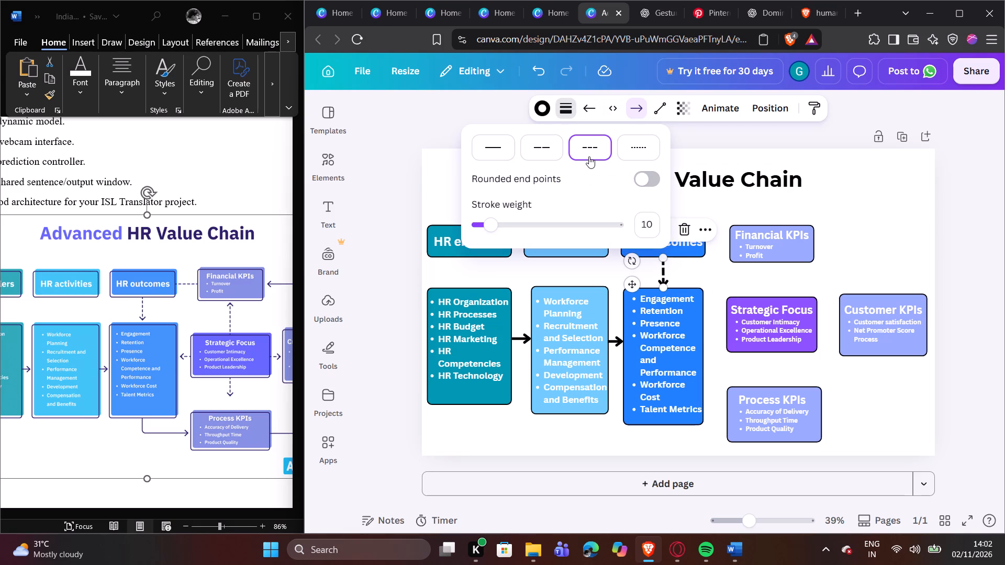
drag(497, 224, 491, 225)
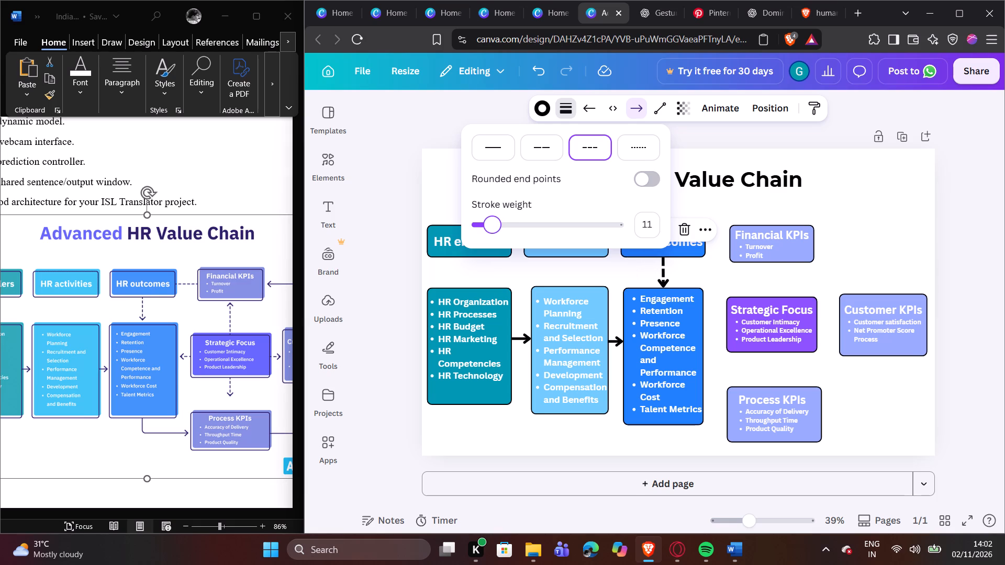
drag(491, 225, 489, 225)
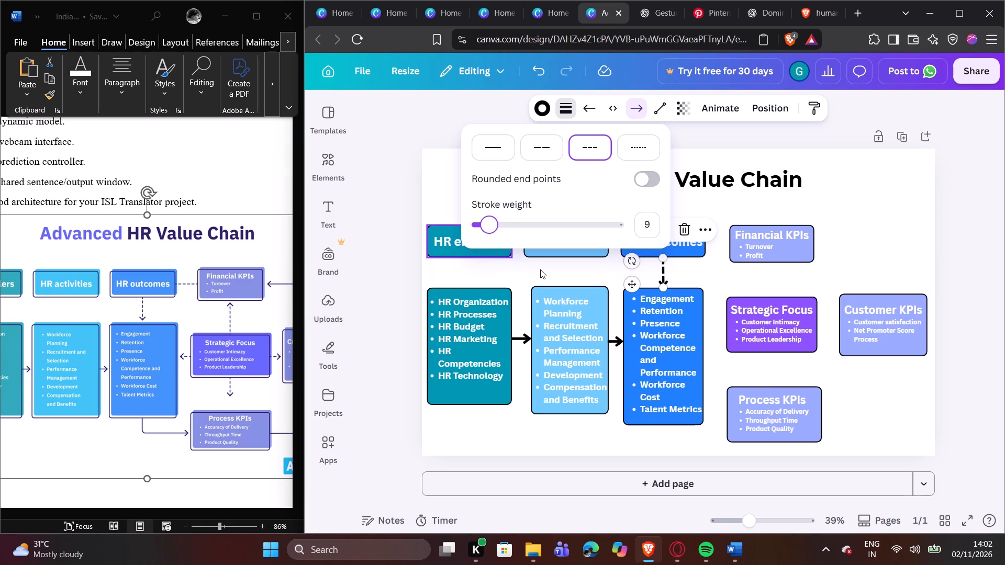
click(540, 269)
click(853, 244)
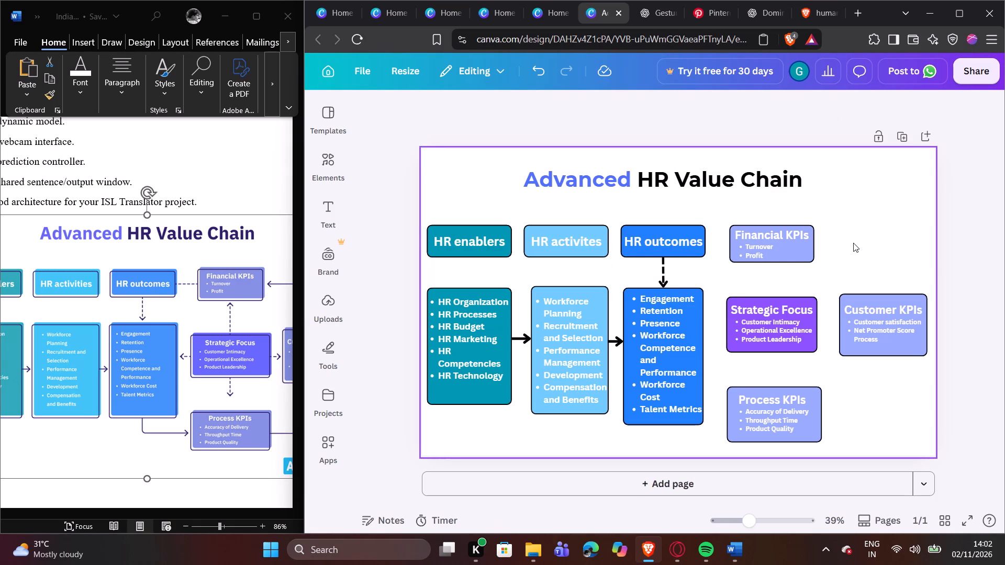
Duplicate the dashed arrow and connect the copy horizontally from the Strategic Focus box to the HR outcomes list box, pointing at HR outcomes.
click(664, 272)
click(668, 232)
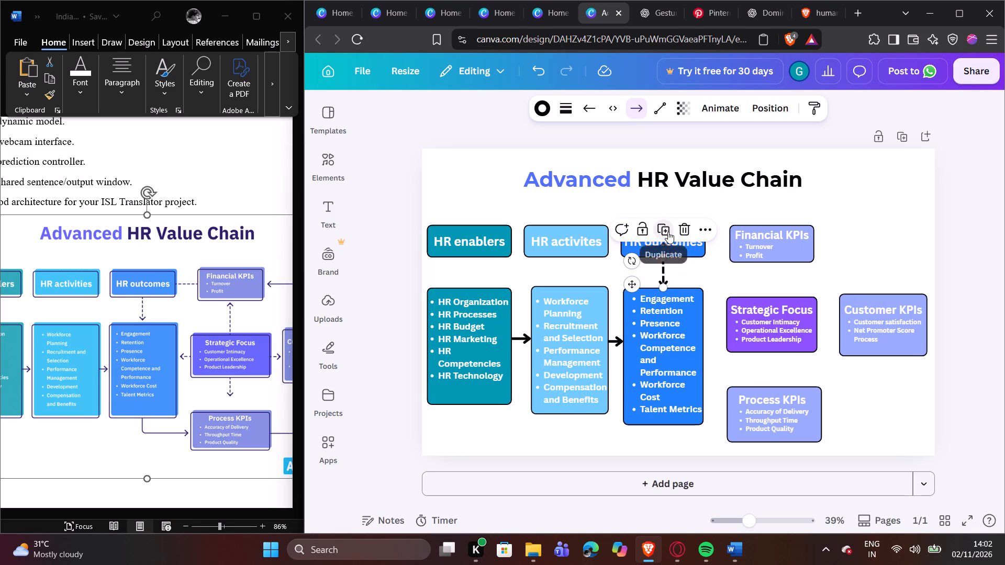
drag(705, 189, 719, 223)
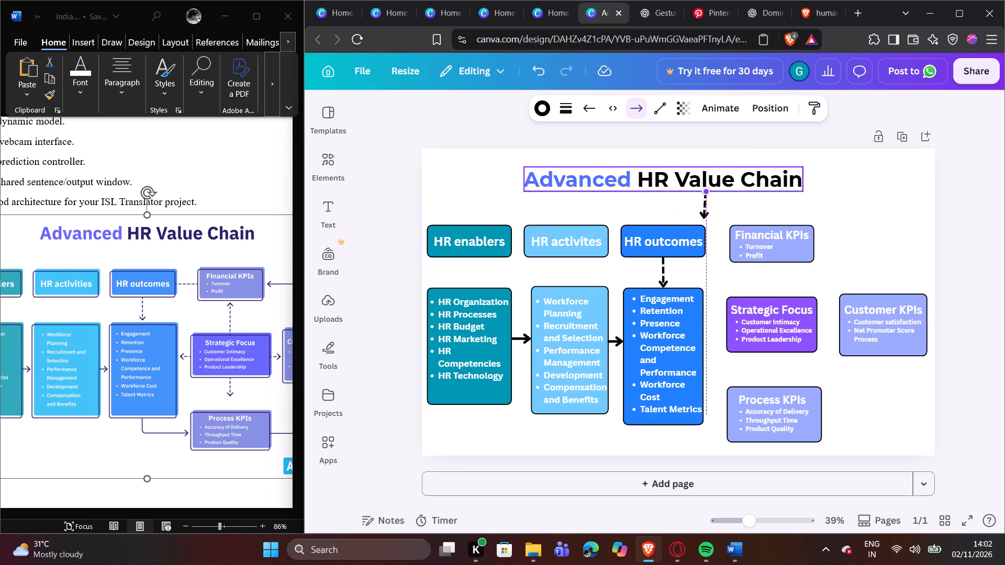
drag(719, 223, 725, 326)
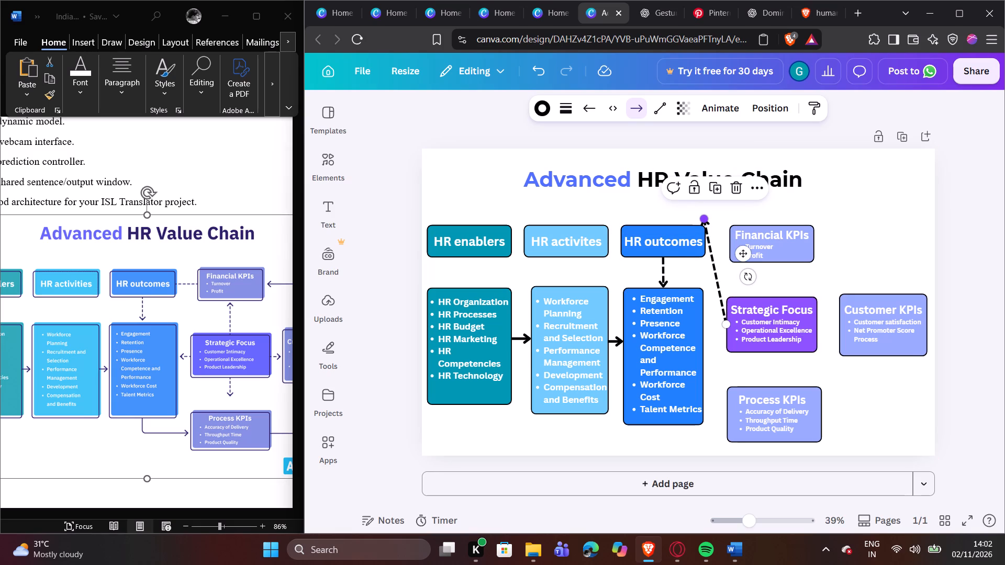
drag(706, 219, 707, 319)
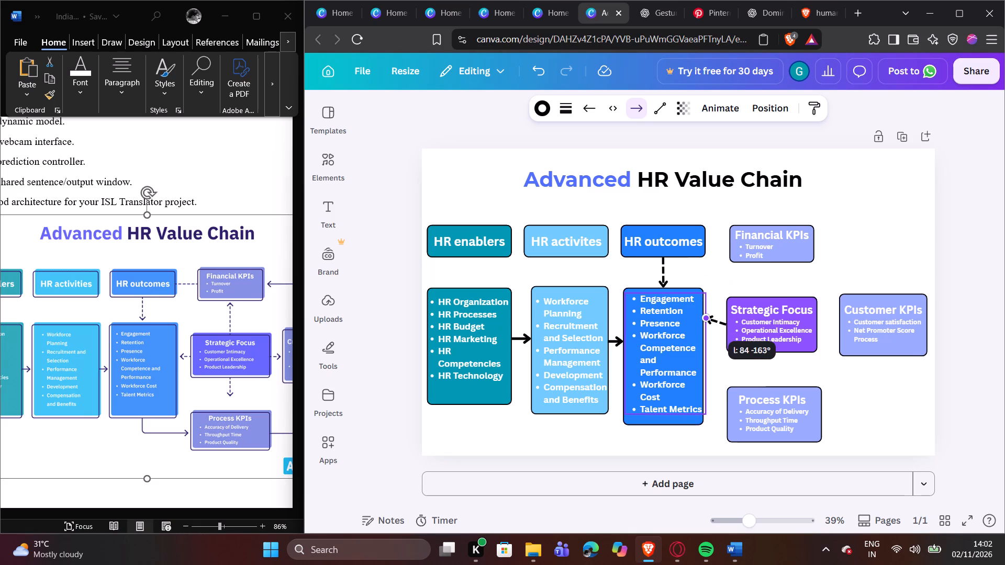
drag(707, 319, 707, 325)
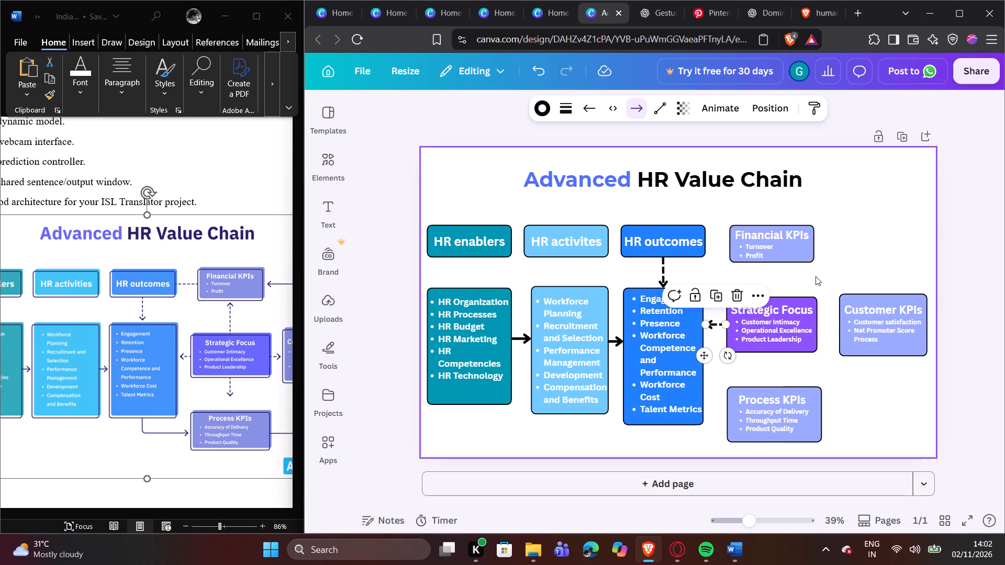
click(816, 276)
click(709, 326)
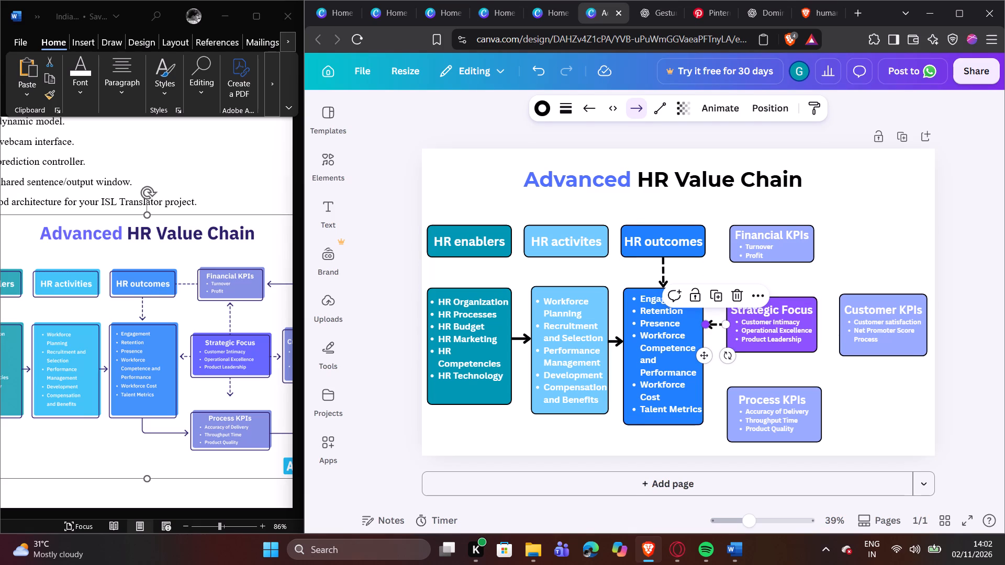
drag(710, 325, 705, 325)
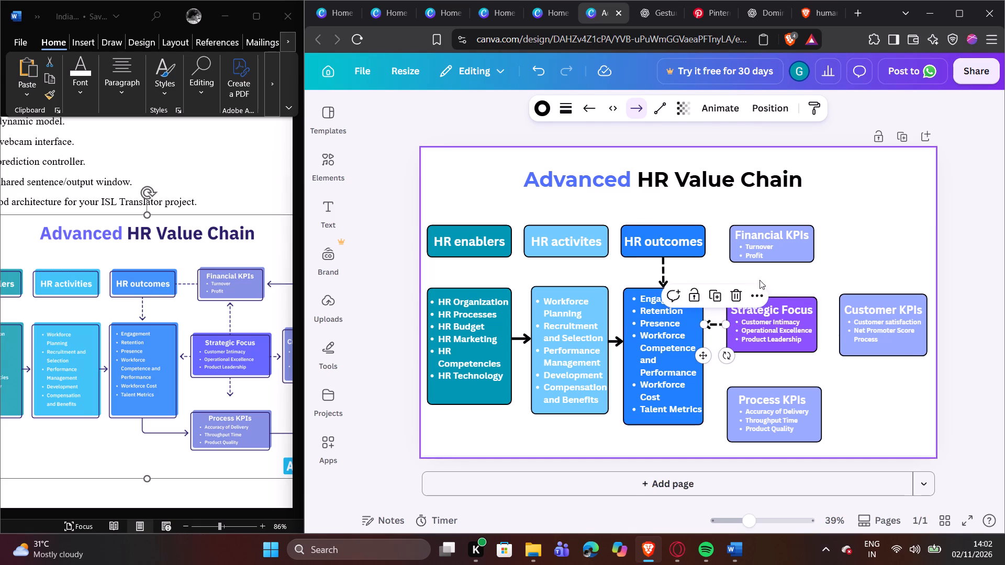
click(773, 278)
Fine-tune the stroke weight of the dashed arrow between Strategic Focus and the HR outcomes list, and deselect it.
click(716, 325)
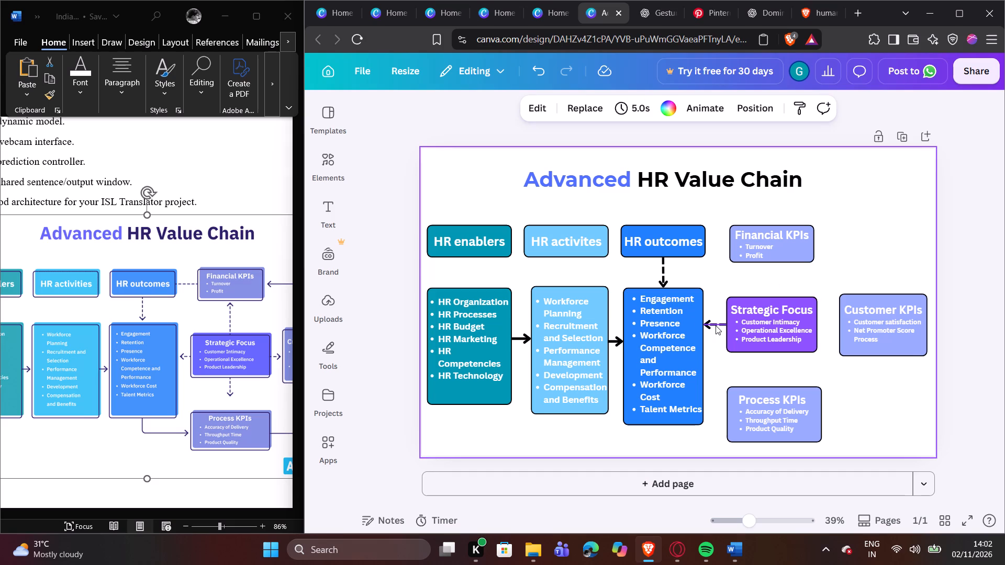
click(564, 110)
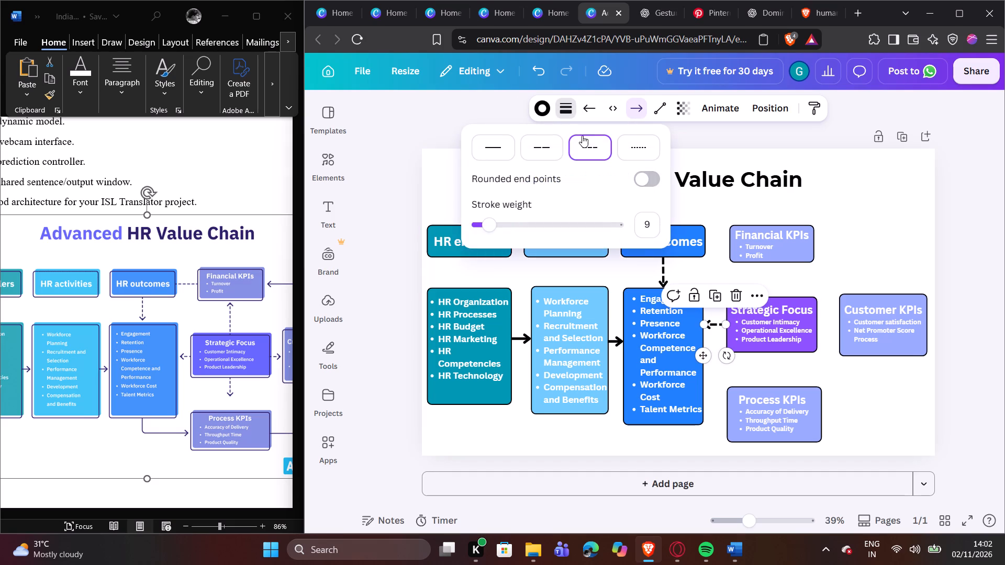
drag(494, 226, 490, 226)
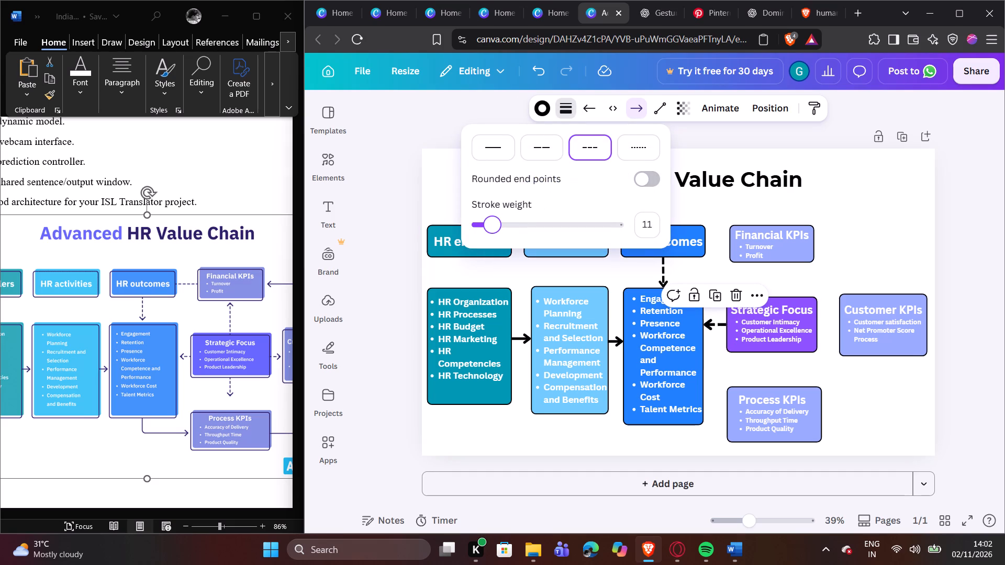
drag(490, 226, 487, 226)
click(890, 254)
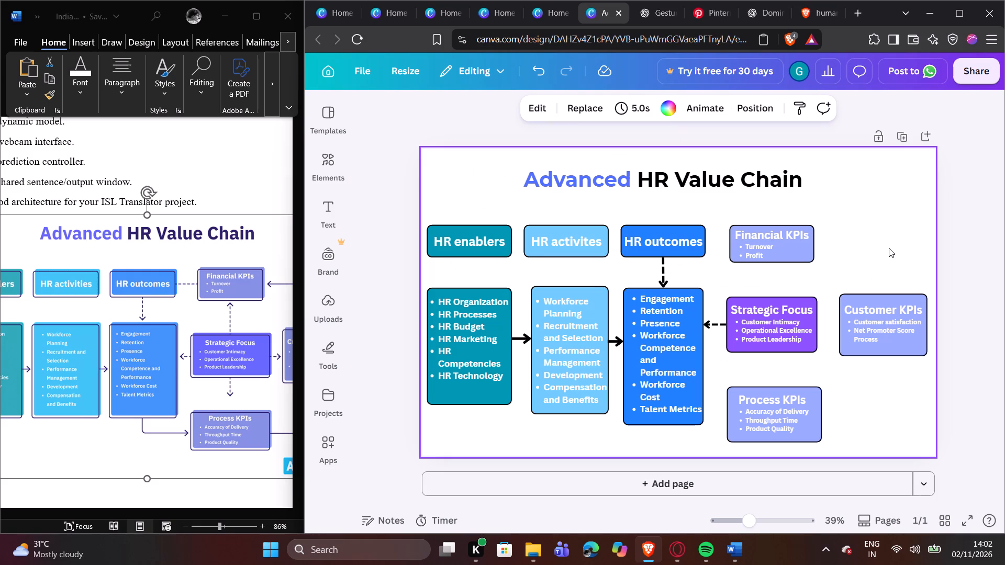
Duplicate the dashed arrow and connect the copy downward from the Strategic Focus box to the Process KPIs box.
click(717, 325)
click(717, 298)
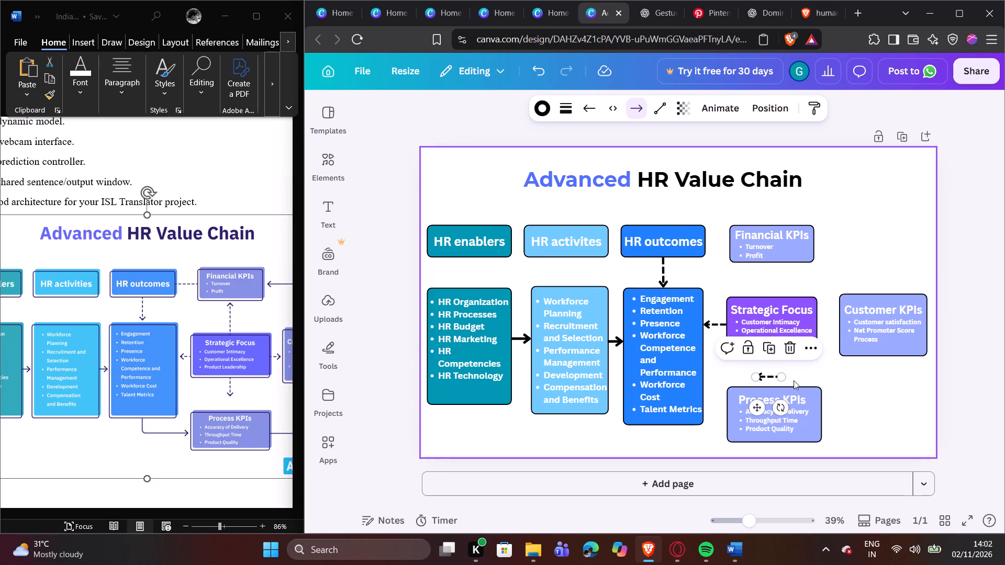
drag(783, 379, 768, 359)
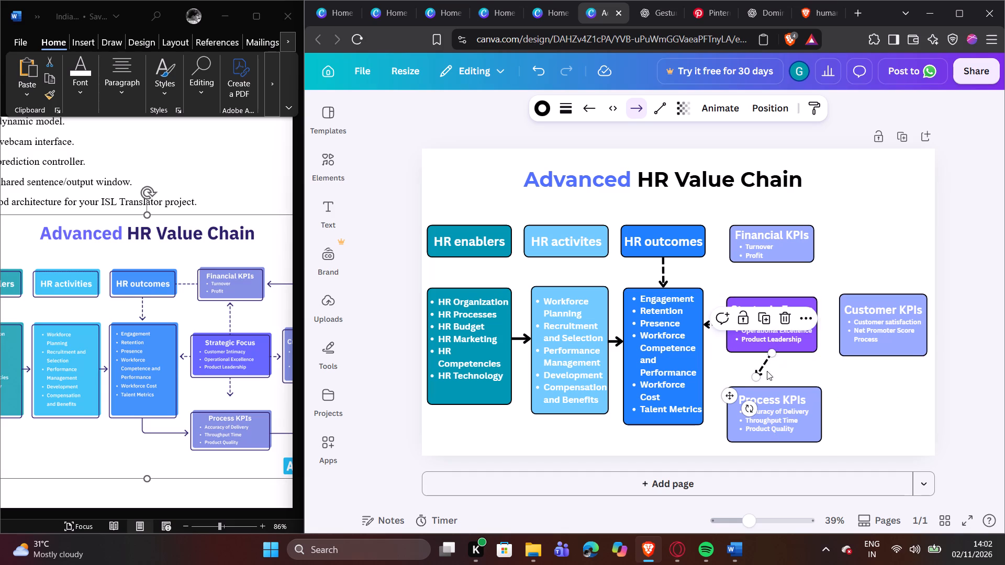
drag(756, 377, 775, 379)
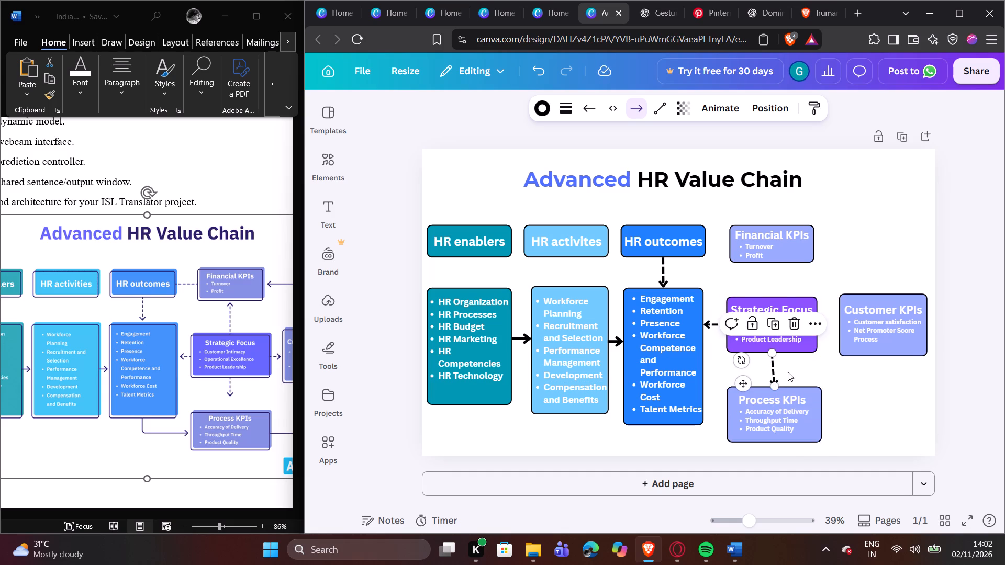
click(795, 371)
Shift the Process KPIs box and its text slightly sideways so the arrow from Strategic Focus runs vertically, and deselect them.
click(792, 389)
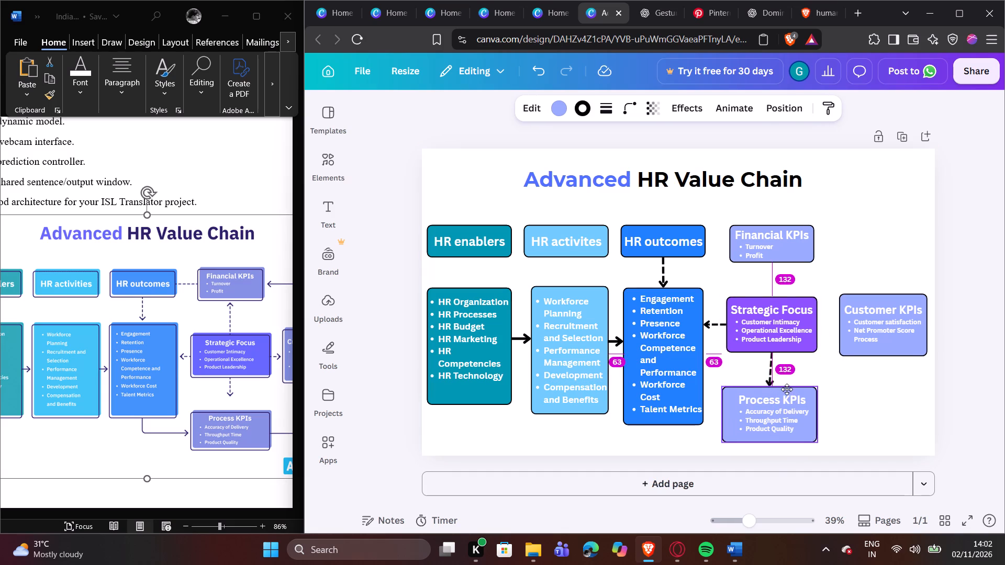
drag(790, 390, 789, 390)
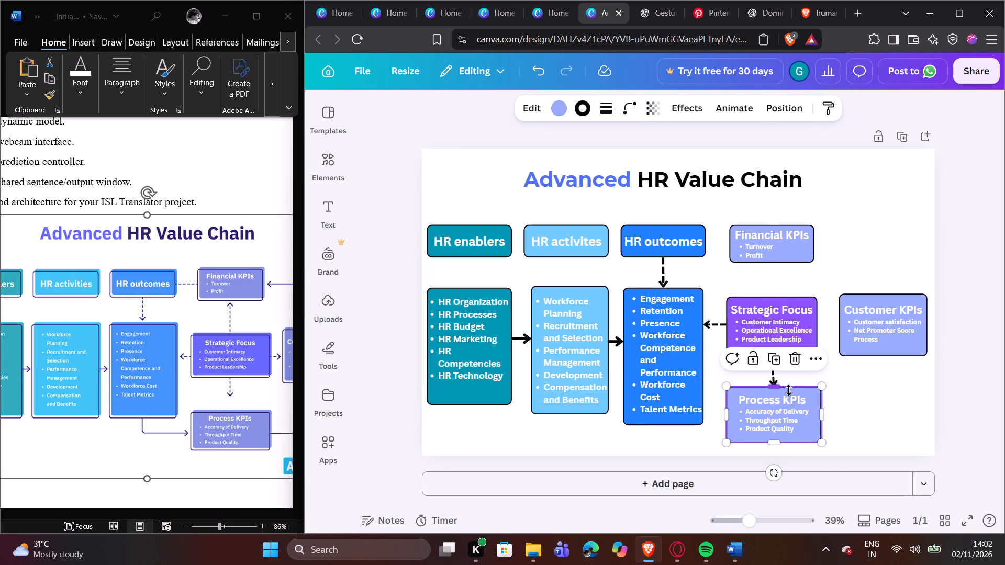
drag(789, 390, 786, 390)
click(881, 387)
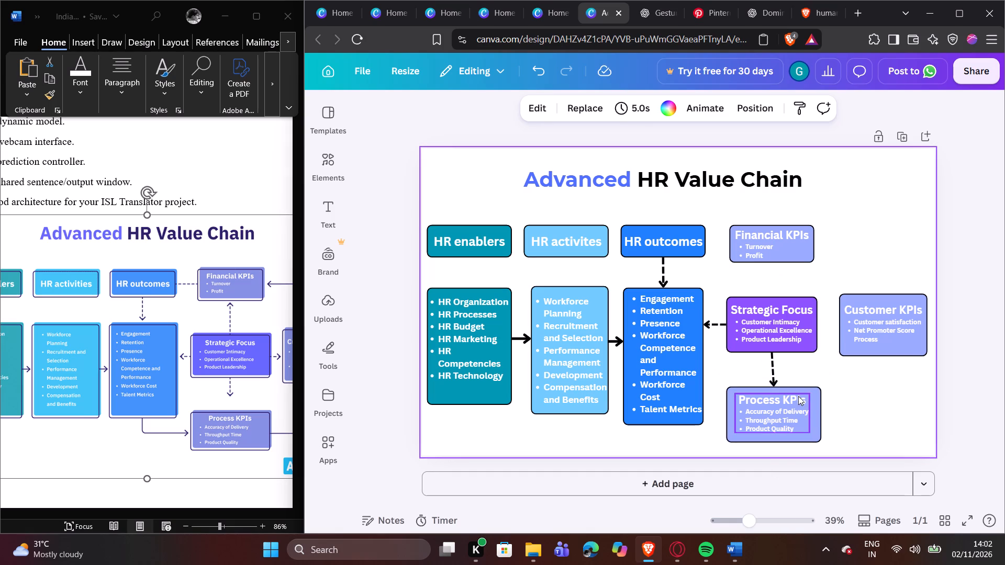
click(796, 389)
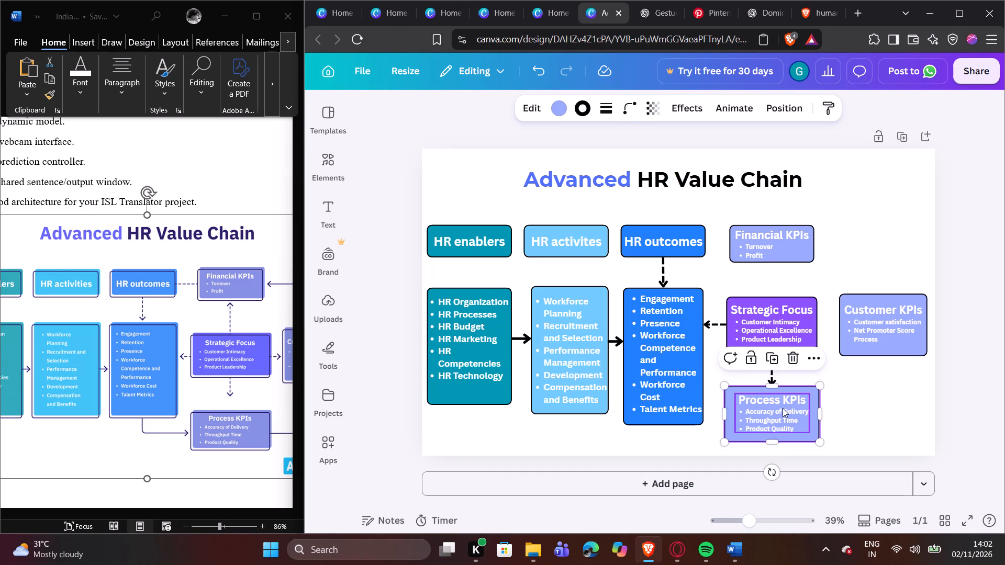
click(783, 408)
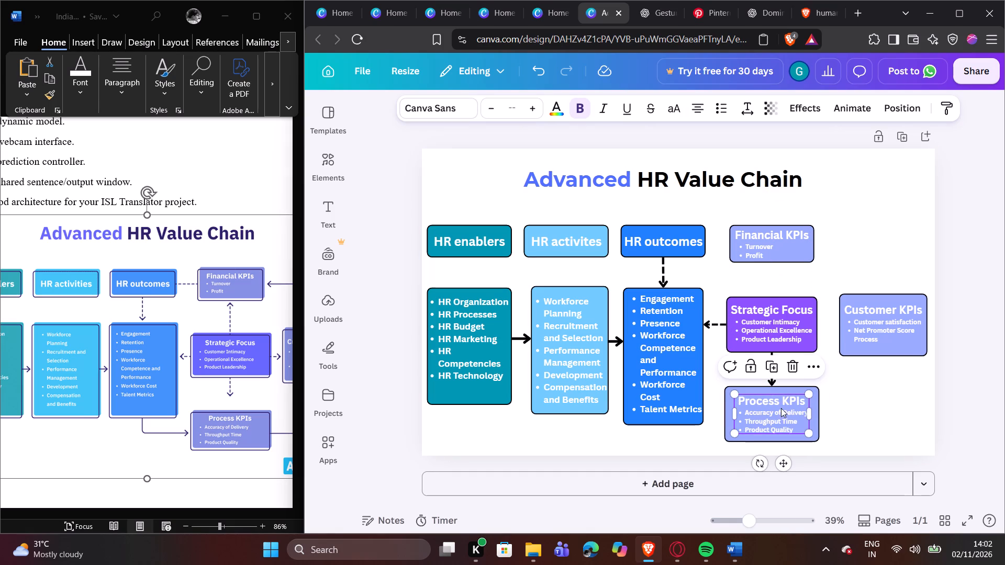
click(850, 392)
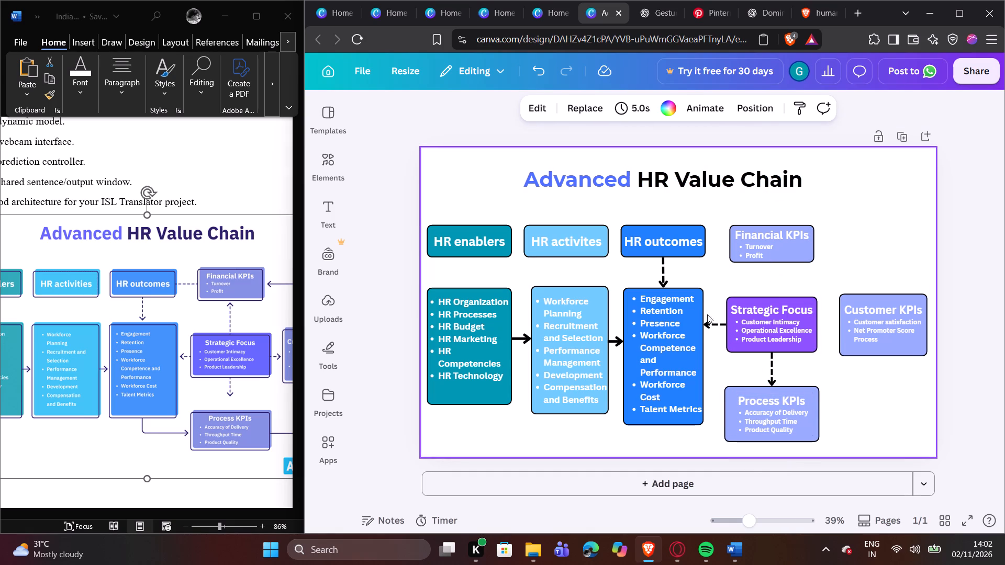
Duplicate the dashed arrow beside Strategic Focus and connect the copy vertically from Strategic Focus up to Financial KPIs.
click(715, 322)
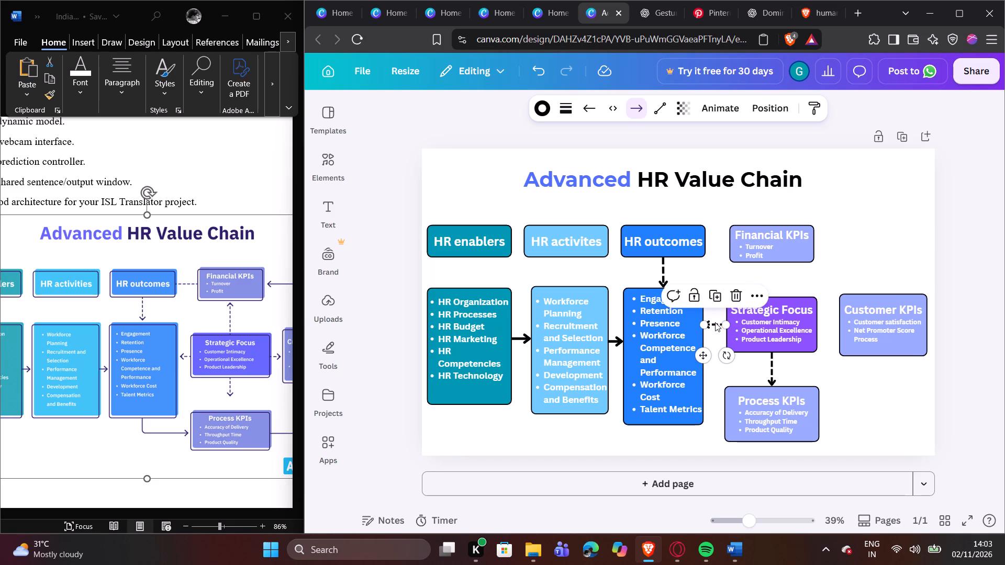
drag(717, 298, 718, 291)
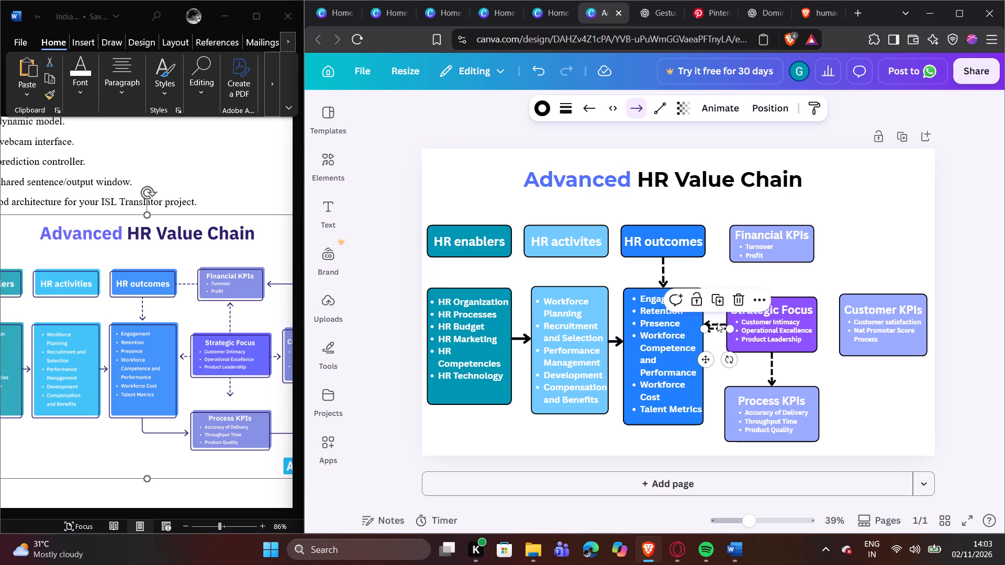
drag(706, 325, 769, 262)
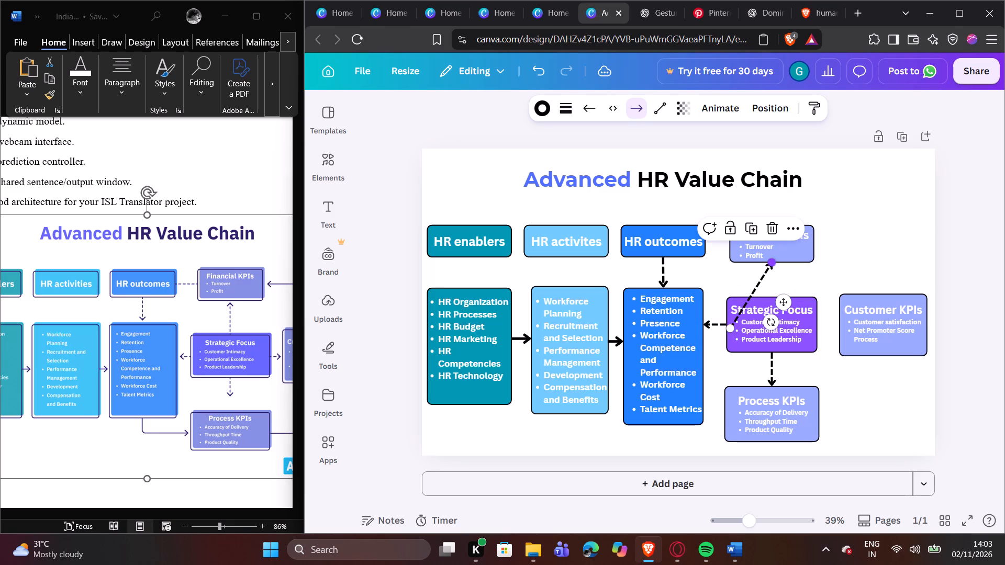
drag(729, 324, 766, 287)
click(845, 272)
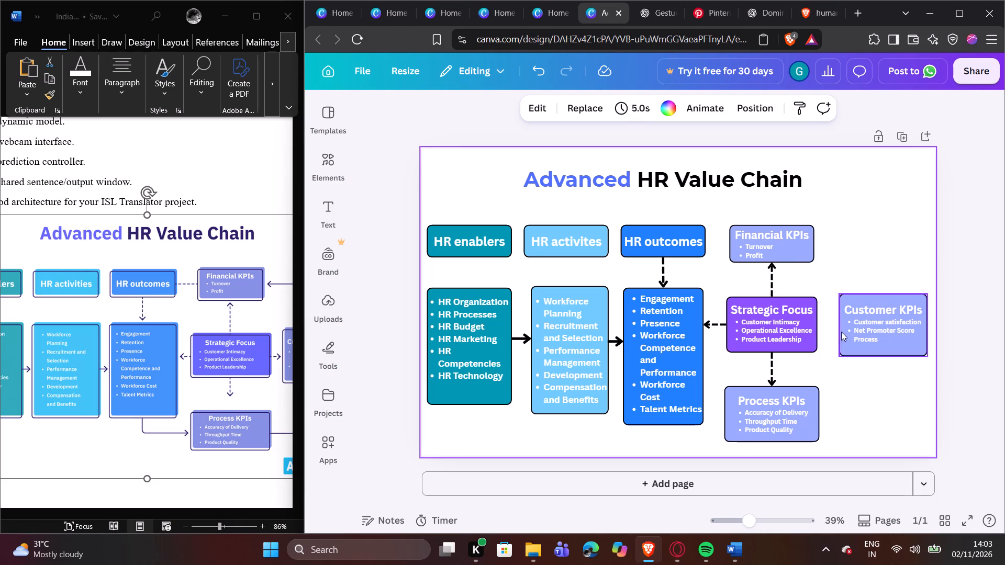
Following the Word reference, duplicate the vertical dashed arrow and connect the copy horizontally from Strategic Focus to Customer KPIs in Canva.
click(220, 458)
drag(175, 515, 175, 514)
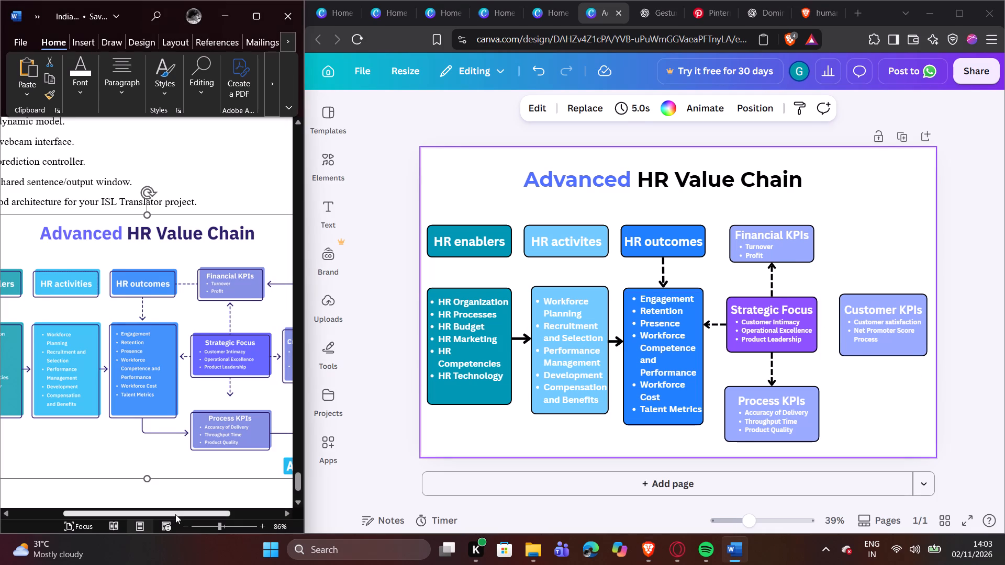
drag(175, 514, 219, 518)
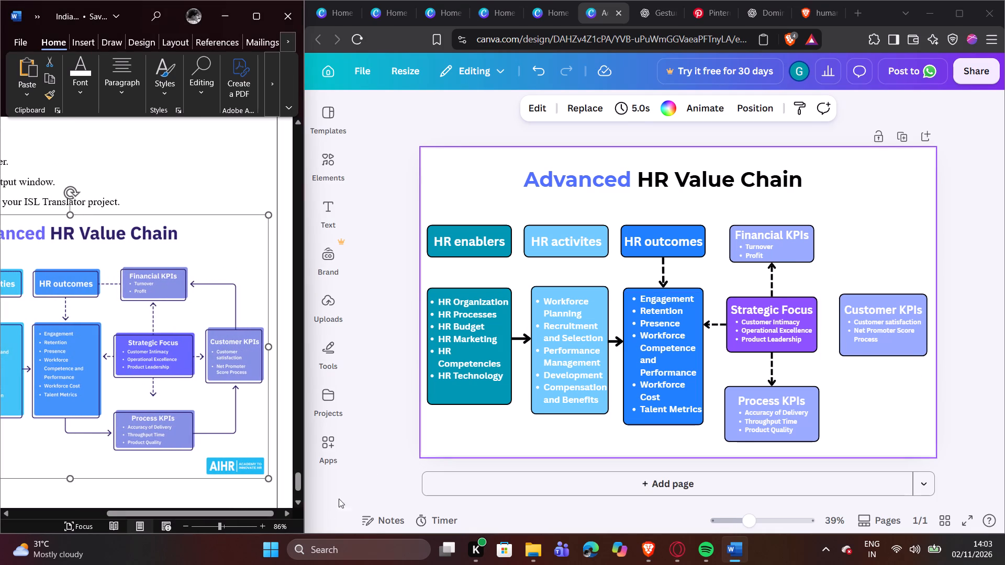
click(777, 282)
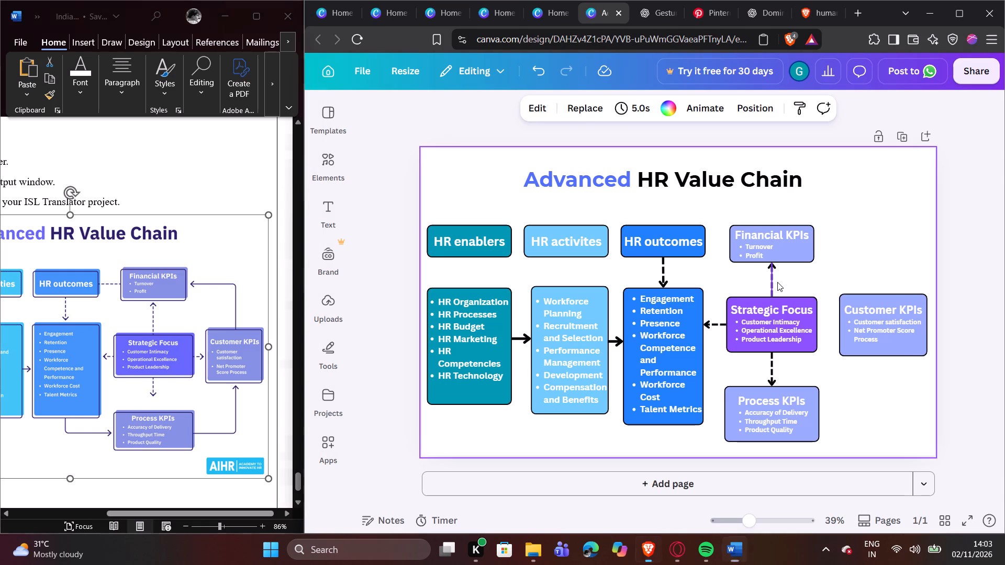
click(770, 230)
drag(821, 245, 821, 274)
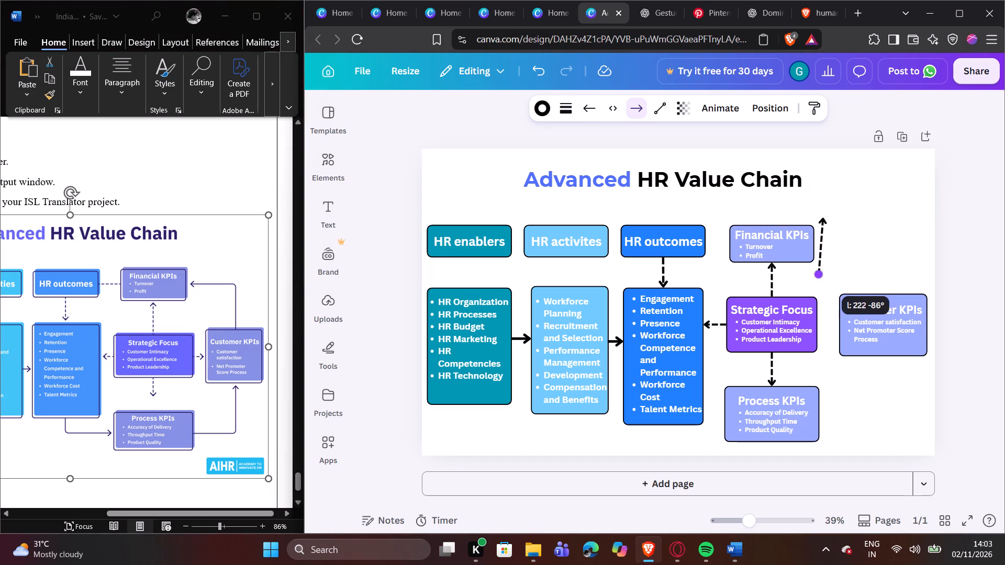
drag(821, 274, 822, 323)
drag(824, 218, 831, 305)
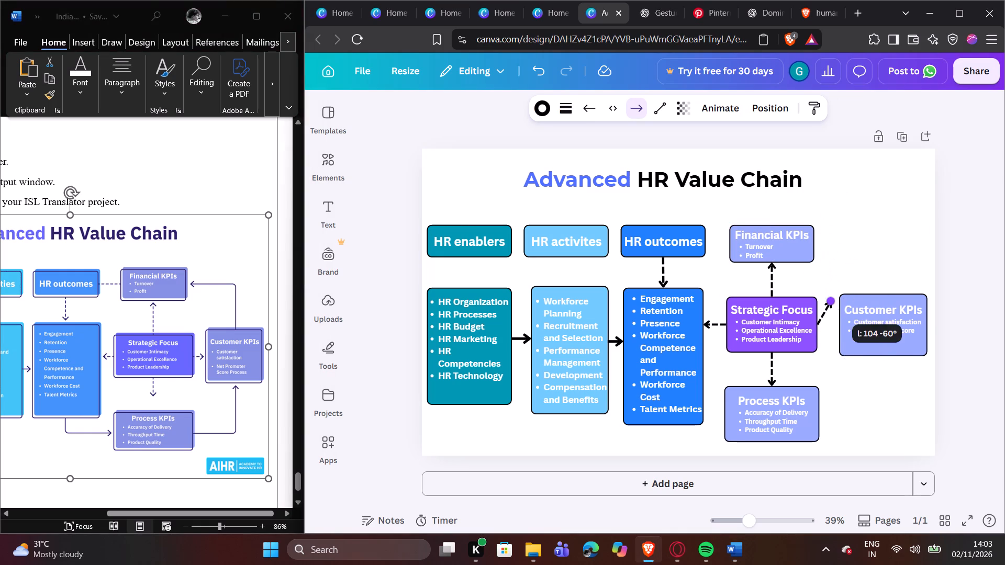
drag(831, 305, 835, 324)
click(909, 248)
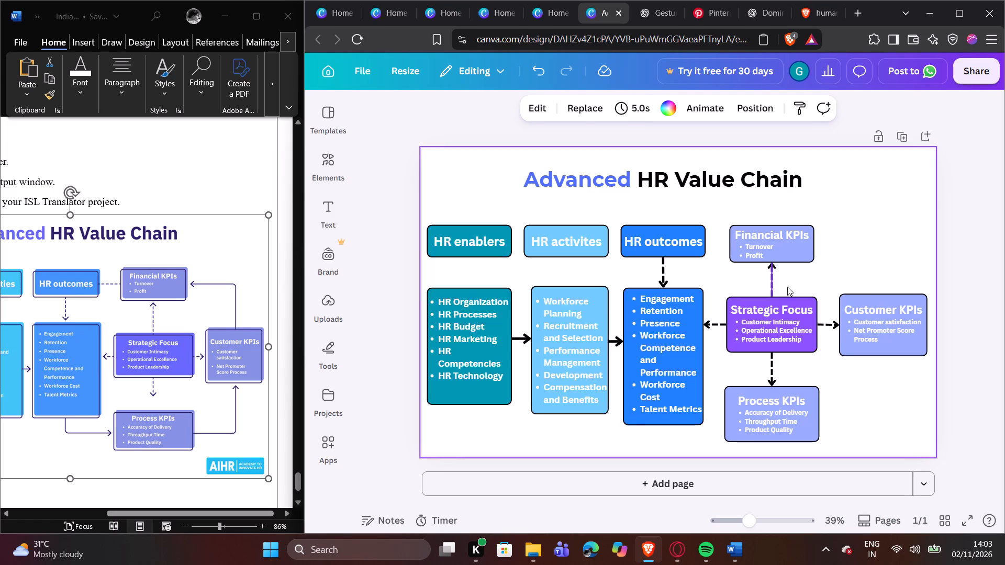
Duplicate the dashed arrow above Strategic Focus and connect the copy from the Financial KPIs box to the HR outcomes heading.
click(776, 280)
click(775, 233)
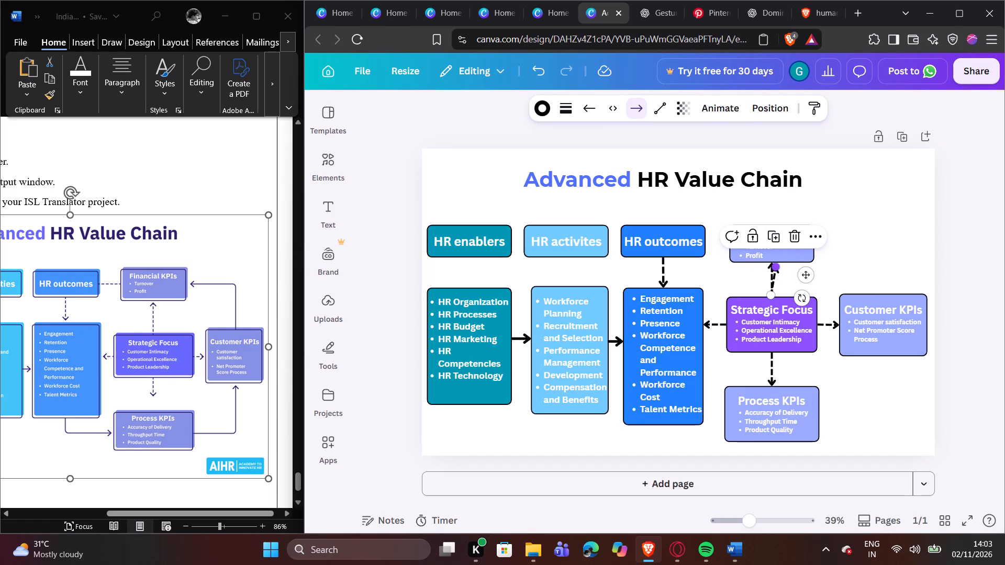
drag(779, 263, 713, 232)
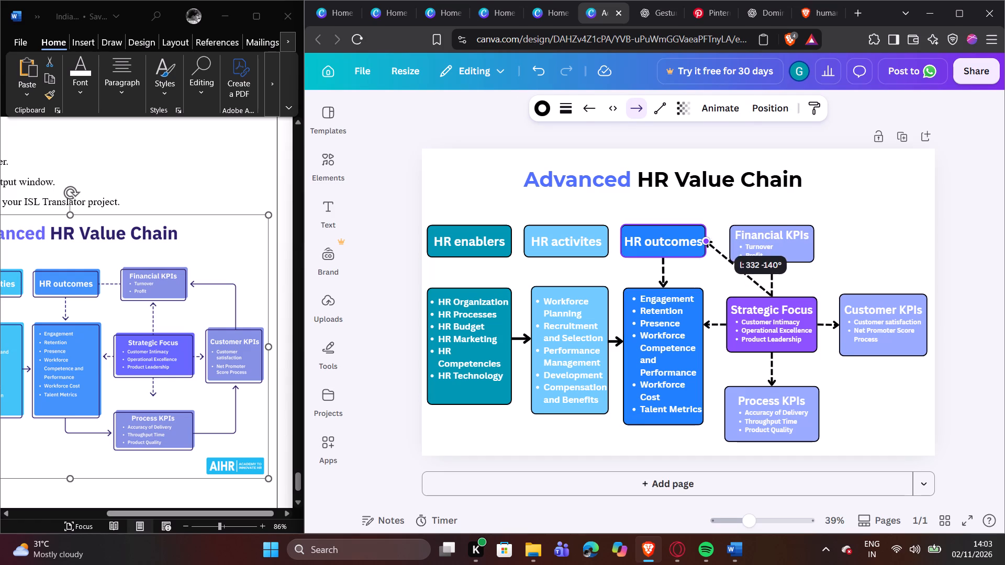
drag(713, 232, 711, 232)
drag(770, 297, 729, 234)
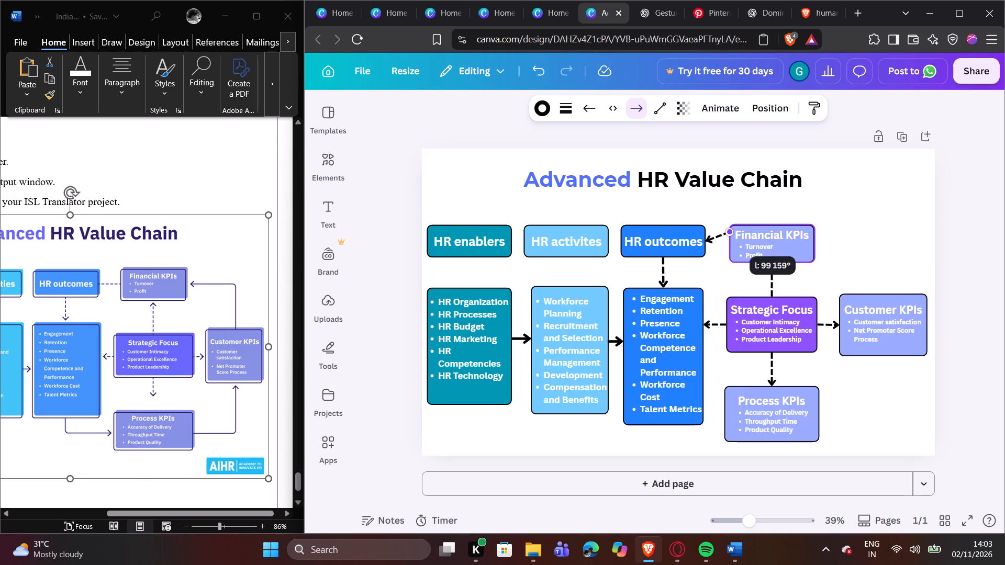
drag(729, 234, 726, 252)
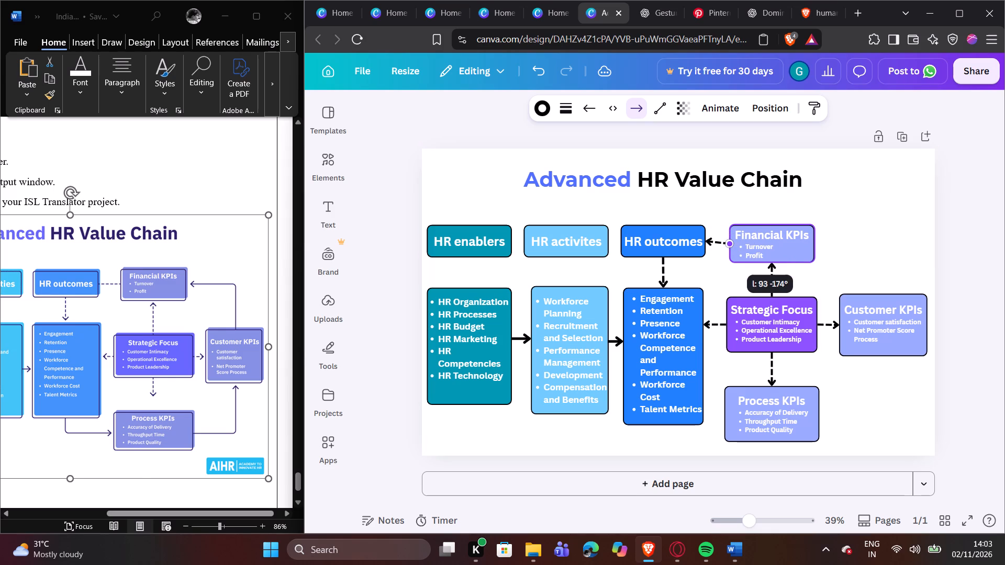
drag(726, 252, 724, 242)
Raise the Financial KPIs box slightly so its dashed arrow to HR outcomes runs horizontally.
click(812, 248)
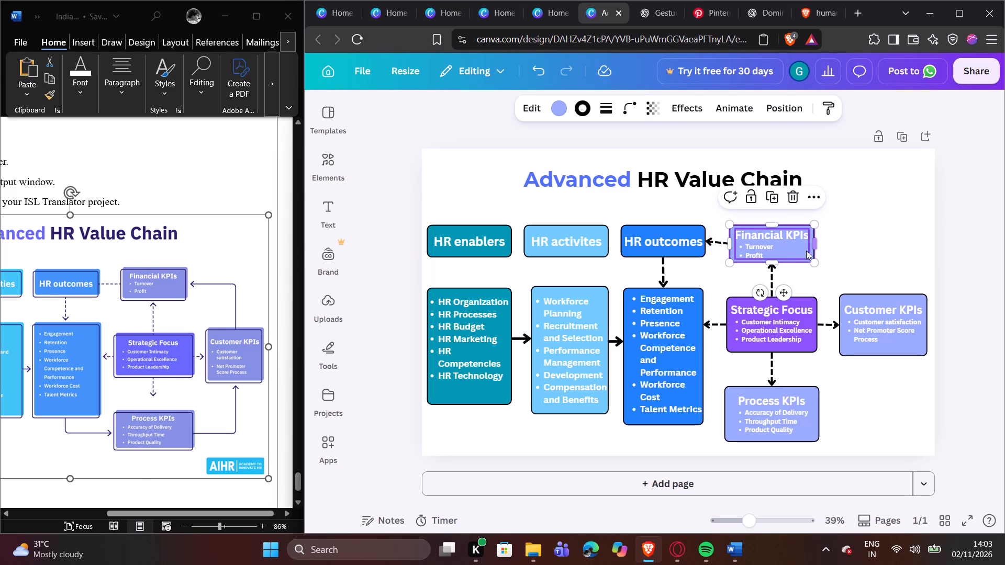
drag(788, 246, 784, 239)
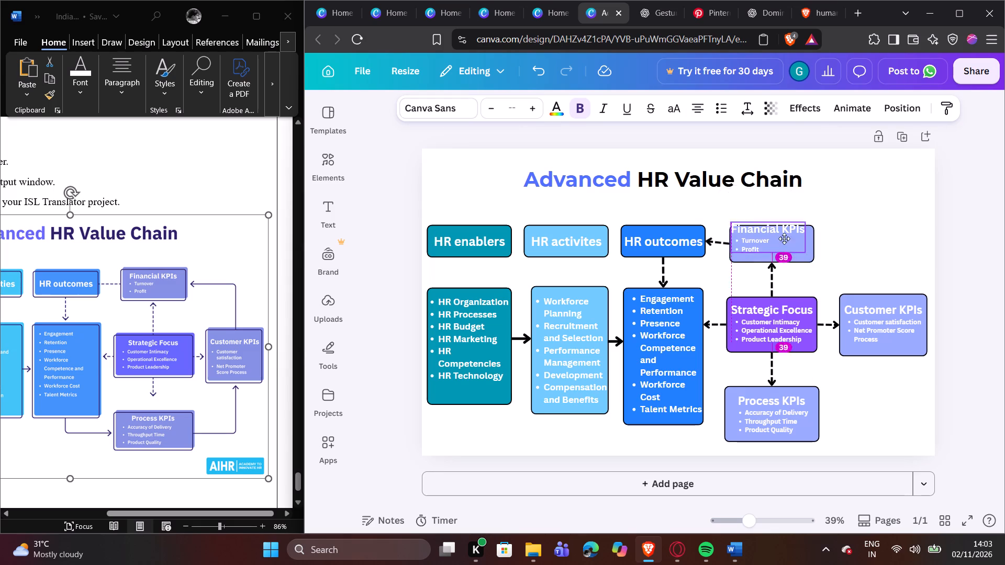
drag(784, 239, 784, 236)
click(786, 252)
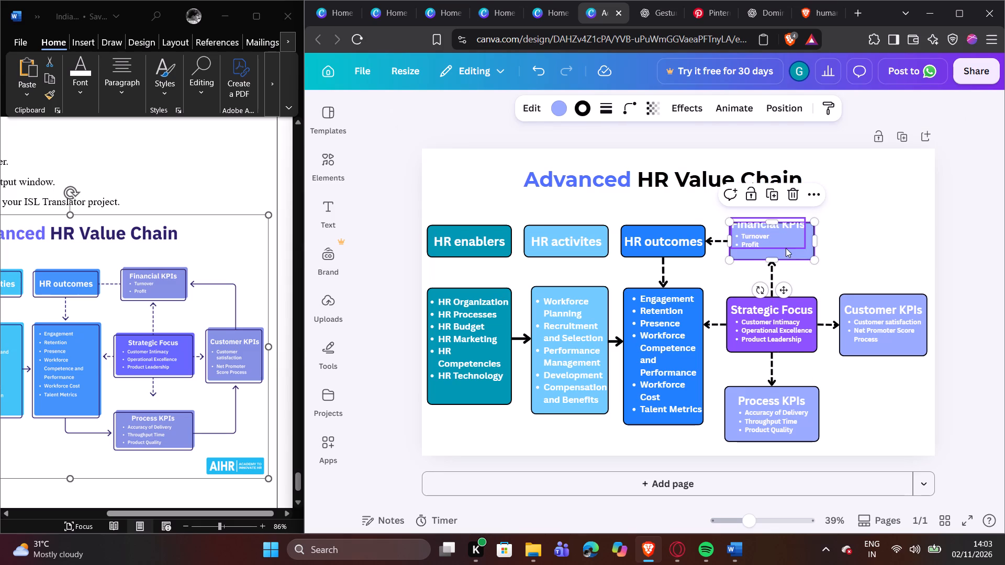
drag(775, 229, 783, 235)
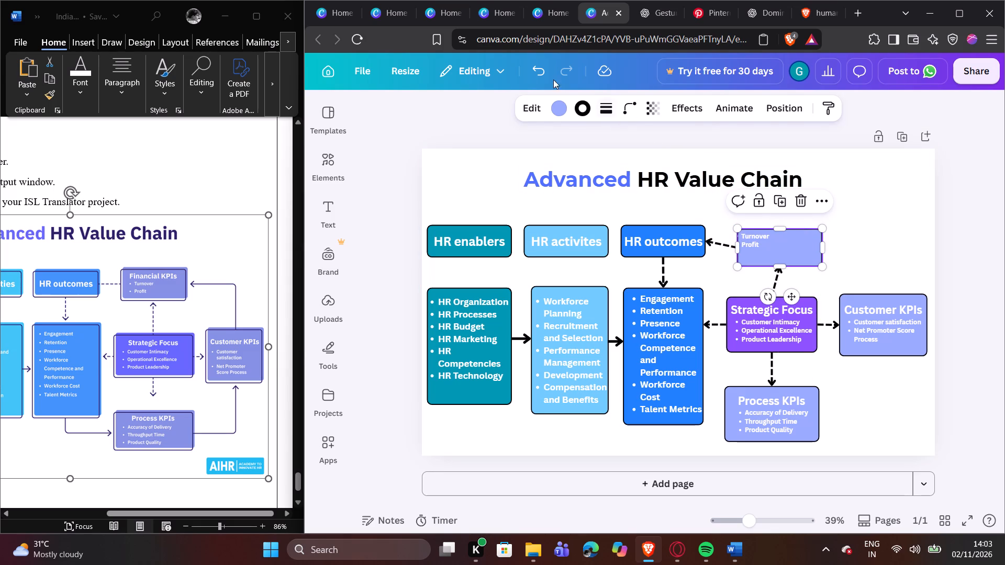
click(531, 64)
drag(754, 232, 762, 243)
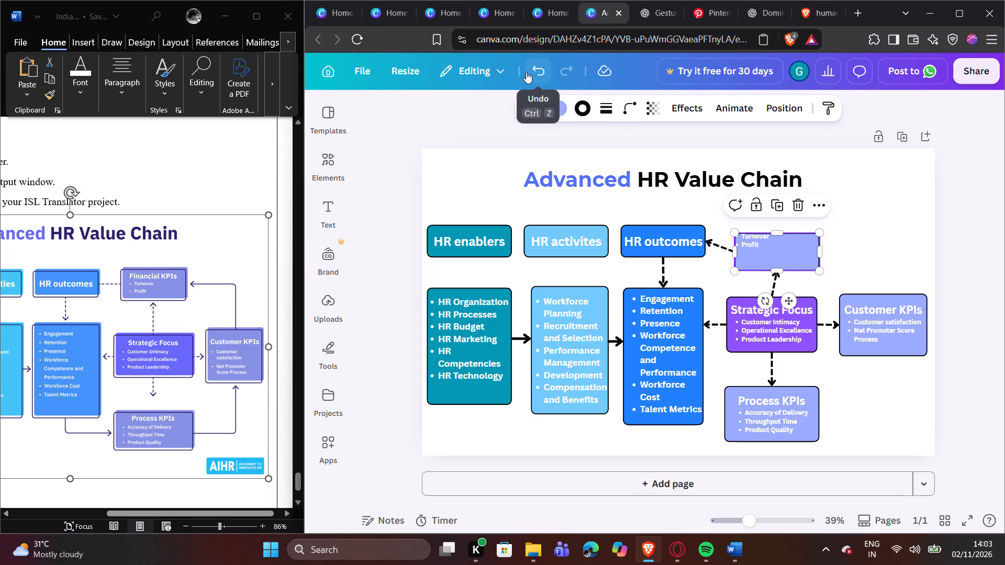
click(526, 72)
Re-centre the Financial KPIs text within its box and deselect it.
click(759, 233)
drag(759, 232, 768, 235)
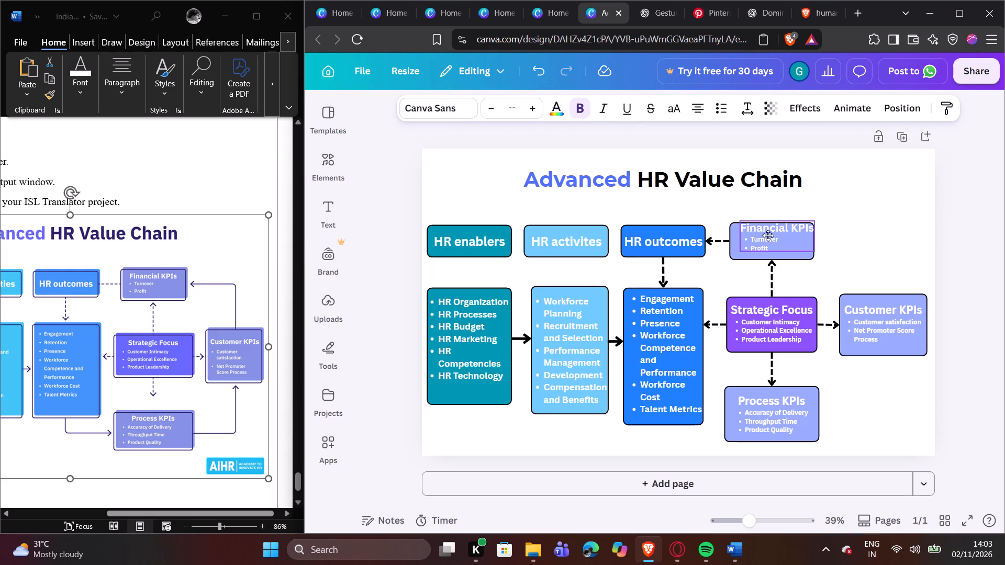
drag(768, 235, 764, 240)
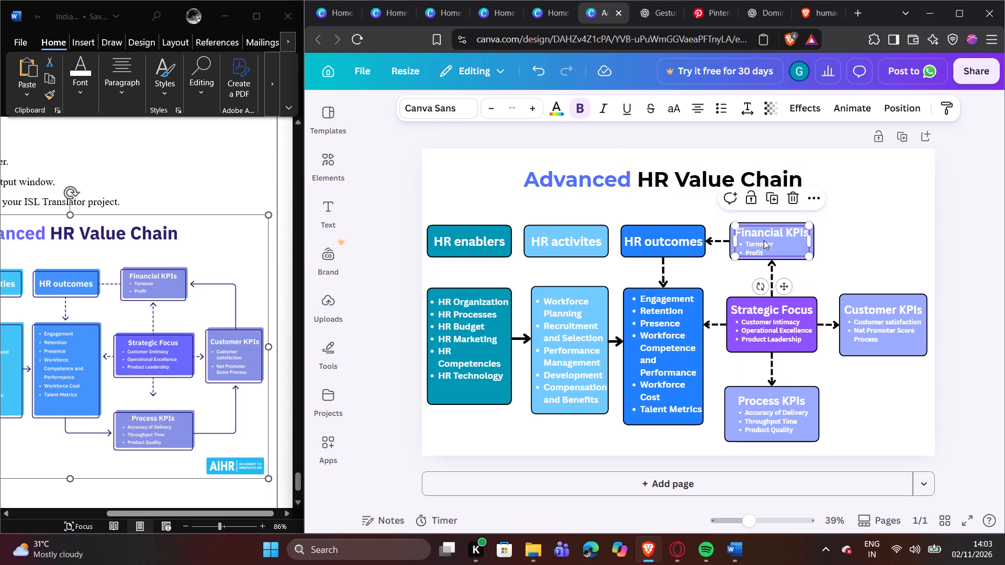
click(877, 240)
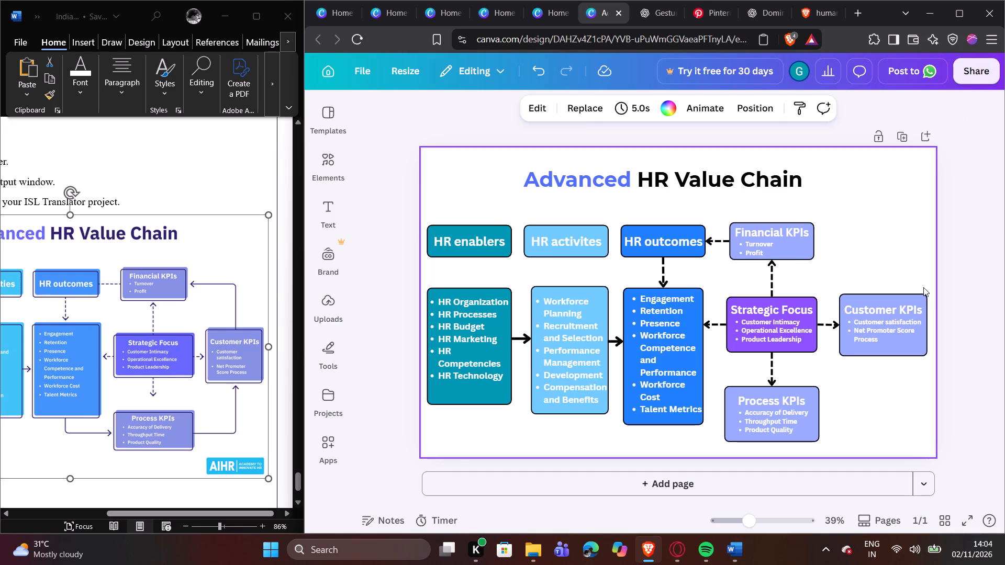
Duplicate the dashed arrow between Financial KPIs and HR outcomes and connect the copy from the top of Customer KPIs to Financial KPIs.
click(715, 245)
click(718, 216)
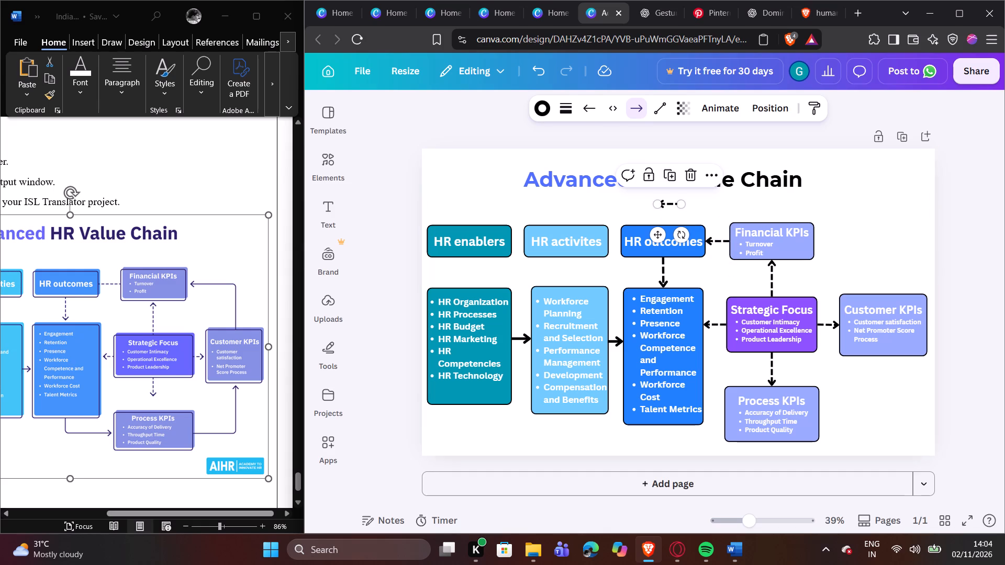
drag(665, 204, 824, 241)
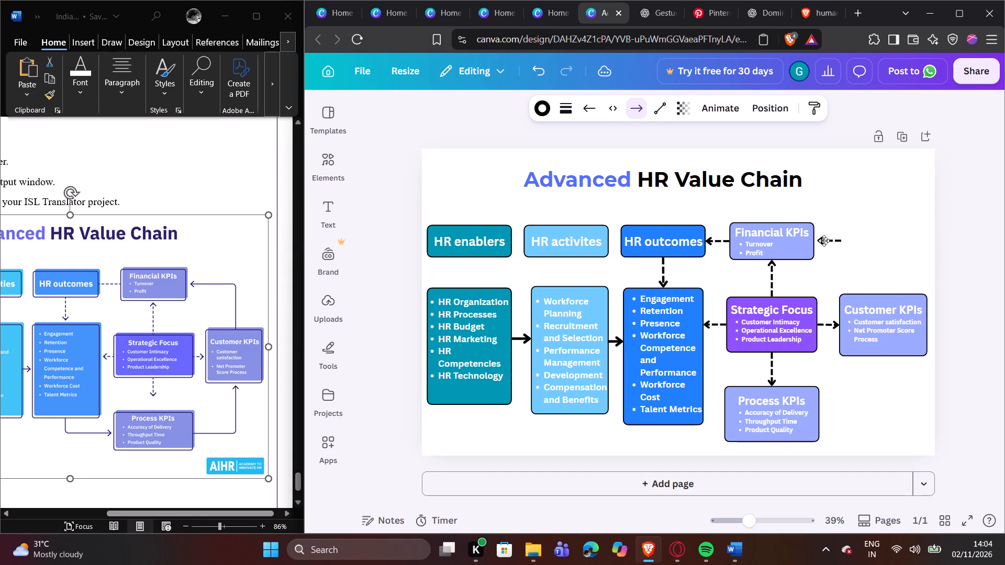
drag(824, 241, 832, 242)
drag(828, 241, 819, 241)
drag(846, 241, 846, 241)
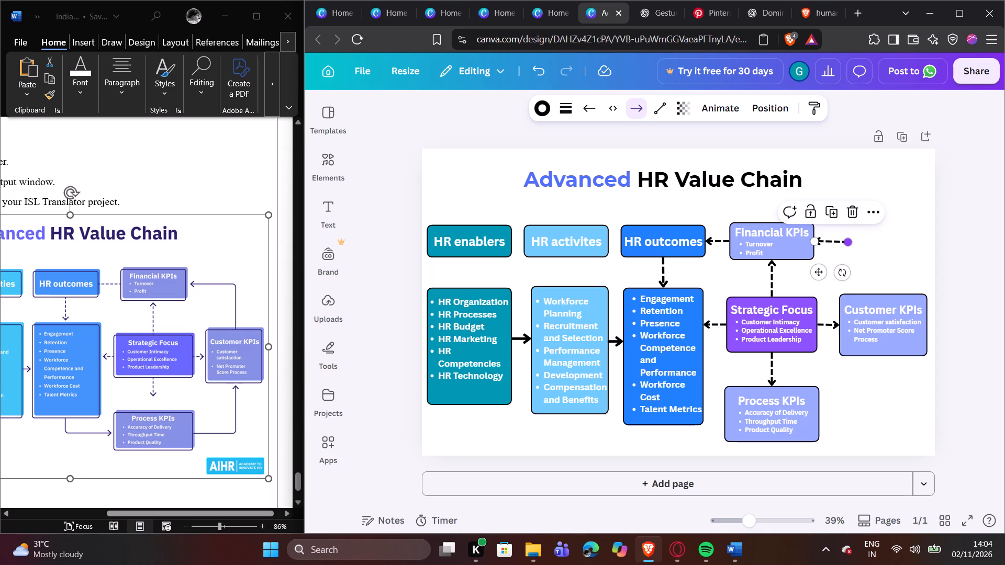
drag(846, 241, 883, 277)
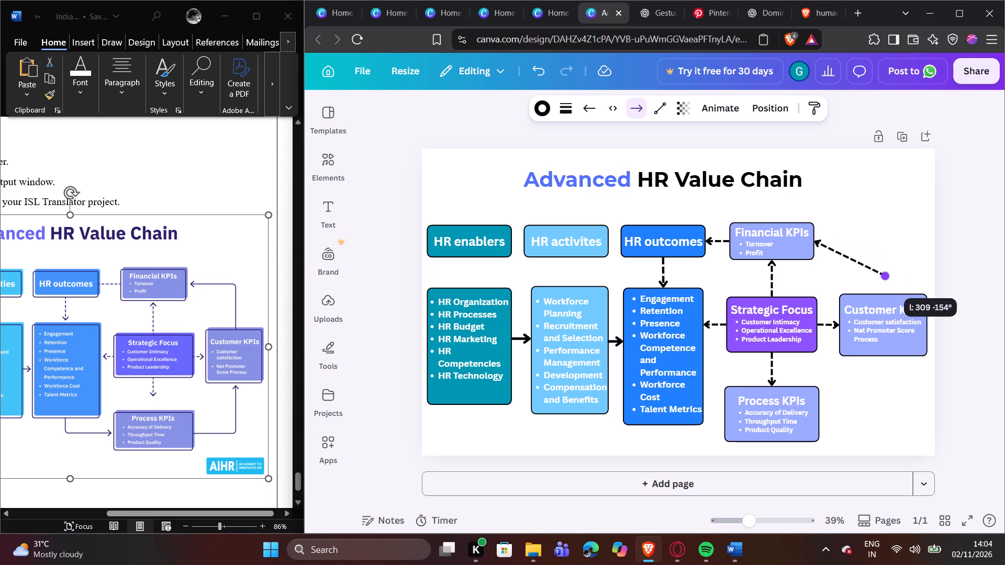
drag(883, 277, 883, 290)
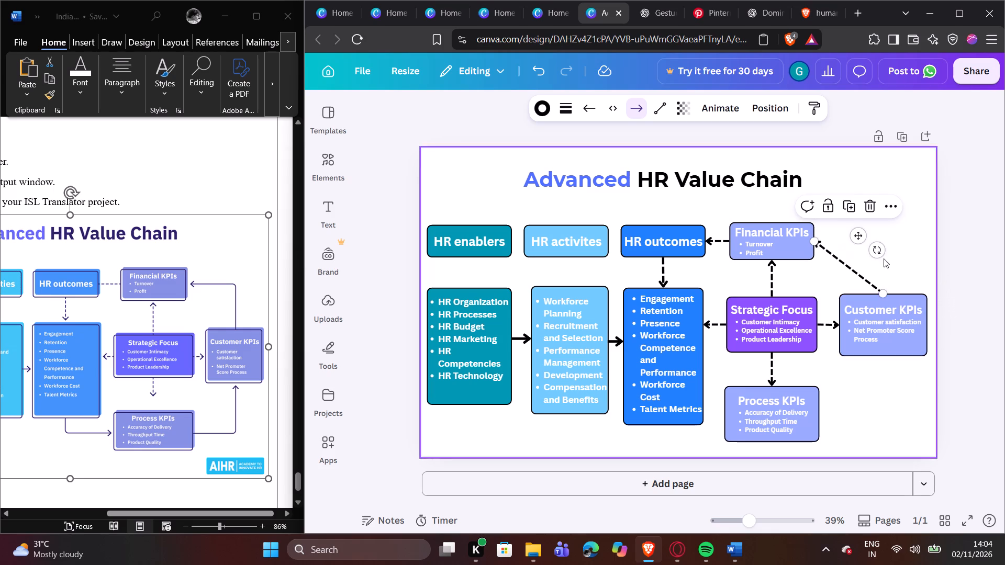
Make the arrow from Customer KPIs to Financial KPIs an elbowed line with a solid stroke.
click(655, 106)
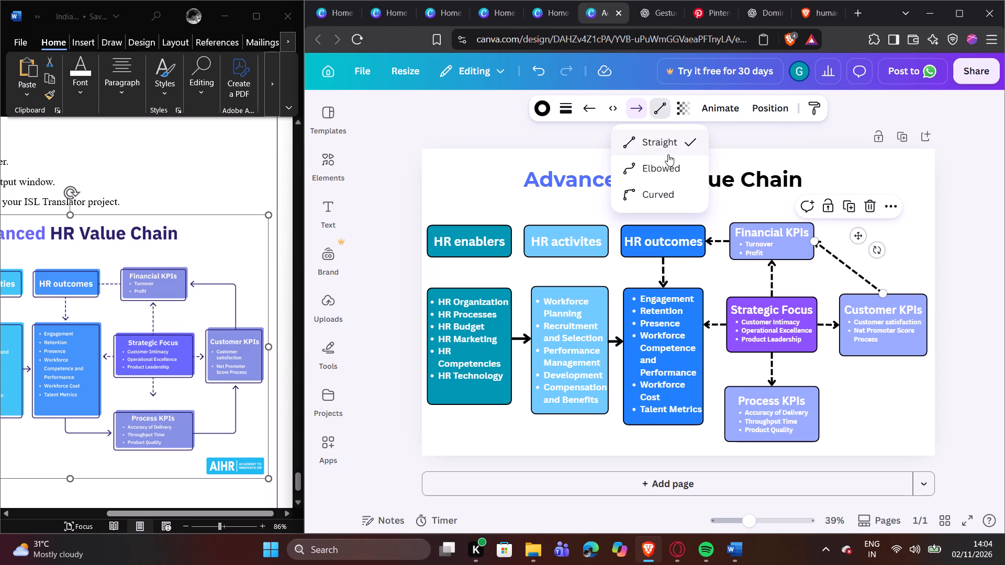
click(669, 158)
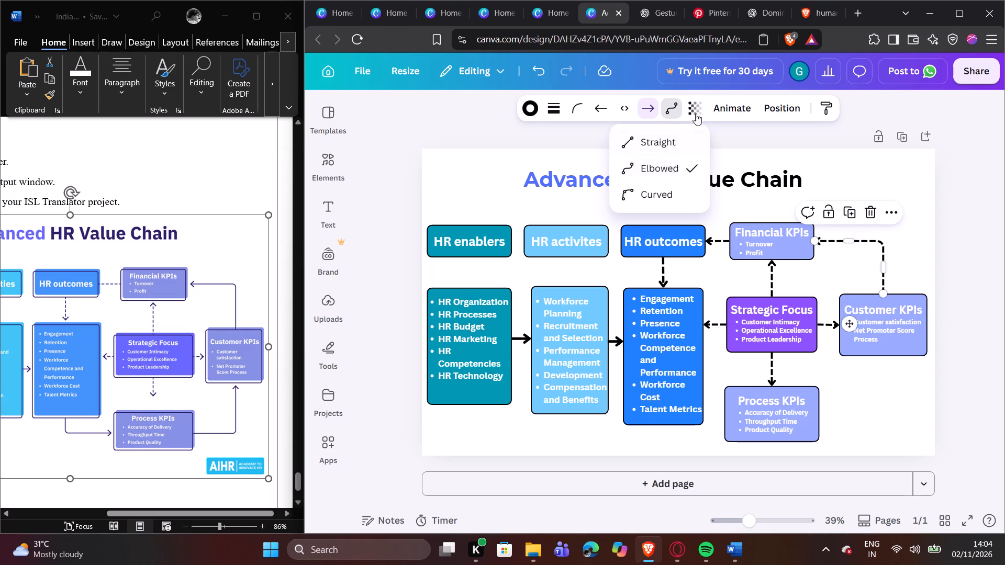
click(557, 110)
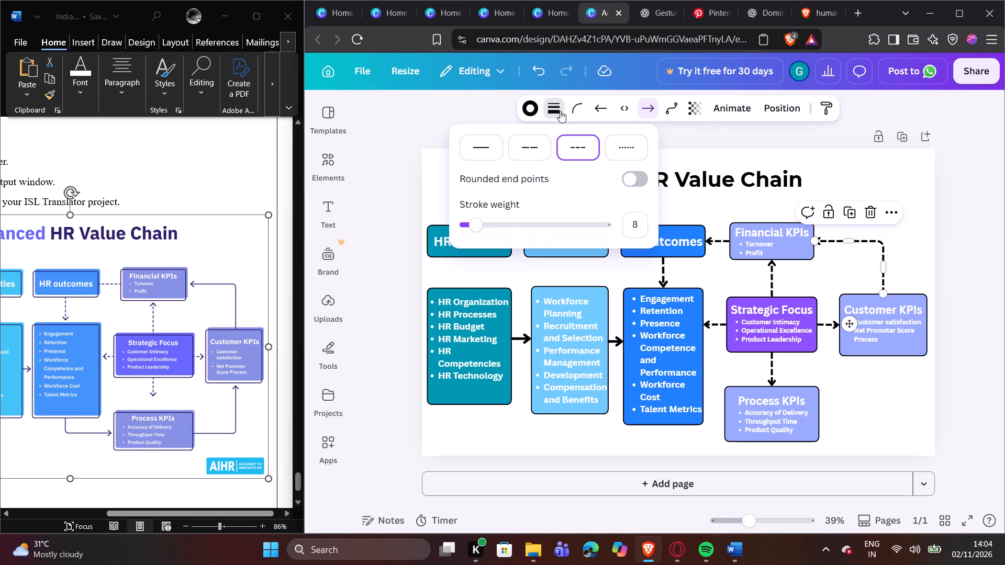
click(486, 141)
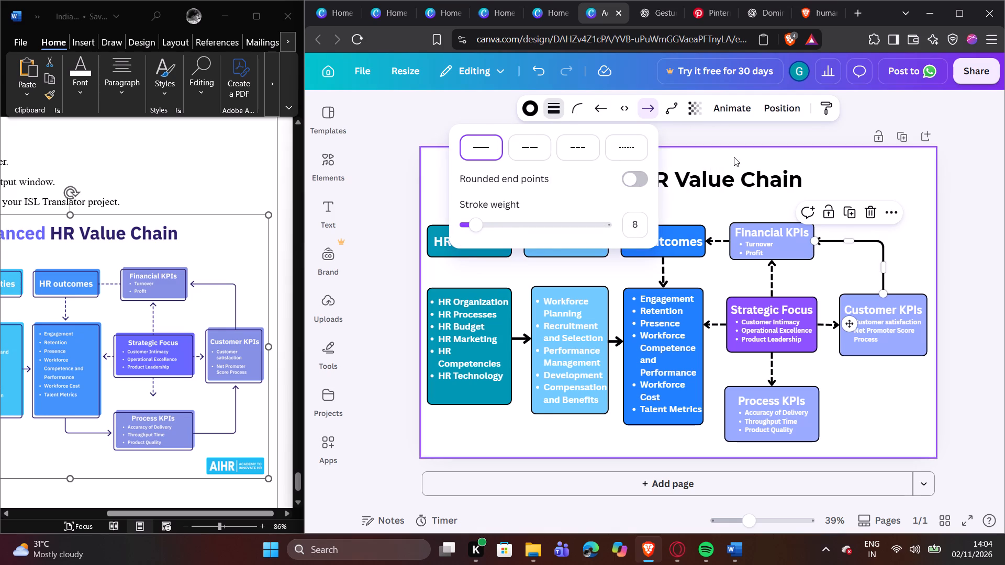
click(970, 209)
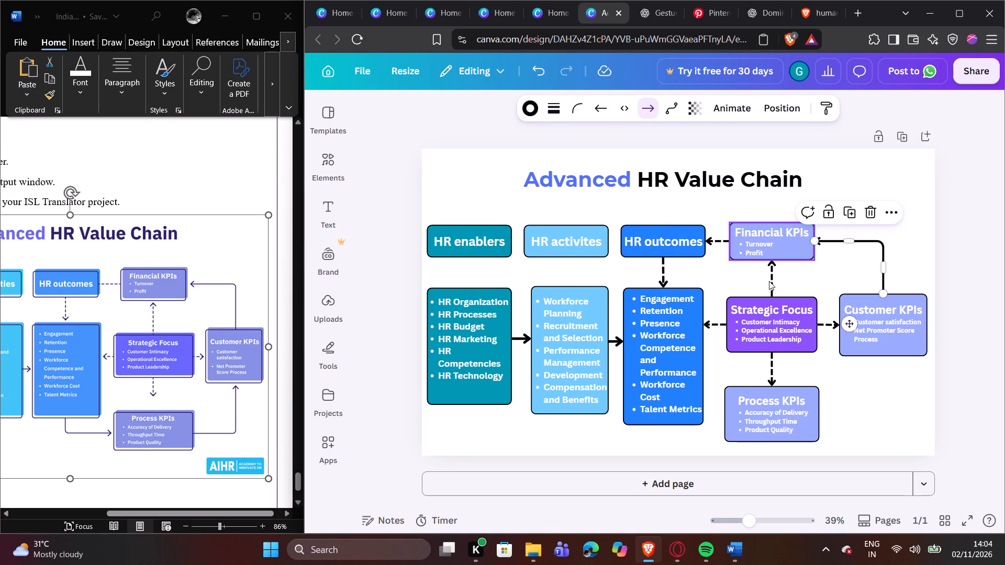
Set a dotted stroke on the three vertical dashed arrows above Strategic Focus, below HR outcomes and above Process KPIs.
click(769, 281)
click(567, 103)
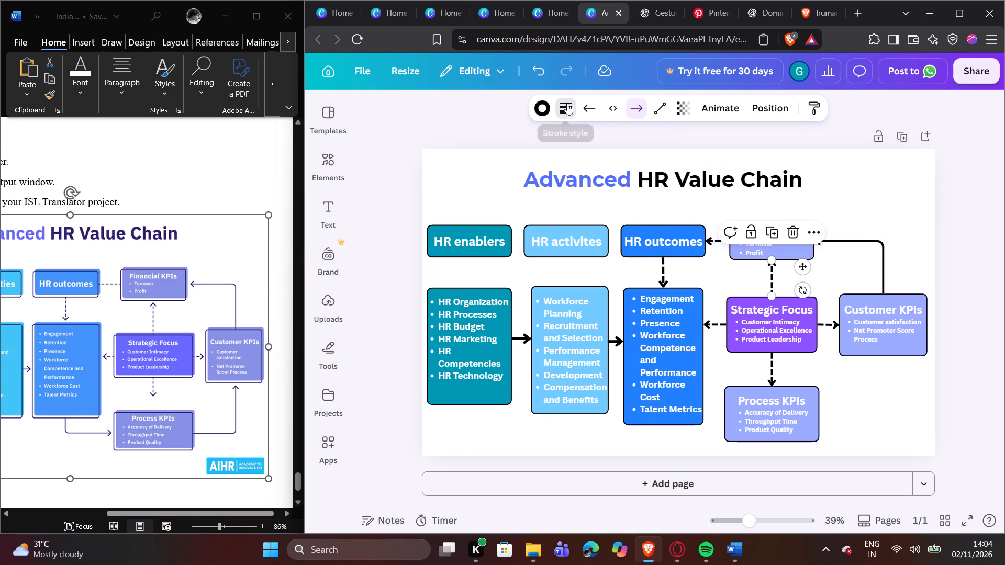
click(628, 150)
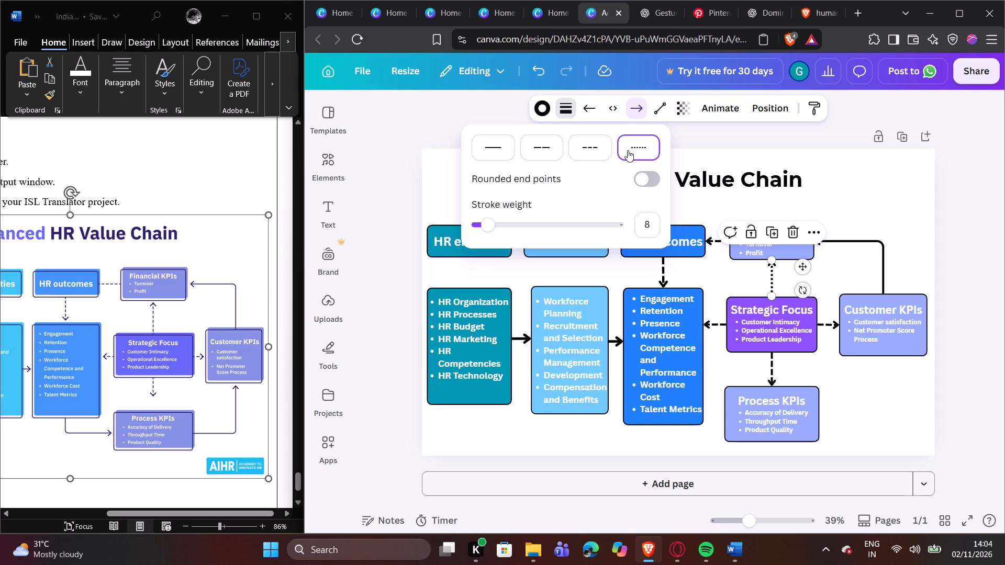
click(665, 269)
click(574, 107)
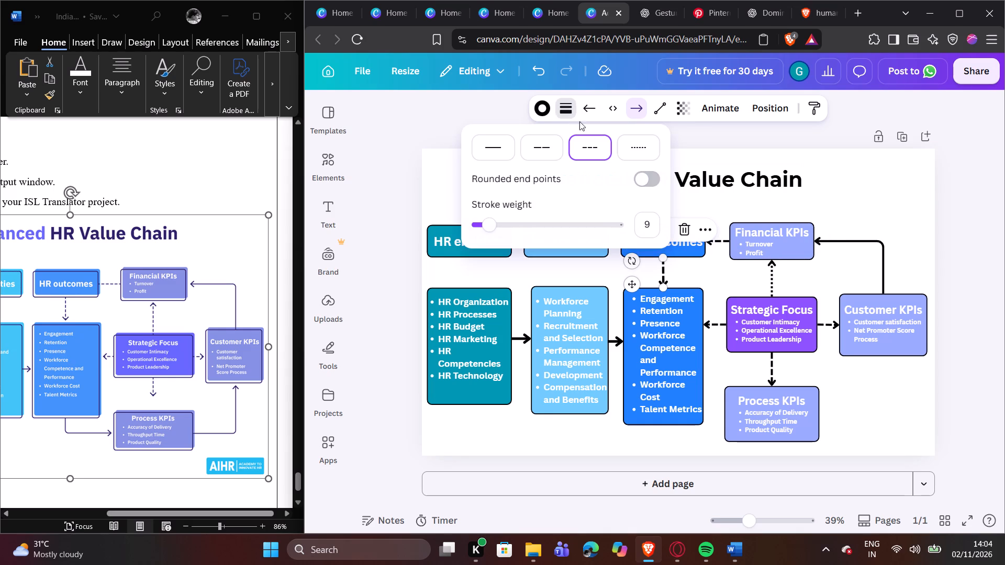
click(622, 151)
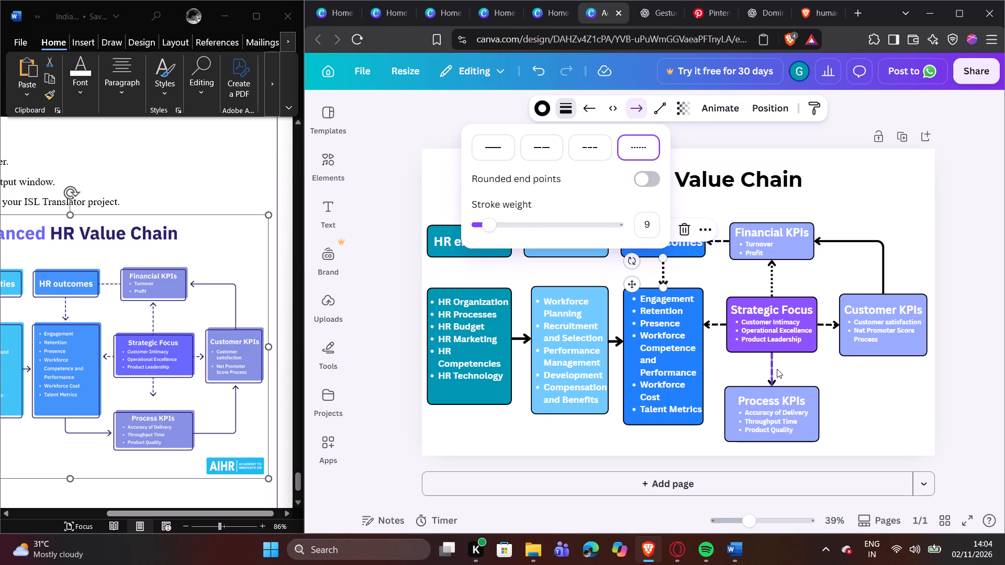
click(777, 369)
click(565, 99)
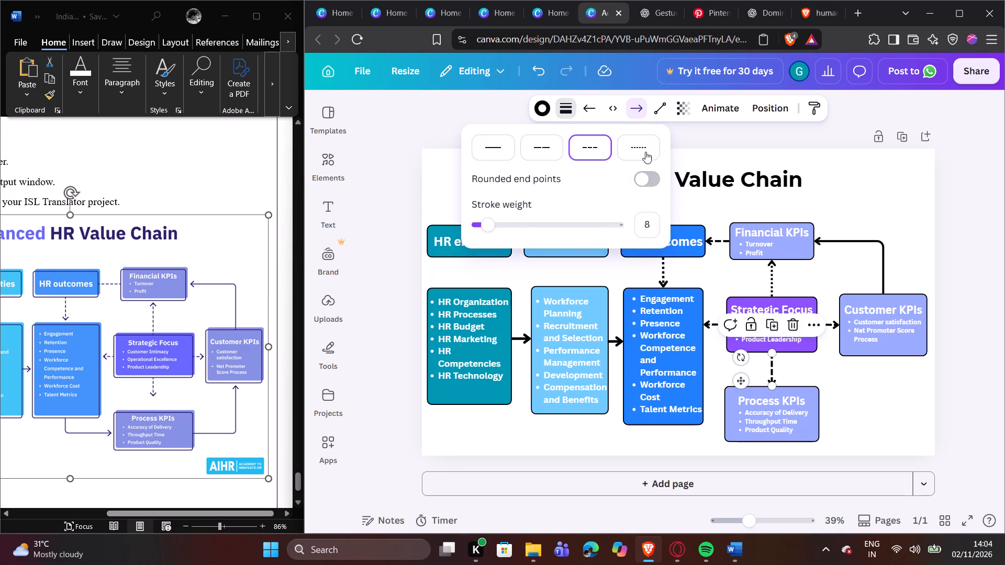
click(640, 140)
click(725, 346)
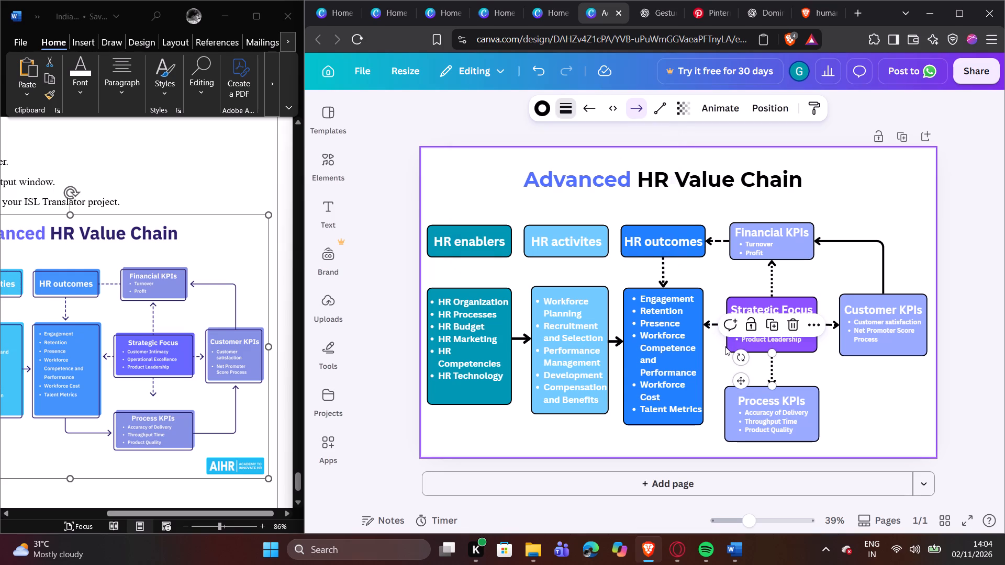
Set a dotted stroke on both horizontal arrows beside Strategic Focus and on the arrow from Financial KPIs to HR outcomes.
click(717, 322)
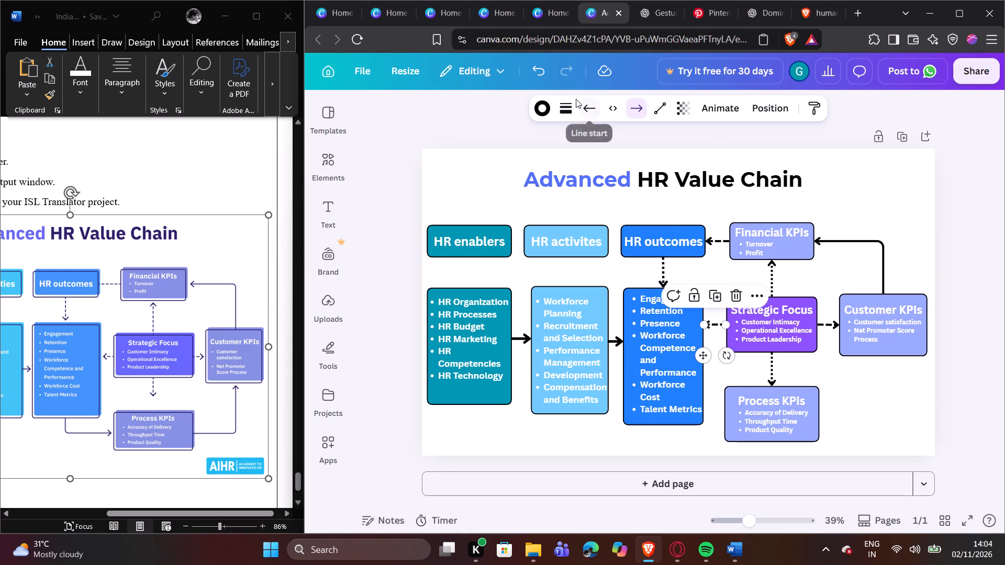
click(572, 100)
click(631, 142)
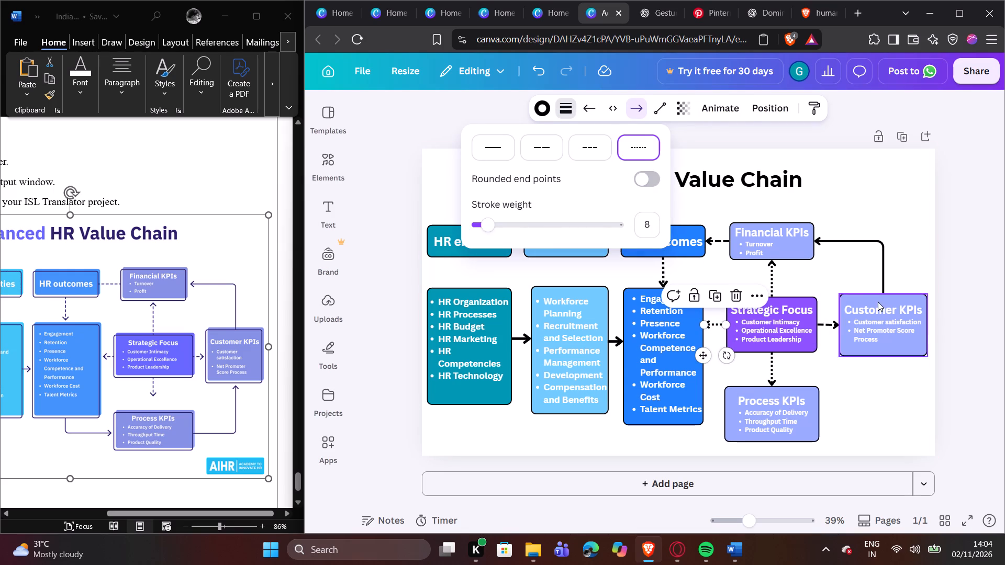
click(824, 323)
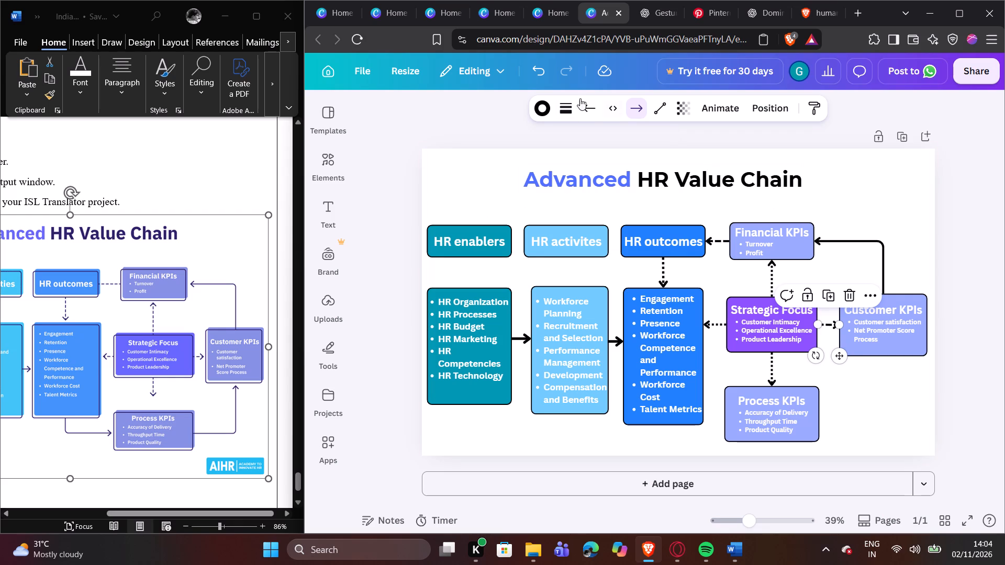
click(572, 97)
click(571, 104)
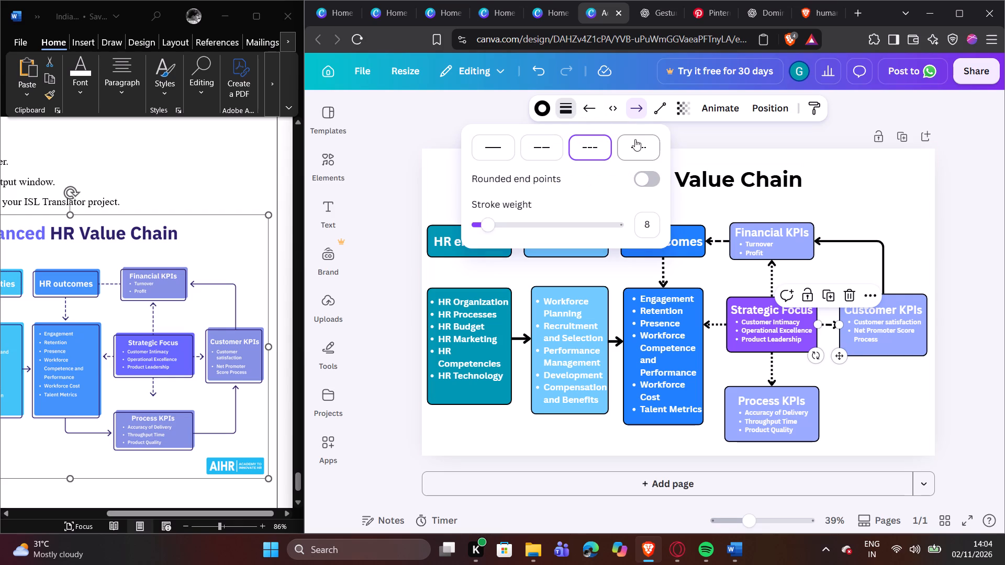
click(635, 139)
click(877, 173)
click(719, 240)
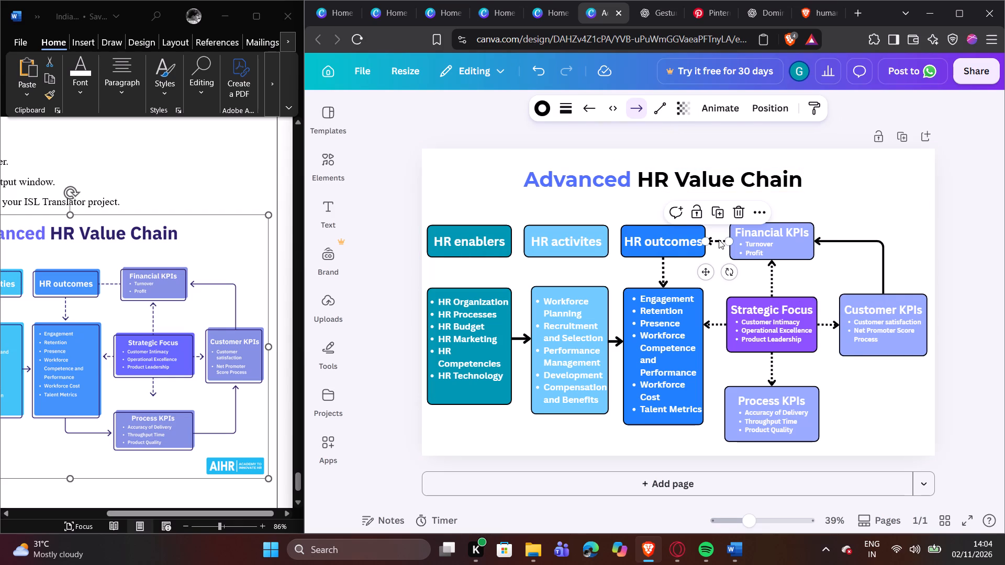
click(570, 107)
click(632, 143)
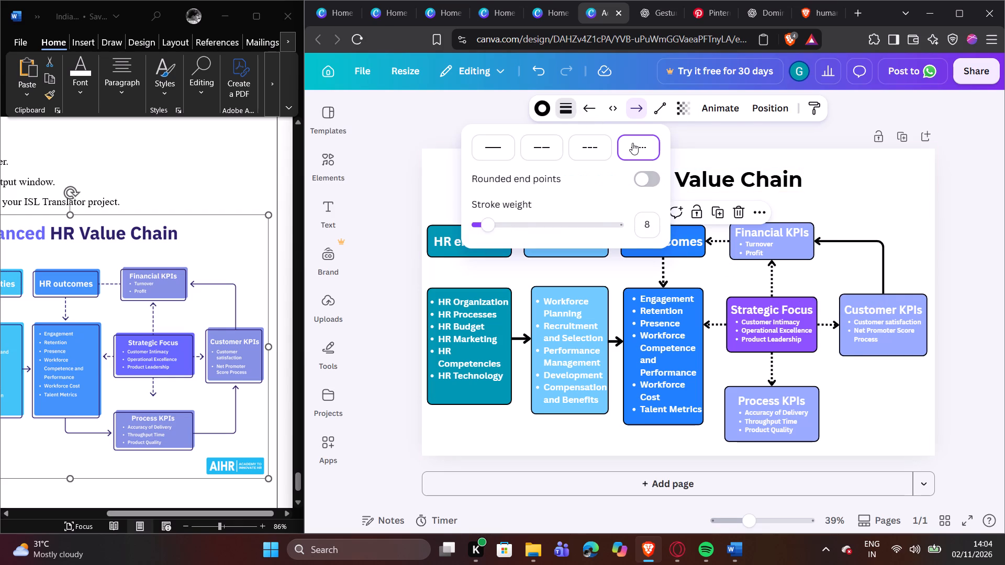
click(845, 180)
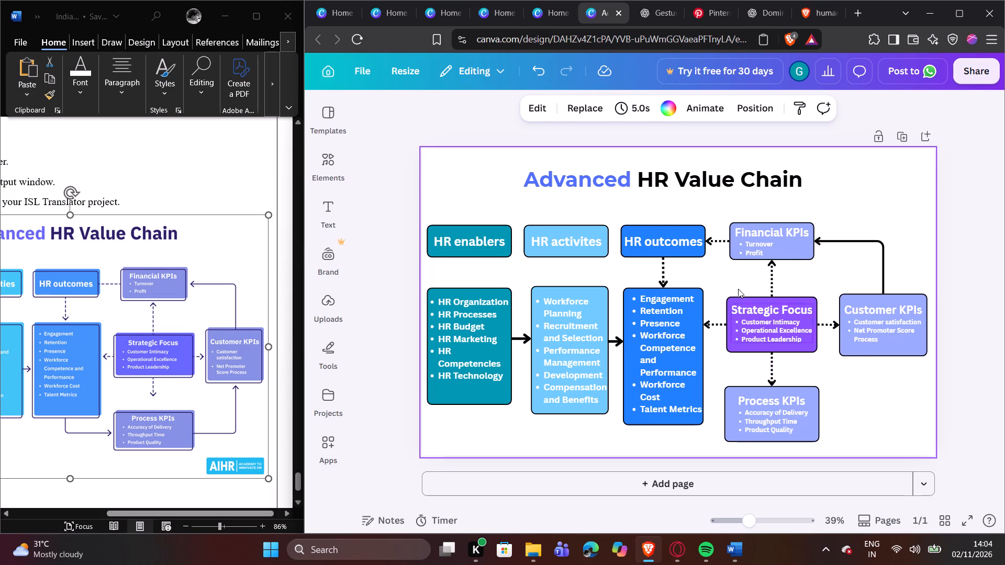
Duplicate the solid elbowed arrow and connect the copy from the bottom of the HR outcomes list box to the side of Process KPIs.
click(858, 243)
click(848, 211)
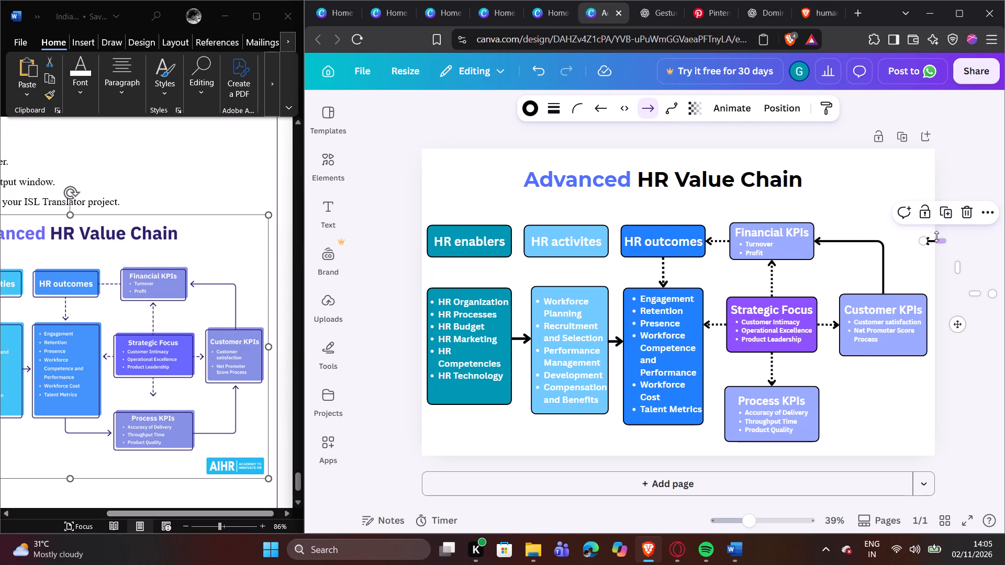
drag(924, 243, 923, 252)
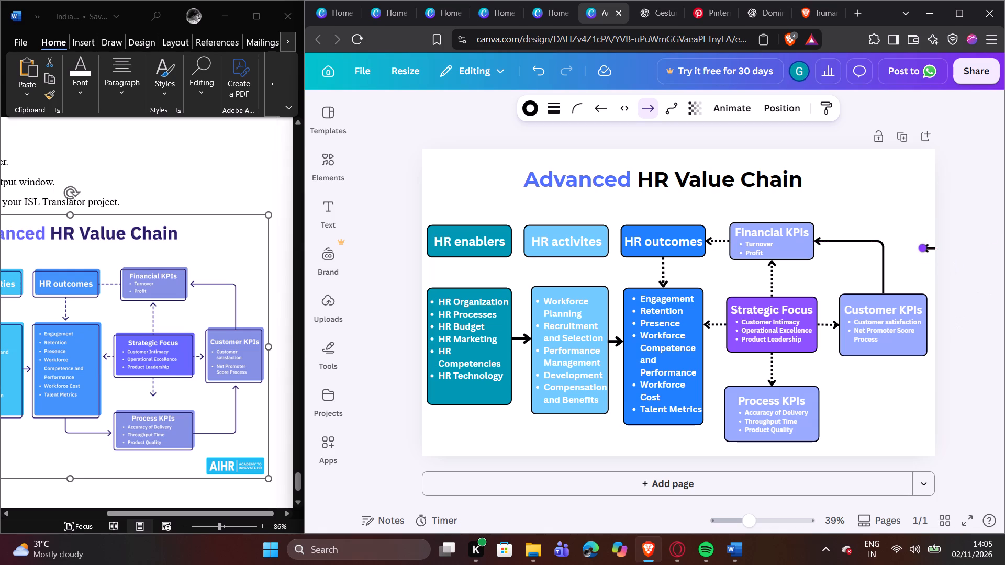
drag(923, 252, 769, 281)
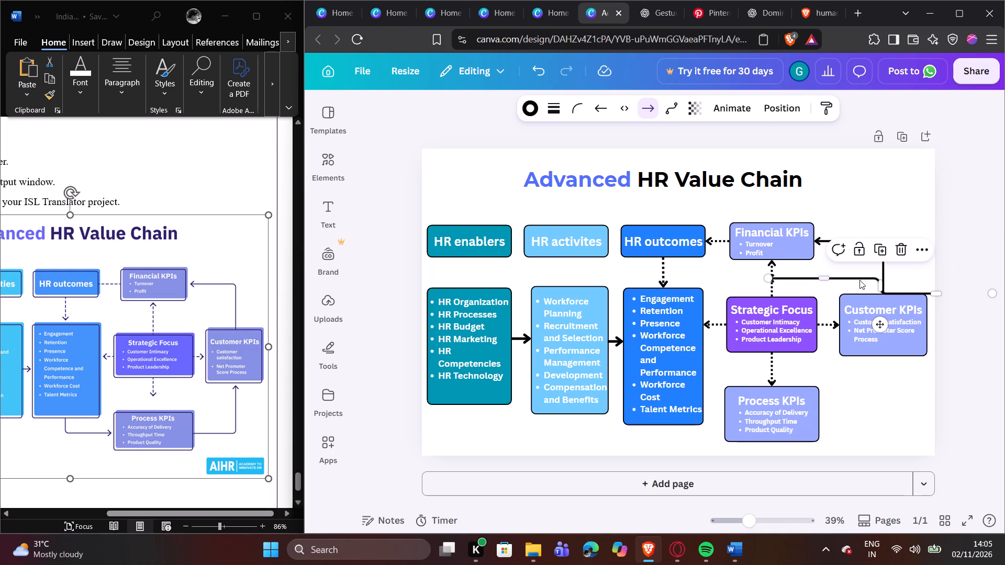
drag(865, 280, 716, 284)
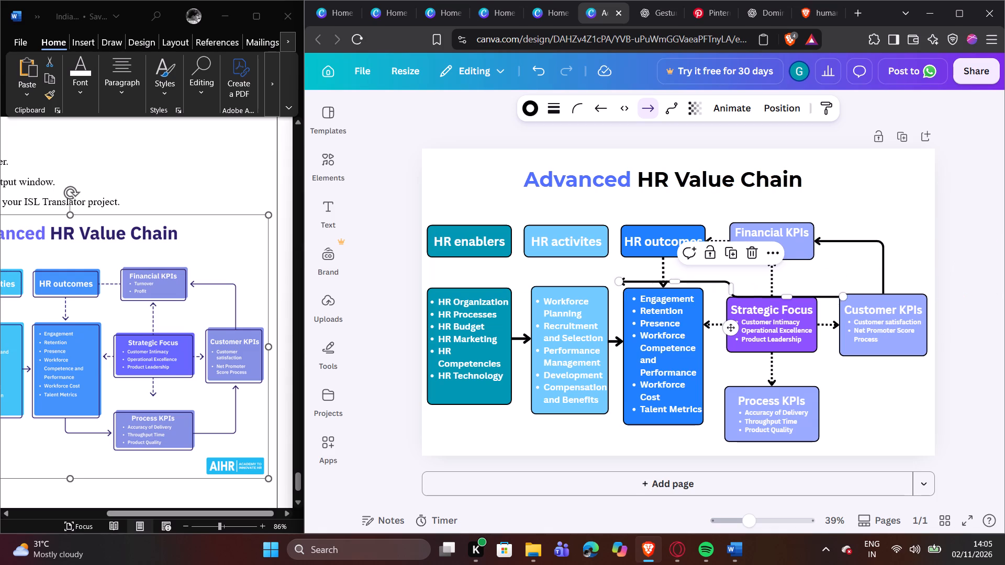
drag(844, 299, 673, 420)
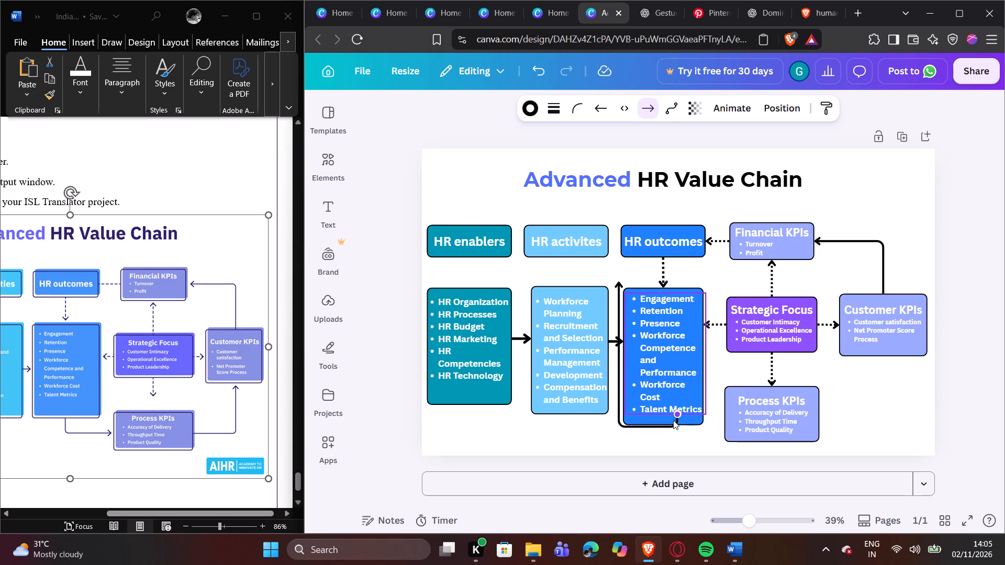
drag(673, 420, 671, 426)
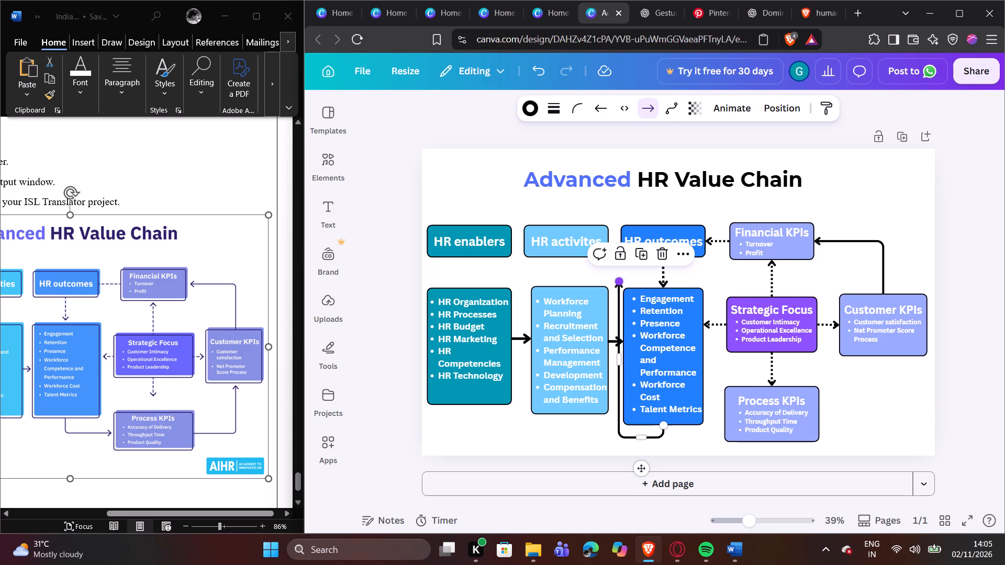
drag(617, 279, 719, 425)
click(868, 396)
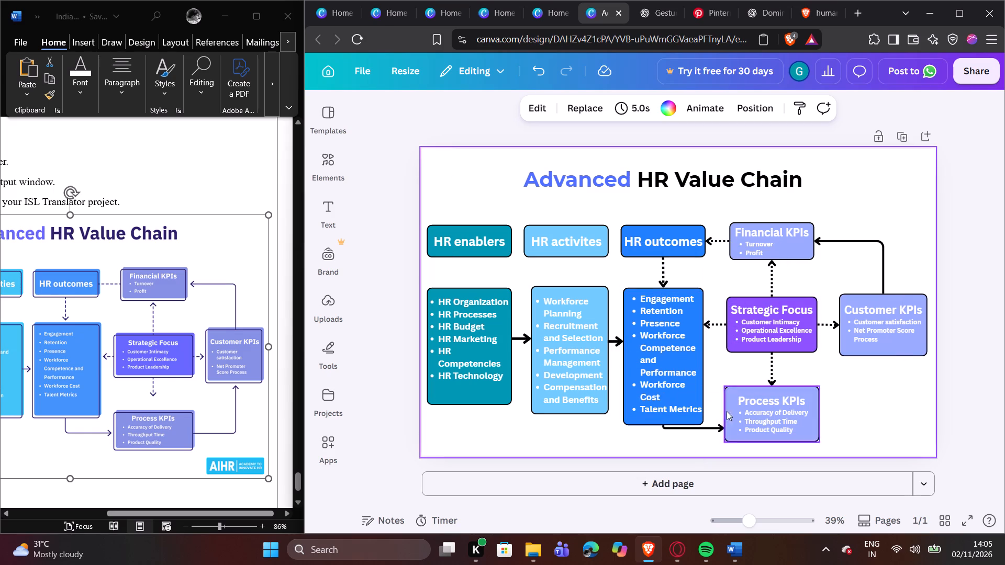
Lower the Process KPIs box slightly, keeping it centred under Strategic Focus, to give the elbowed arrow more vertical drop.
double_click(776, 391)
drag(779, 392, 779, 399)
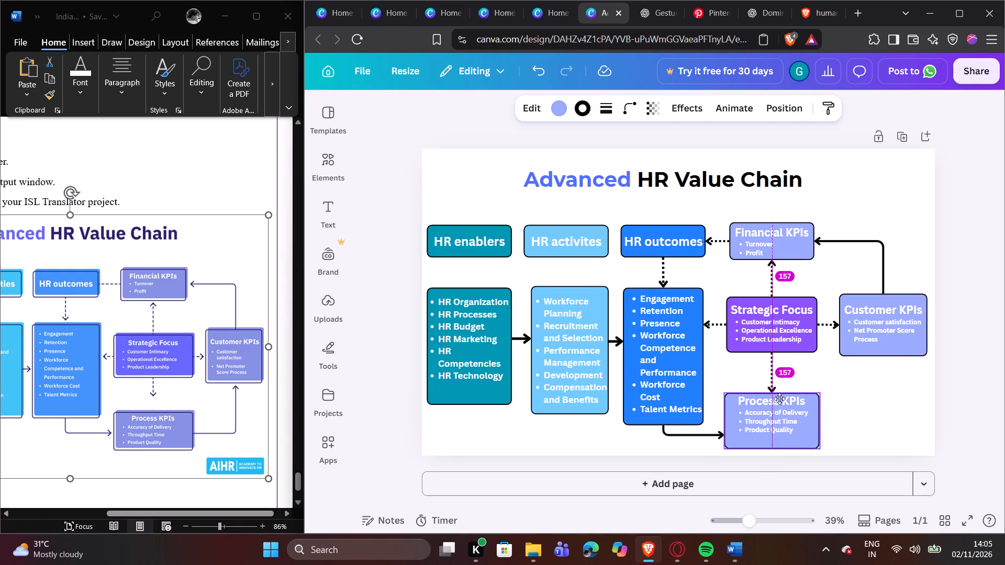
drag(779, 399, 779, 404)
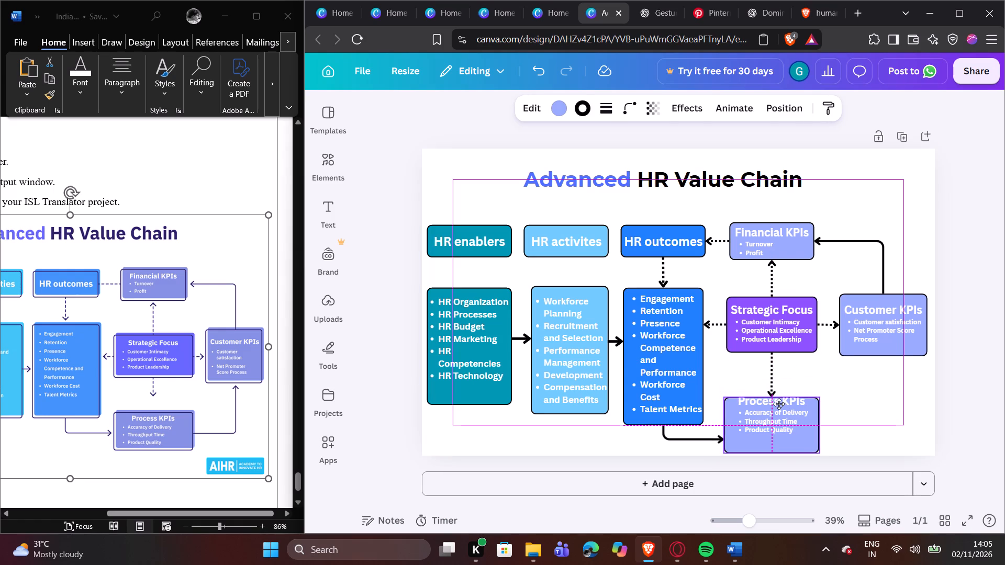
drag(779, 404, 779, 403)
click(861, 416)
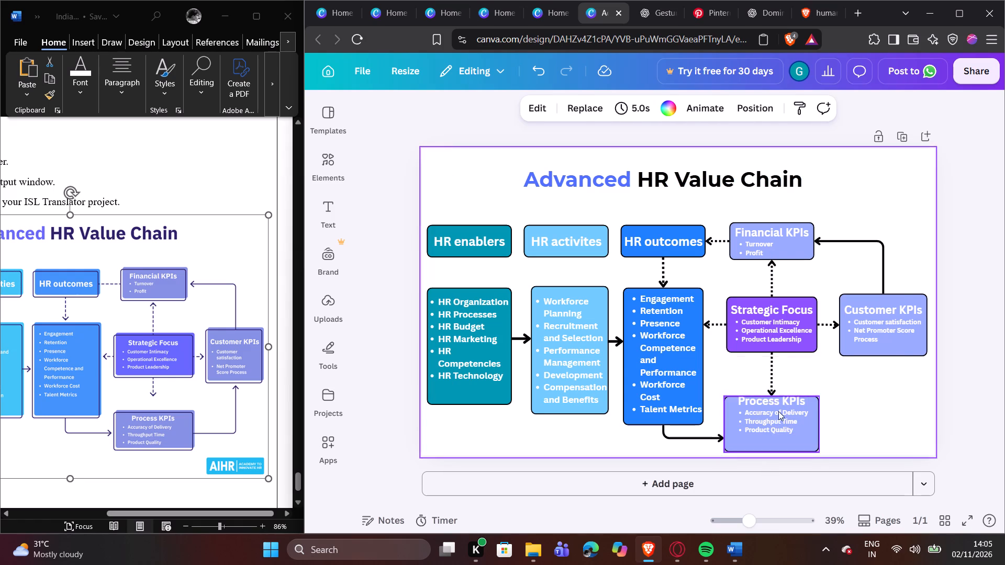
Move the Process KPIs heading and bullet text down slightly so it sits inside its lowered box.
drag(778, 411, 777, 420)
double_click(779, 420)
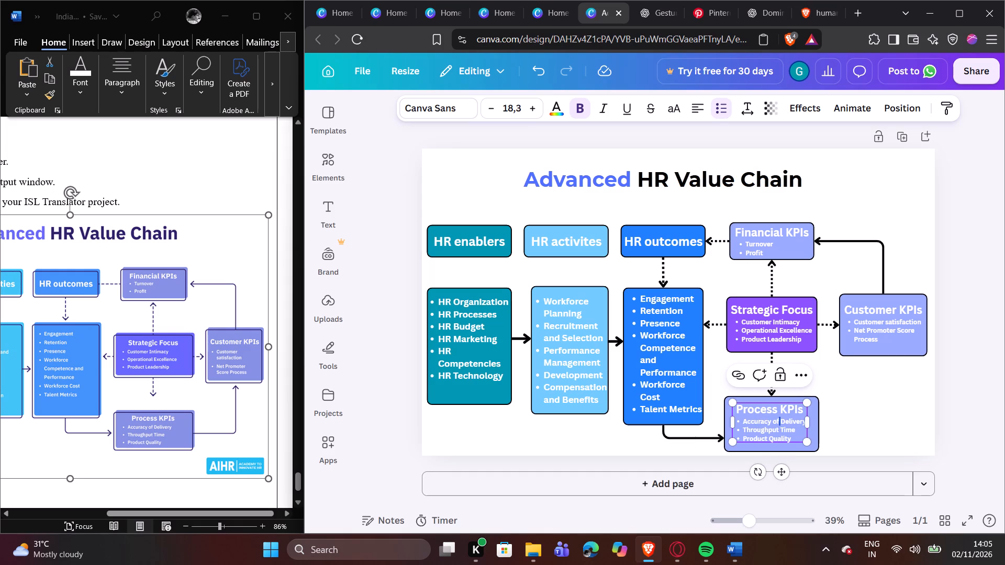
click(807, 440)
click(857, 426)
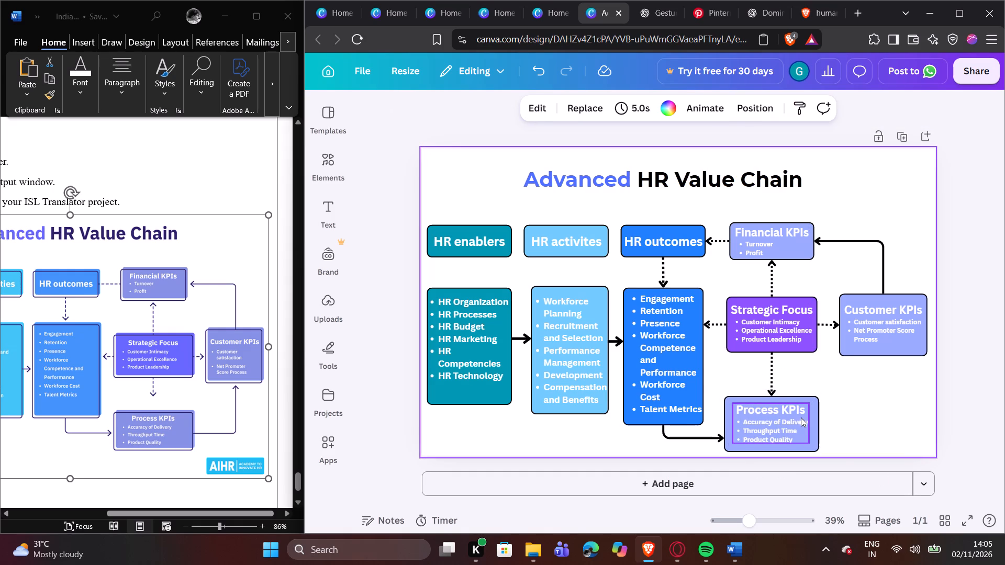
Duplicate the solid elbowed arrow and connect the copy from the side of Process KPIs to the bottom of Customer KPIs, with a single bend.
click(673, 438)
click(692, 397)
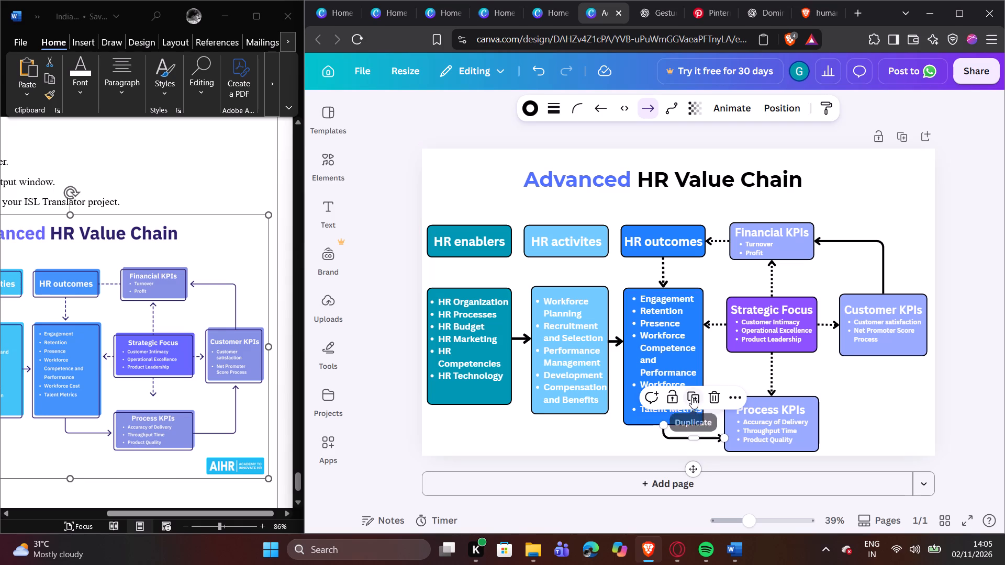
drag(666, 427, 816, 427)
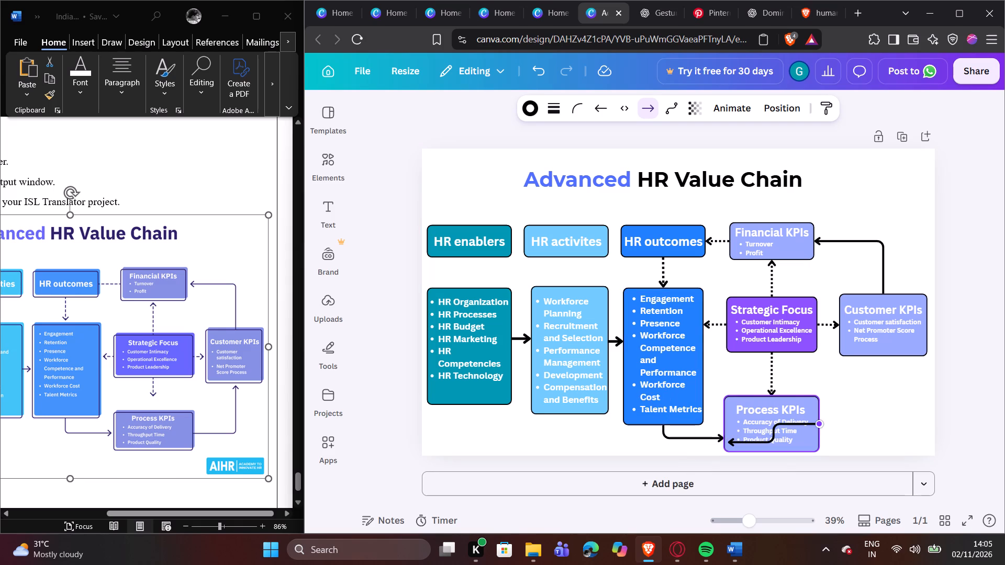
drag(816, 427, 816, 427)
drag(731, 442, 746, 441)
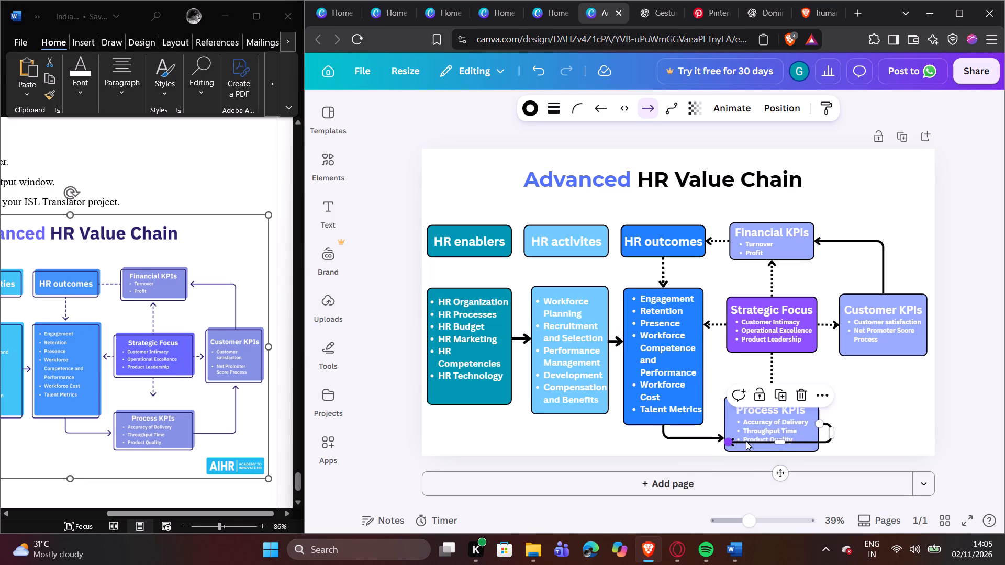
drag(746, 441, 897, 355)
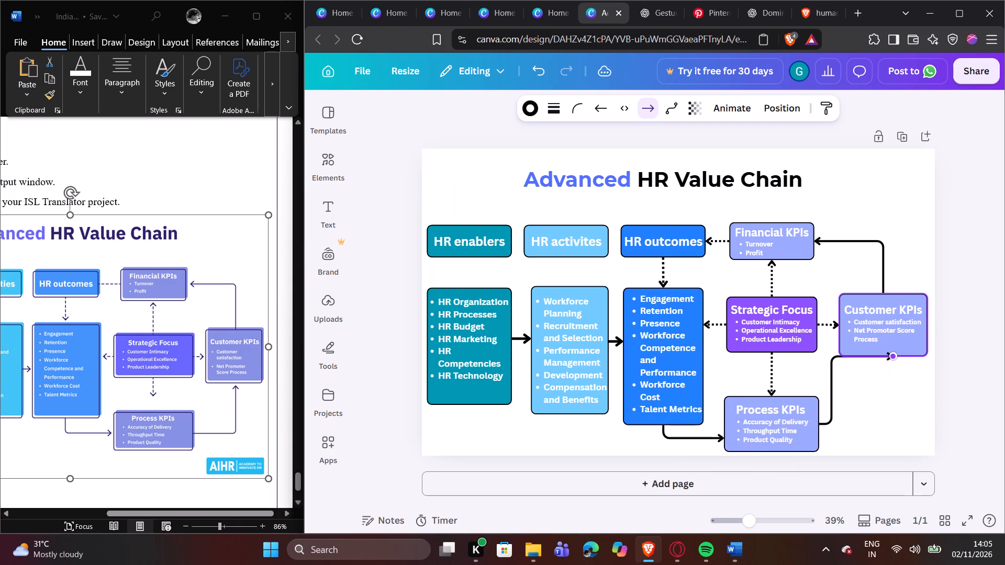
drag(897, 355, 894, 355)
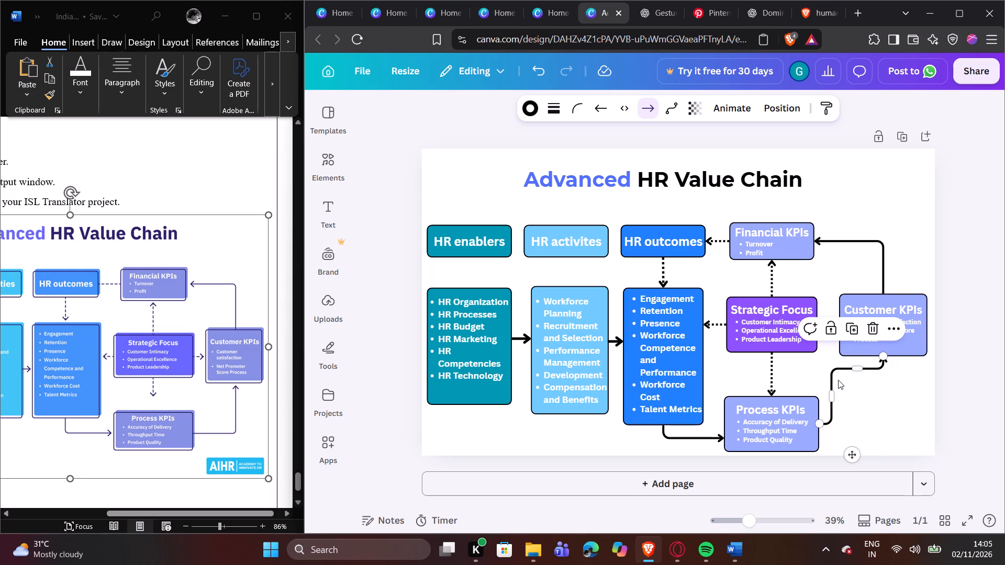
drag(853, 367, 874, 421)
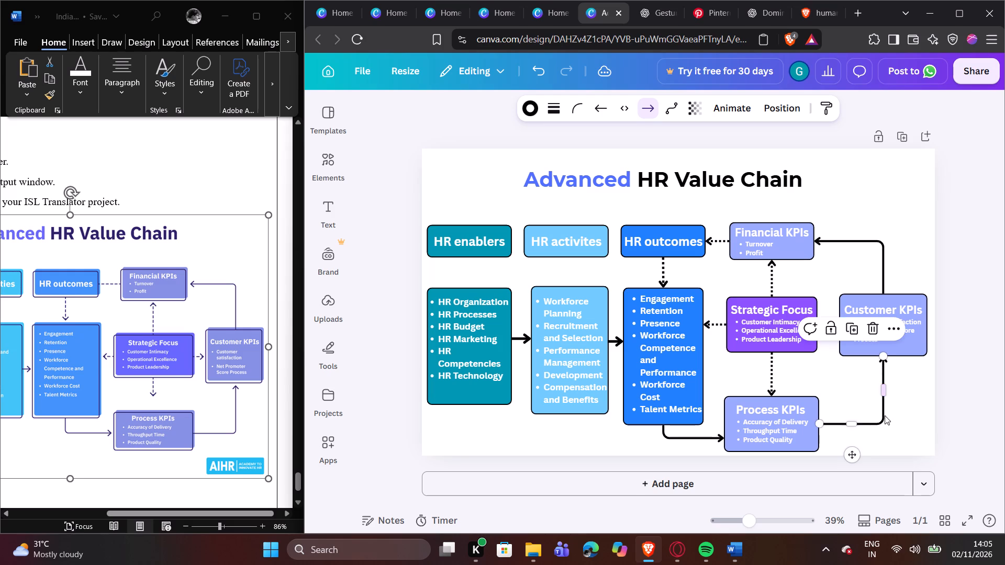
click(913, 410)
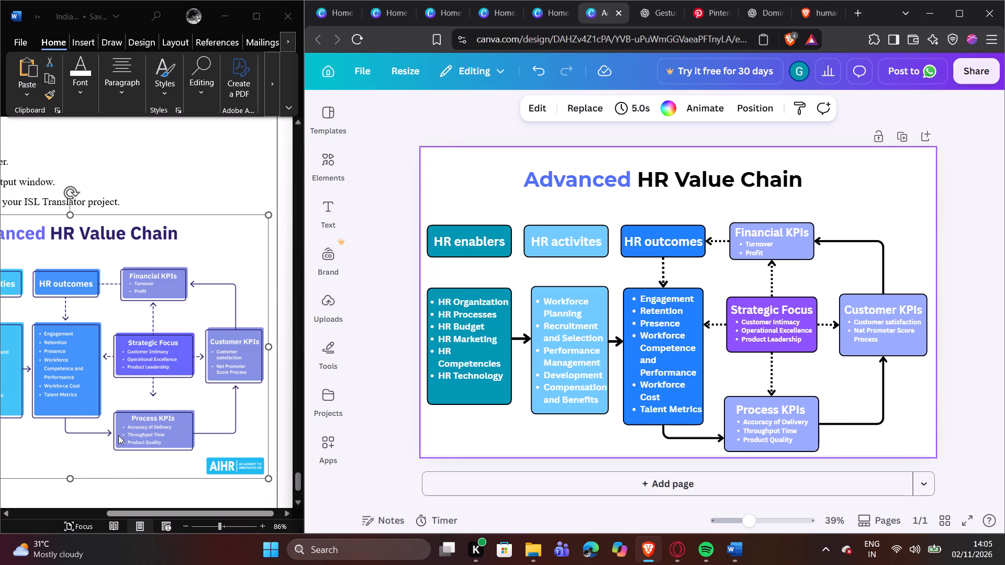
Examine the full width of the reference diagram in Word and compare it with the Canva recreation.
drag(126, 514, 61, 497)
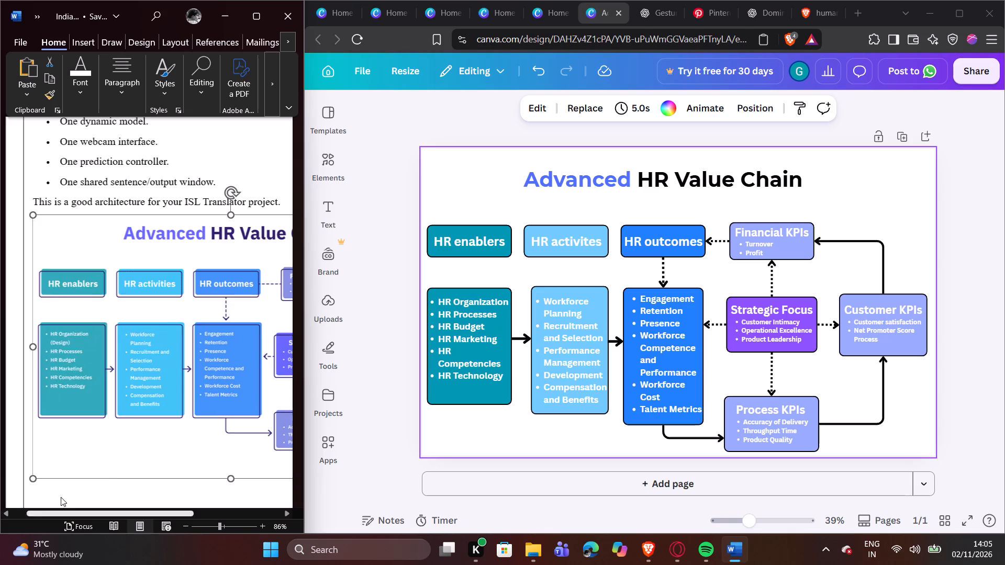
drag(61, 497, 174, 482)
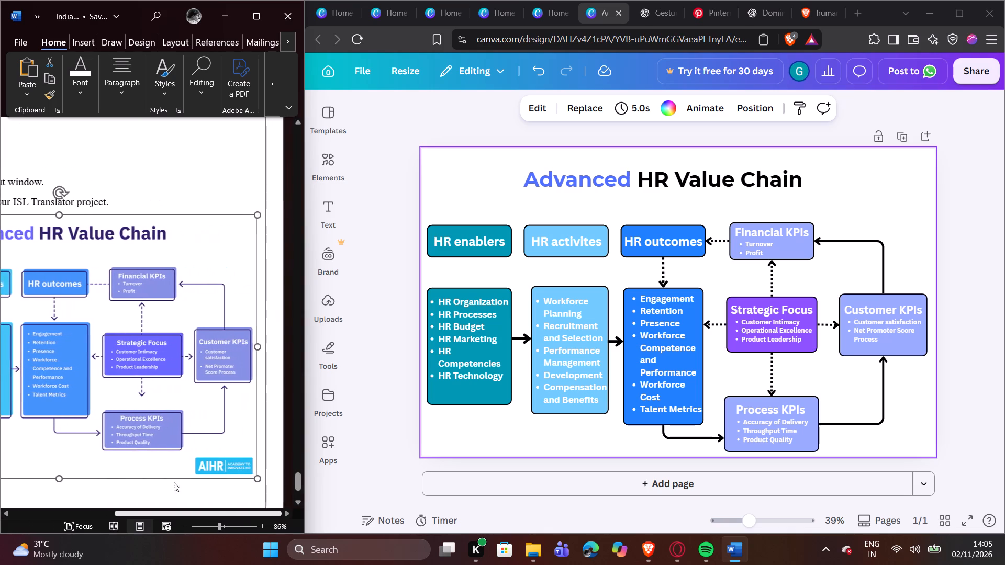
drag(174, 482, 272, 477)
click(384, 143)
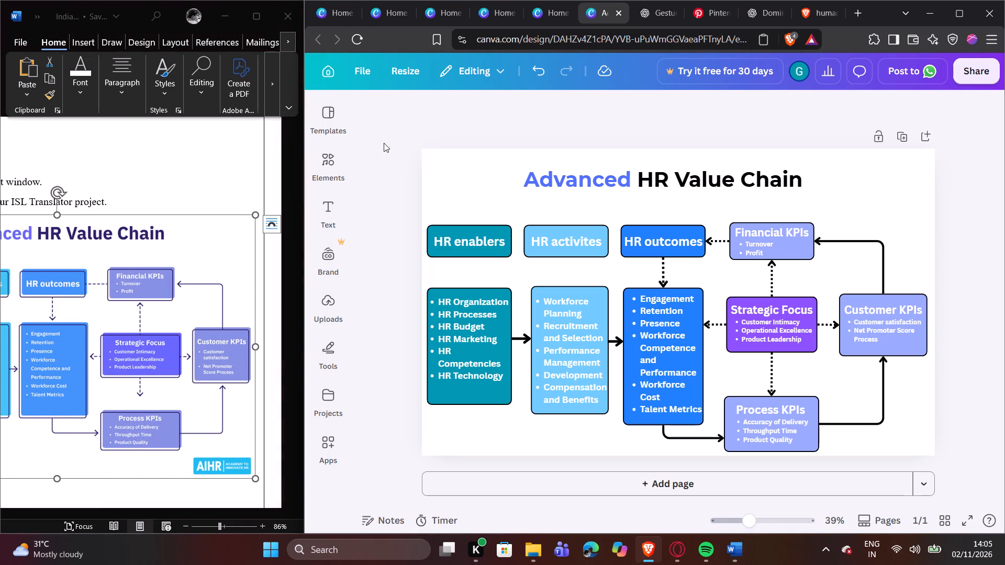
click(873, 144)
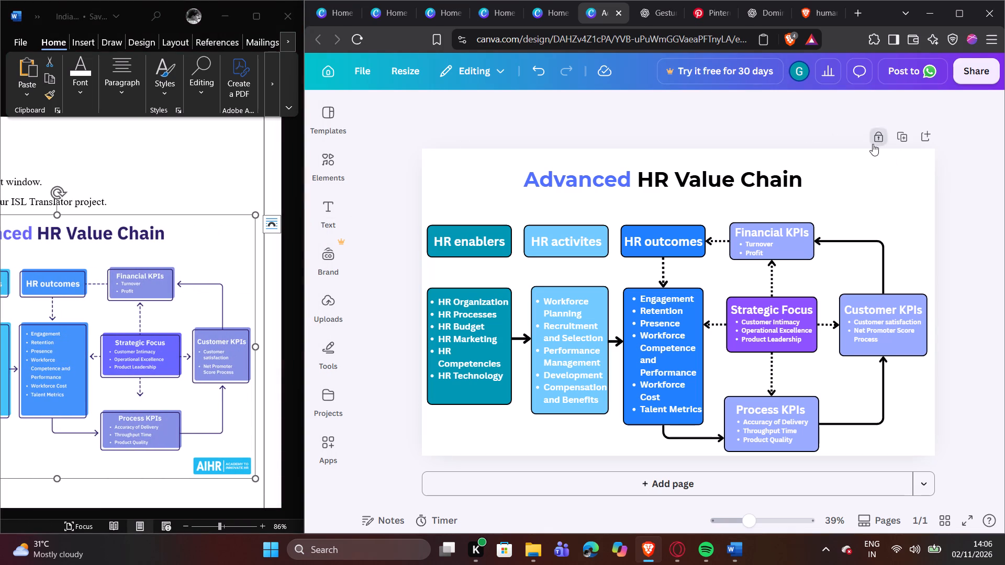
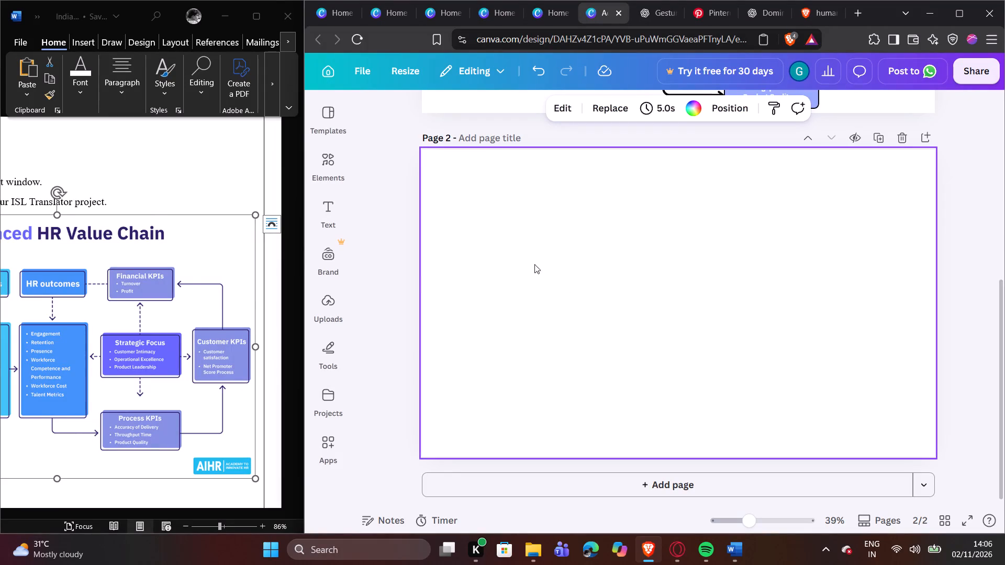
Delete the Advanced HR Value Chain reference image from the Word document.
scroll(191, 277, down, 2)
click(192, 272)
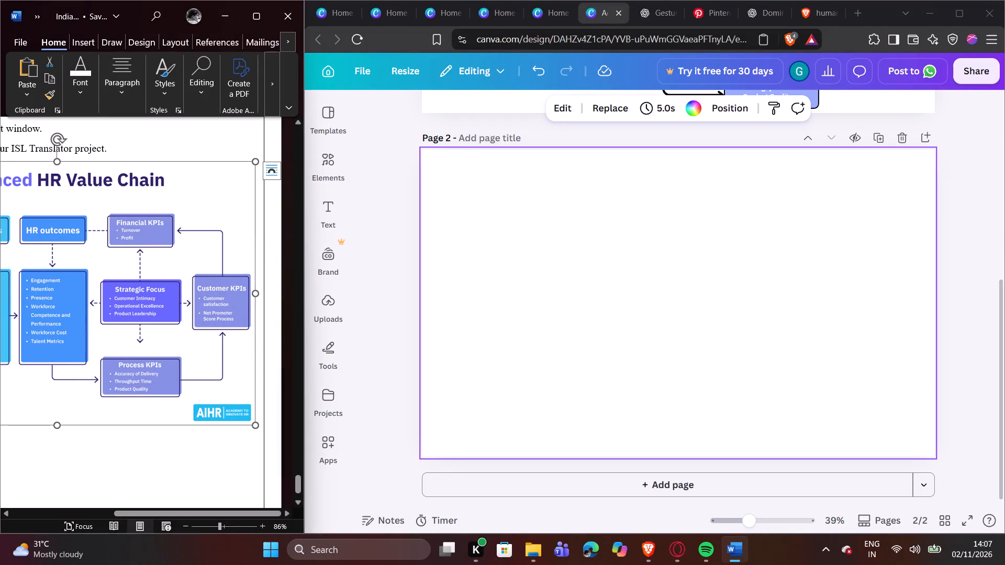
key(BackSpace)
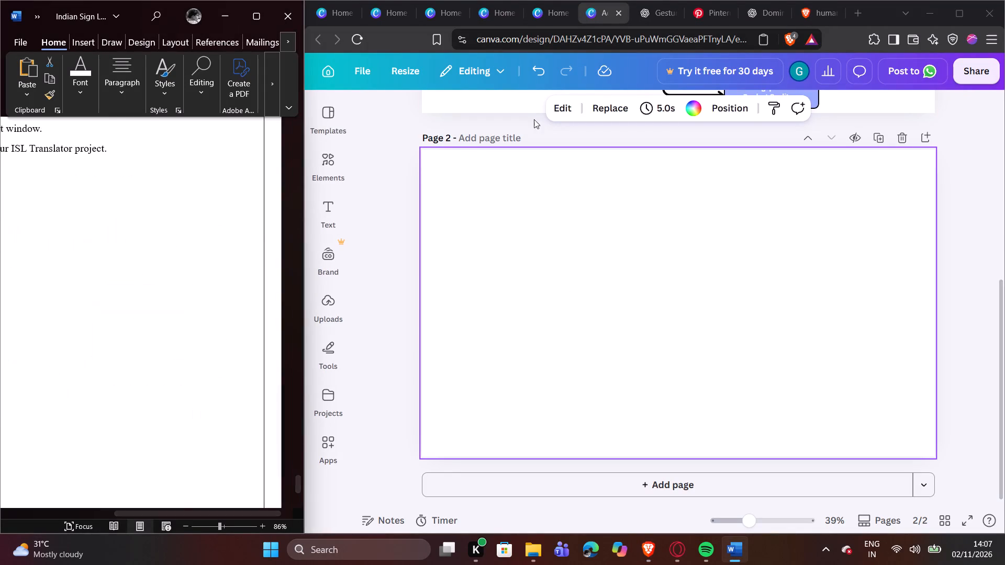
Switch to the human resource management diagram image results in Brave and copy the Warwick Model image.
click(809, 15)
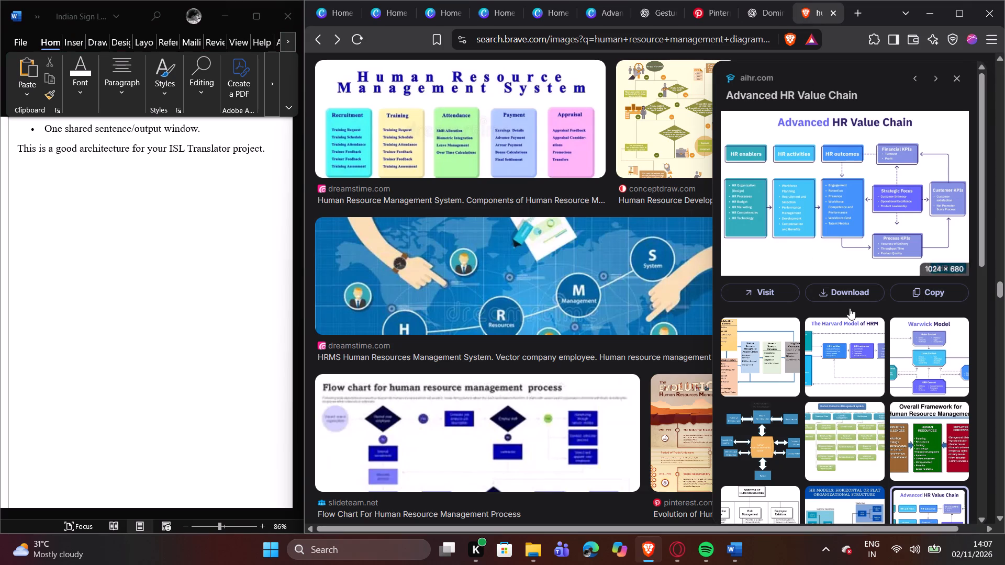
click(946, 368)
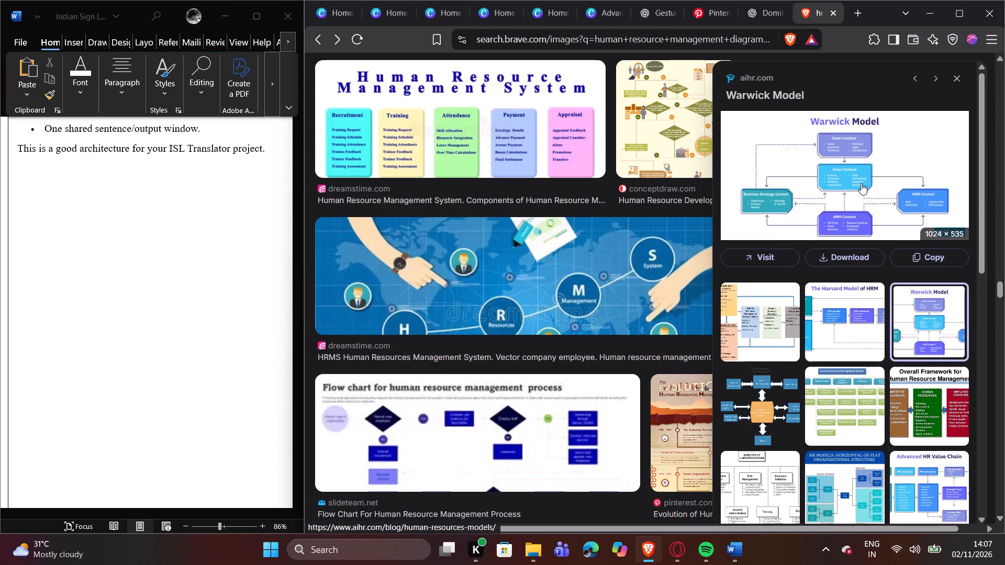
right_click(861, 182)
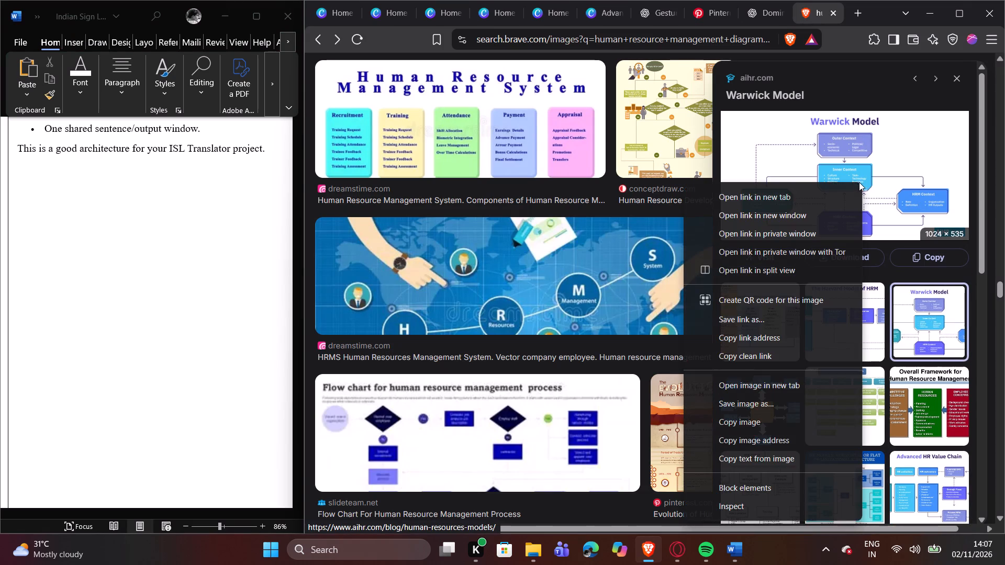
click(760, 421)
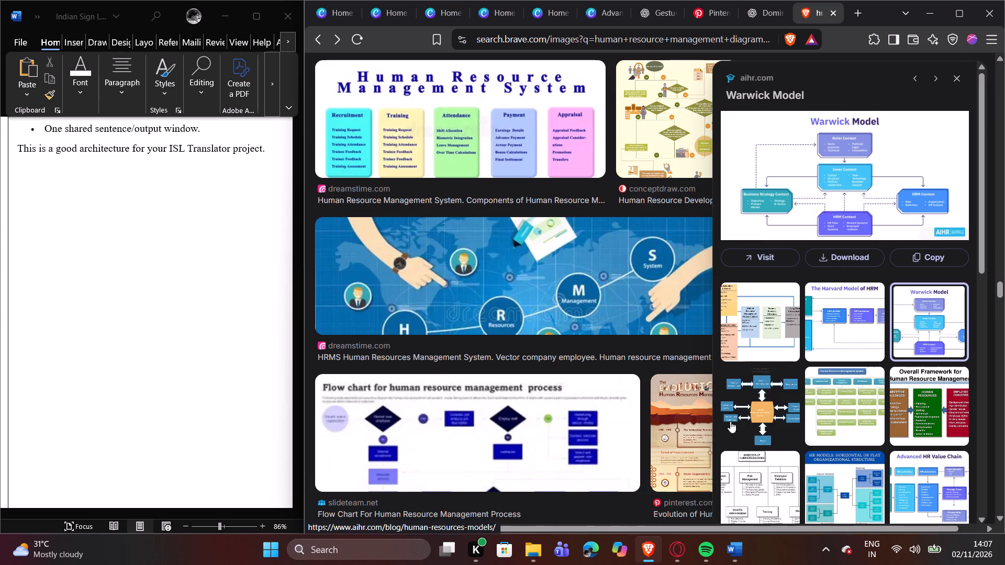
Paste the Warwick Model image into the Word document below the ISL Translator architecture sentence as the new reference.
click(63, 193)
right_click(59, 185)
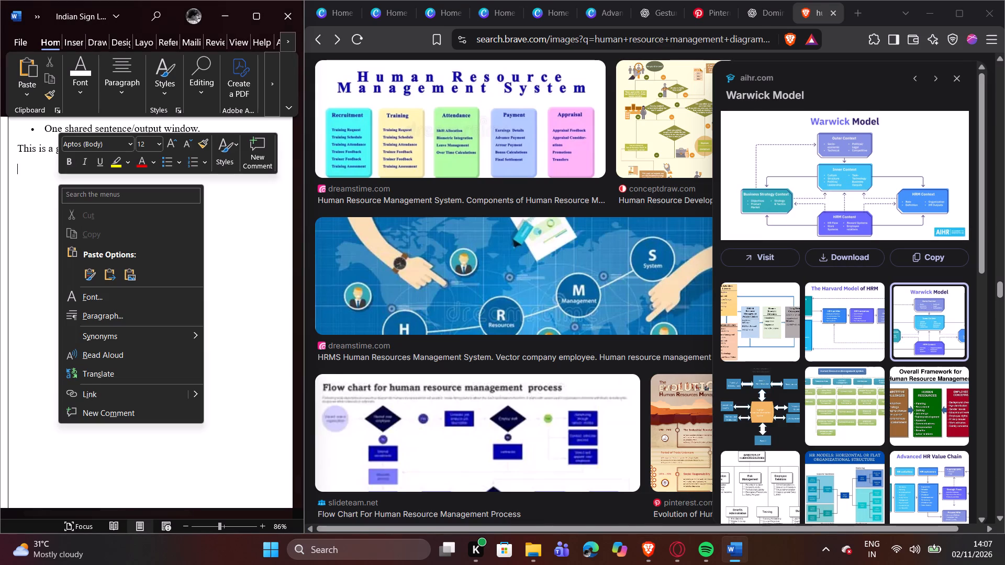
click(85, 275)
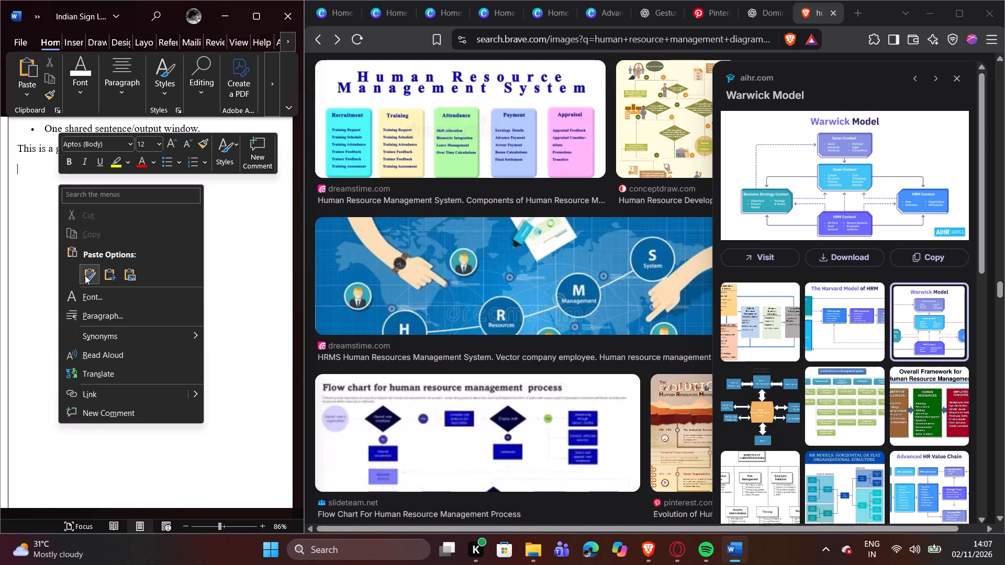
click(85, 274)
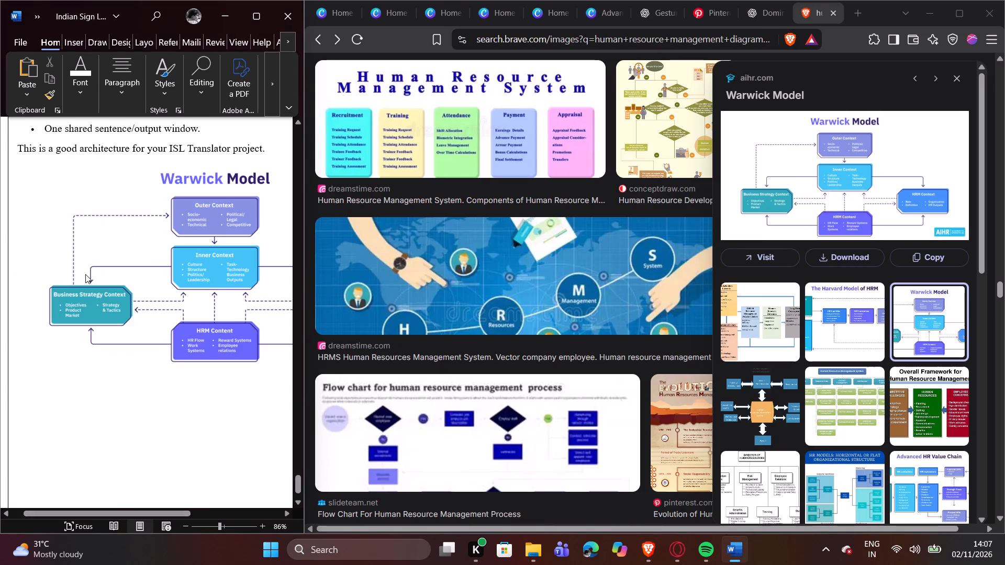
drag(170, 512, 88, 507)
click(88, 507)
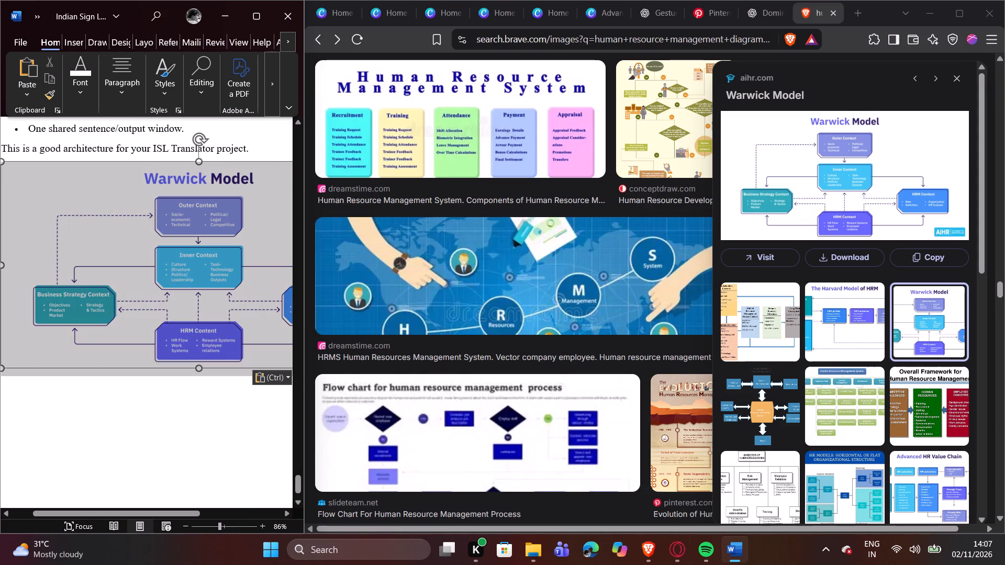
click(140, 496)
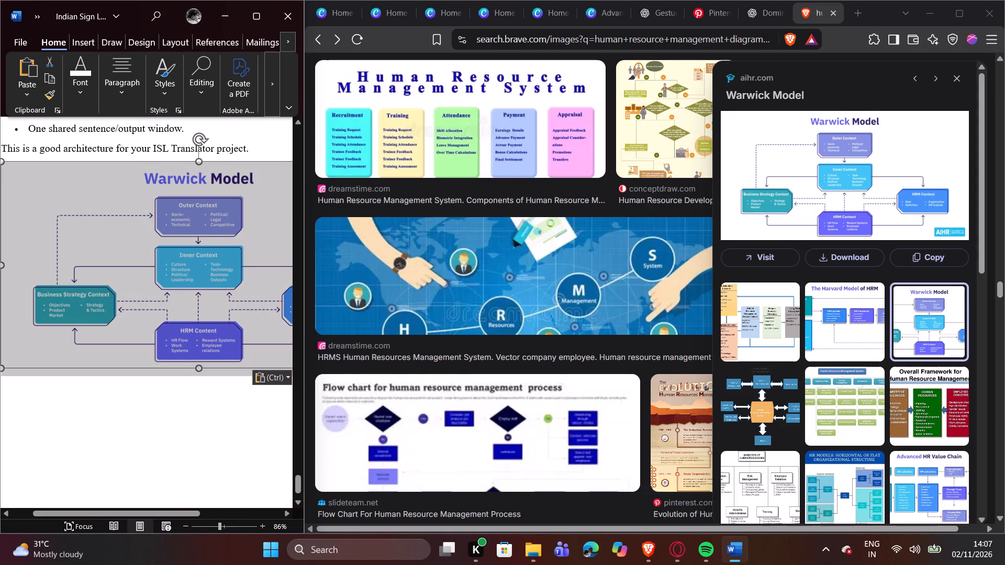
click(147, 473)
click(140, 372)
click(159, 329)
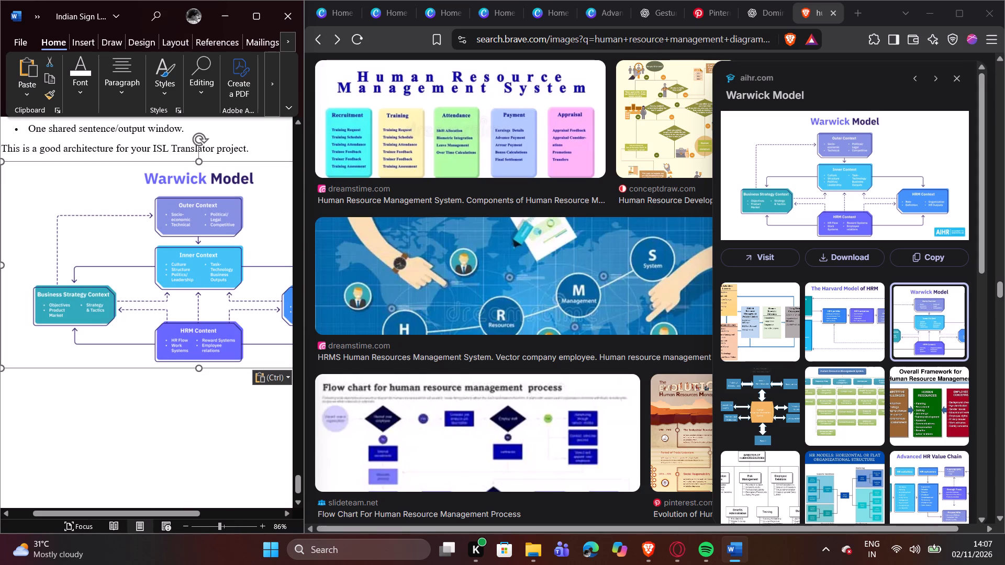
click(222, 526)
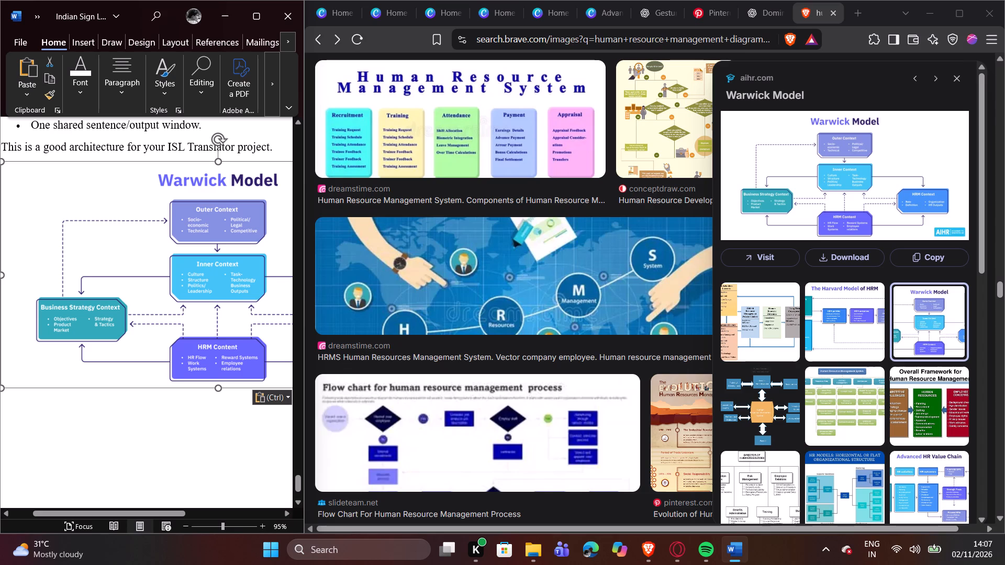
Return to the Canva design with the blank Page 2 for the Warwick Model diagram.
click(587, 10)
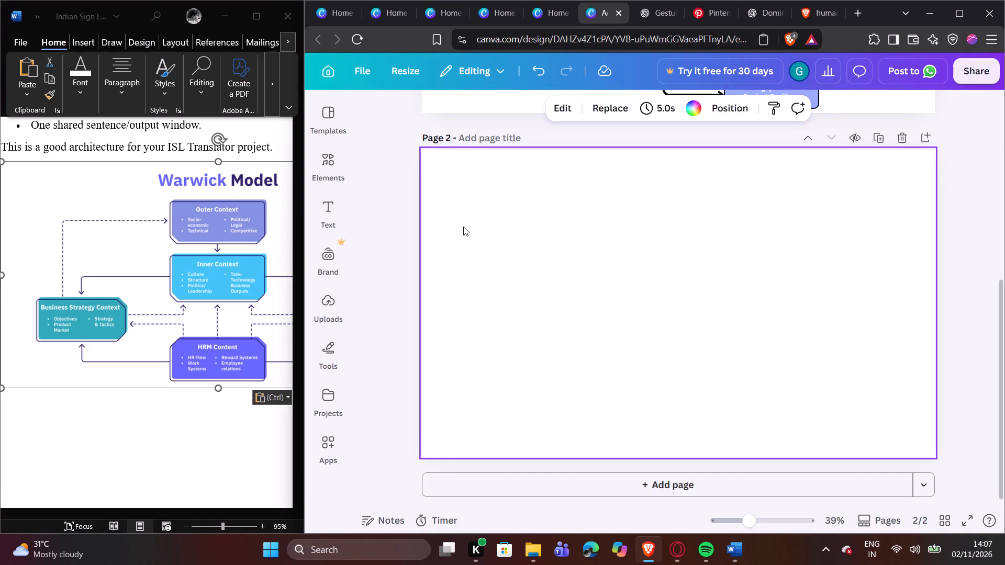
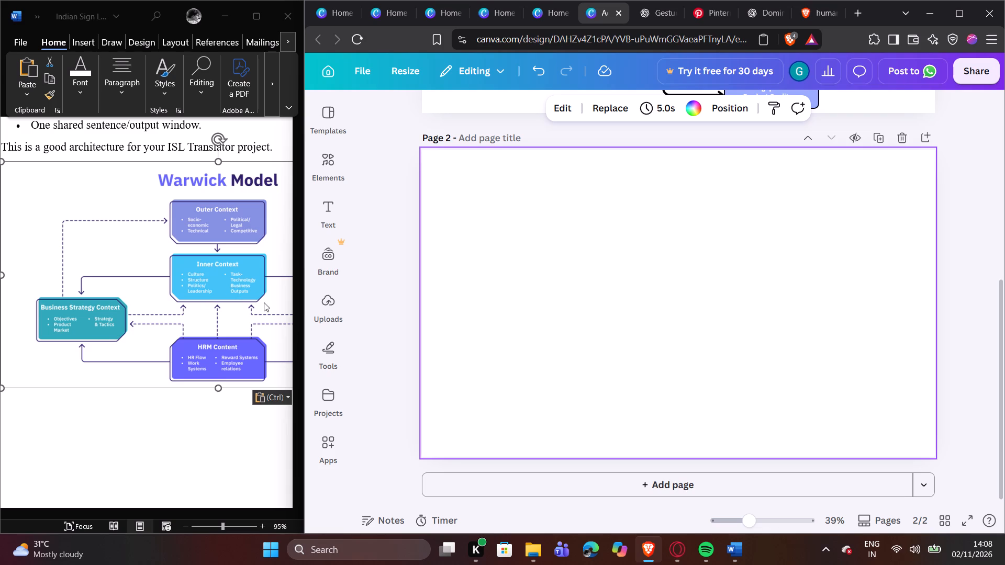
Capture the visible Warwick Model diagram in the Word document with Snipping Tool and copy the snip.
scroll(244, 353, down, 1)
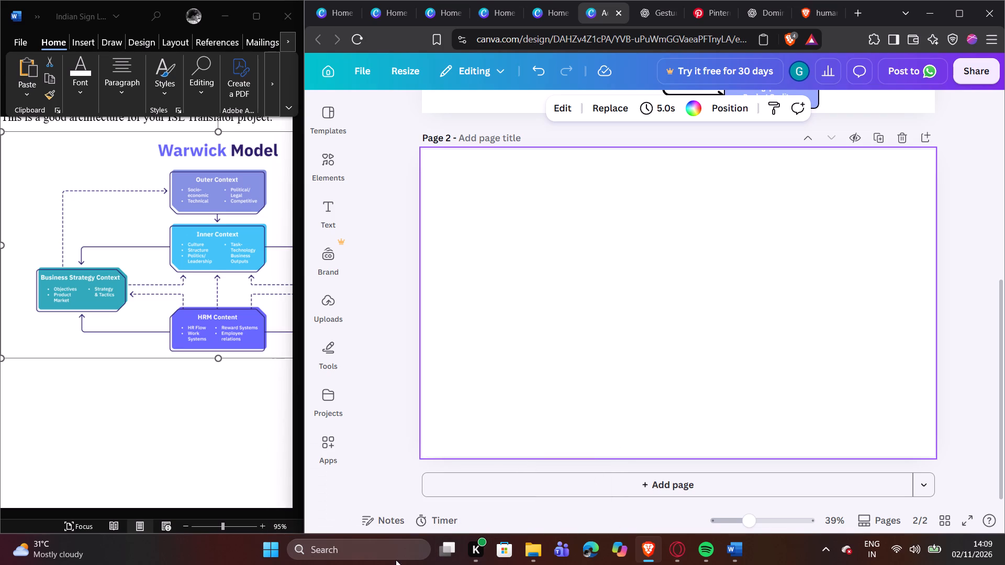
click(260, 551)
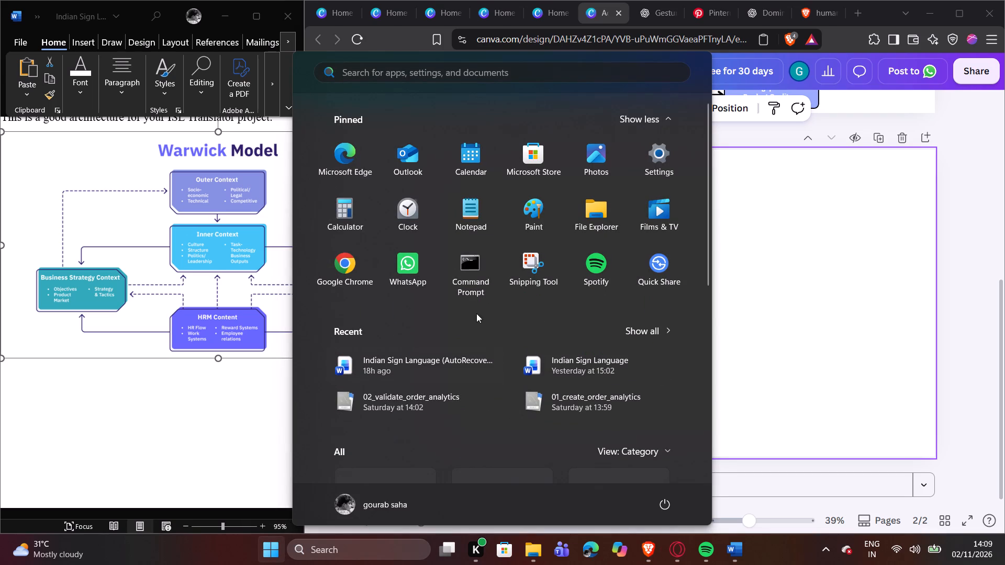
click(524, 274)
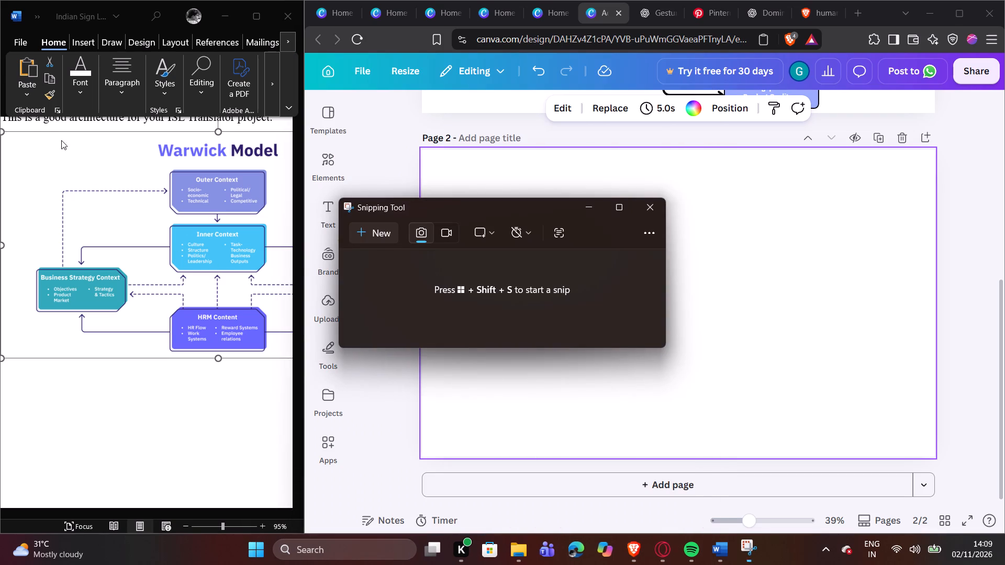
click(364, 230)
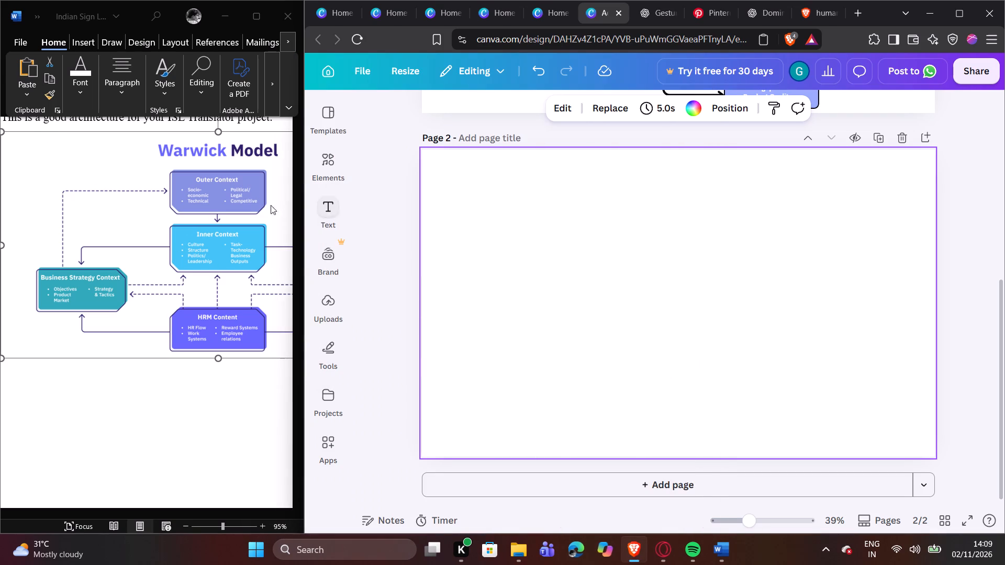
drag(40, 133, 273, 332)
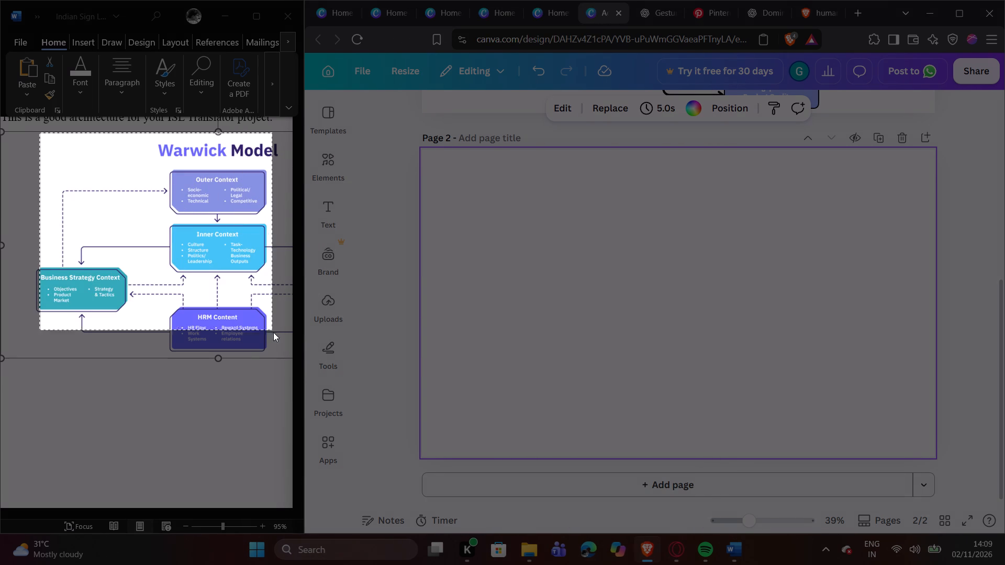
drag(273, 332, 280, 369)
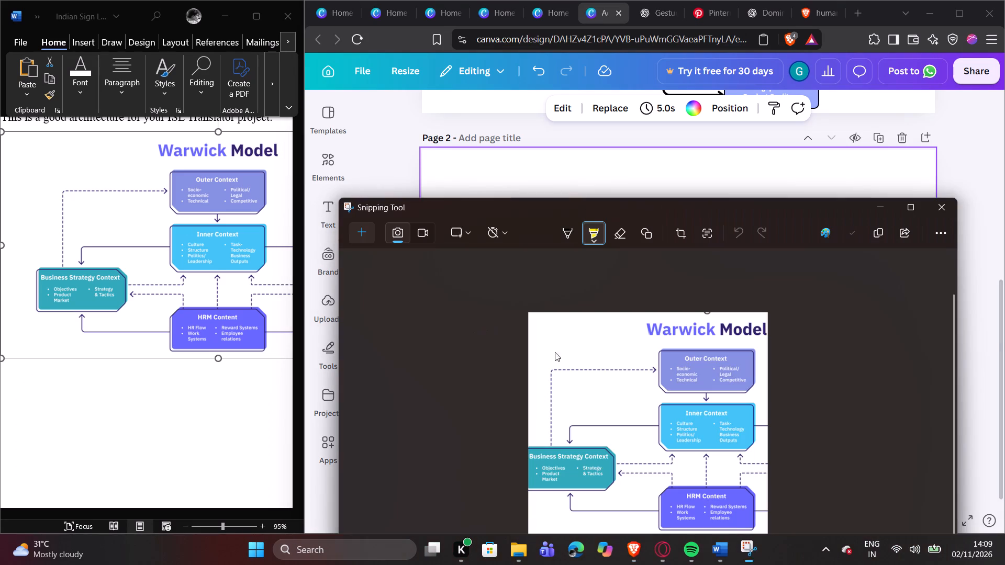
right_click(601, 371)
click(610, 403)
click(883, 209)
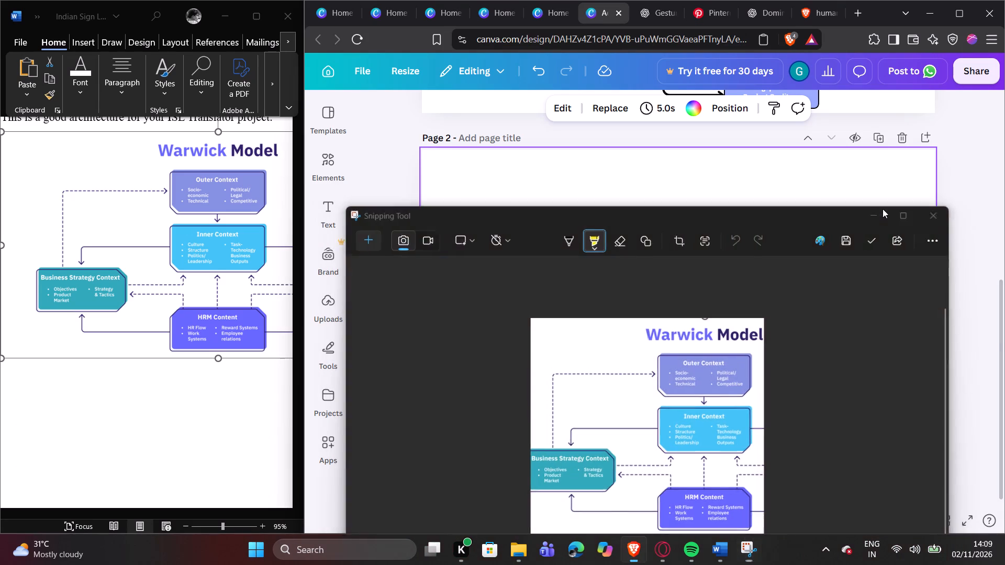
Open Google Chrome, paste the diagram snip into the Google search and ask "how to draw in canva".
click(263, 549)
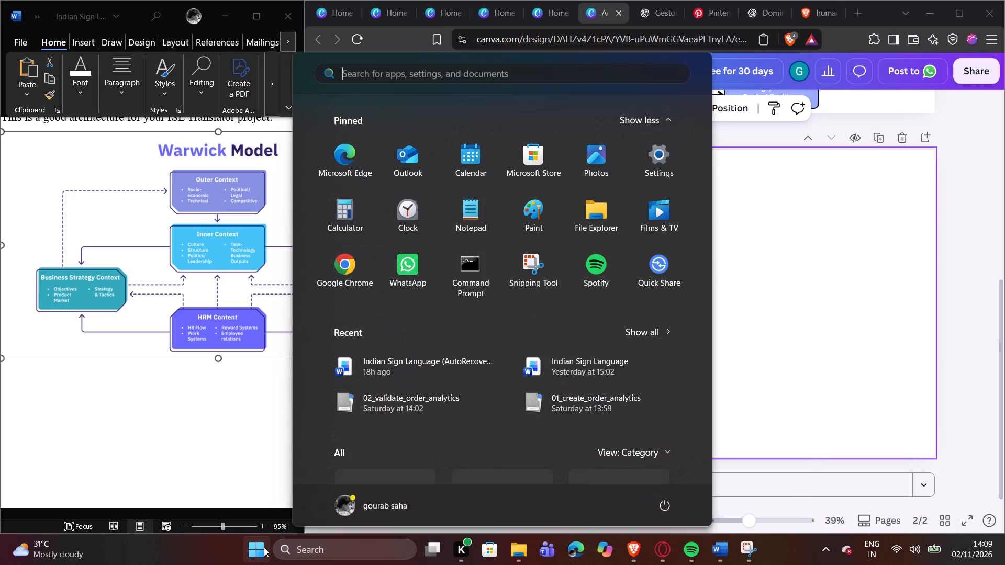
click(360, 248)
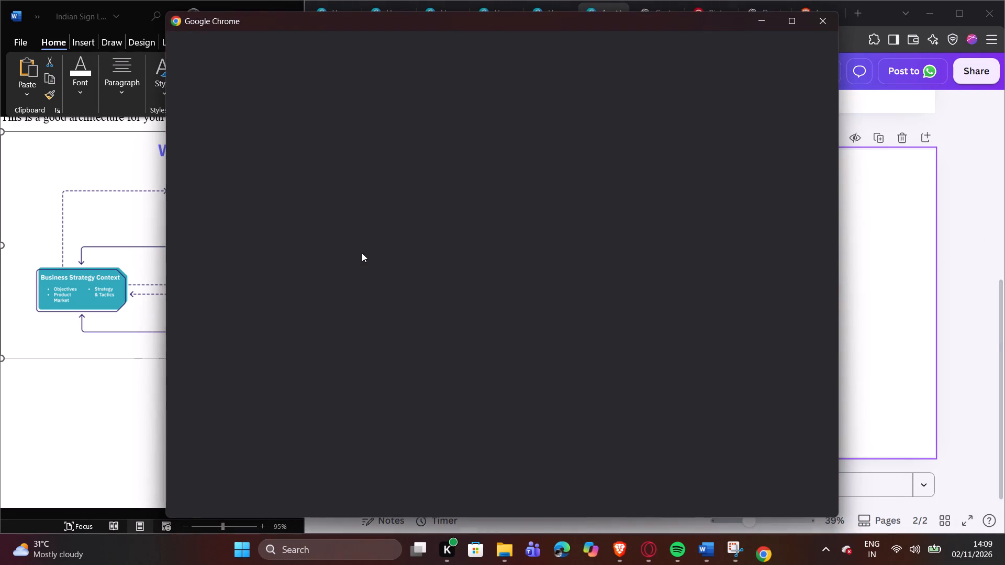
click(567, 322)
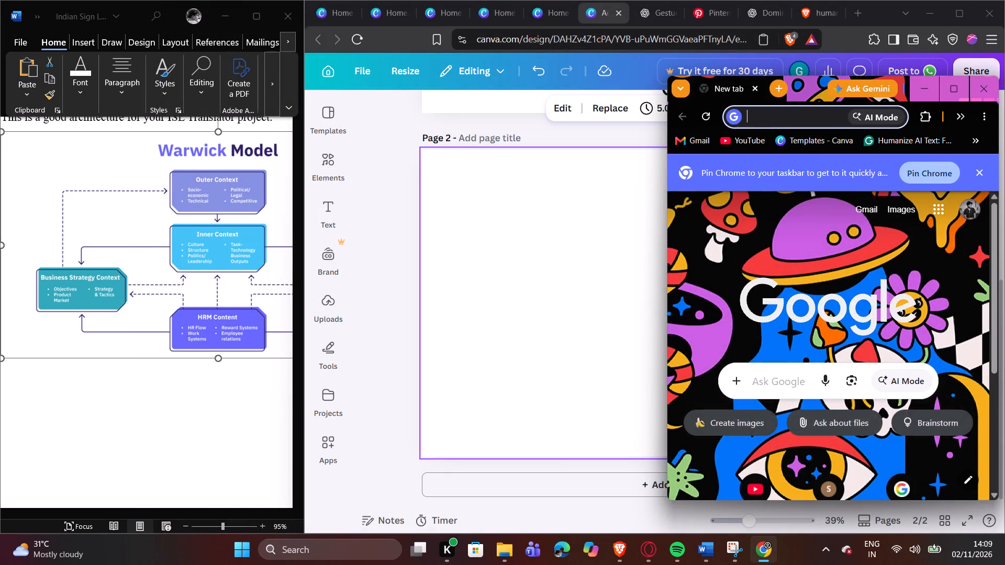
click(766, 383)
right_click(766, 383)
click(805, 239)
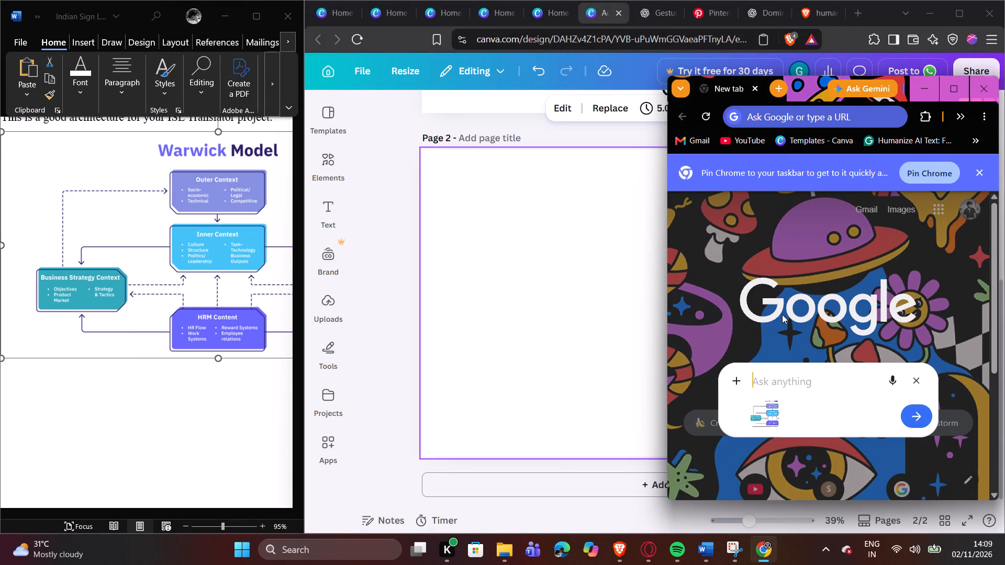
text(hoe)
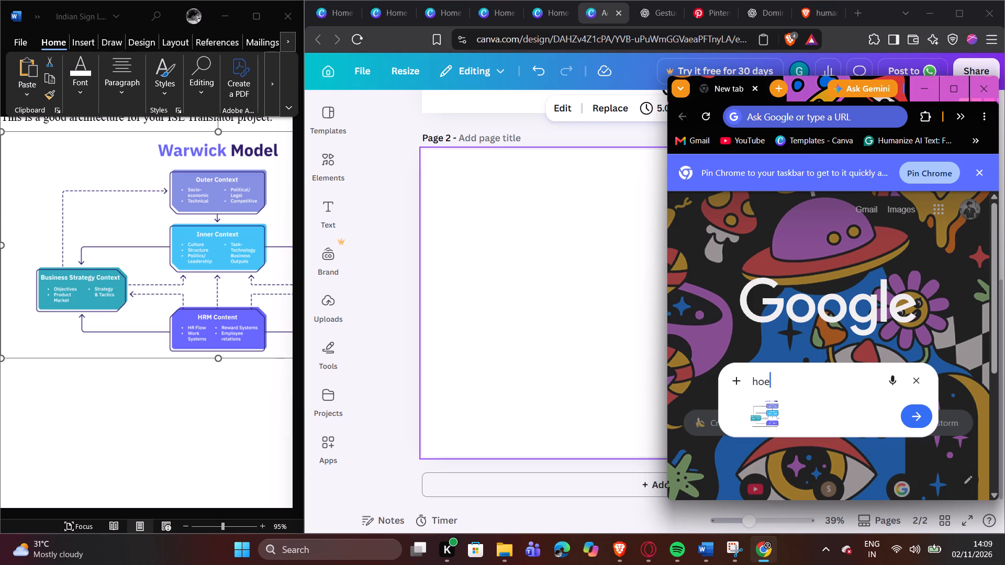
key(BackSpace)
text(w to draw)
key(space)
text(in ca)
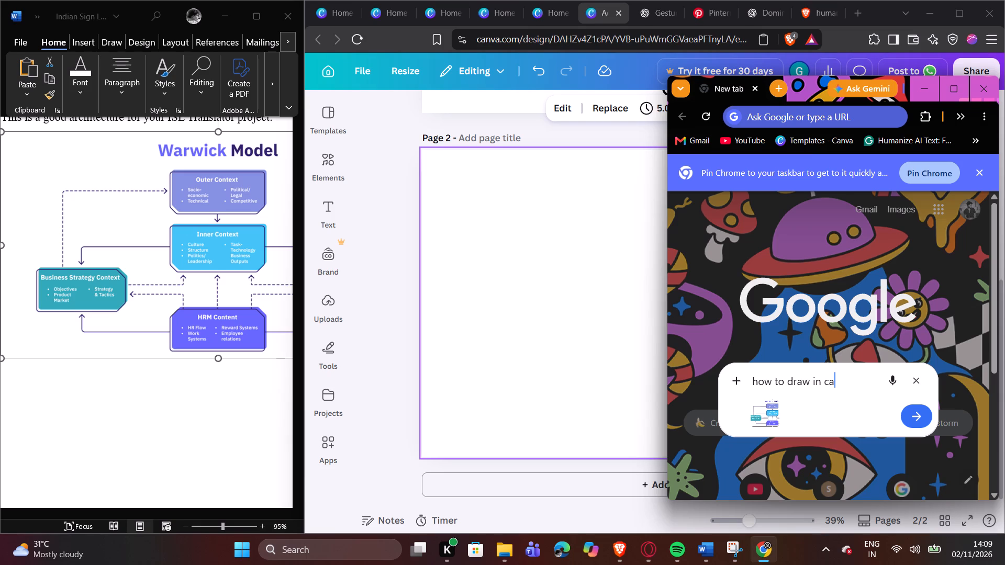
text(nva)
key(Return)
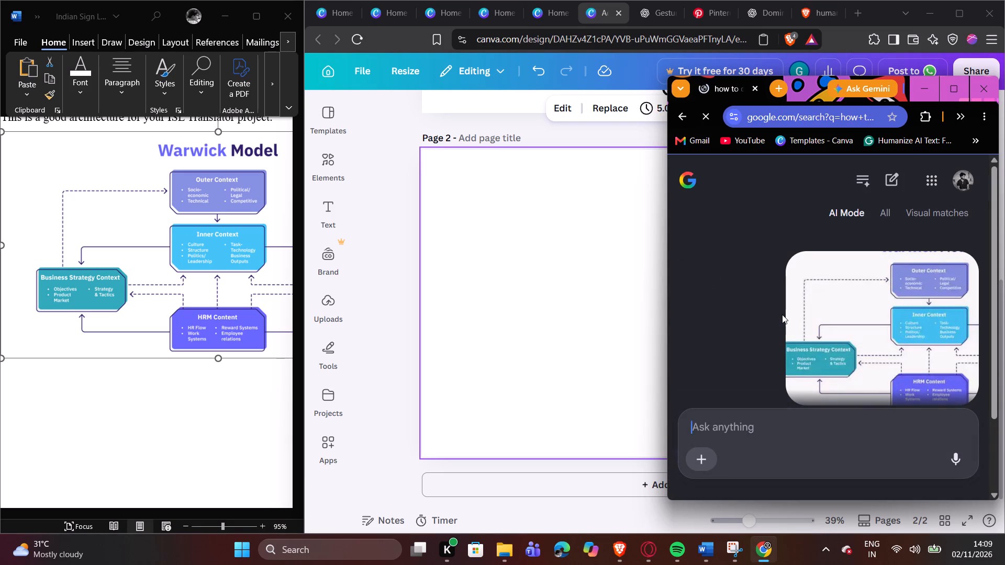
Read the AI answer's instructions on adding the snipped-corner boxes and connecting them with arrows.
scroll(819, 264, down, 4)
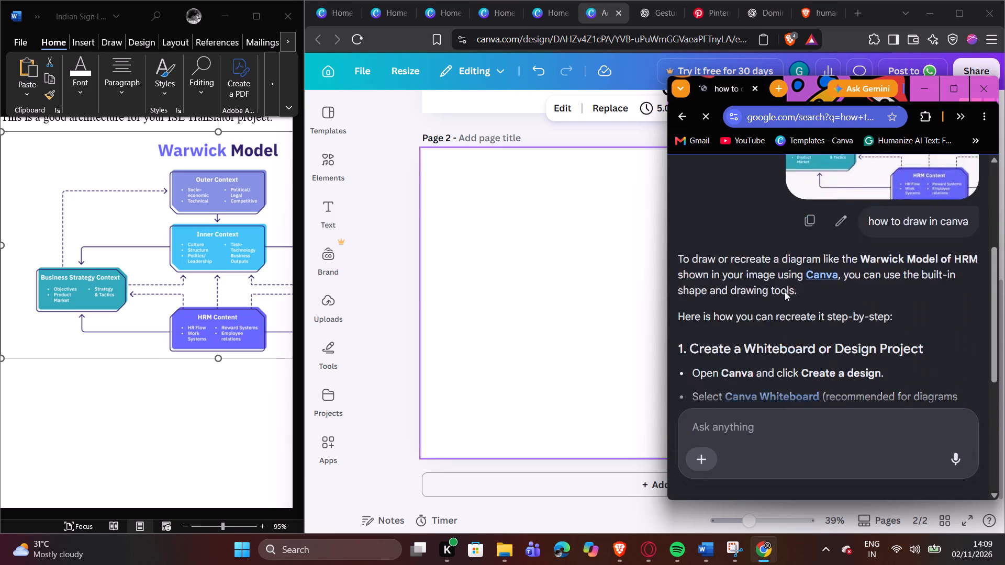
scroll(812, 319, down, 2)
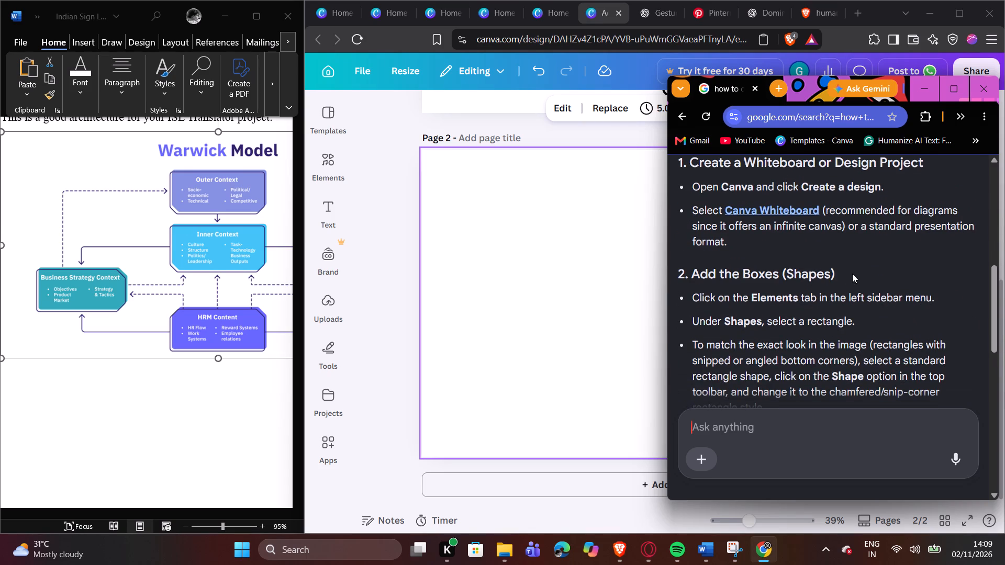
scroll(807, 323, down, 1)
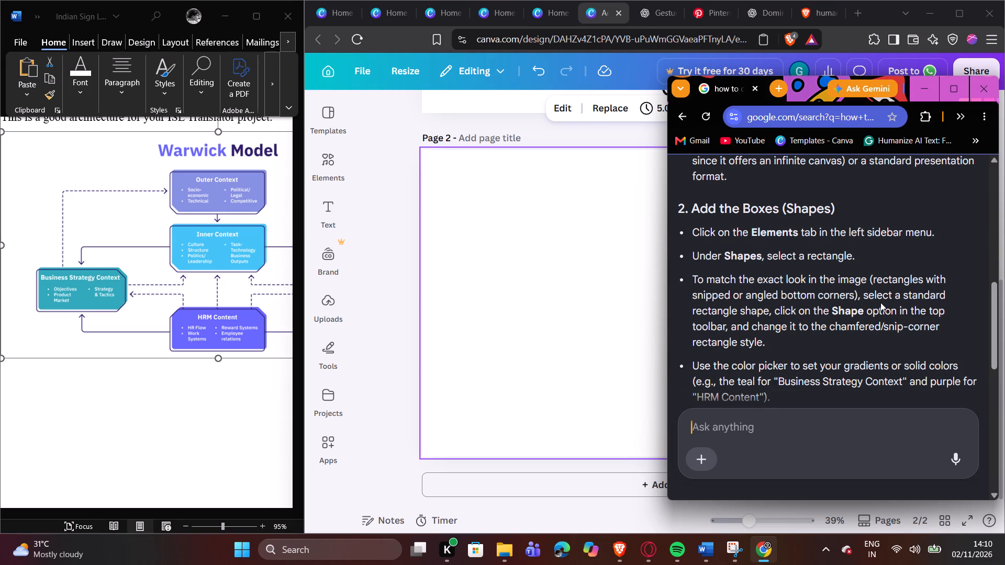
scroll(880, 302, down, 1)
scroll(880, 302, up, 2)
scroll(880, 302, down, 2)
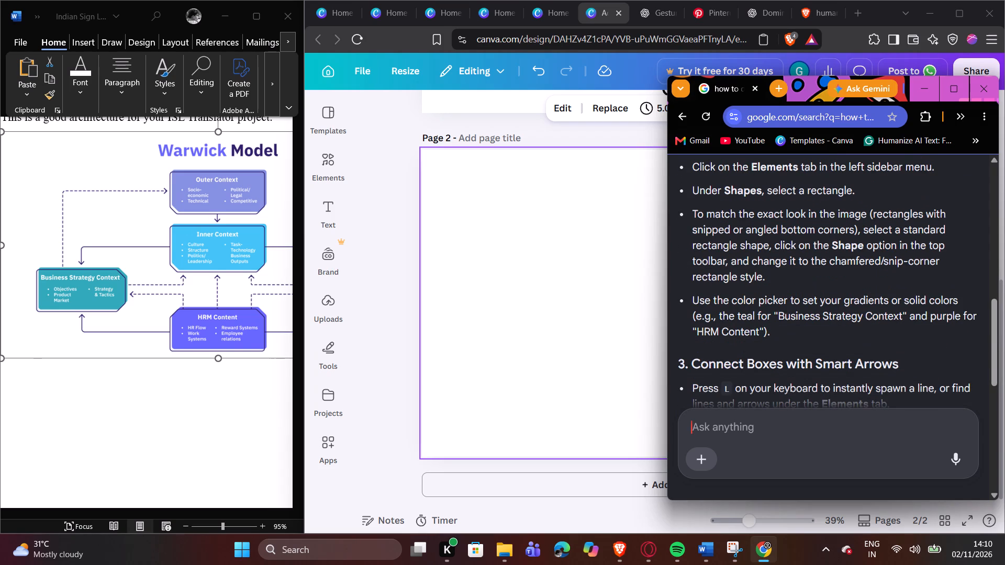
Search the Canva elements for "rectangle" and add the plain square-cornered shape to Page 2.
click(336, 165)
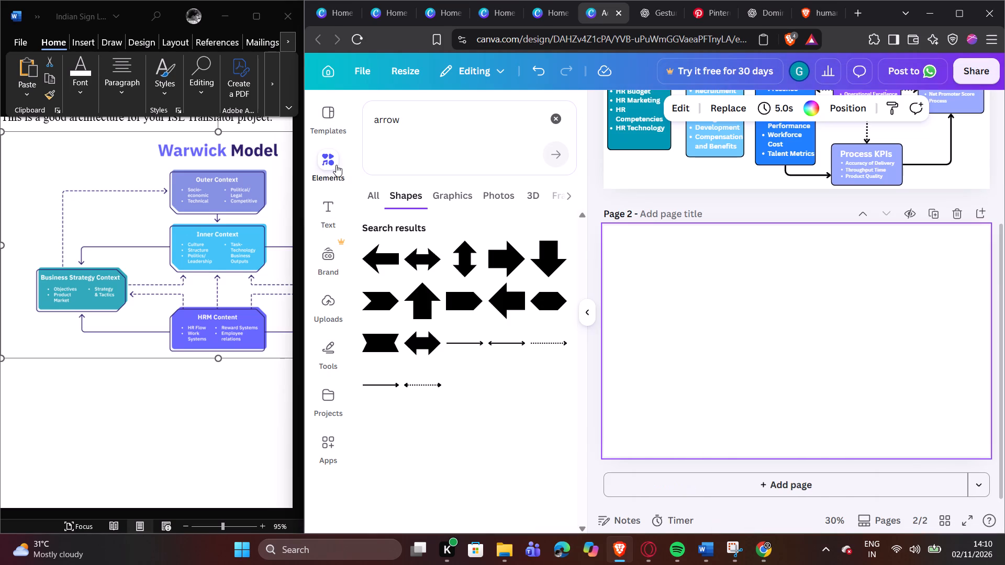
click(550, 118)
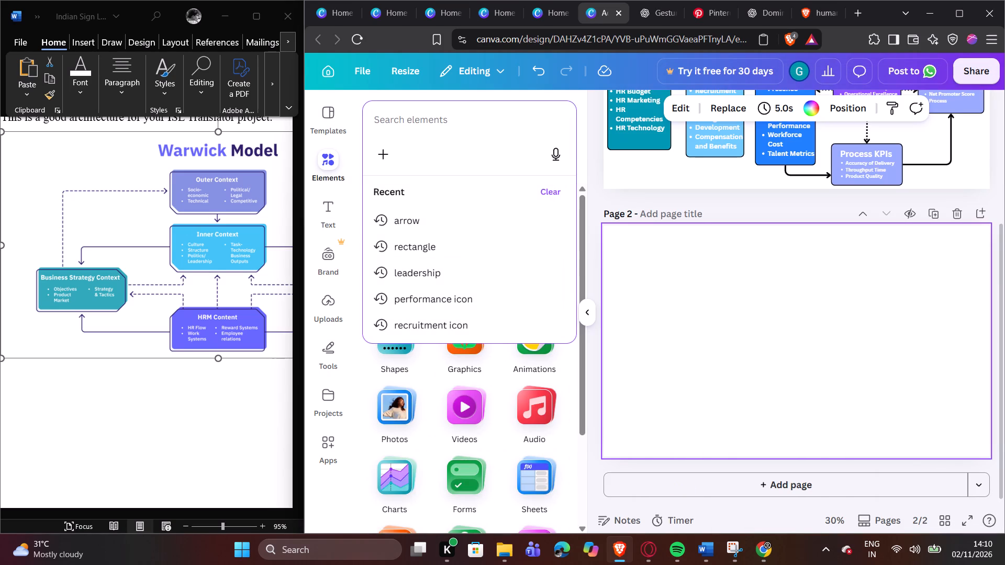
click(438, 239)
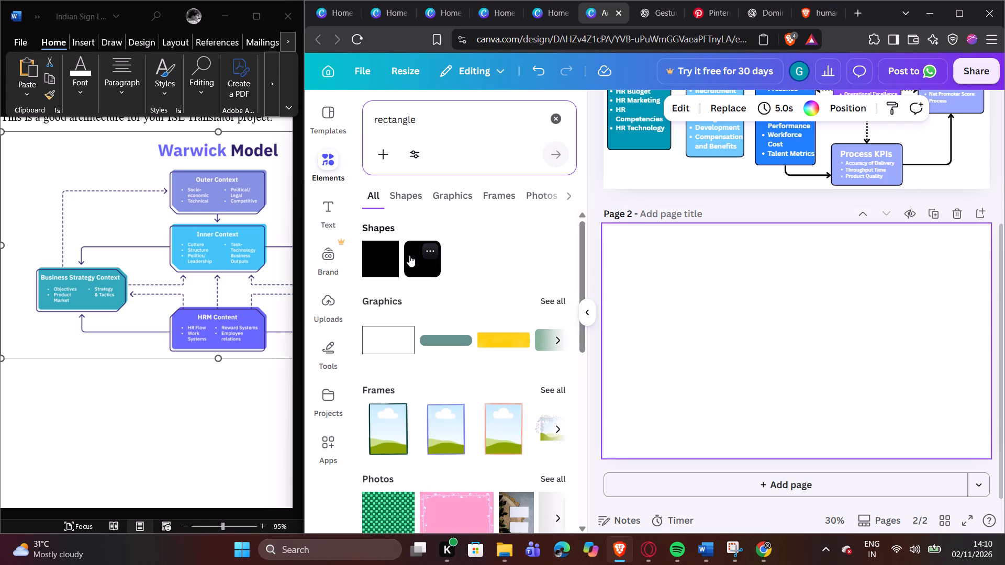
click(379, 268)
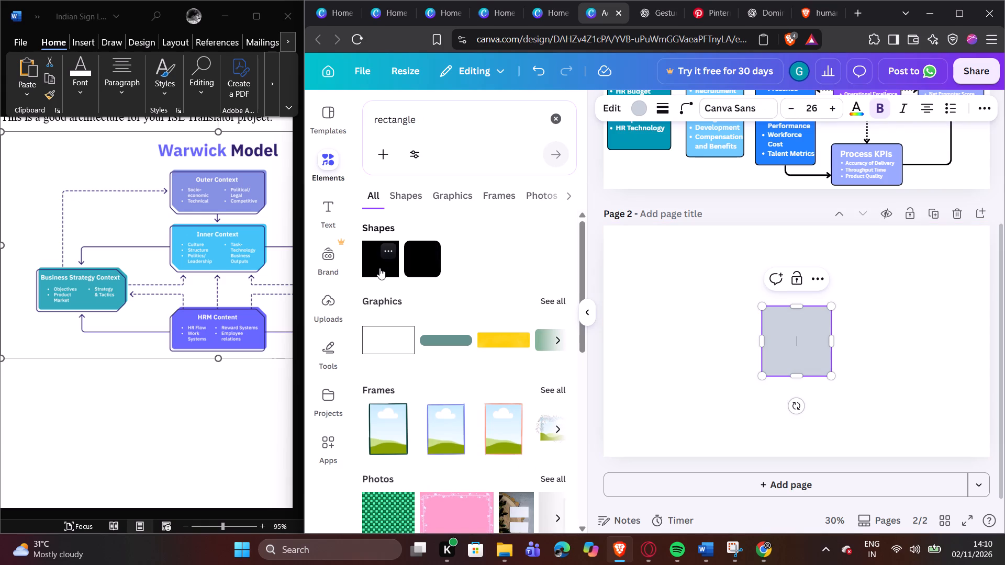
click(587, 312)
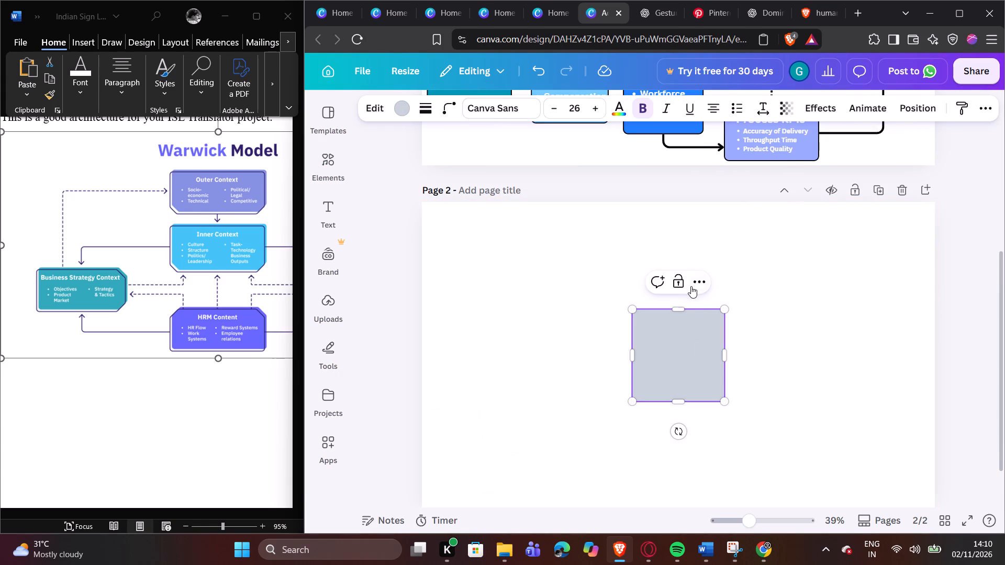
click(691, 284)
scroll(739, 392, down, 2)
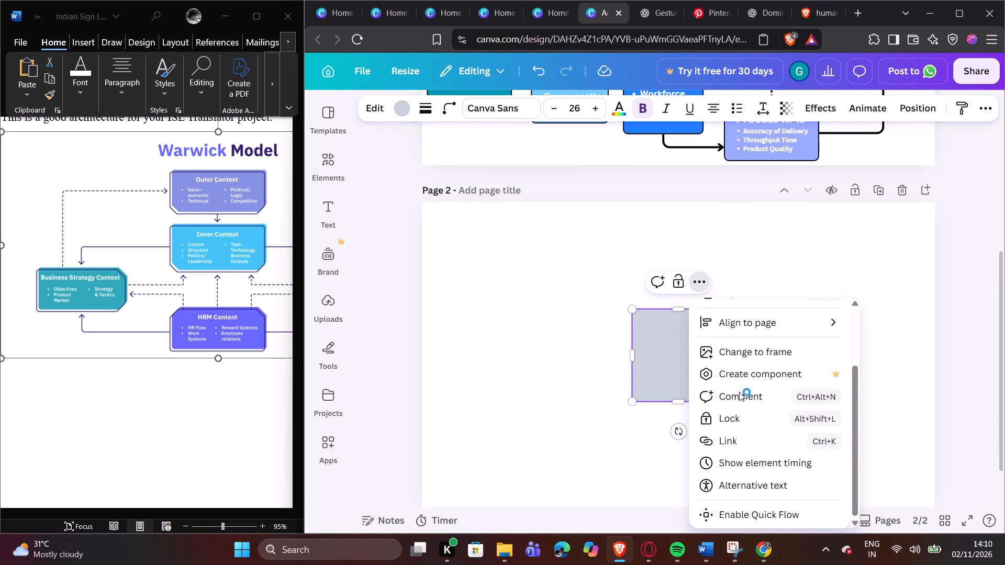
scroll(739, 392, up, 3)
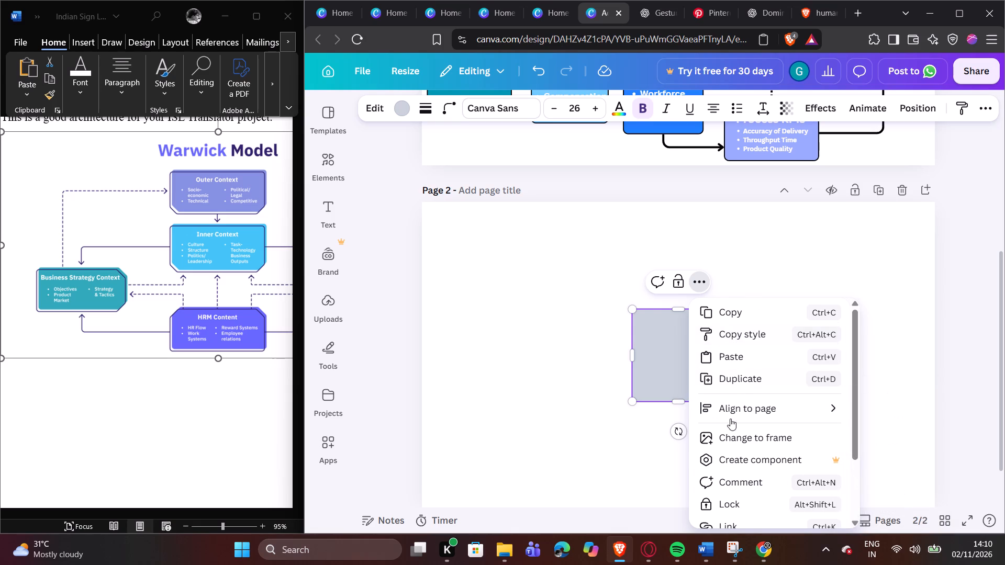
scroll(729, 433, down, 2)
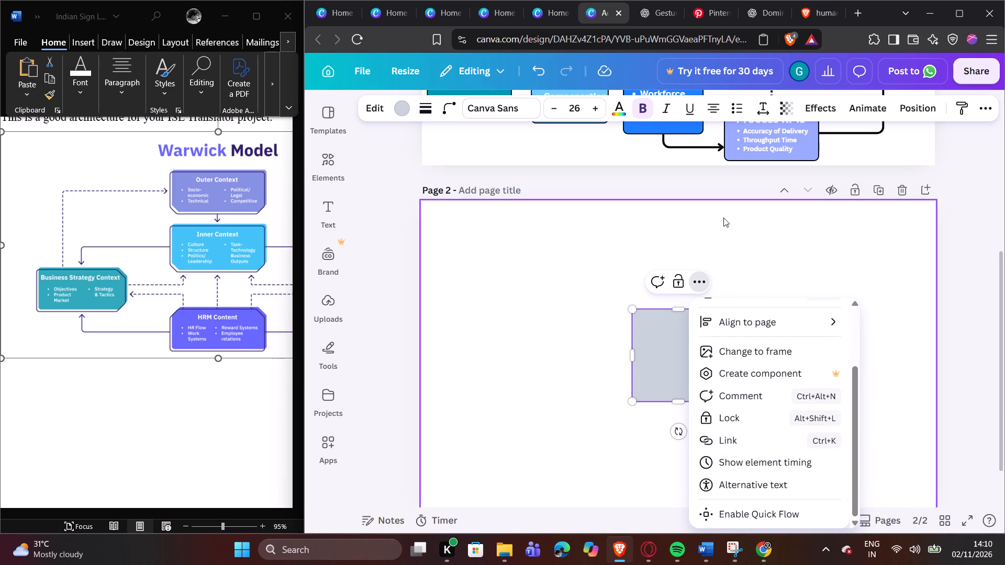
Move the grey square from the middle of Page 2 to the page's left part.
drag(652, 343, 560, 295)
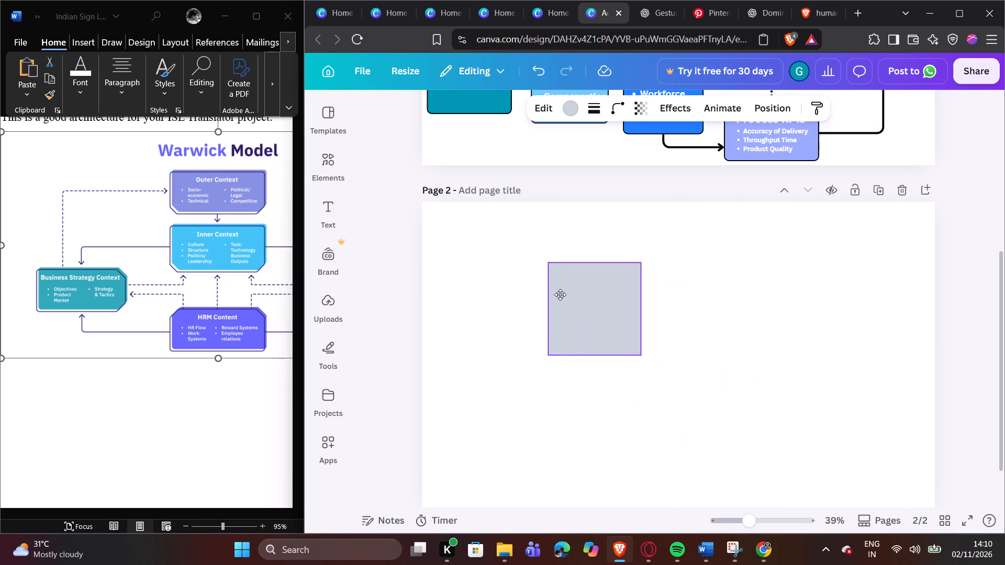
drag(560, 295, 505, 308)
Recheck the AI answer's box instructions and look through the grey square's replacement shapes for a snipped-corner rectangle.
click(760, 552)
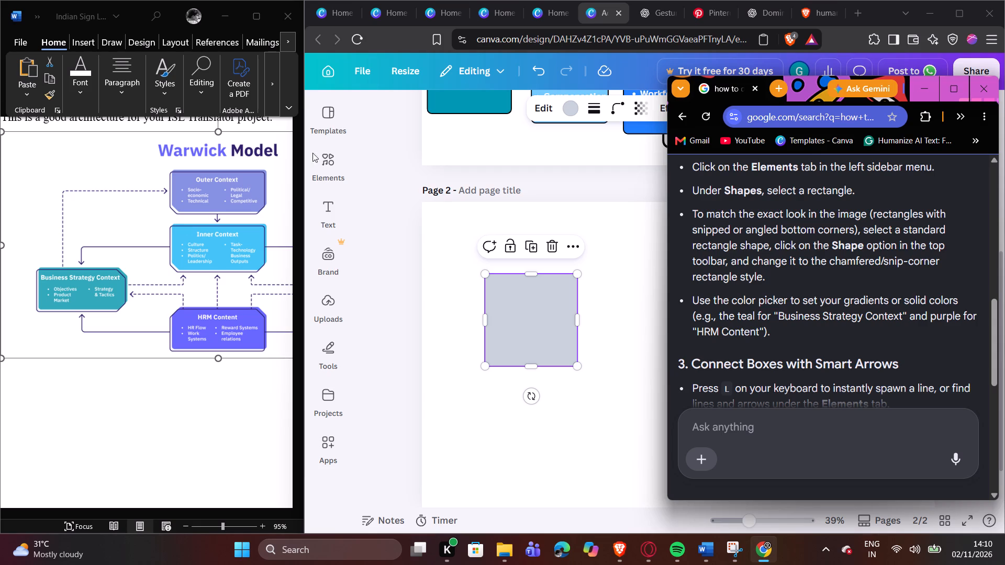
click(600, 236)
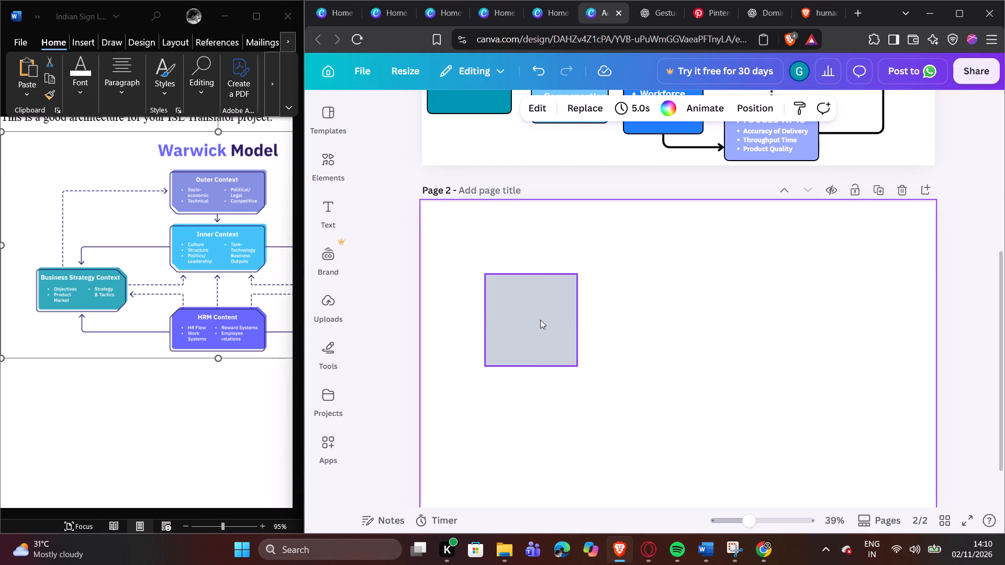
click(540, 320)
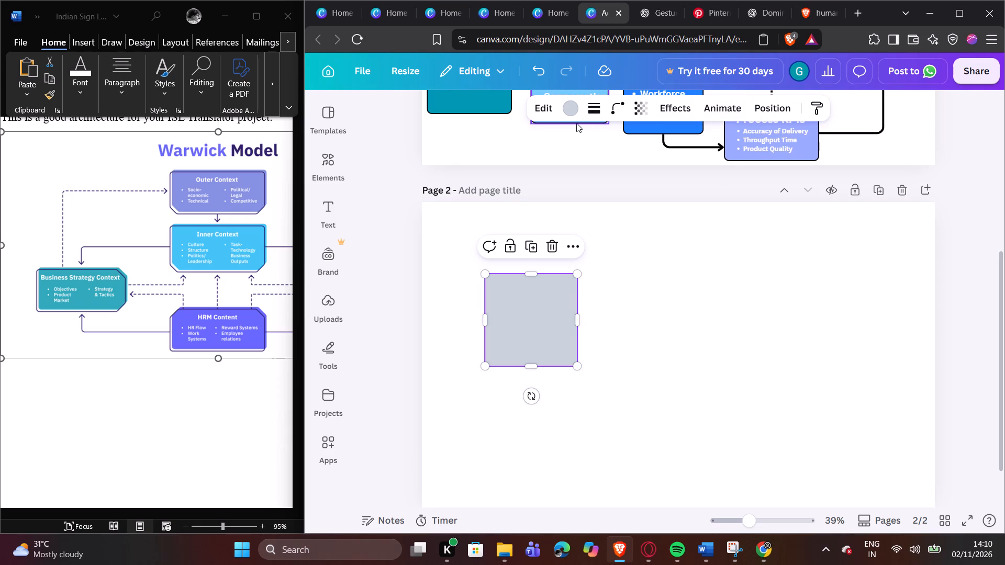
click(542, 107)
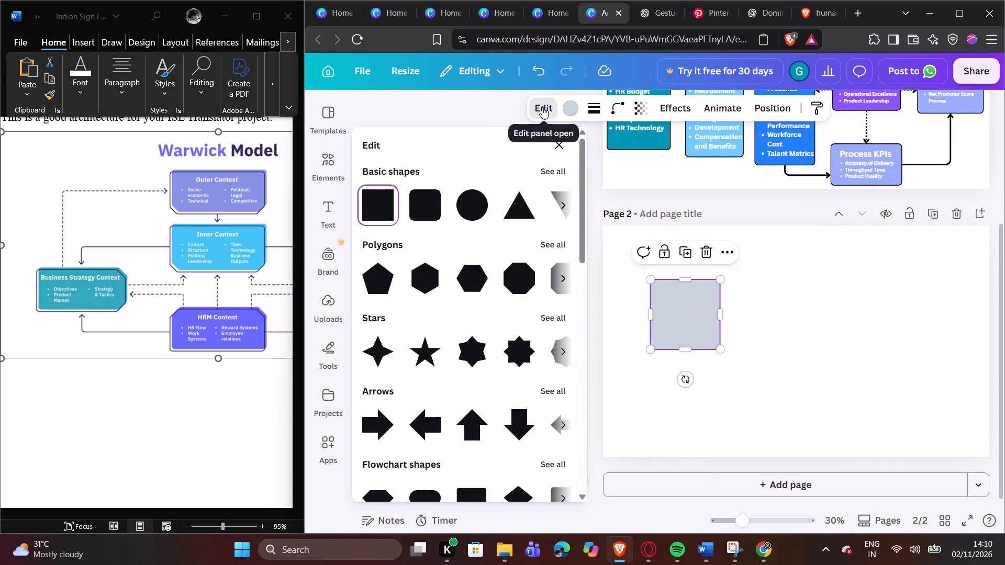
click(561, 201)
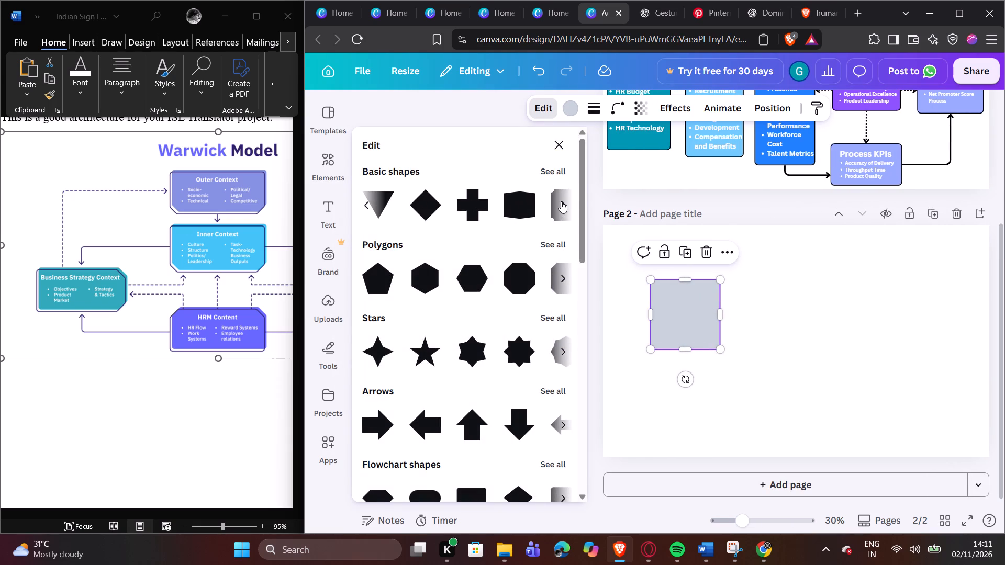
click(561, 201)
click(561, 201)
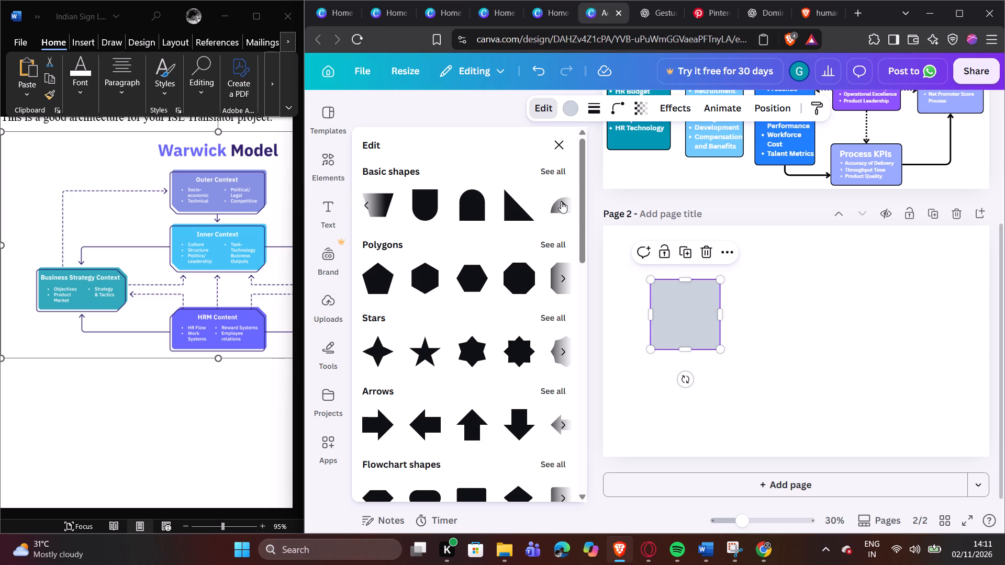
click(561, 201)
click(360, 203)
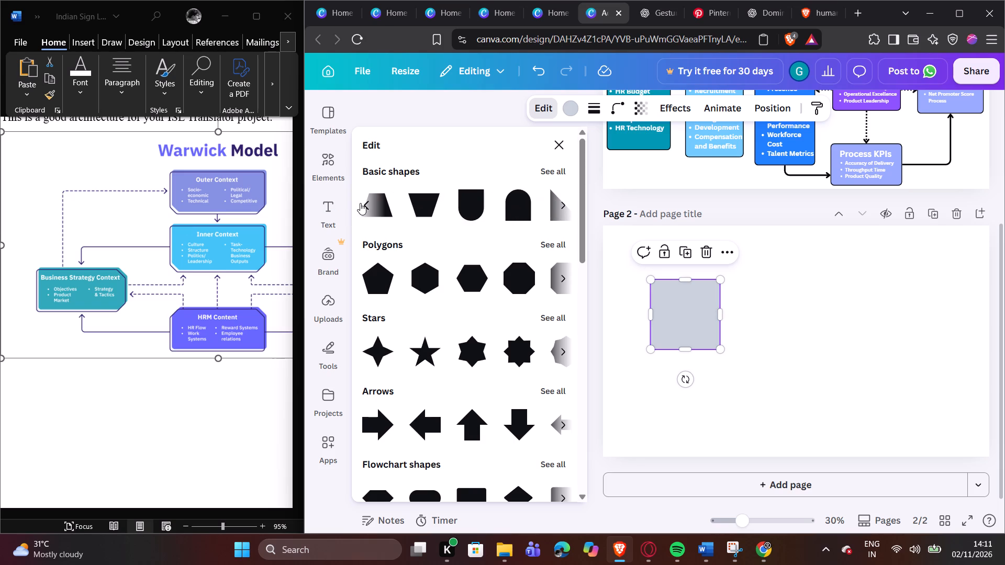
click(563, 194)
click(563, 194)
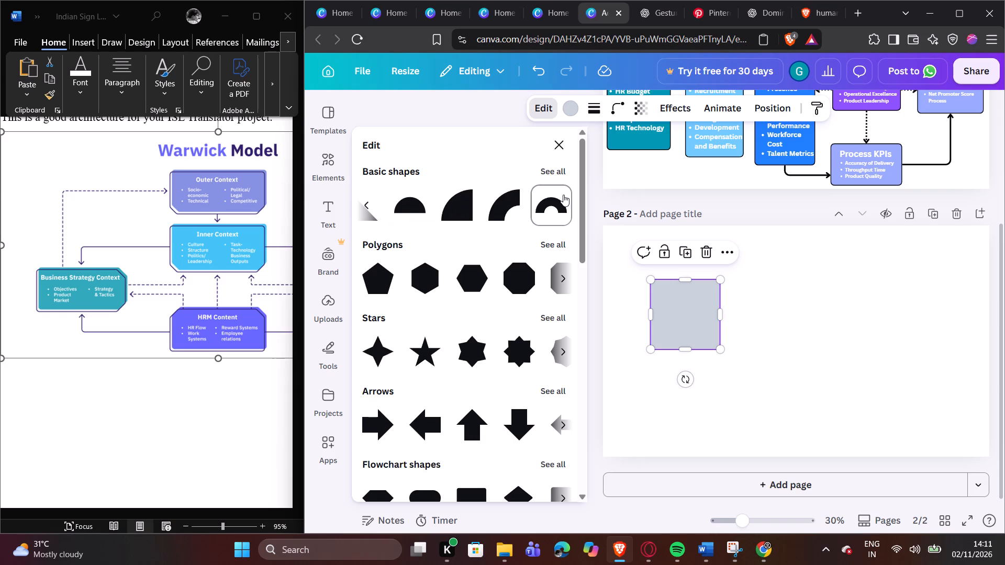
double_click(368, 205)
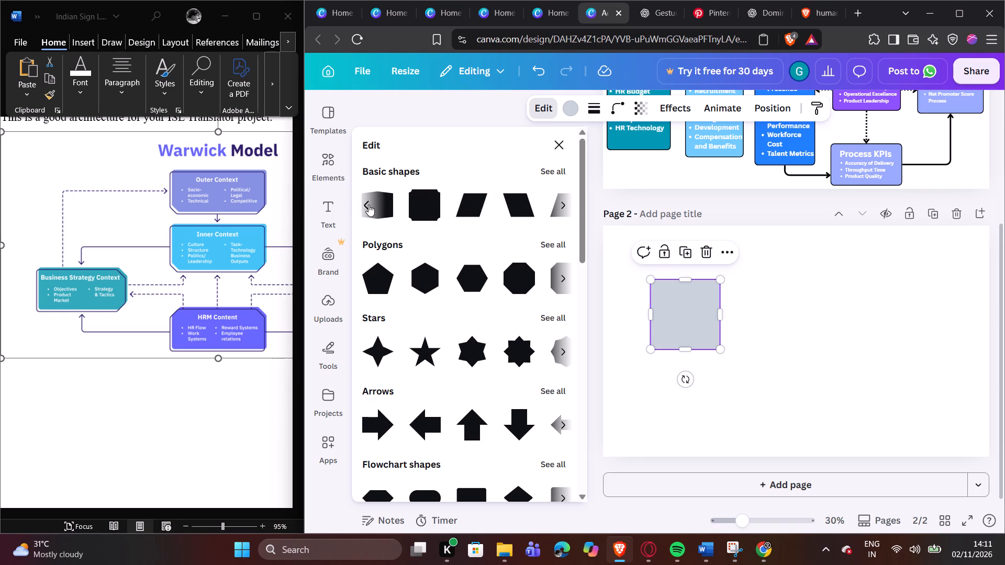
click(368, 205)
click(368, 205)
click(368, 205)
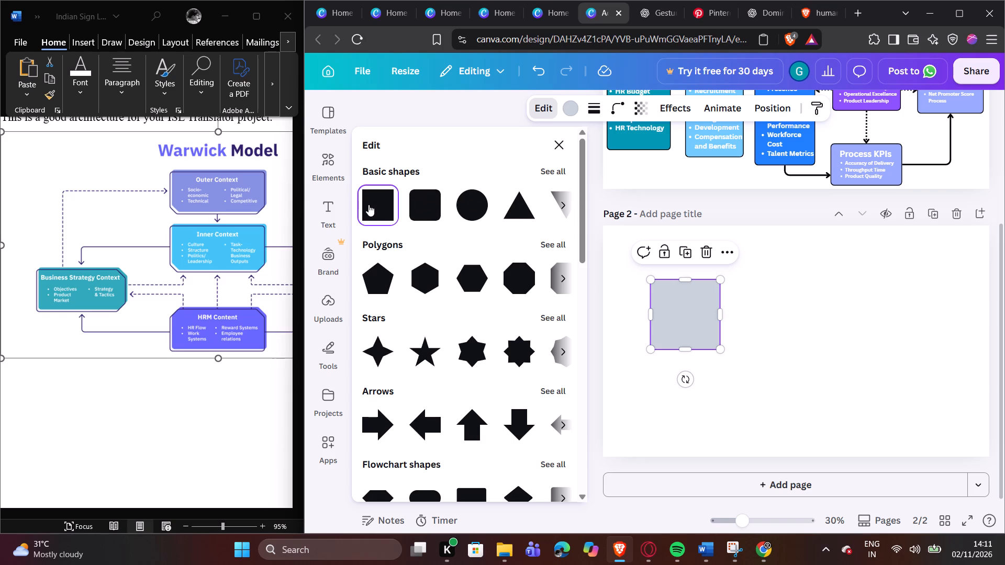
scroll(534, 365, down, 4)
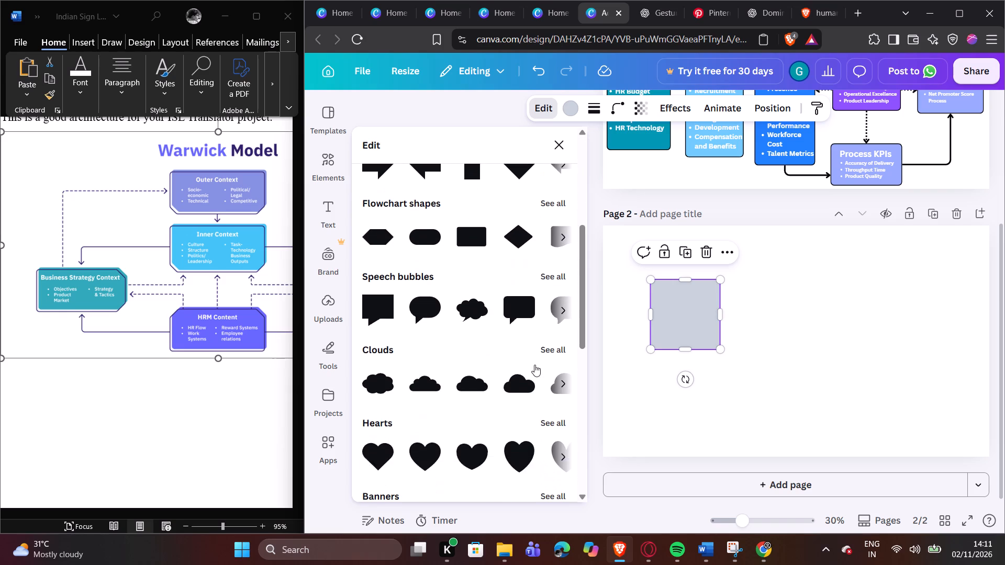
click(559, 234)
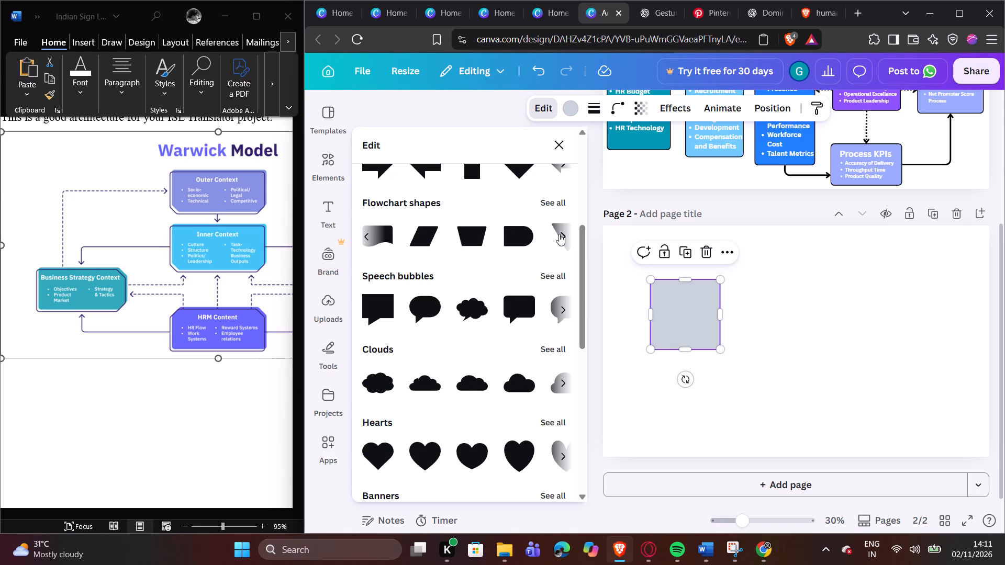
click(559, 234)
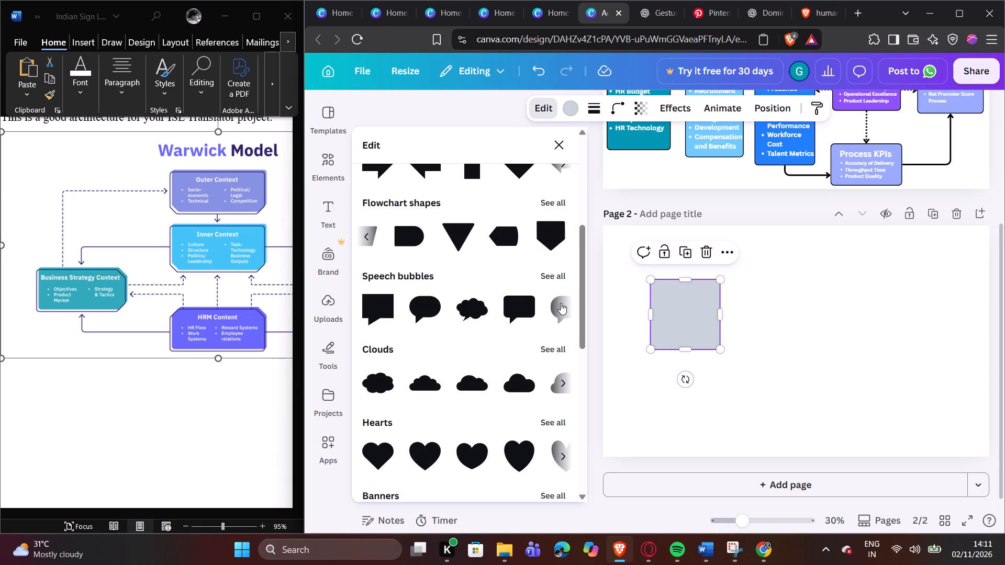
scroll(561, 303, down, 3)
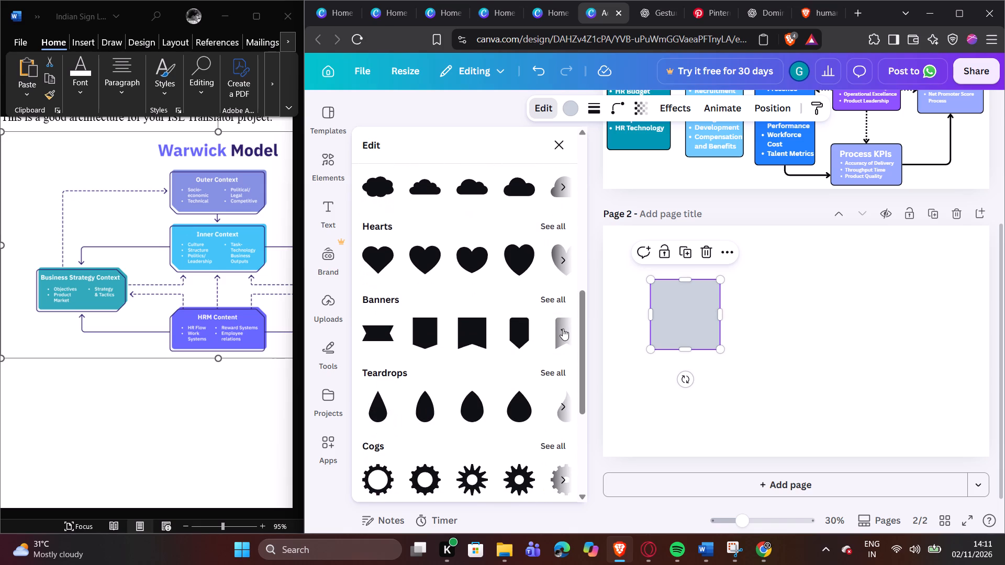
click(563, 329)
click(563, 329)
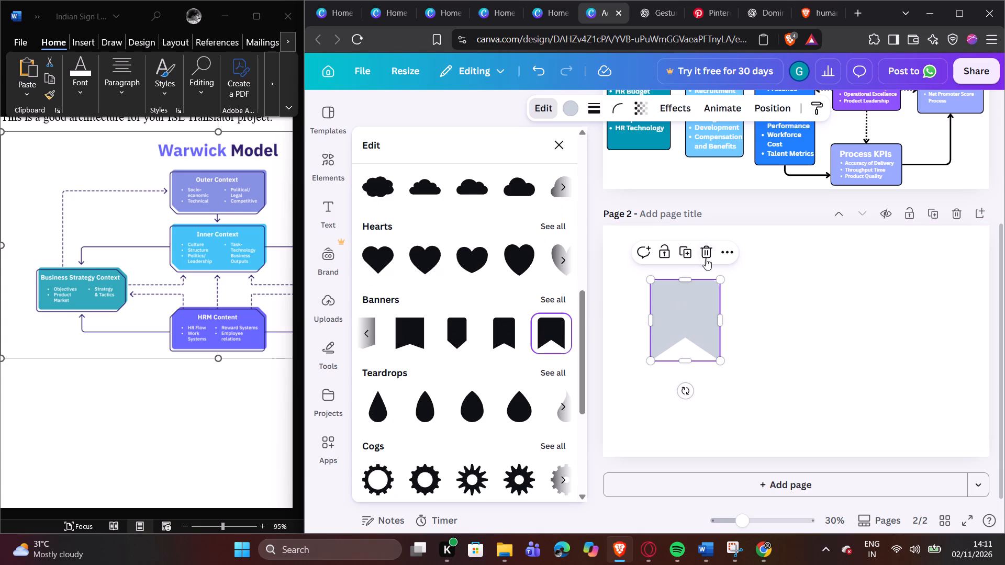
Delete the notched banner shape from Page 2.
click(706, 255)
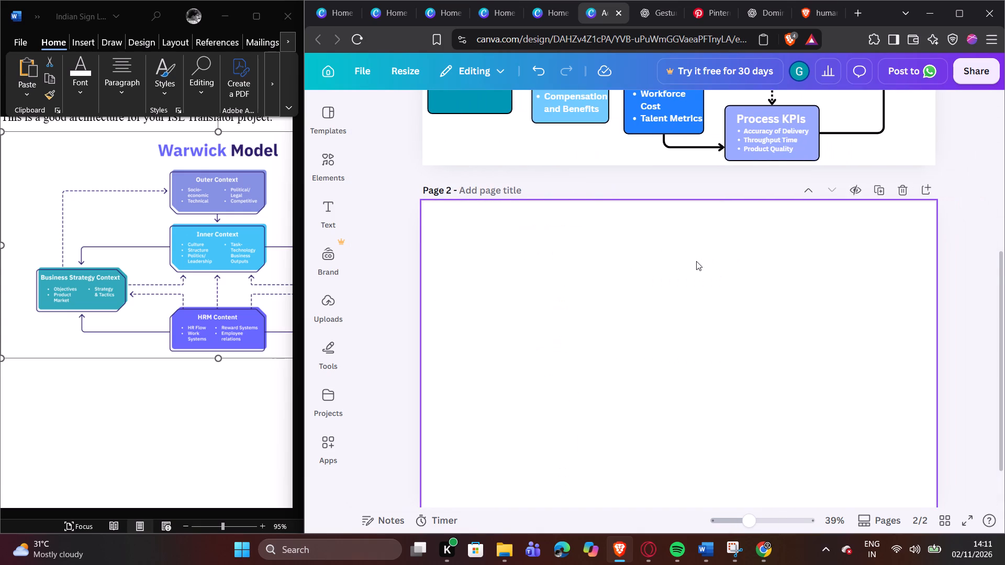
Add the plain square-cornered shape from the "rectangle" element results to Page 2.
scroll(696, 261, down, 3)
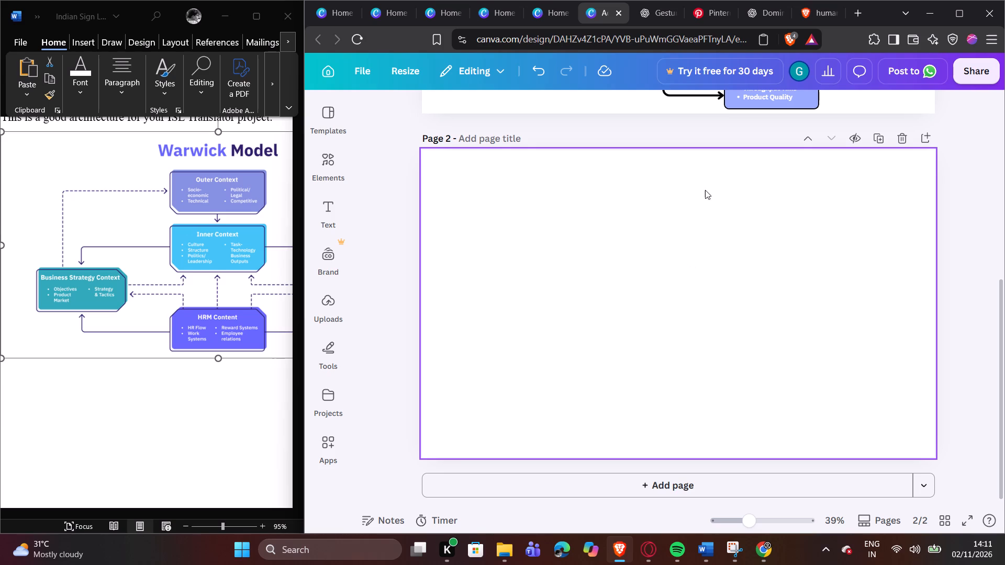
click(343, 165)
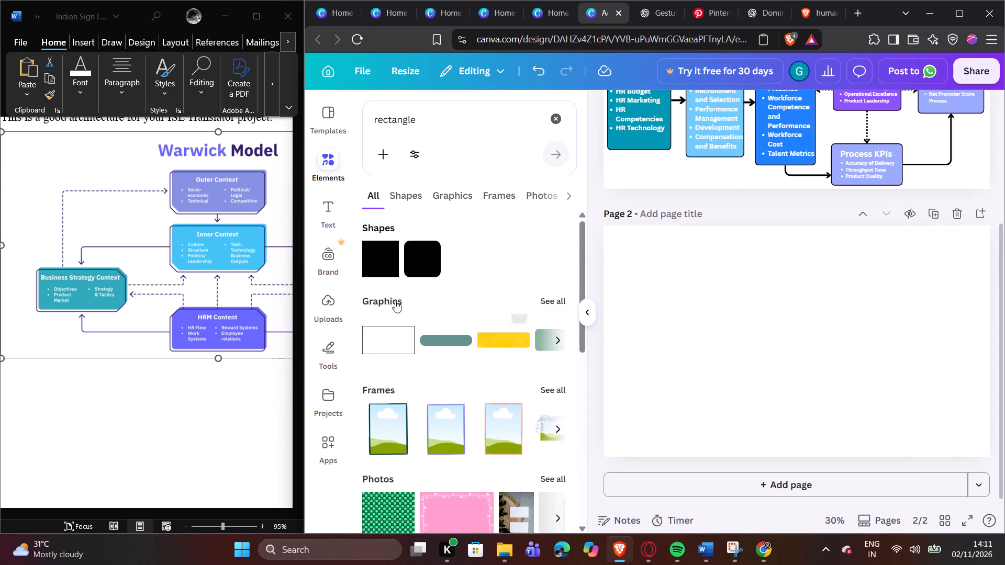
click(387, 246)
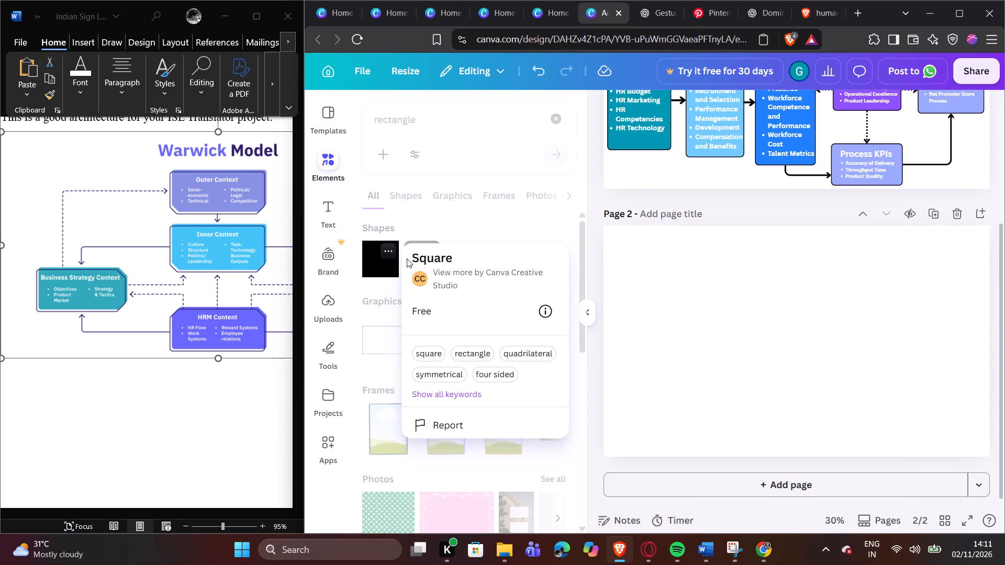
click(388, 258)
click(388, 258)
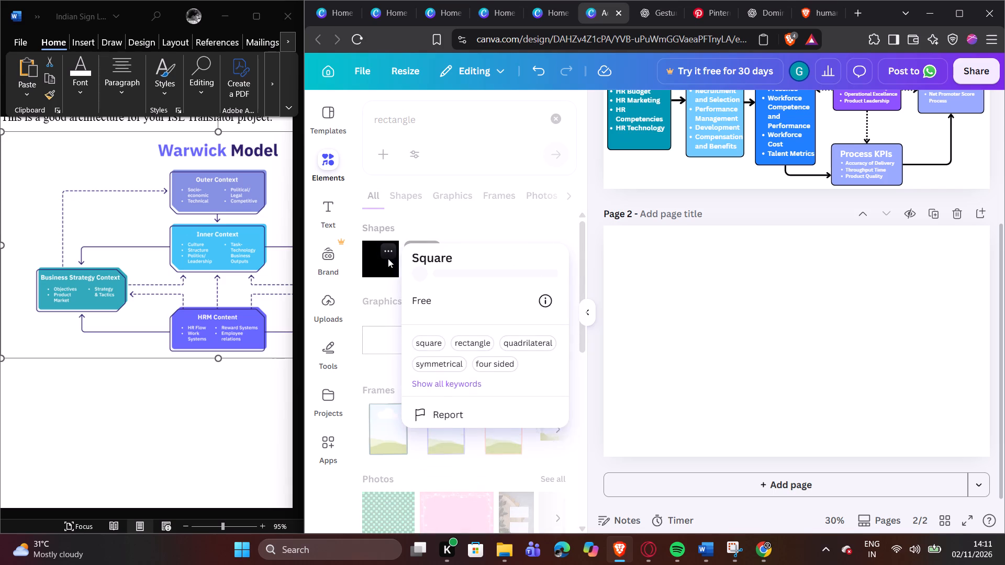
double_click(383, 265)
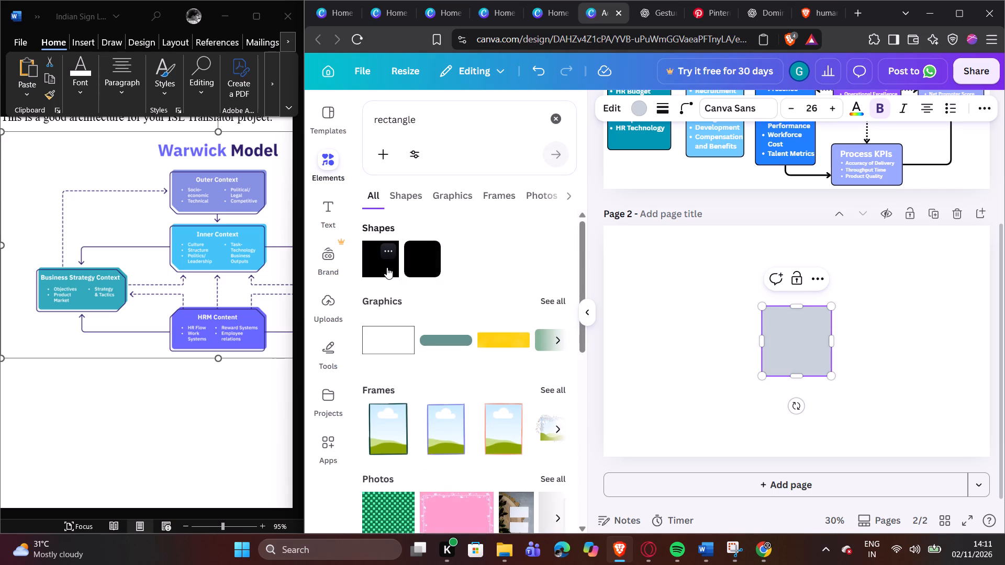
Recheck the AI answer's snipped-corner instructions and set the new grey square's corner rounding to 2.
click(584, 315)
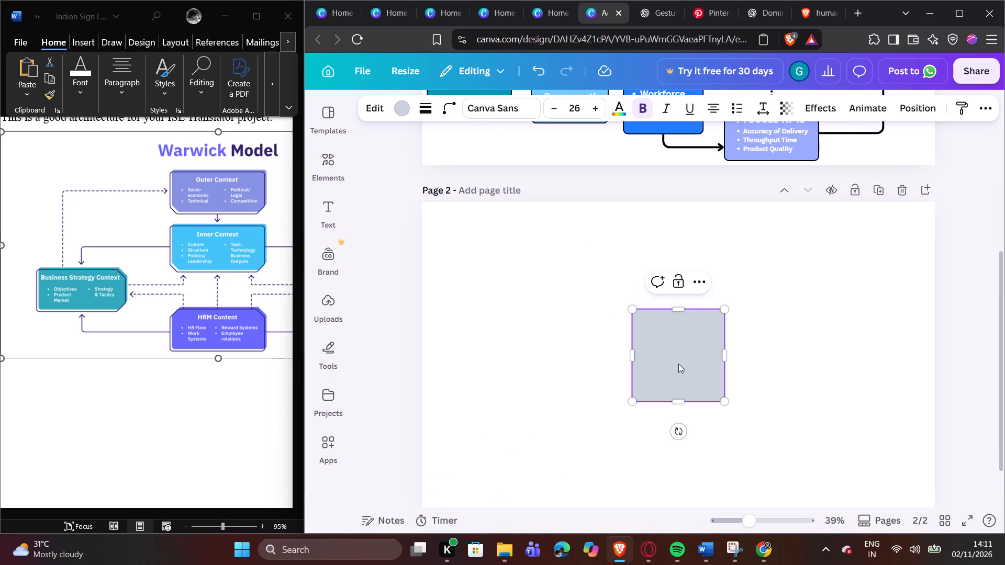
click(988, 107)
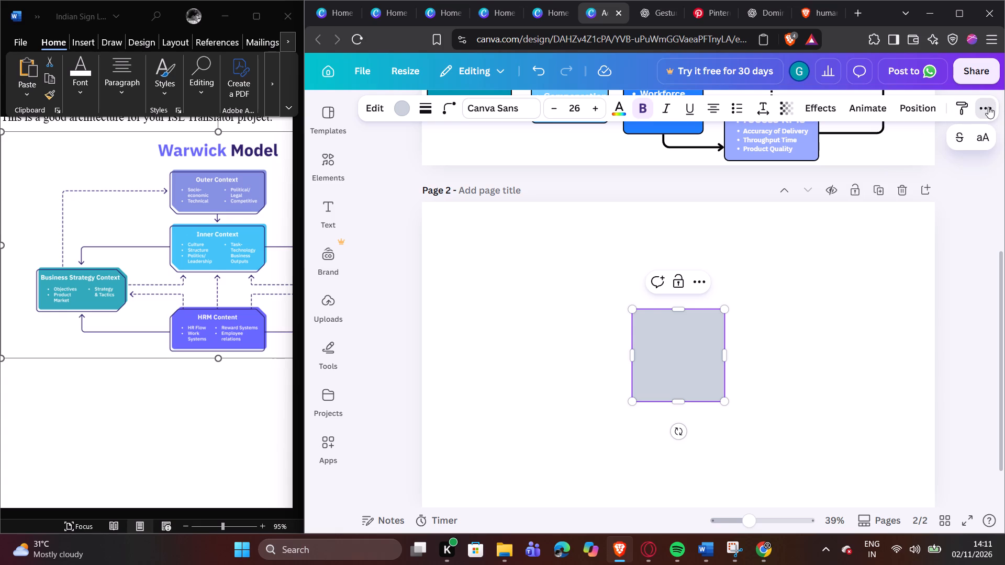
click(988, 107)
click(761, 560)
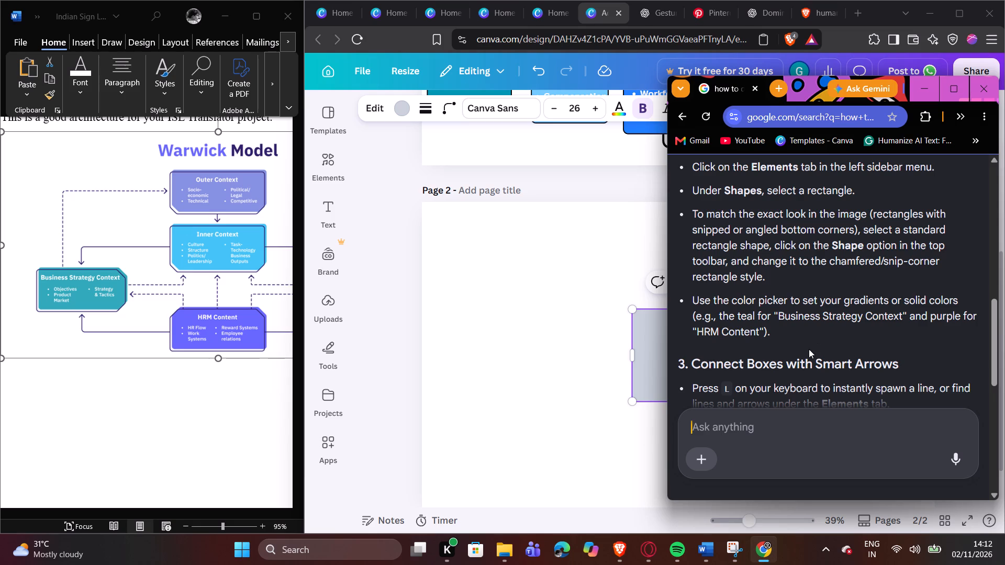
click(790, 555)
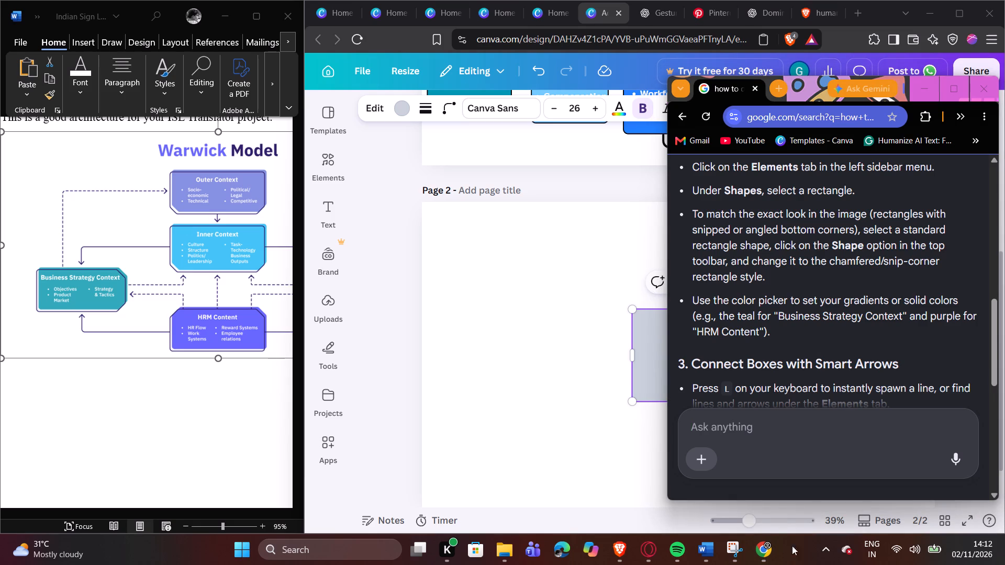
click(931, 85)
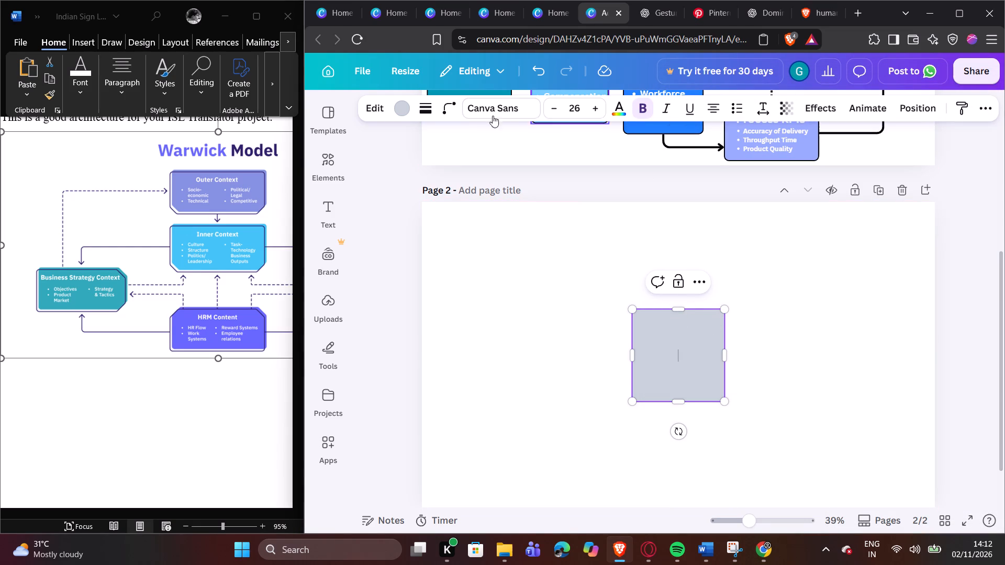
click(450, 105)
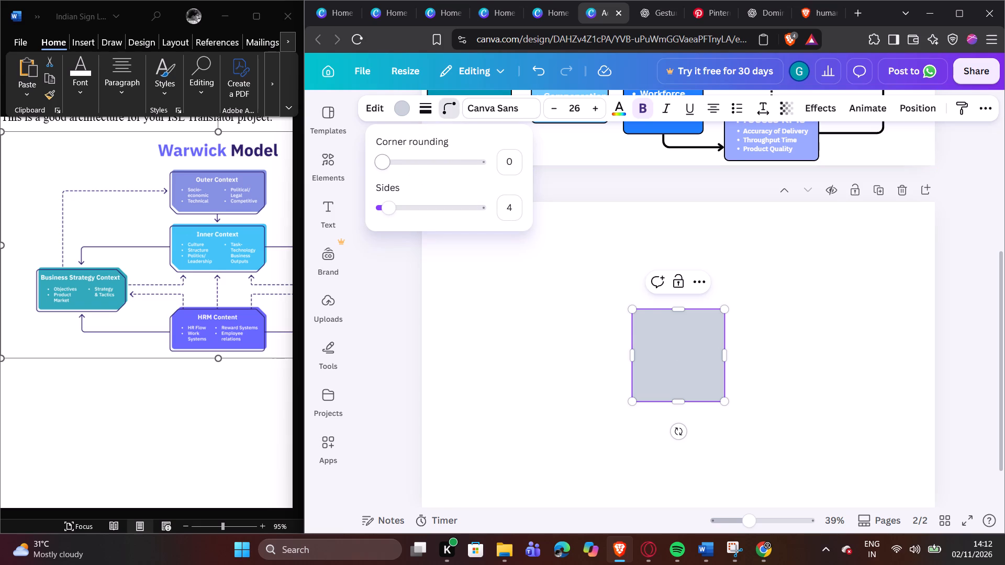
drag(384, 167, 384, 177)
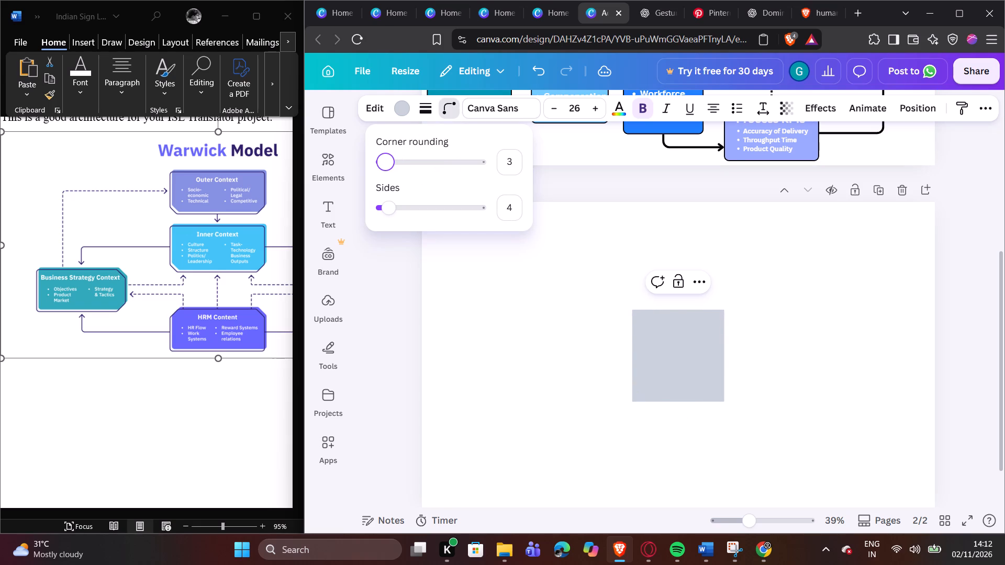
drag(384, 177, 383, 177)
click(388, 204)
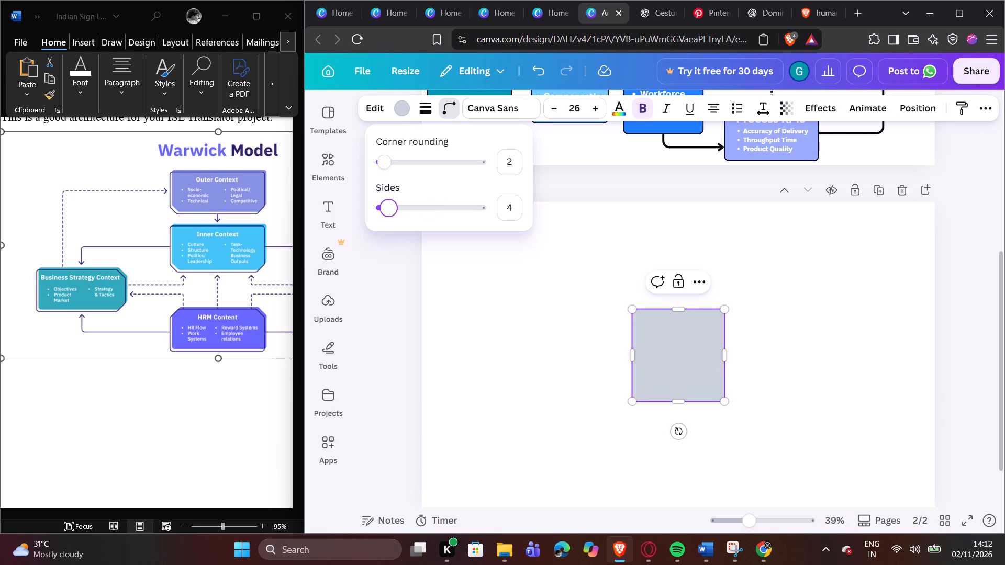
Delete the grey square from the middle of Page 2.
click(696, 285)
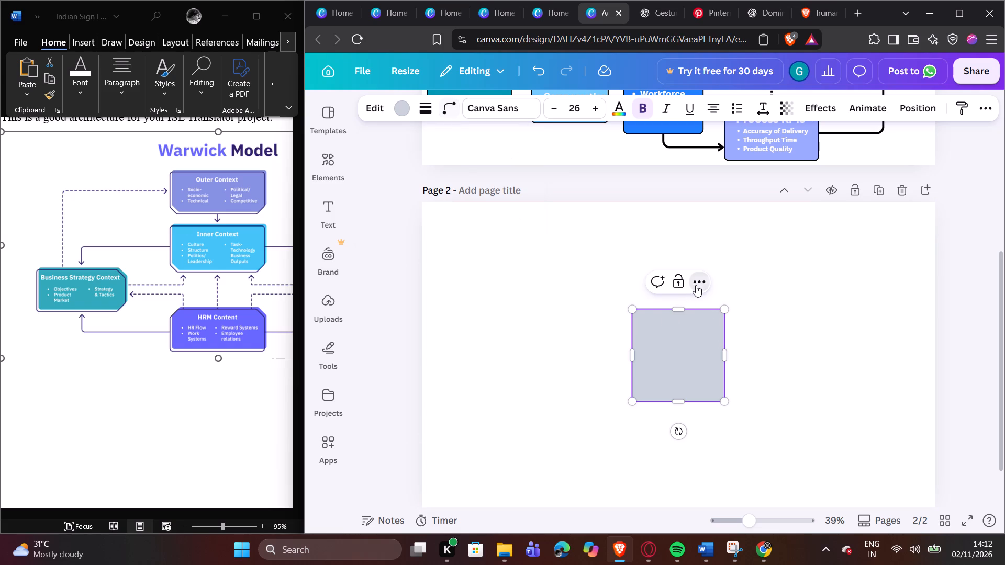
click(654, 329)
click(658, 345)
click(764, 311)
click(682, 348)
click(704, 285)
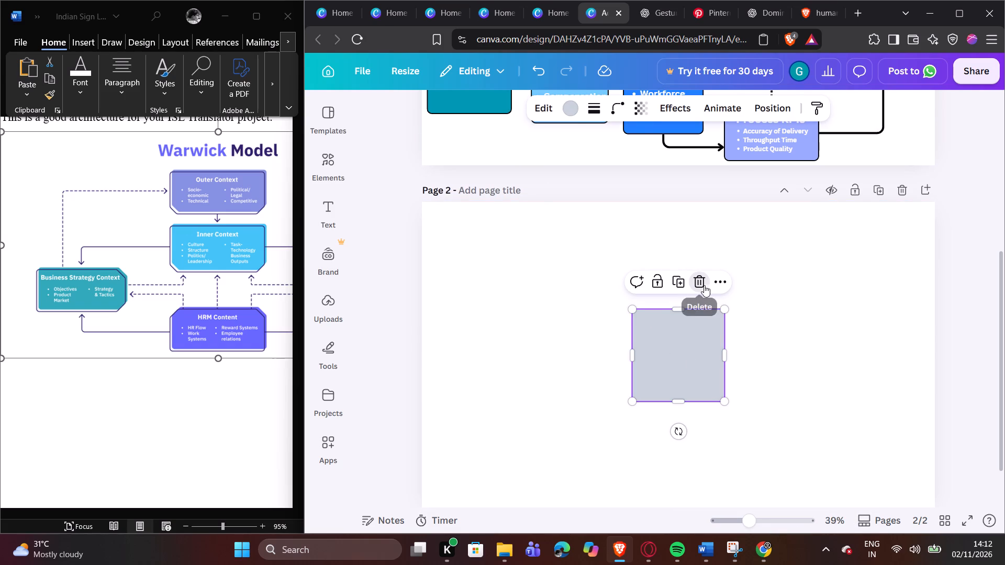
Replace the "rectangle" element search with a search for "shaps".
click(342, 156)
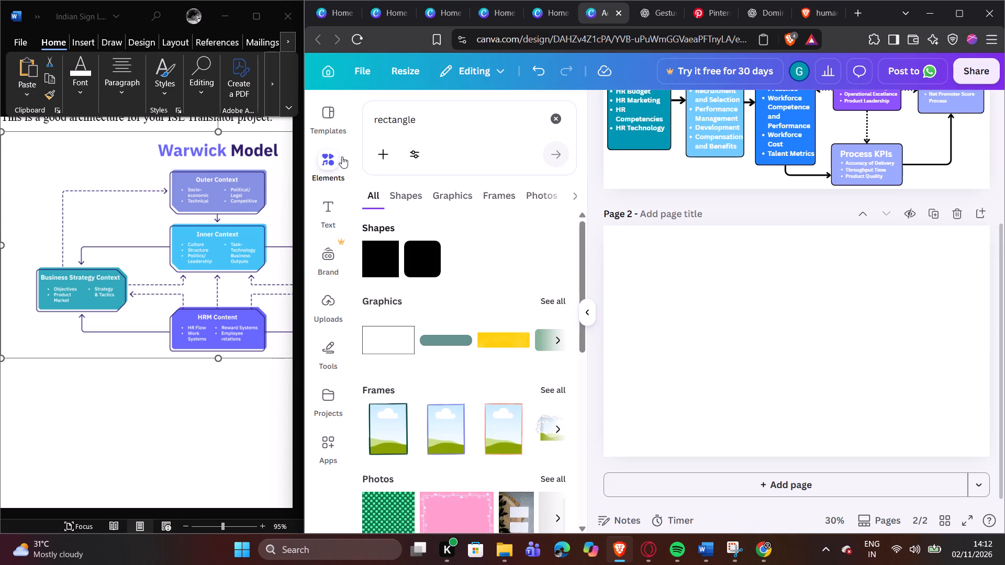
click(411, 200)
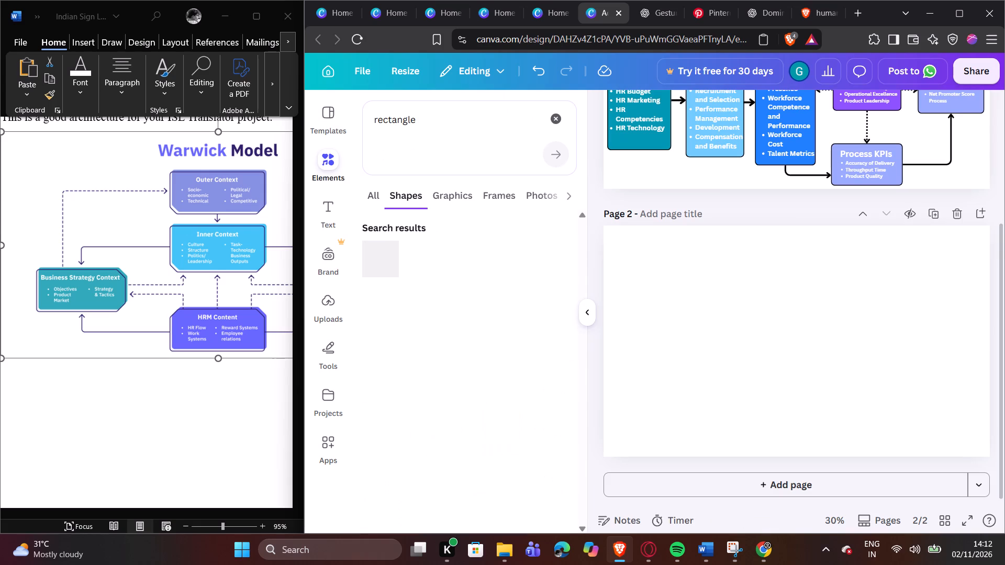
click(555, 117)
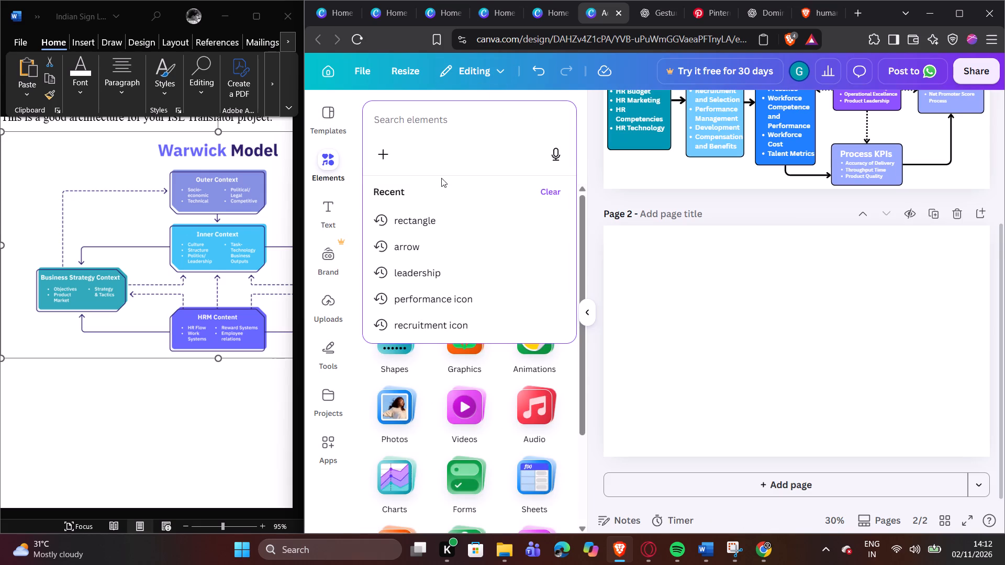
text(shaps)
key(Return)
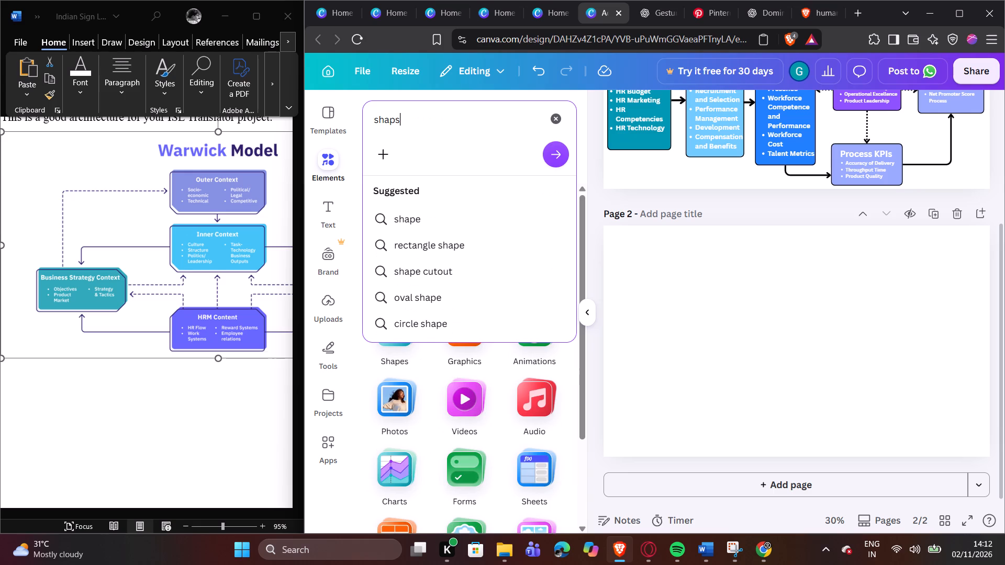
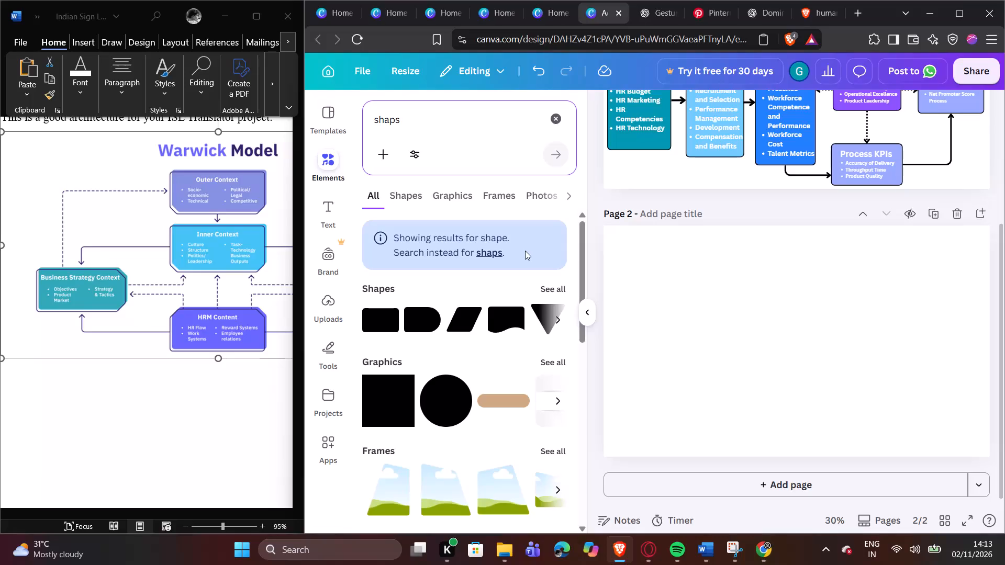
Open the full set of shape results and look through it for a snipped-corner box.
click(551, 288)
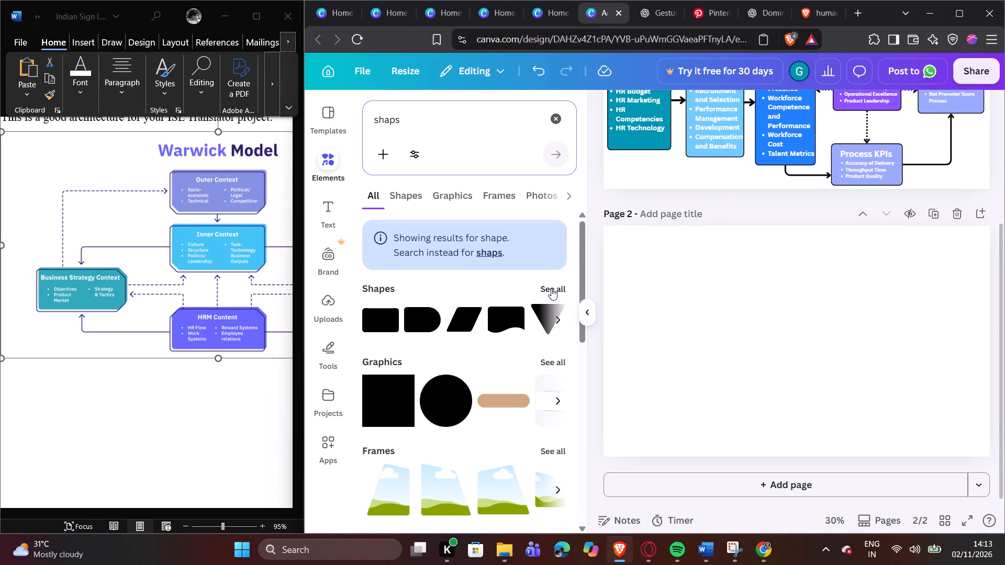
scroll(518, 346, down, 3)
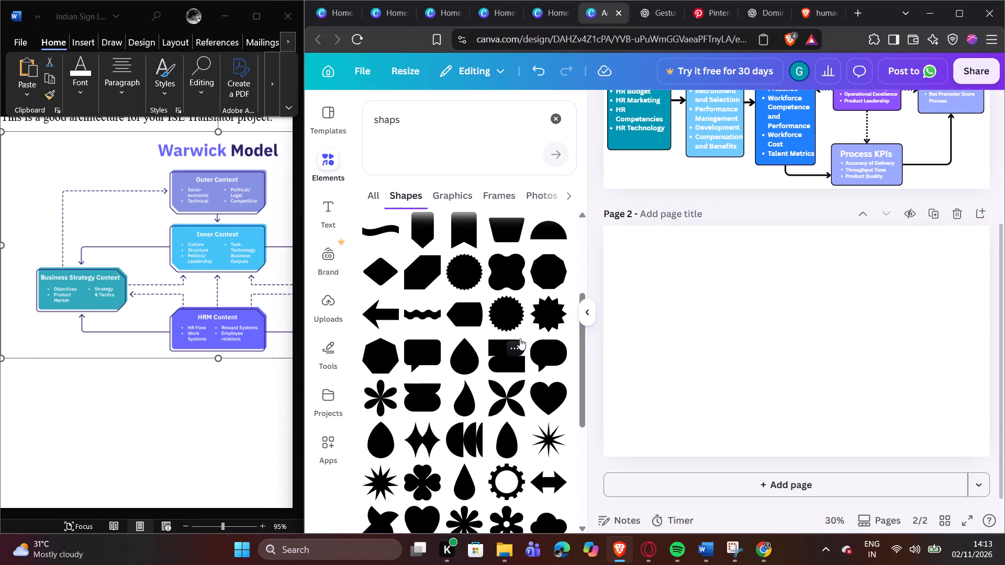
scroll(523, 342, down, 2)
scroll(523, 342, up, 1)
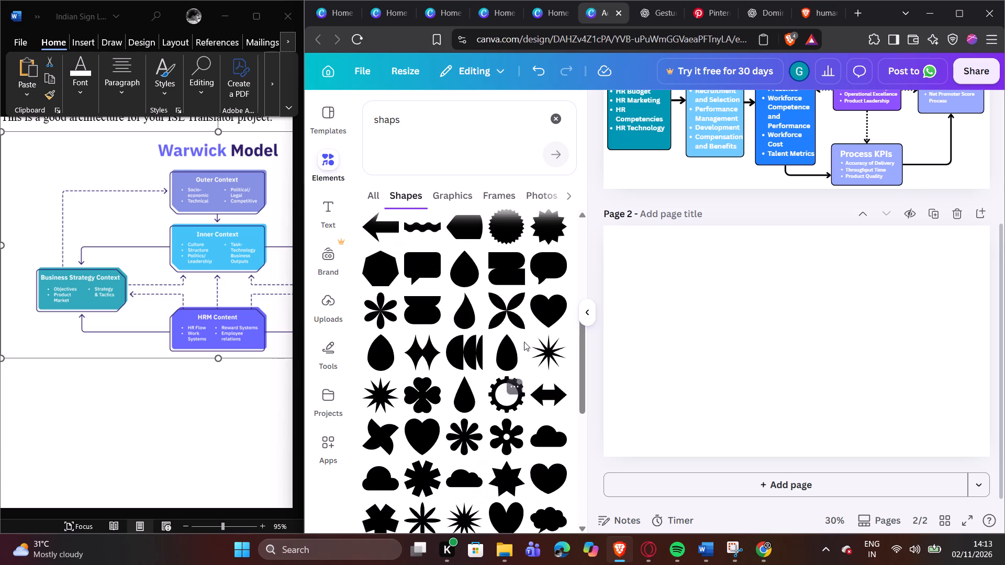
scroll(526, 340, up, 4)
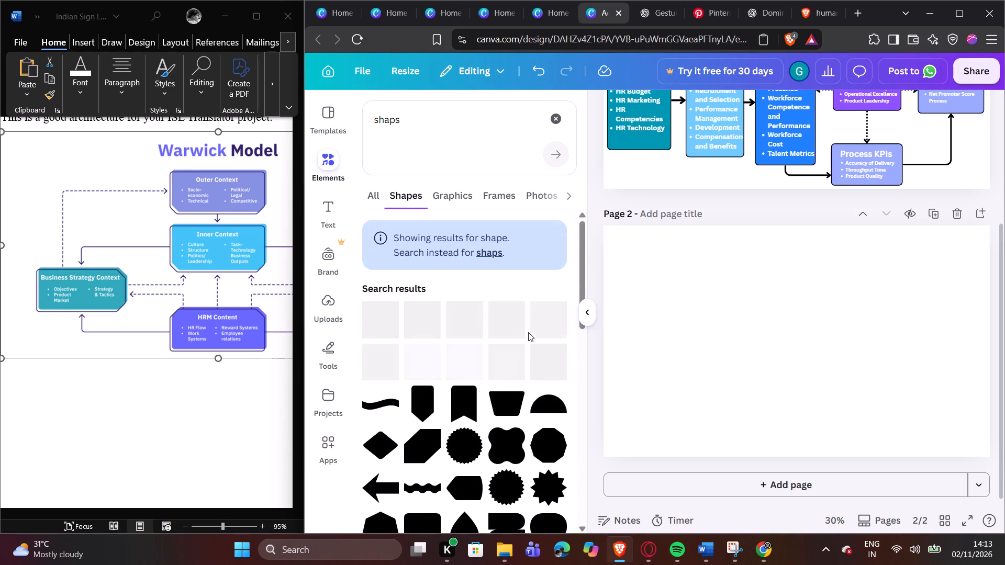
Try the exact "shaps" search among the shapes, and replace it with the suggested "shapse" search.
click(487, 255)
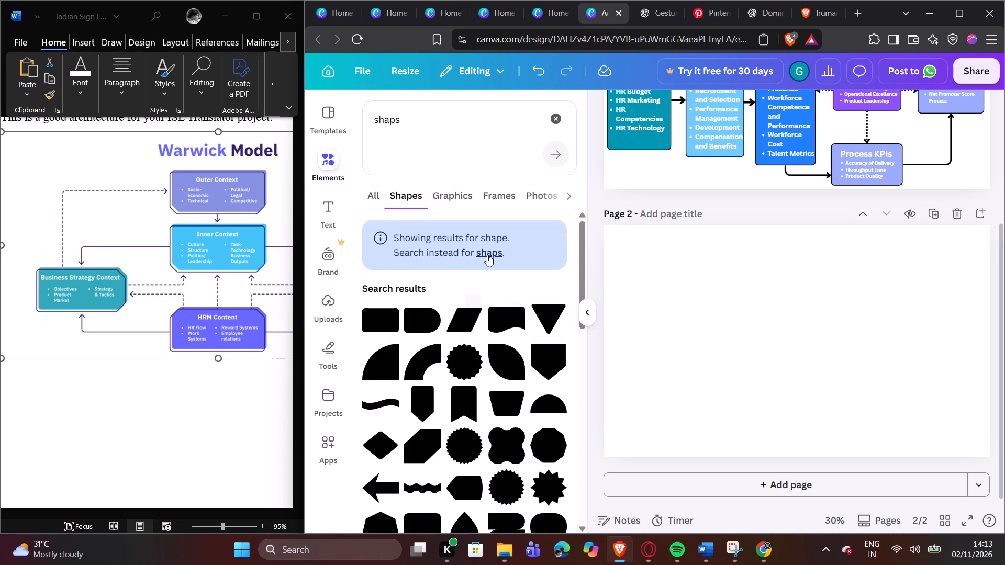
scroll(475, 300, down, 3)
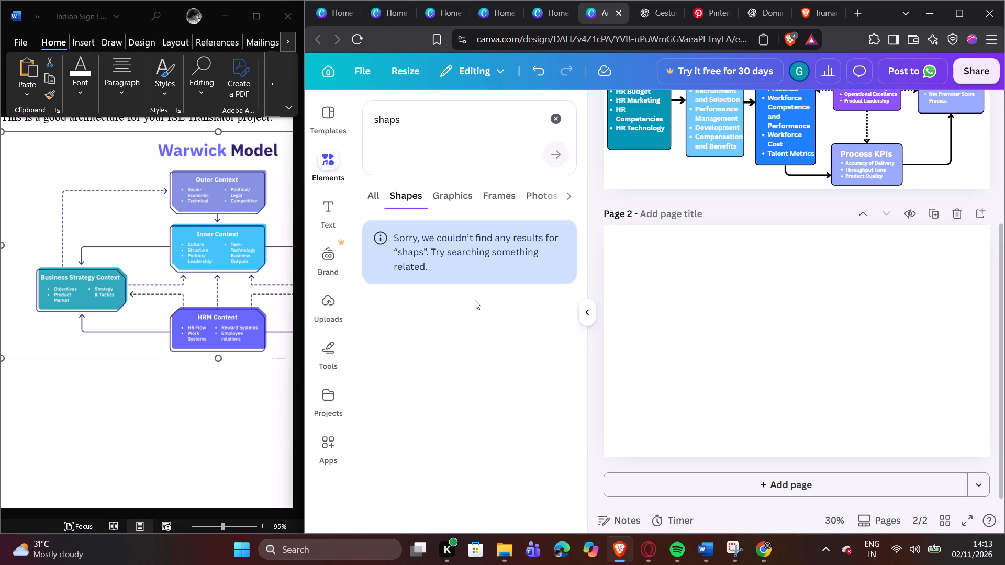
scroll(475, 300, down, 3)
click(415, 125)
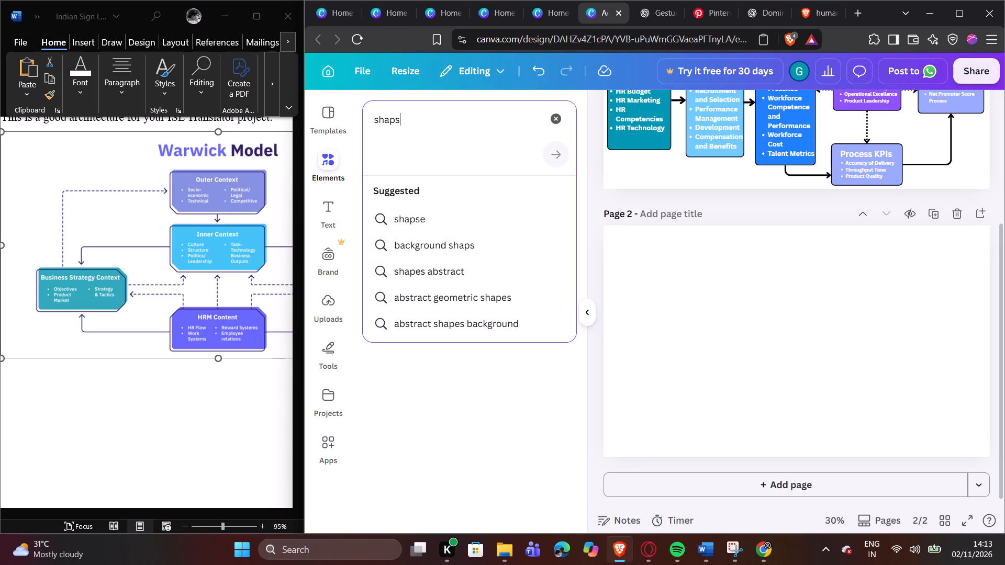
click(427, 224)
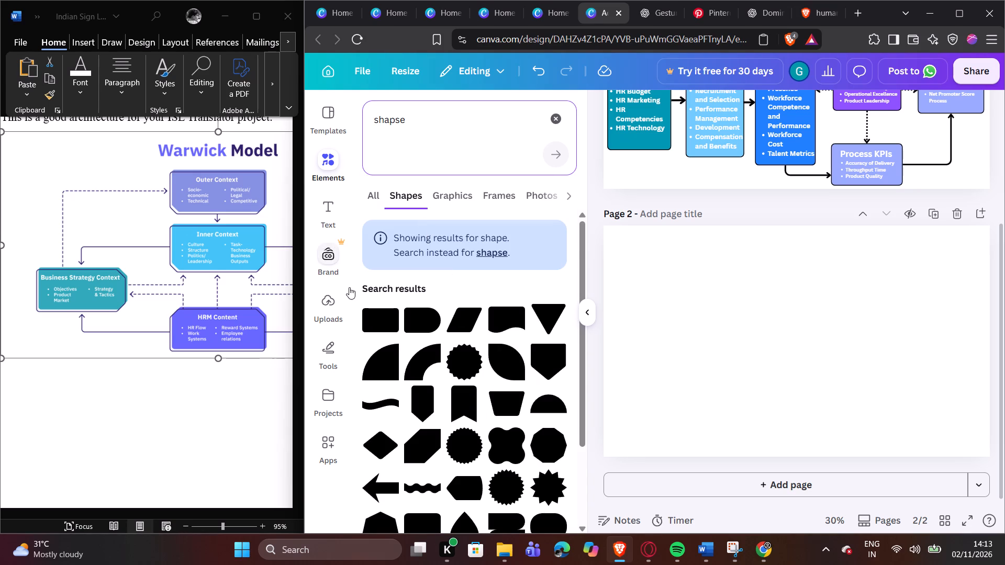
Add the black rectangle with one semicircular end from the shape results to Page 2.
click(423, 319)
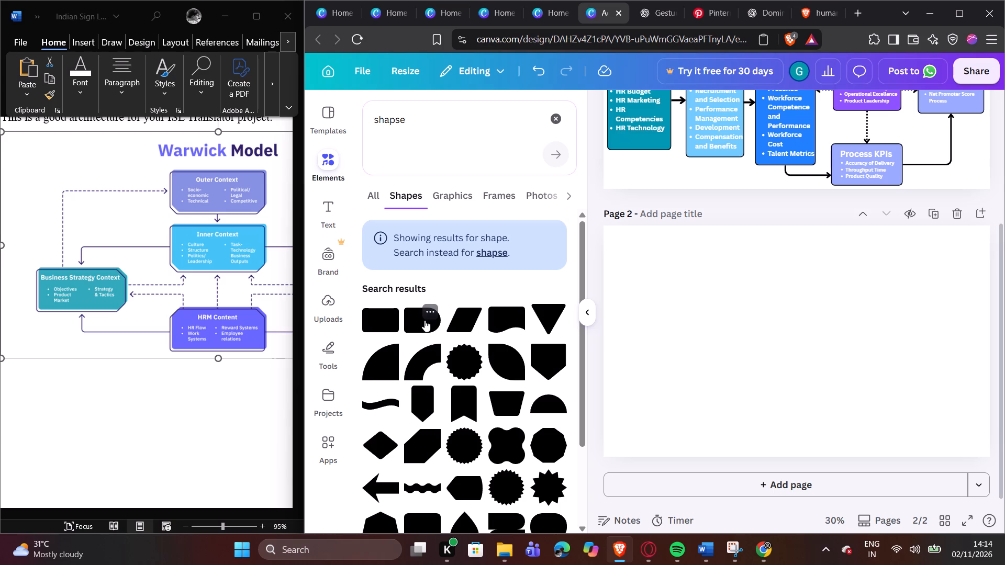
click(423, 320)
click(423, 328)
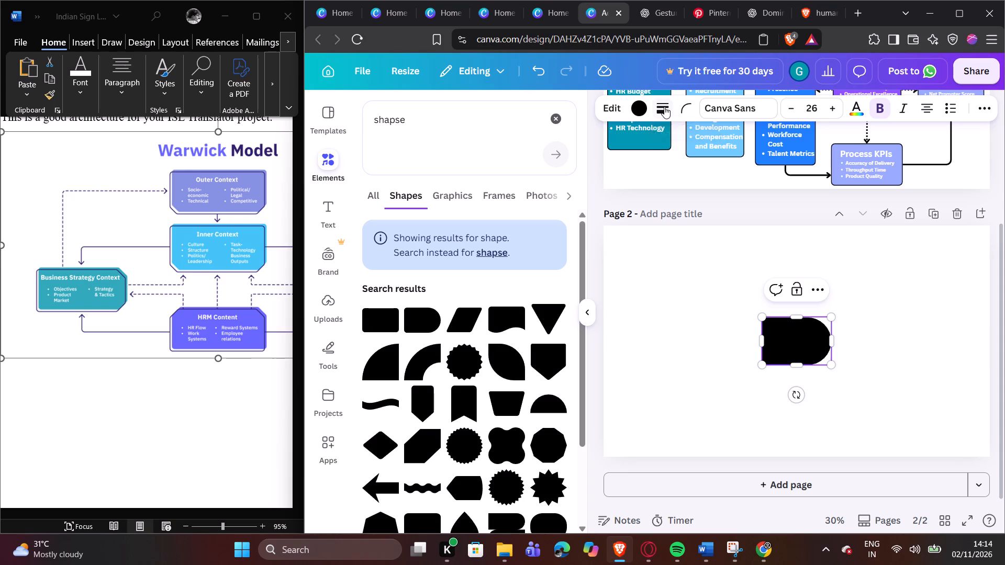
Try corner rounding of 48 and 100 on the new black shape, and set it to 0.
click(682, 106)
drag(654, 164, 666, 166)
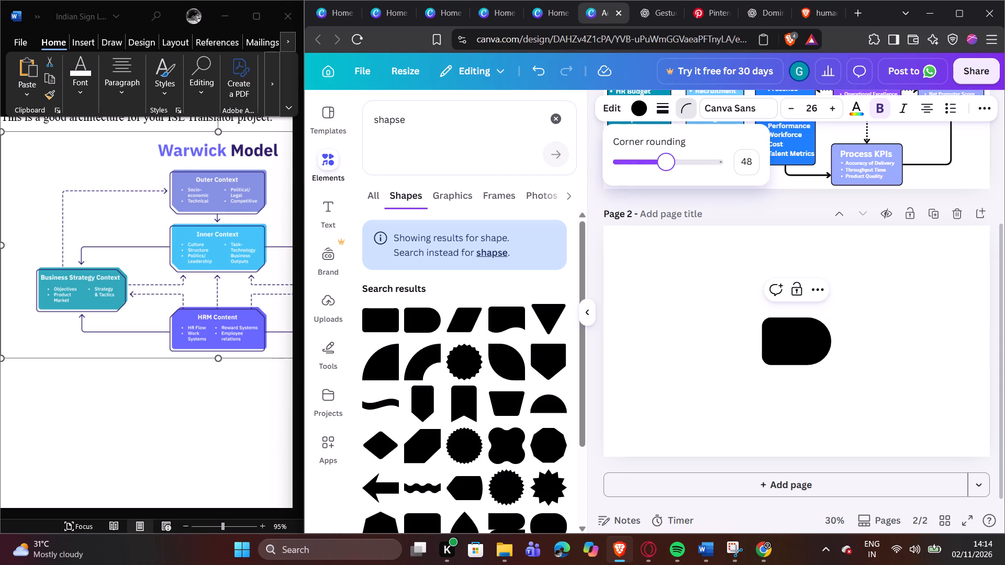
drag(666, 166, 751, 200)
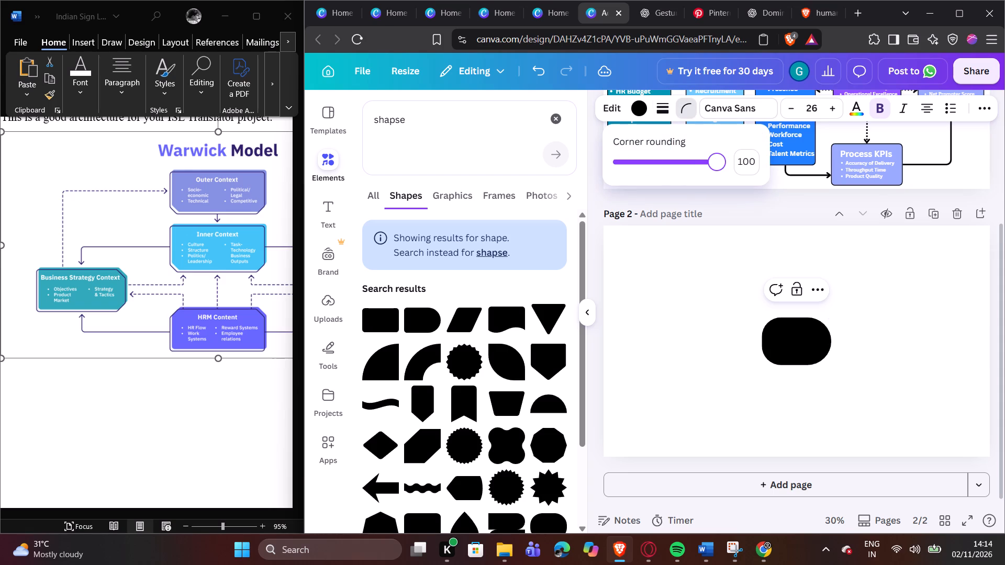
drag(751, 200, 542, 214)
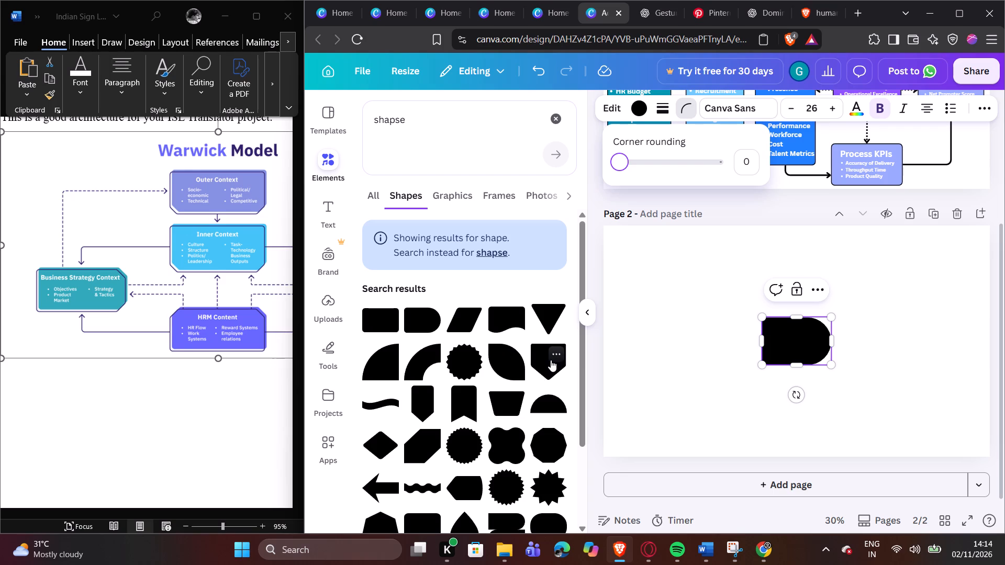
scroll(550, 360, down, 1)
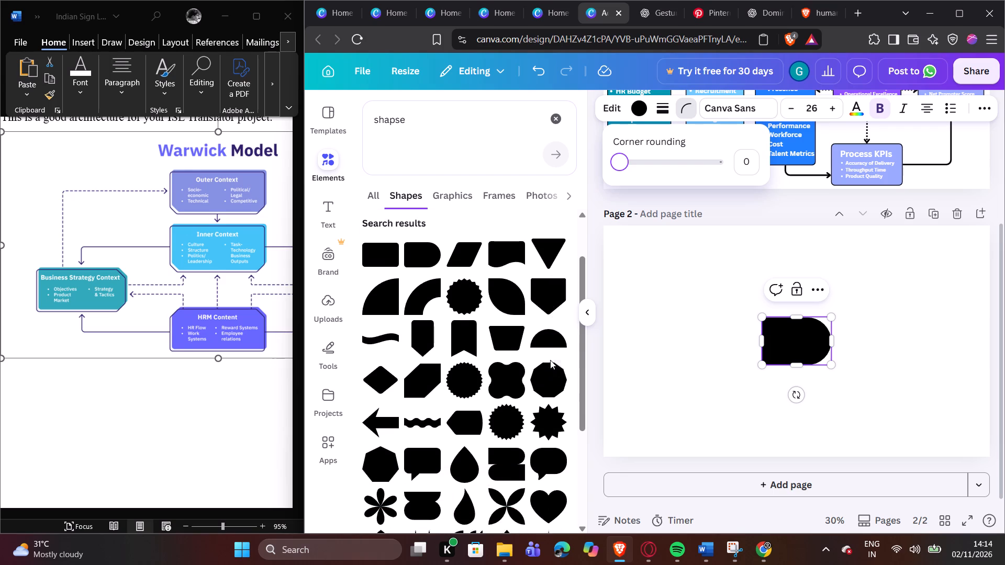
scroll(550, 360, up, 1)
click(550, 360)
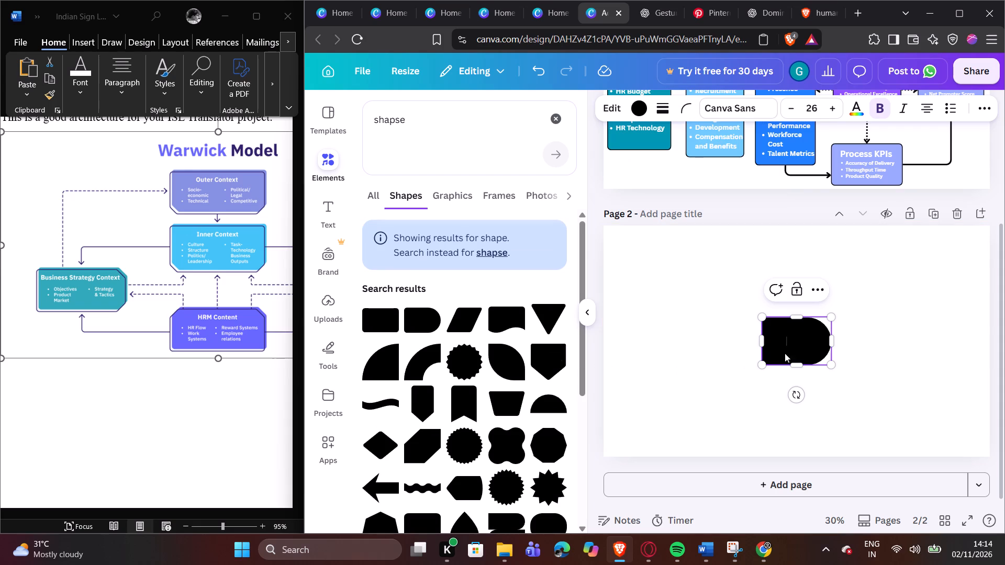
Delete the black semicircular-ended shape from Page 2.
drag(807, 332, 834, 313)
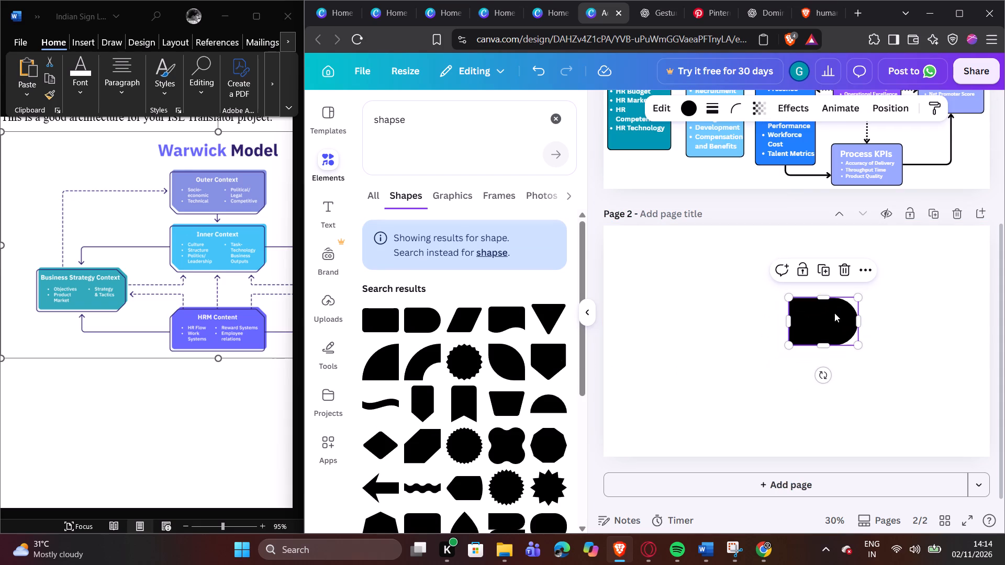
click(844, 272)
Add the black downward-pointing pentagon shape to Page 2 and collapse the element results to widen the canvas.
click(542, 365)
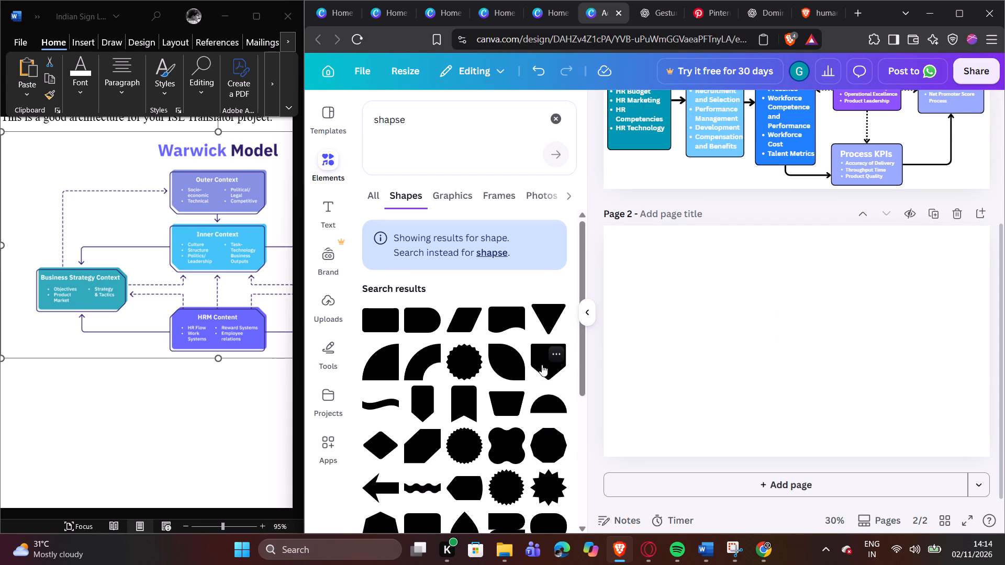
click(588, 312)
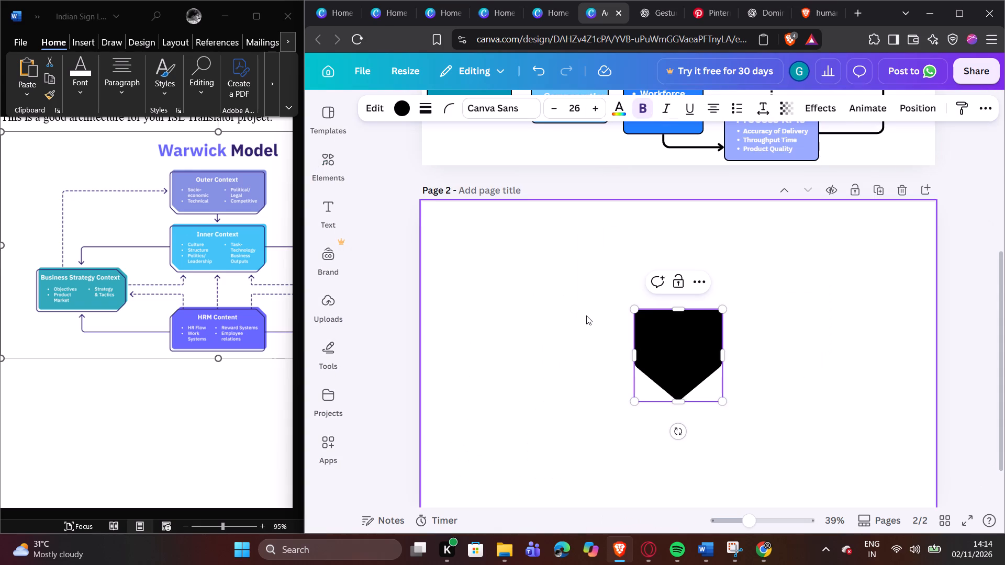
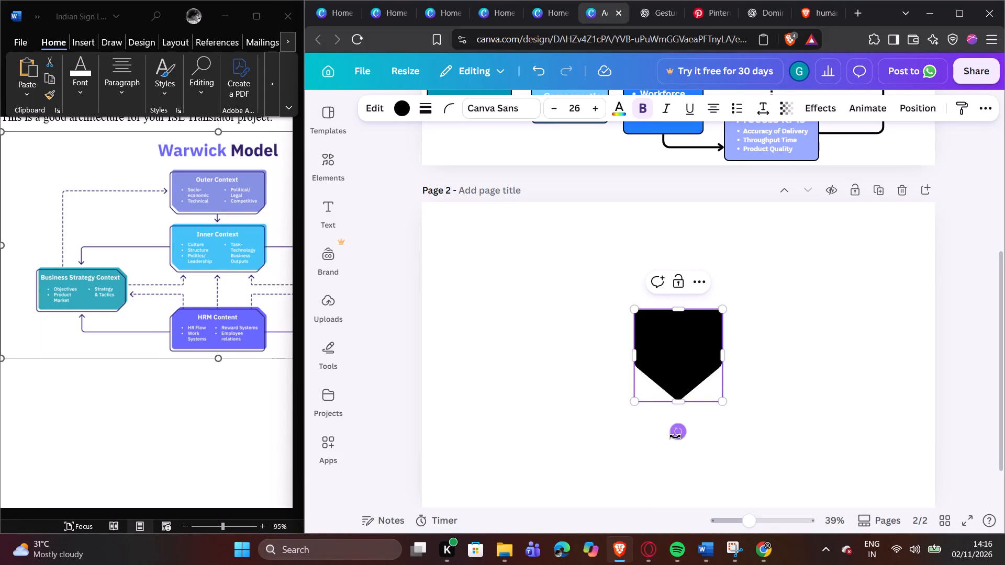
Rotate the black pentagon on Page 2 a quarter turn so that its tip points right.
drag(675, 436, 753, 356)
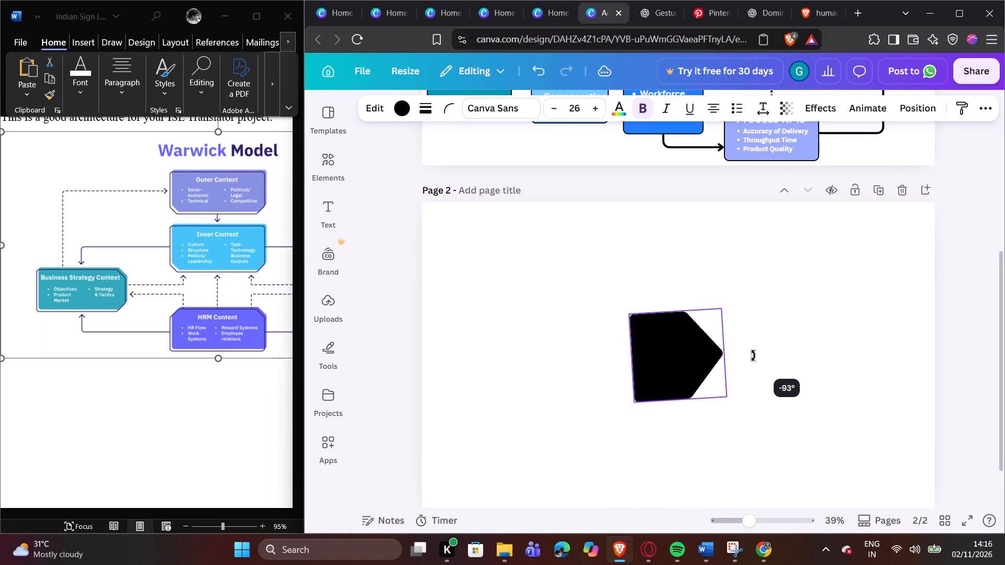
drag(753, 356, 751, 359)
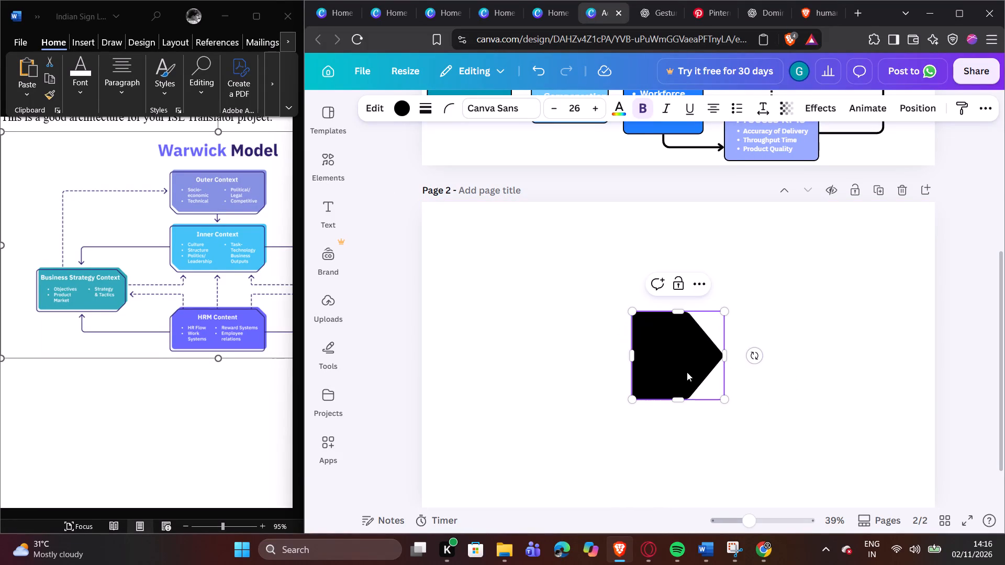
Place the pentagon in the lower-left part of Page 2, lengthened to about 557 and flattened to about 287 high.
drag(682, 360, 547, 387)
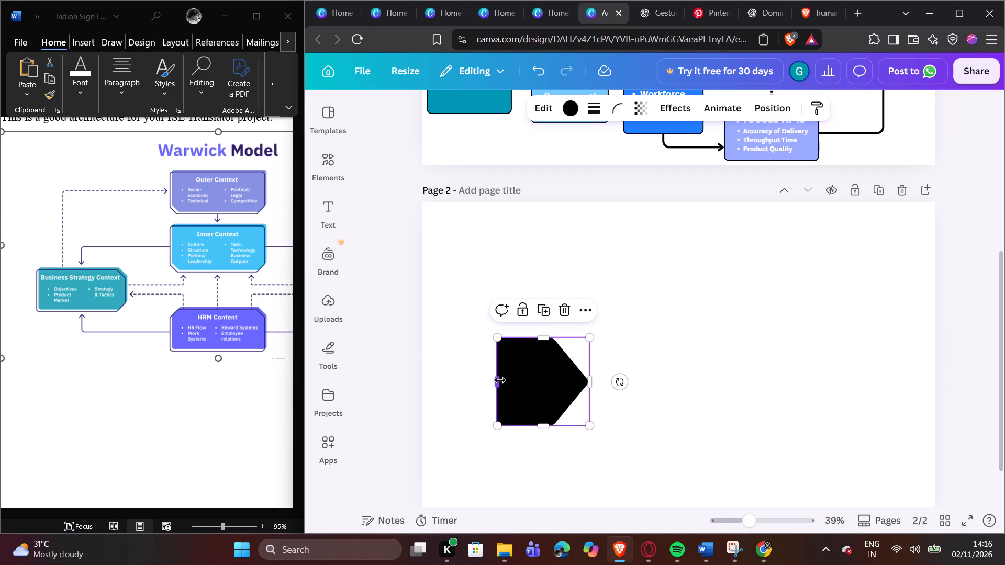
drag(500, 380, 461, 386)
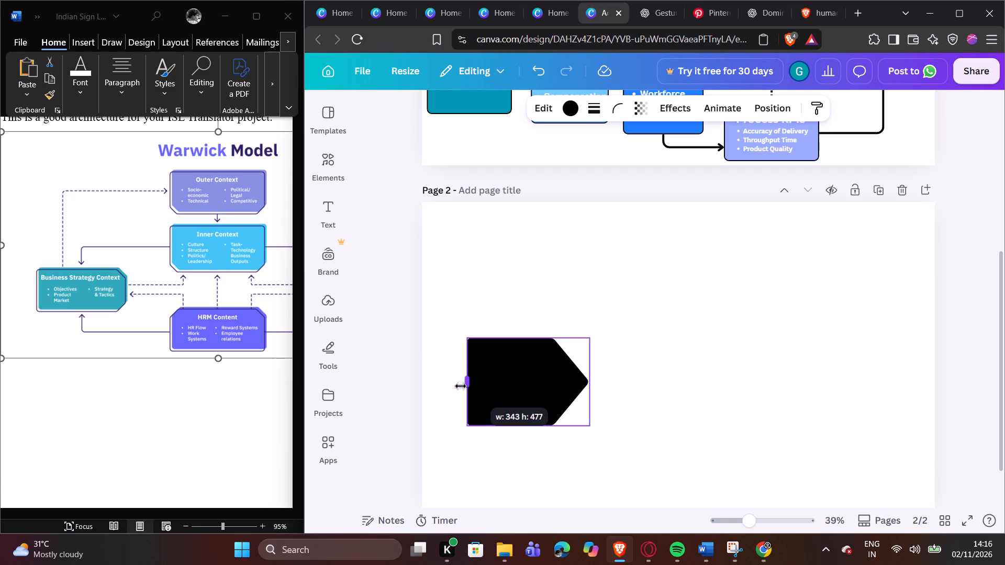
drag(461, 386, 451, 390)
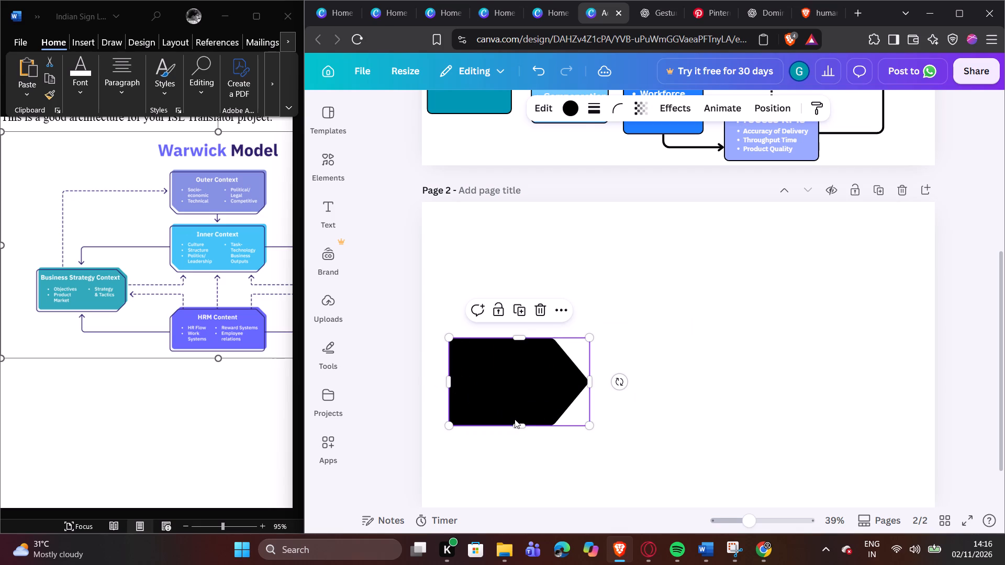
click(516, 420)
drag(520, 430, 521, 415)
click(746, 365)
scroll(719, 354, down, 1)
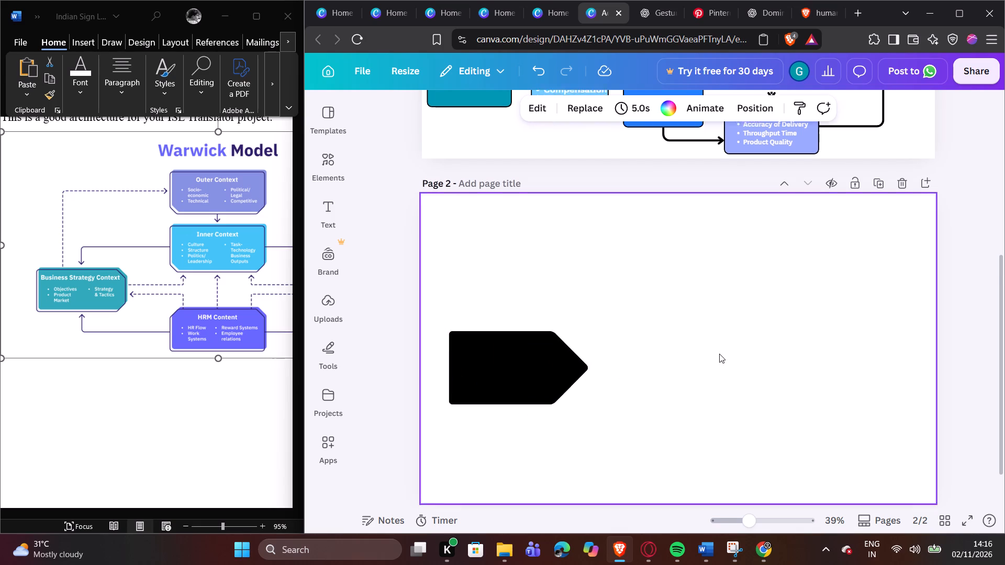
drag(511, 308, 517, 335)
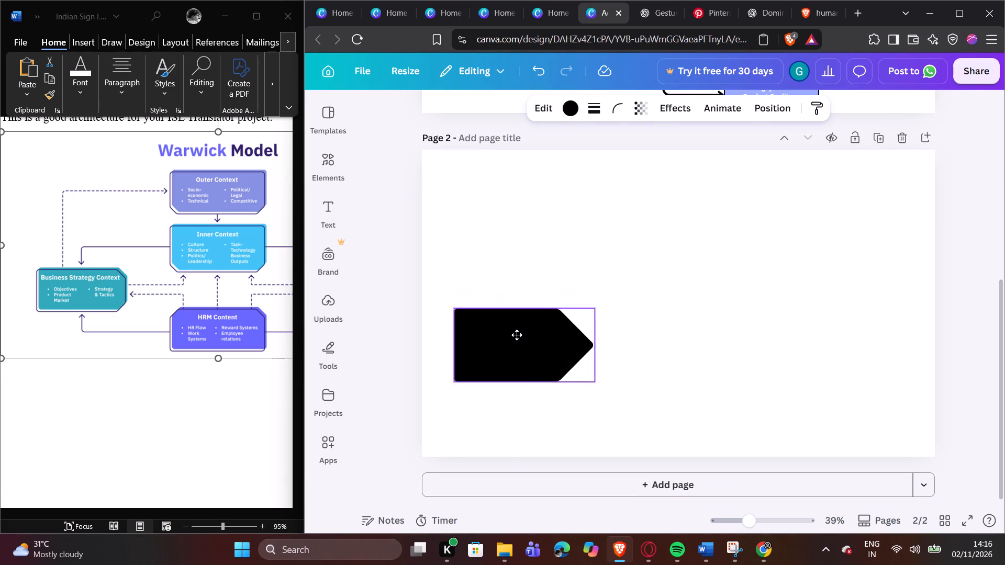
drag(517, 335, 523, 347)
click(602, 358)
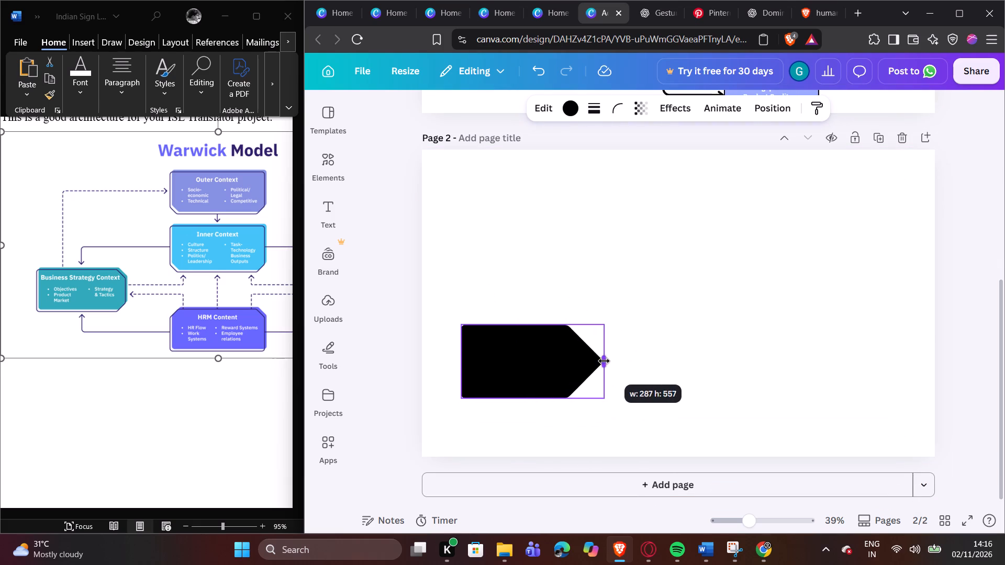
click(645, 365)
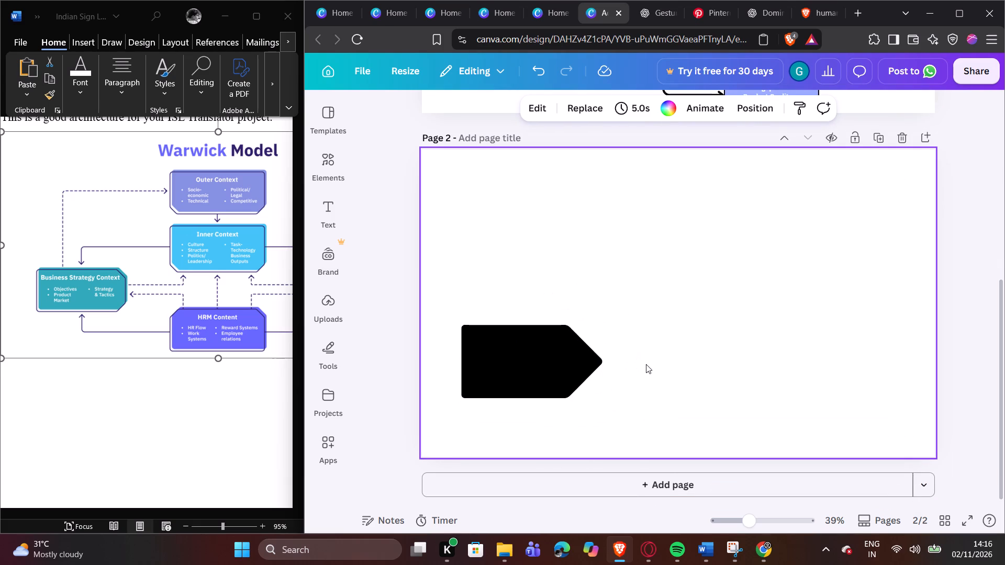
Recolour the right-pointing pentagon with the teal already used in the design.
click(550, 355)
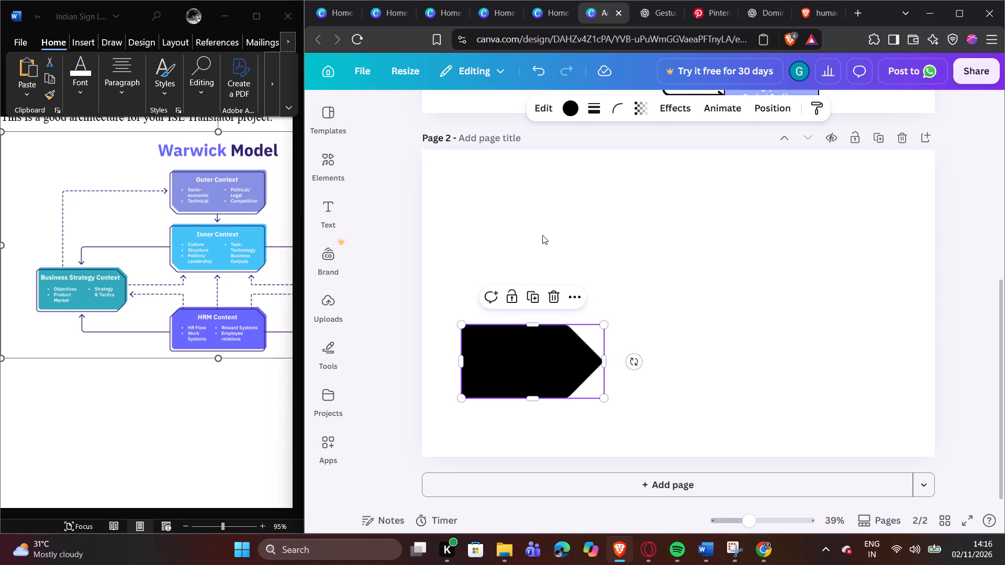
click(574, 107)
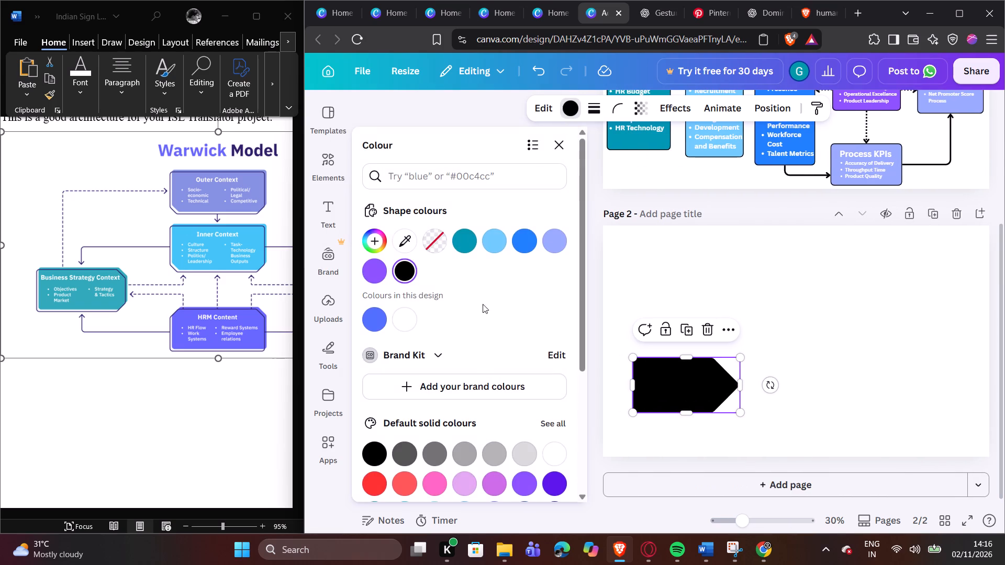
click(463, 243)
drag(807, 354, 812, 362)
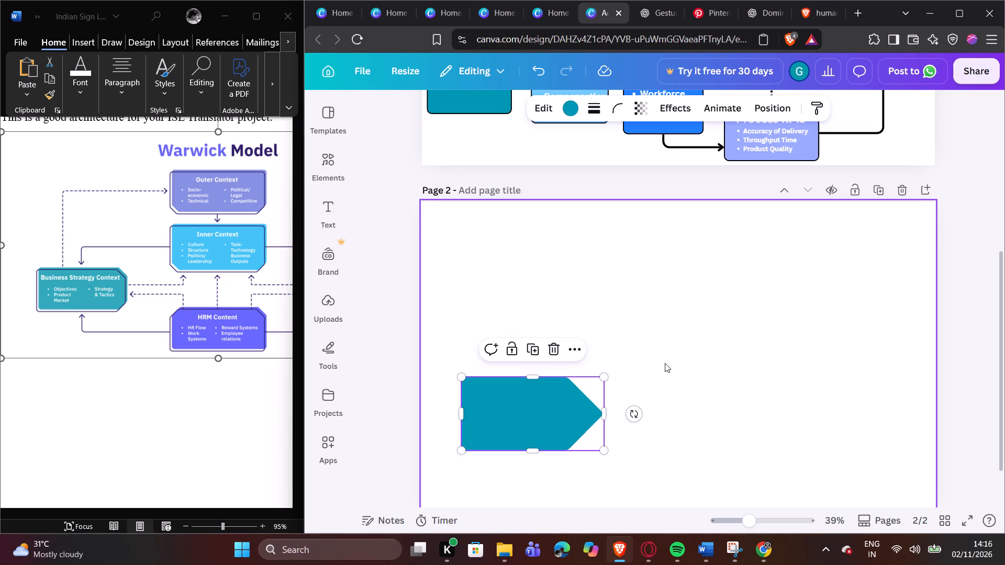
Unlock Page 1 so that its elements can be edited and copied.
click(767, 127)
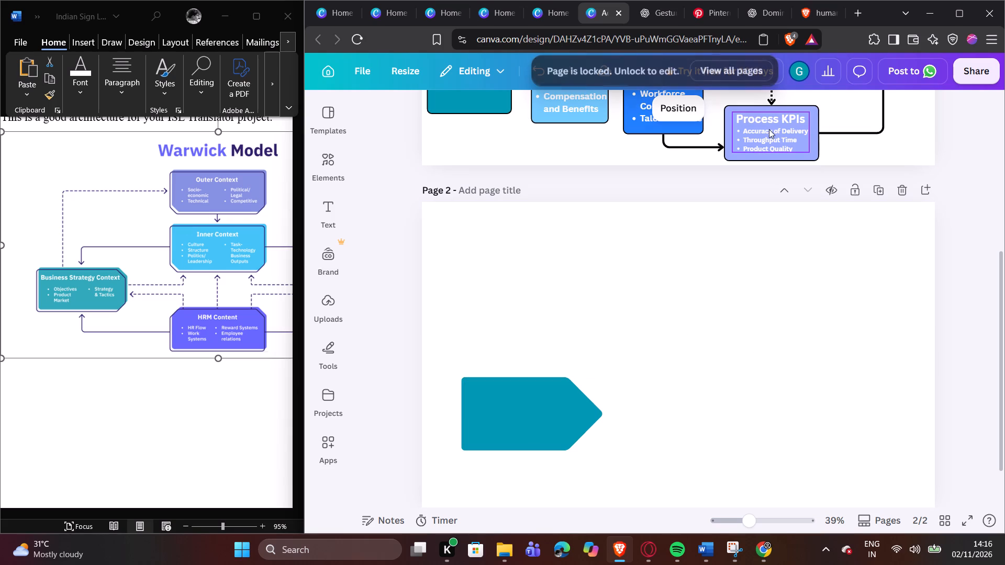
scroll(630, 309, up, 2)
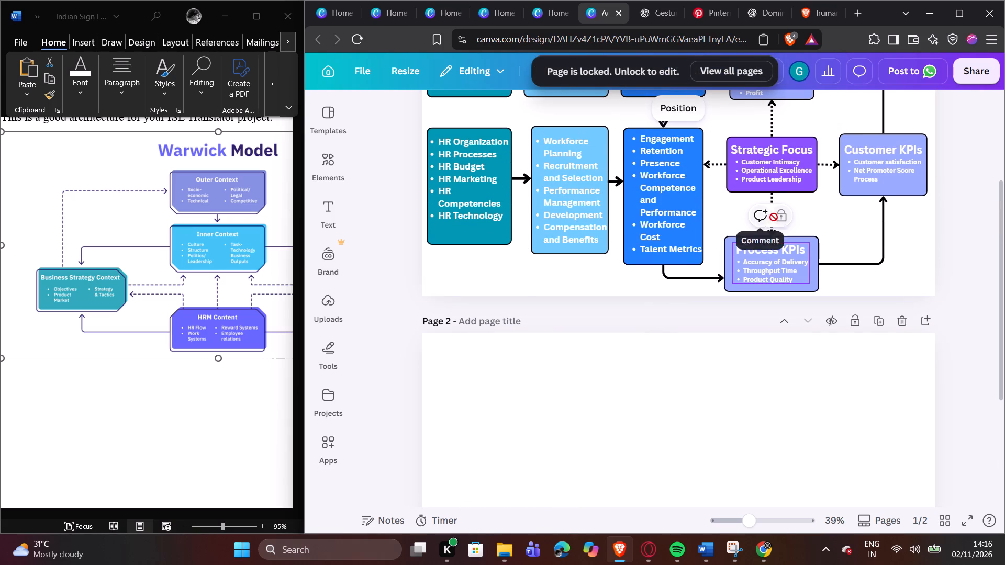
scroll(780, 220, up, 4)
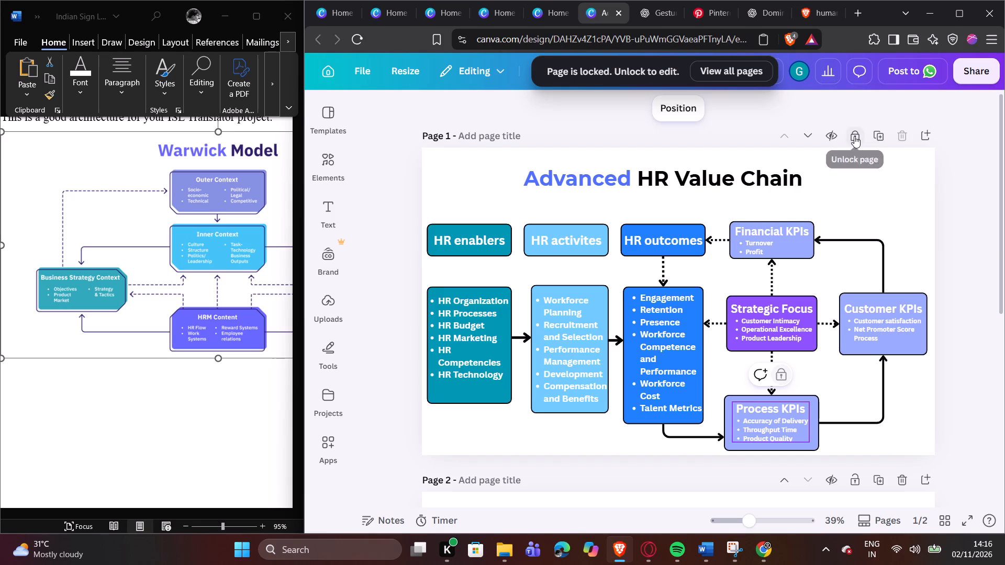
click(854, 136)
Duplicate the Process KPIs text block on Page 1 and move the copy onto the teal pentagon on Page 2.
click(773, 415)
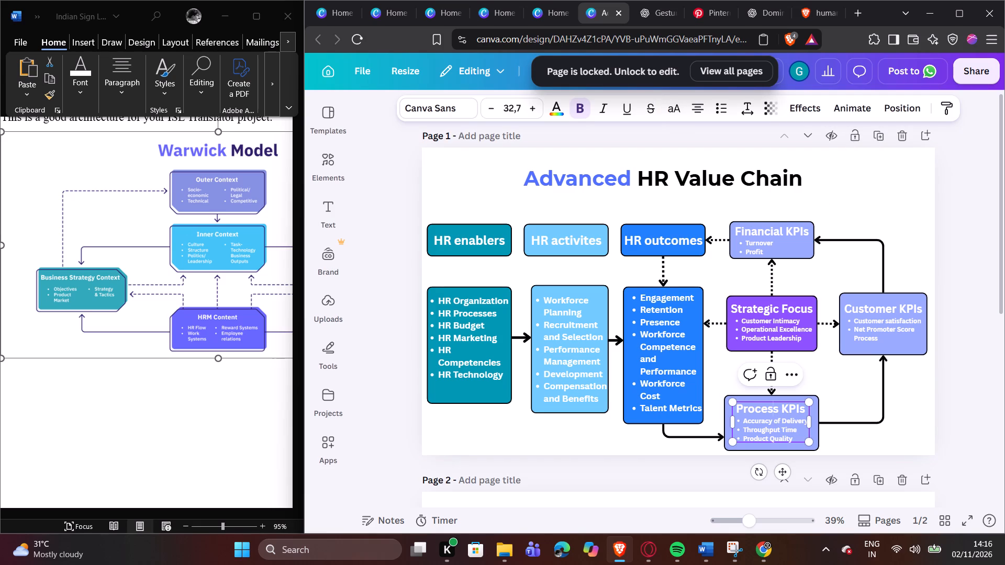
click(800, 372)
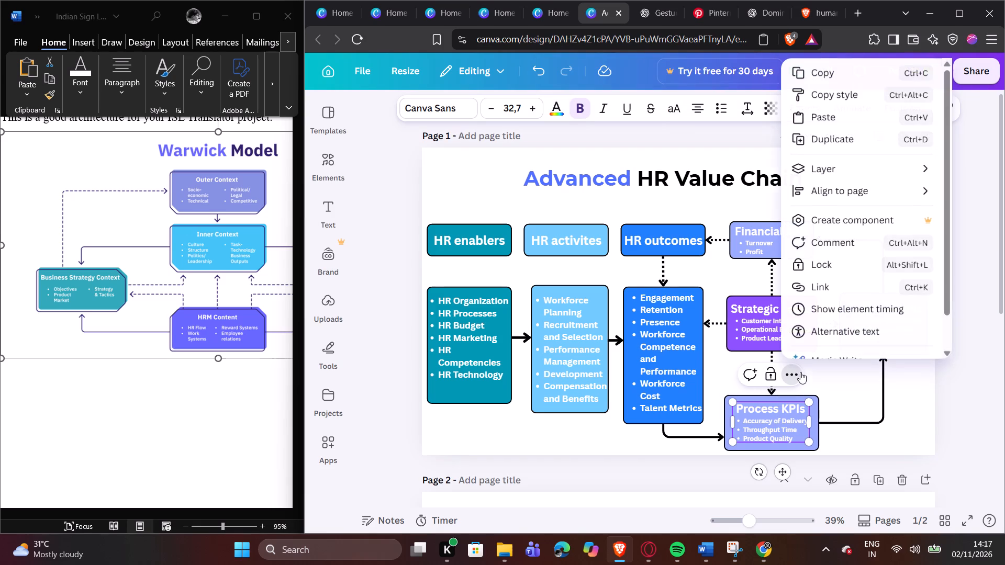
click(770, 429)
click(850, 415)
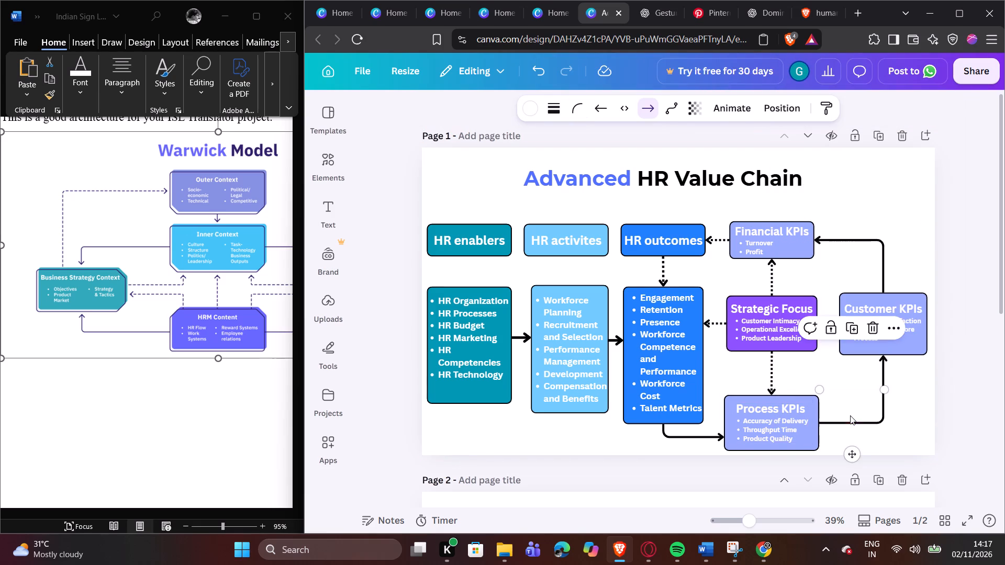
click(777, 438)
click(768, 374)
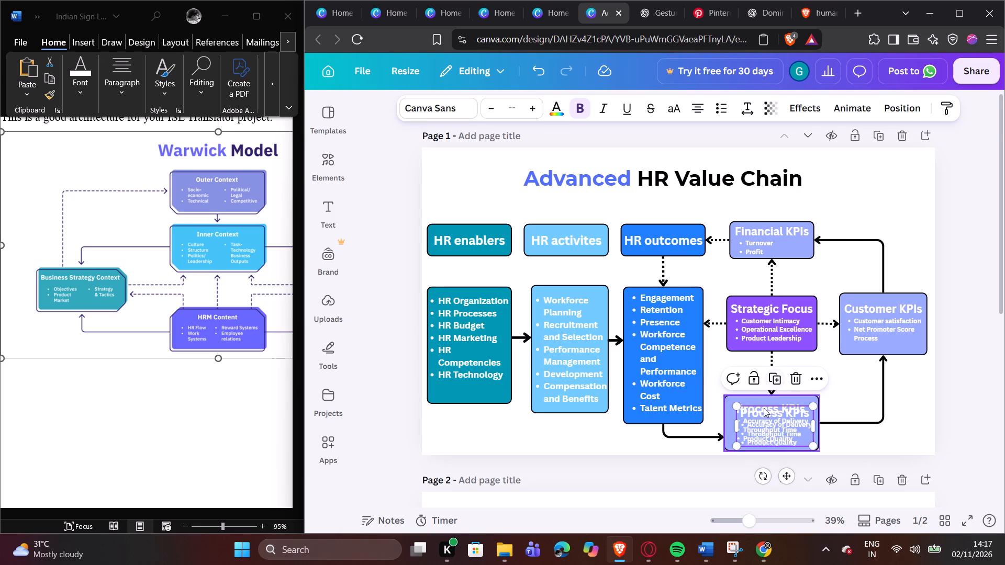
drag(762, 420, 687, 523)
scroll(690, 518, down, 3)
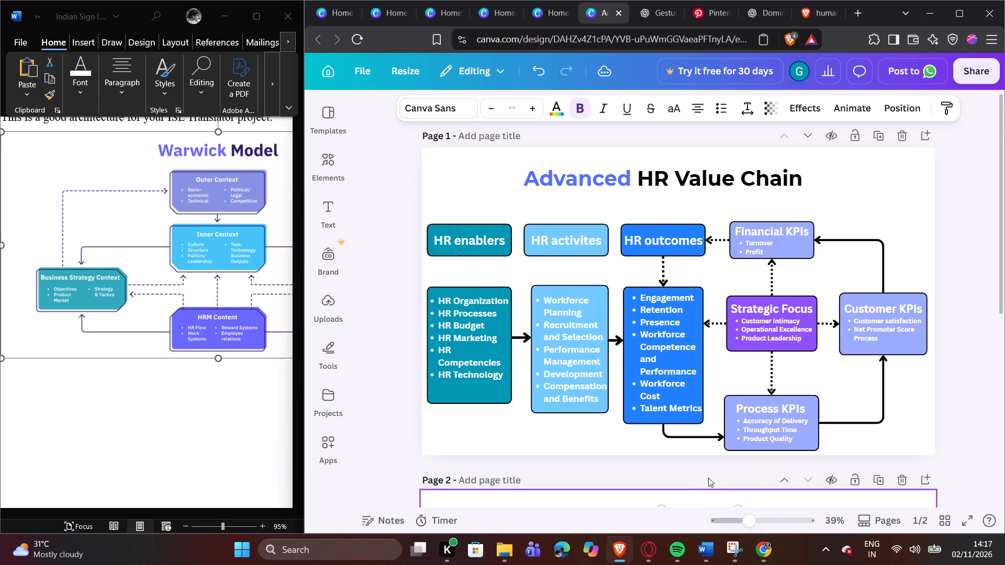
scroll(710, 471, down, 3)
drag(710, 338, 552, 487)
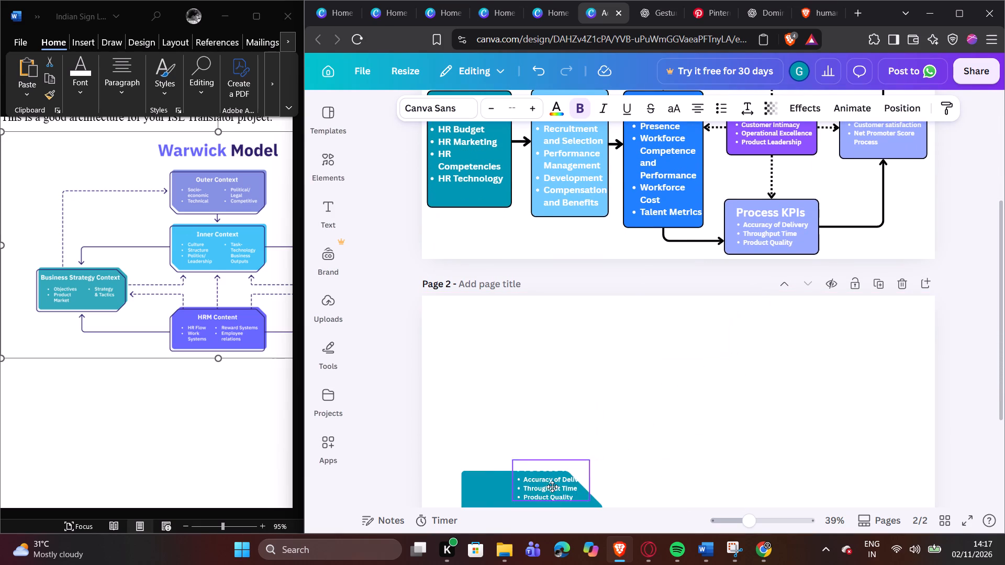
drag(552, 487, 542, 489)
Position the copied Process KPIs text inside the body of the teal pentagon.
click(767, 236)
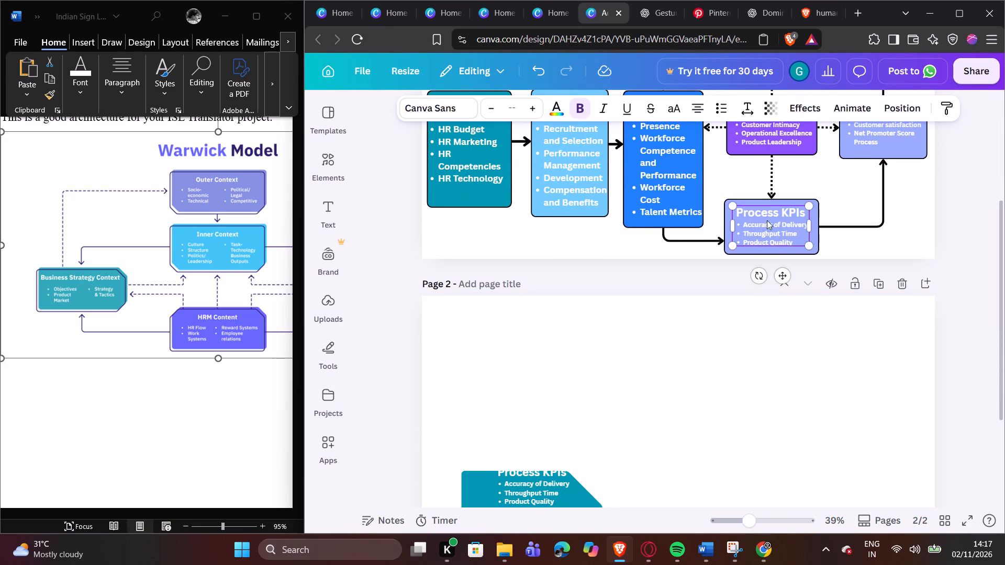
click(753, 176)
click(732, 363)
scroll(732, 355, down, 2)
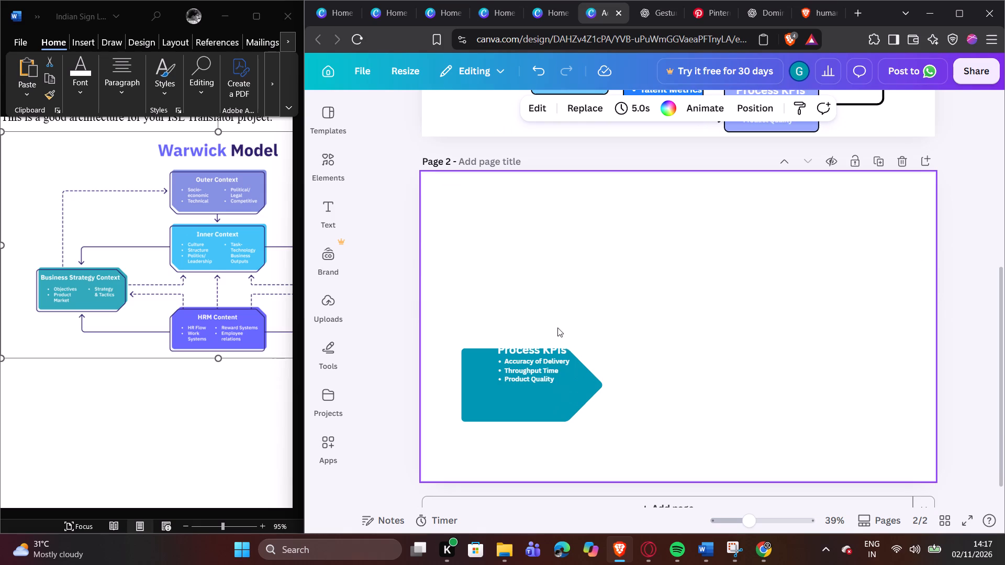
drag(541, 354, 512, 372)
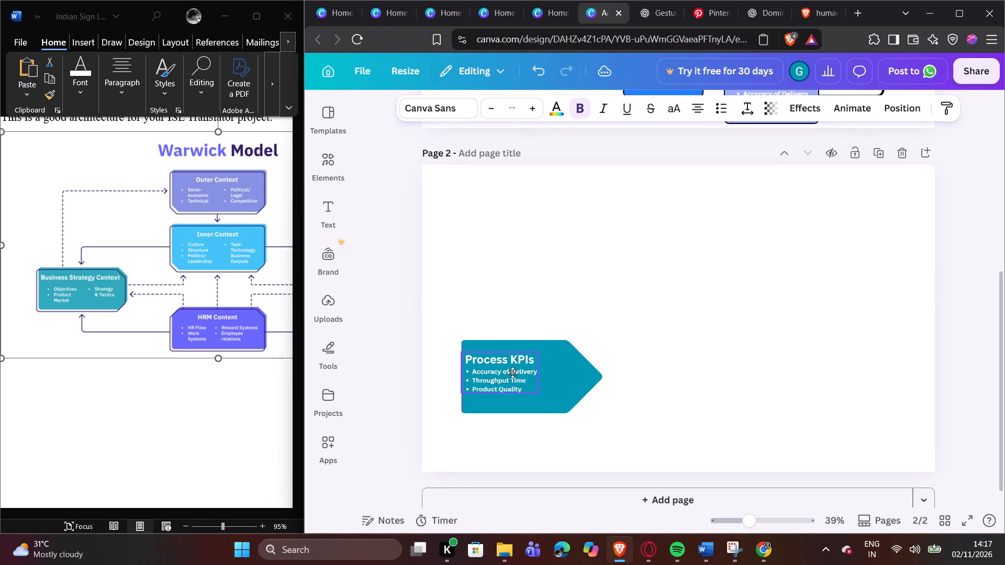
drag(512, 372, 524, 376)
Reduce the teal pentagon's height from its upper edge so it fits closer around the text.
click(567, 380)
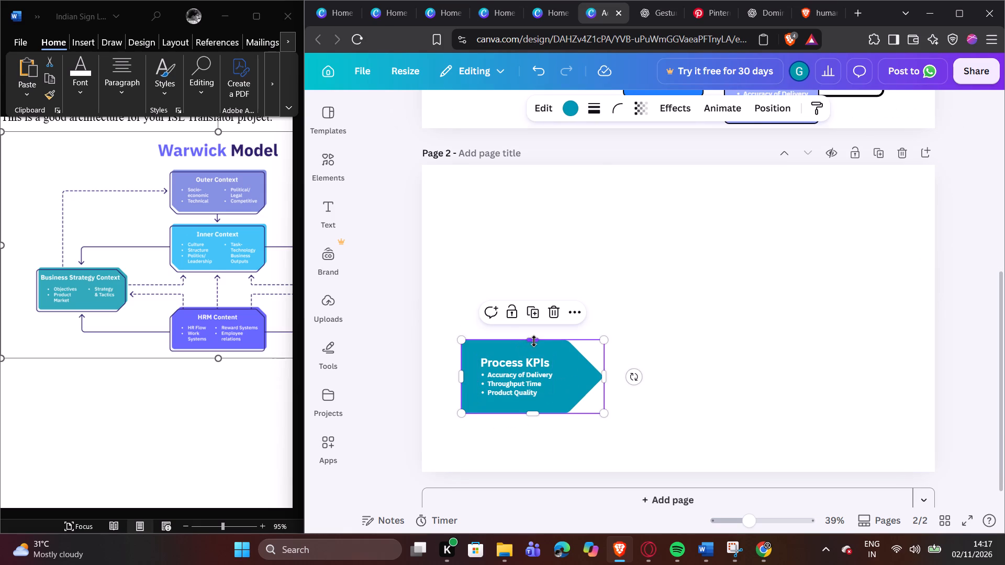
drag(534, 341, 535, 353)
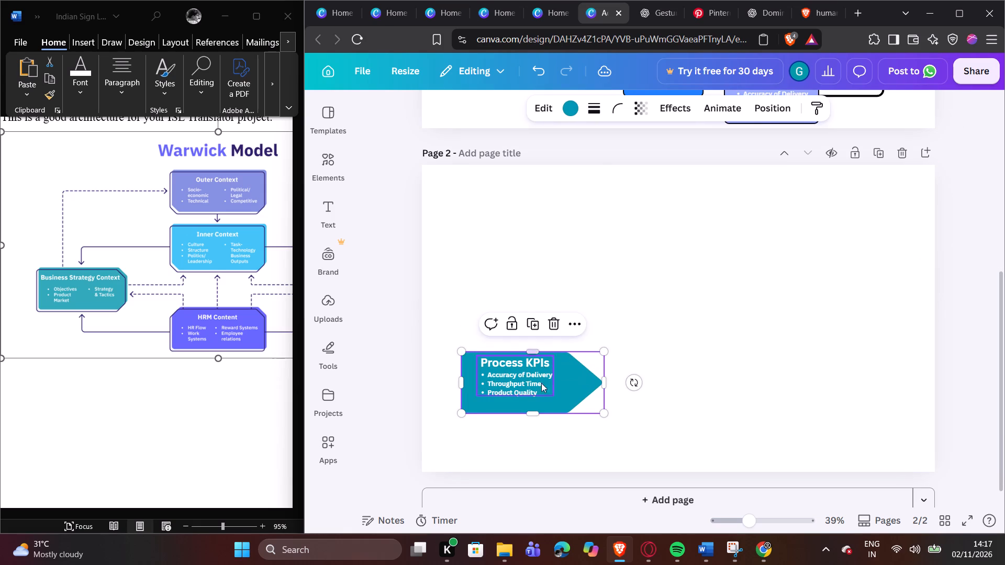
click(667, 389)
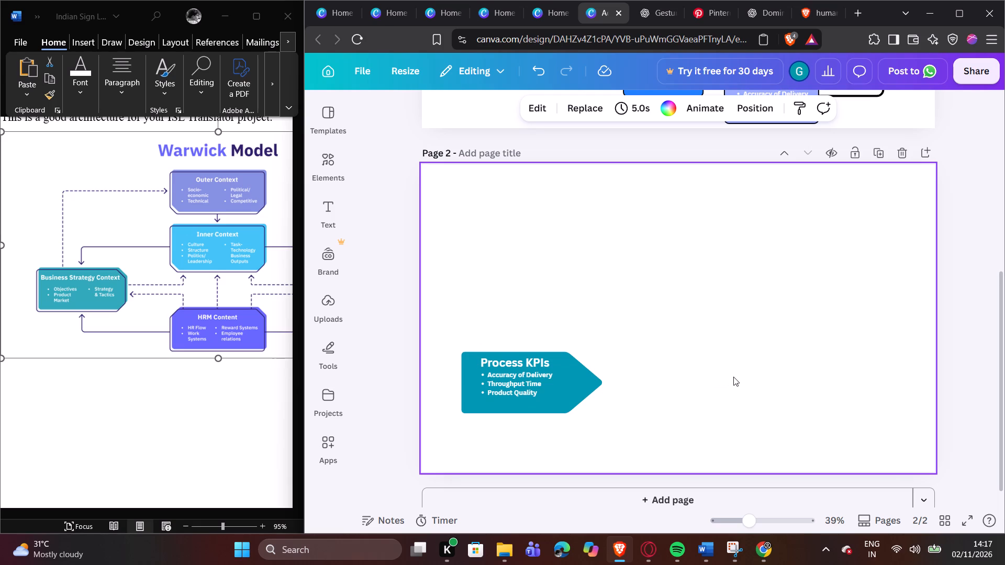
Duplicate the "Advanced HR Value Chain" title and place the copy centred at the top of Page 2.
scroll(736, 377, up, 5)
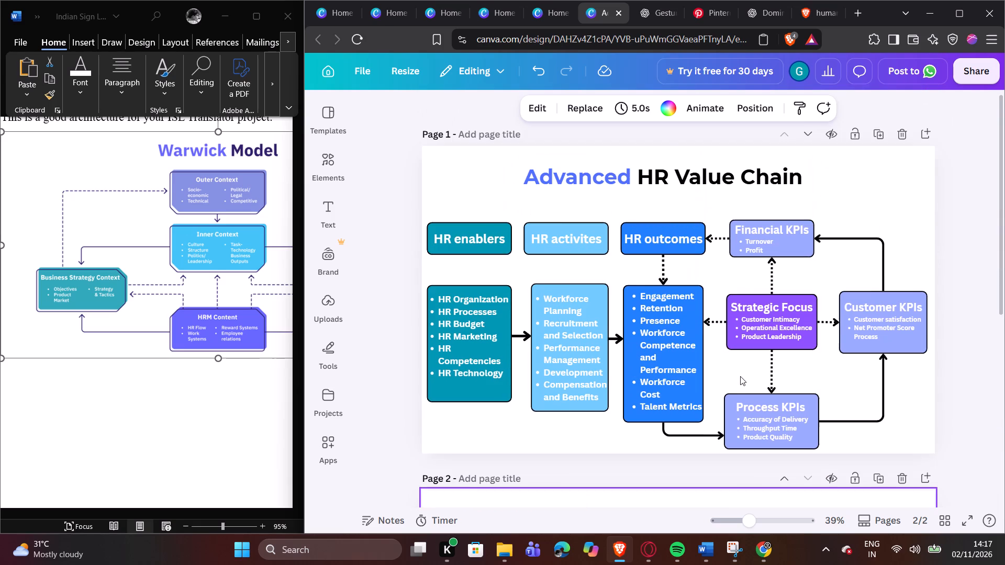
scroll(741, 376, up, 1)
click(691, 185)
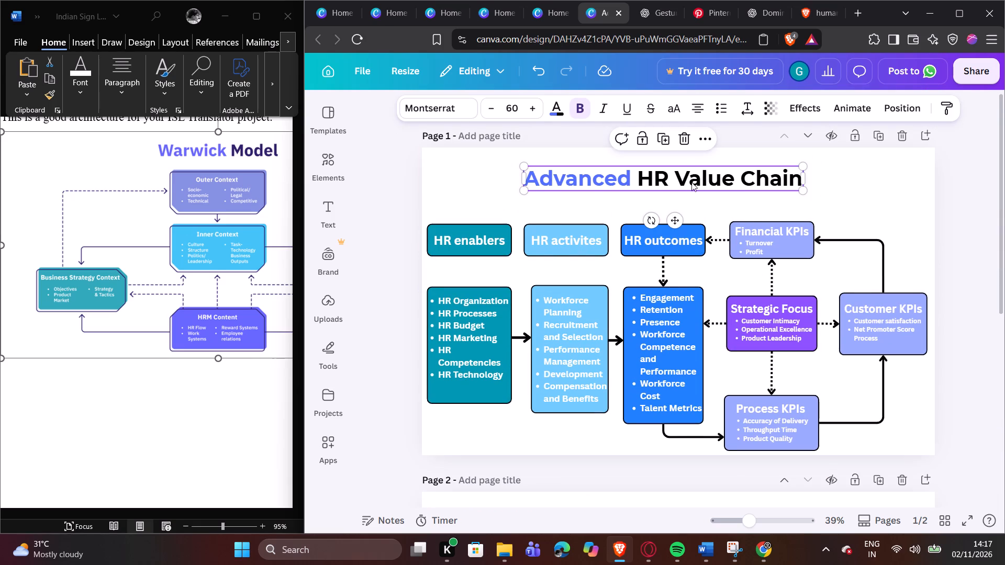
click(663, 135)
drag(671, 178, 696, 406)
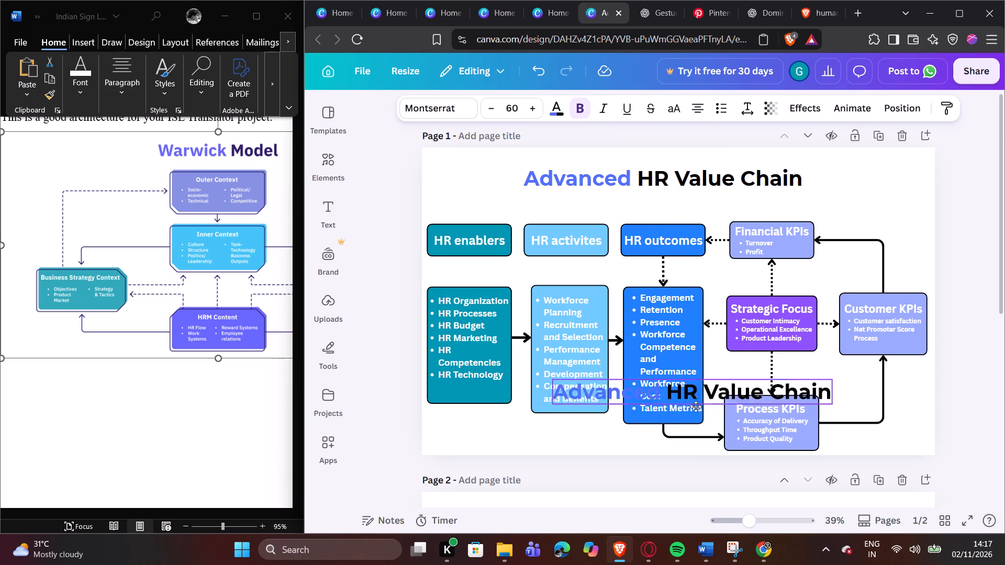
drag(696, 406, 682, 512)
scroll(682, 512, down, 5)
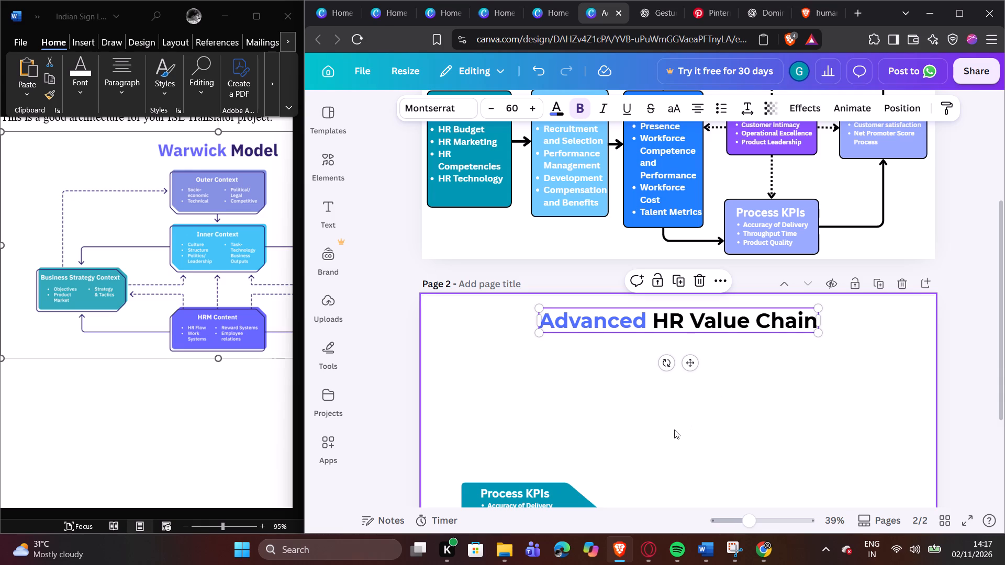
scroll(591, 428, down, 2)
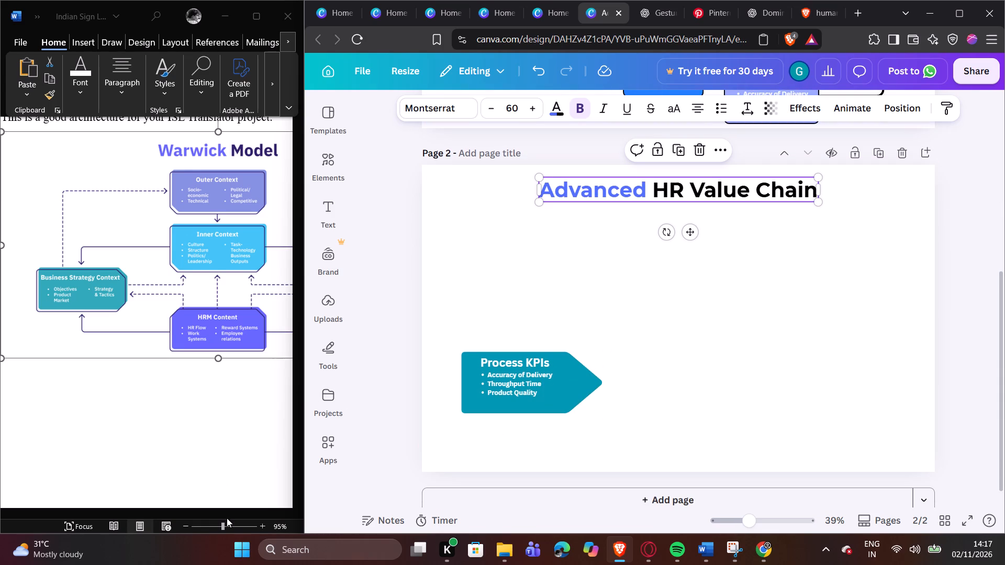
Switch to the Word document and zoom to 218% to examine the Business Strategy Context box in the Warwick Model image.
click(225, 529)
click(227, 528)
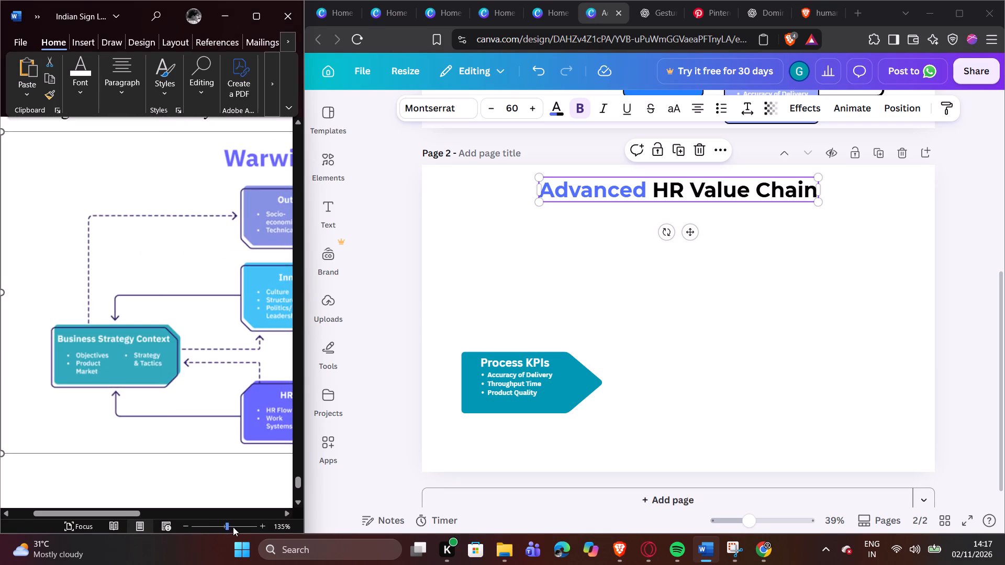
click(234, 526)
scroll(243, 466, down, 2)
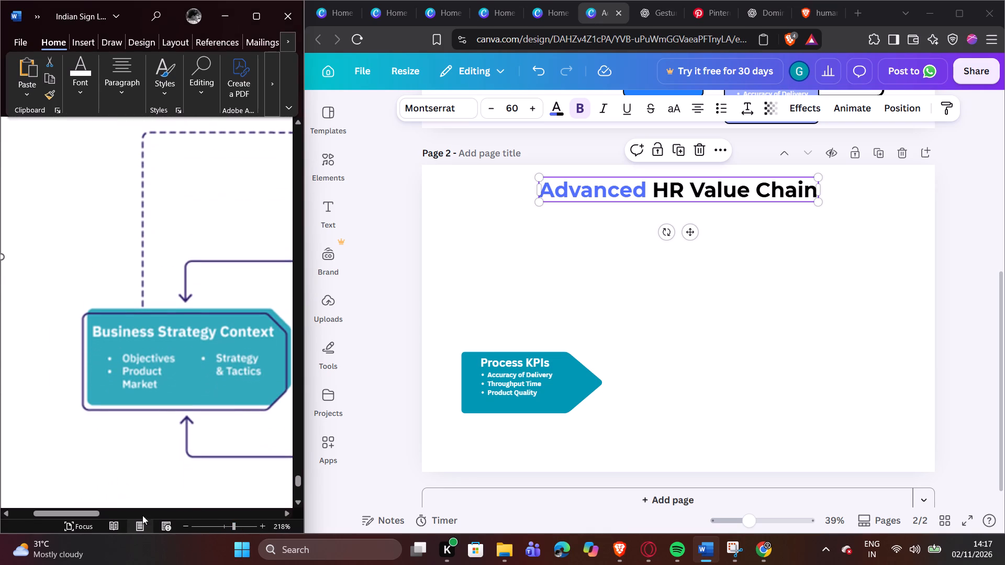
drag(91, 510, 114, 521)
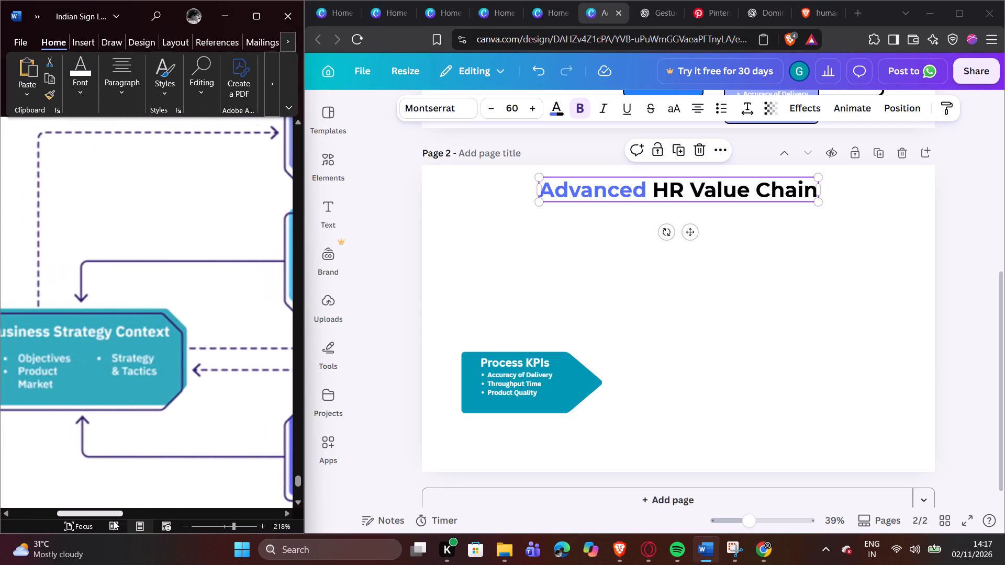
Replace the "Process KPIs" heading in the teal pentagon on Page 2 with "Business Strategy Context".
drag(114, 521, 108, 521)
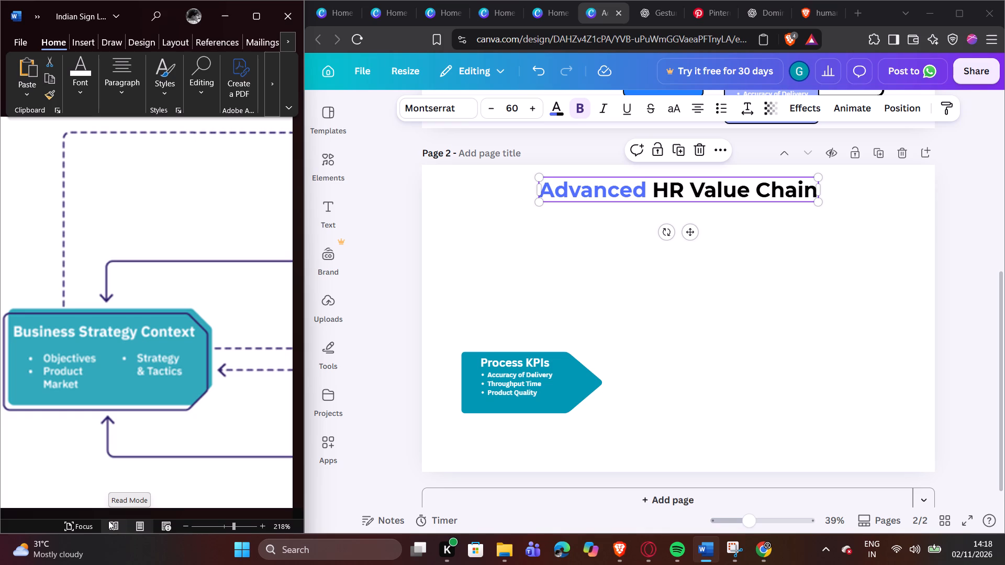
double_click(496, 360)
click(497, 360)
double_click(497, 360)
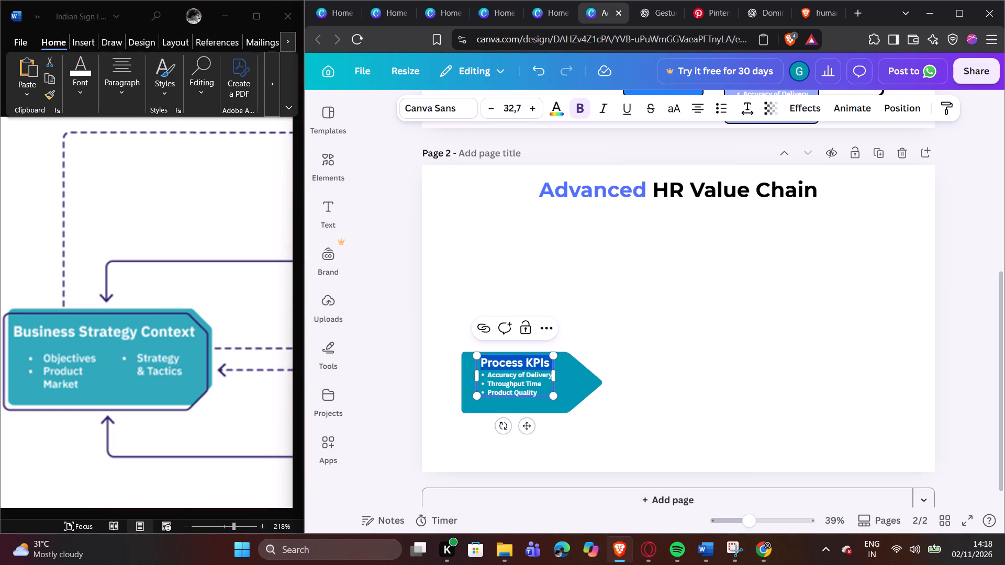
click(508, 361)
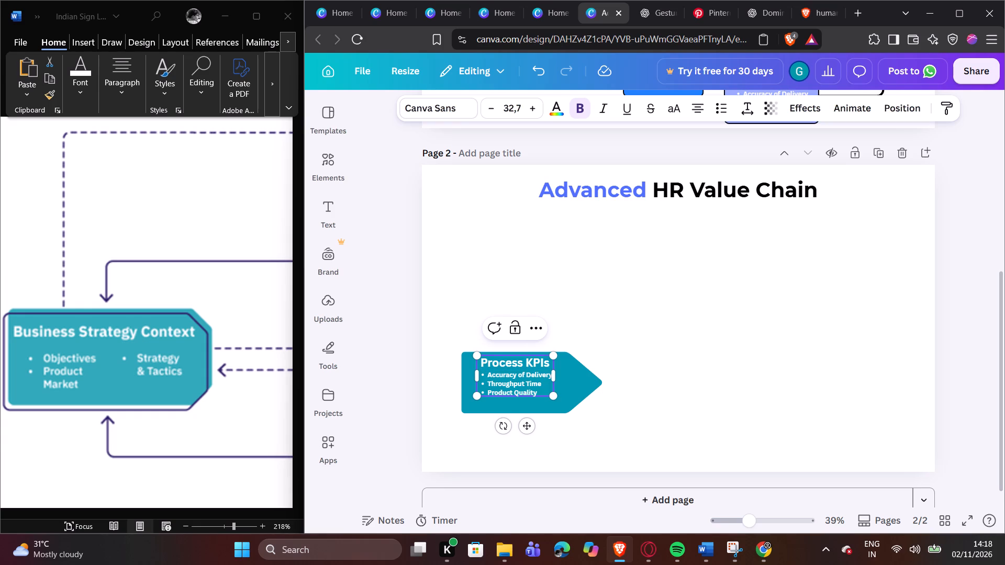
click(548, 364)
key(BackSpace)
key(BackSpace)
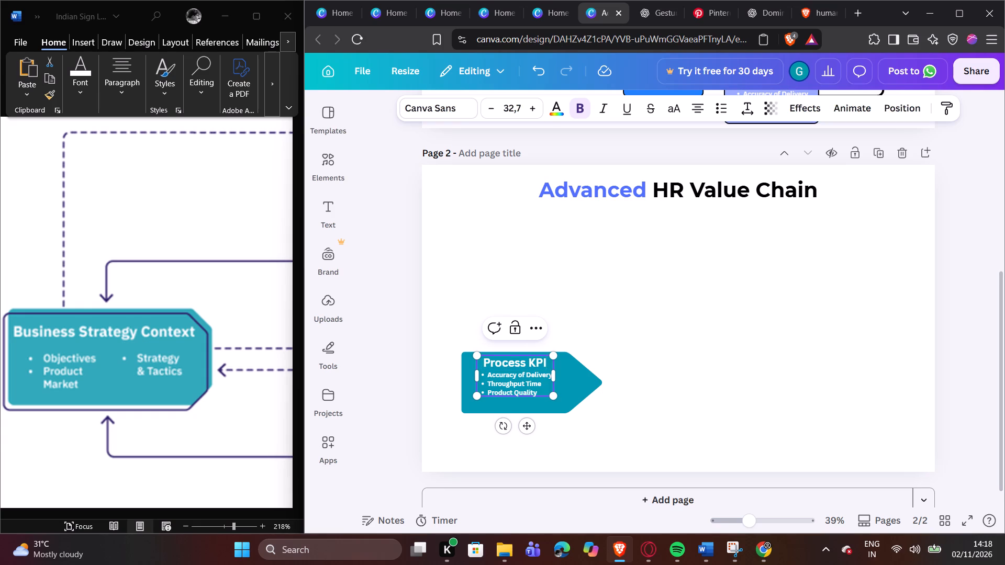
key(BackSpace)
key(BackSpace)
key(BackSpace)
key(BackSpace)
key(BackSpace)
key(BackSpace)
key(BackSpace)
key(BackSpace)
key(BackSpace)
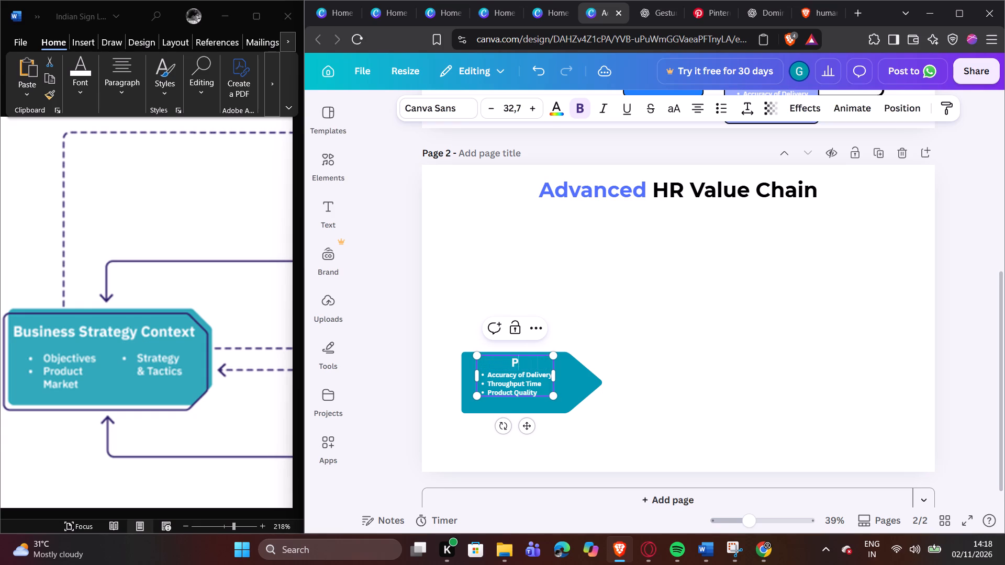
key(BackSpace)
key(shift+b)
text(usi)
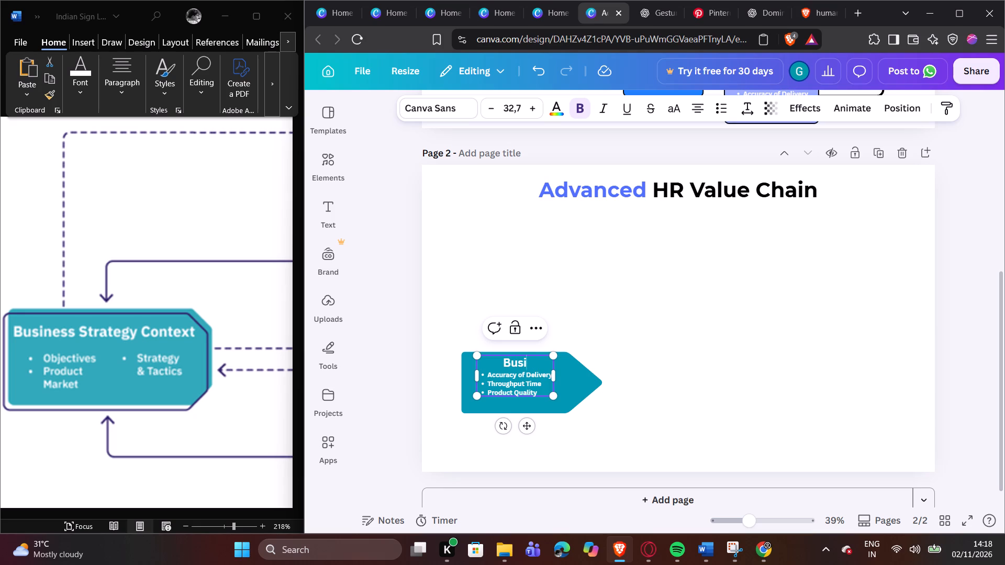
key(n)
text(es)
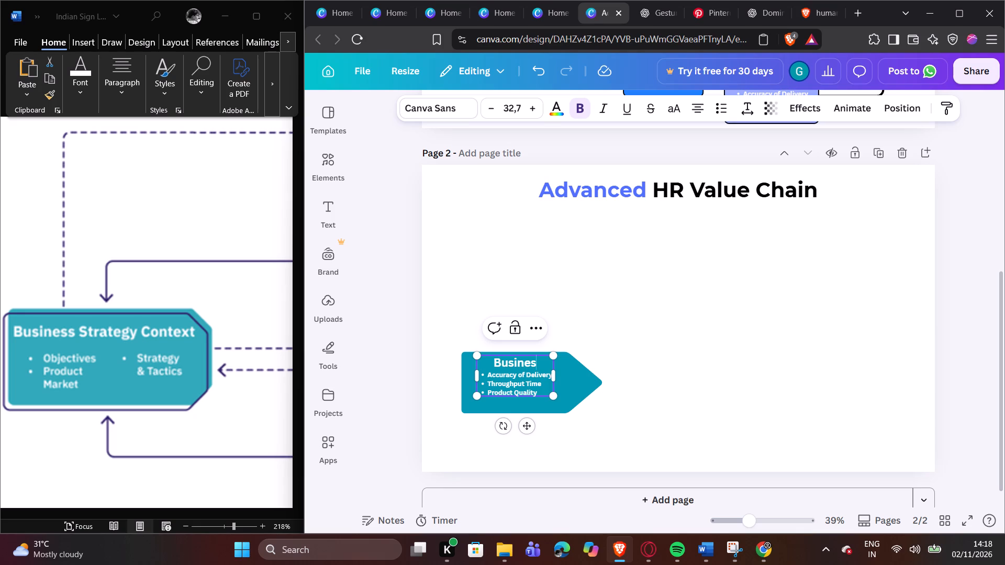
key(s)
key(space)
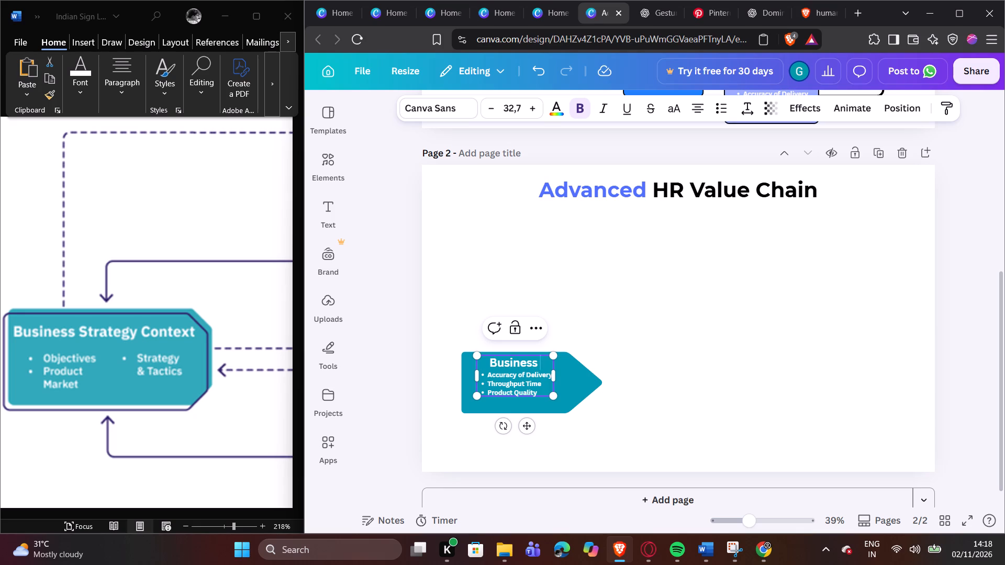
key(shift+s)
key(t)
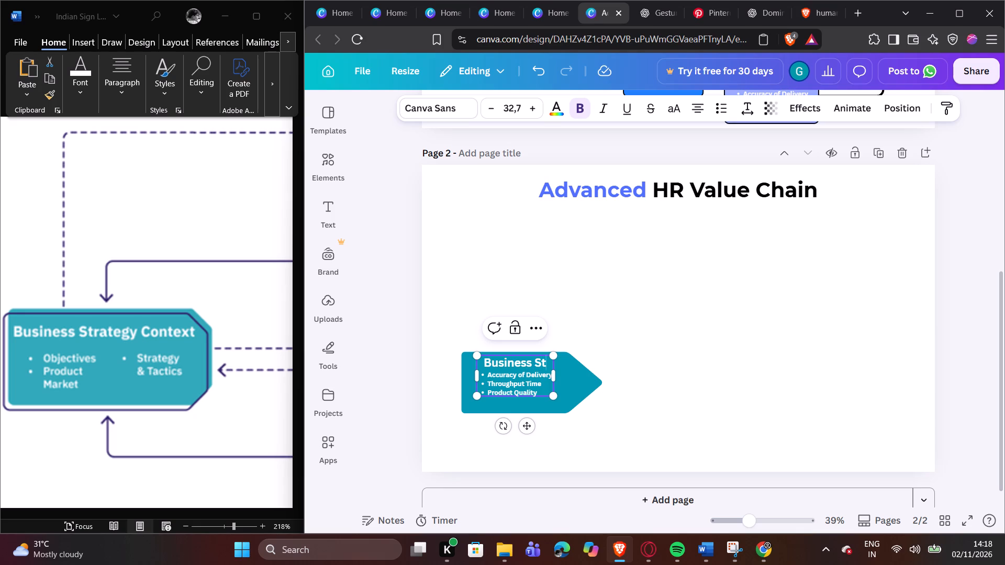
text(ra)
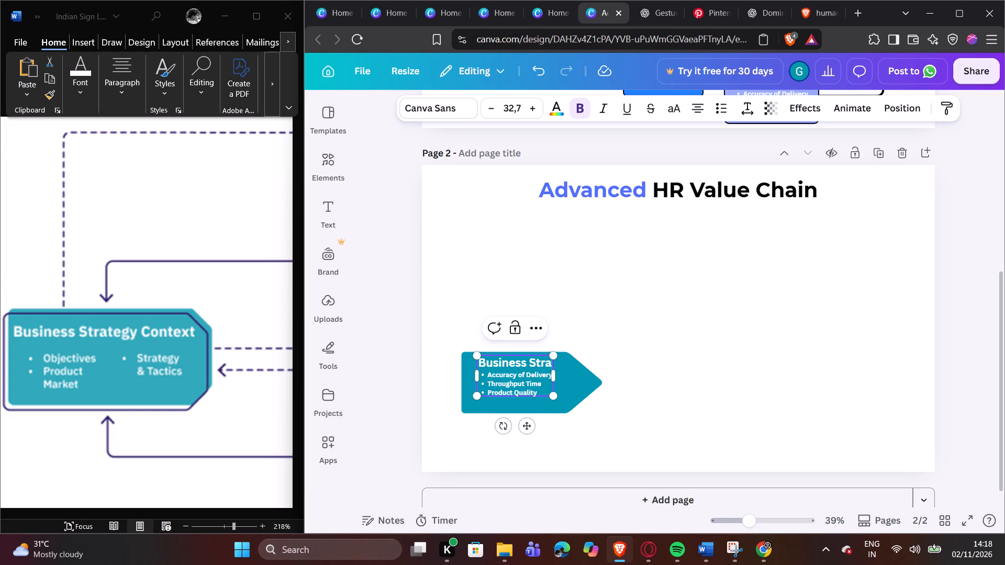
text(te)
text(gy)
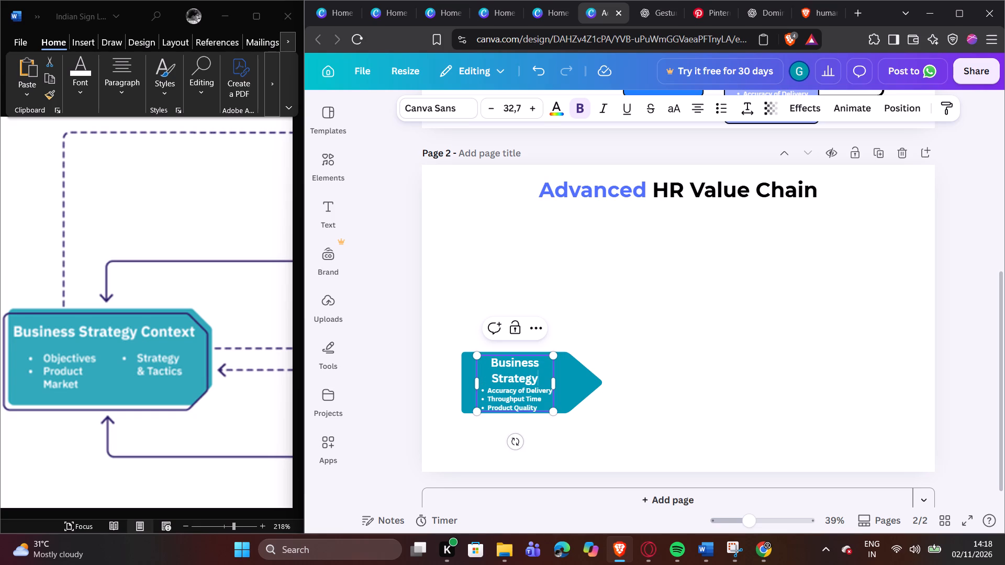
key(space)
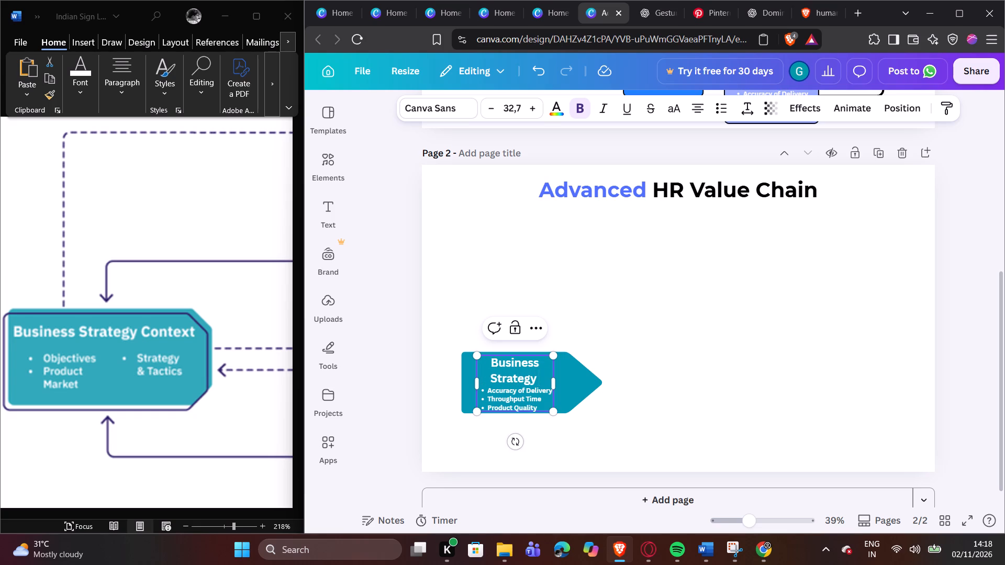
key(shift+c)
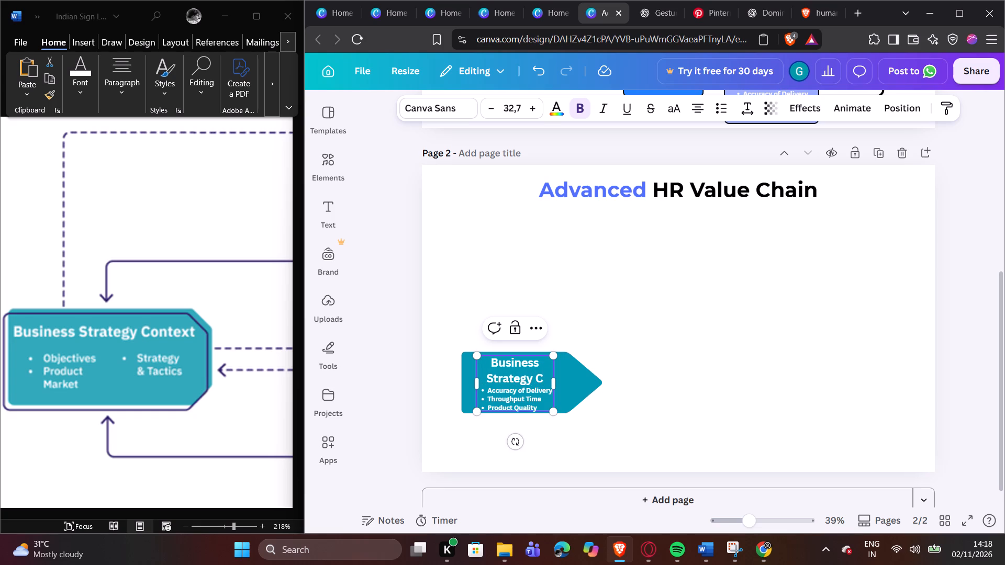
key(o)
text(nt)
text(ext)
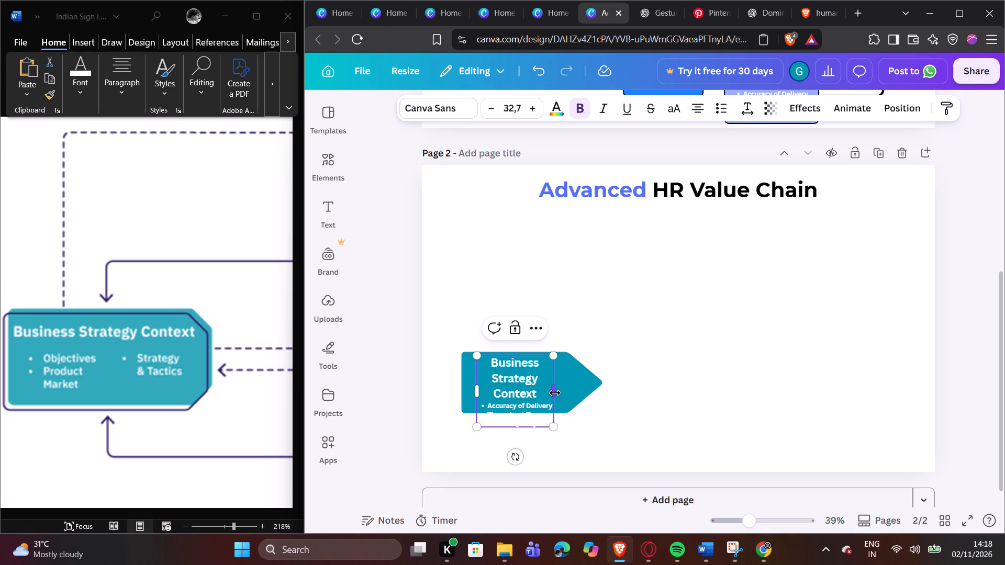
Widen the text box so "Business Strategy Context" fits on one line, and shift it back over the pentagon.
drag(555, 393, 616, 396)
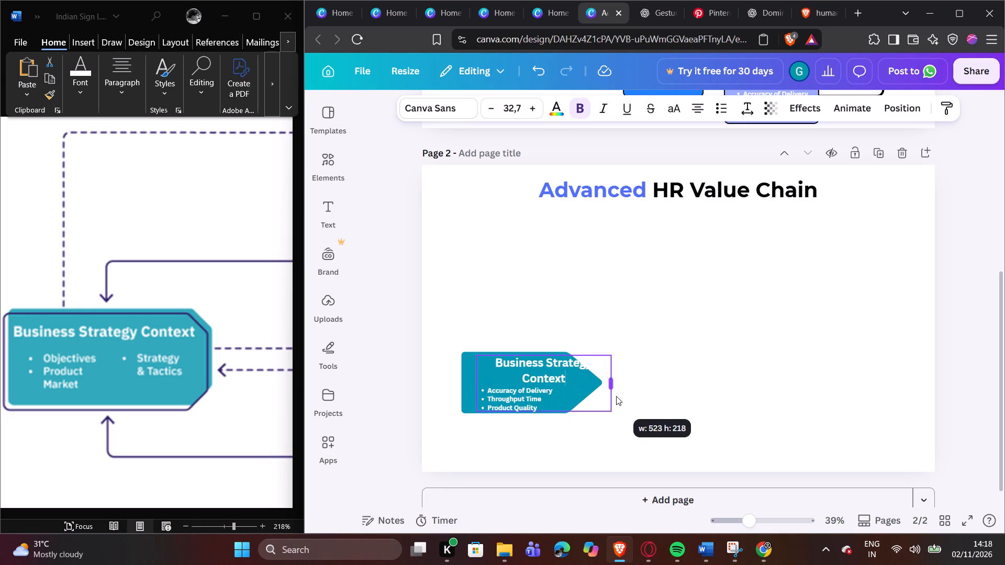
drag(616, 396, 631, 396)
click(714, 392)
drag(567, 378, 540, 386)
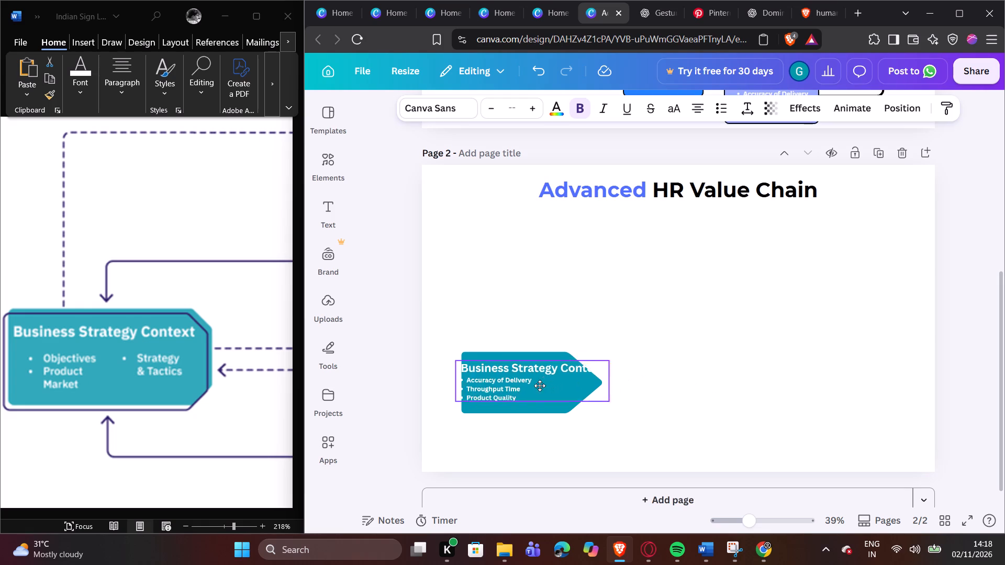
drag(540, 386, 535, 386)
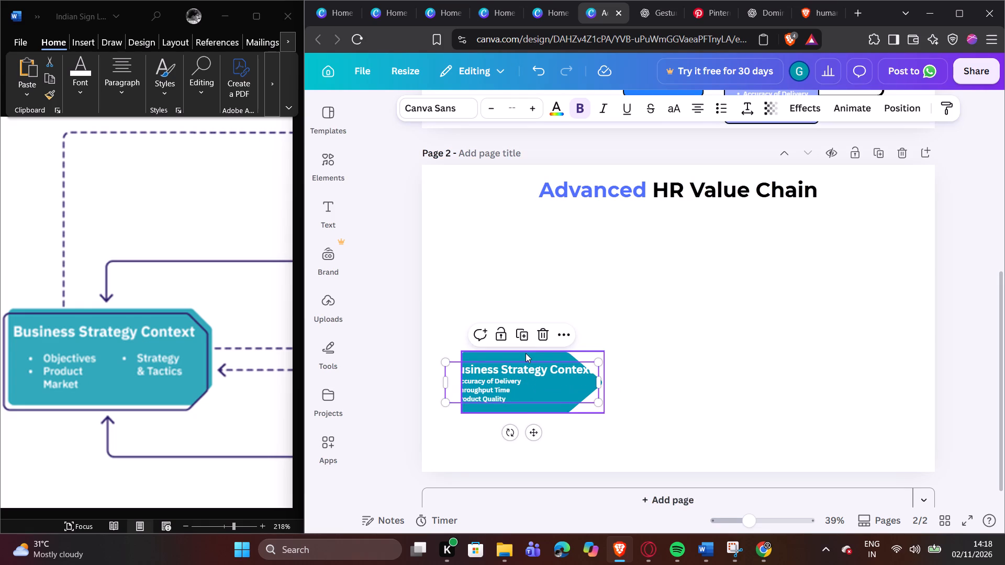
Extend the teal pentagon's flat left side outward to the left edge of the text box.
click(524, 353)
drag(460, 385, 443, 387)
Scale the Business Strategy Context text box down so the heading fits inside the teal pentagon.
click(527, 388)
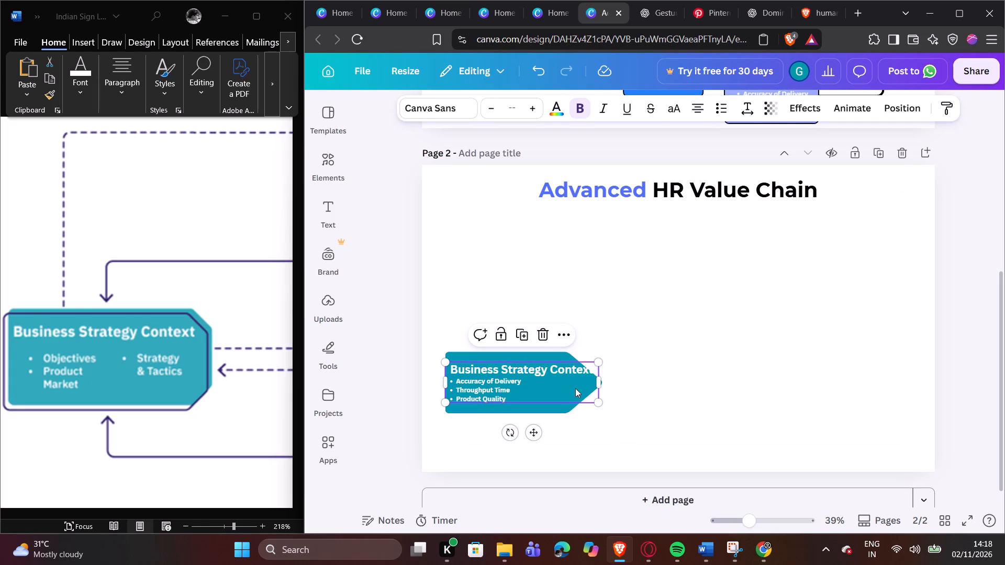
drag(596, 359, 578, 365)
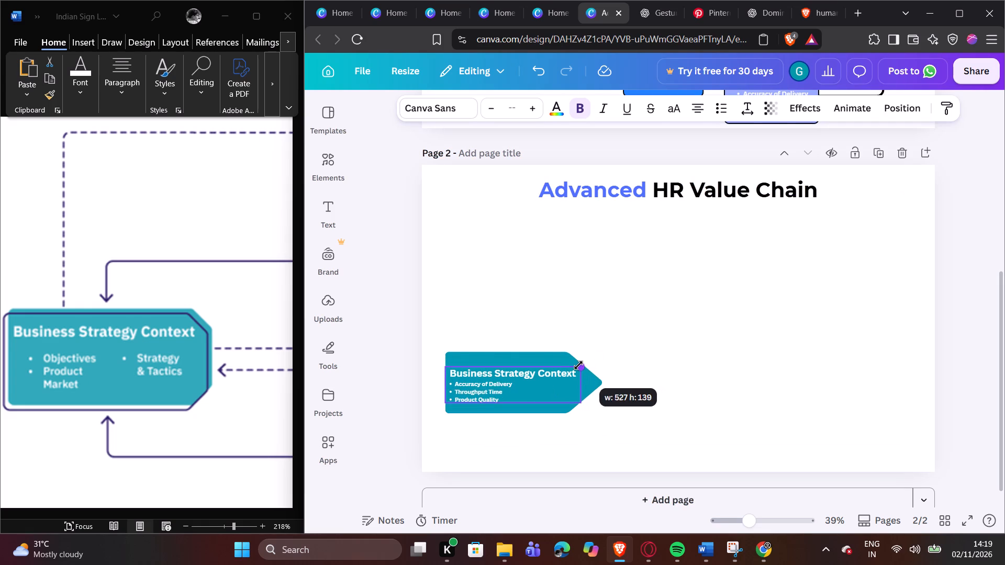
drag(578, 365, 582, 365)
Delete the three bullet items under the Business Strategy Context heading, from Accuracy of Delivery to Product Quality.
click(542, 383)
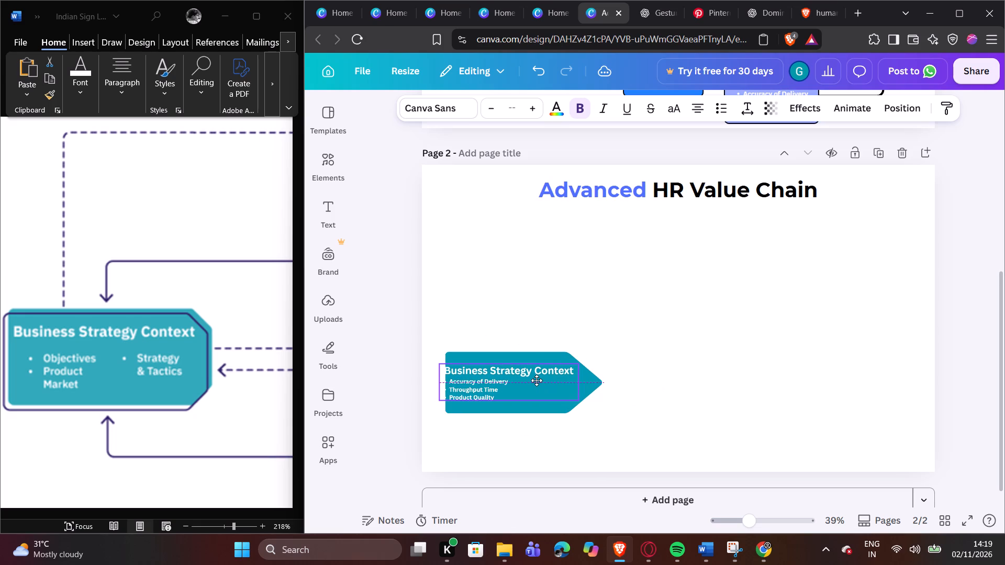
triple_click(493, 392)
drag(508, 396, 503, 396)
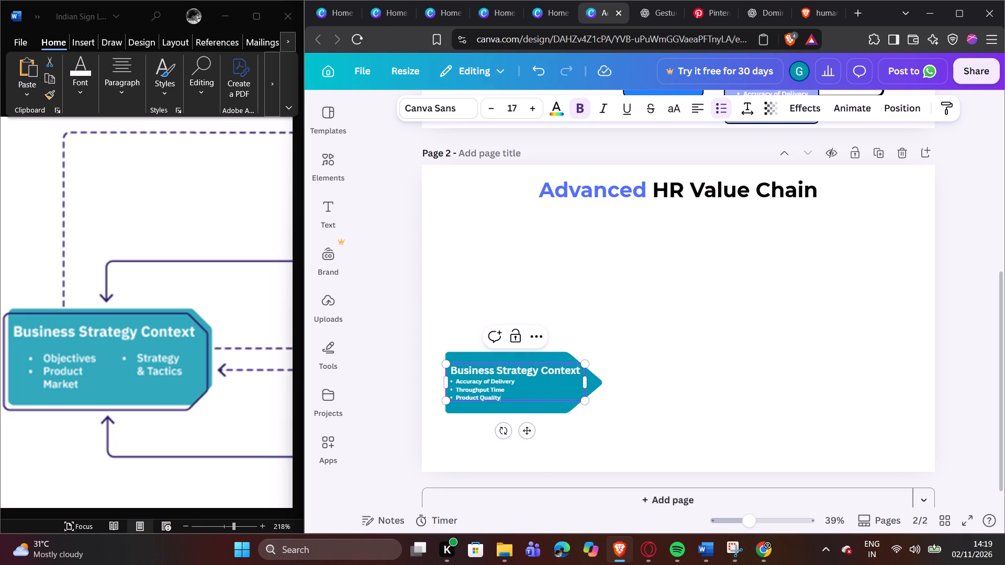
drag(503, 396, 454, 380)
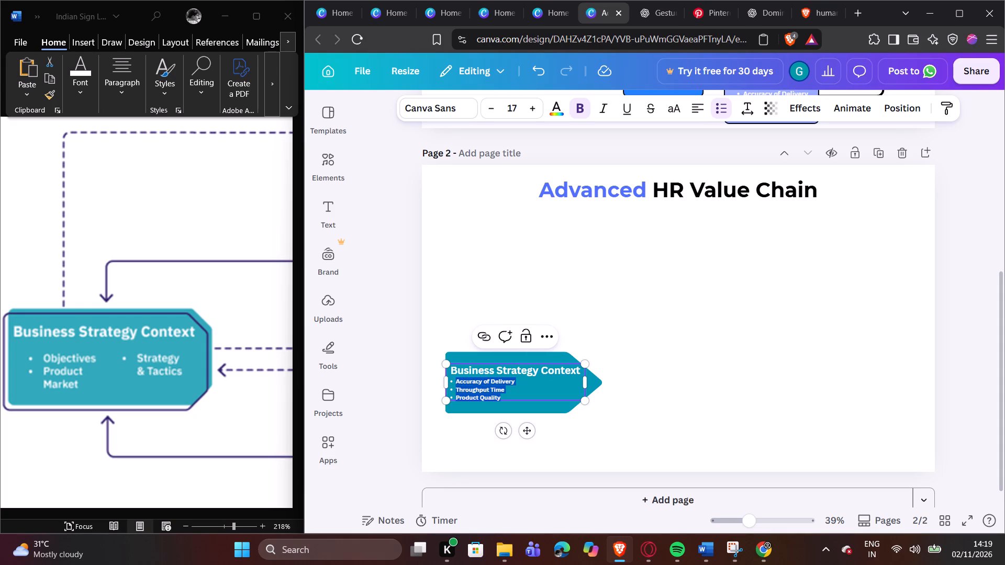
key(BackSpace)
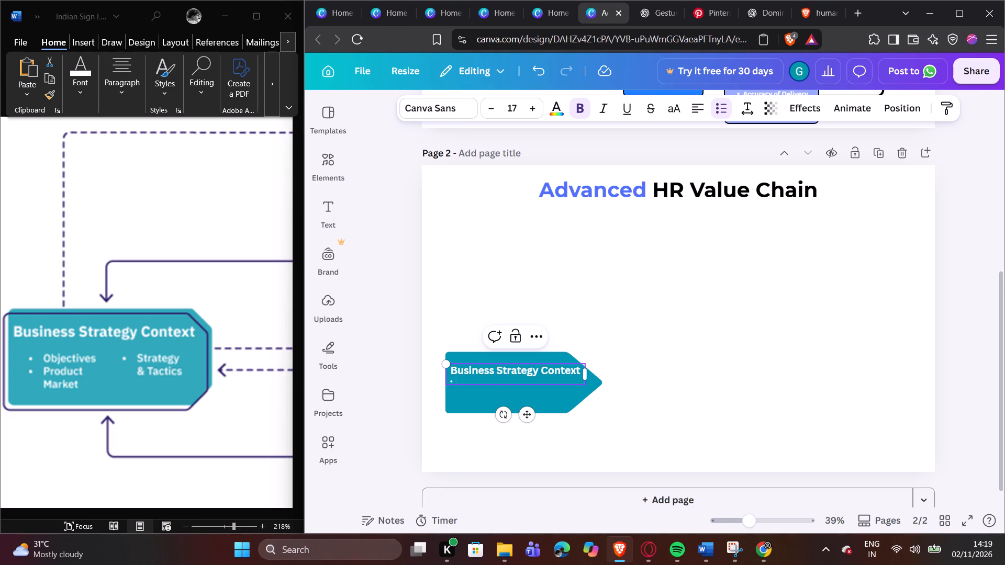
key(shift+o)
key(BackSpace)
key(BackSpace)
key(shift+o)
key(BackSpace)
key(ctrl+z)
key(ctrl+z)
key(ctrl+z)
Enter "Objectives" as the first bullet item under the Business Strategy Context heading.
key(shift+o)
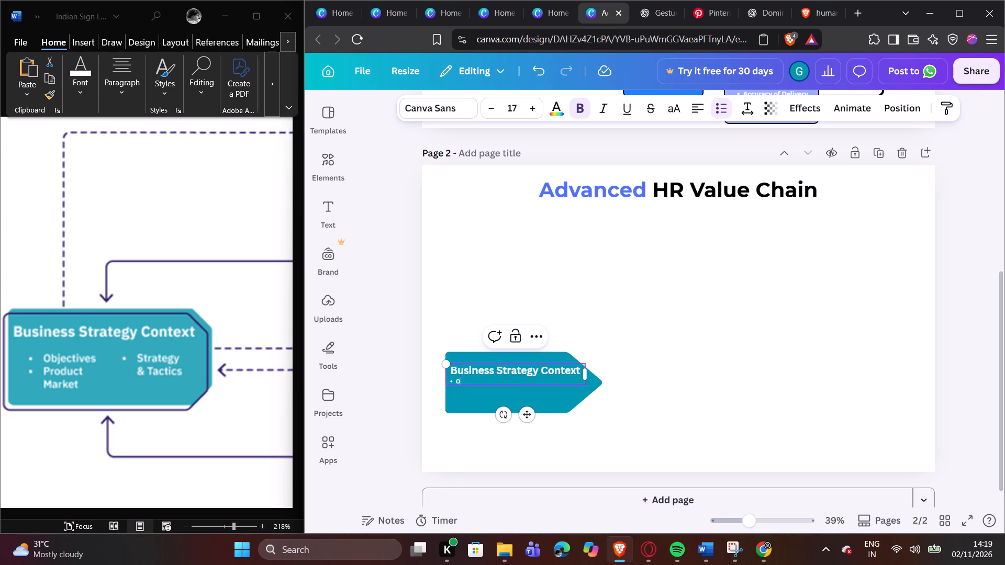
key(BackSpace)
key(shift+o)
key(o)
key(BackSpace)
text(bj)
text(ectives)
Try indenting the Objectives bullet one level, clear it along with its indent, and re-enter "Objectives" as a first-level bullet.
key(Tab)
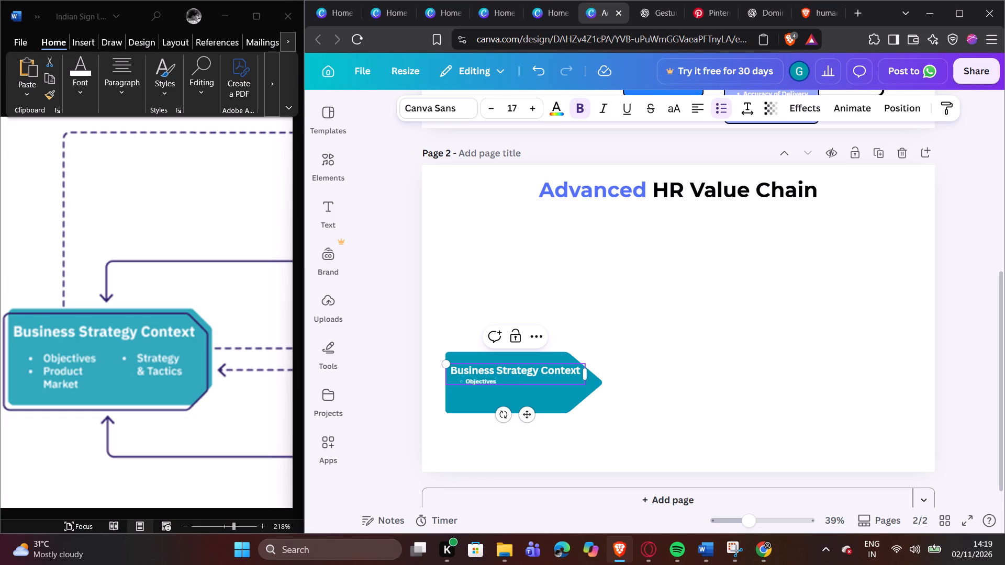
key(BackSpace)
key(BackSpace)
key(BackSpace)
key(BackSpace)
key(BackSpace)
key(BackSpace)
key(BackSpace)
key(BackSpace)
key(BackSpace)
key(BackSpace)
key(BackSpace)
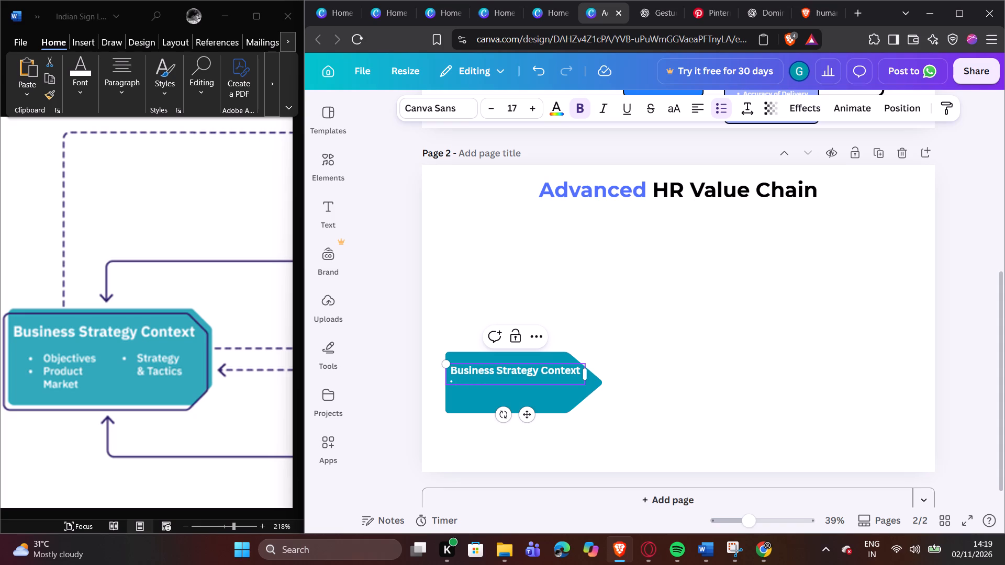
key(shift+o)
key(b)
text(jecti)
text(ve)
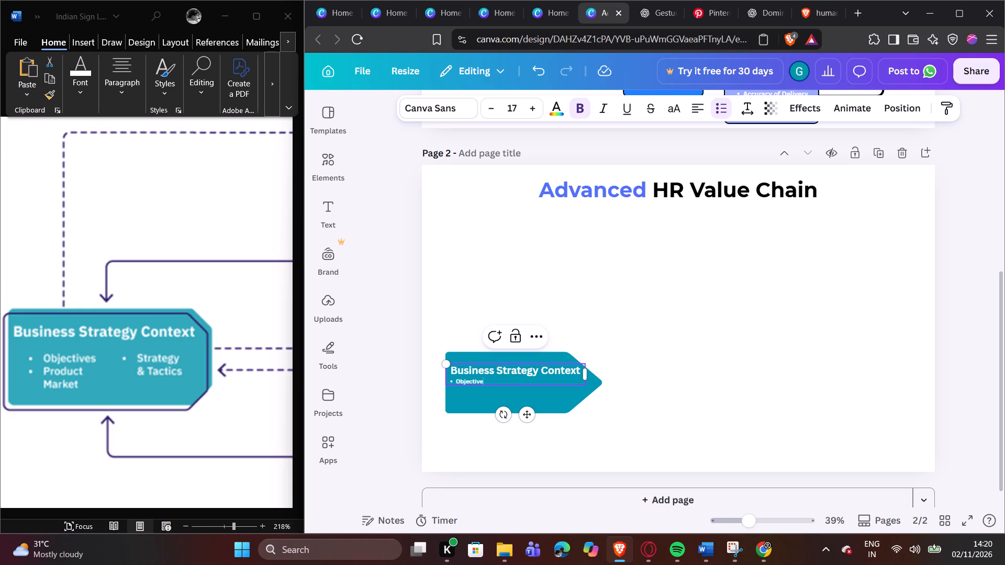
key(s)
Add "Product Market" as the second bullet item under the Business Strategy Context heading.
key(Return)
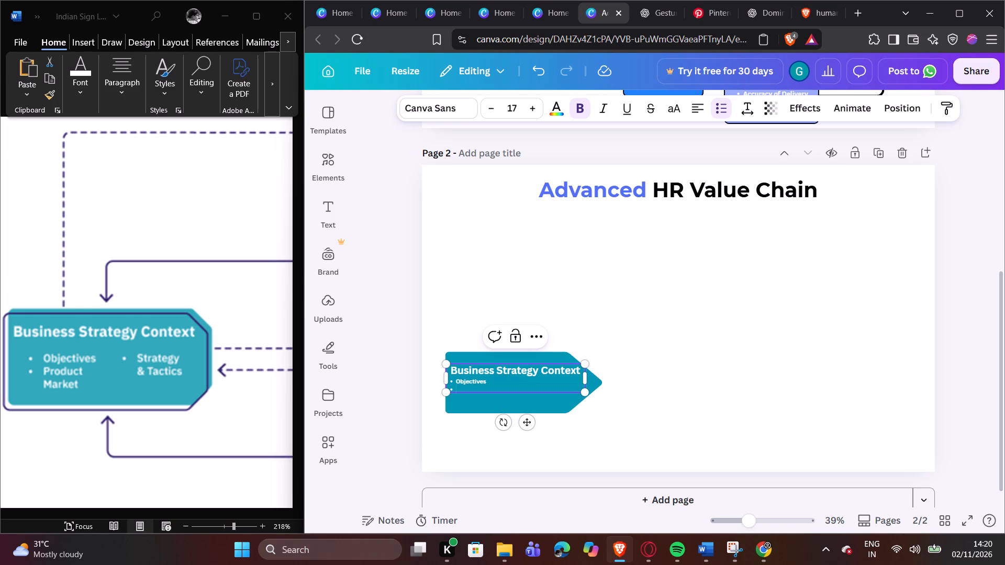
key(shift+p)
text(ro)
text(duct)
key(space)
text(Ma)
text(rk)
text(et)
Add "Strategy & Tactic" as the third bullet item under the Business Strategy Context heading.
key(Return)
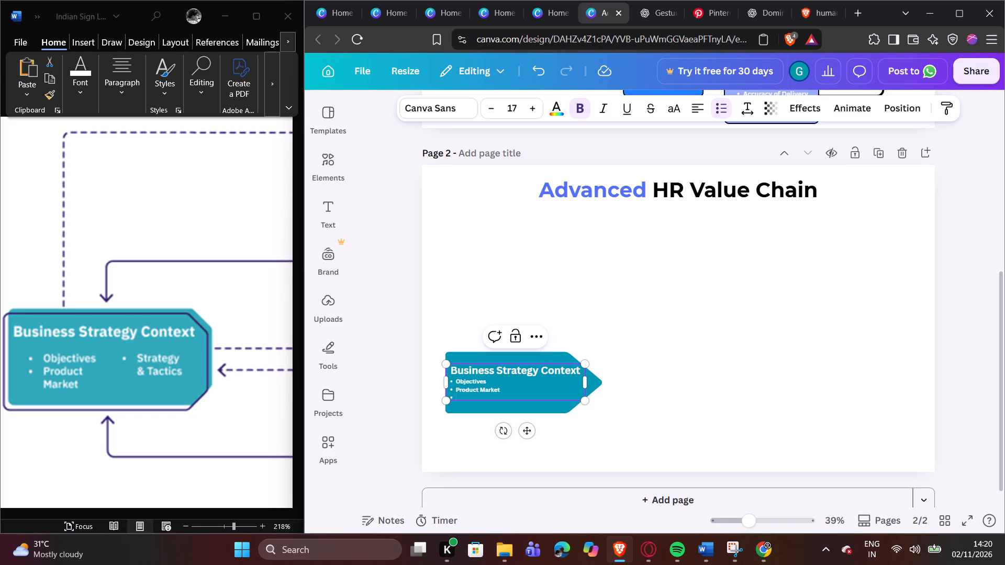
key(shift+s)
text(tra)
key(t)
text(egy)
key(space)
text(&)
key(space)
key(shift+t)
text(ac)
text(tic)
Increase the font size of the three bullet items under the Business Strategy Context heading by three points.
drag(508, 395, 453, 382)
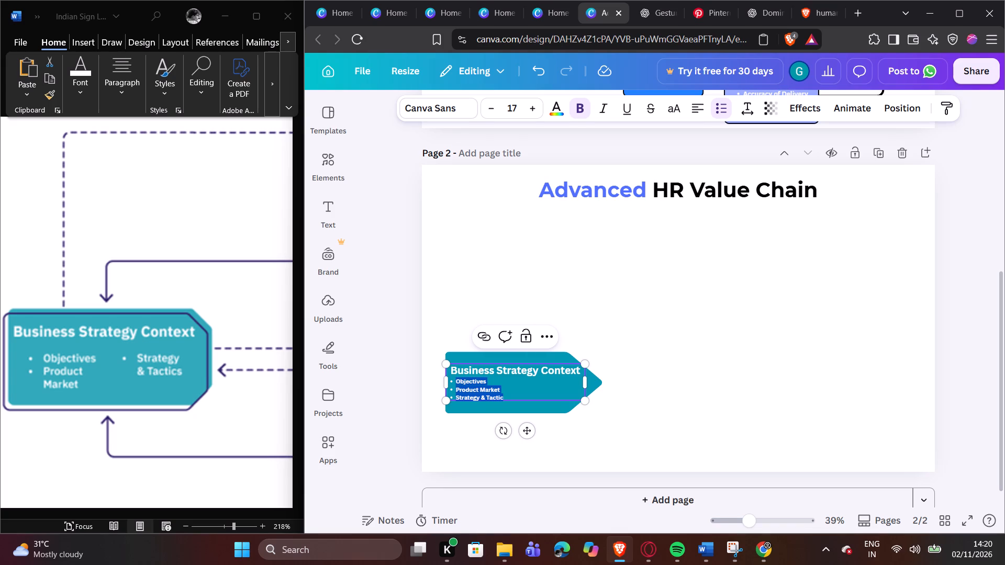
double_click(531, 105)
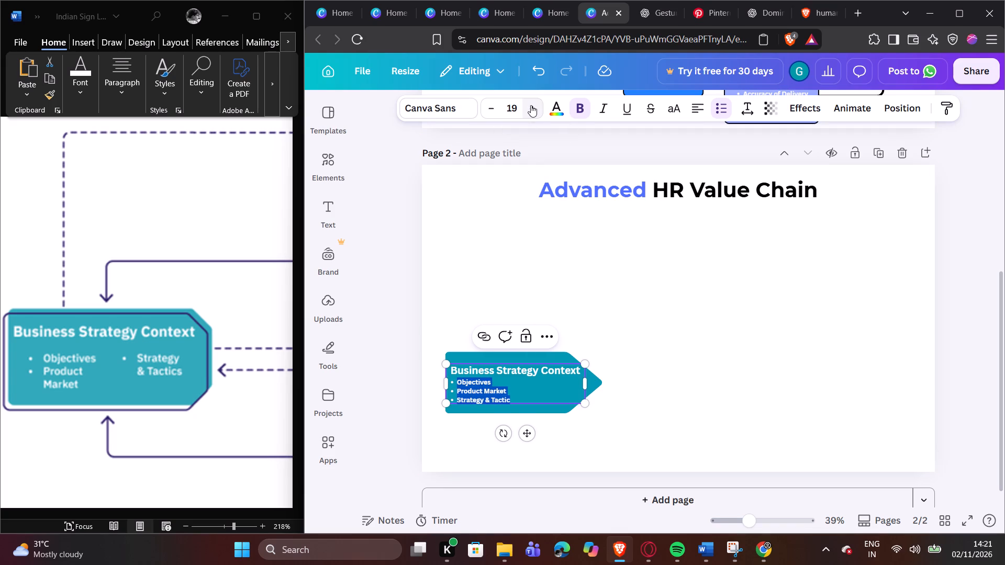
click(531, 105)
click(647, 316)
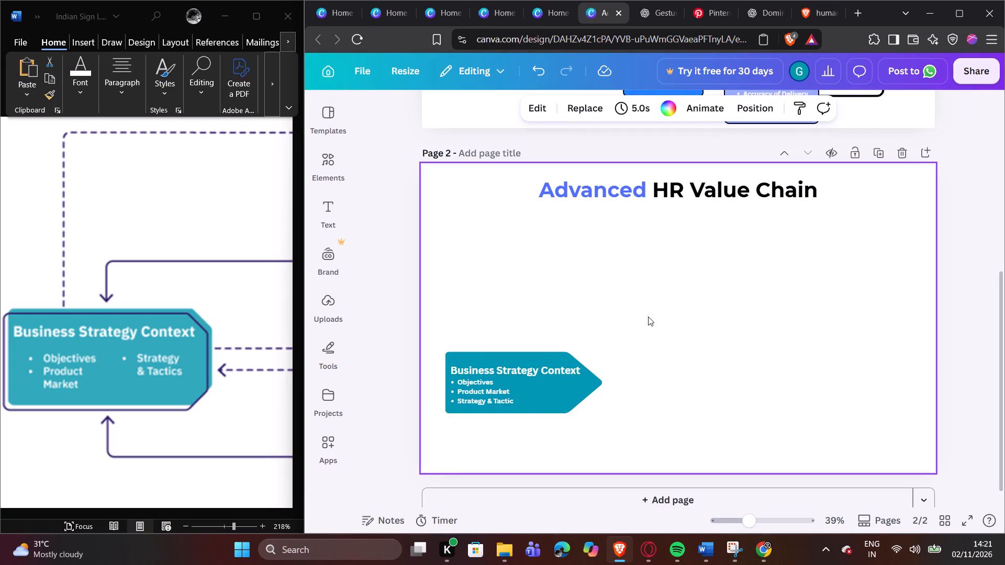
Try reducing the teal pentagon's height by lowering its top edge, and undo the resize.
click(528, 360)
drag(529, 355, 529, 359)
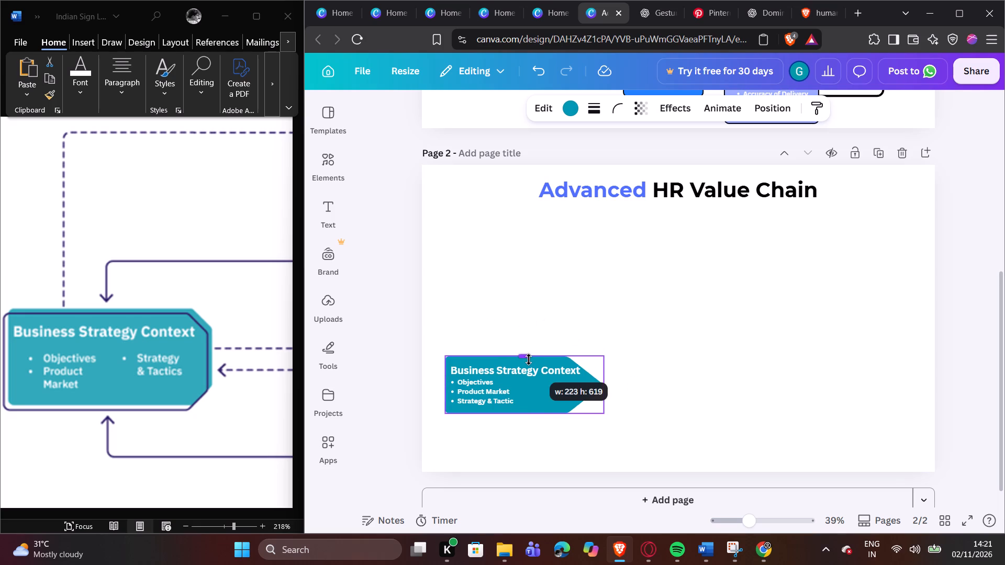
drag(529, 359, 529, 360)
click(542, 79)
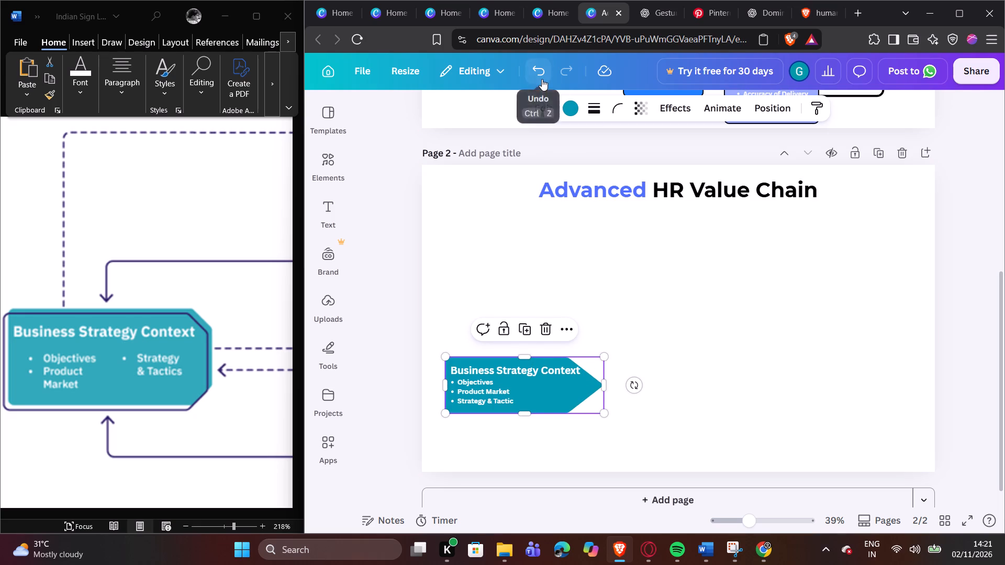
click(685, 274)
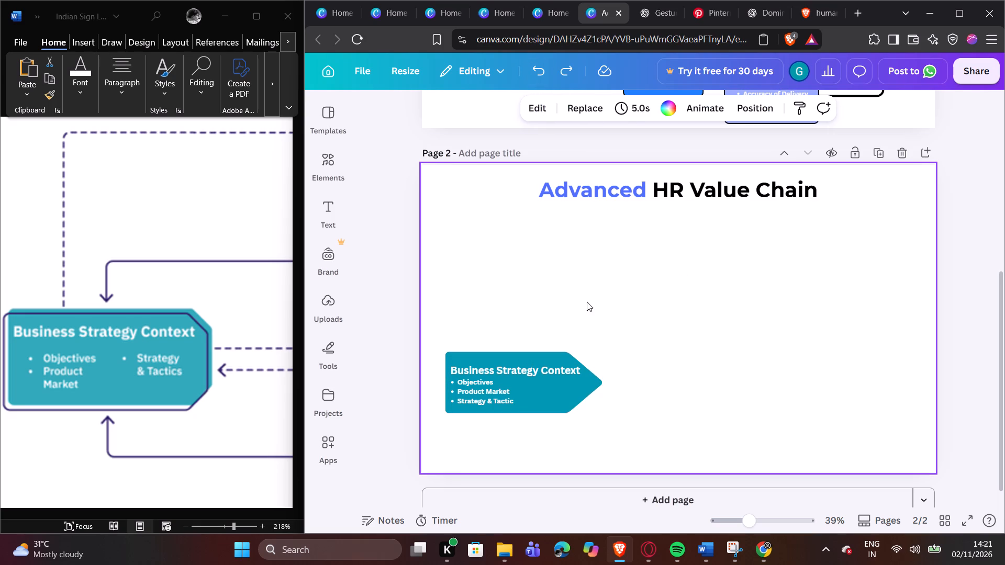
Switch to the Word document and examine the Outer Context, Inner Context and HRM Content boxes of the reference diagram.
click(192, 494)
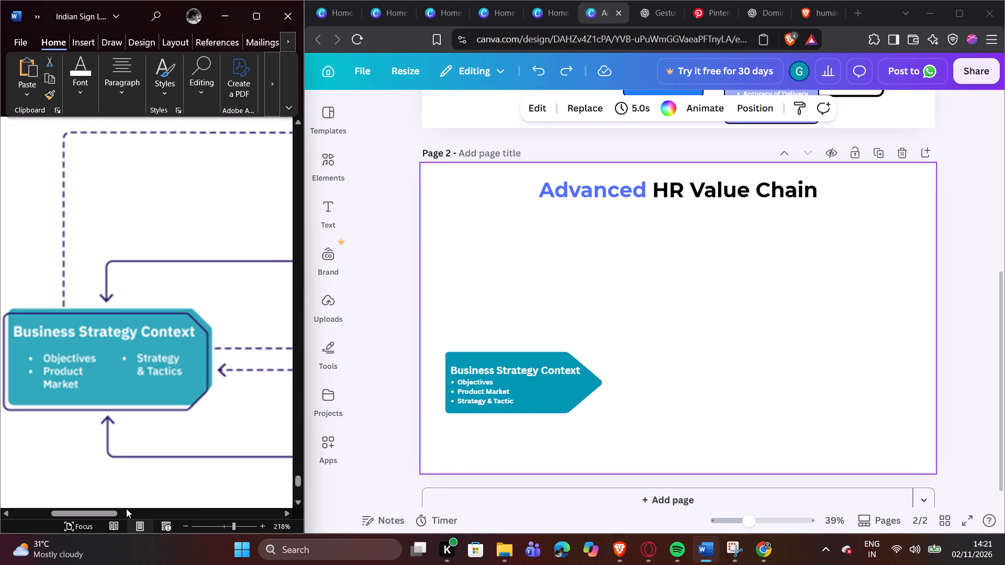
drag(100, 506, 140, 510)
drag(106, 512, 171, 510)
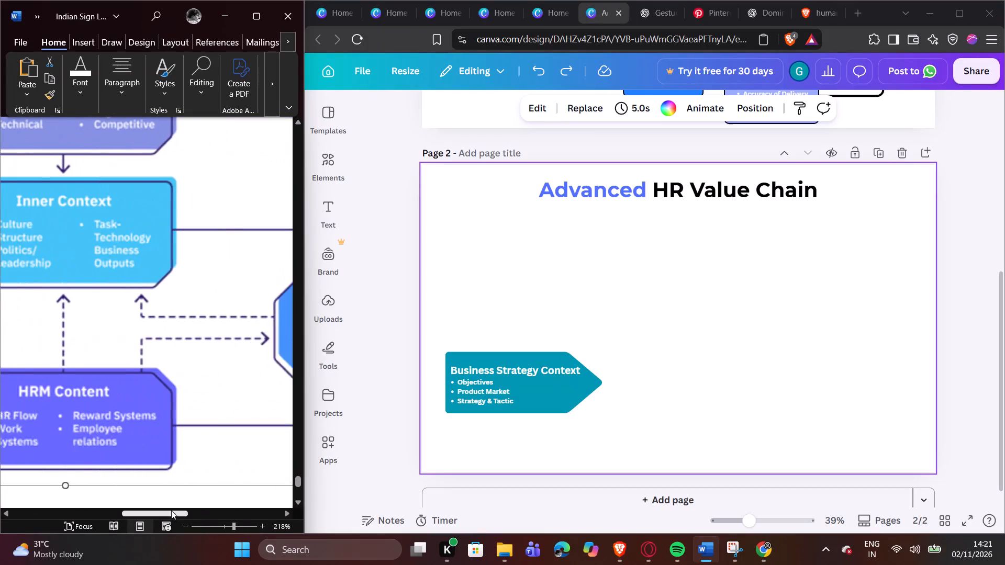
drag(171, 510, 158, 508)
scroll(211, 449, up, 2)
scroll(211, 449, down, 1)
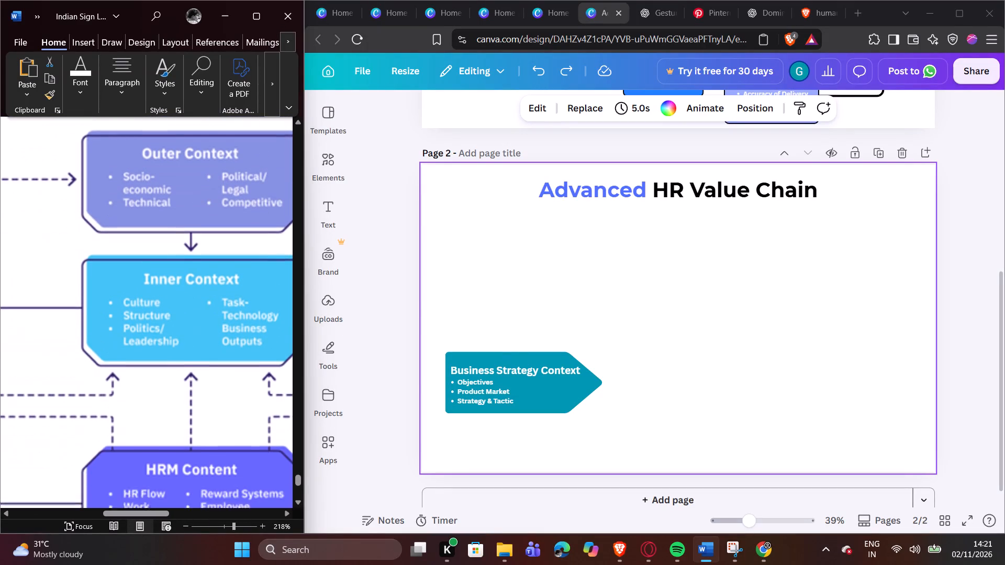
drag(150, 511, 161, 512)
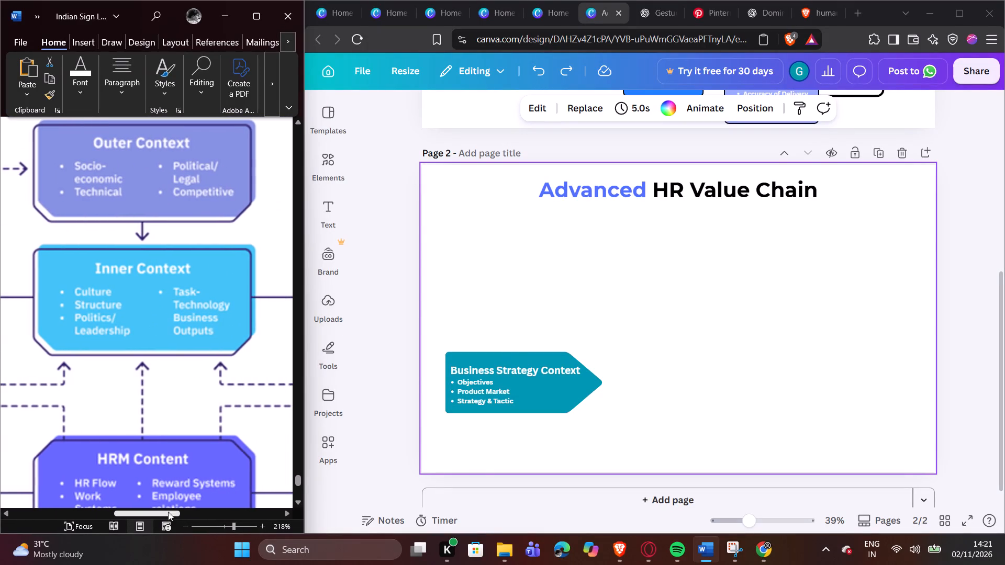
Back in Canva, duplicate the teal pentagon and place the copy above and beside the original, below the page title.
click(548, 408)
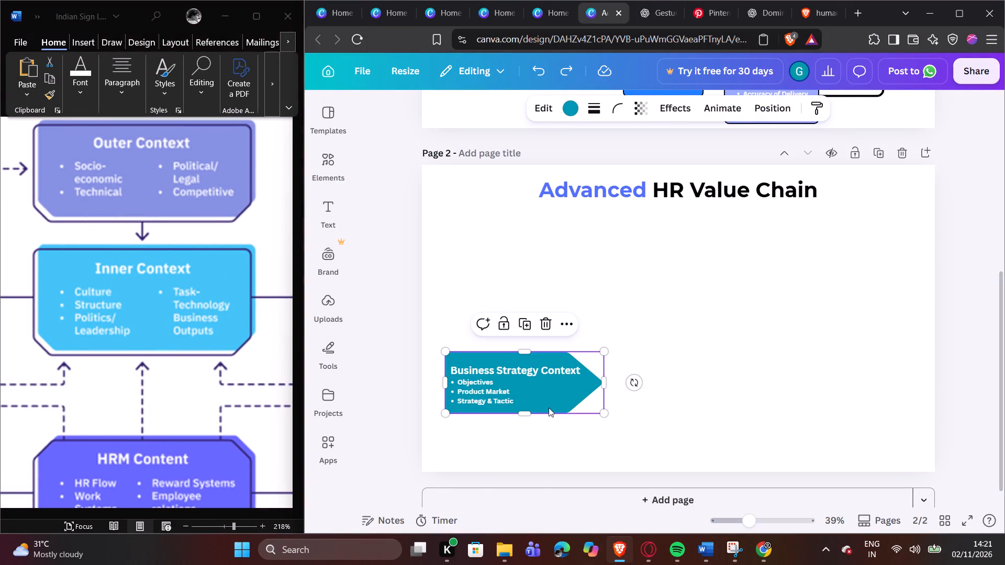
click(528, 329)
drag(536, 392, 678, 277)
Rotate the copied teal pentagon to point straight down and reshape it to about 639 wide by 300 high.
drag(778, 272, 709, 374)
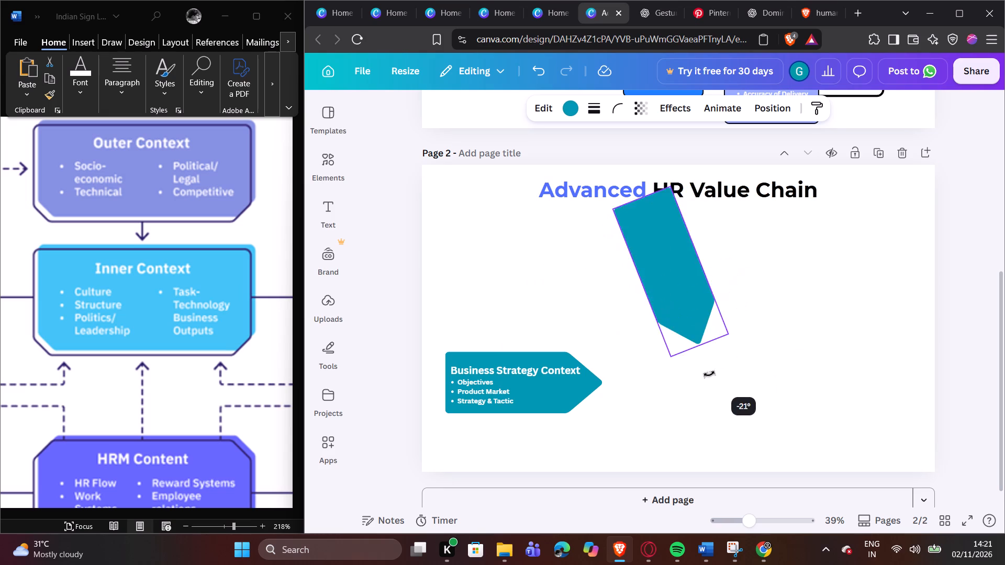
drag(709, 374, 670, 377)
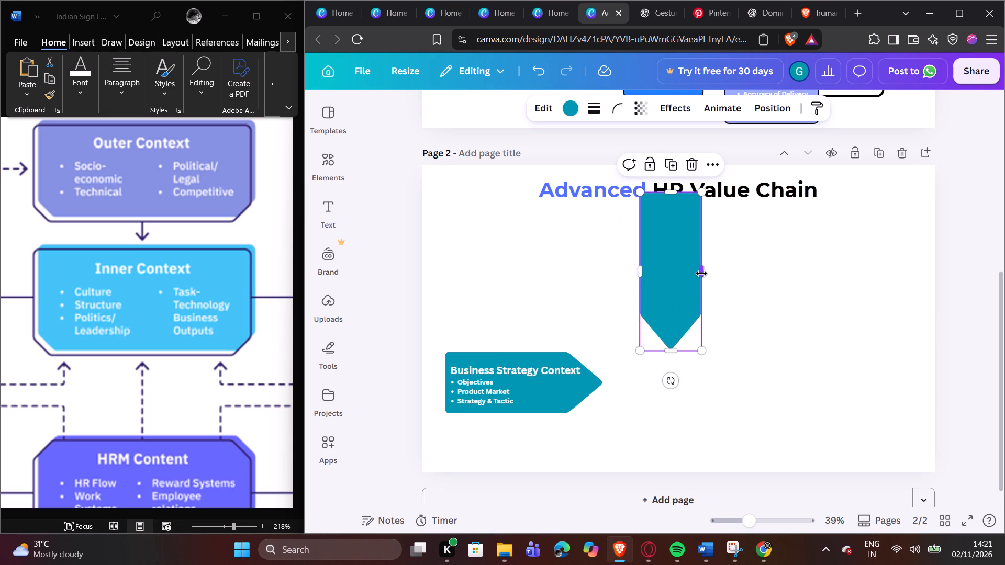
drag(701, 274, 754, 263)
drag(642, 272, 593, 272)
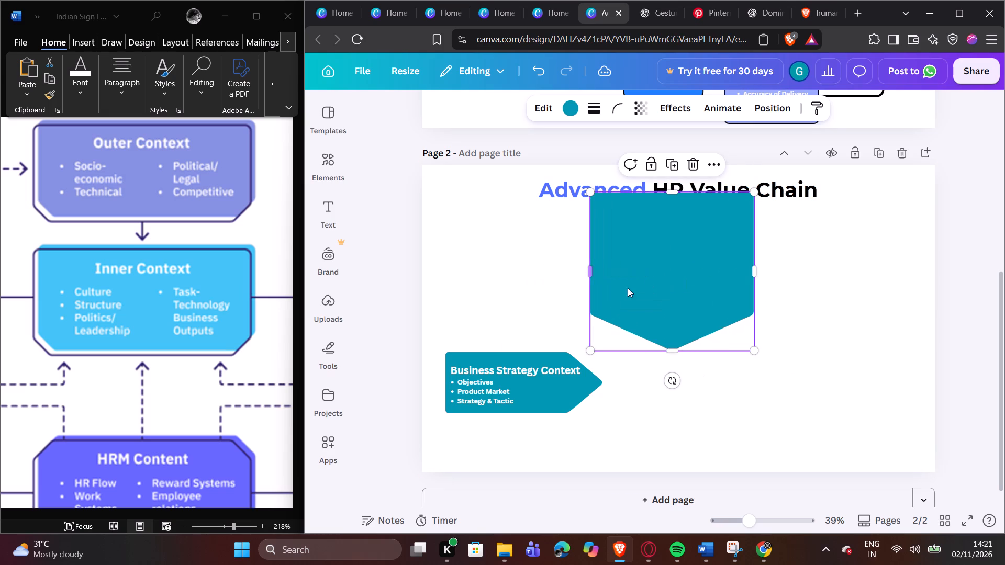
drag(671, 346, 674, 265)
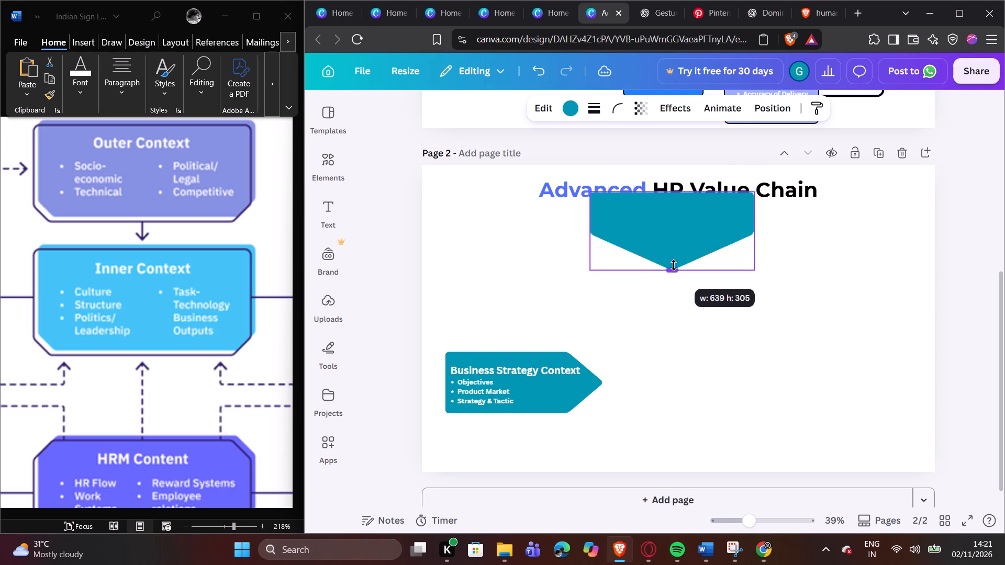
drag(674, 265, 674, 263)
click(821, 238)
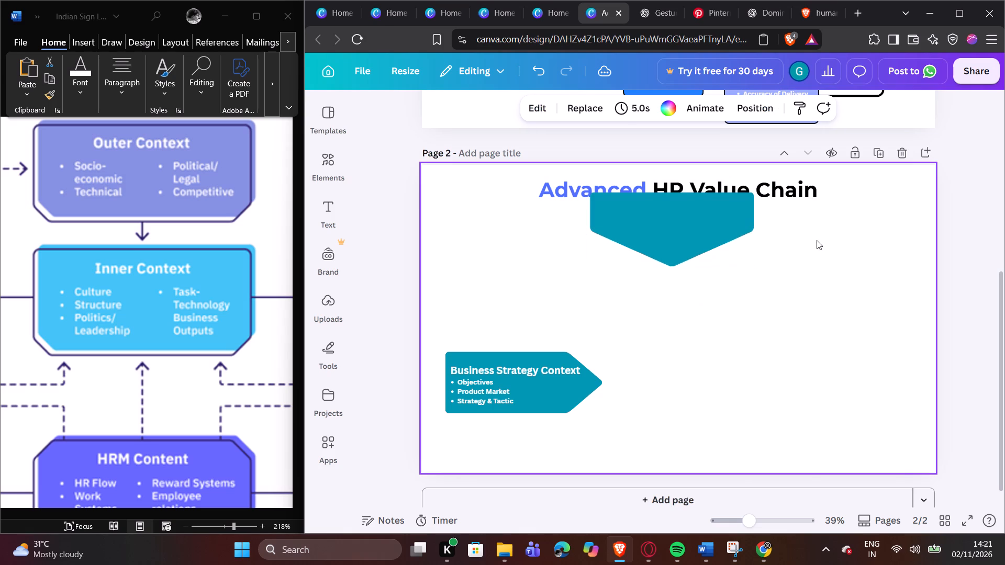
Move the downward-pointing pentagon just below the page title, clear of the title text.
drag(691, 234, 705, 248)
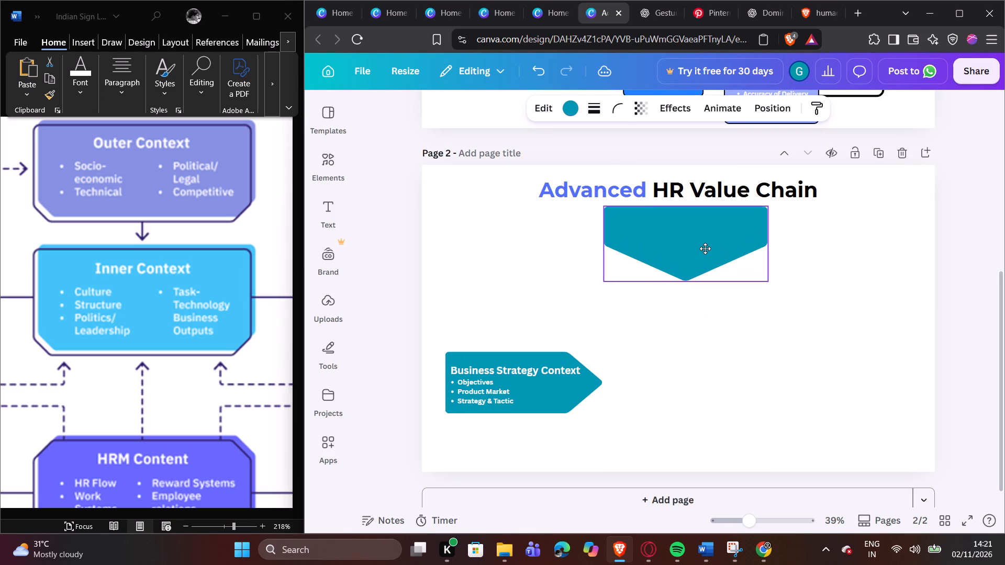
drag(705, 248, 711, 251)
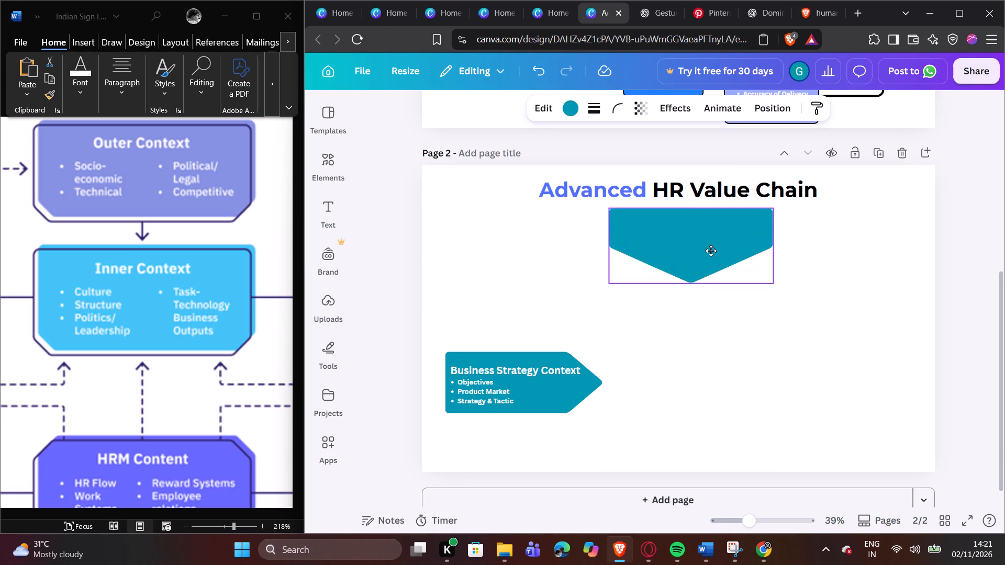
drag(711, 251, 711, 250)
Check the Business Strategy Context box's position in the Word reference, and move its Canva pentagon and text slightly lower on the page.
scroll(197, 405, down, 3)
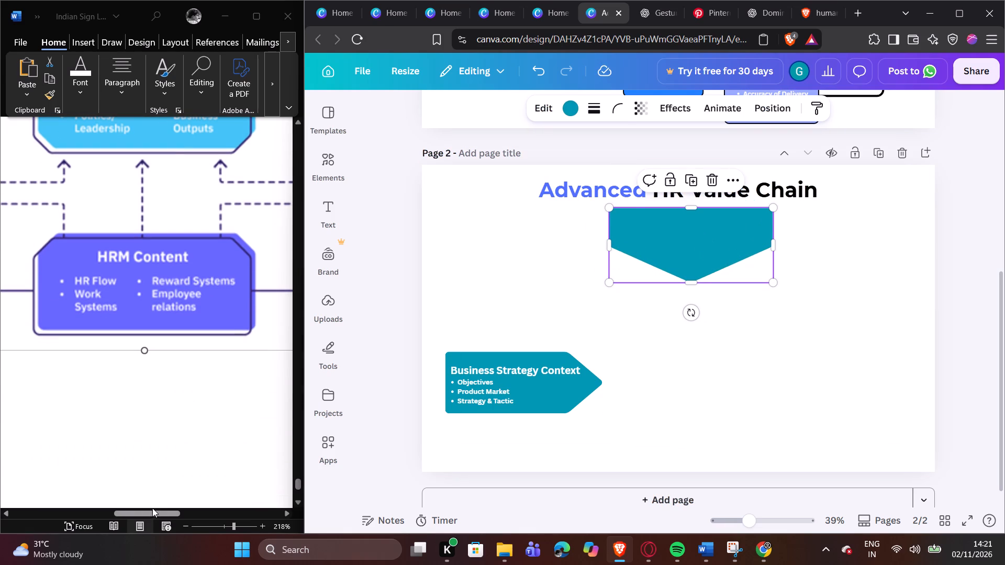
drag(154, 511, 84, 504)
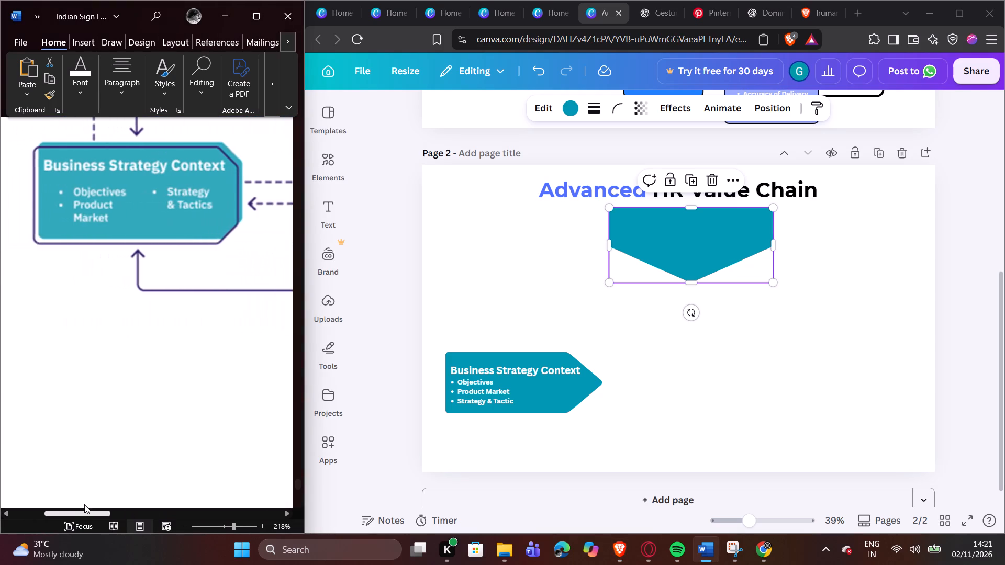
drag(84, 504, 99, 502)
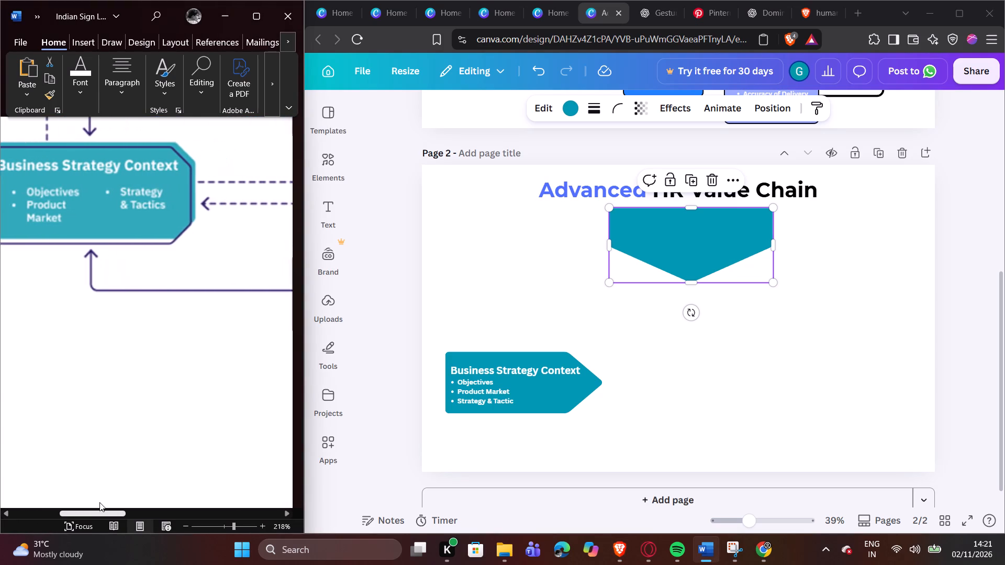
drag(99, 502, 111, 501)
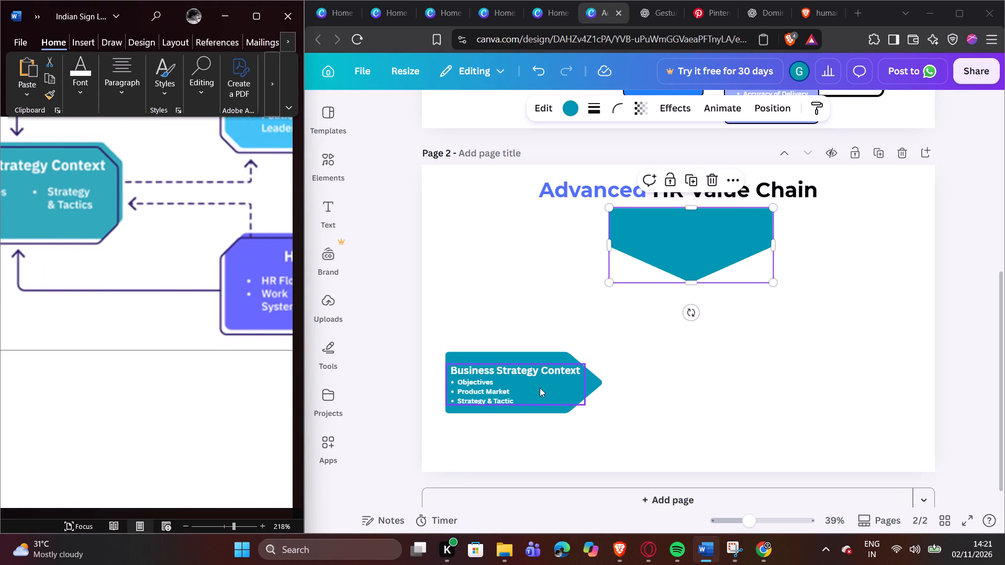
click(538, 408)
drag(544, 394, 545, 393)
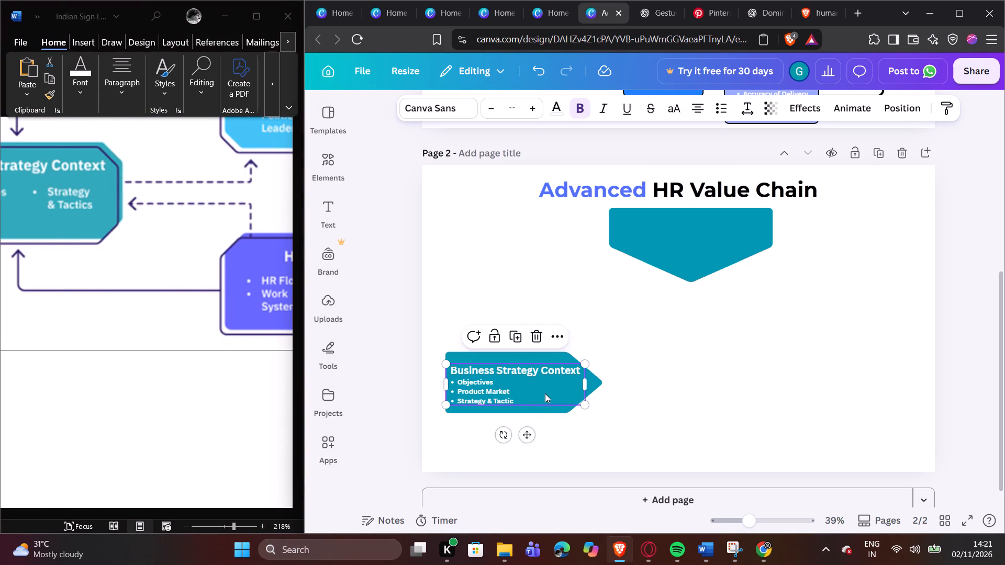
drag(545, 393, 538, 423)
drag(542, 380, 540, 400)
drag(521, 421, 524, 412)
click(649, 410)
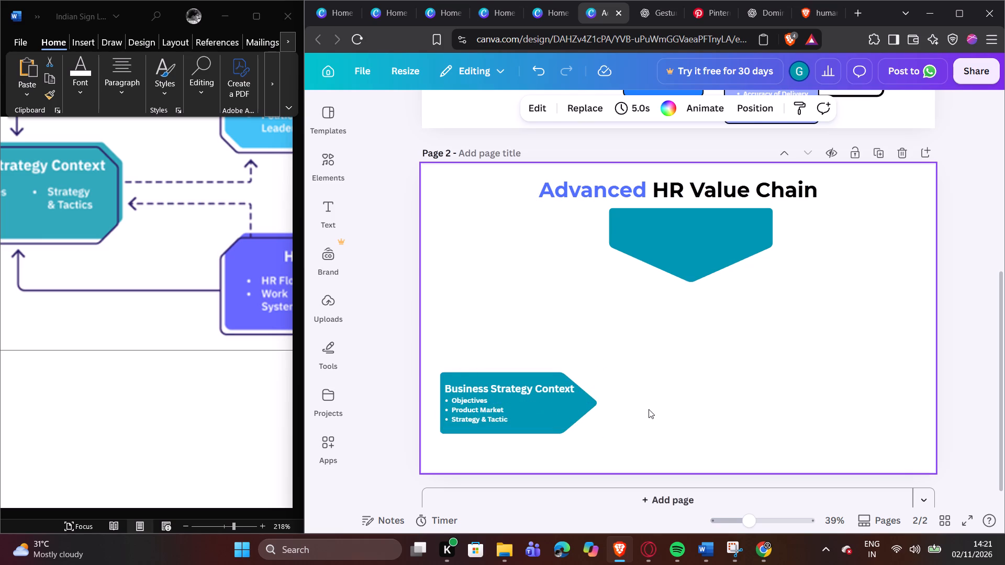
Scale the downward-pointing pentagon below the title down slightly, keeping its proportions.
click(719, 233)
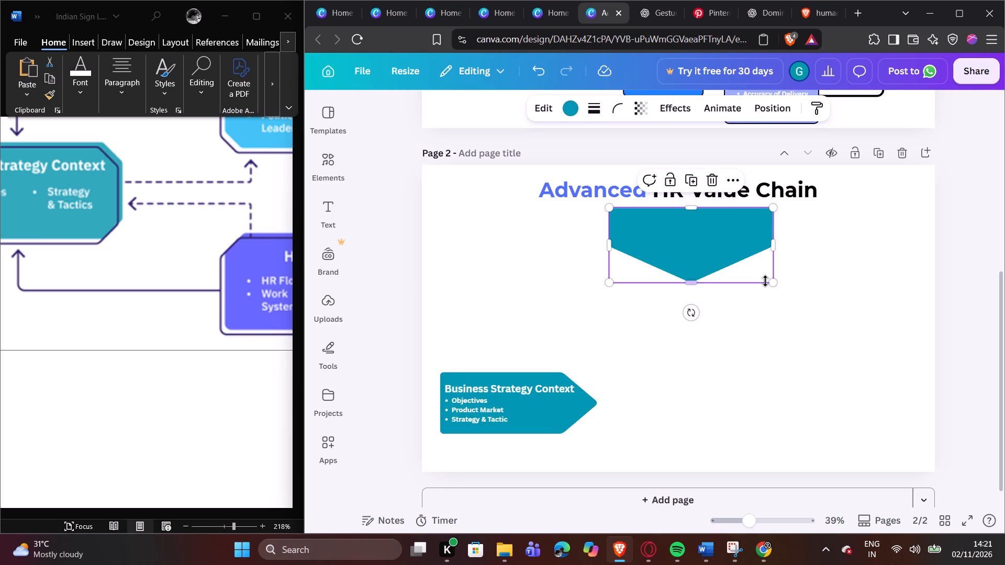
drag(772, 281, 762, 275)
click(820, 271)
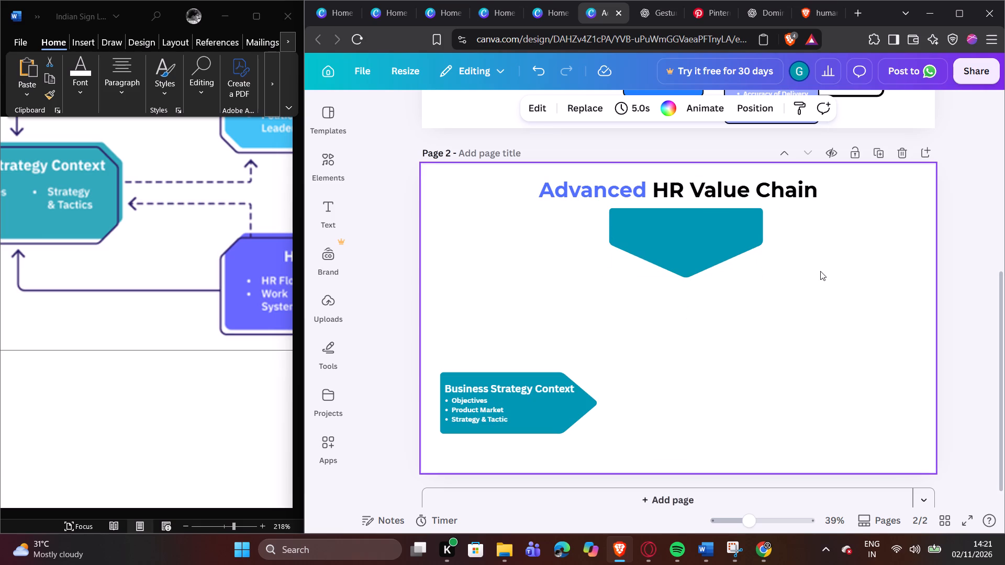
Recolour the downward-pointing pentagon light periwinkle, following the Outer Context box in the Word reference.
scroll(93, 397, up, 6)
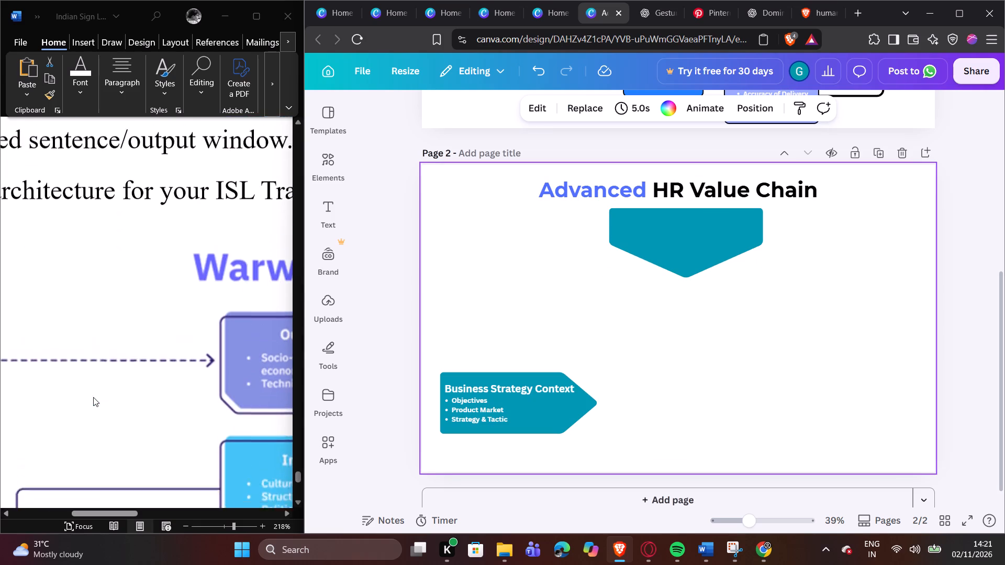
scroll(93, 397, down, 3)
drag(127, 513, 139, 513)
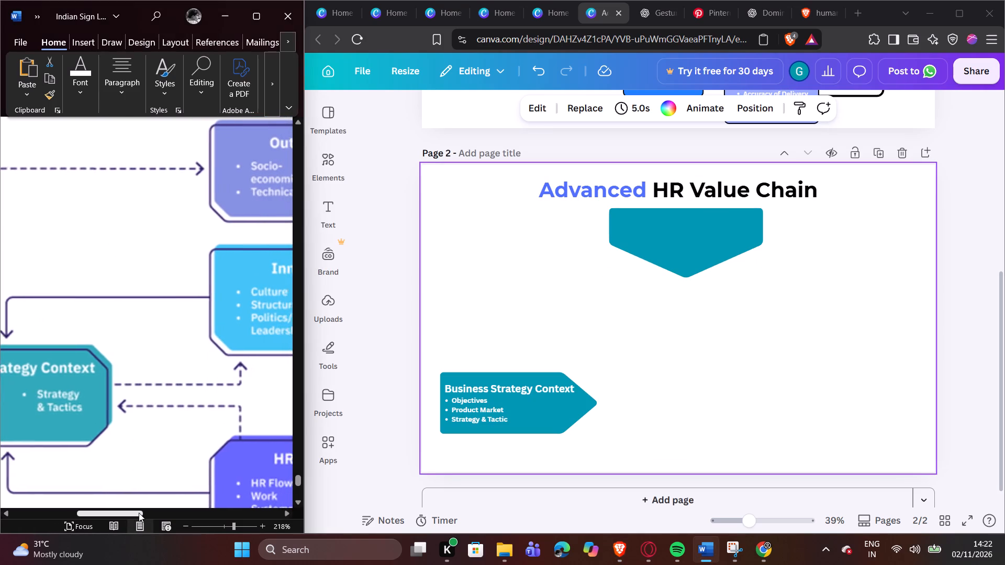
drag(139, 513, 172, 510)
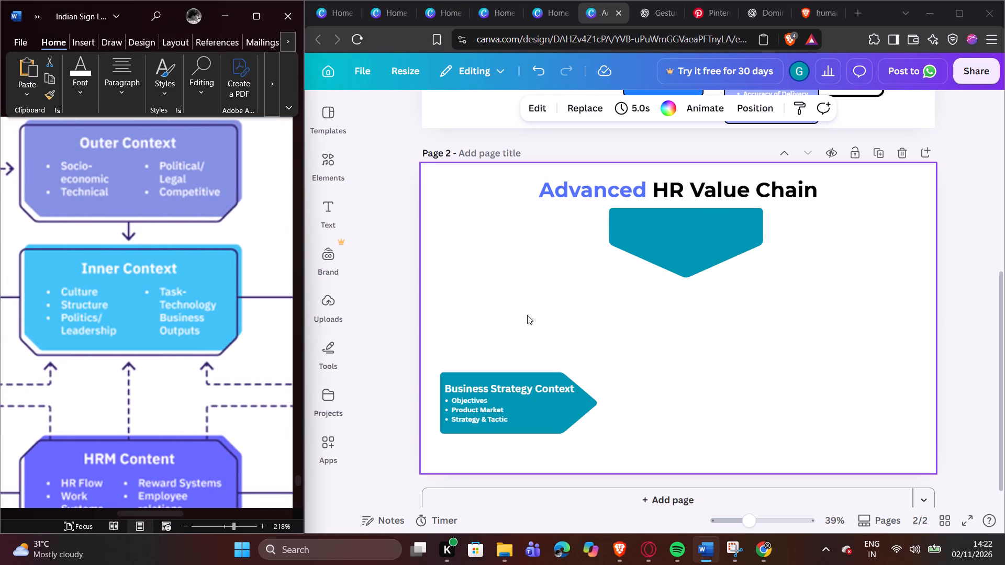
click(656, 254)
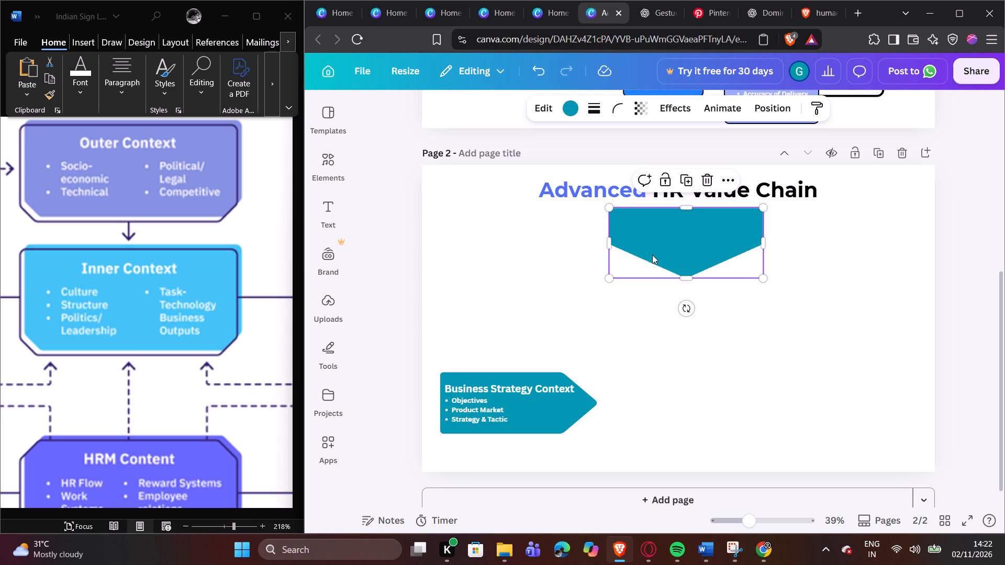
click(565, 111)
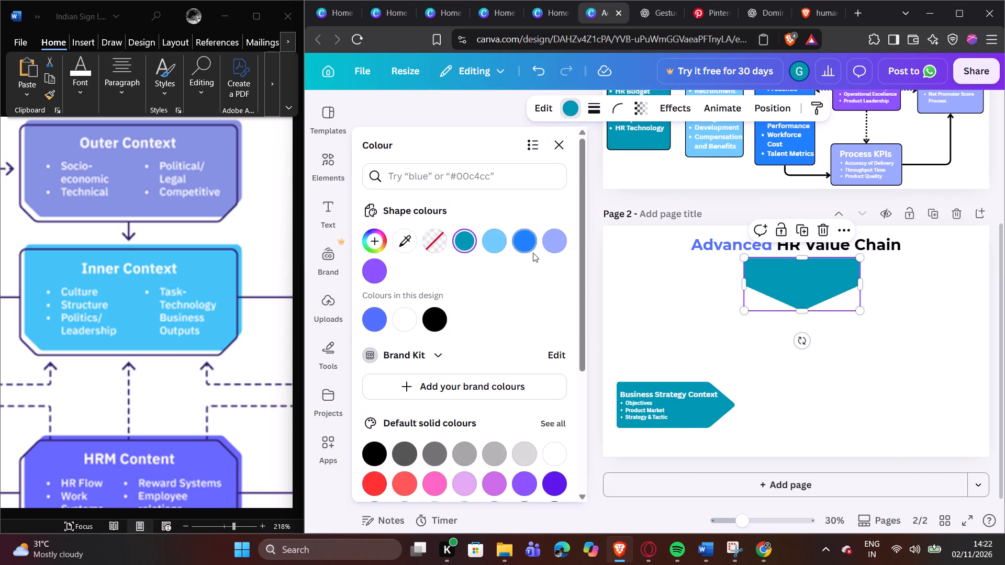
click(559, 236)
click(976, 371)
click(964, 368)
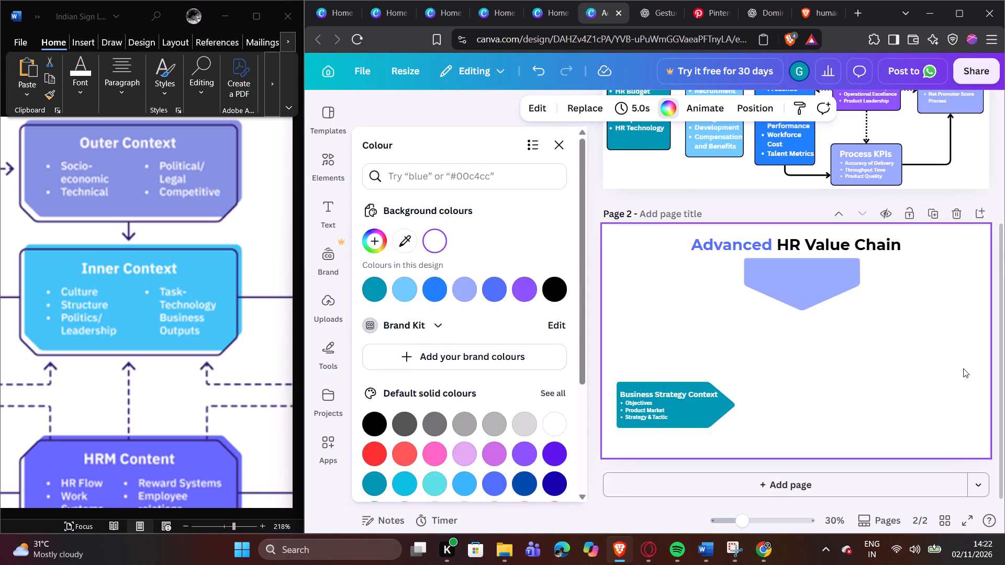
Duplicate the Business Strategy Context text box and place the copy on the upper part of the periwinkle pentagon.
click(493, 447)
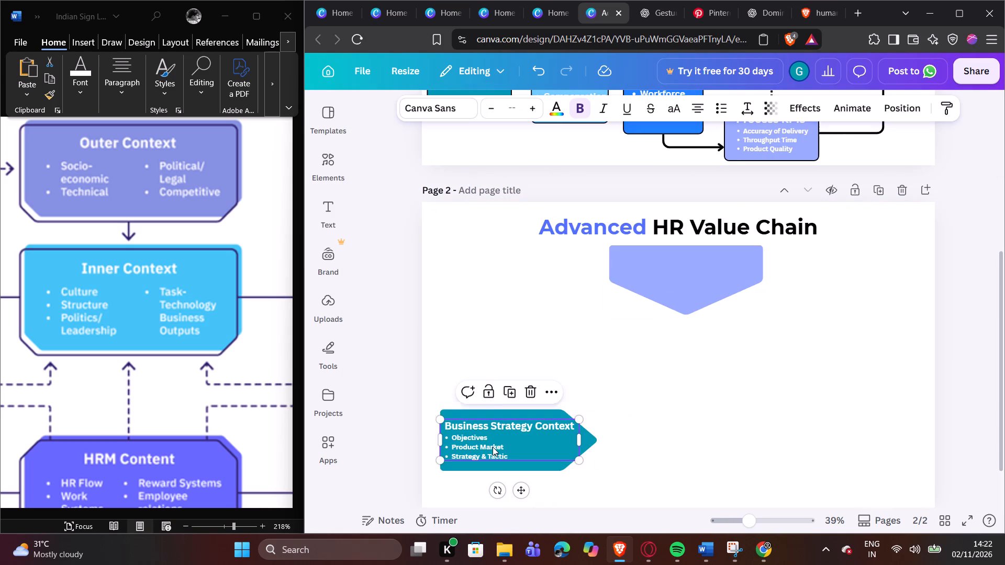
click(511, 390)
drag(509, 444, 678, 268)
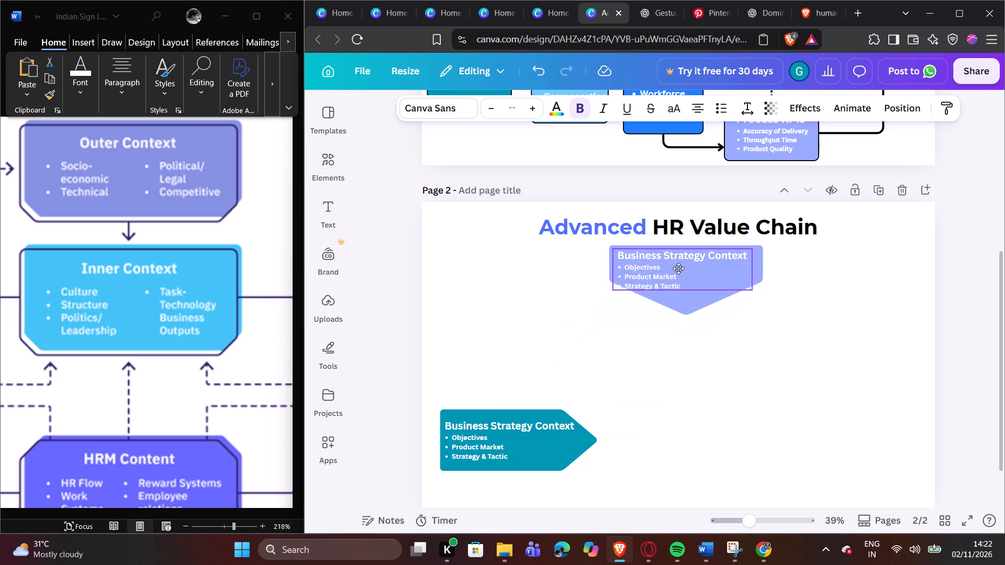
drag(678, 268, 681, 268)
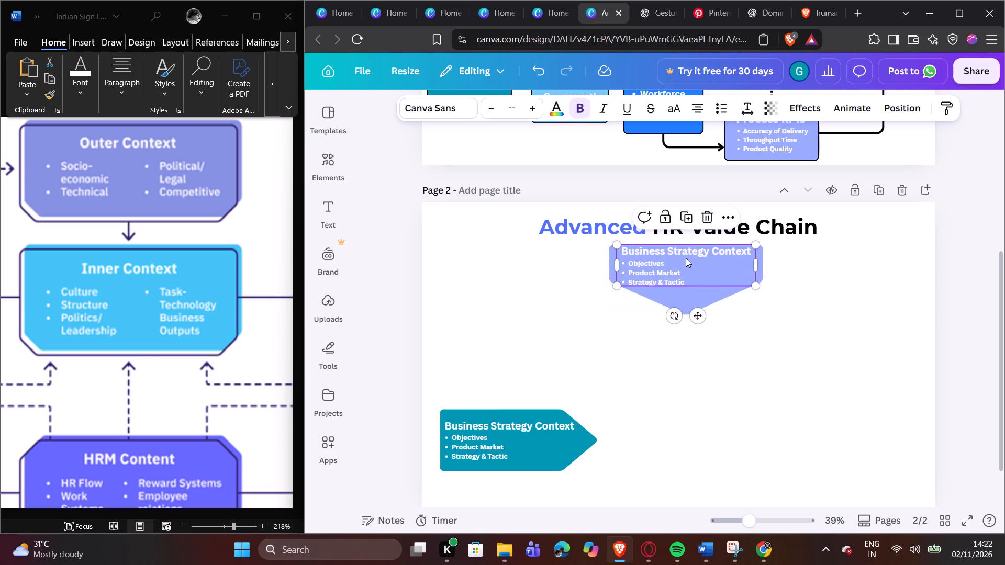
Replace the copied text's heading with "Outer Context" and remove the Objectives item merged into it.
triple_click(683, 251)
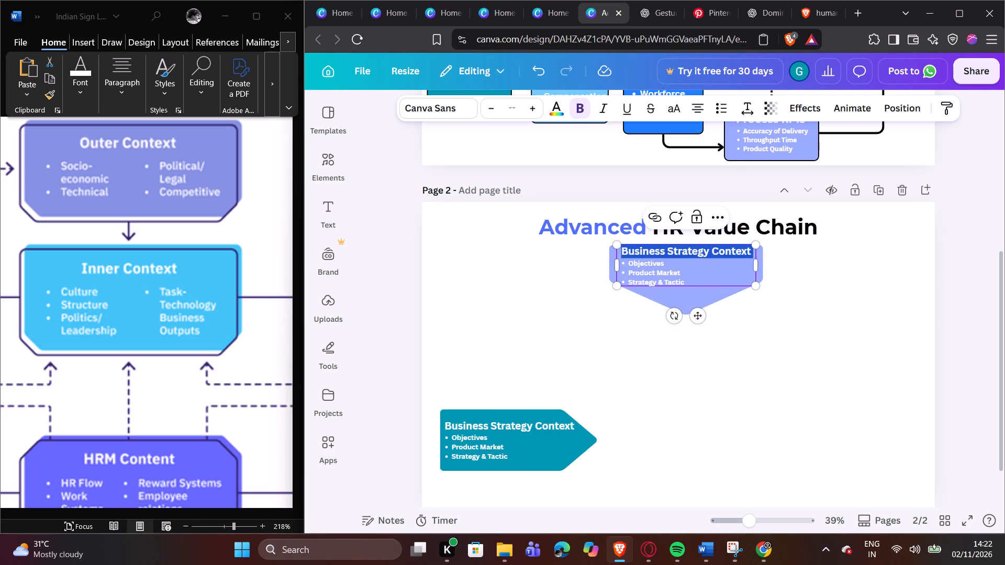
key(shift+o)
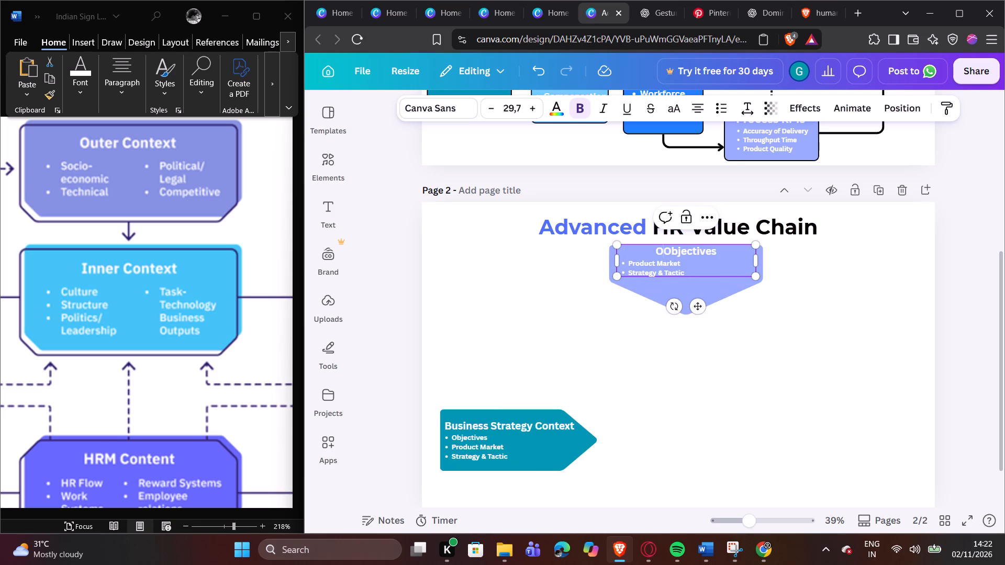
text(uter)
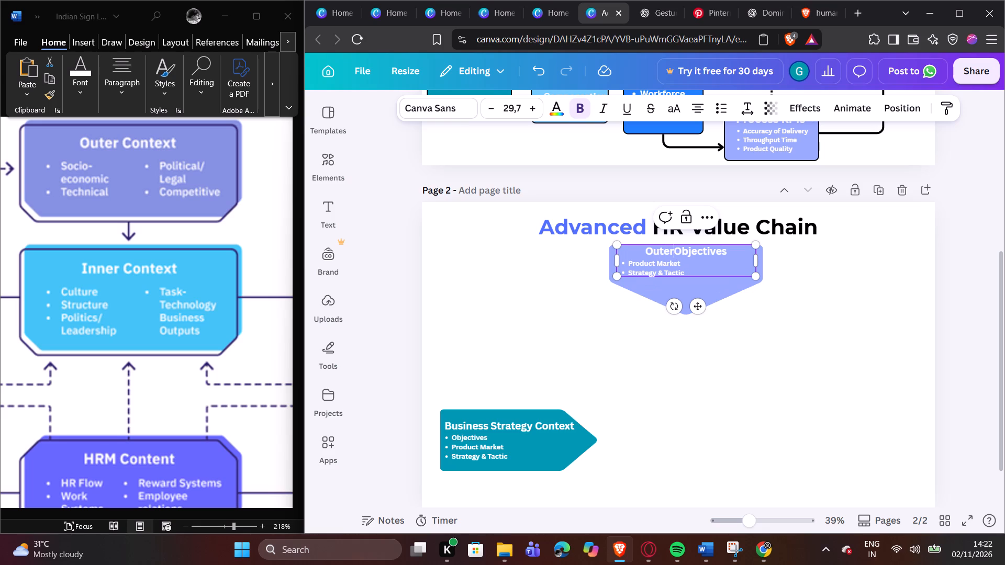
key(space)
key(shift+c)
key(o)
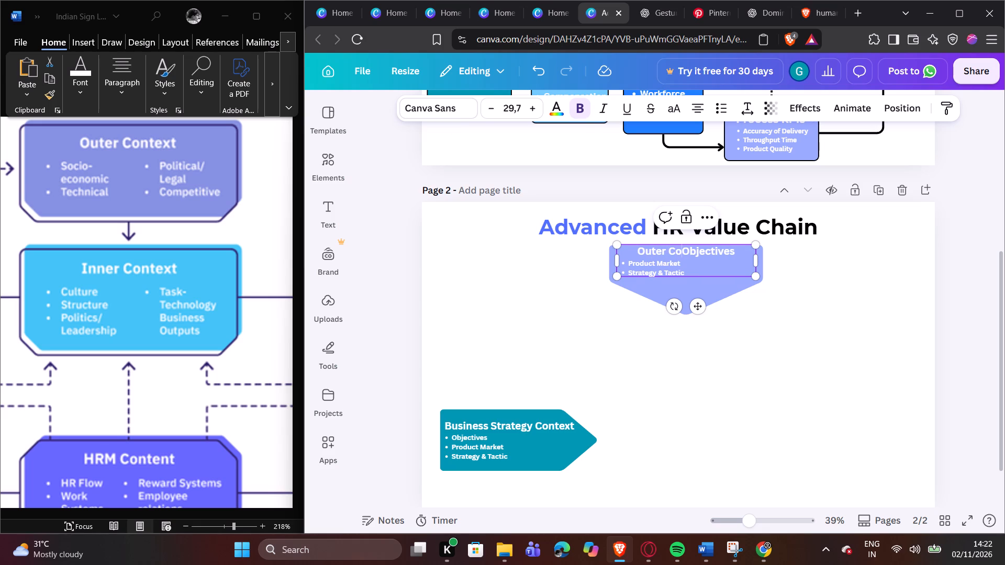
text(ntext)
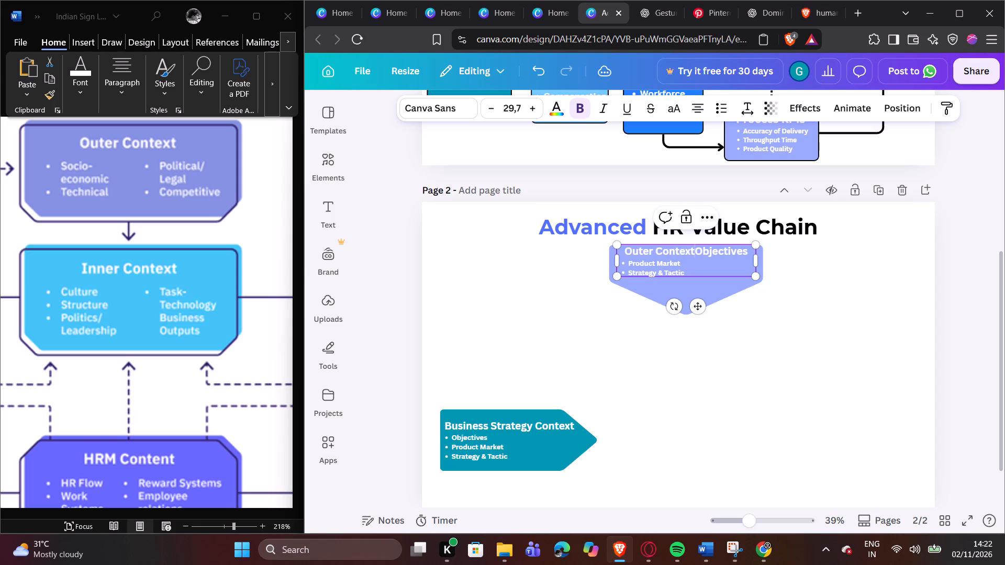
double_click(725, 256)
click(724, 256)
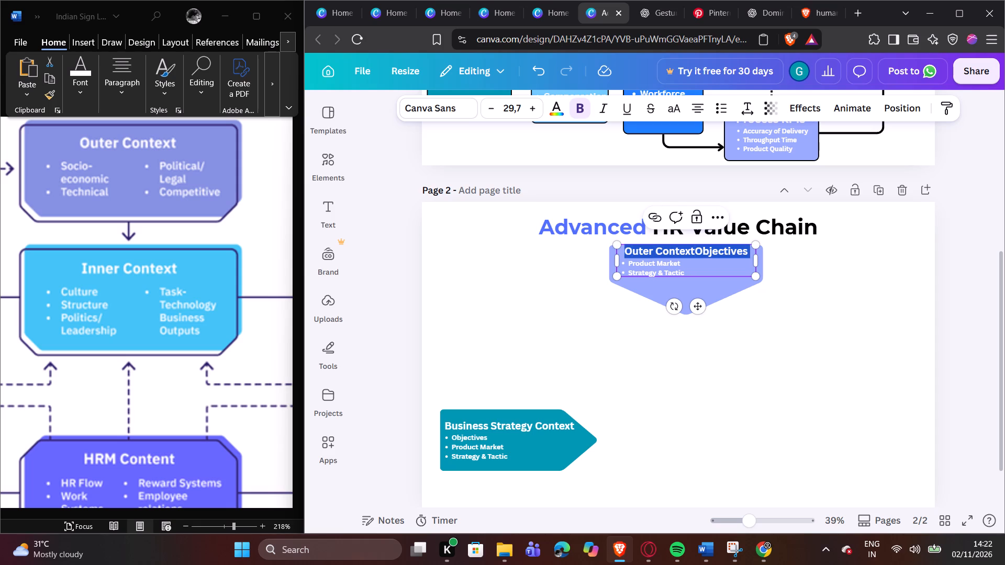
triple_click(736, 256)
drag(695, 252, 746, 252)
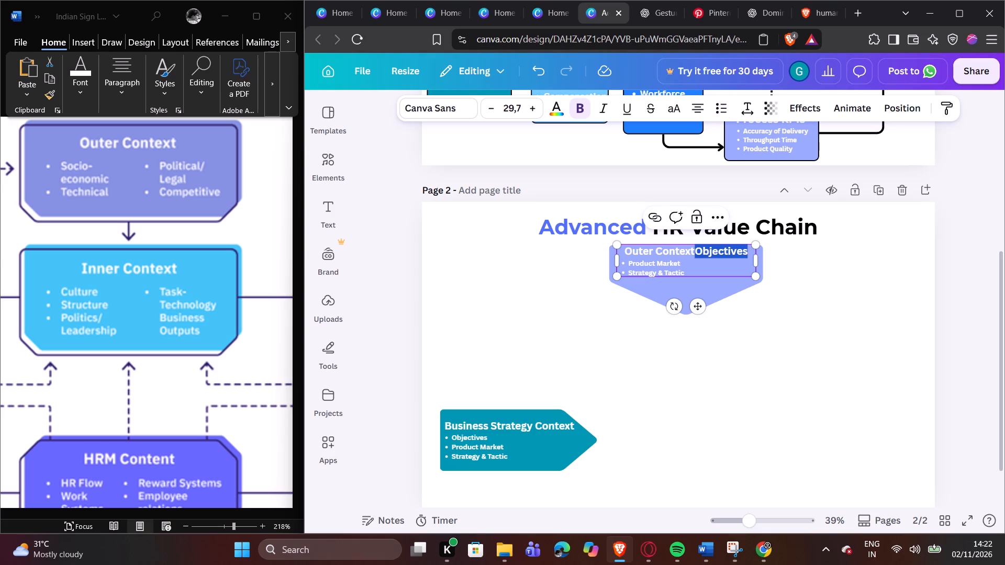
key(BackSpace)
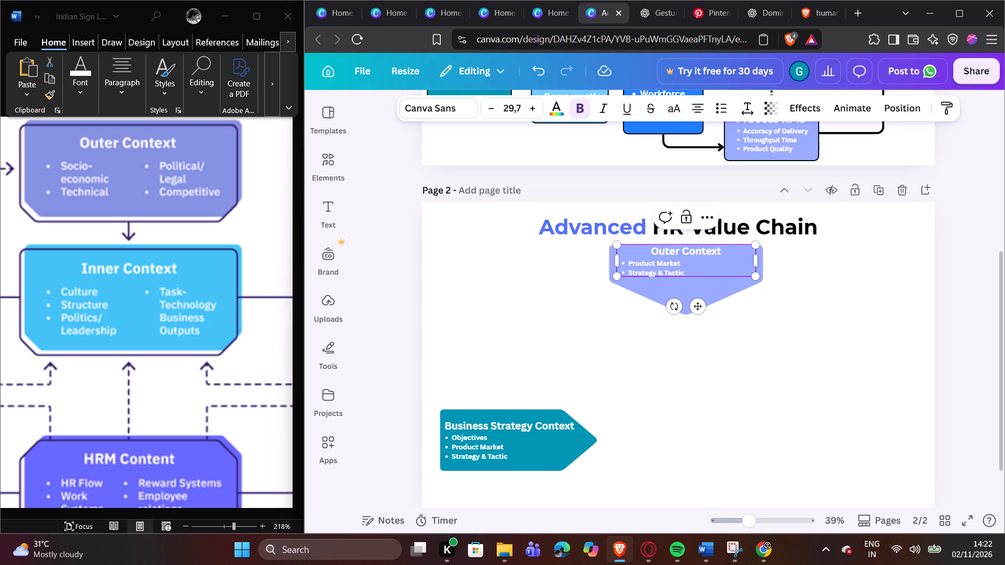
Clear the Product Market and Strategy & Tactic items under the Outer Context heading.
drag(686, 273, 620, 264)
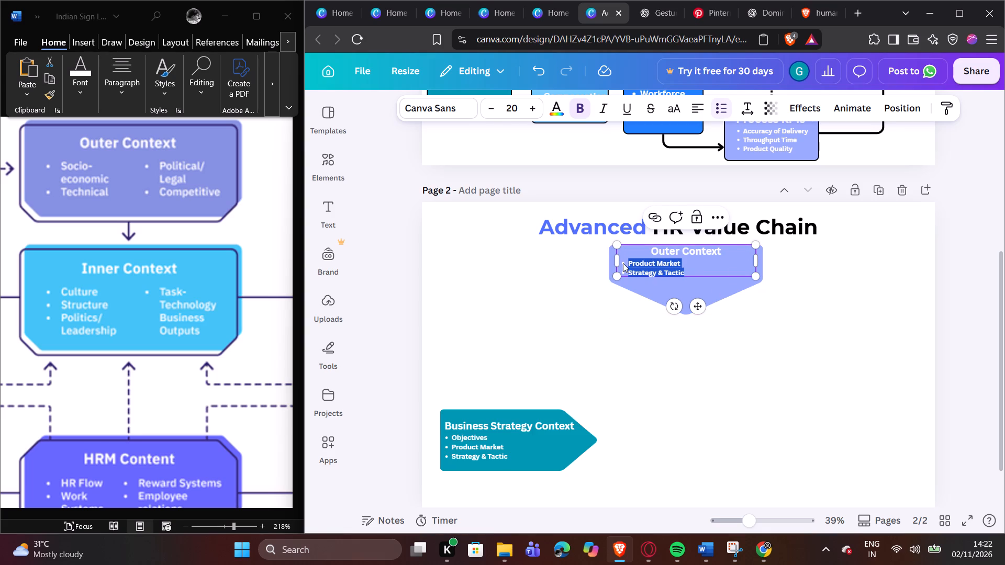
key(BackSpace)
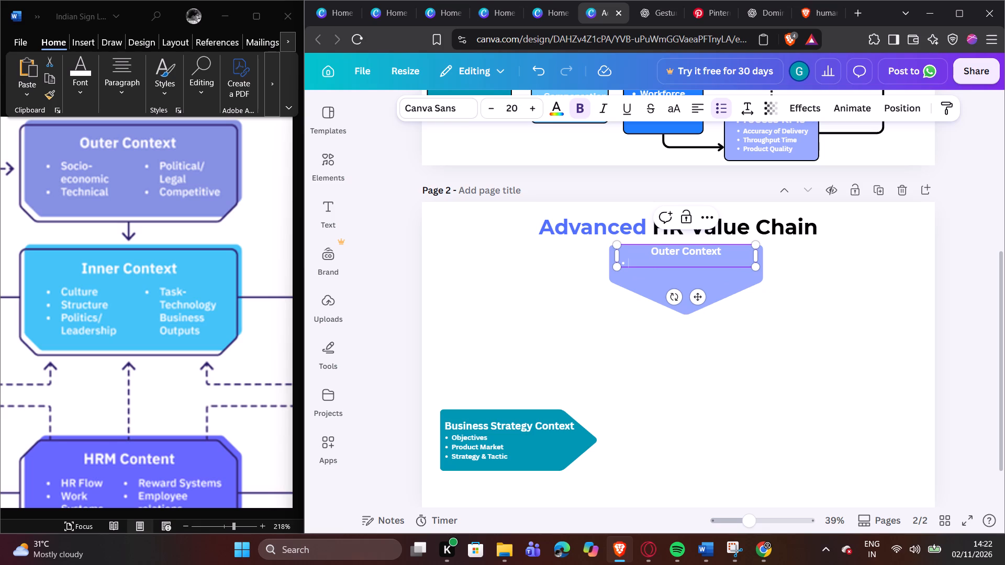
Enter the bullet items Socio-economic and Technical under the Outer Context heading in the periwinkle pentagon.
key(shift+s)
text(oc)
key(i)
text(o-)
text(eco)
text(nomic)
key(Return)
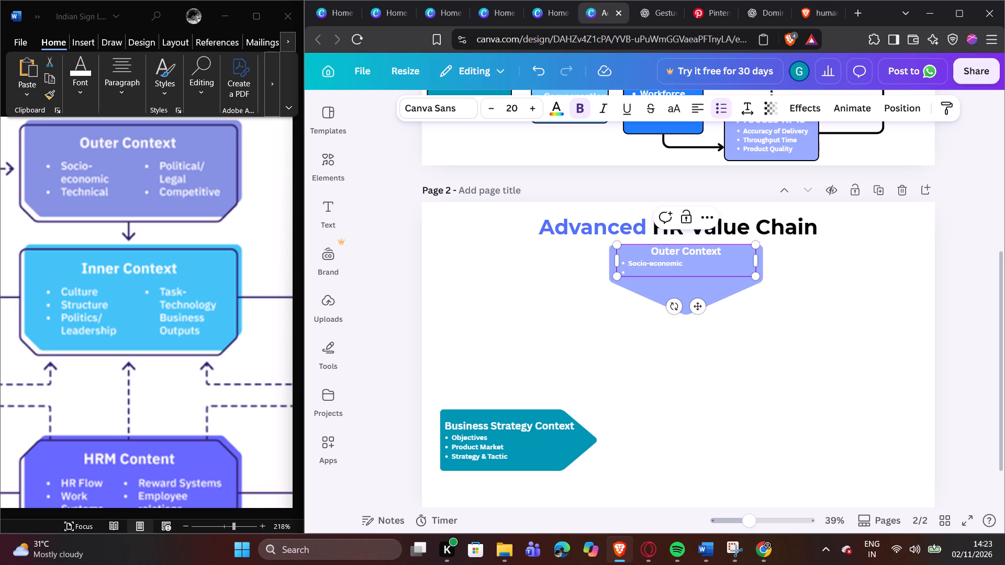
key(shift+t)
text(ech)
text(nical)
key(space)
Add a third bullet below Technical for the Political/Legal item shown in the Word reference.
key(Return)
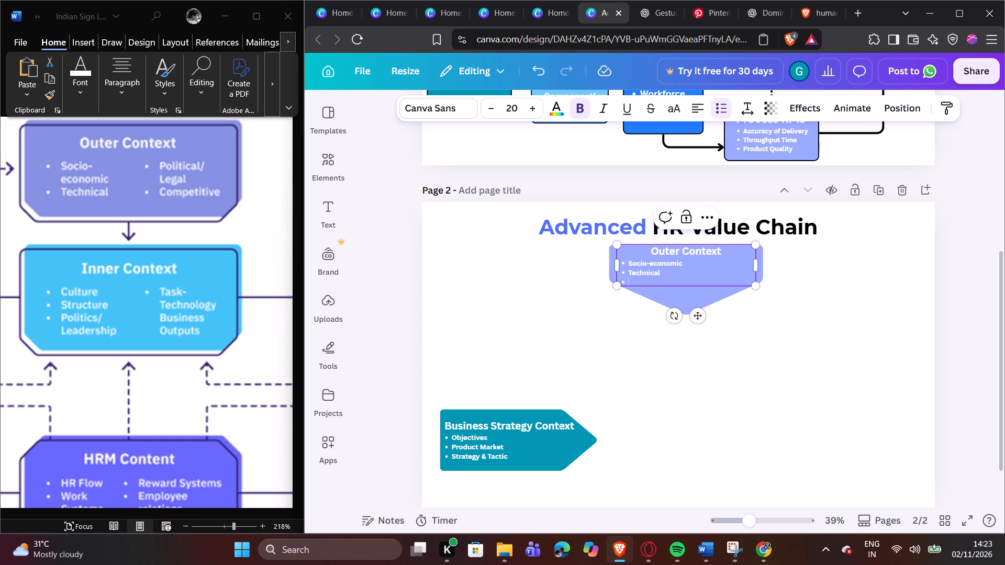
text(Po)
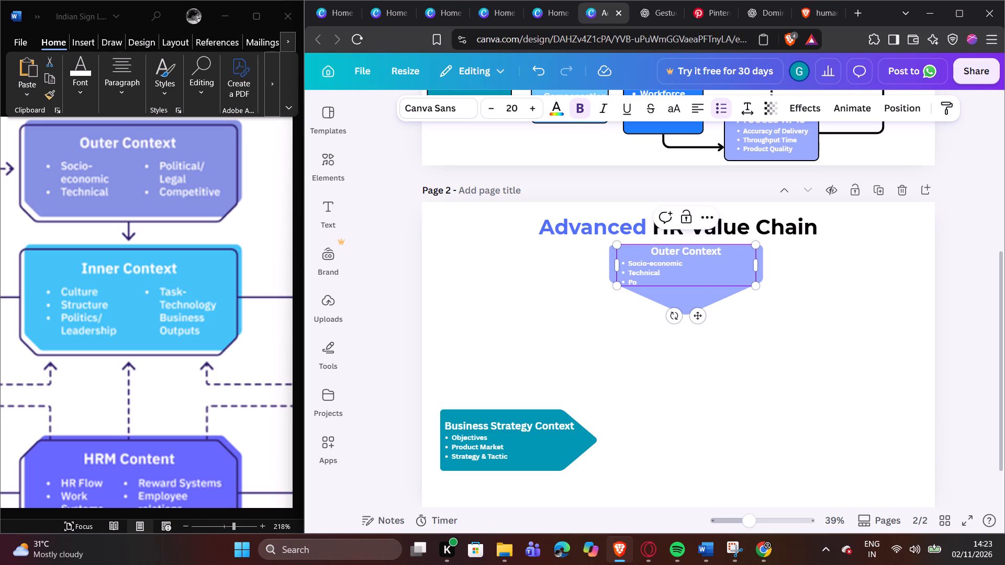
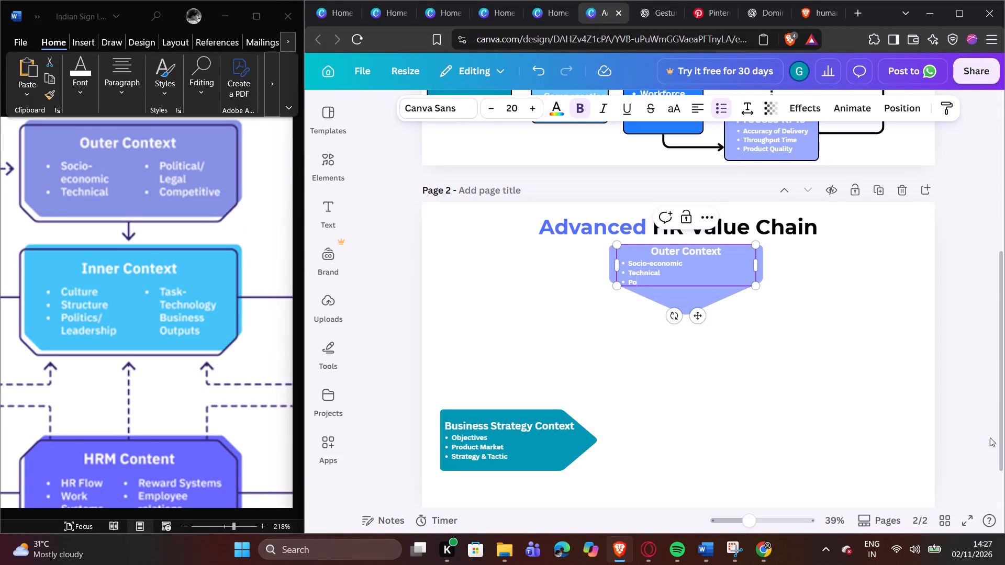
Complete the third Outer Context bullet as Political/Legal and start a fourth bullet below it.
text(li)
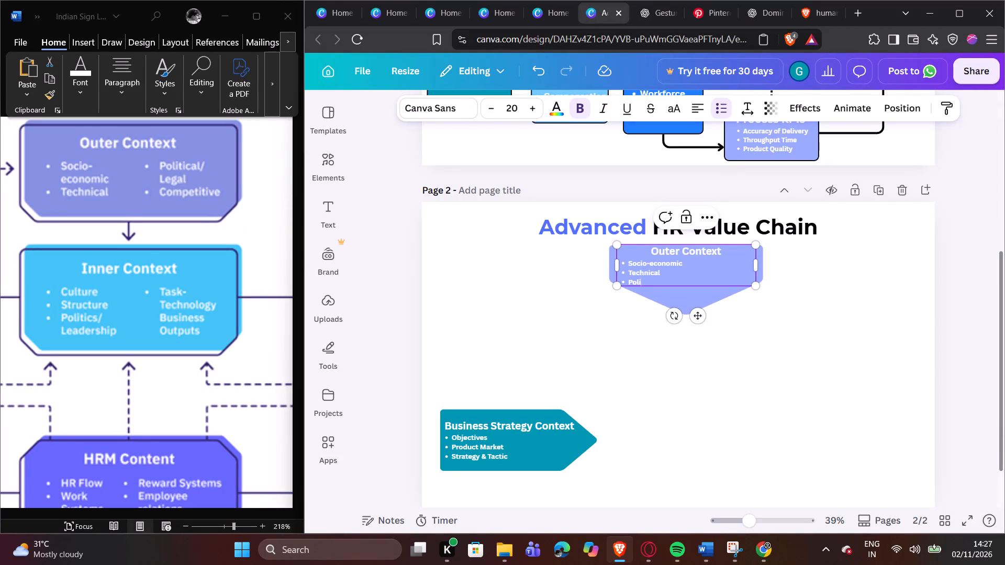
text(ti)
key(c)
key(a)
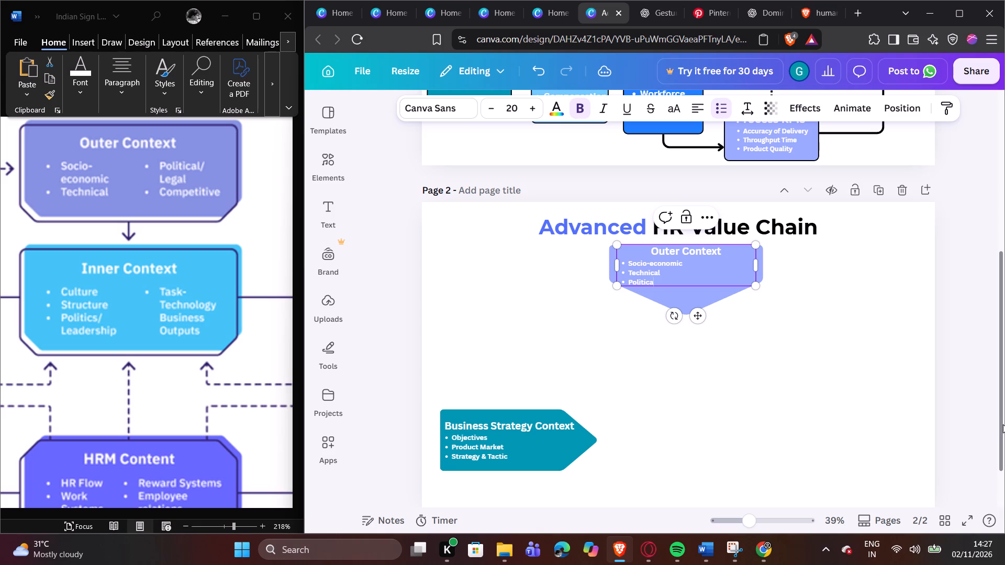
key(l)
key(slash)
text(Le)
text(gal)
key(Return)
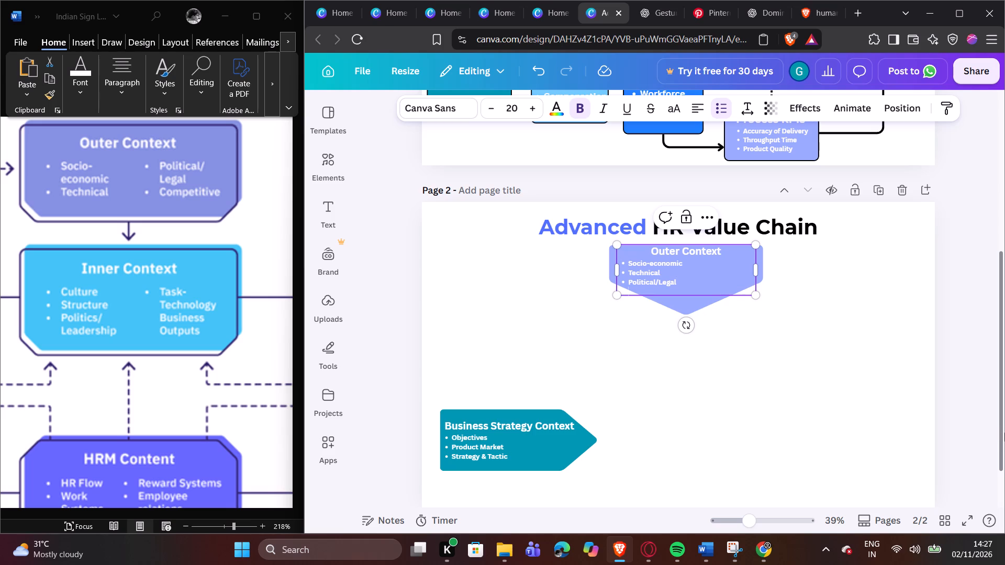
Shift the Outer Context text block rightward over the periwinkle pentagon, keeping its top level with the shape's top edge.
drag(710, 279, 719, 279)
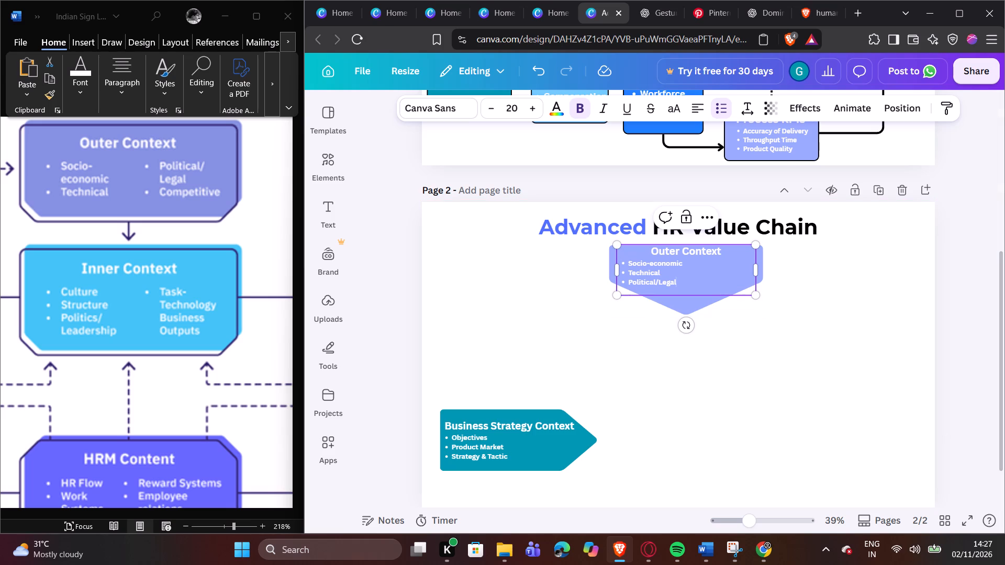
click(818, 288)
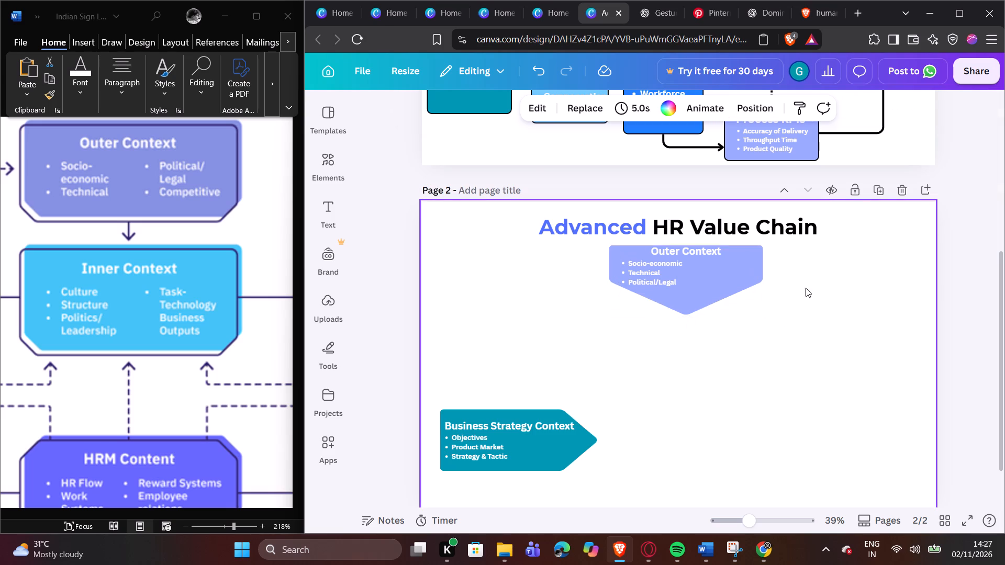
drag(718, 279, 738, 276)
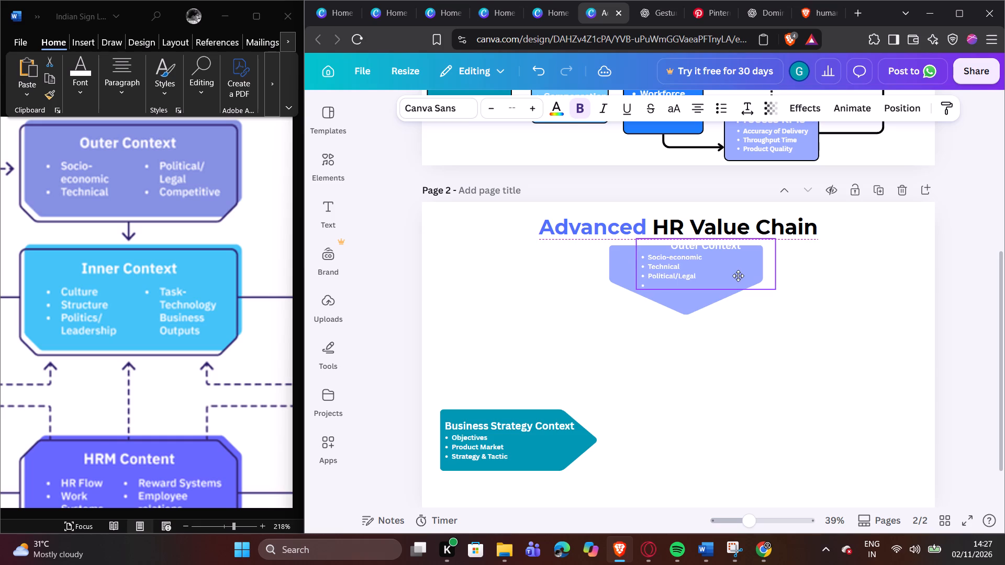
drag(738, 276, 745, 279)
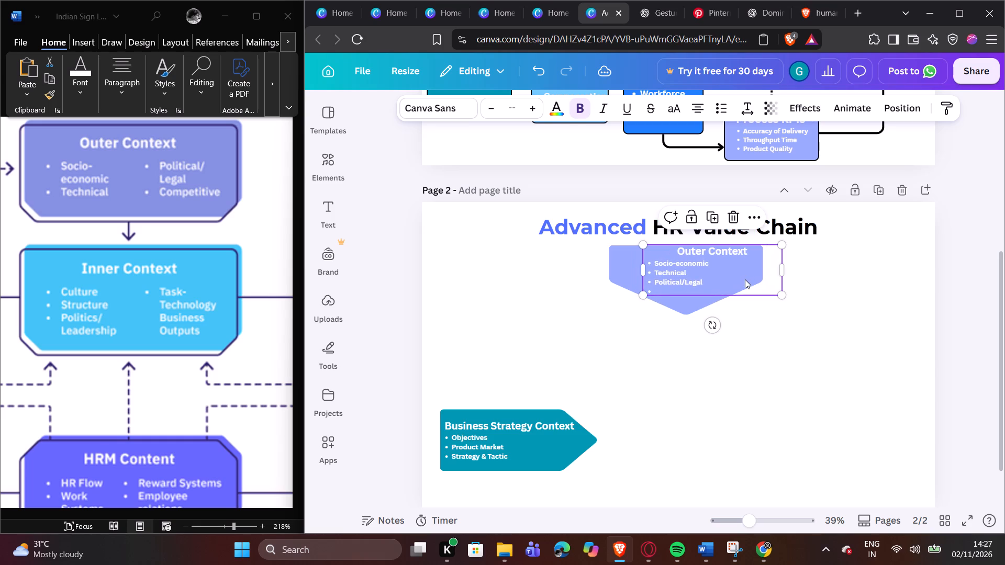
Left-align the Outer Context heading above its bullet list.
triple_click(720, 251)
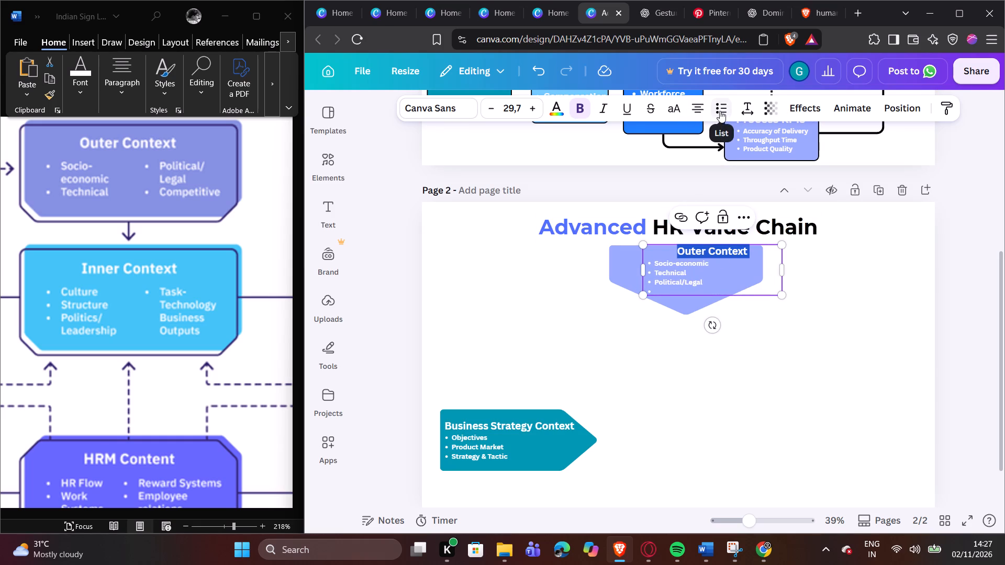
click(693, 104)
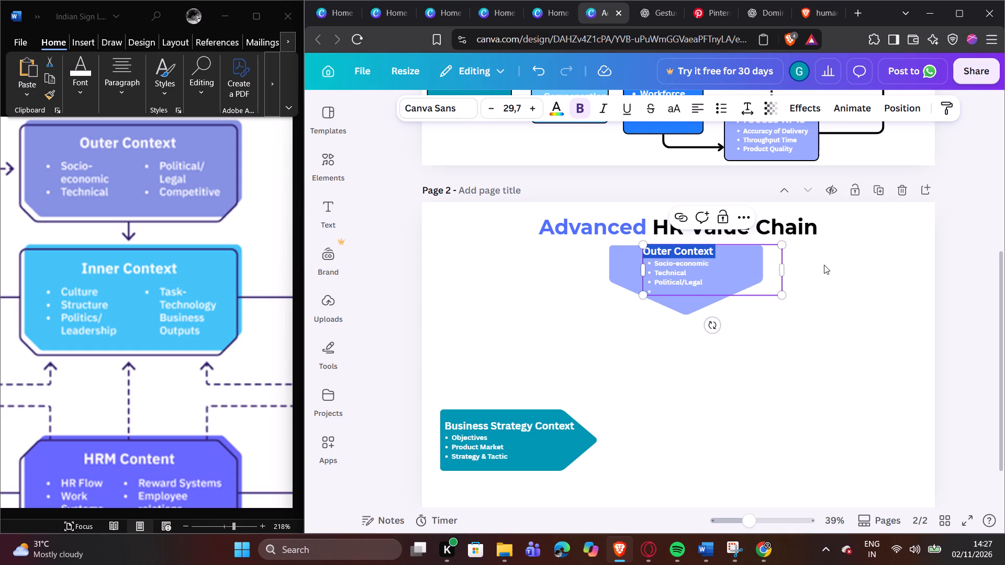
click(869, 275)
Enter Competitive as the fourth bullet under the Outer Context heading.
double_click(661, 289)
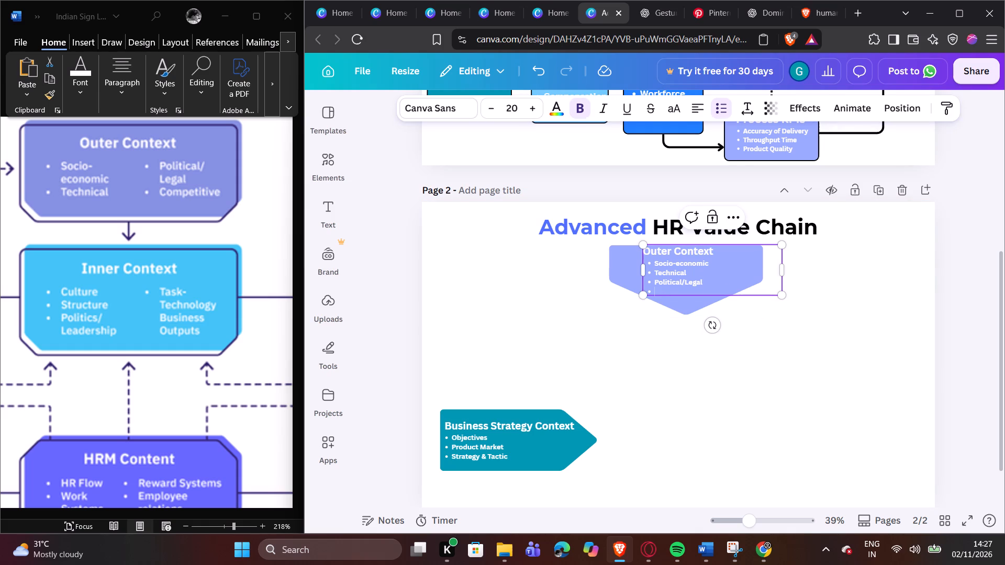
text(Co)
key(m)
text(pe)
key(t)
key(i)
text(tive)
click(993, 267)
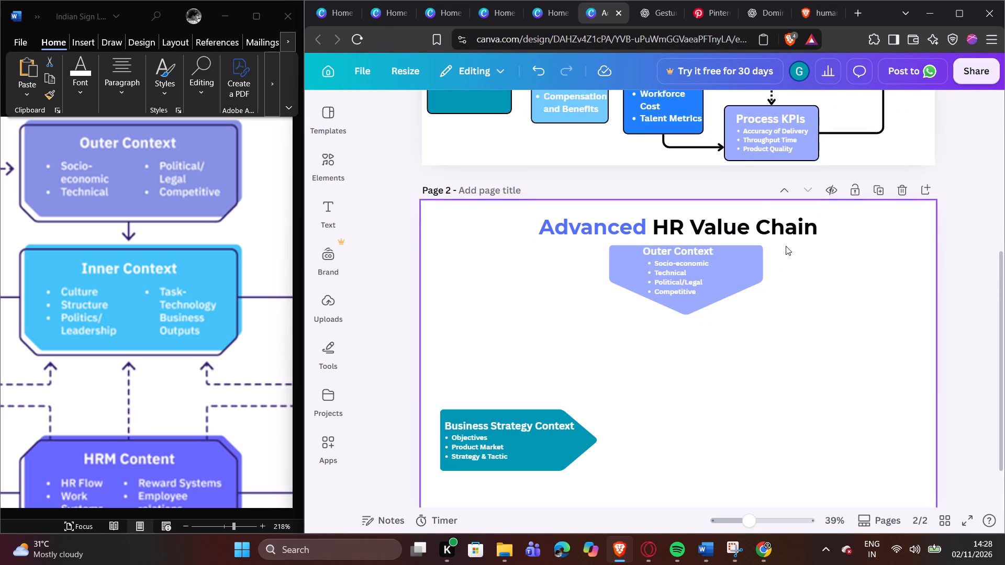
Narrow the Outer Context text box to fit its text and centre it horizontally on the periwinkle pentagon.
click(753, 280)
drag(787, 270, 742, 272)
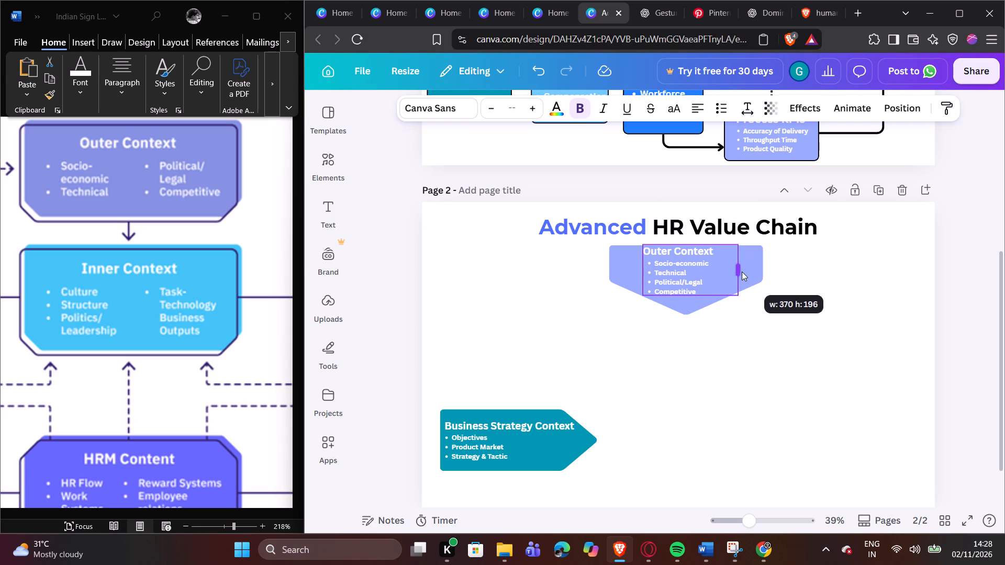
drag(742, 272, 722, 272)
click(785, 317)
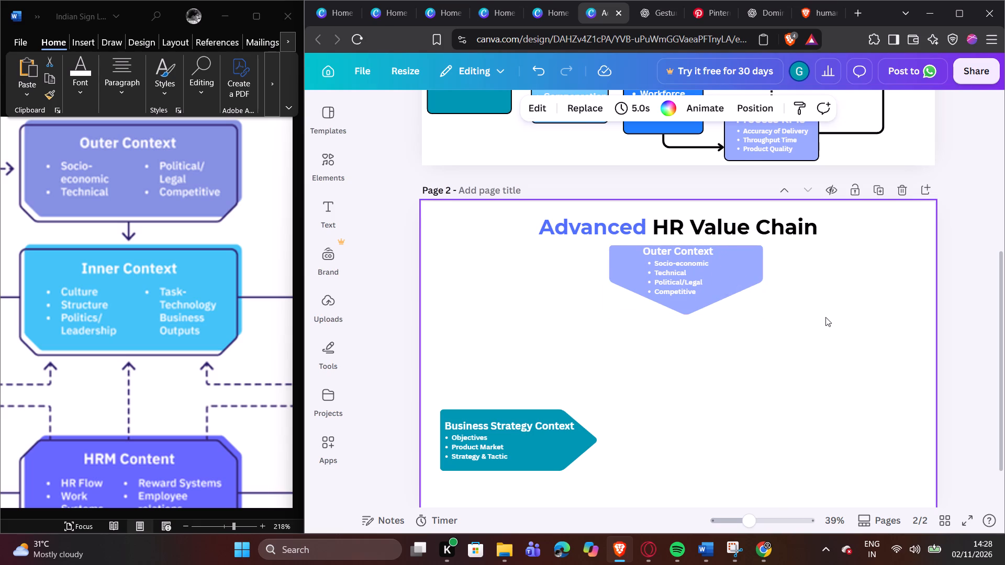
click(683, 277)
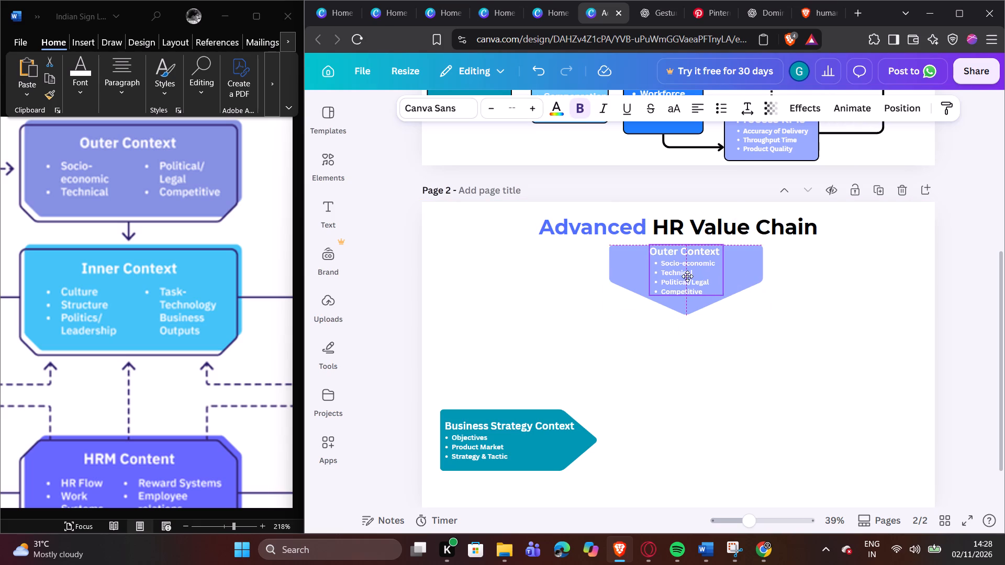
click(760, 346)
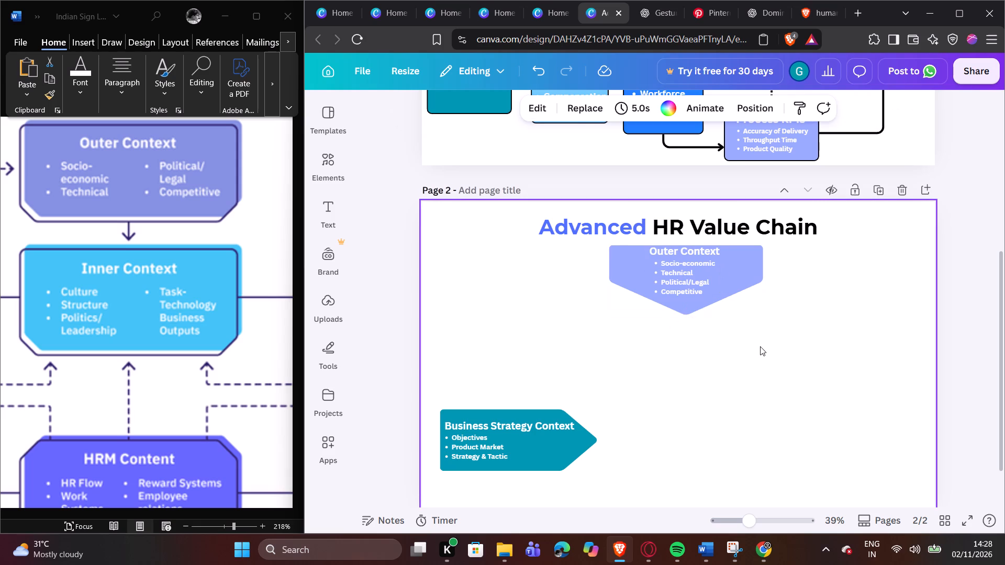
Shorten the Outer Context pentagon to a height of about 262, keeping its width at 601.
click(695, 309)
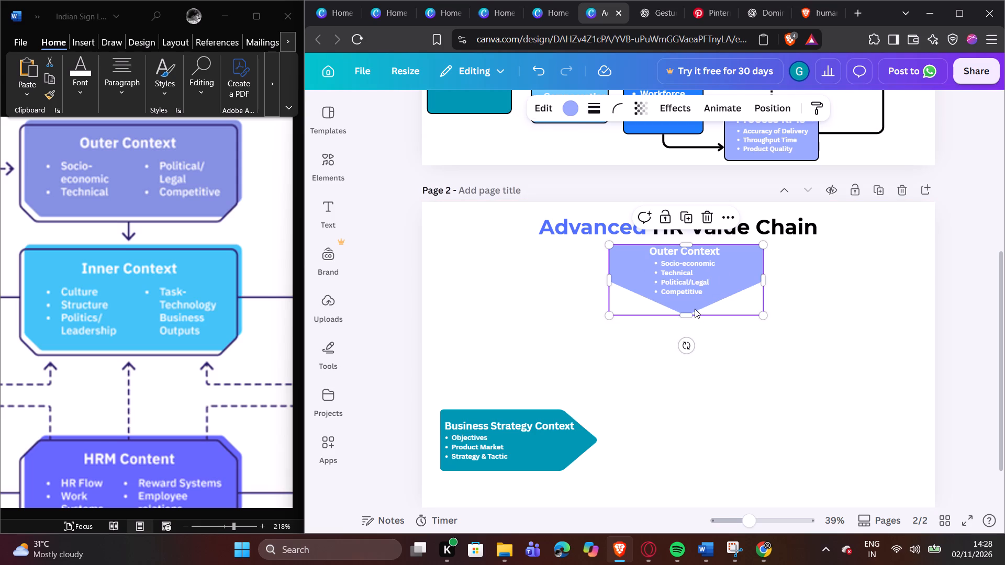
click(693, 313)
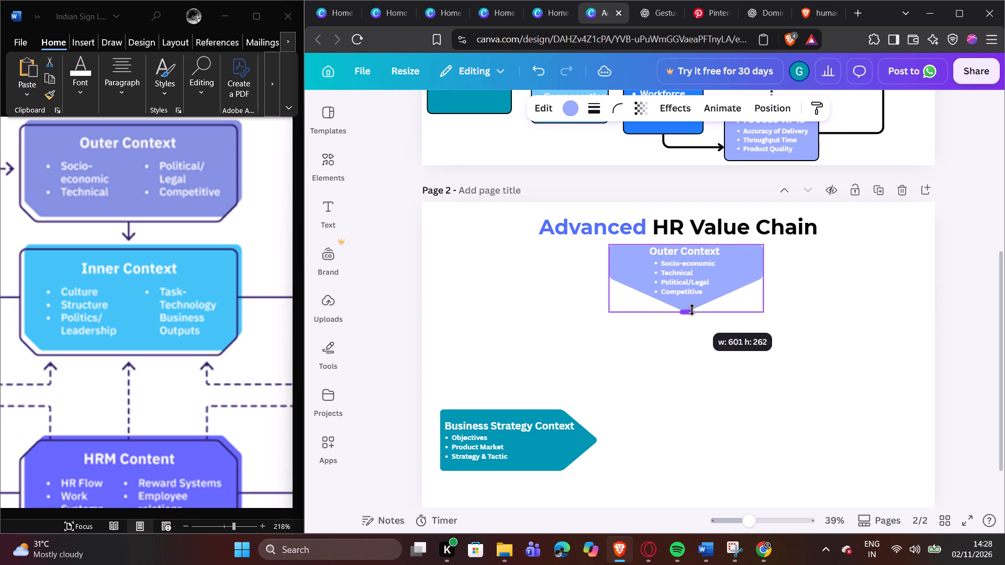
click(750, 365)
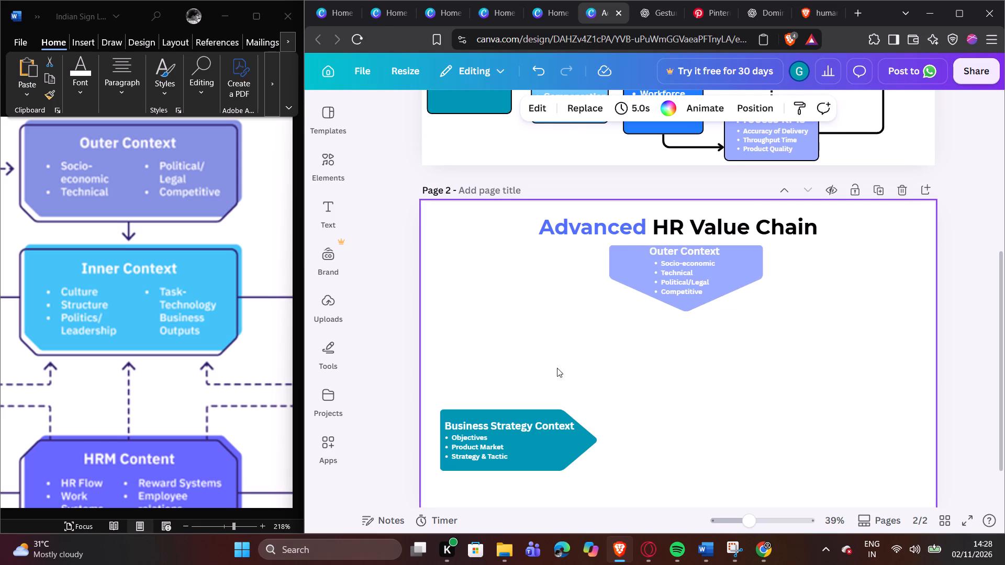
Duplicate the Outer Context pentagon and place the copy below the original with a gap between them.
click(735, 276)
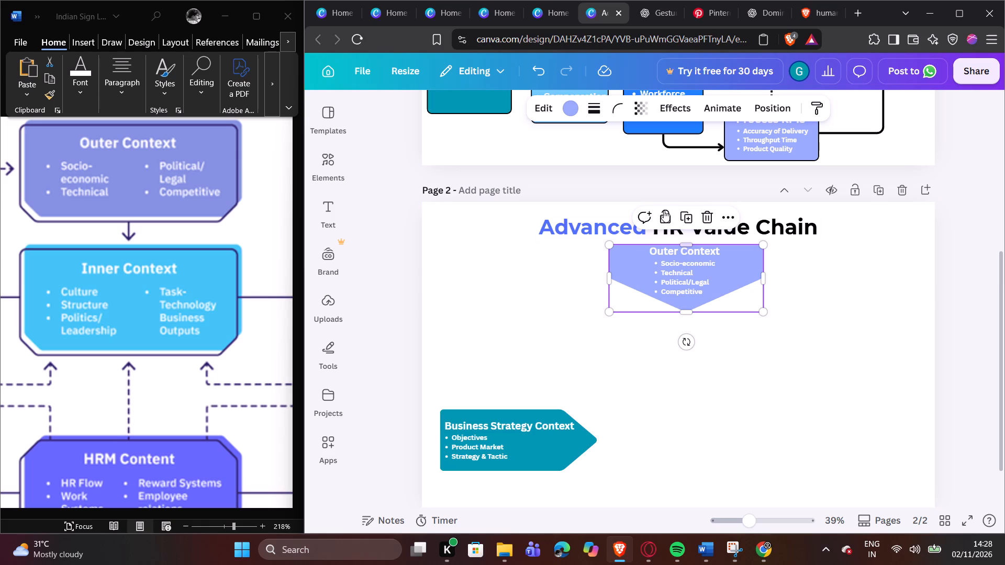
click(687, 215)
drag(691, 278, 677, 353)
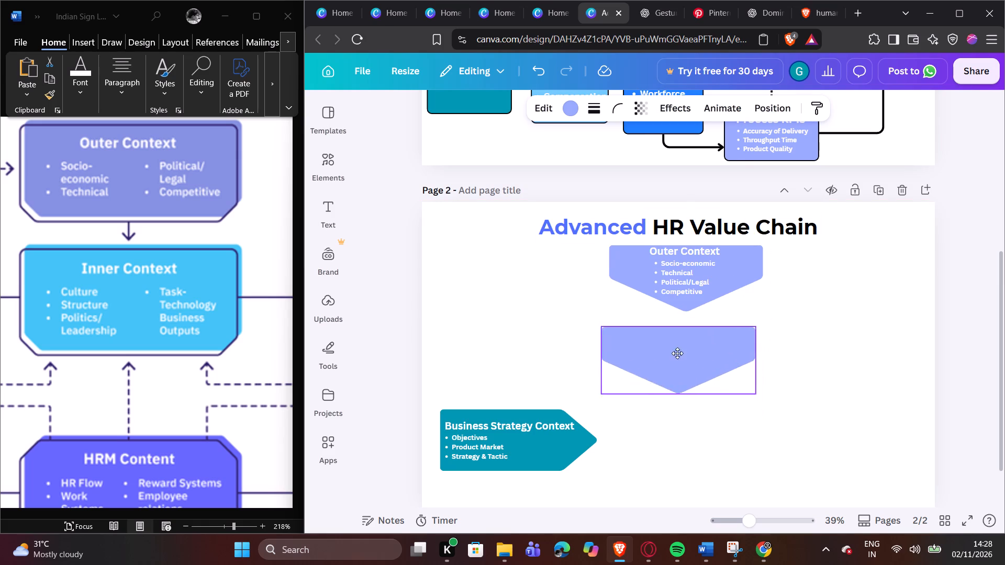
drag(677, 353, 690, 367)
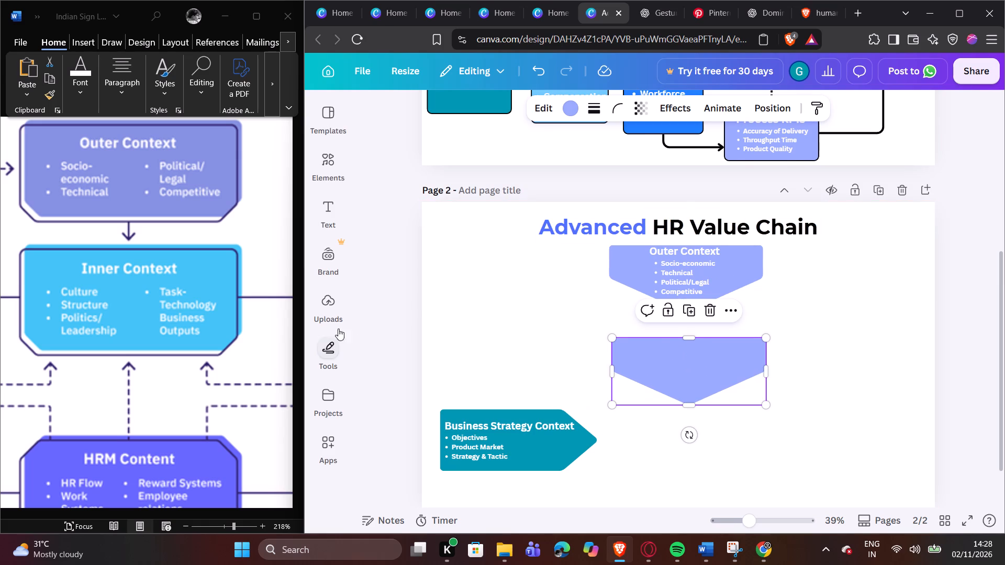
Check the Word reference layout and centre the copied pentagon under the original, its tip level with the Business Strategy Context shape's top edge.
scroll(135, 375, down, 2)
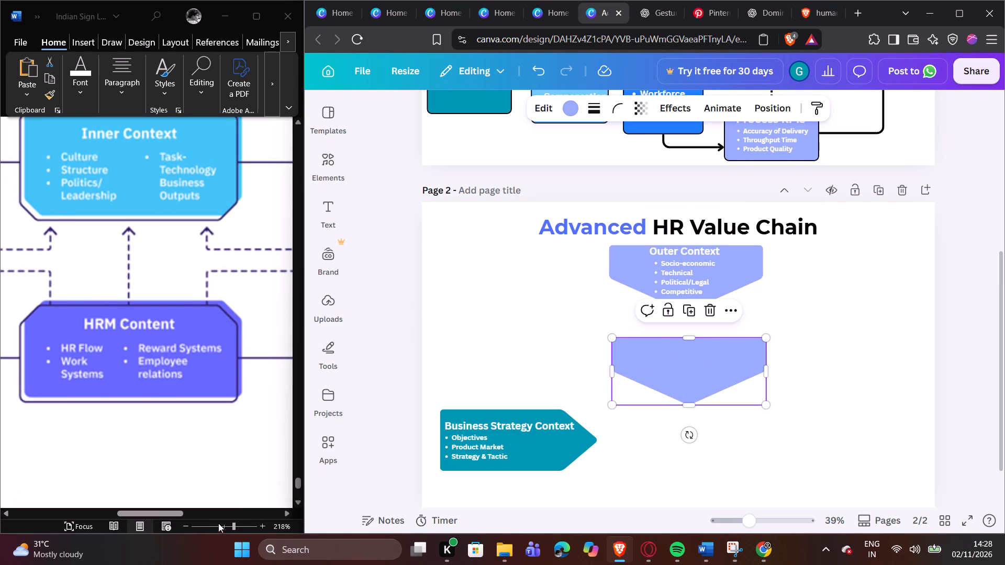
drag(165, 513, 144, 513)
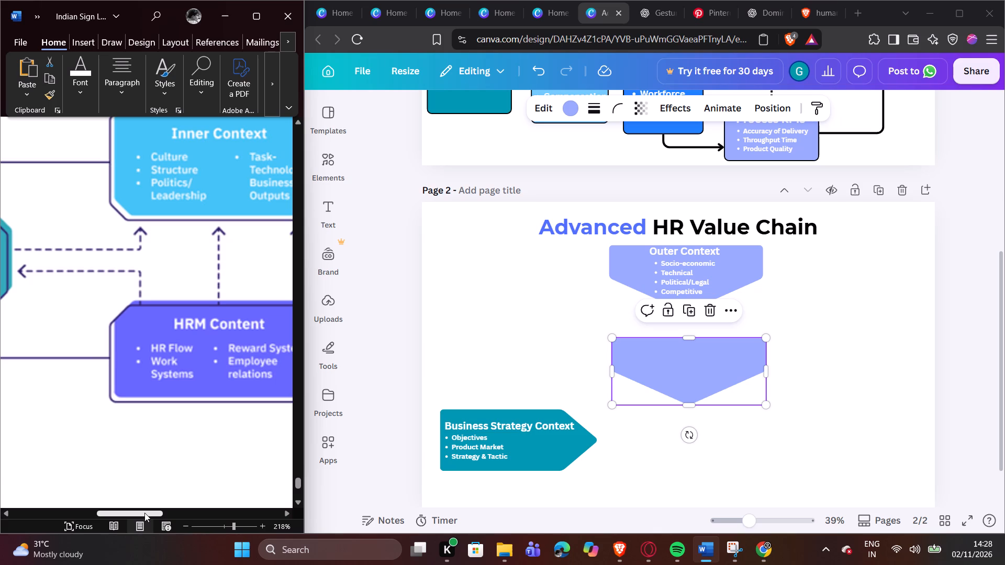
drag(144, 513, 118, 506)
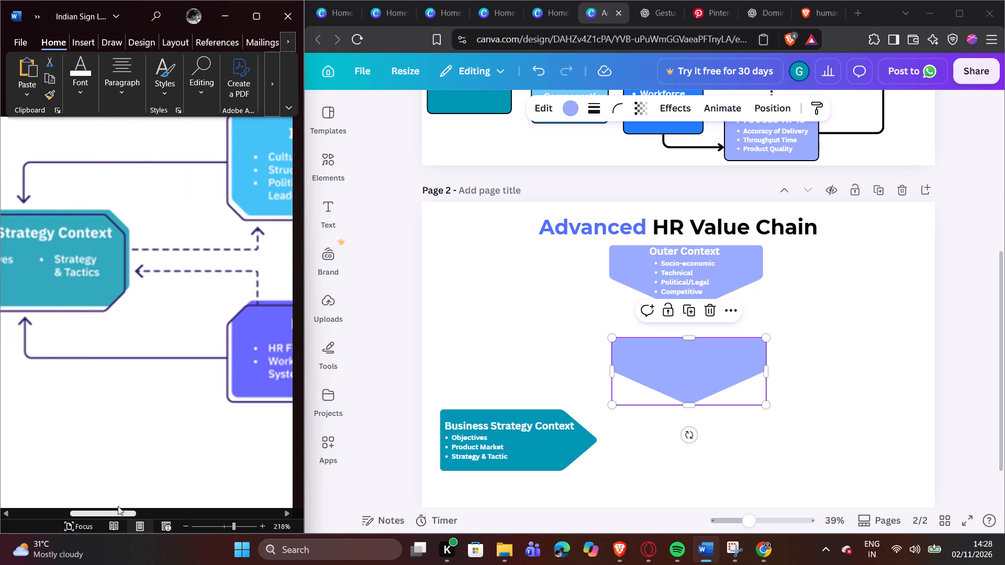
drag(118, 506, 154, 504)
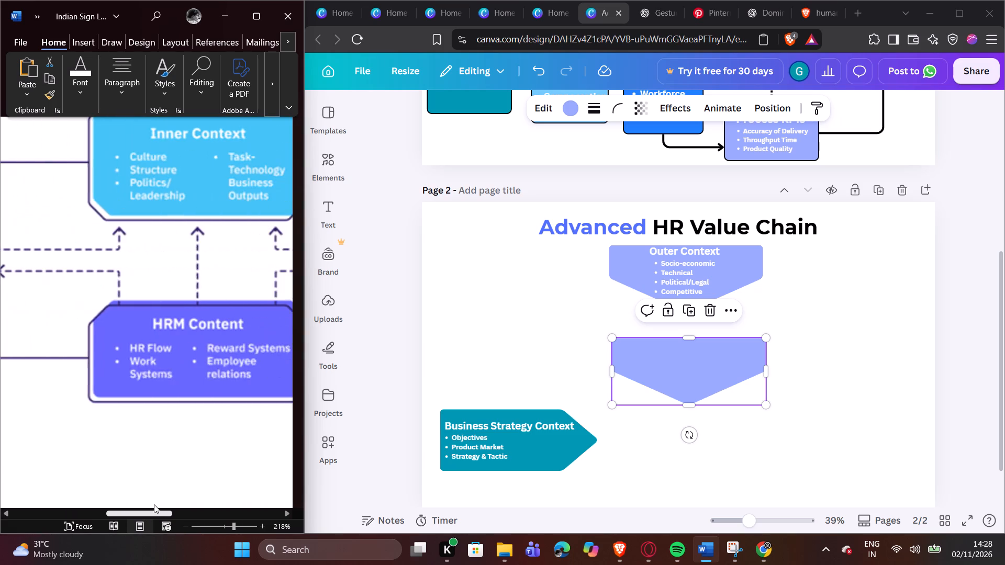
drag(154, 504, 166, 503)
scroll(211, 378, up, 2)
scroll(211, 378, down, 2)
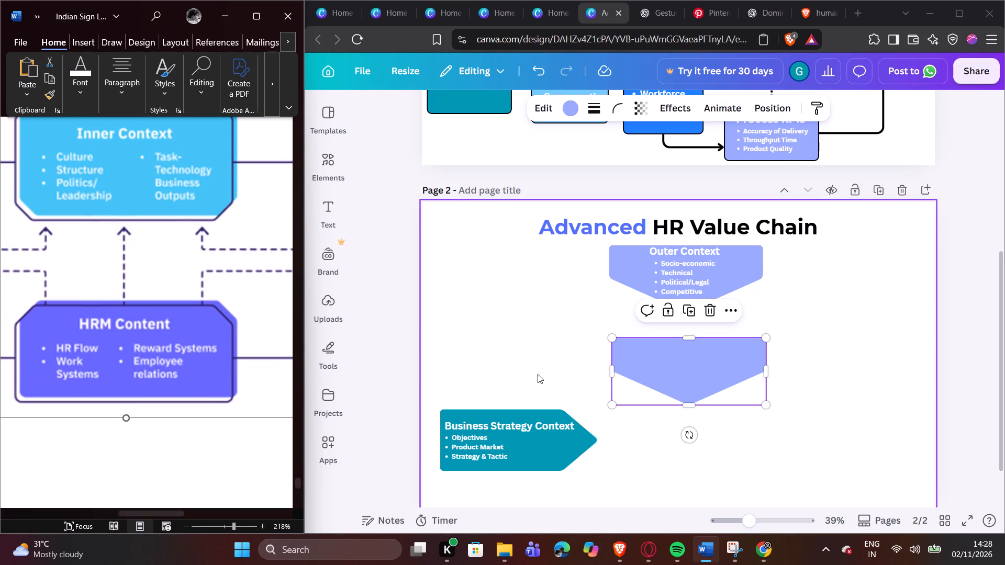
drag(694, 364, 694, 374)
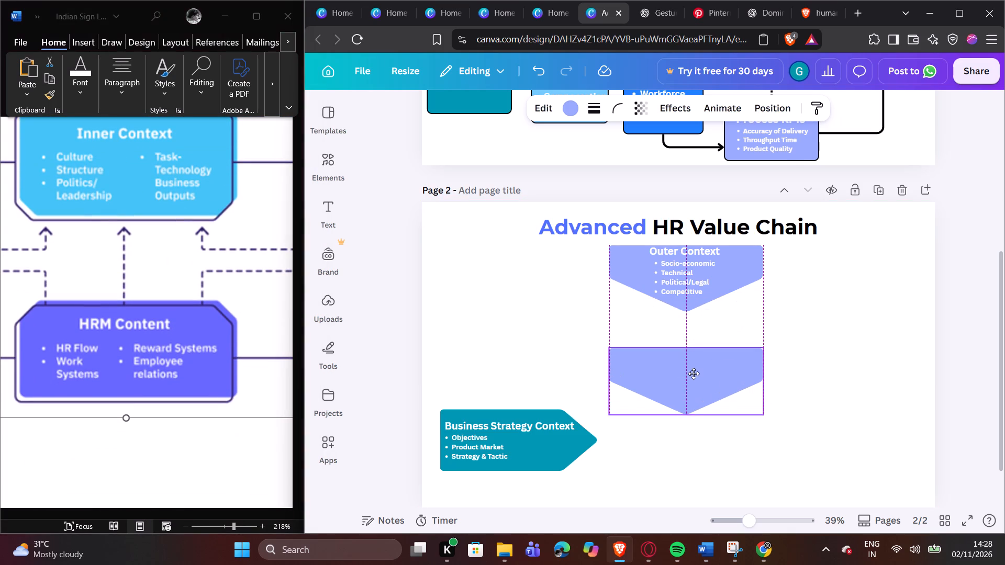
drag(694, 374, 694, 371)
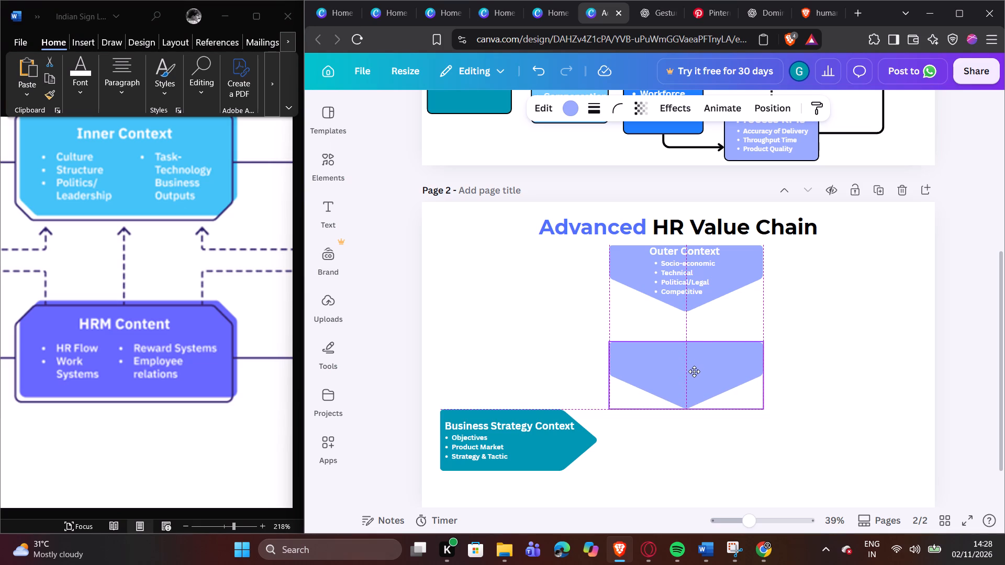
Duplicate the blank middle pentagon, leave the copy below it, and rotate the copy upside down so its tip points up.
drag(694, 371, 694, 372)
scroll(694, 372, down, 3)
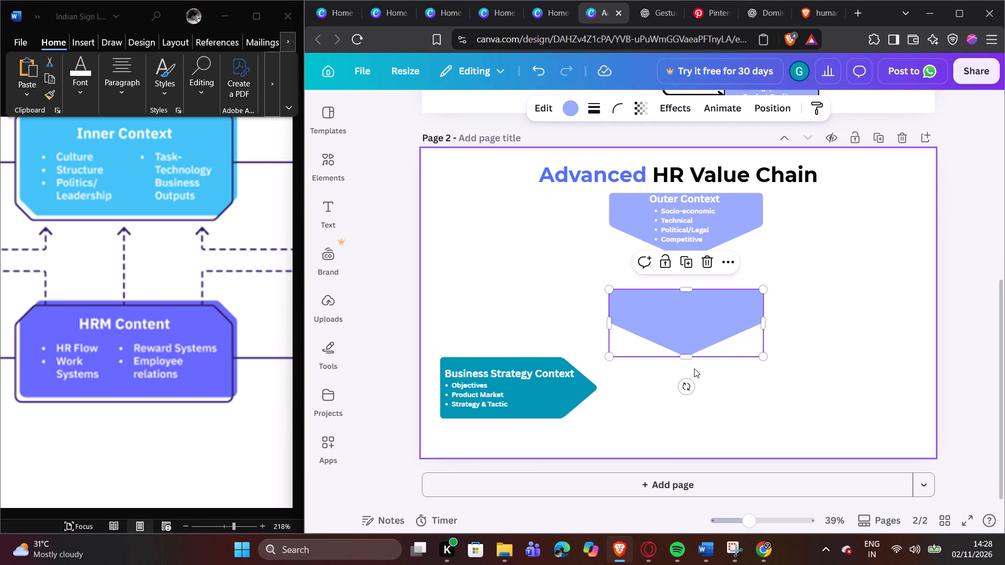
click(687, 264)
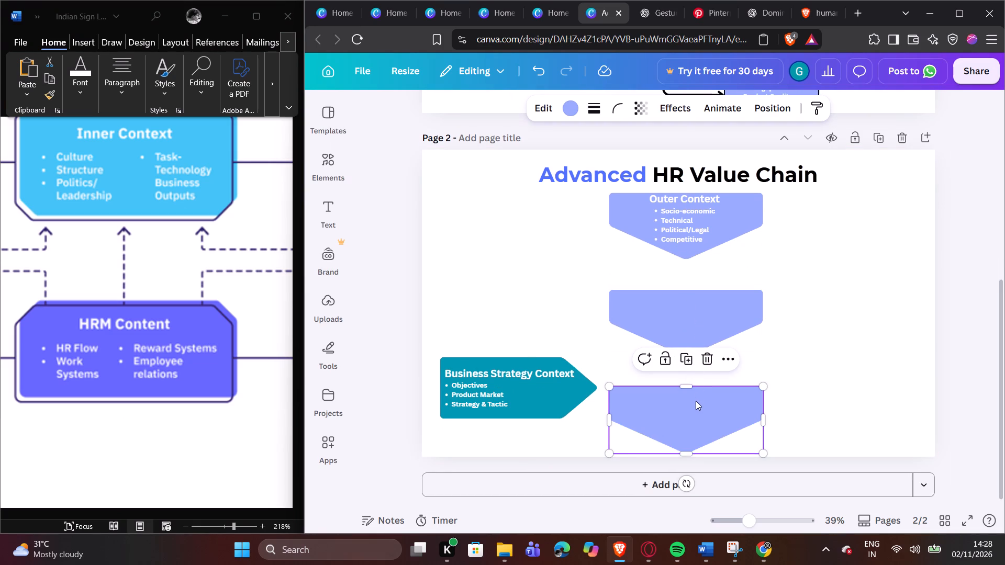
drag(687, 479, 598, 365)
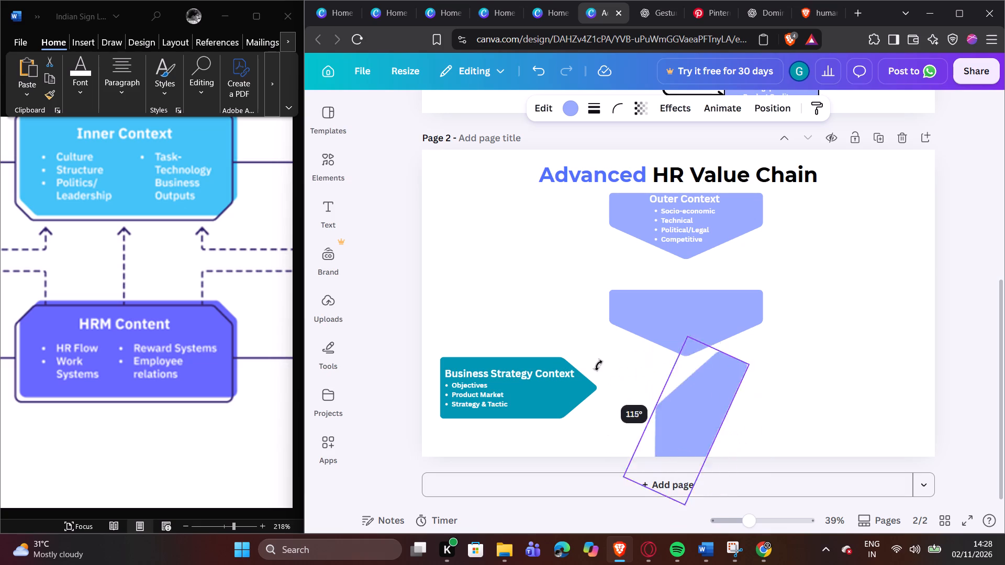
drag(598, 365, 685, 353)
click(807, 372)
Move the middle pentagon slightly upward, keeping it centred between the Outer Context box and the upward-pointing pentagon.
click(697, 322)
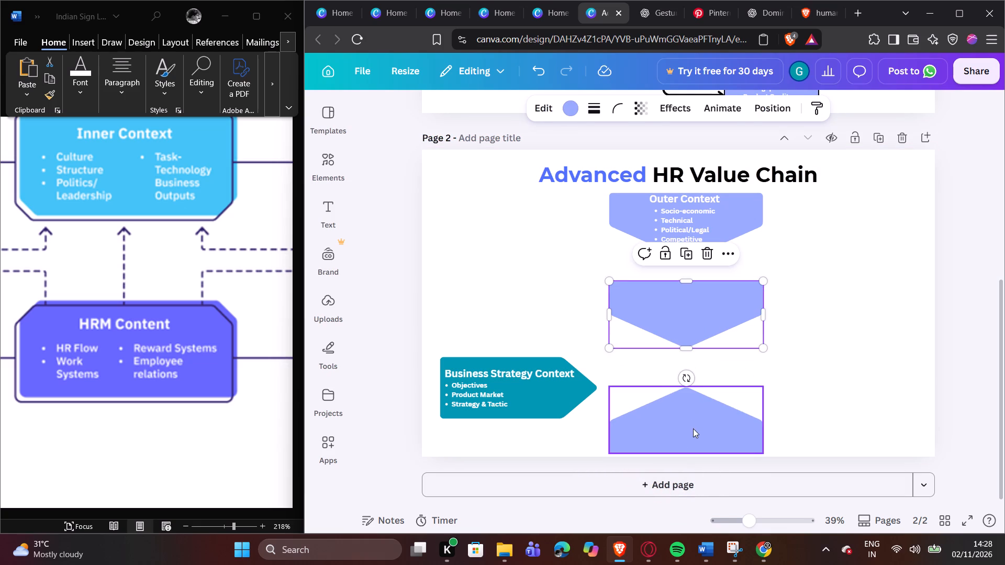
drag(693, 427, 693, 422)
click(875, 359)
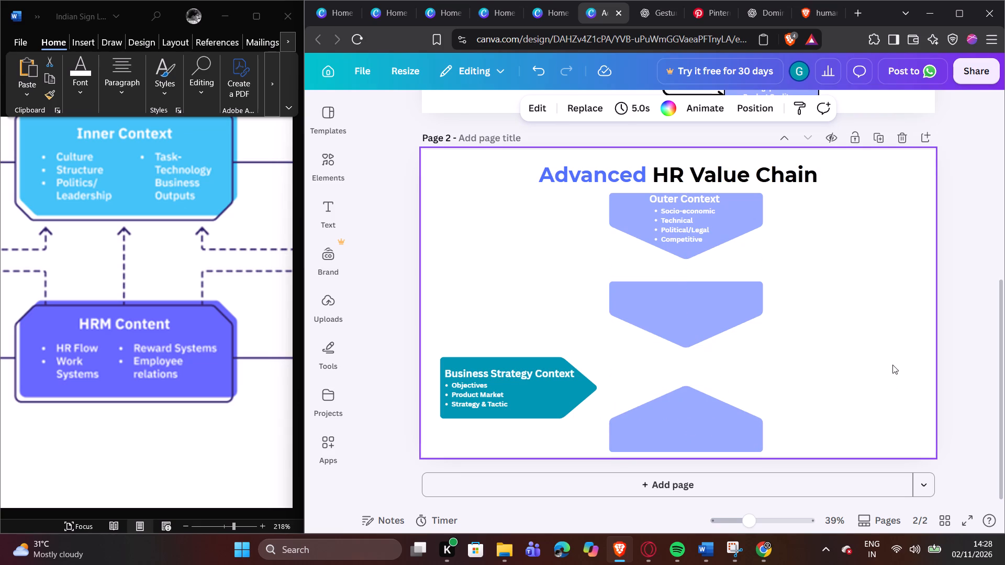
Duplicate the Outer Context text box and place the copy centred on the middle pentagon, level with its top edge.
scroll(80, 205, up, 1)
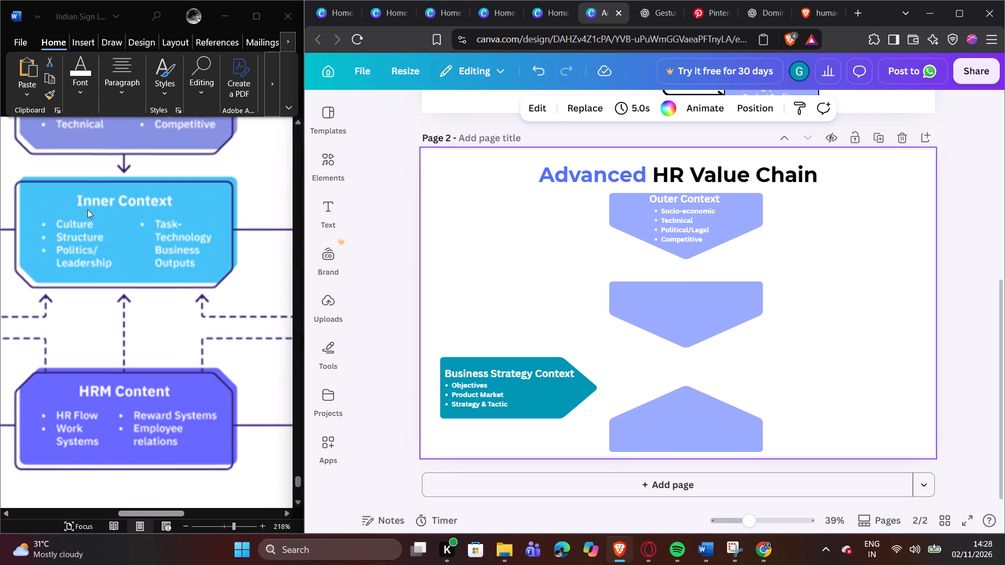
click(702, 221)
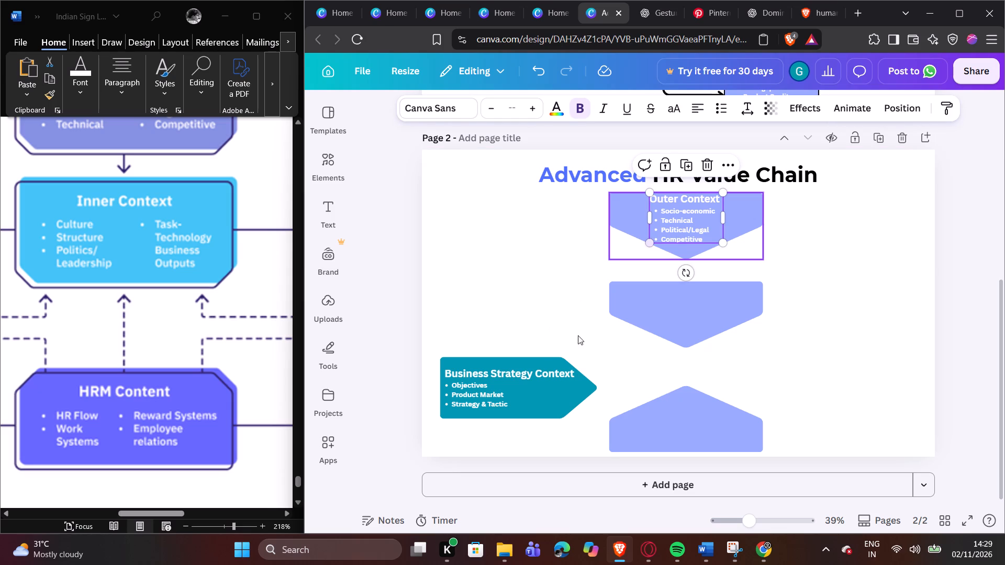
click(690, 165)
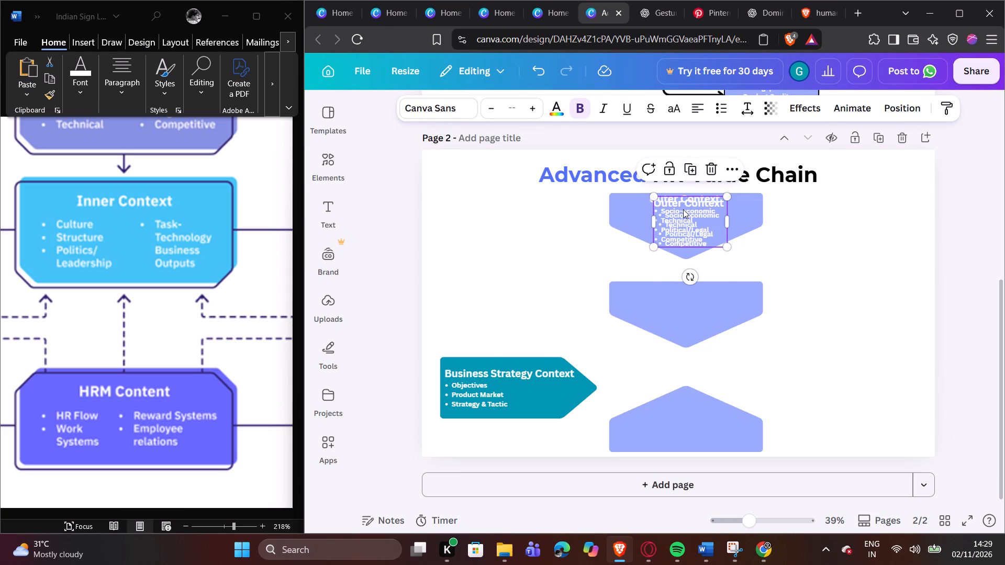
drag(683, 209, 676, 296)
Change the copied text box's heading on the middle pentagon to "Inner Context".
triple_click(677, 288)
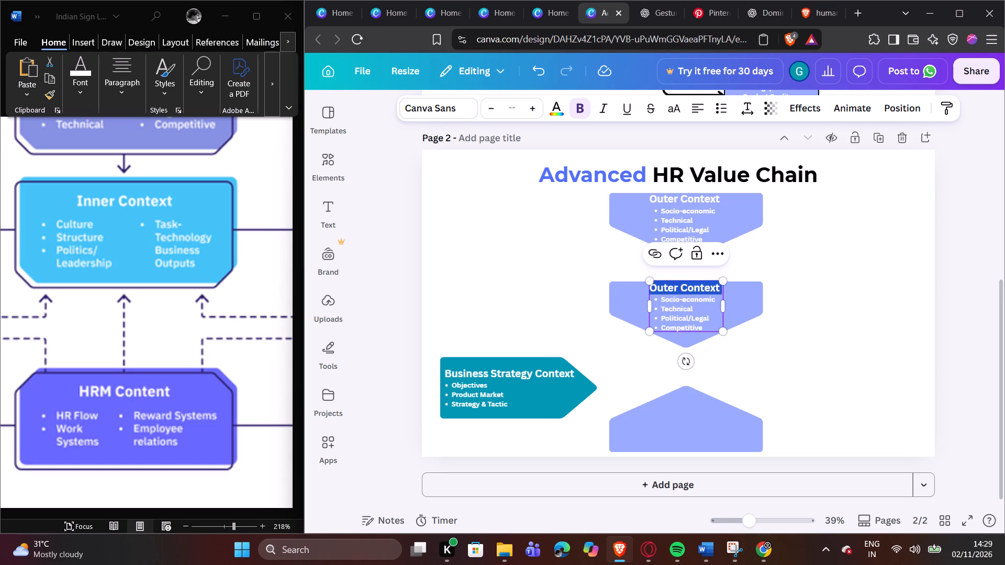
click(685, 285)
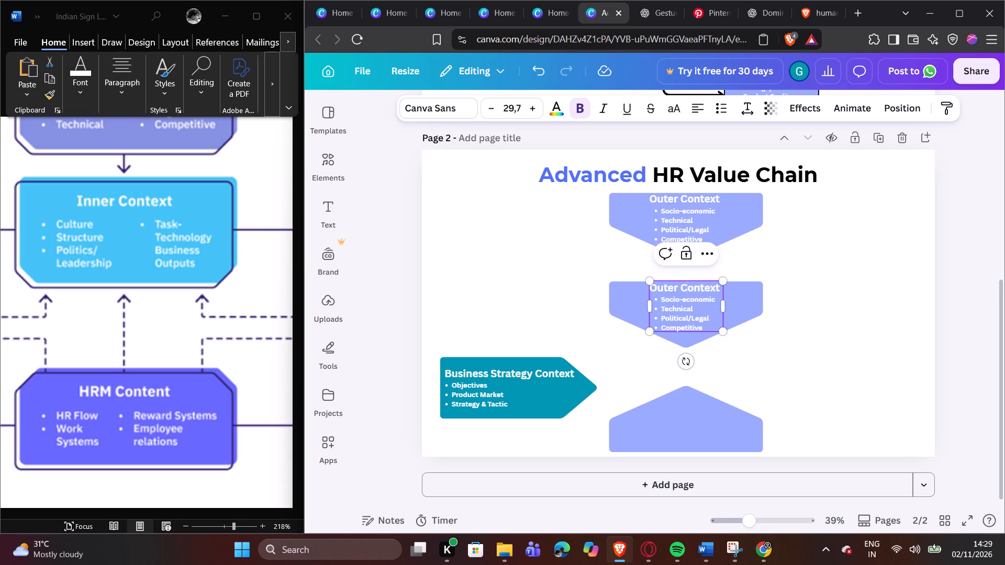
click(716, 284)
click(719, 287)
key(BackSpace)
key(BackSpace)
key(BackSpace)
key(BackSpace)
key(BackSpace)
key(BackSpace)
key(BackSpace)
key(BackSpace)
key(BackSpace)
key(BackSpace)
key(BackSpace)
key(BackSpace)
key(BackSpace)
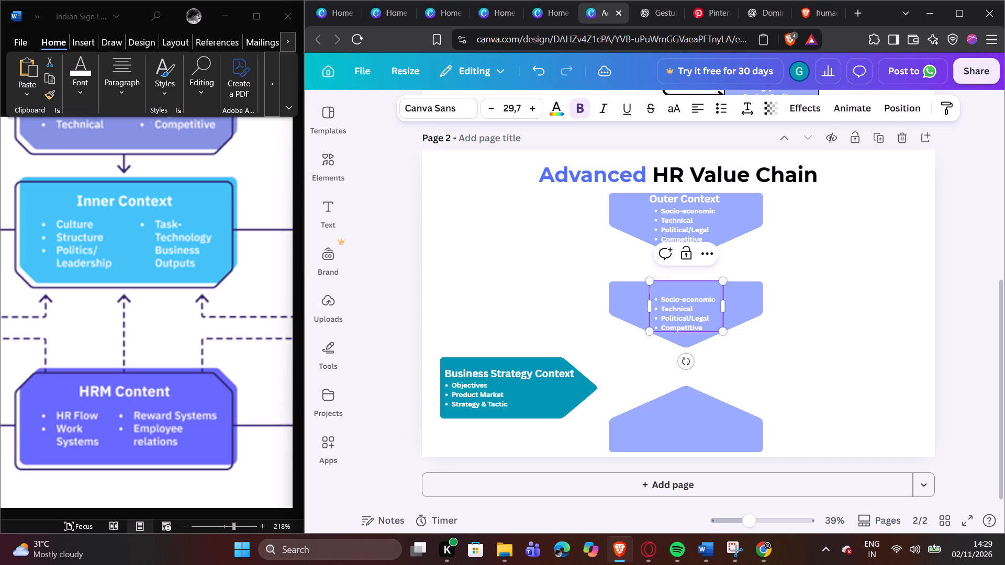
key(shift+i)
text(nn)
text(er)
key(space)
key(shift+c)
key(o)
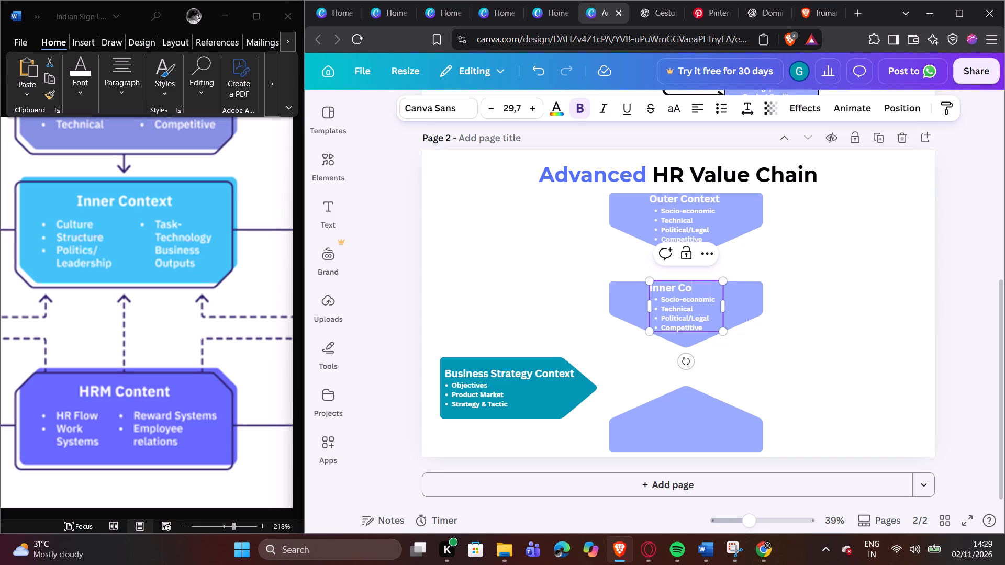
text(nte)
text(xt)
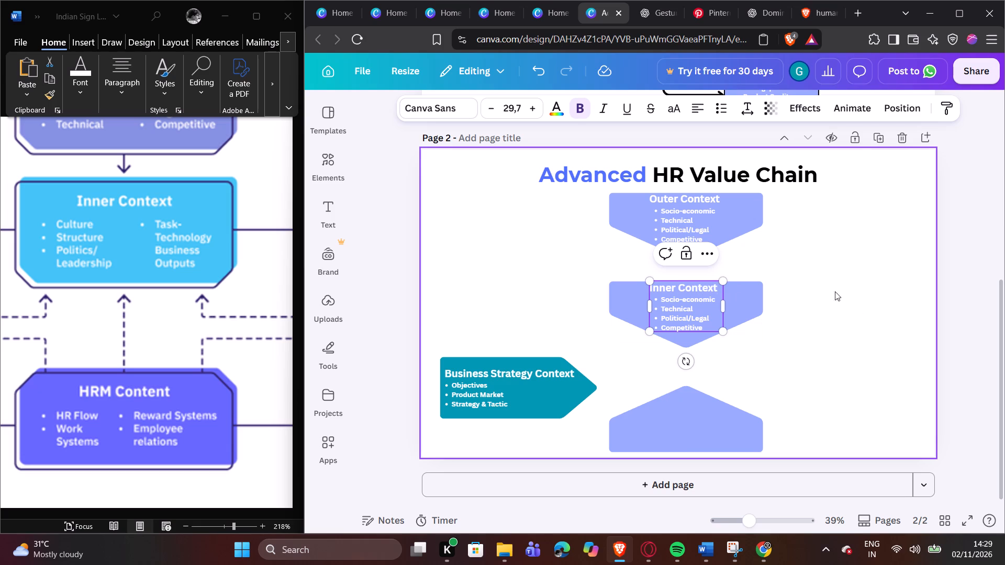
click(819, 287)
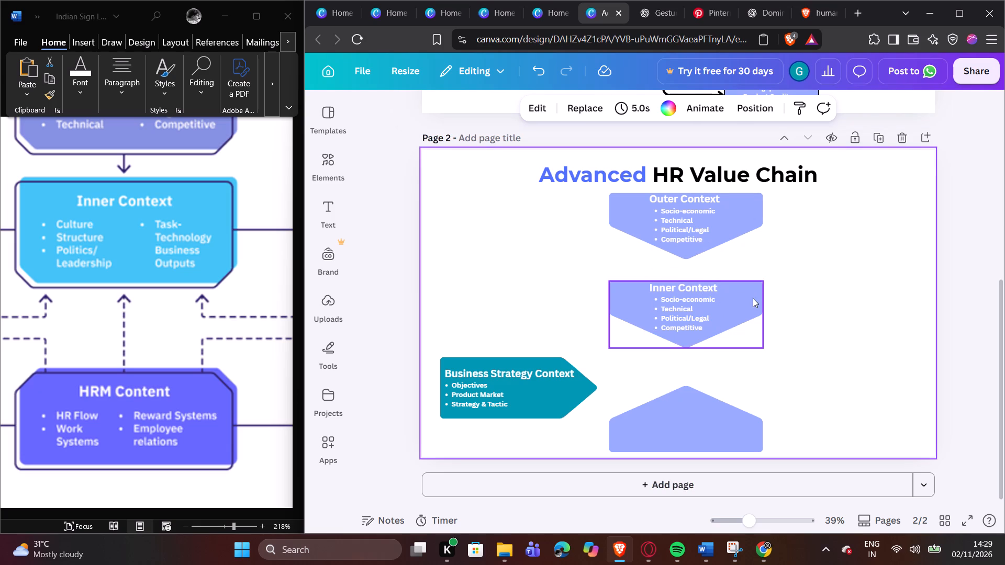
Delete the four copied bullet items under the Inner Context heading, keeping one empty bullet.
double_click(708, 324)
click(708, 324)
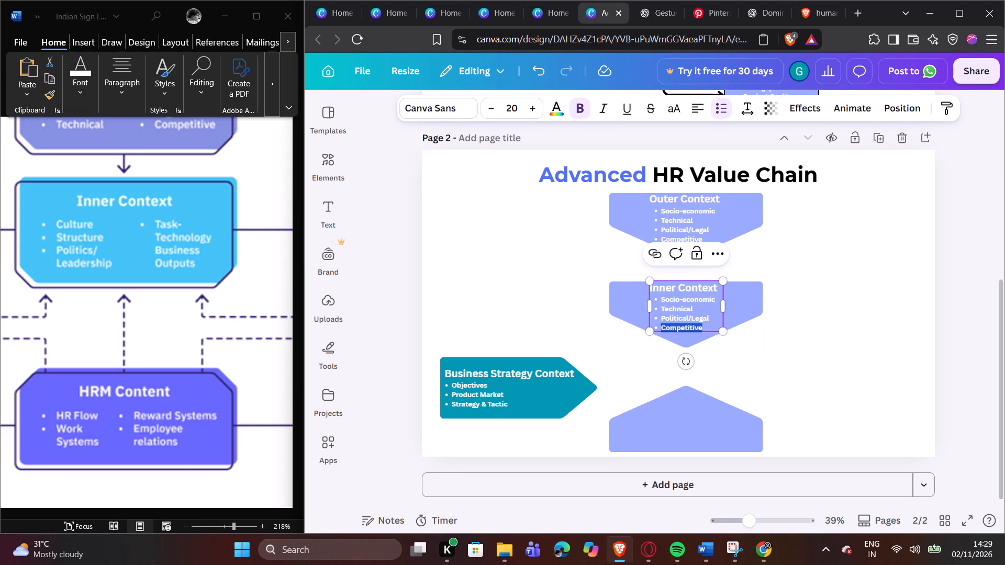
click(708, 324)
click(709, 324)
drag(709, 324, 665, 308)
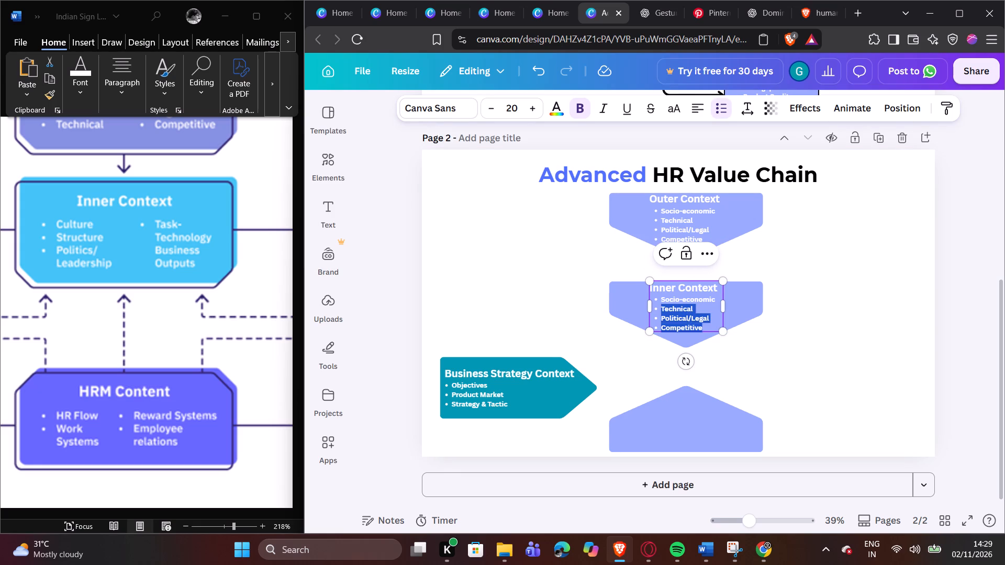
drag(665, 308, 677, 299)
drag(677, 299, 678, 298)
key(BackSpace)
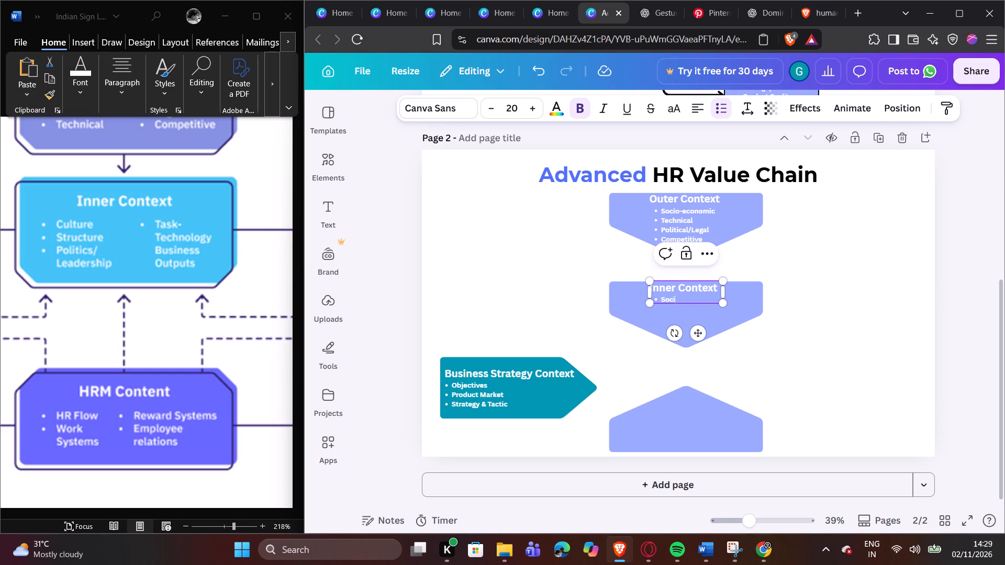
key(BackSpace)
key(BackSpace)
key(BackSpace)
key(BackSpace)
key(BackSpace)
Enter "Culture" and "Structure" as the first two bullets under the Inner Context heading.
key(shift+c)
key(u)
key(l)
text(ture)
key(Return)
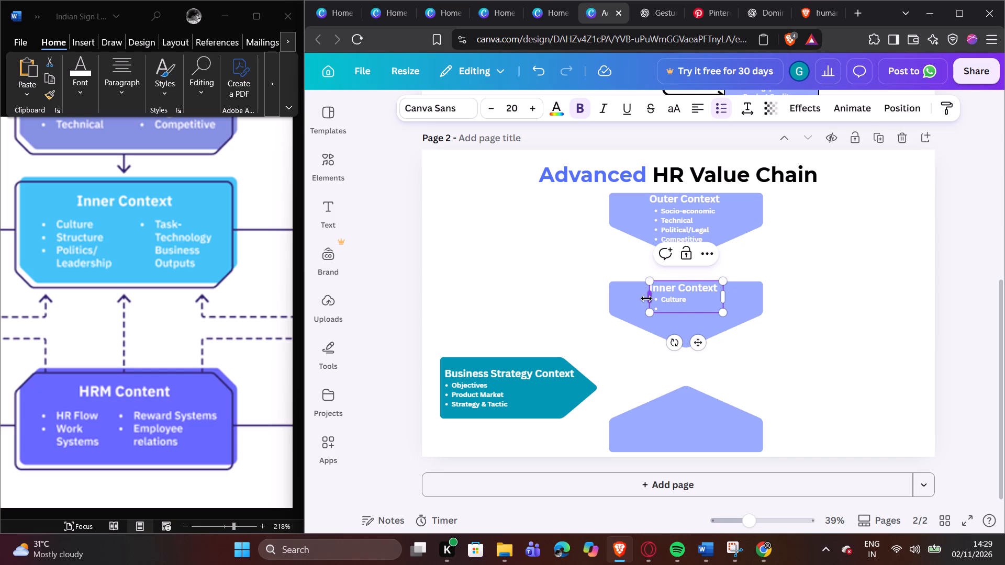
click(666, 309)
key(shift+s)
key(t)
text(ru)
key(c)
text(ture)
Add a third Inner Context bullet "Politics/Leadership" and widen the text box so it fits on one line.
key(Return)
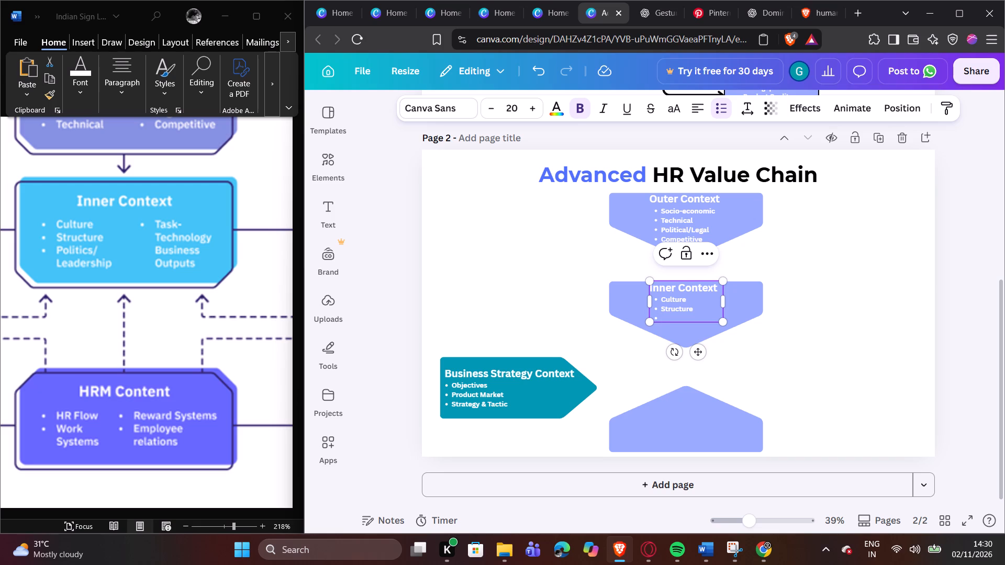
key(shift+p)
key(o)
text(liti)
key(c)
key(s)
key(slash)
key(shift+l)
text(eader)
text(ship)
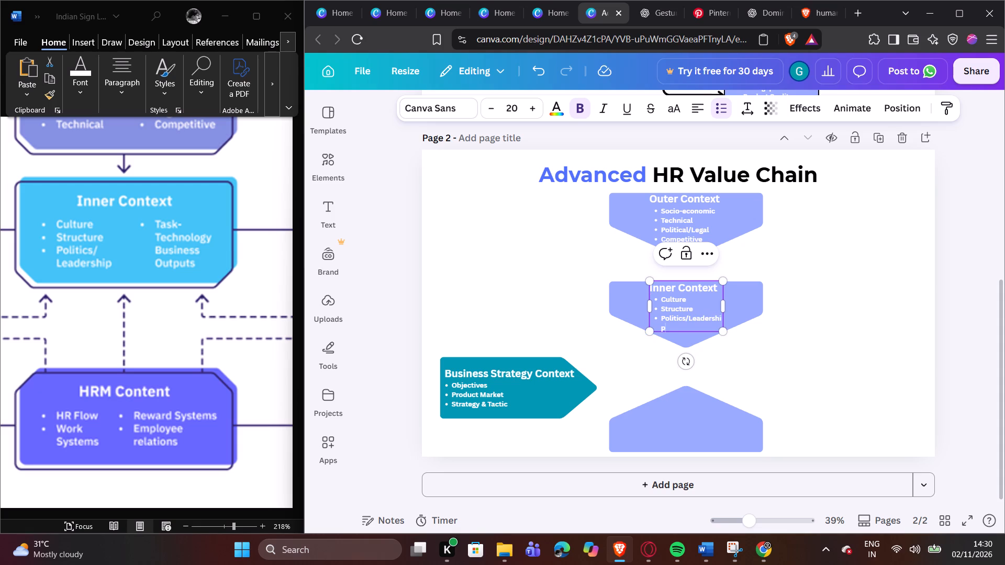
click(724, 304)
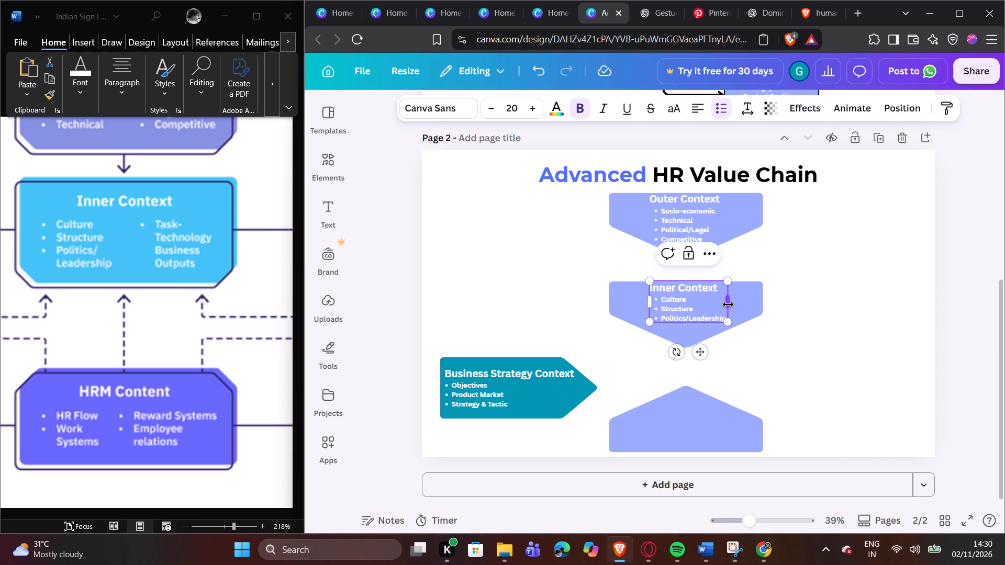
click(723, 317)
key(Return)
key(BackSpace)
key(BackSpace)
Add a fourth bullet "Task-Technology" below "Politics/Leadership" in the Inner Context list.
key(Right)
key(Return)
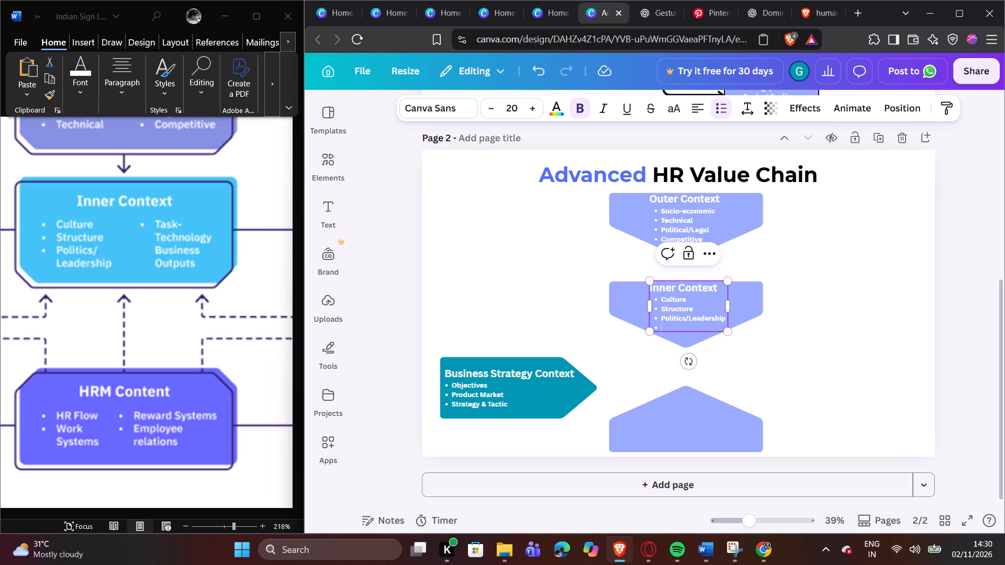
key(shift+t)
key(a)
key(s)
key(k)
key(minus)
key(shift+t)
text(ech)
text(nolo)
key(g)
key(y)
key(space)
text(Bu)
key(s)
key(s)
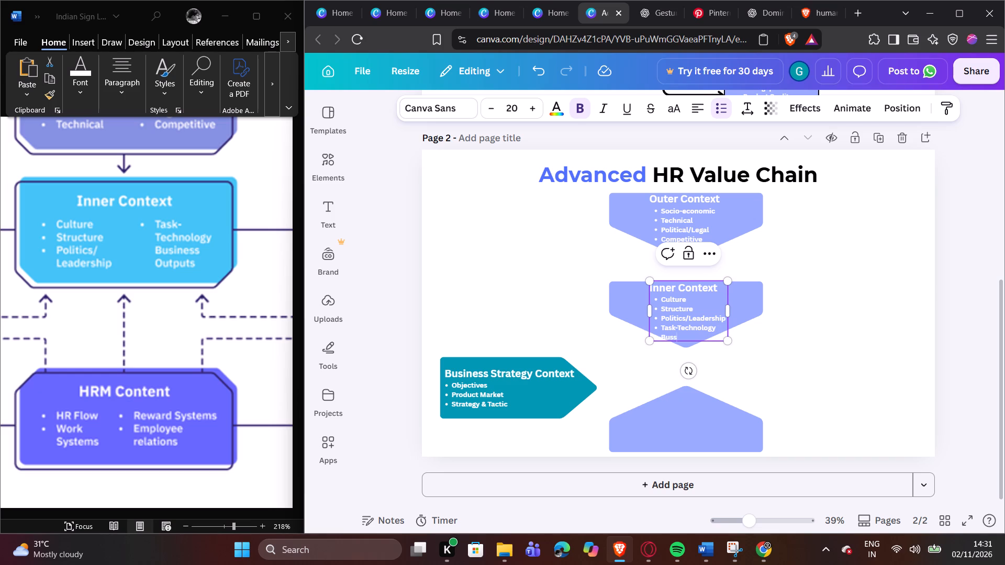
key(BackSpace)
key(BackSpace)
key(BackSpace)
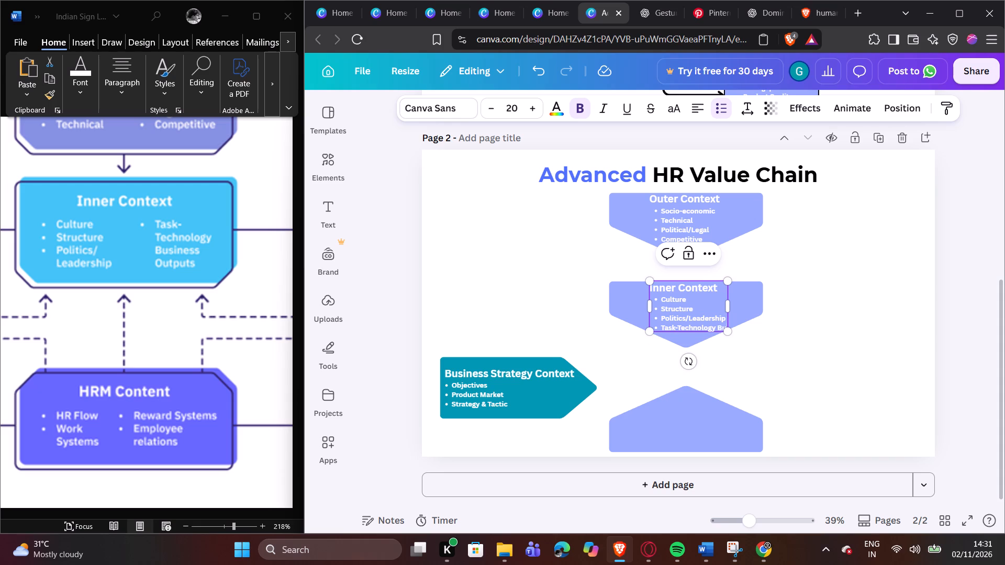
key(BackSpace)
Recolour the shape behind the Inner Context text to the light blue already used in the design.
click(807, 298)
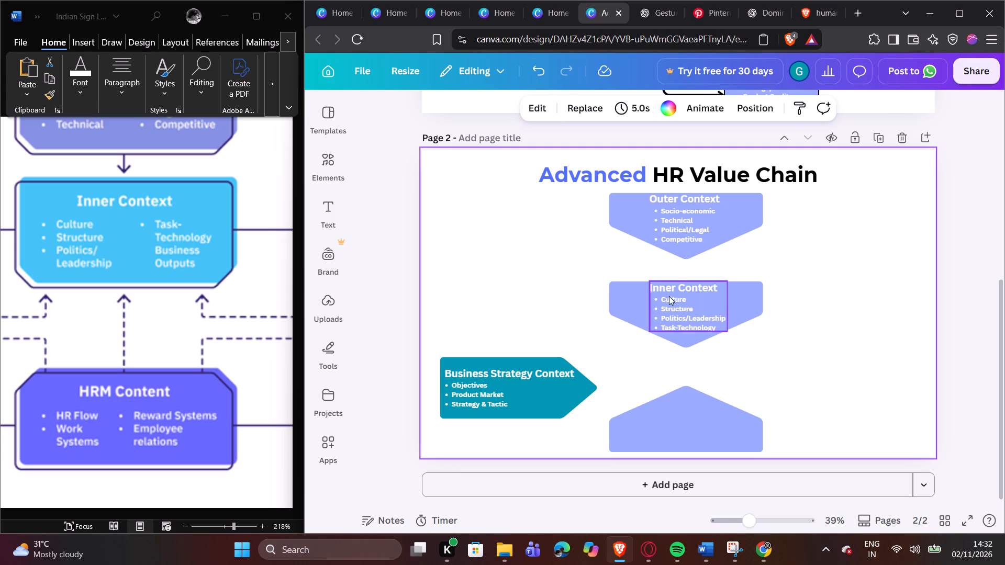
click(633, 304)
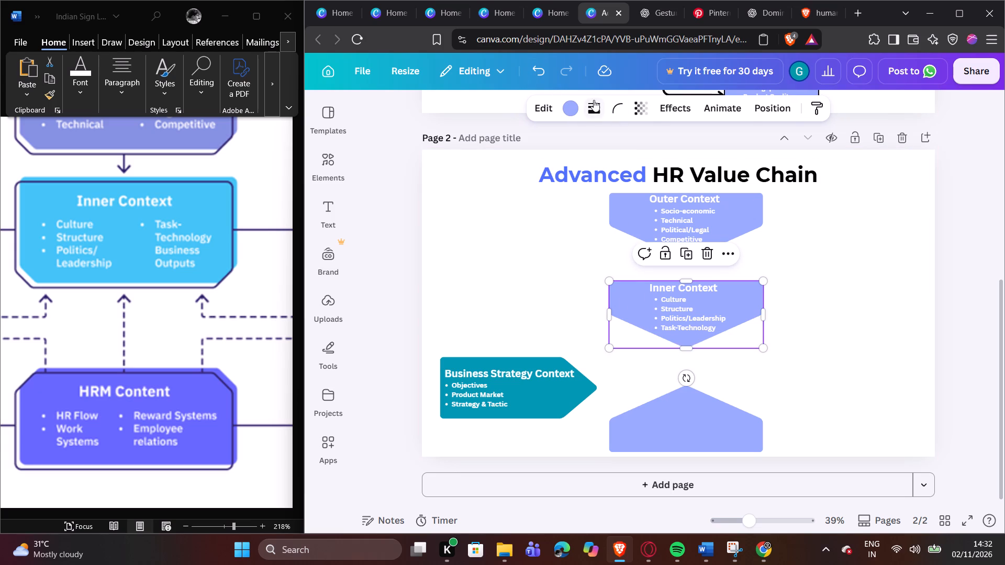
click(570, 111)
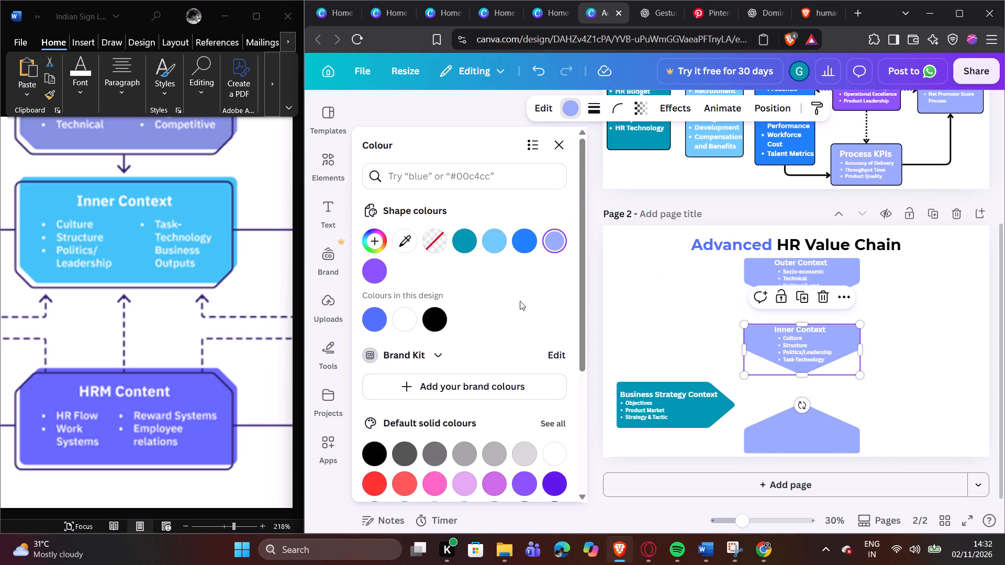
click(488, 244)
click(920, 331)
click(920, 331)
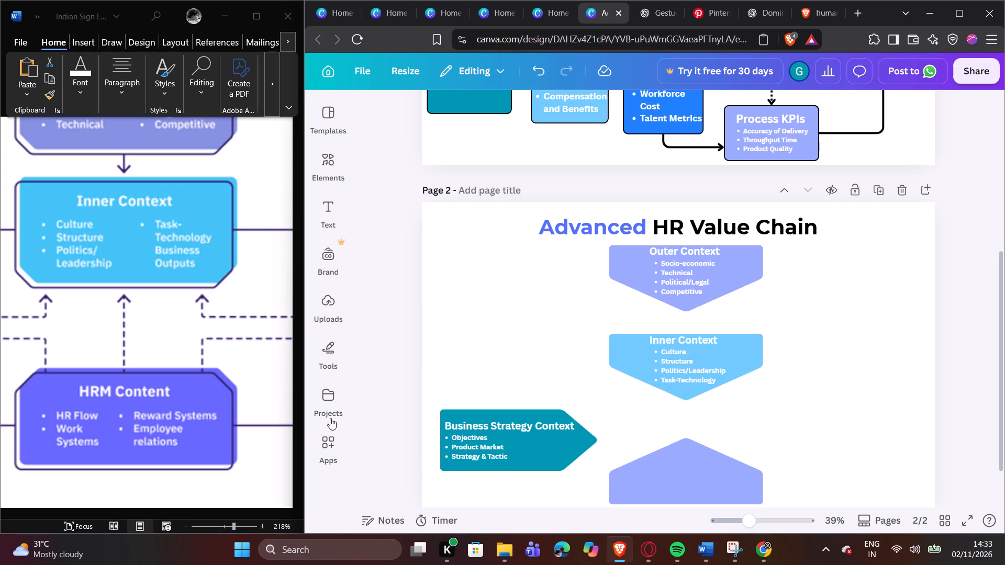
Recolour the empty upward-pointing shape below the Inner Context box to the purple already used in the design.
click(634, 489)
click(569, 107)
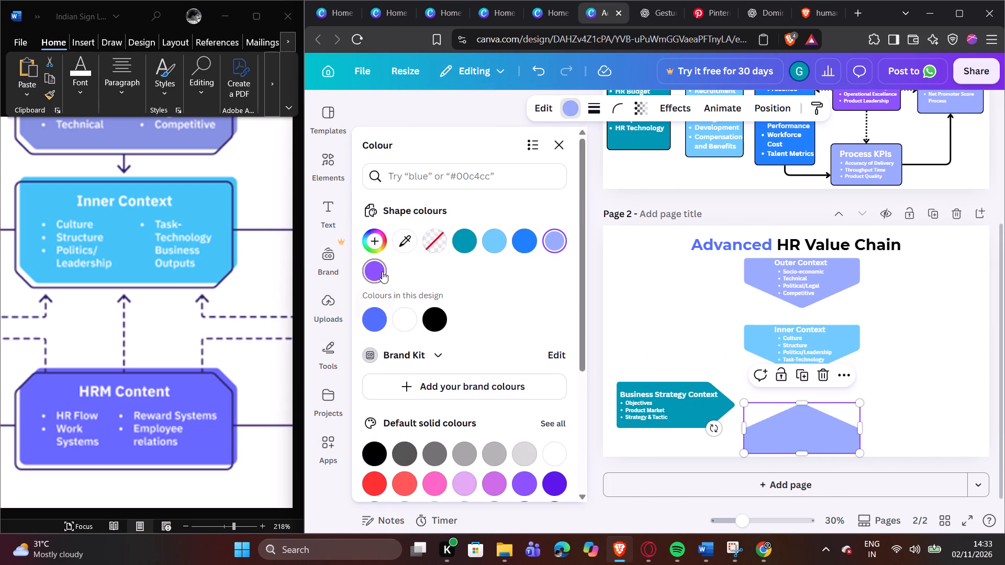
click(381, 271)
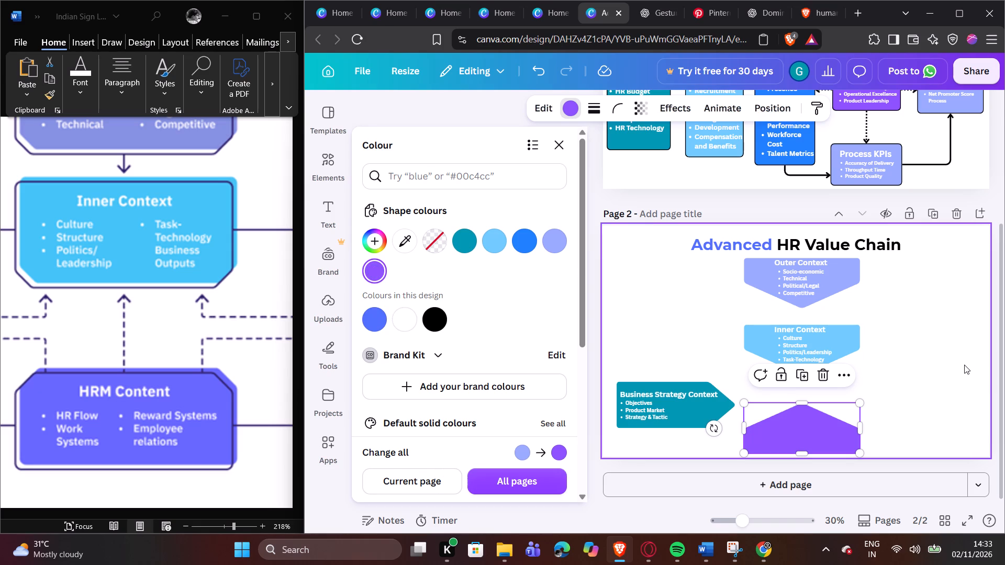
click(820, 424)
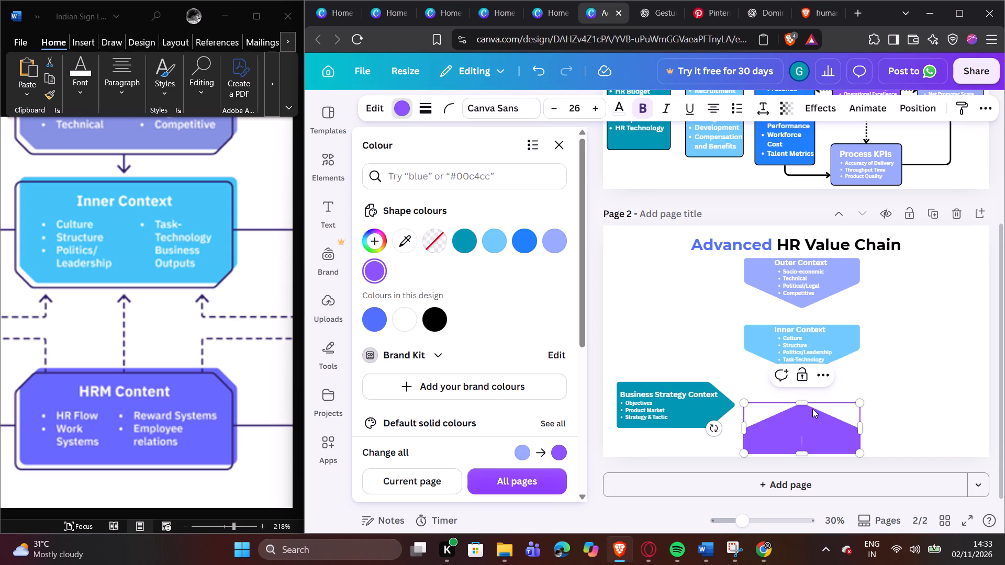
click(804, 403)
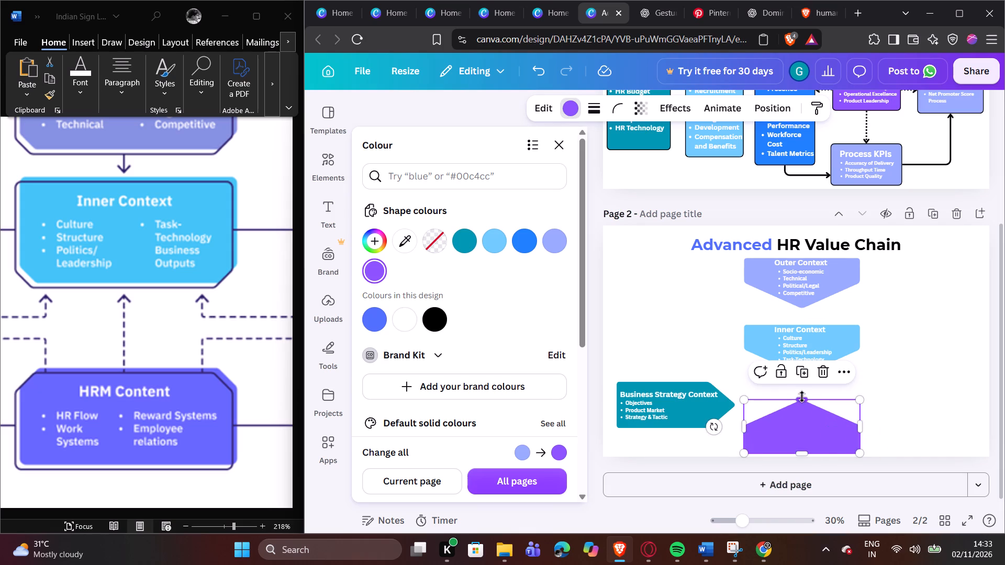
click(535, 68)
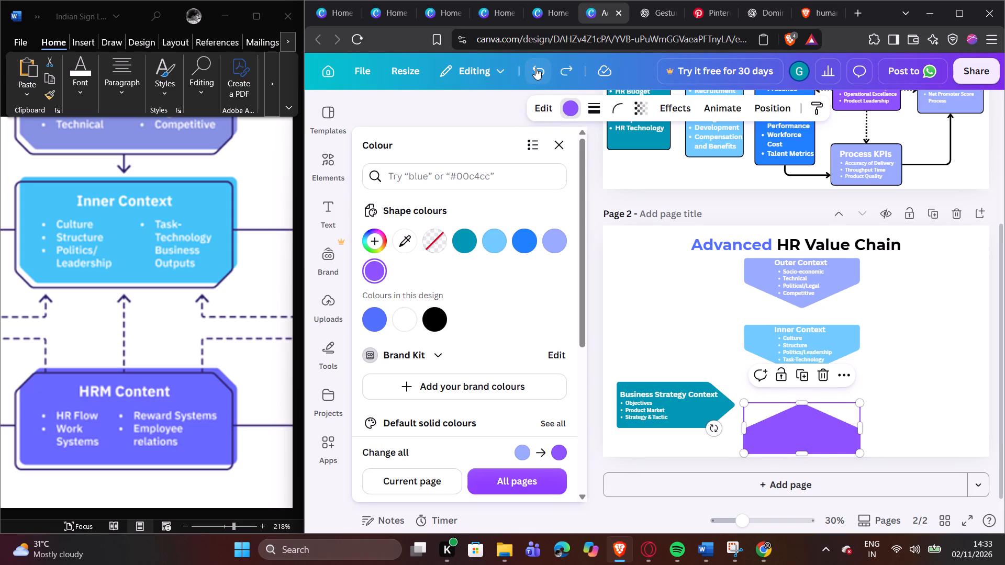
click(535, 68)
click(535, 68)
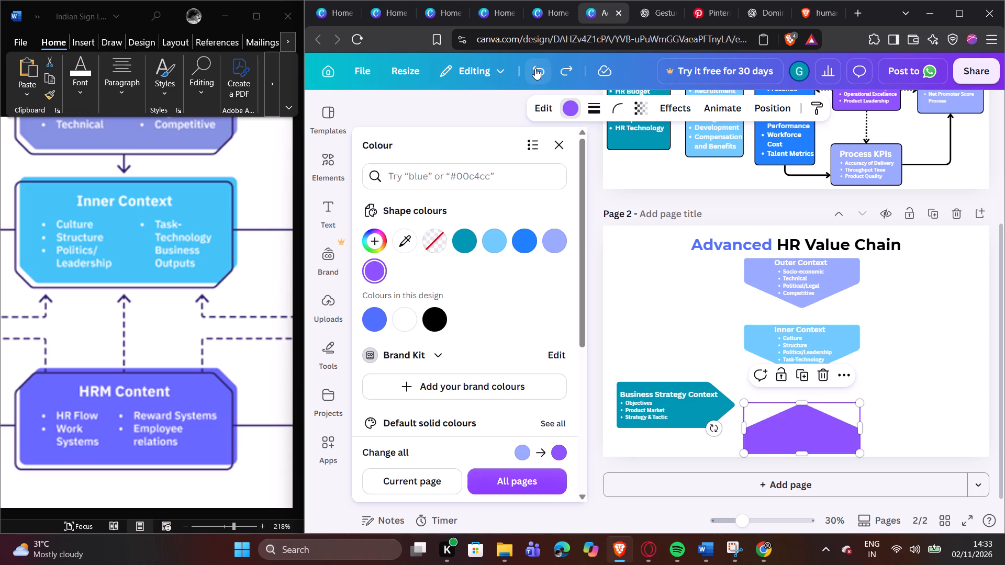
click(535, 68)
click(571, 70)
Duplicate the Inner Context text box and place the copy inside the purple shape, left-aligned with the original text.
click(815, 343)
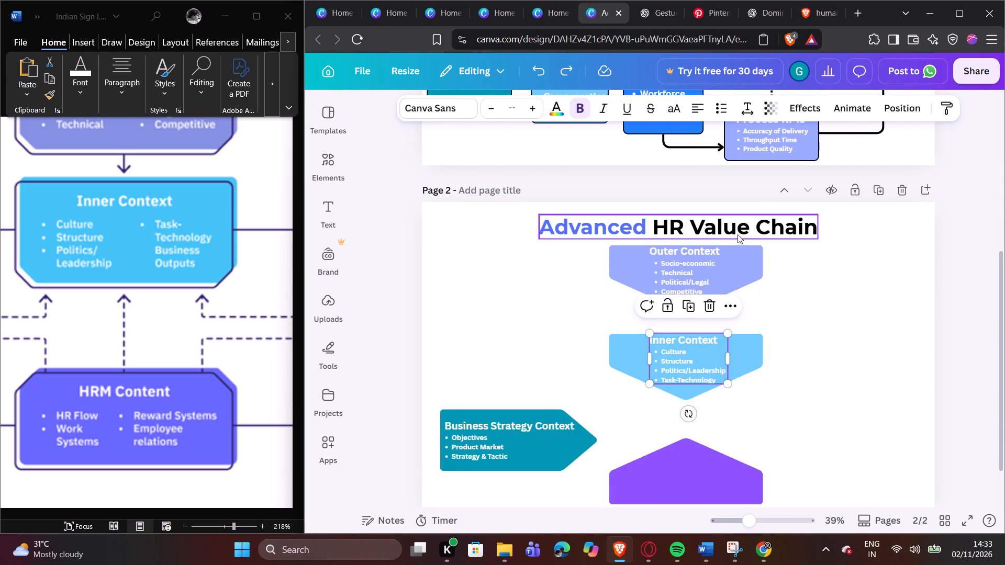
click(689, 308)
drag(679, 453, 684, 493)
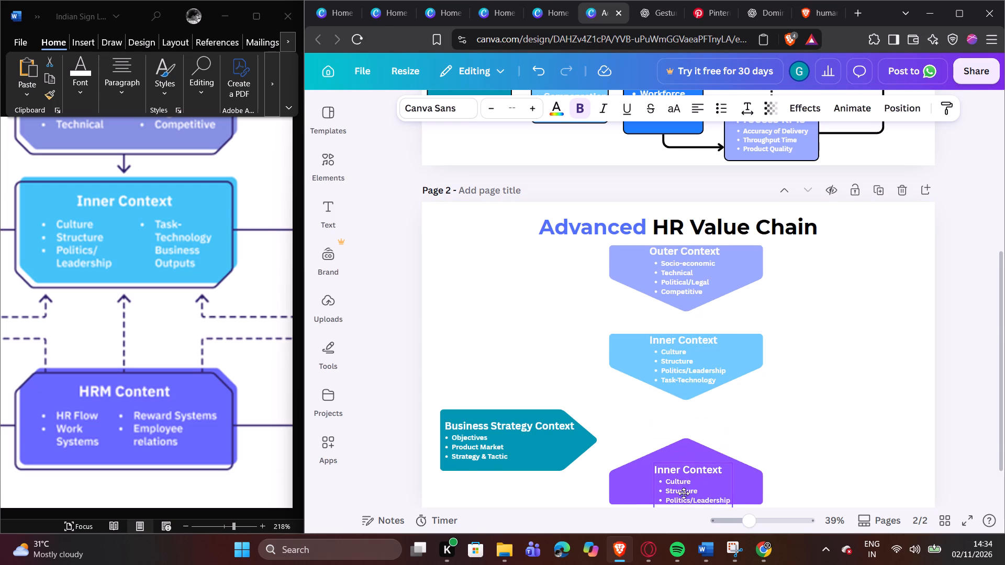
drag(684, 493, 682, 484)
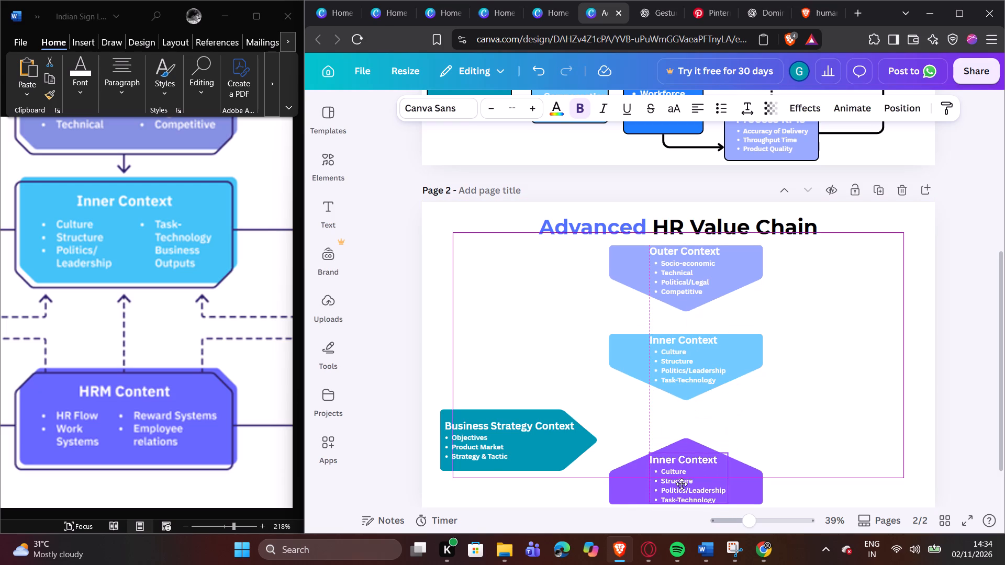
drag(682, 484, 681, 483)
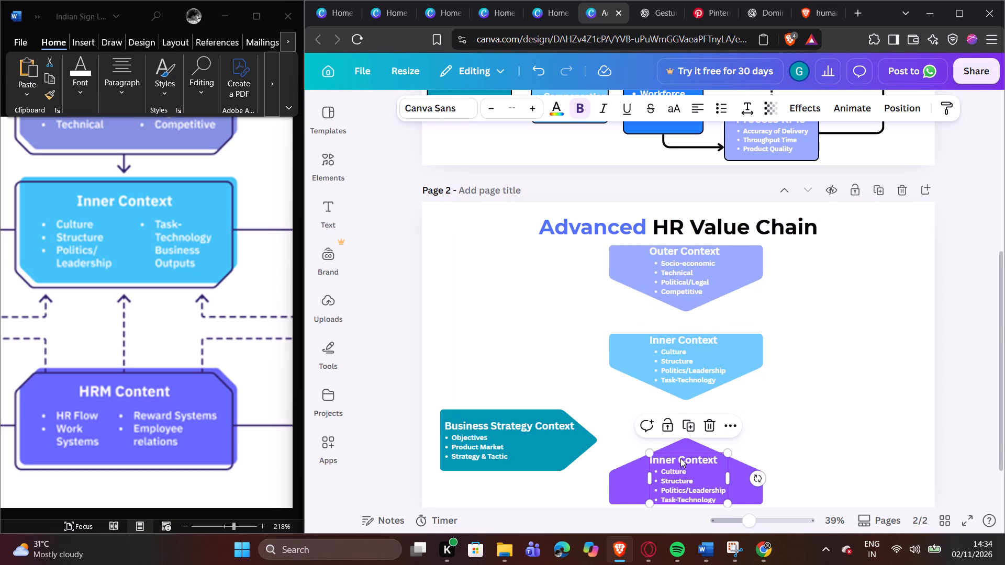
Replace the copied "Inner Context" heading in the purple shape with "HRM Content".
double_click(680, 458)
click(680, 457)
click(680, 457)
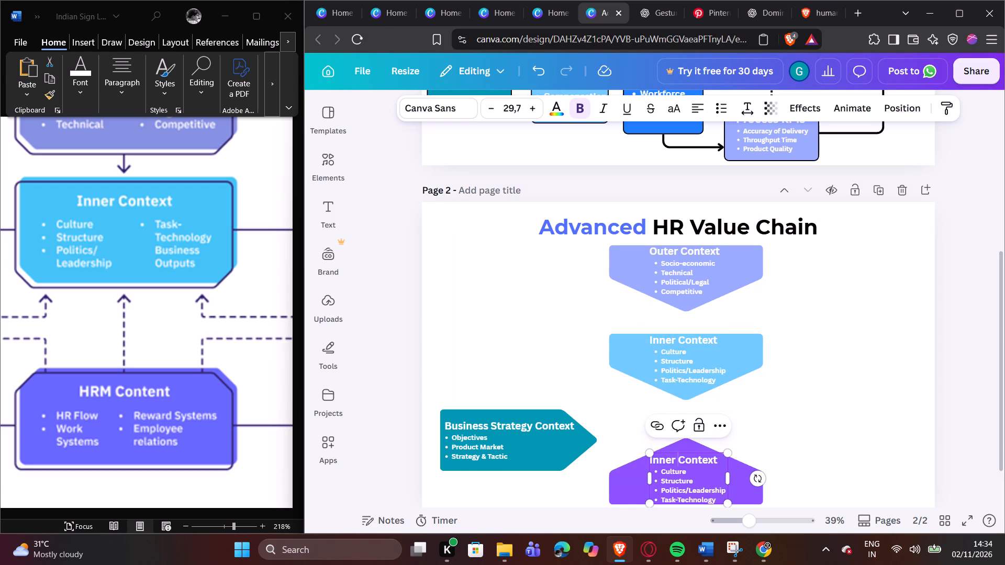
click(720, 458)
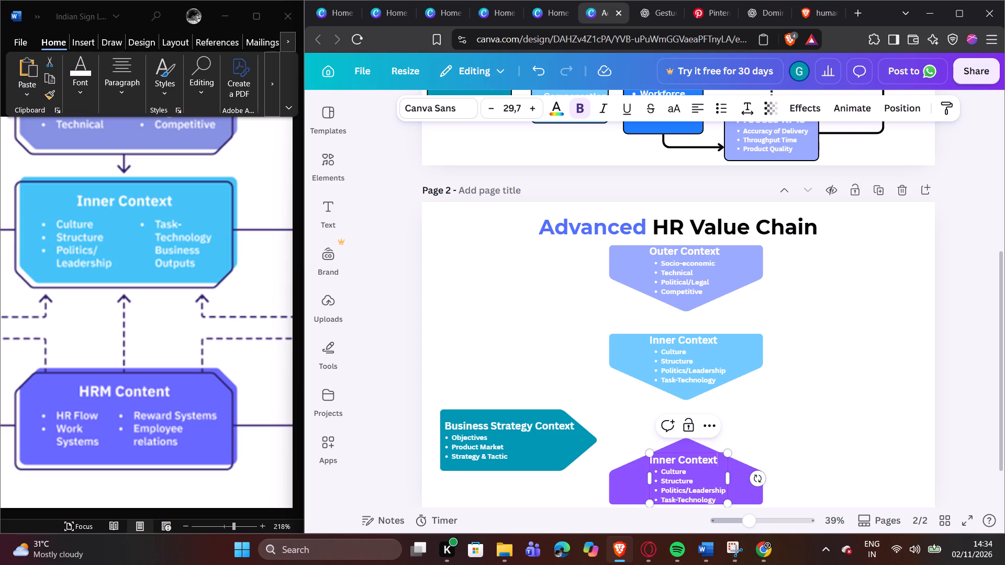
key(BackSpace)
key(BackSpace)
key(BackSpace)
key(BackSpace)
key(BackSpace)
key(BackSpace)
key(BackSpace)
key(BackSpace)
key(BackSpace)
key(BackSpace)
key(BackSpace)
key(BackSpace)
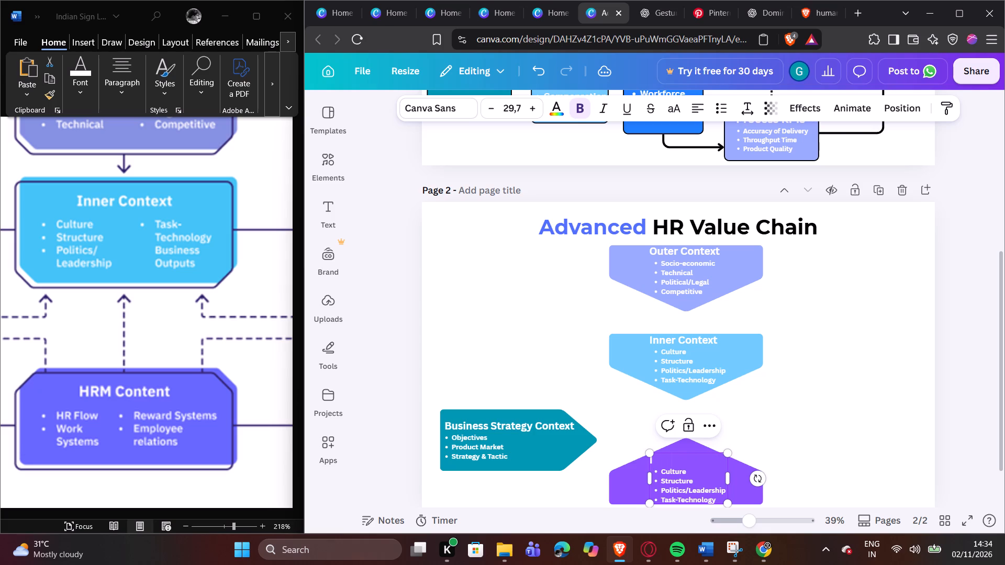
key(BackSpace)
text(HR)
key(shift+m)
key(space)
key(shift+c)
text(on)
text(tent)
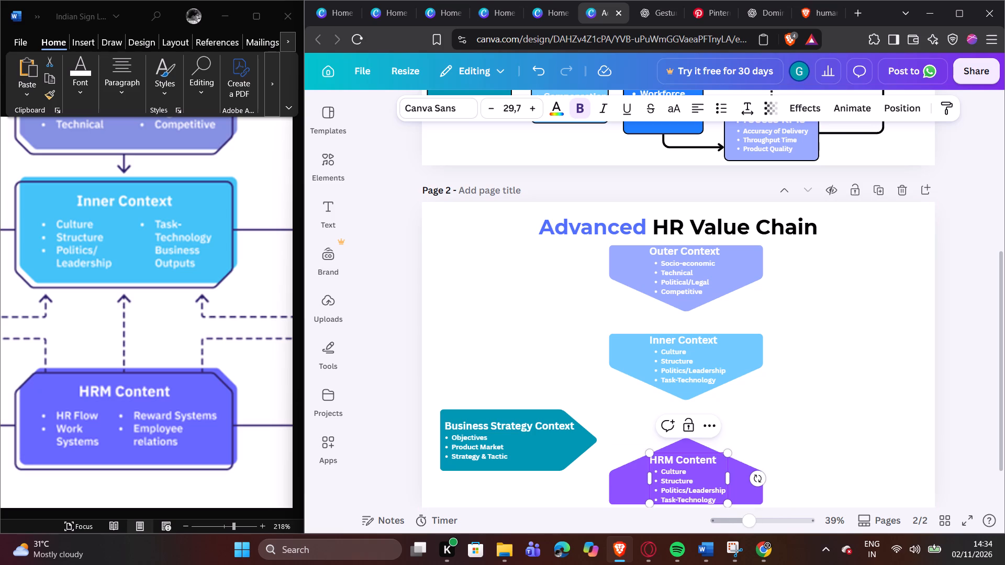
Delete the four copied bullet items under the HRM Content heading, keeping one empty bullet.
drag(717, 499, 660, 470)
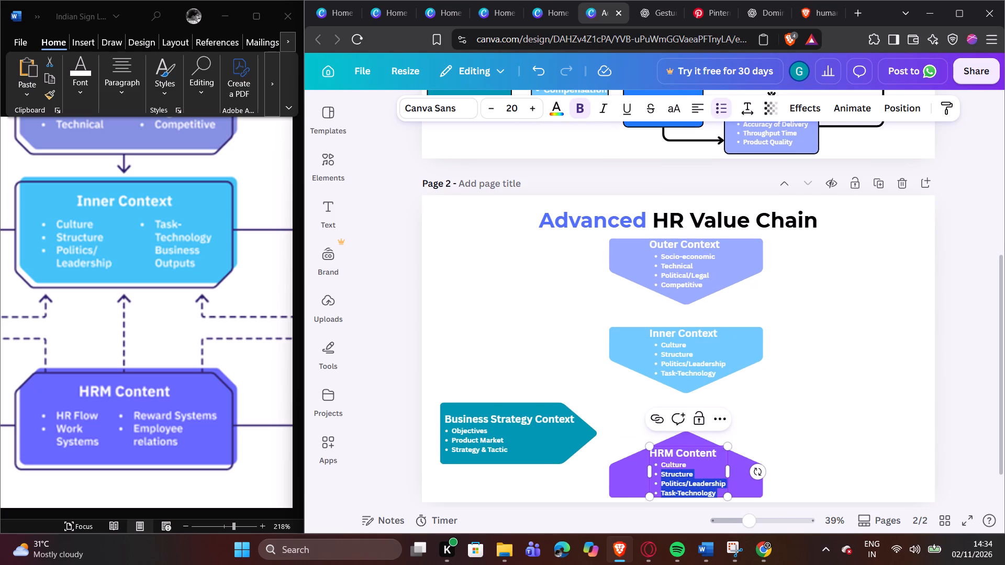
key(BackSpace)
key(BackSpace)
key(BackSpace)
key(BackSpace)
key(BackSpace)
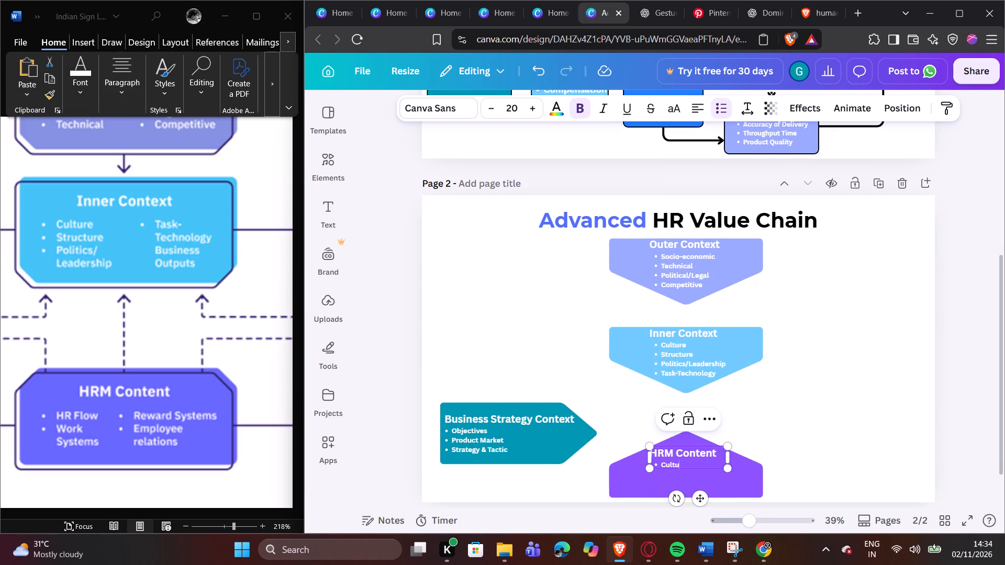
key(BackSpace)
key(BackSpace)
key(BackSpace)
key(BackSpace)
key(BackSpace)
Enter "HR Flow" and "Work System" as the first two bullets under the HRM Content heading.
key(shift+h)
text(R)
key(space)
key(shift+f)
text(low)
key(Return)
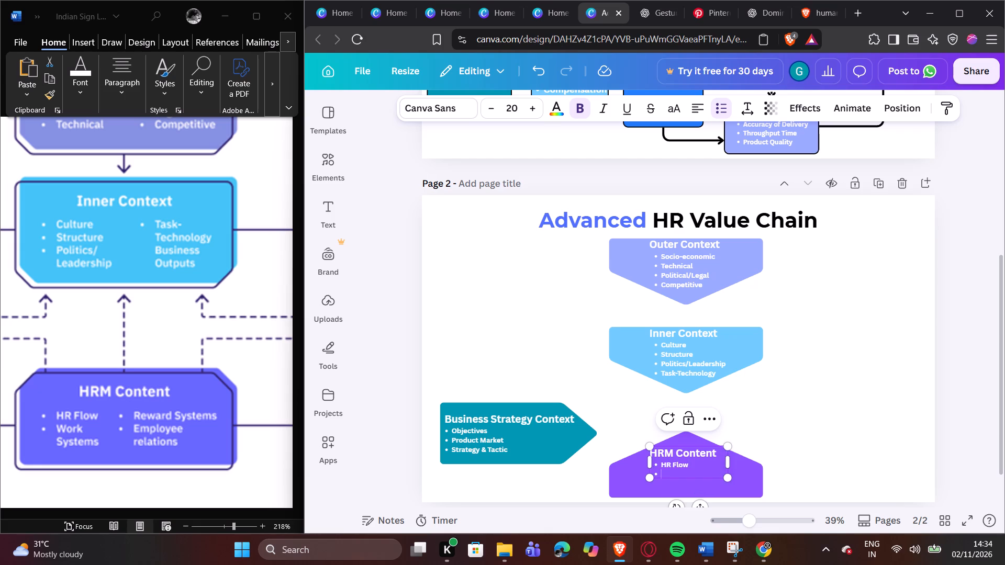
key(shift+e)
key(BackSpace)
key(shift+w)
text(ork)
key(space)
text(System)
Add "Reward Systems" and "Employee relations" as the third and fourth bullets under the HRM Content heading.
key(Return)
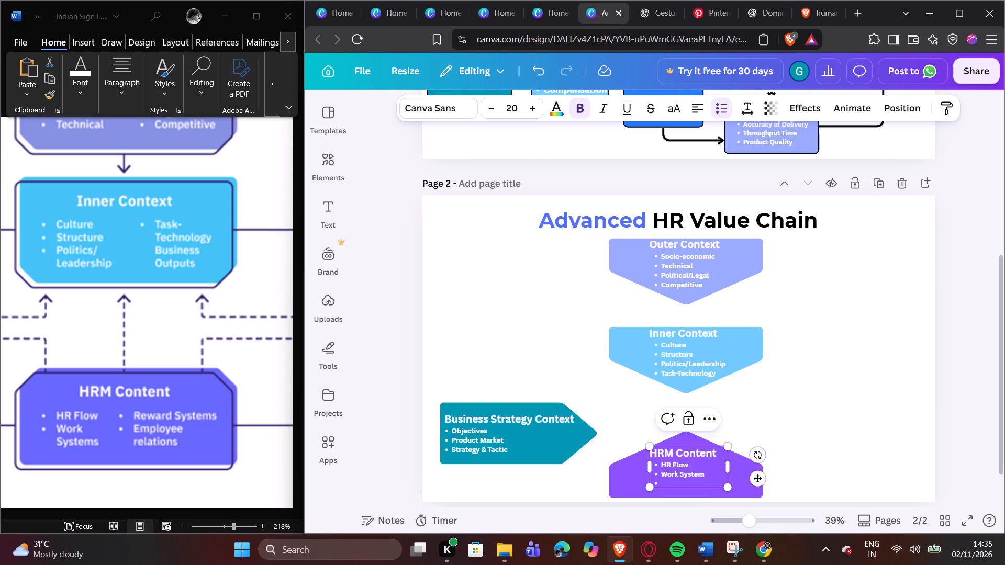
key(shift+r)
key(e)
text(war)
key(d)
key(space)
key(shift+s)
text(yste)
text(ms)
key(Return)
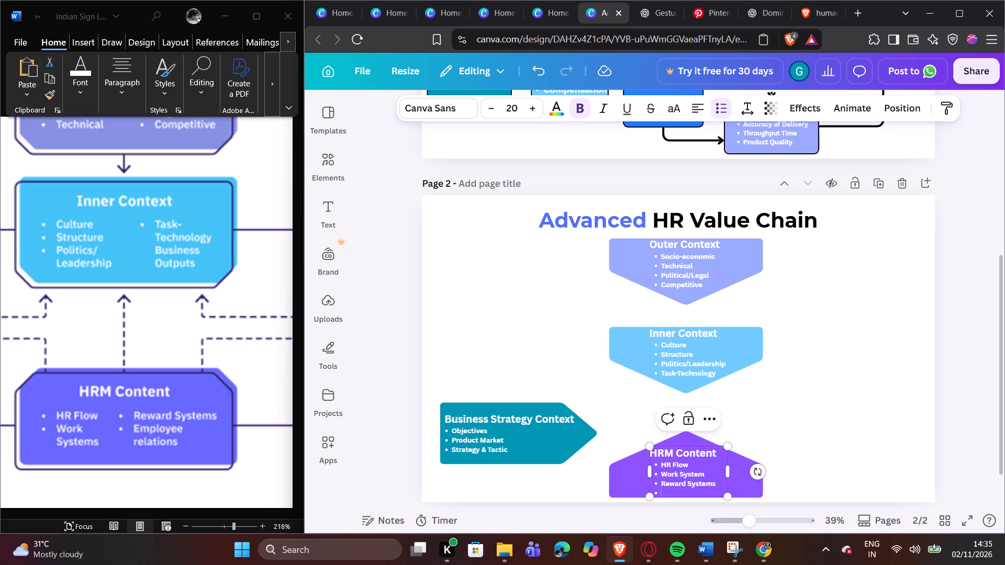
key(shift+e)
key(m)
text(plo)
key(y)
text(ee)
key(space)
text(re)
text(la)
text(tions)
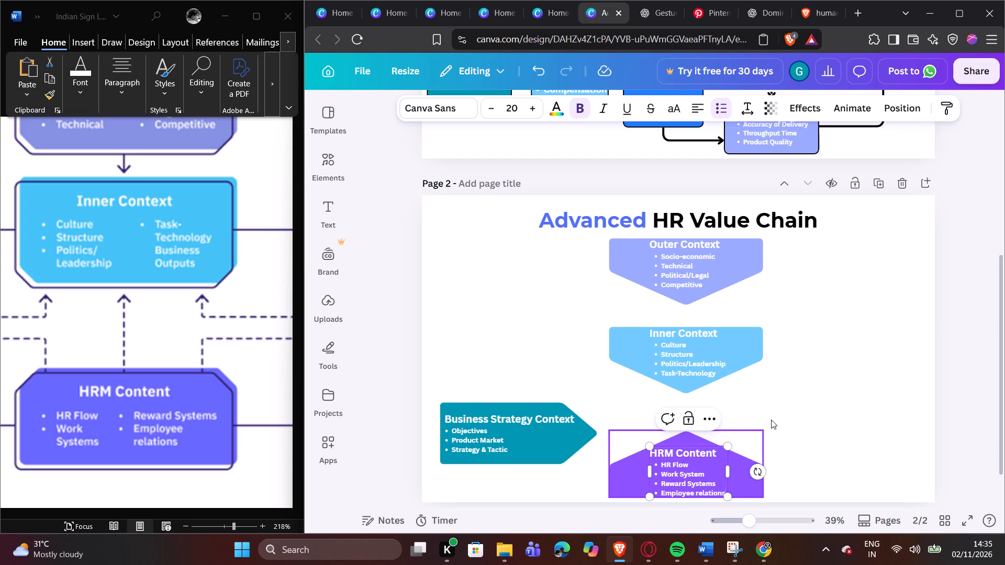
click(809, 442)
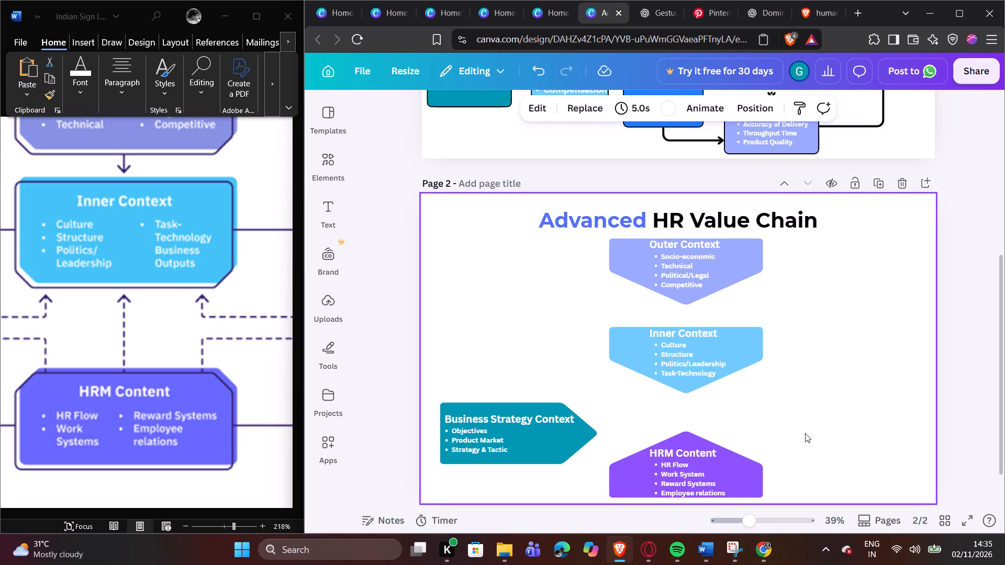
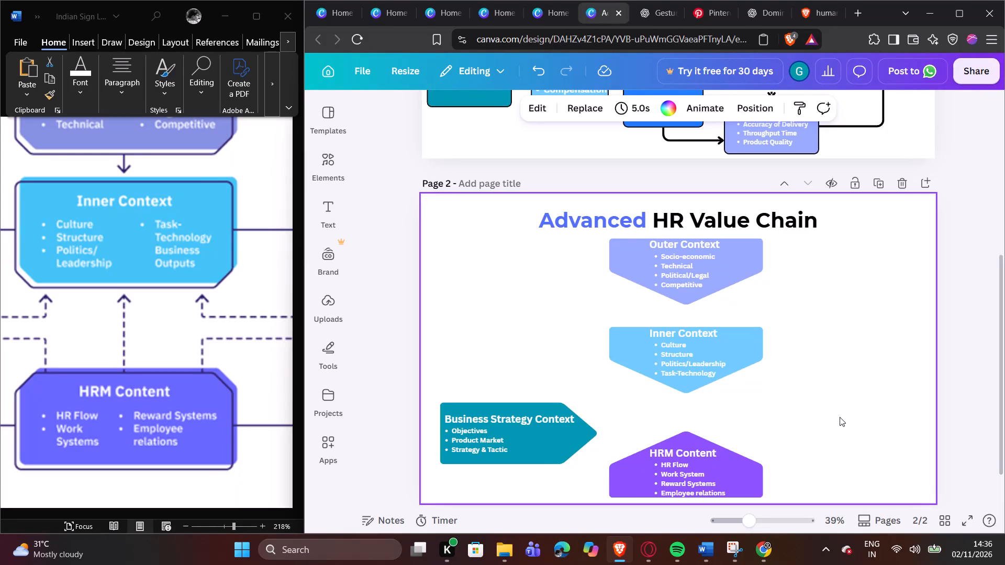
Consult the HRM Context block in the Word reference, and duplicate the teal Business Strategy Context shape onto the far side of HRM Content.
click(207, 437)
drag(157, 508, 220, 532)
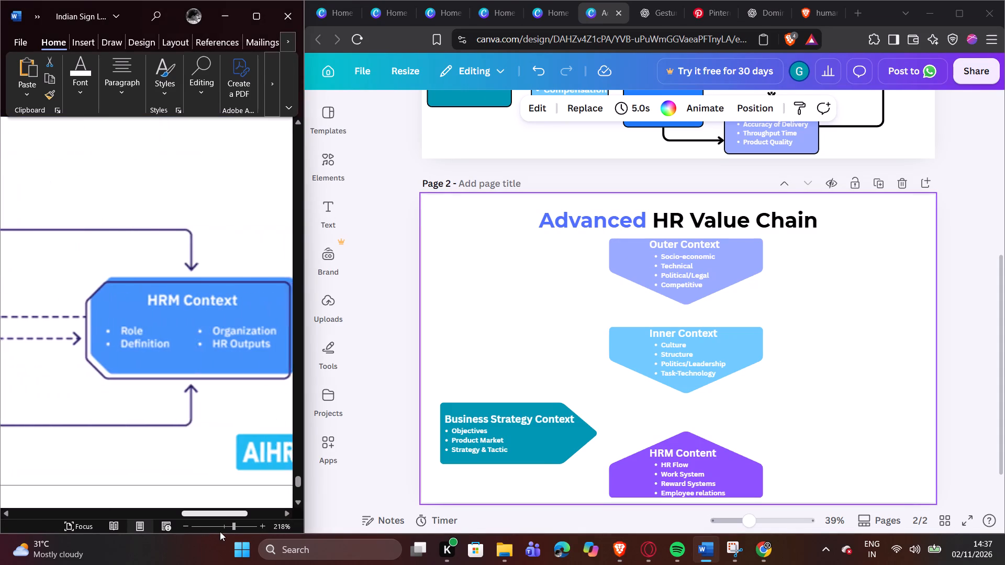
drag(220, 532, 223, 532)
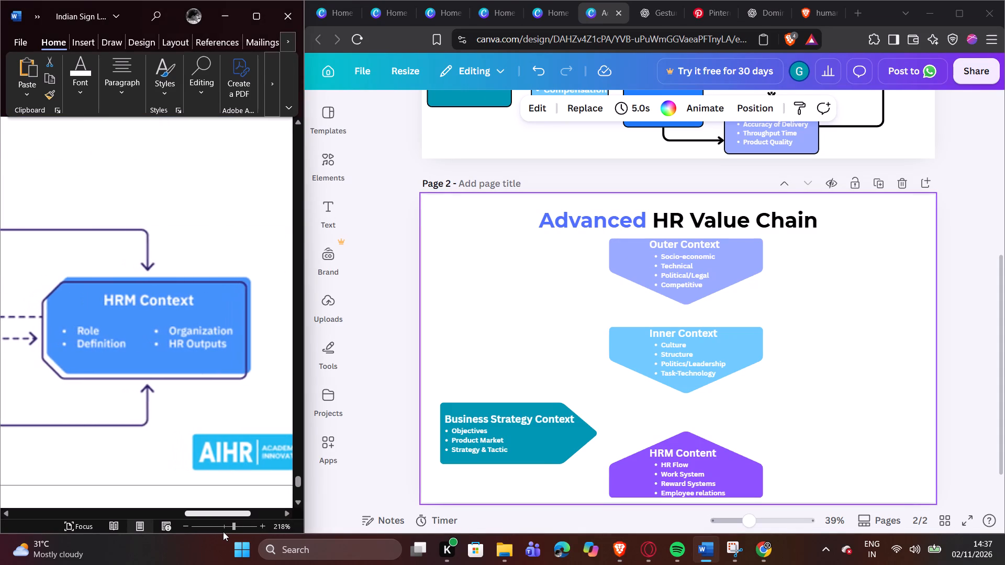
drag(223, 532, 155, 525)
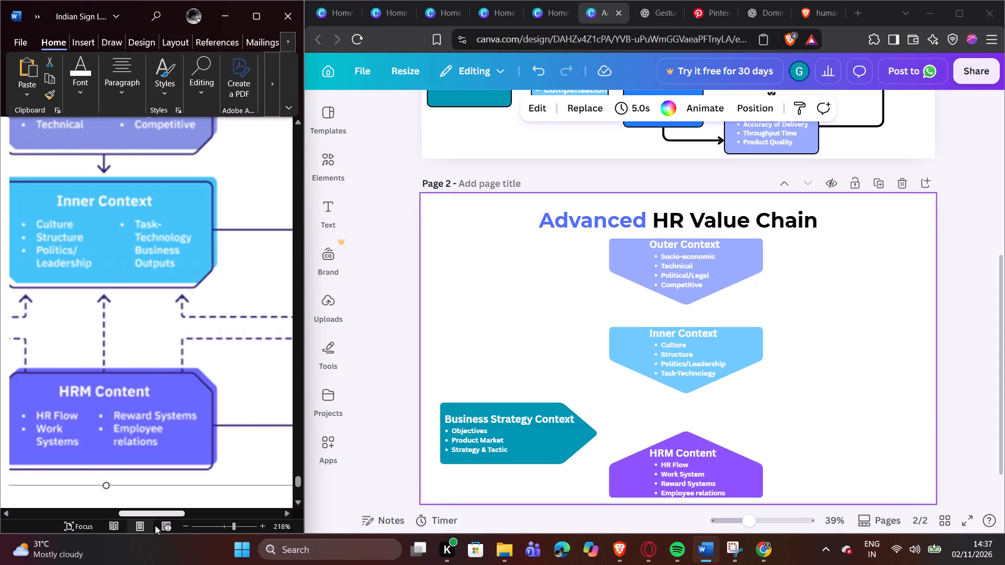
drag(155, 525, 218, 524)
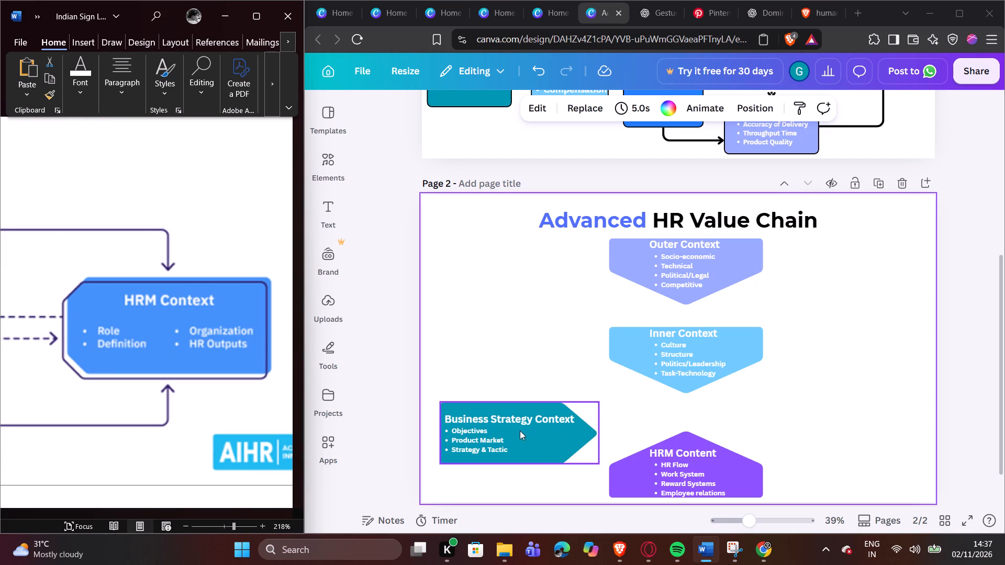
click(549, 461)
click(520, 369)
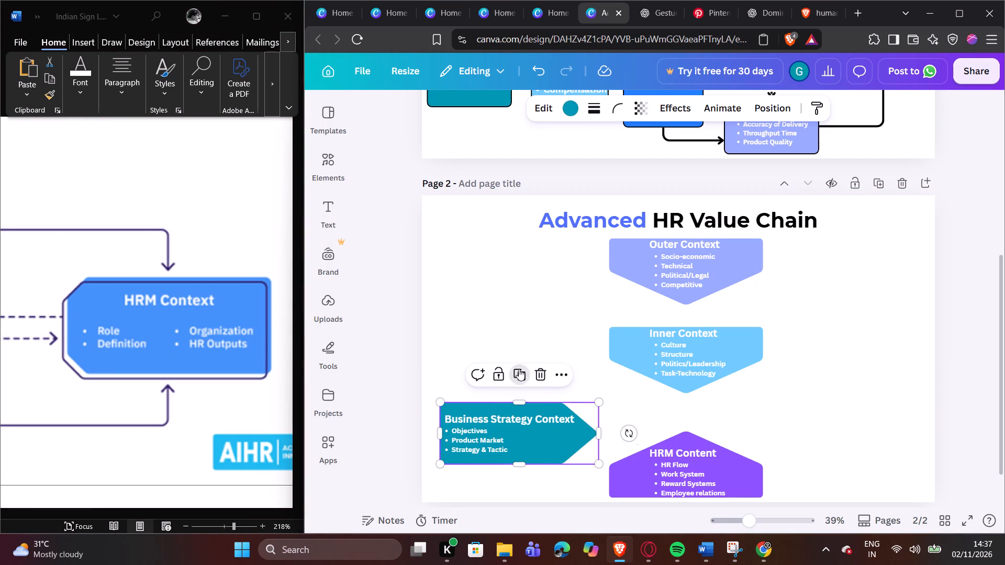
drag(541, 427, 870, 421)
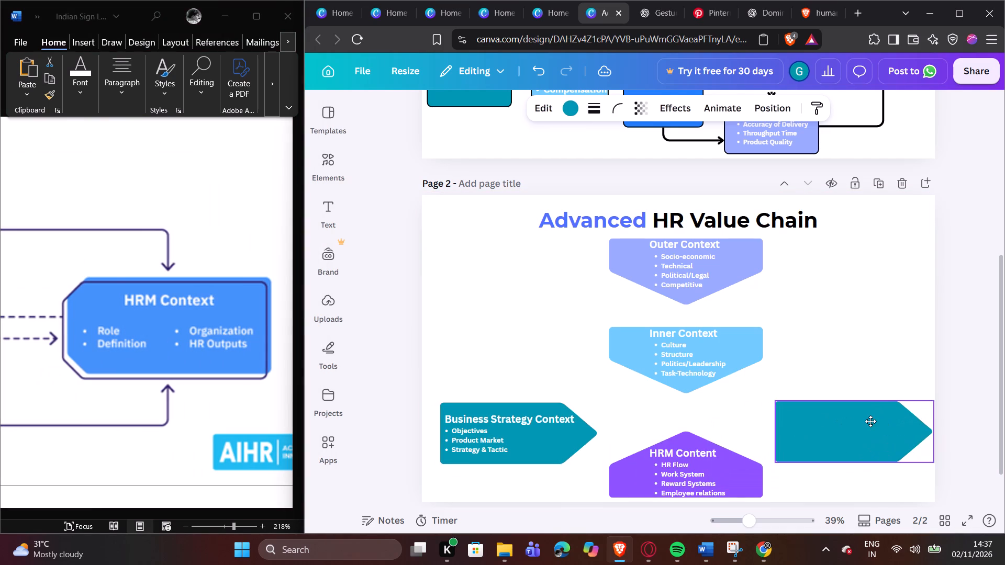
drag(870, 421, 869, 420)
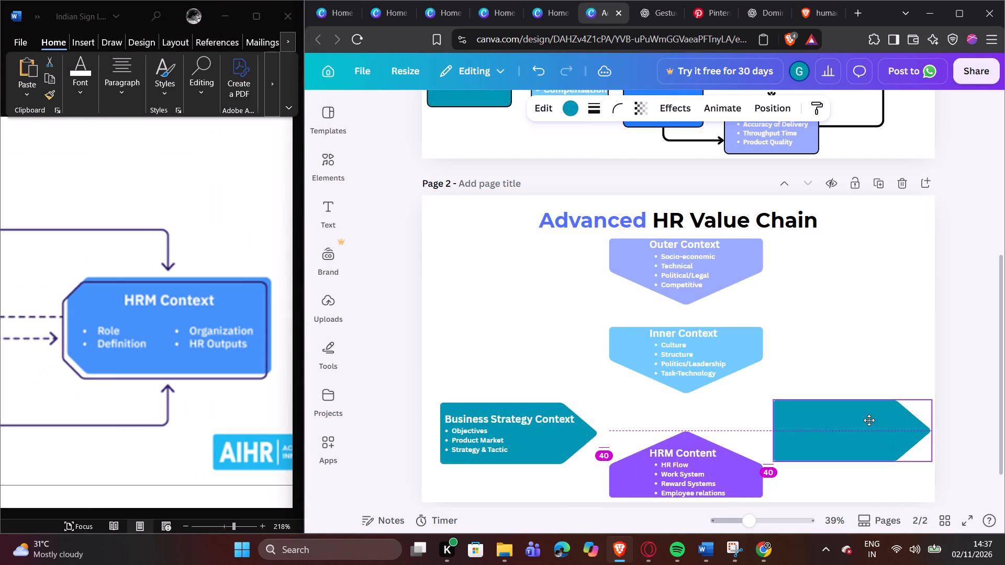
drag(869, 420, 869, 420)
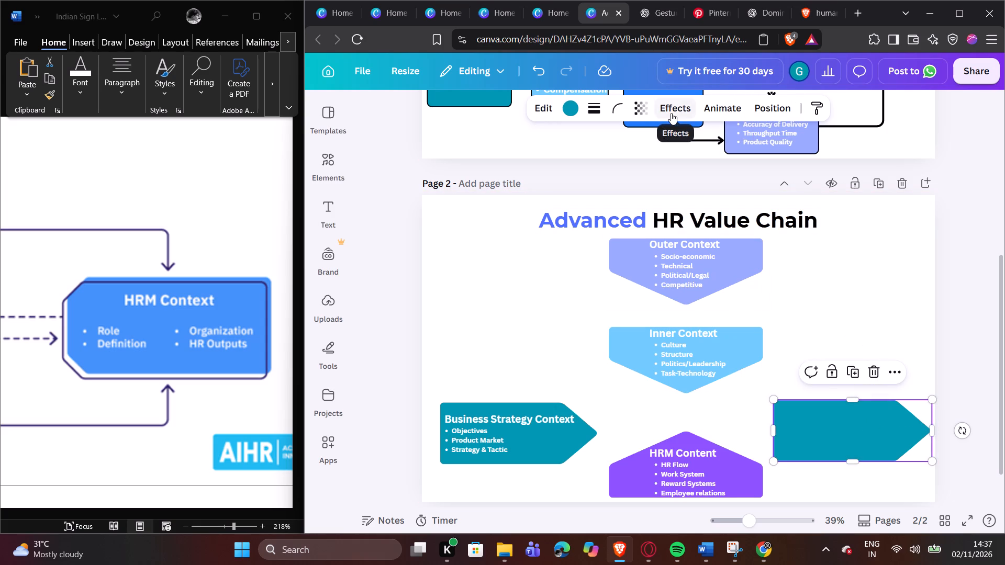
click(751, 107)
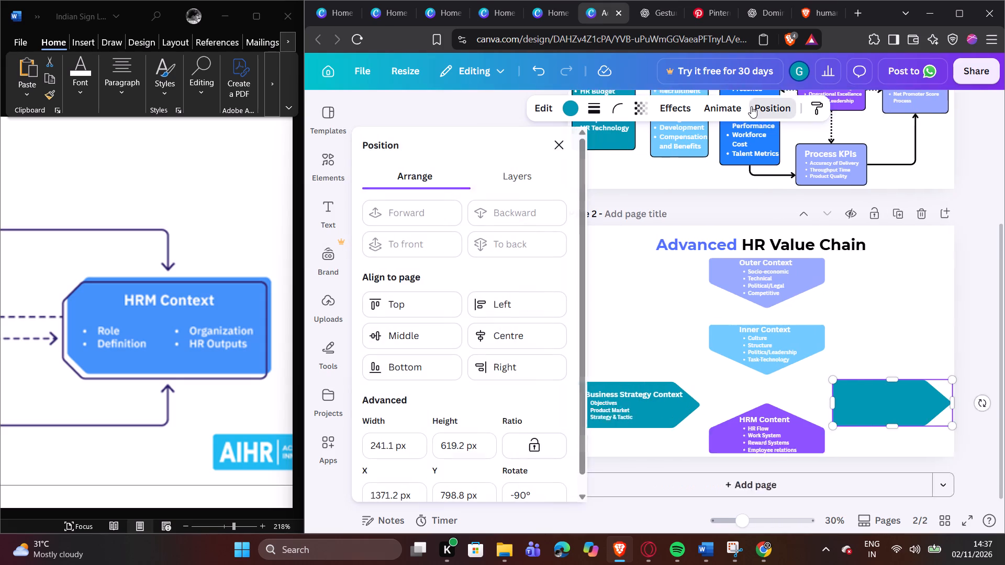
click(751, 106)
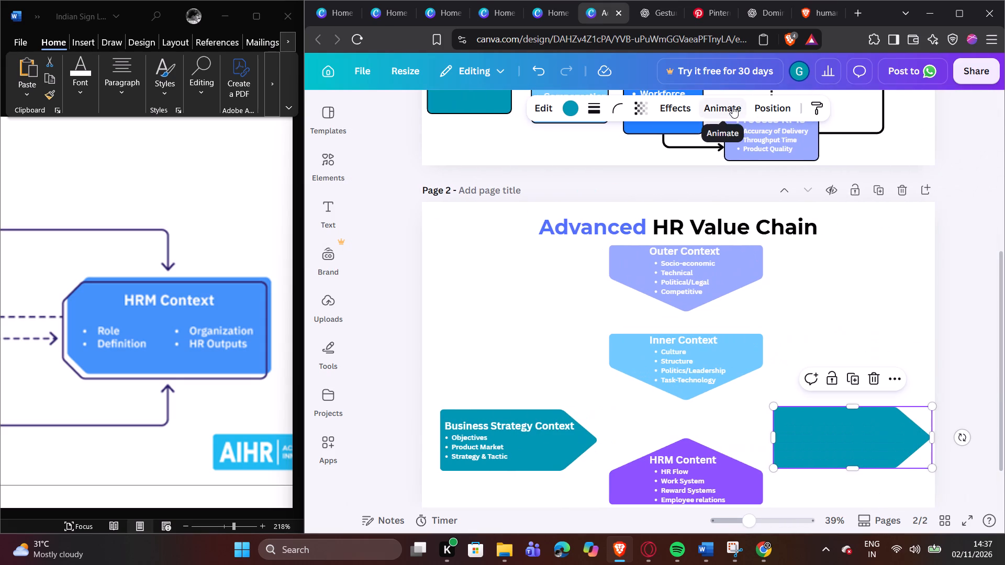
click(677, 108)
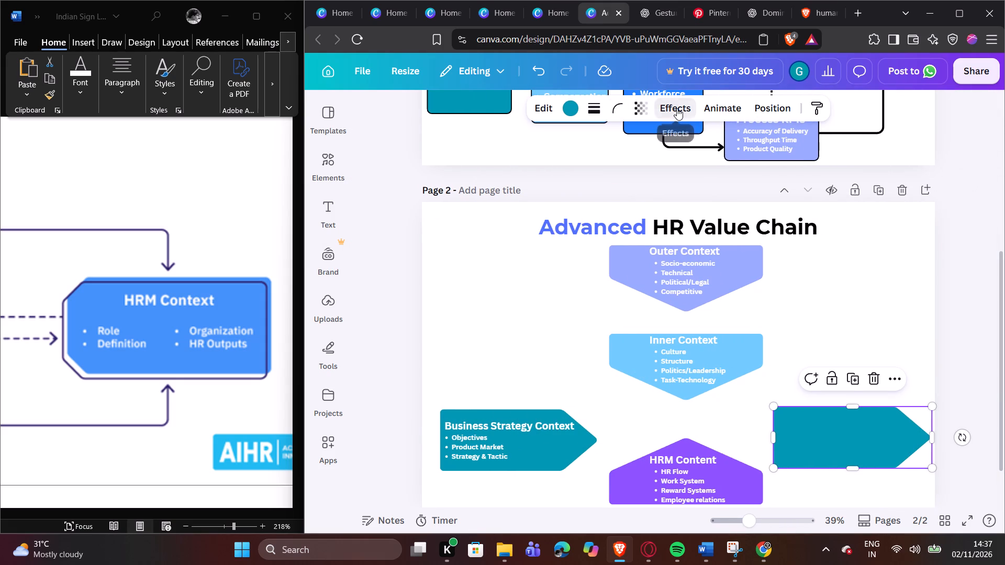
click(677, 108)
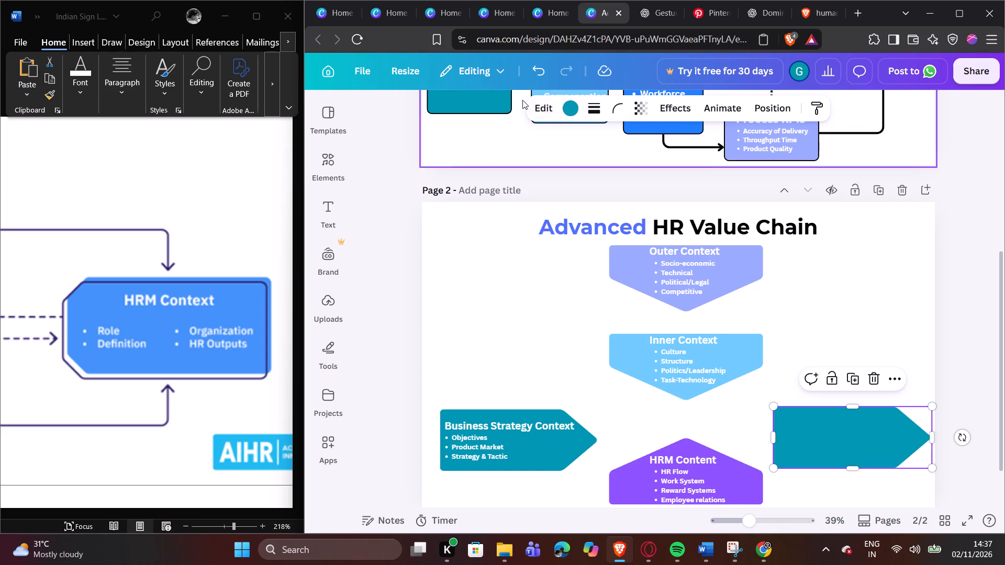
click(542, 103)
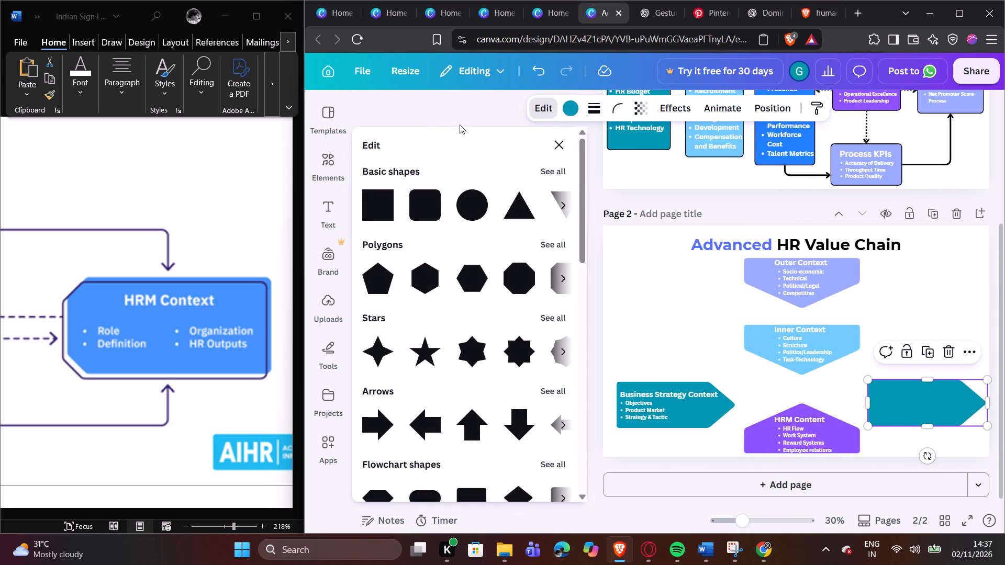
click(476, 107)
Rotate the copied teal arrow shape to point toward the diagram's centre and align it beside the HRM Content shape.
click(850, 439)
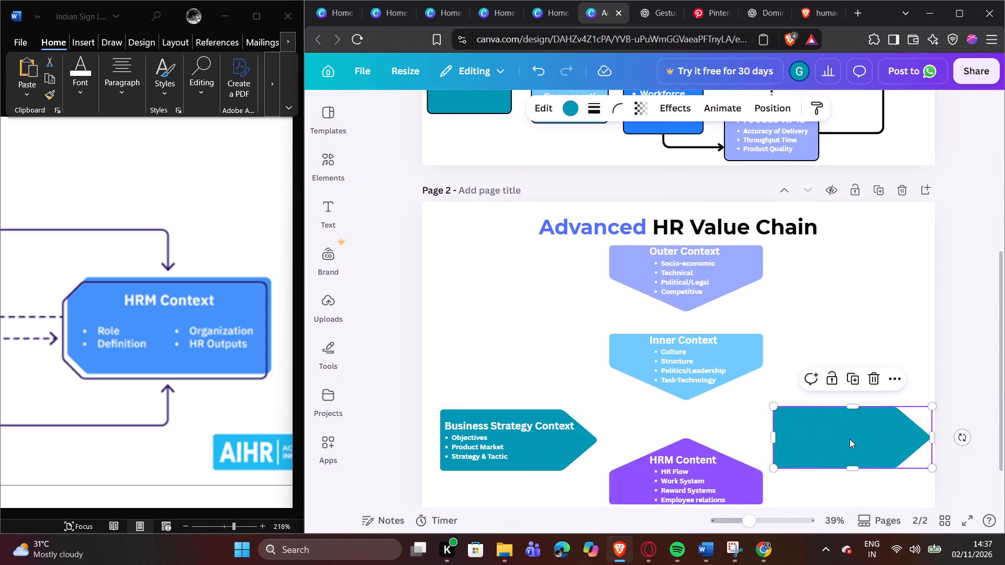
drag(852, 436, 847, 419)
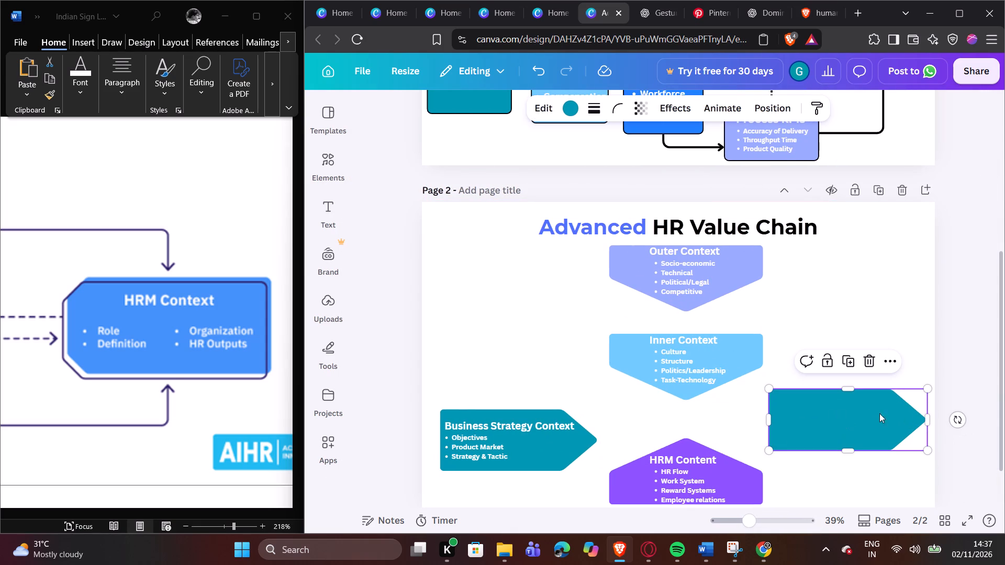
drag(960, 415, 735, 416)
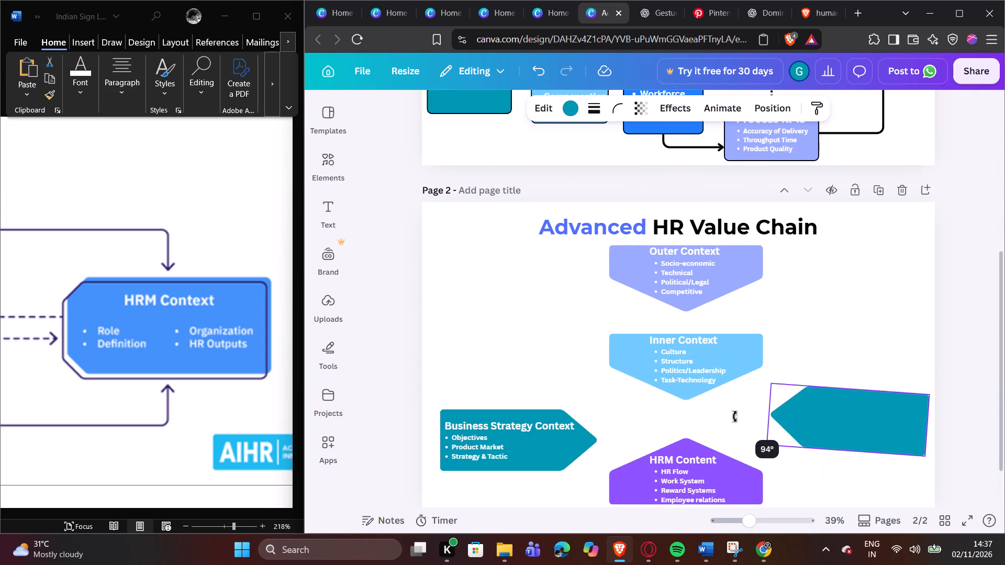
drag(735, 416, 735, 425)
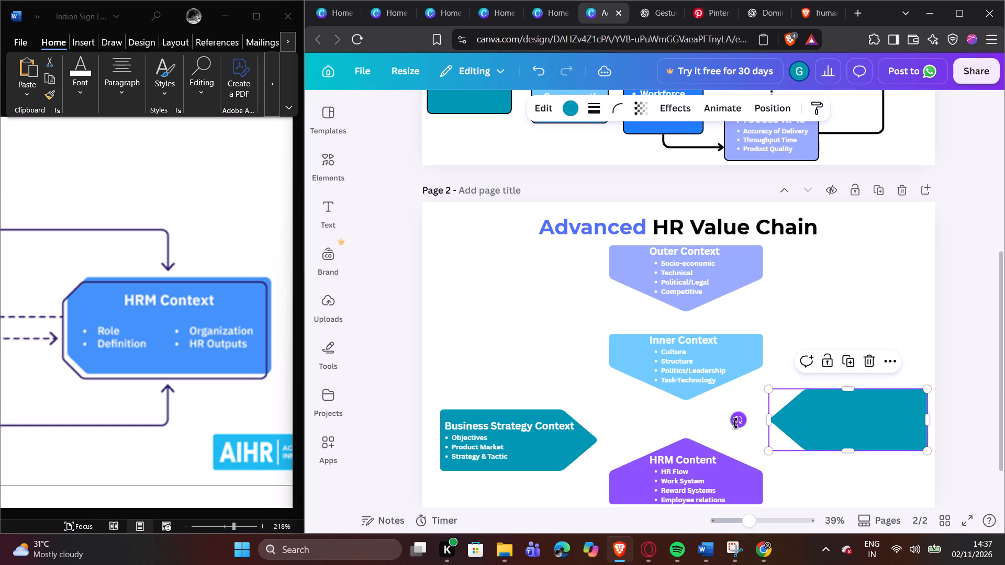
click(821, 468)
drag(841, 421, 845, 434)
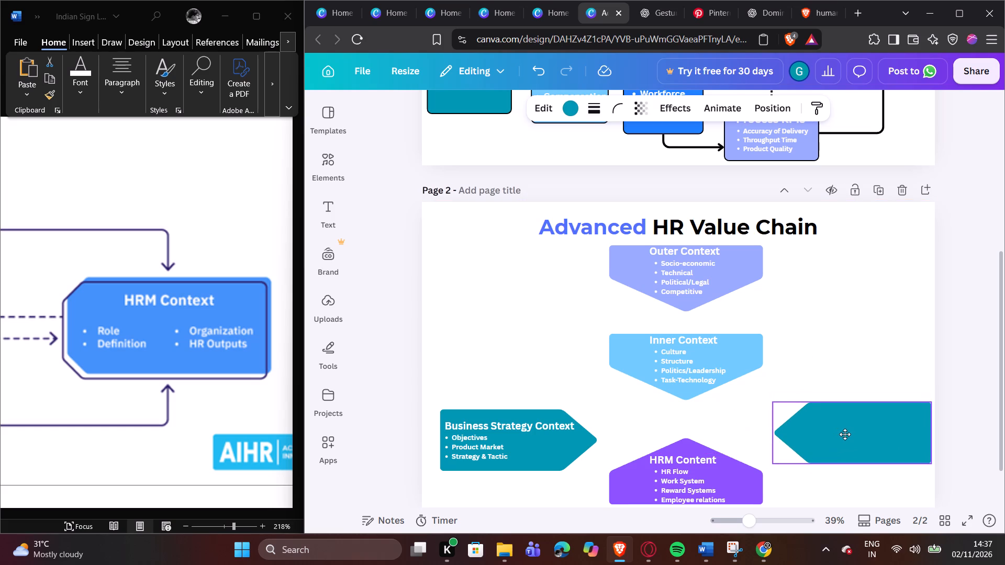
drag(845, 434, 842, 434)
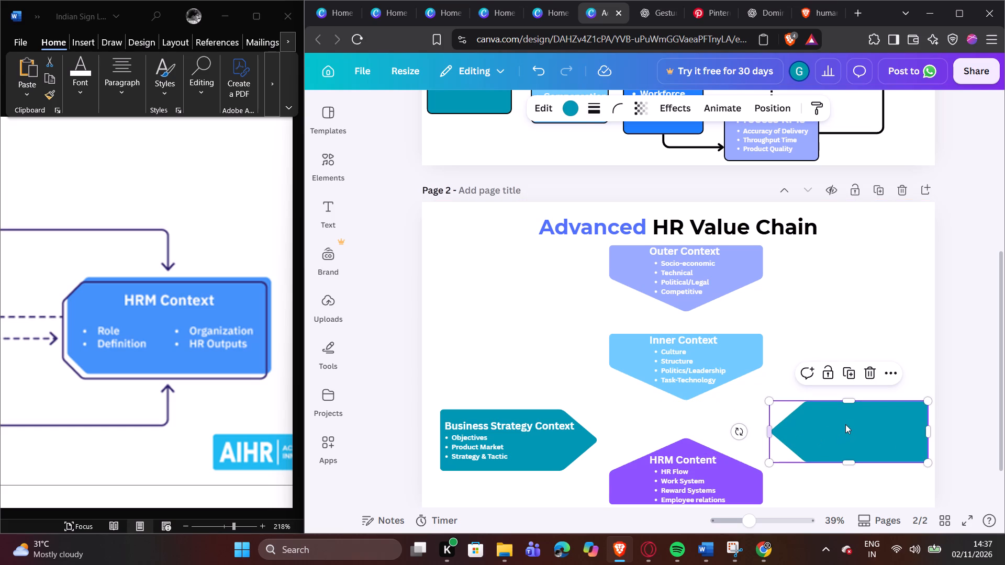
Recolour the copied arrow shape with the bright blue from the design's shape colours.
click(568, 105)
click(526, 240)
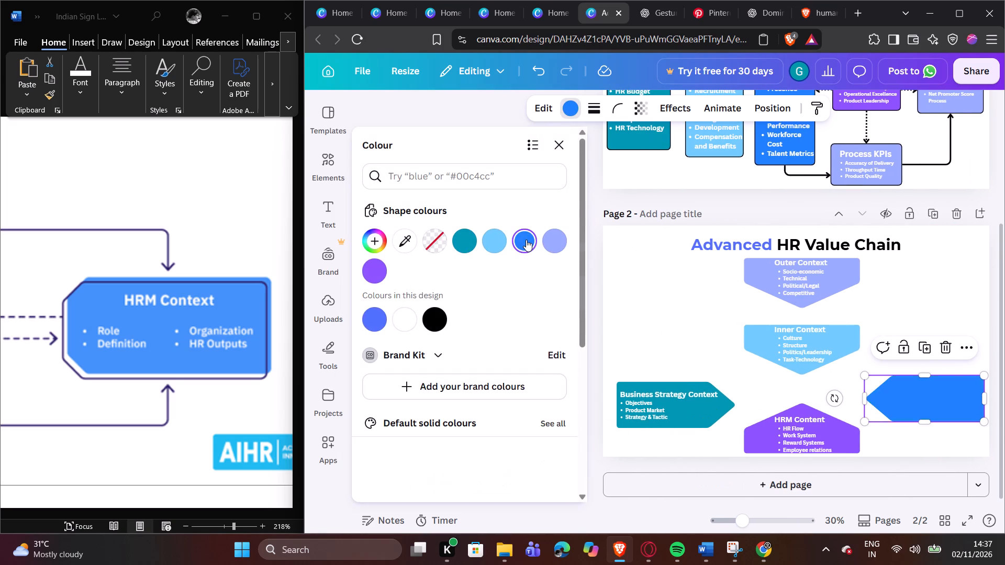
click(919, 308)
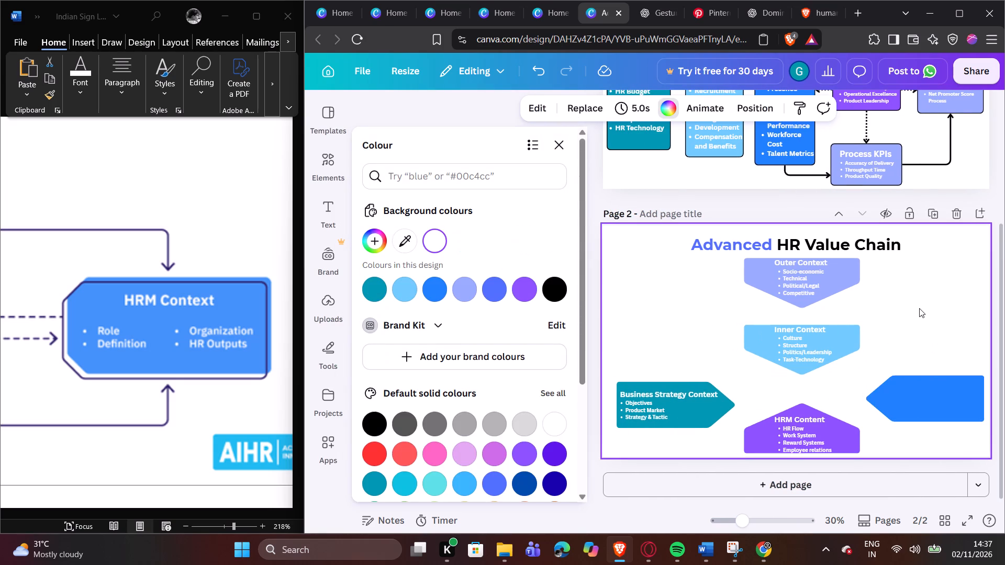
click(919, 308)
click(913, 307)
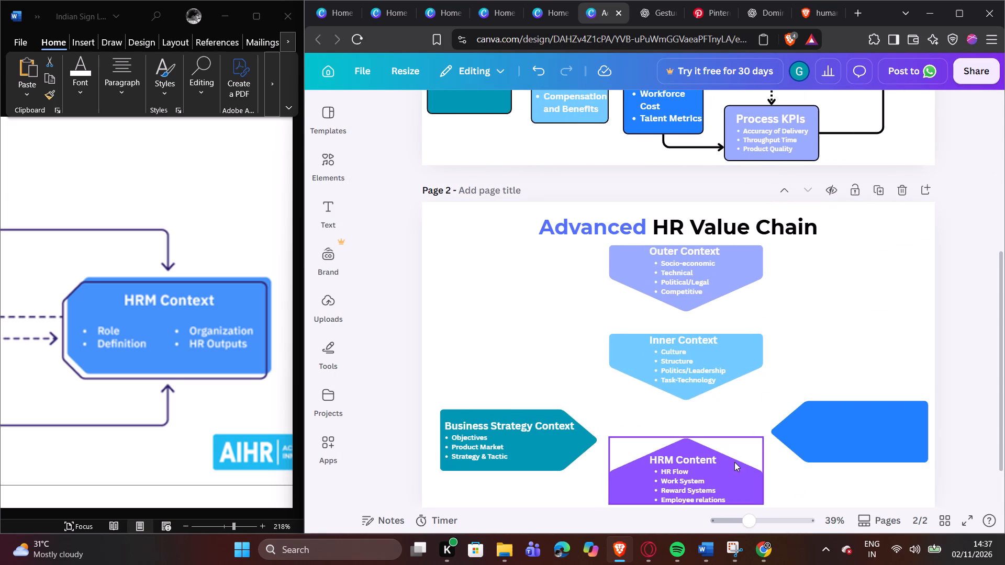
Duplicate the Business Strategy Context text block, place the copy on the blue arrow shape and shrink it slightly to fit.
click(535, 434)
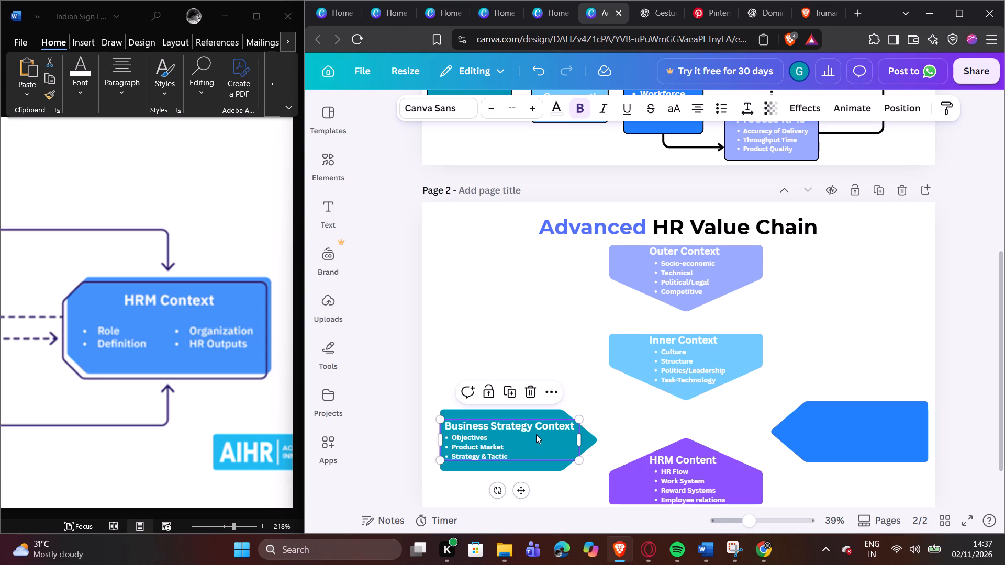
click(512, 390)
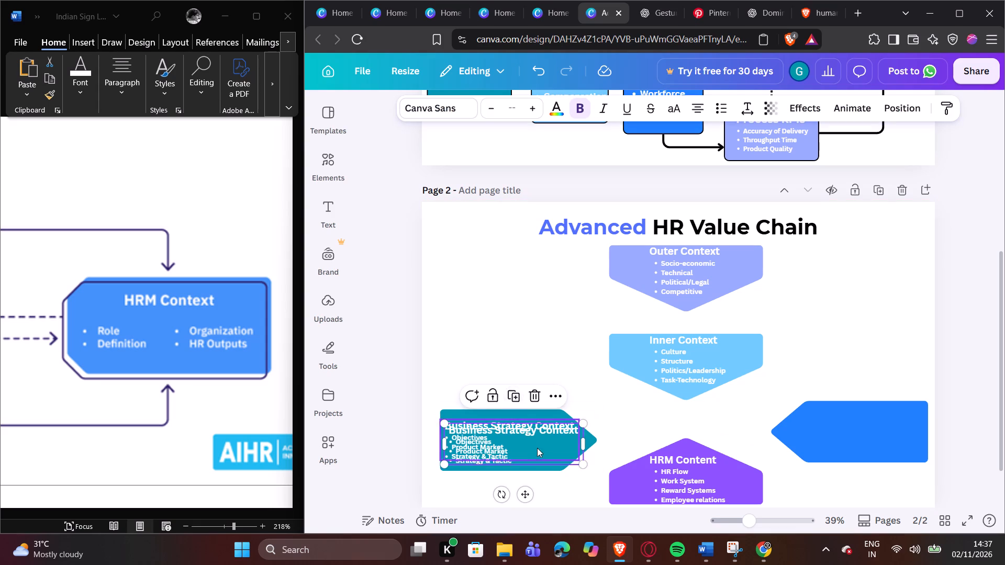
drag(536, 449, 884, 439)
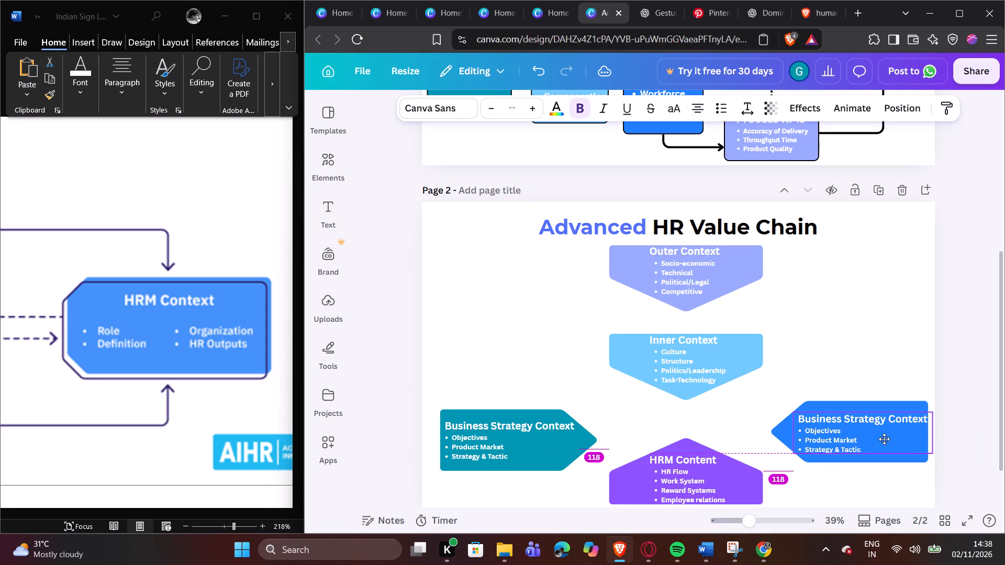
drag(884, 439, 879, 439)
drag(790, 455, 796, 455)
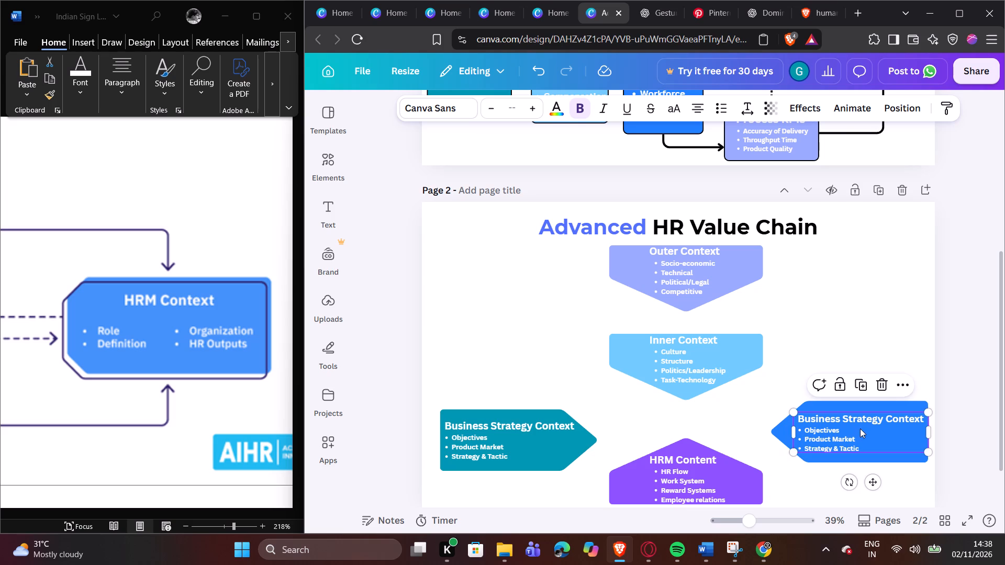
Replace the heading of the copied text block on the blue arrow shape with "HRM Context".
click(843, 415)
click(845, 415)
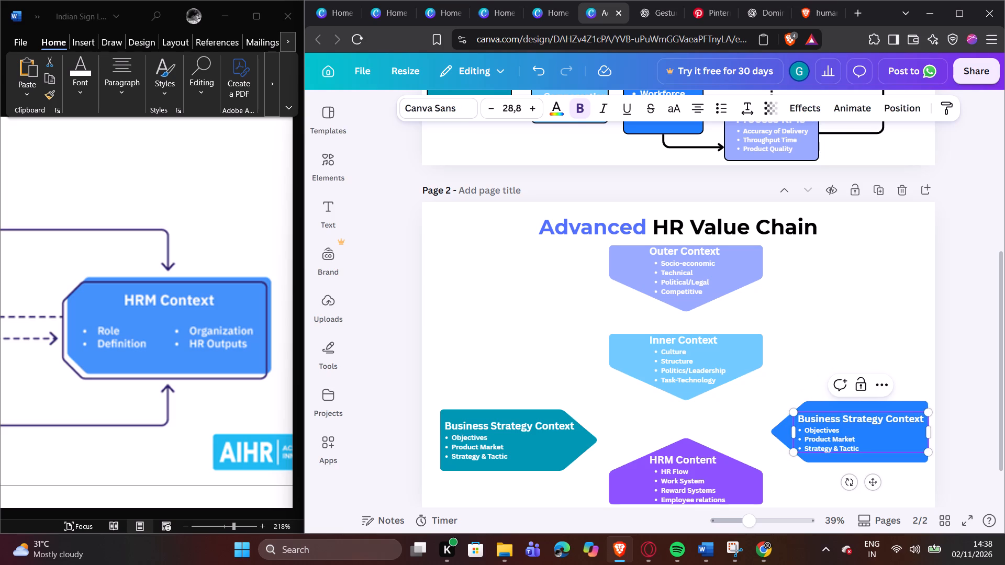
click(921, 419)
click(925, 419)
drag(925, 419, 855, 419)
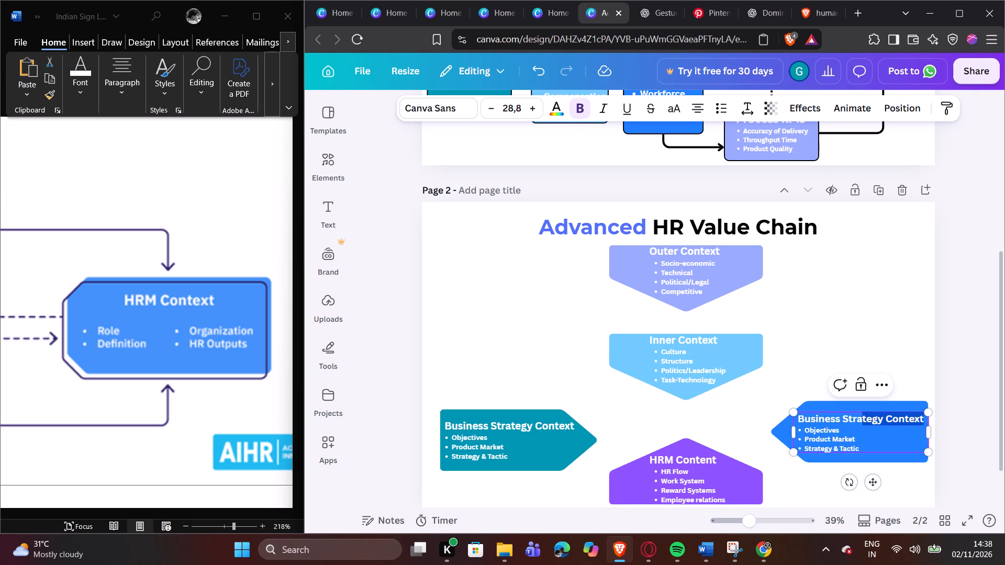
drag(855, 419, 807, 419)
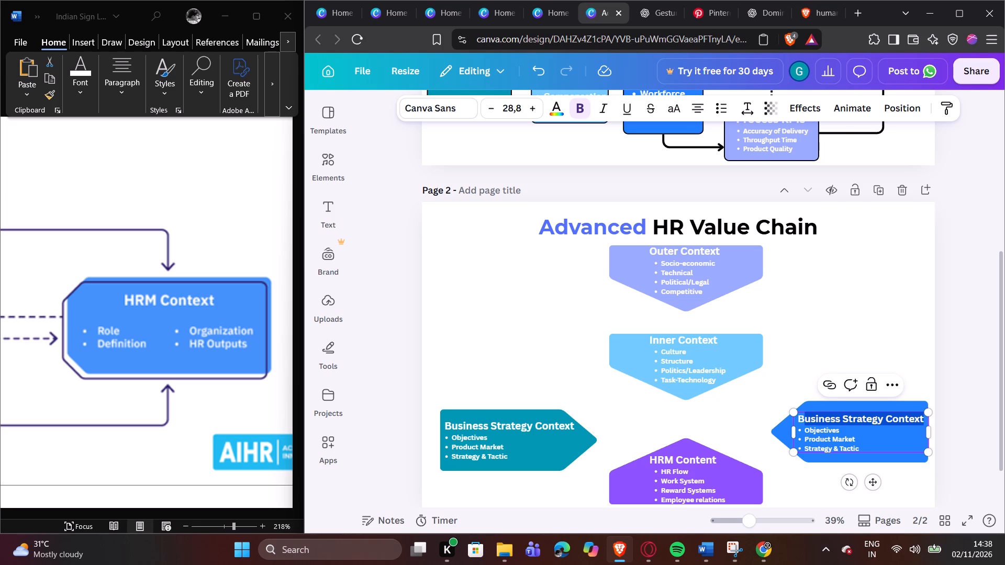
key(BackSpace)
key(BackSpace)
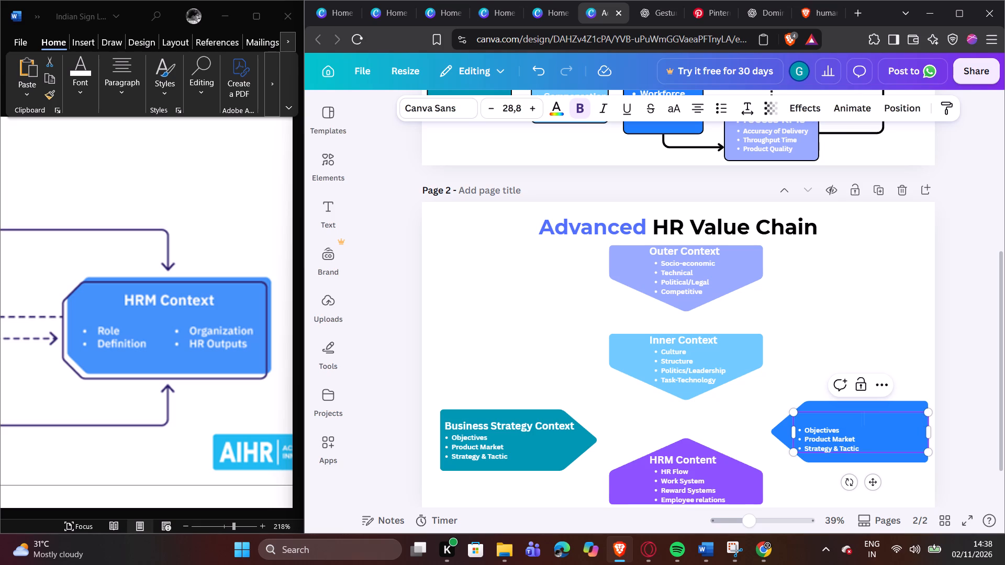
key(h)
key(shift+r)
key(shift+m)
key(BackSpace)
key(BackSpace)
key(BackSpace)
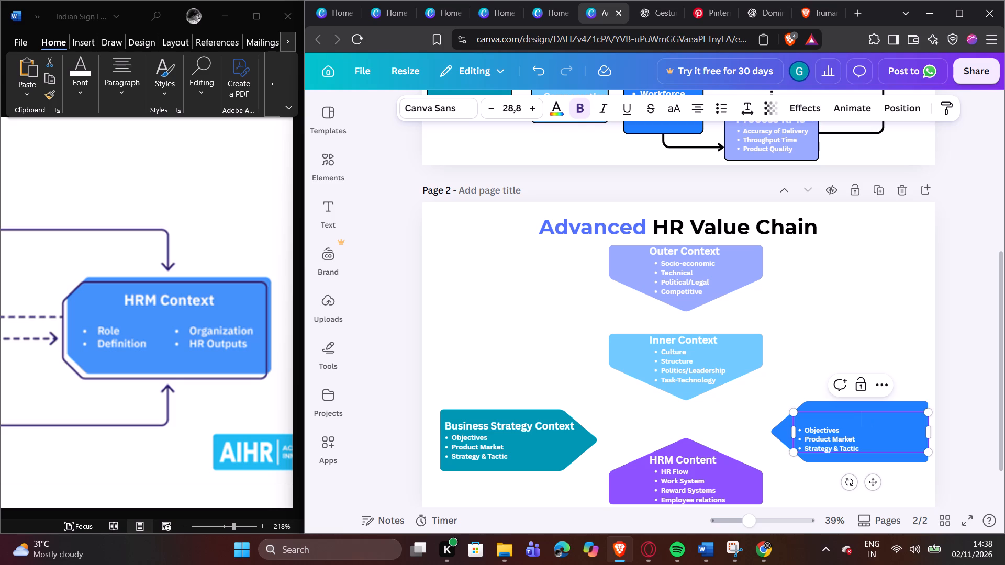
text(HR)
key(shift+m)
key(space)
key(shift+c)
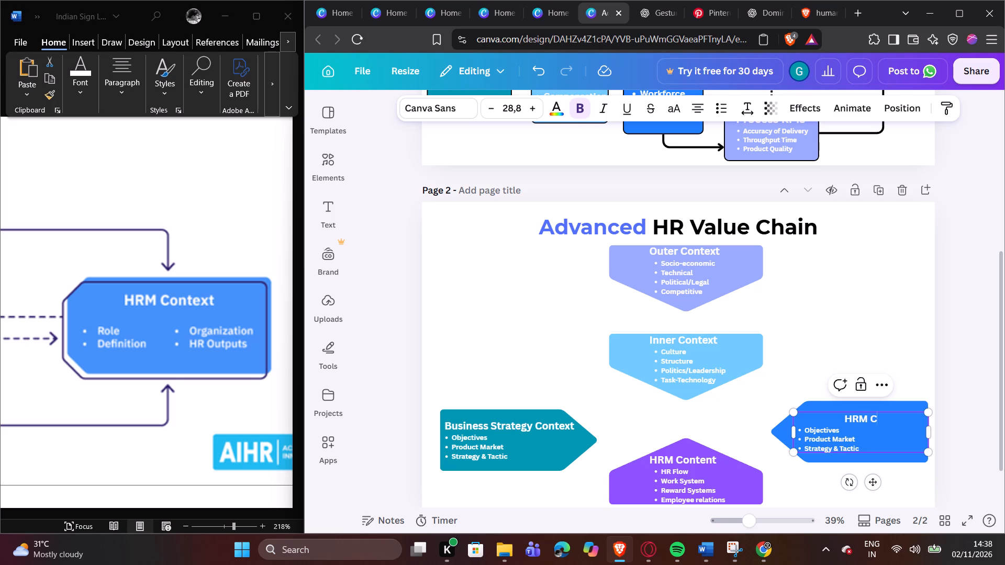
text(on)
text(text)
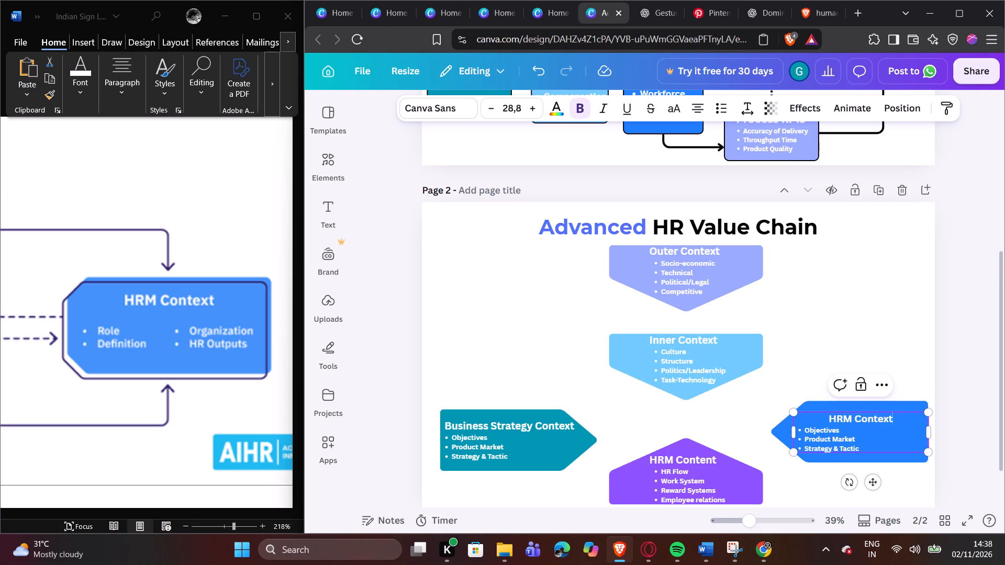
Replace the bullets under the HRM Context heading with Role, Definition, Organization and HR Outputs.
drag(864, 447, 814, 425)
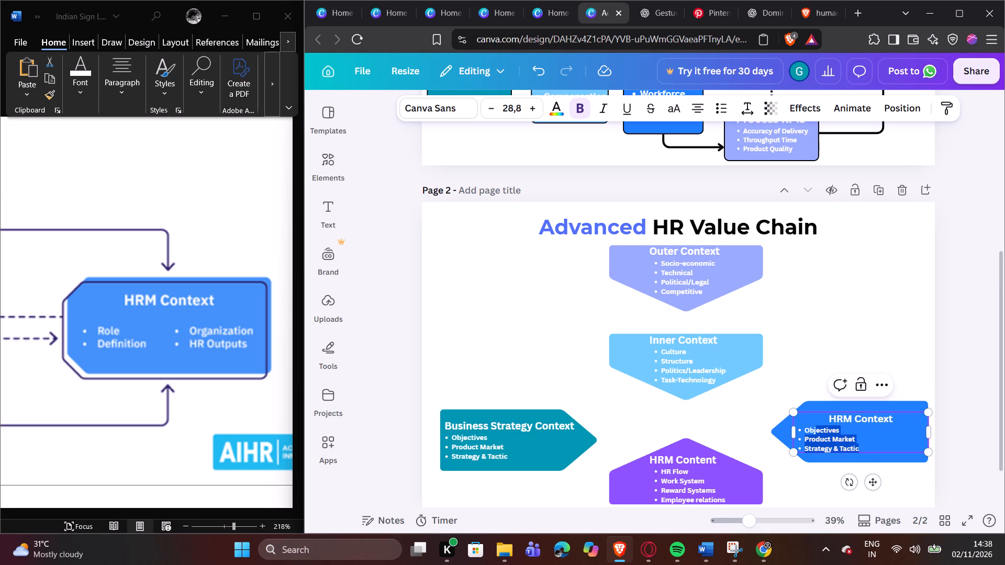
drag(814, 425, 810, 428)
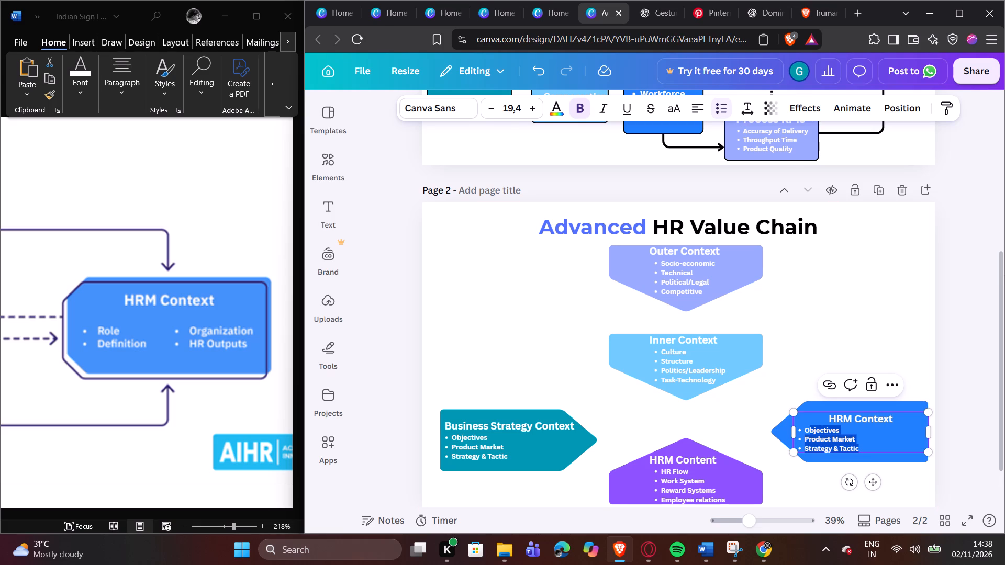
key(BackSpace)
key(BackSpace)
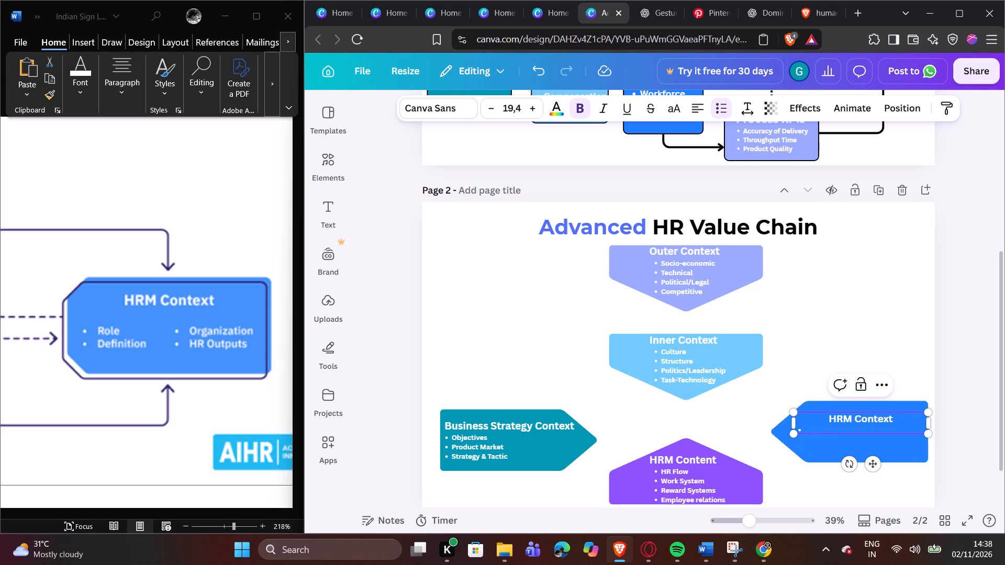
key(shift+r)
text(ol)
key(e)
key(Return)
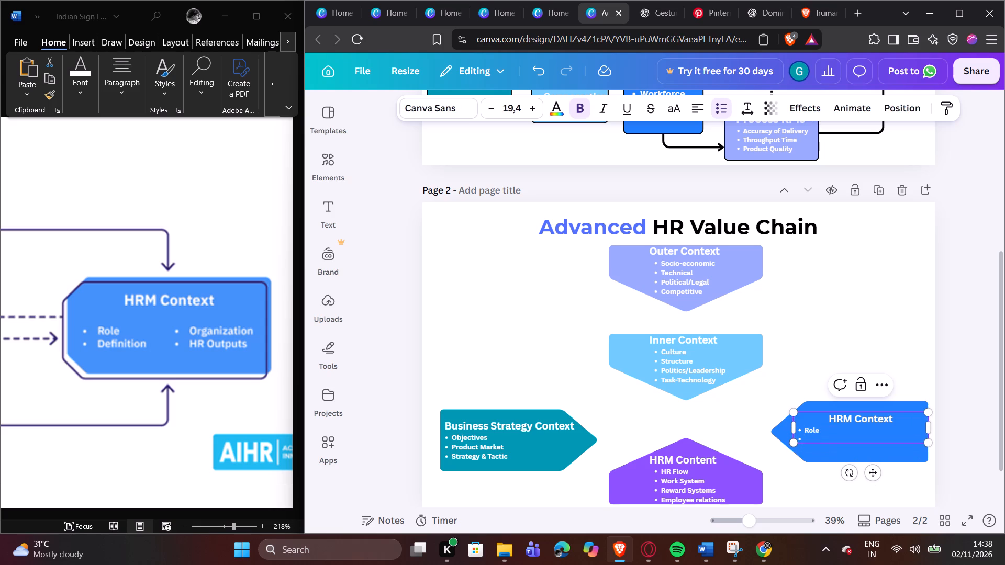
key(shift+d)
key(e)
text(fi)
text(ni)
text(tion)
key(Return)
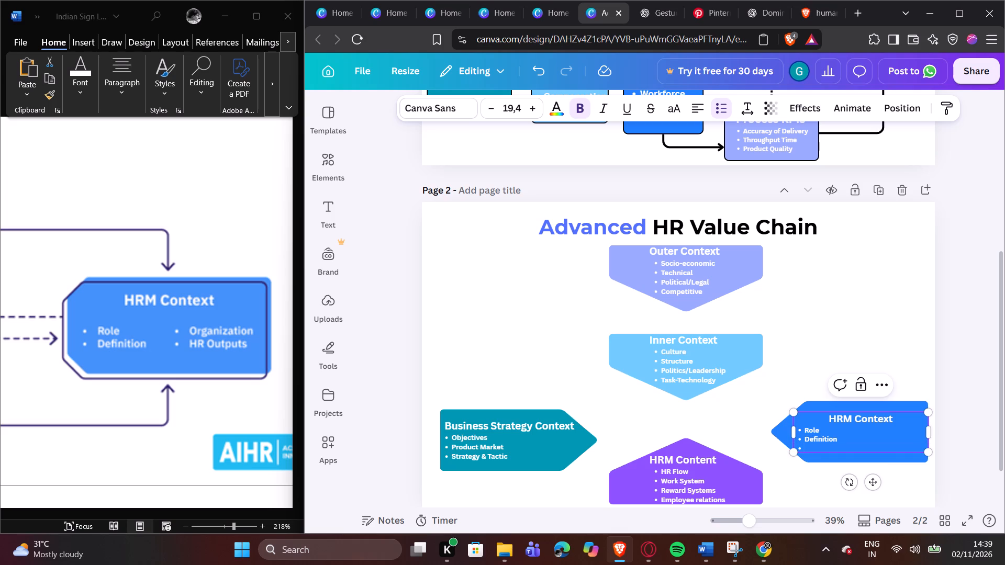
Complete the bullet list under the HRM Context heading with Organization and HR Outputs.
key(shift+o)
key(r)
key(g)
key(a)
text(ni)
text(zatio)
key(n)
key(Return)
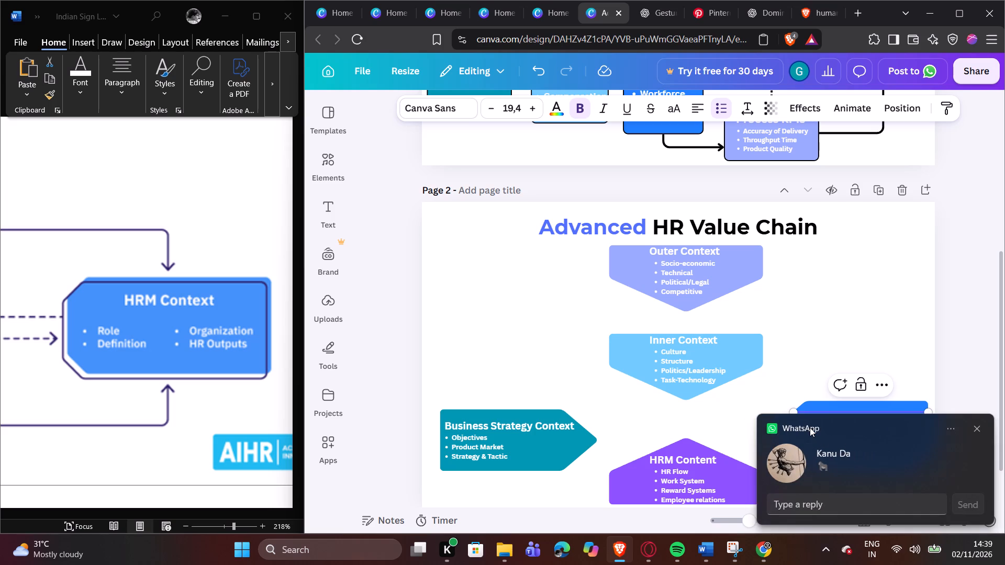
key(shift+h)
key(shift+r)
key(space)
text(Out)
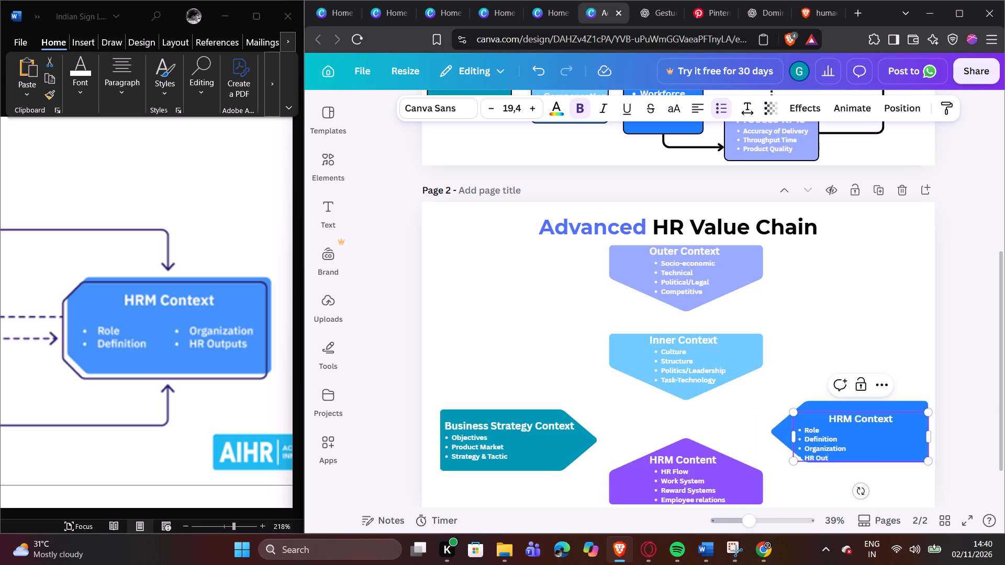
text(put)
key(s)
Narrow the HRM Context text box from its arrow-tip side to a width of about 470.
drag(792, 434, 805, 436)
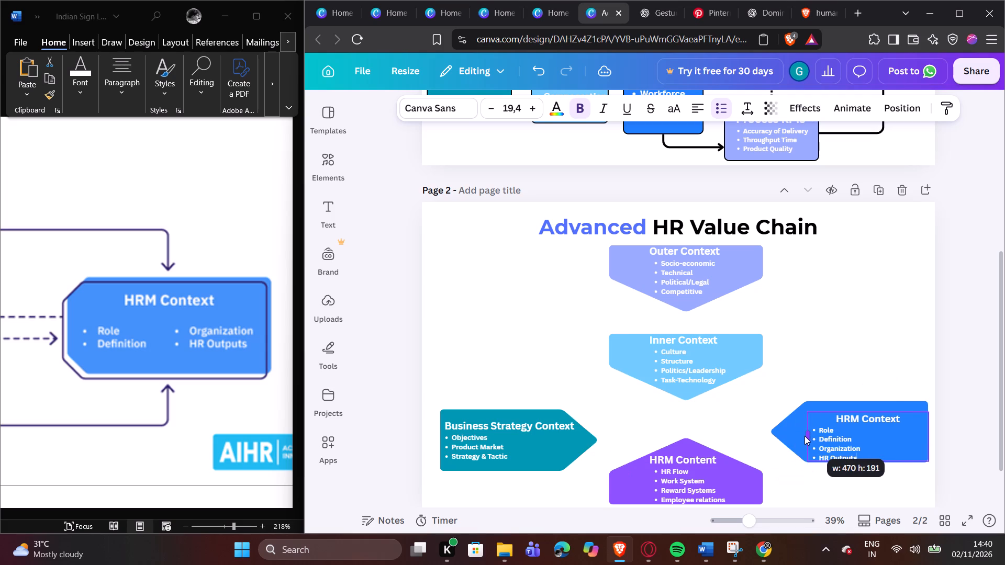
drag(805, 436, 803, 436)
click(873, 508)
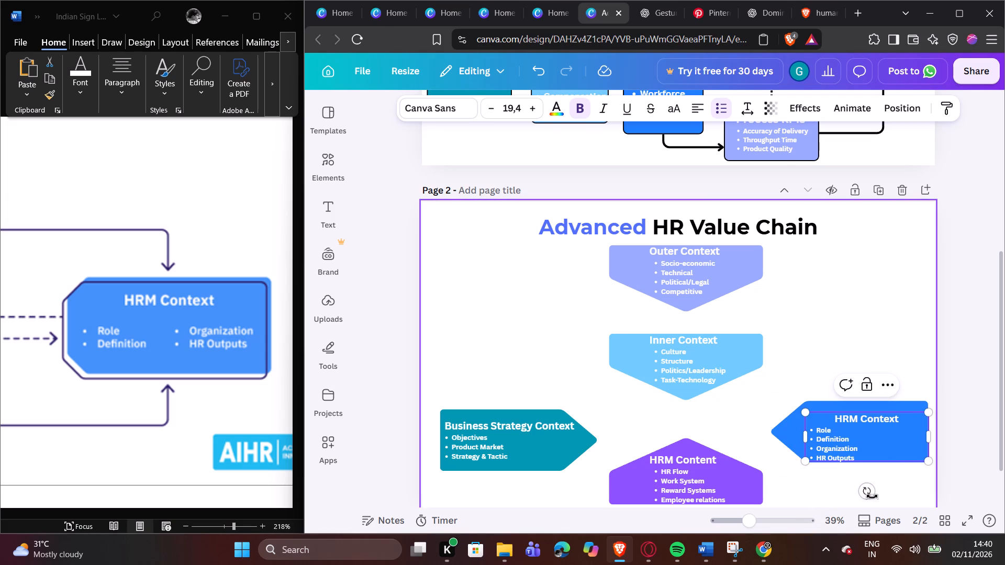
click(895, 489)
Enlarge the HRM Context text block slightly and reposition it so it is vertically centred on the blue arrow shape.
drag(874, 440, 872, 437)
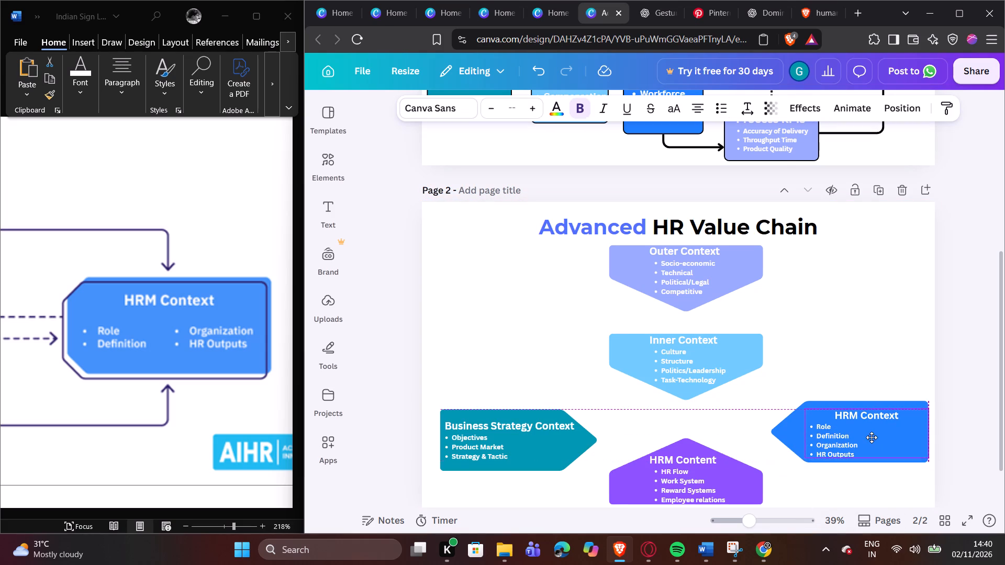
drag(872, 437, 868, 435)
drag(925, 457, 925, 458)
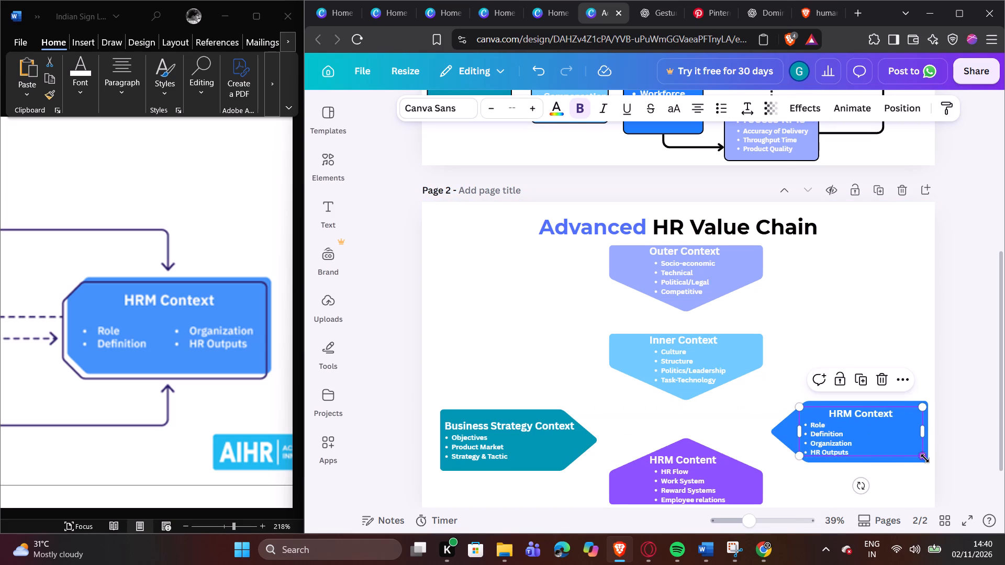
drag(925, 458, 926, 464)
click(920, 482)
drag(875, 431, 877, 431)
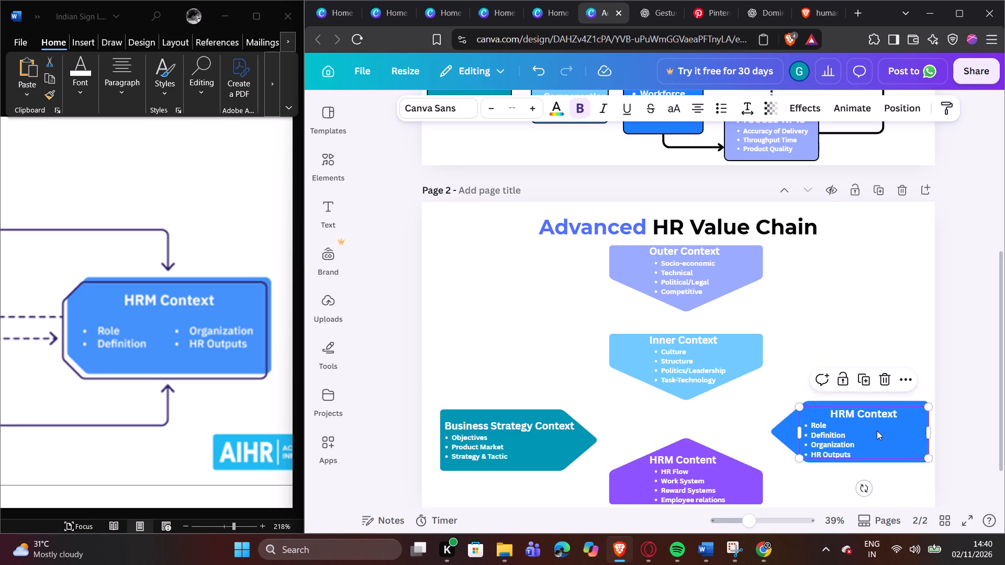
drag(877, 431, 880, 430)
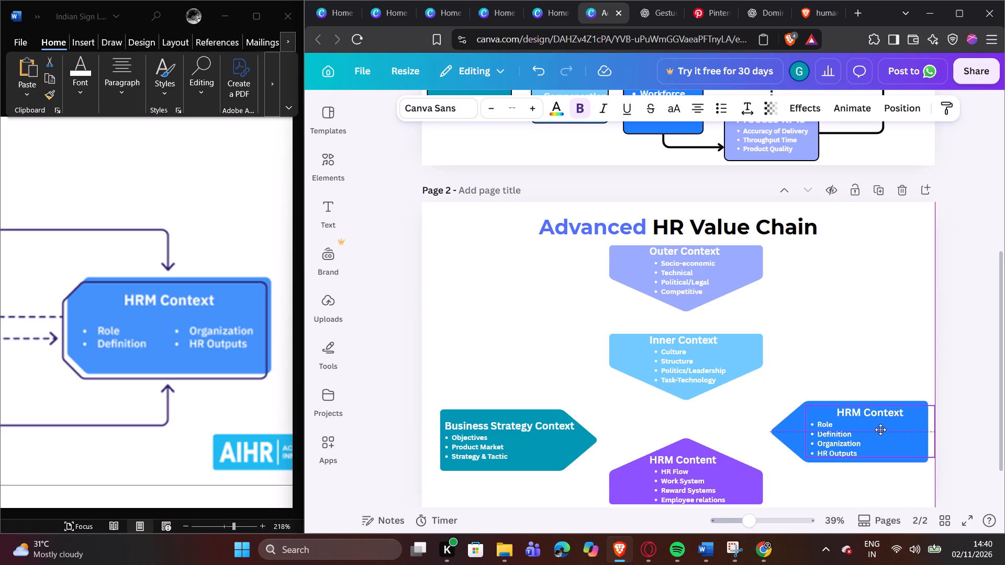
drag(880, 430, 879, 429)
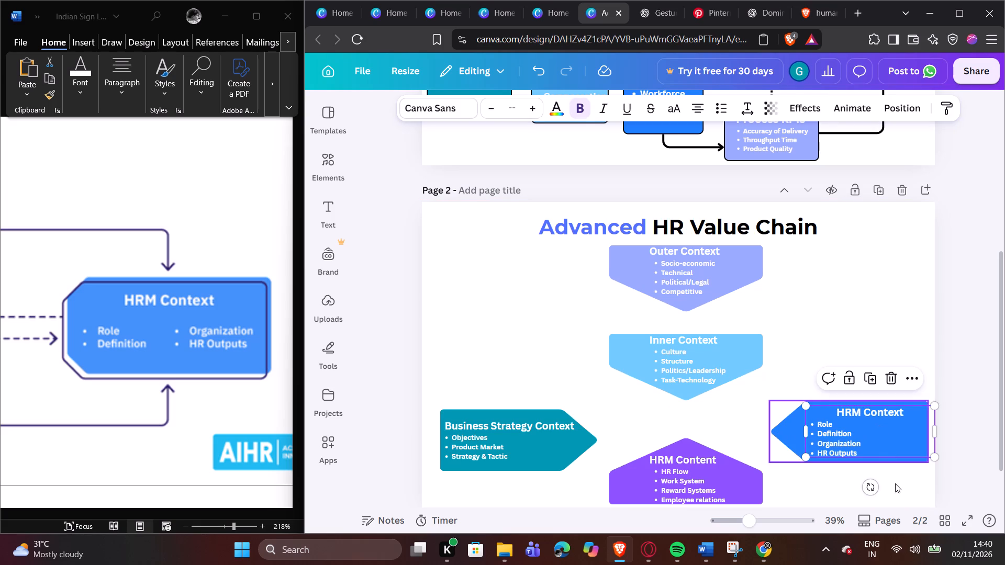
click(898, 490)
Narrow the HRM Context text box from its outer side to match the blue shape's flat edge.
click(899, 434)
drag(941, 432, 938, 432)
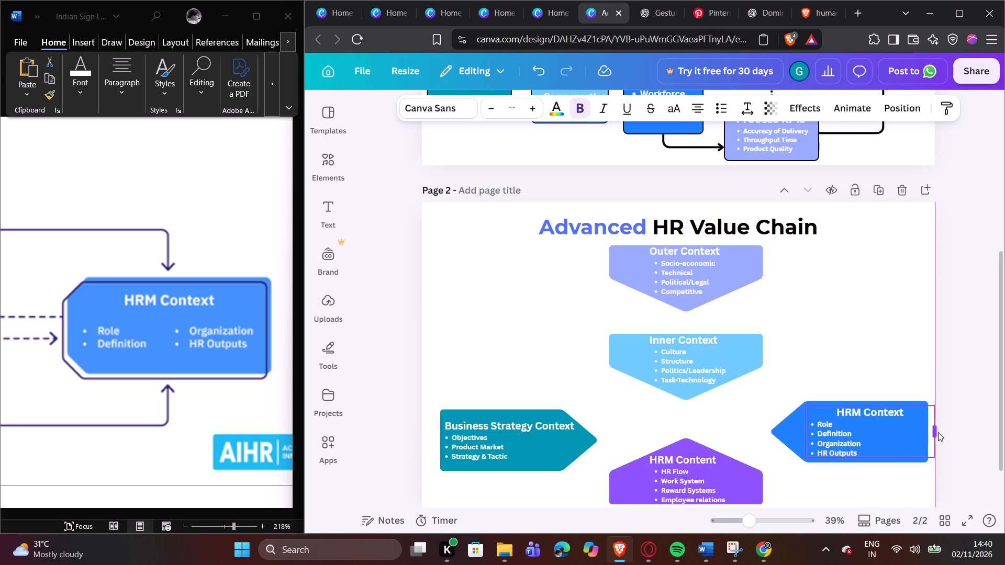
drag(938, 432, 934, 432)
click(914, 484)
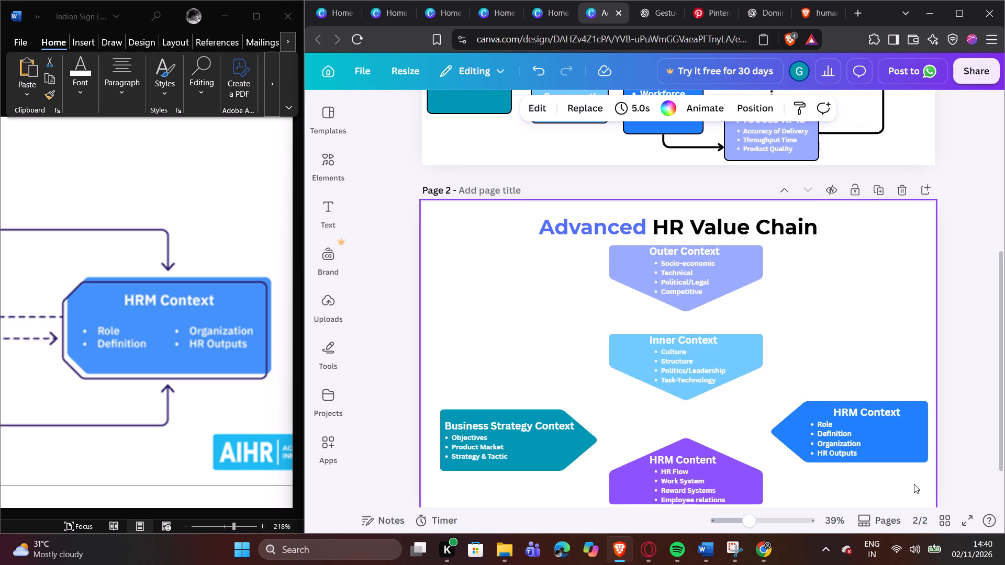
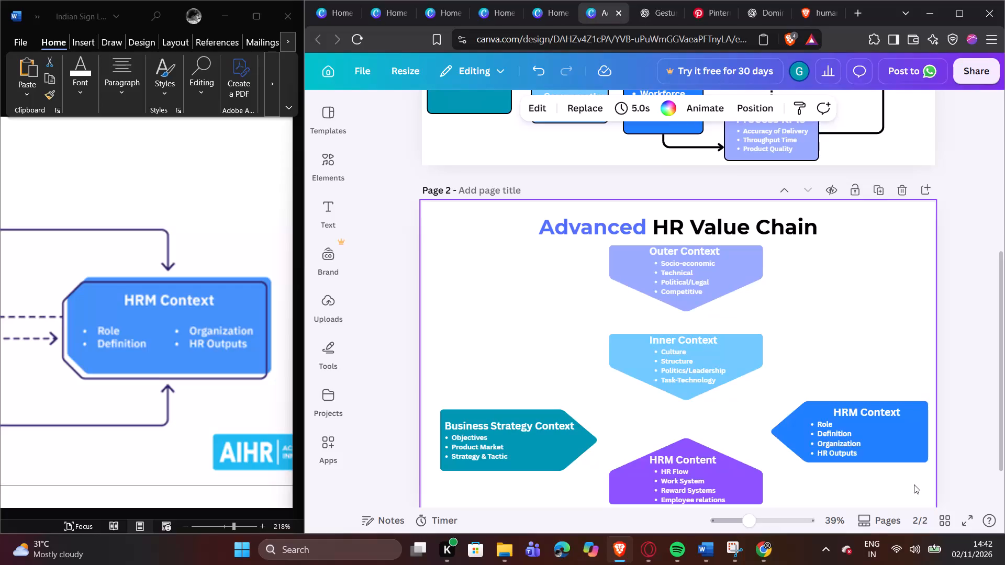
Add a solid outline of weight 4 to the Outer Context, Inner Context and HRM Content shapes on page 2.
click(747, 281)
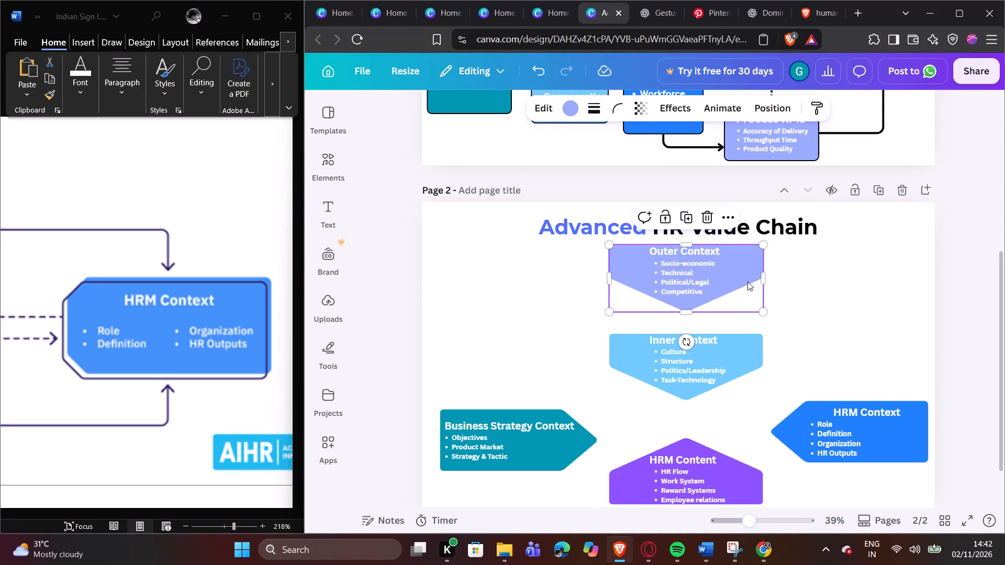
click(587, 104)
click(555, 143)
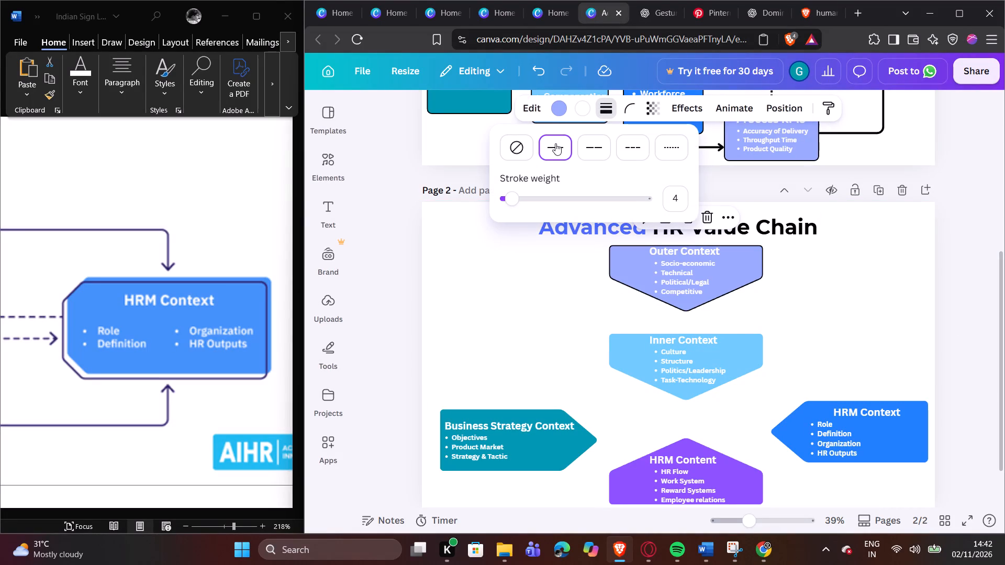
click(739, 370)
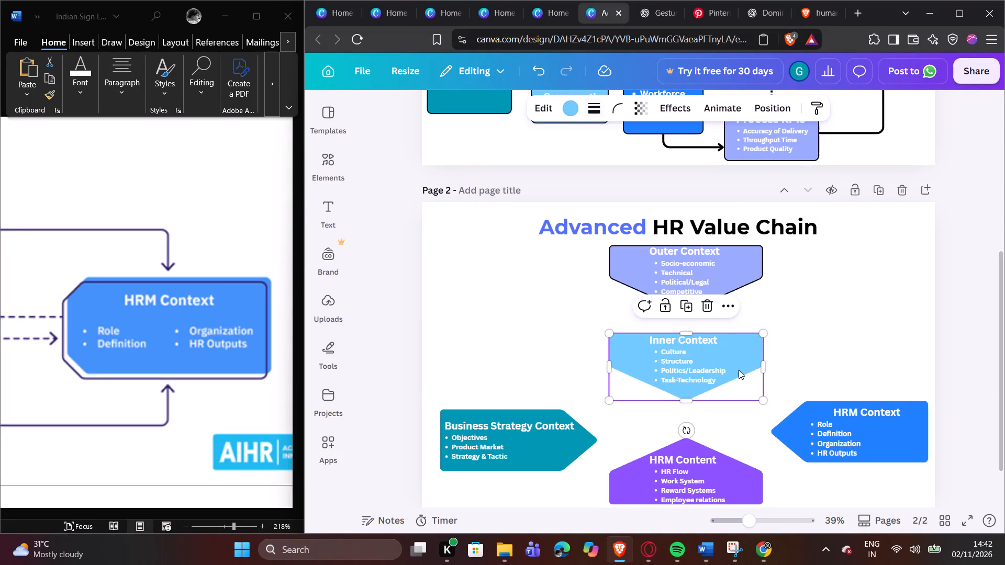
click(595, 107)
click(544, 151)
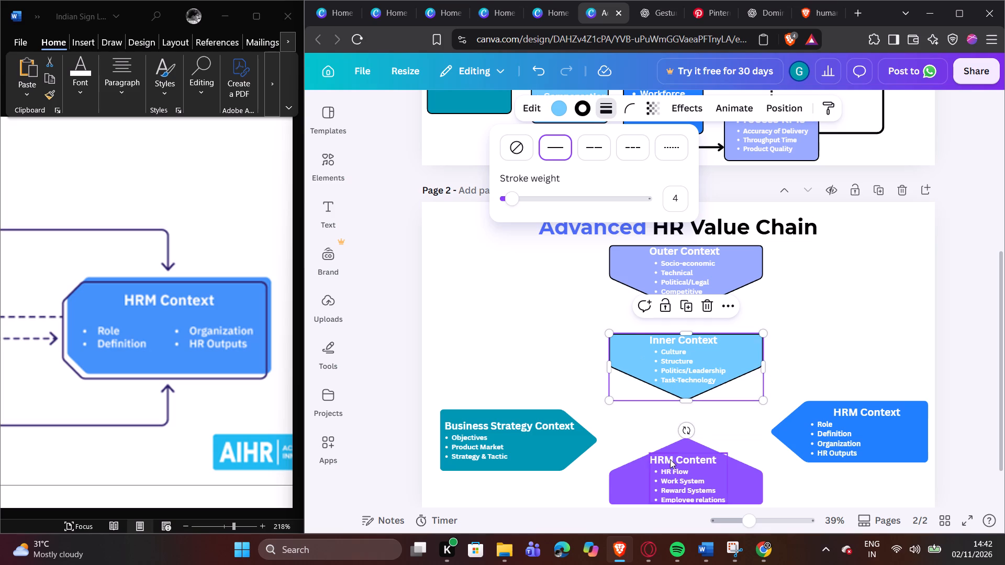
click(637, 472)
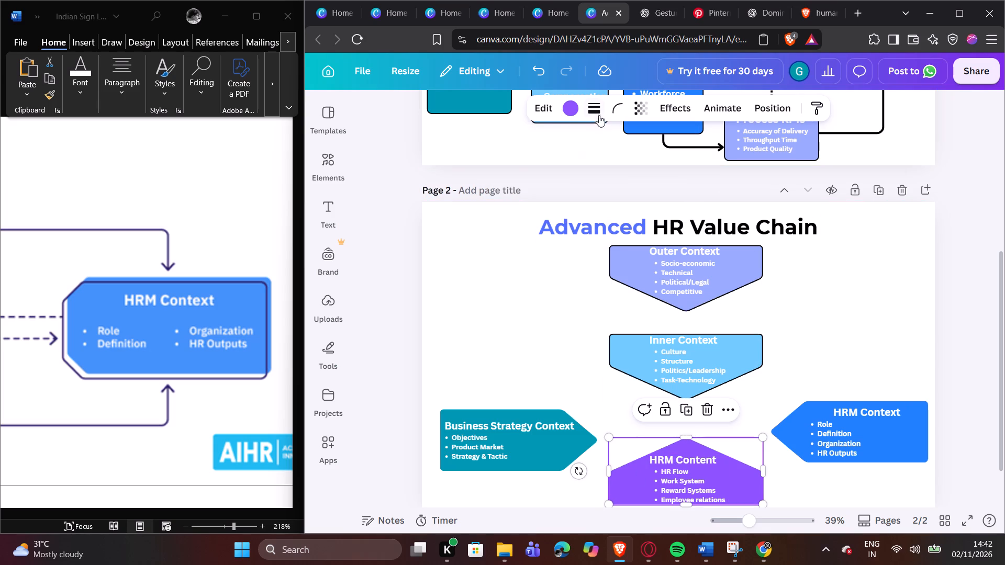
click(599, 114)
click(565, 147)
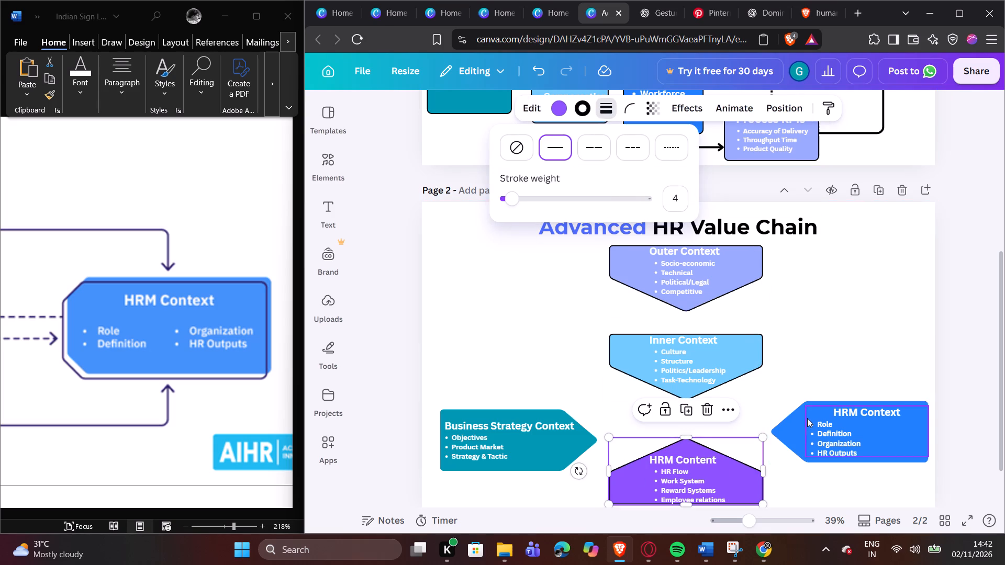
Add the same solid outline of weight 4 to the HRM Context and Business Strategy Context shapes.
click(807, 418)
click(797, 421)
click(788, 425)
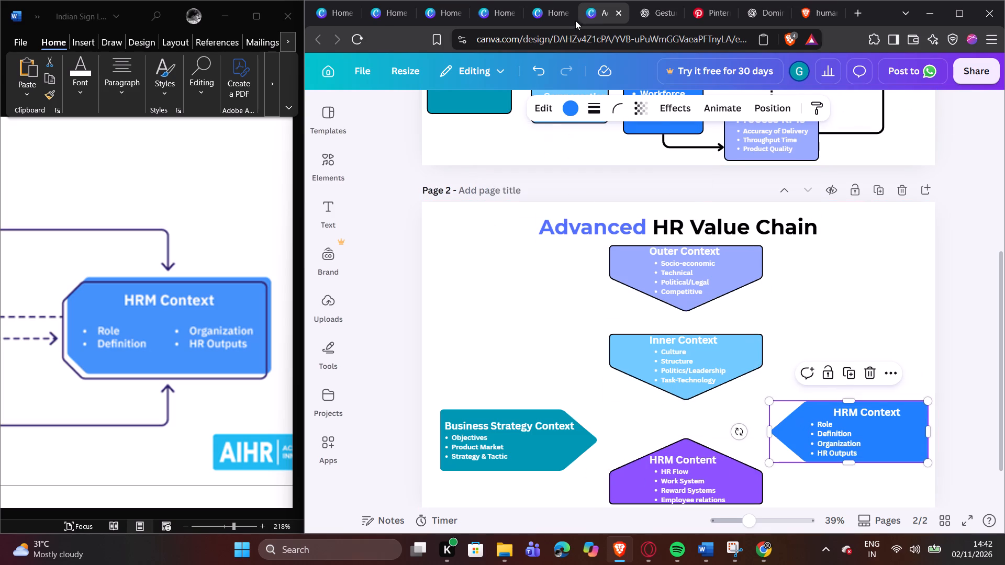
click(589, 108)
click(555, 141)
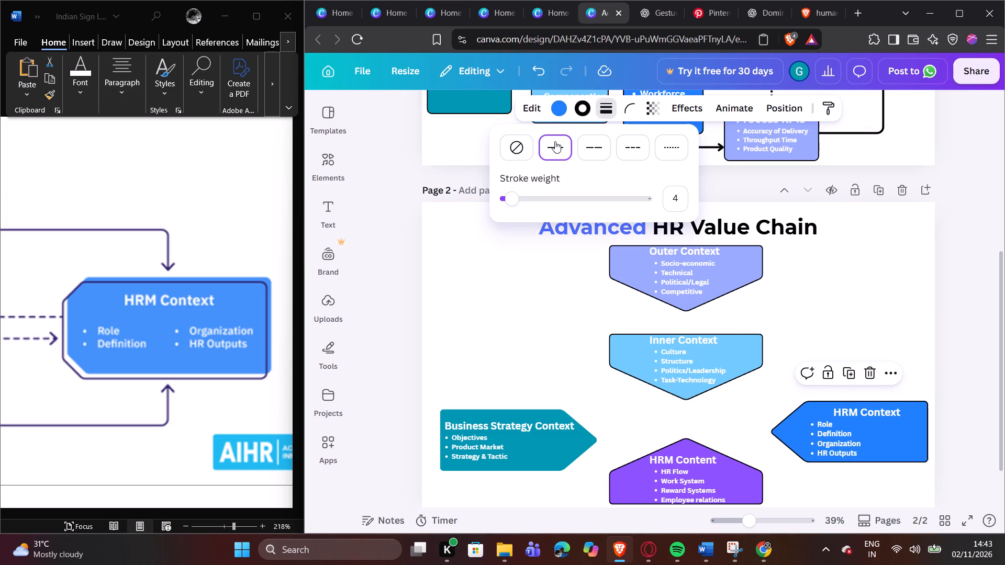
click(547, 462)
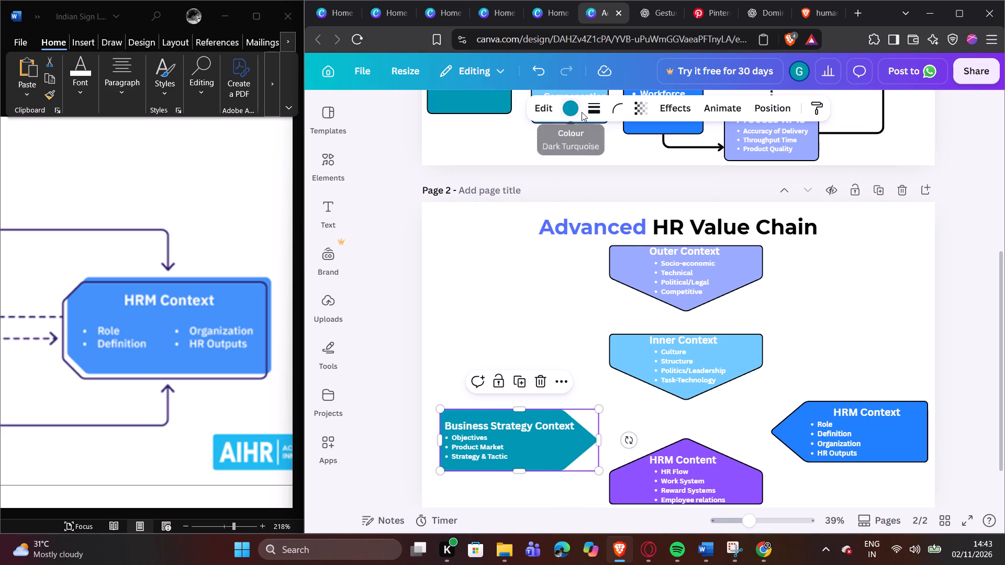
click(584, 112)
click(555, 145)
click(450, 276)
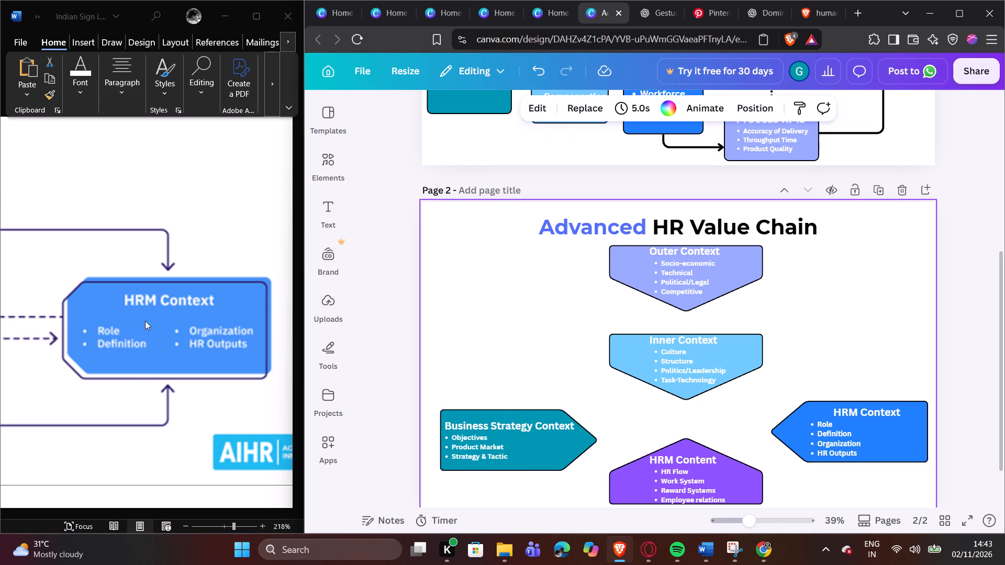
Switch to the Word reference and examine the whole Warwick Model diagram for the arrows linking its blocks.
scroll(160, 331, down, 2)
scroll(161, 330, up, 2)
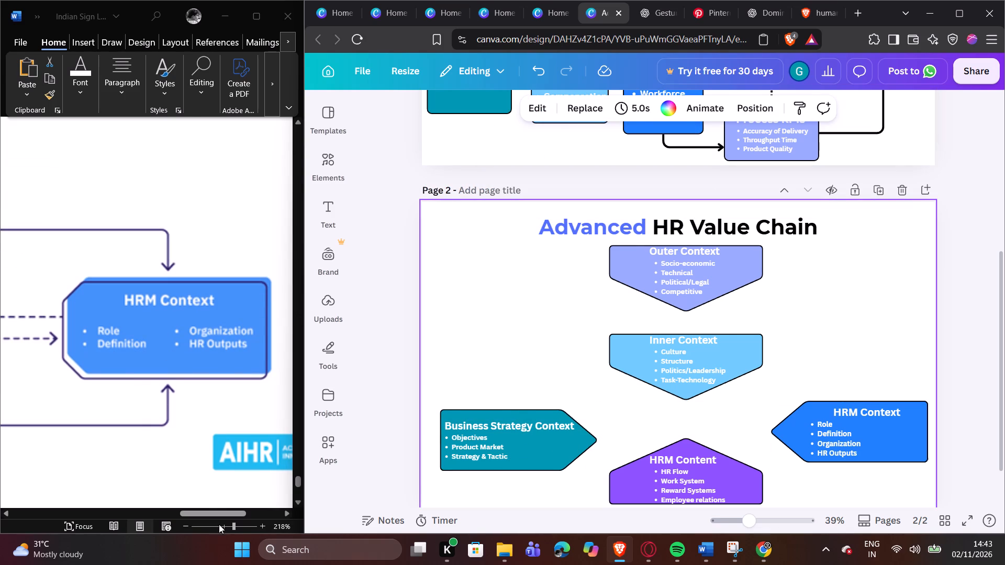
click(219, 524)
click(221, 527)
scroll(133, 390, down, 1)
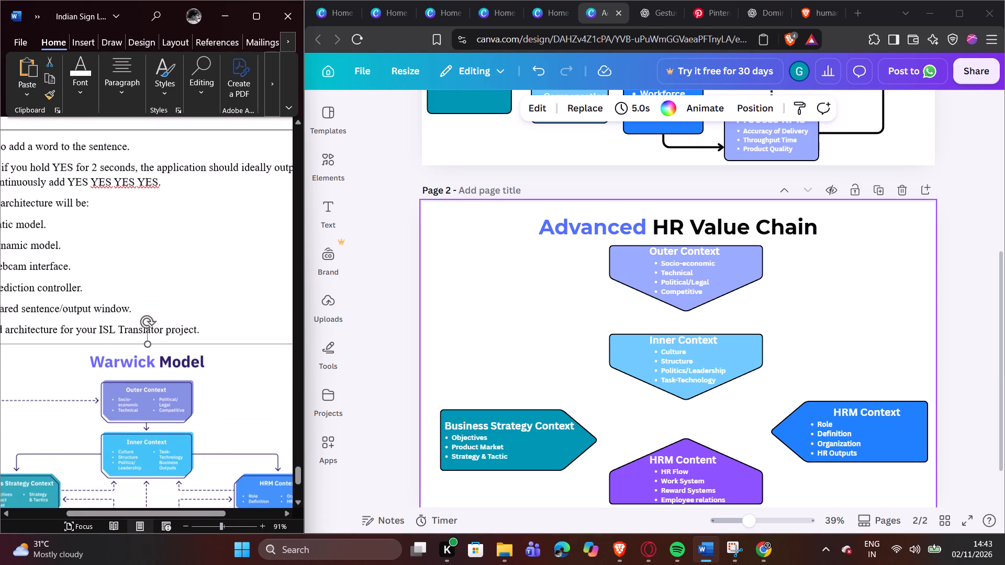
scroll(132, 390, down, 4)
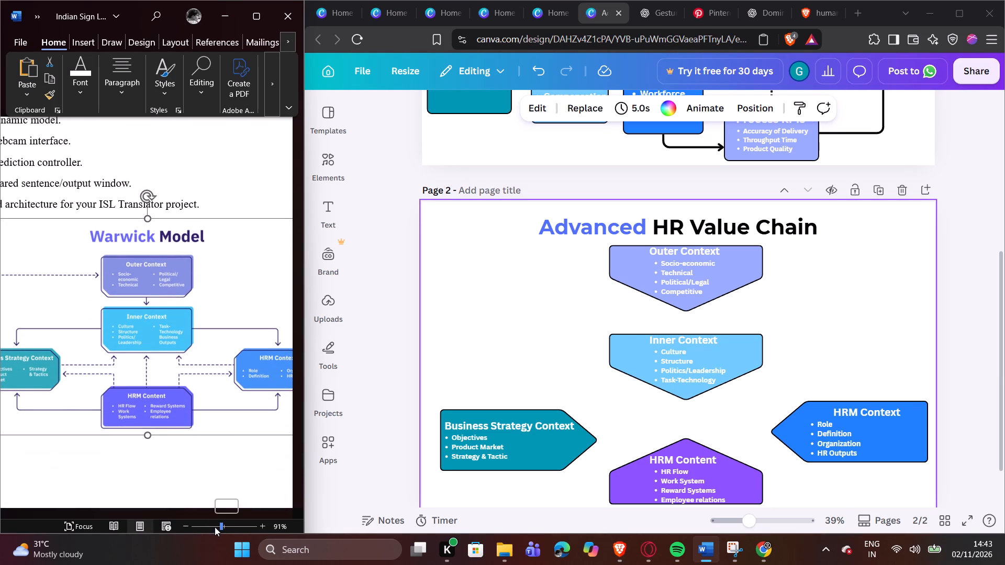
click(218, 527)
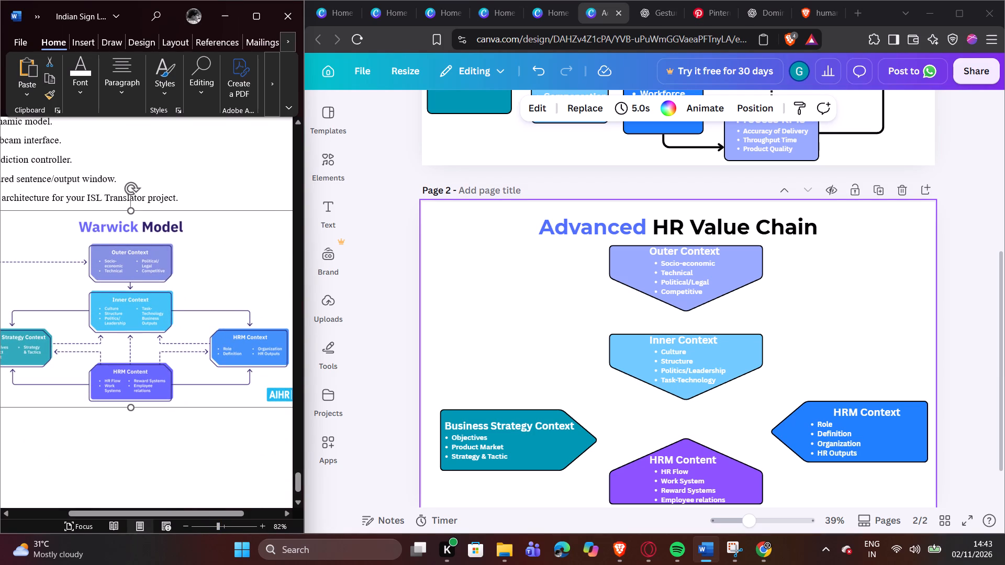
drag(150, 510, 140, 511)
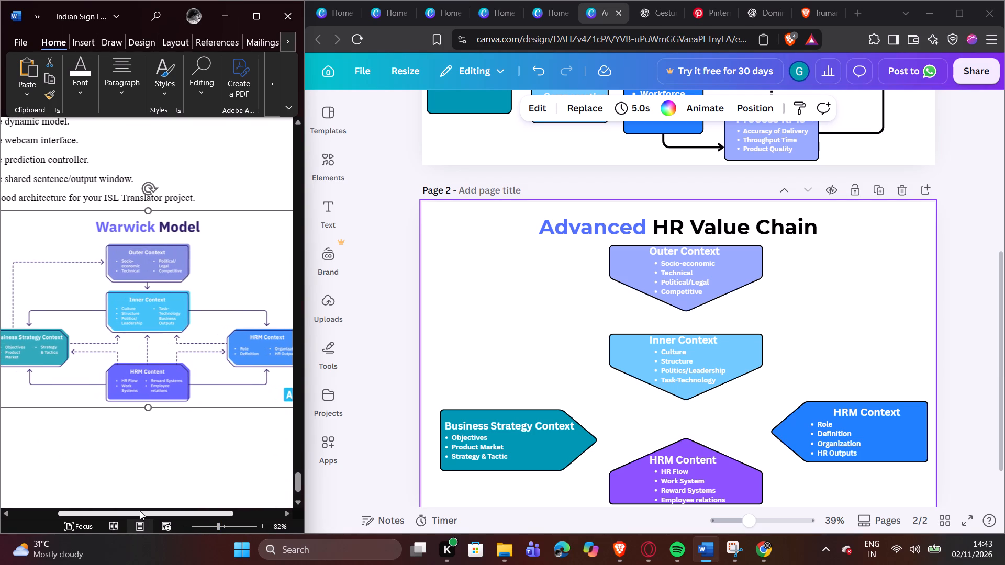
drag(140, 511, 138, 512)
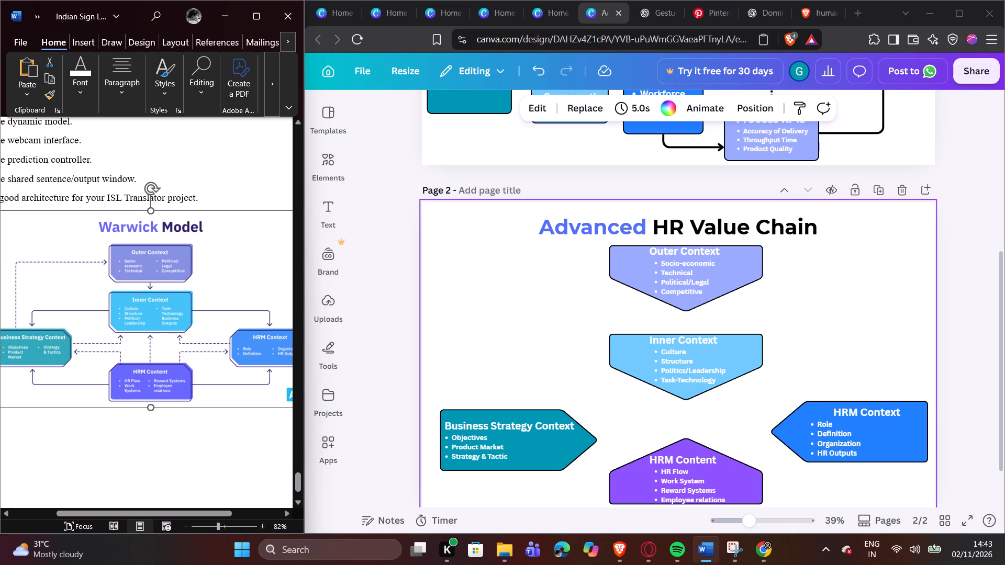
scroll(517, 282, down, 1)
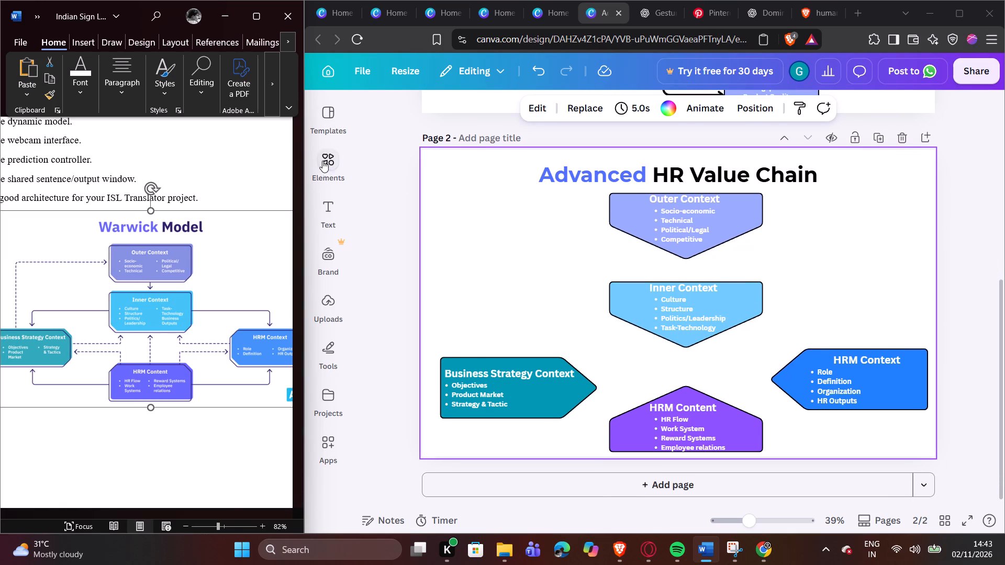
Search the Canva elements for "line" and add a solid line with a single arrowhead to page 2.
click(322, 162)
click(558, 116)
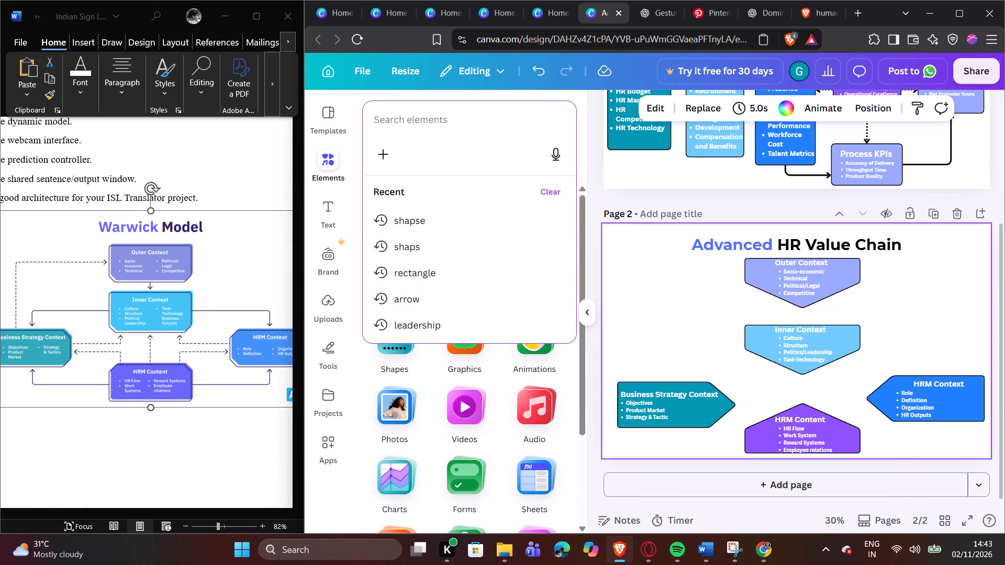
text(lin)
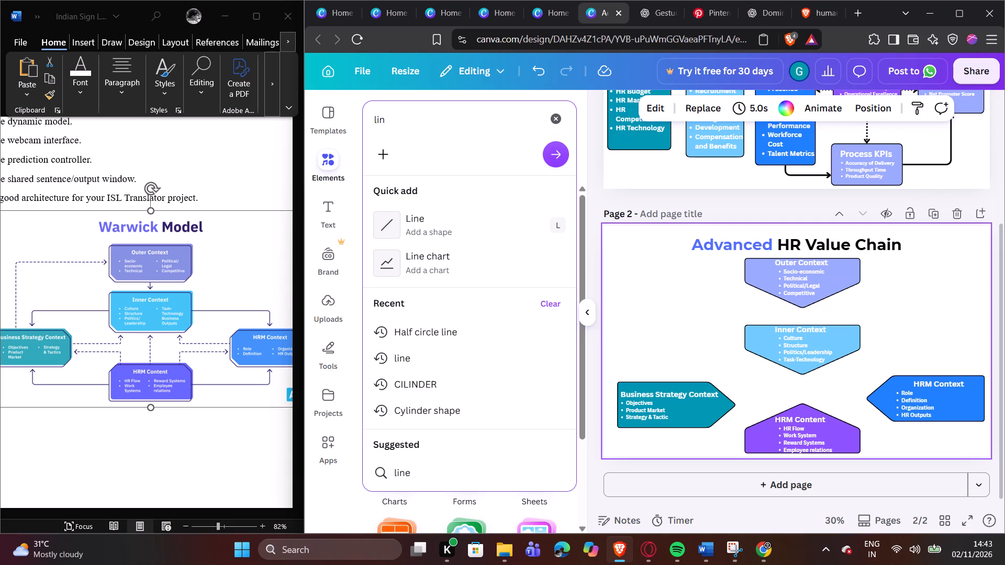
key(e)
key(Return)
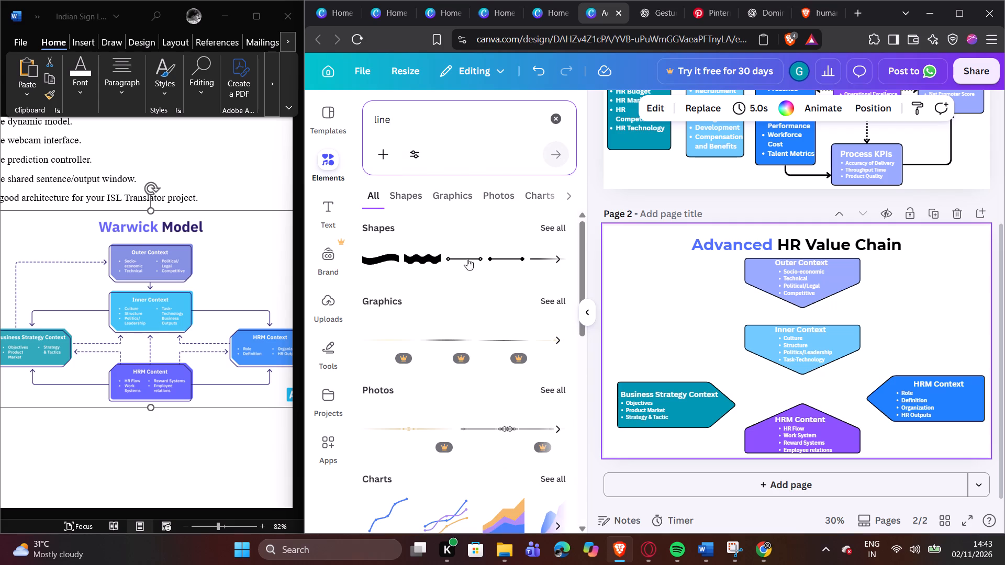
click(545, 261)
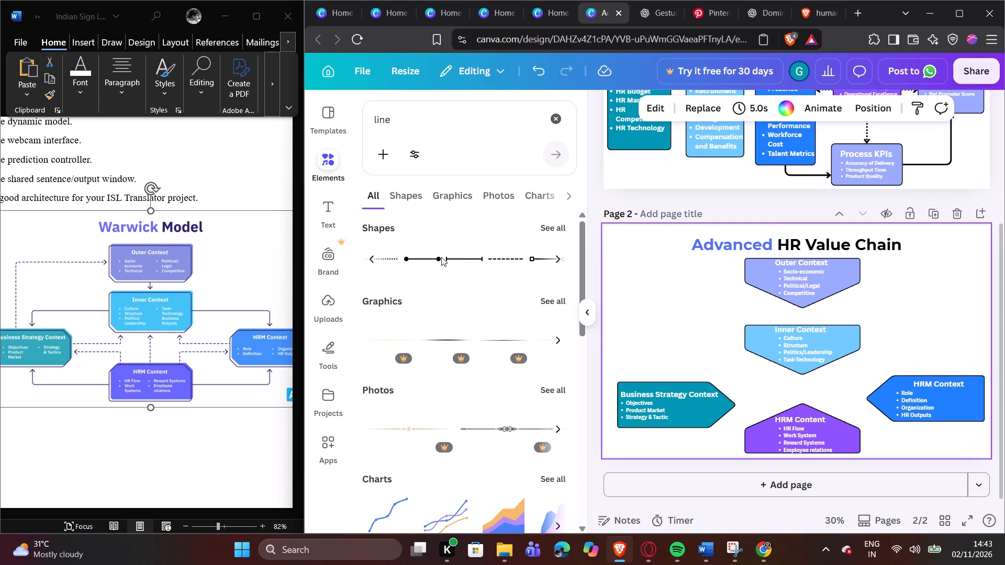
click(554, 260)
click(505, 257)
click(575, 314)
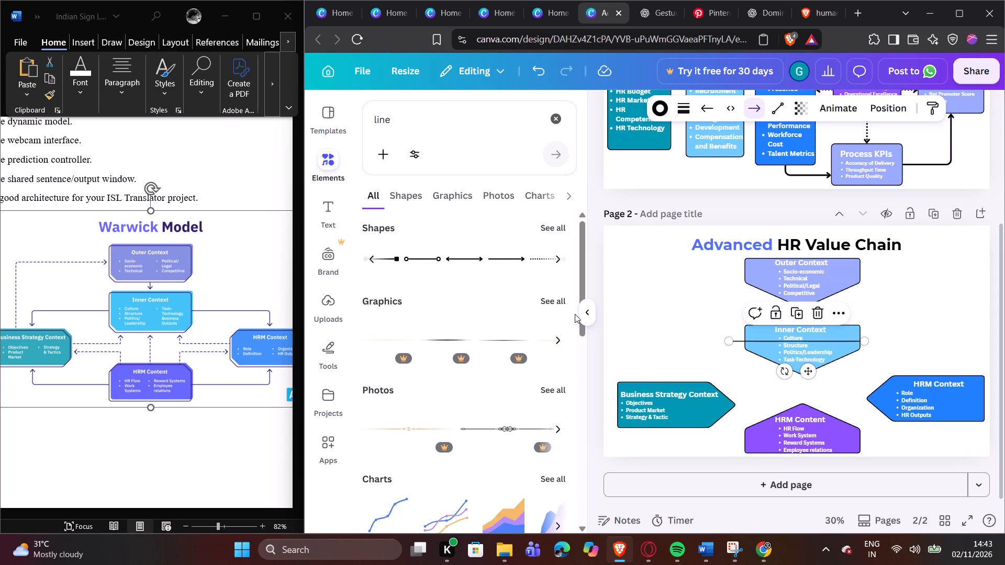
click(583, 312)
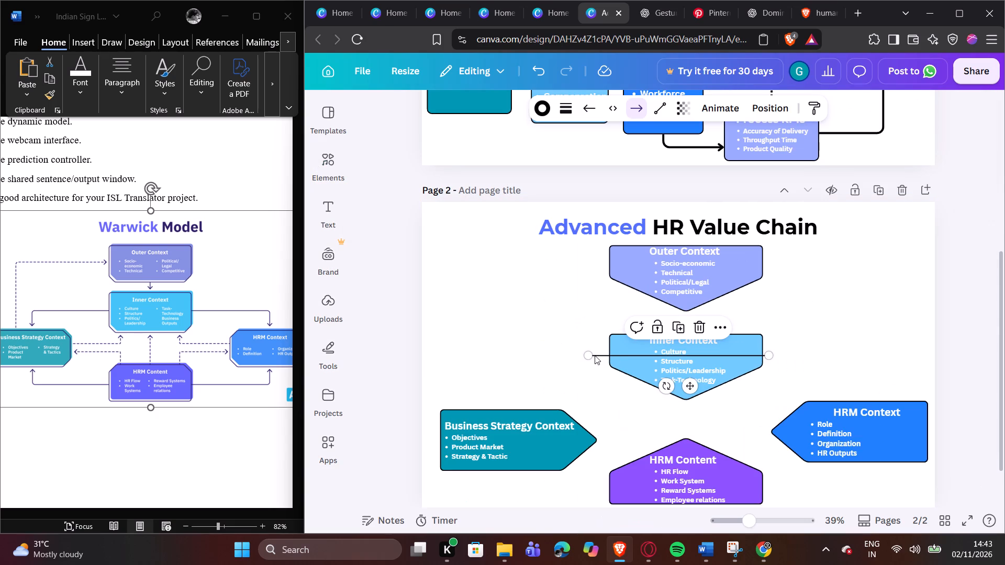
Connect the arrow from the top edge of Business Strategy Context to the left edge of Outer Context, pointing at Outer Context.
drag(593, 354, 507, 406)
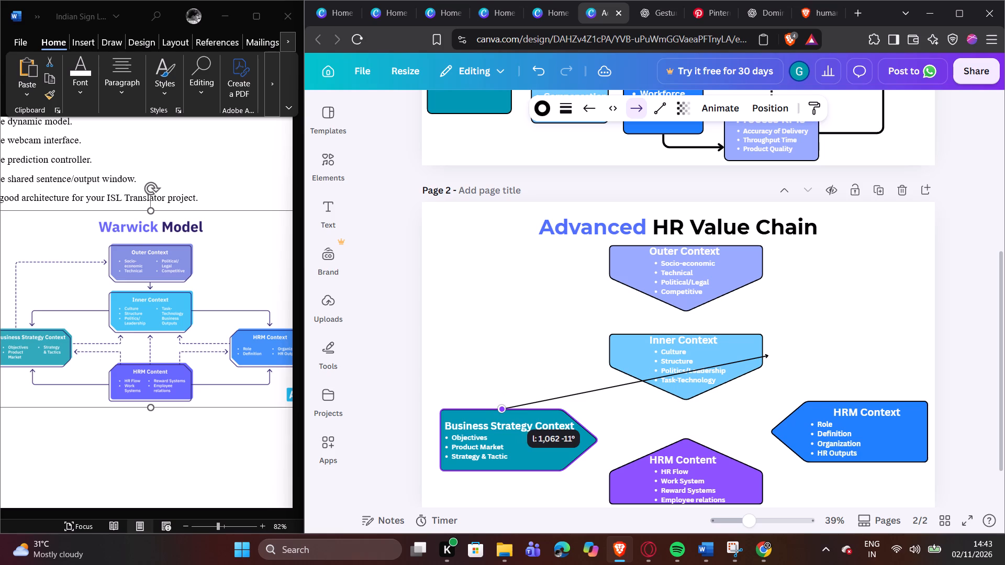
drag(507, 406, 507, 404)
drag(766, 353, 760, 353)
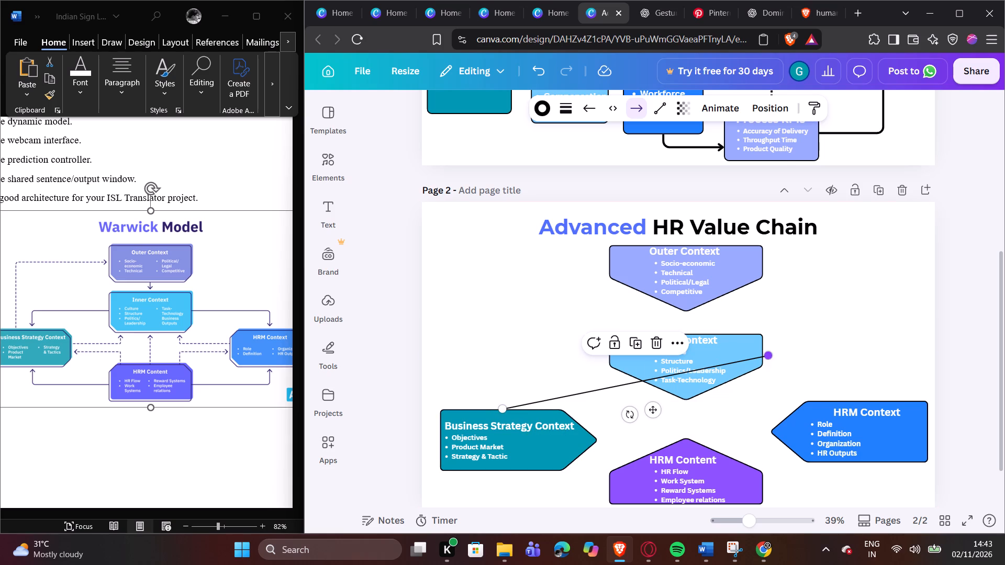
drag(760, 353, 606, 259)
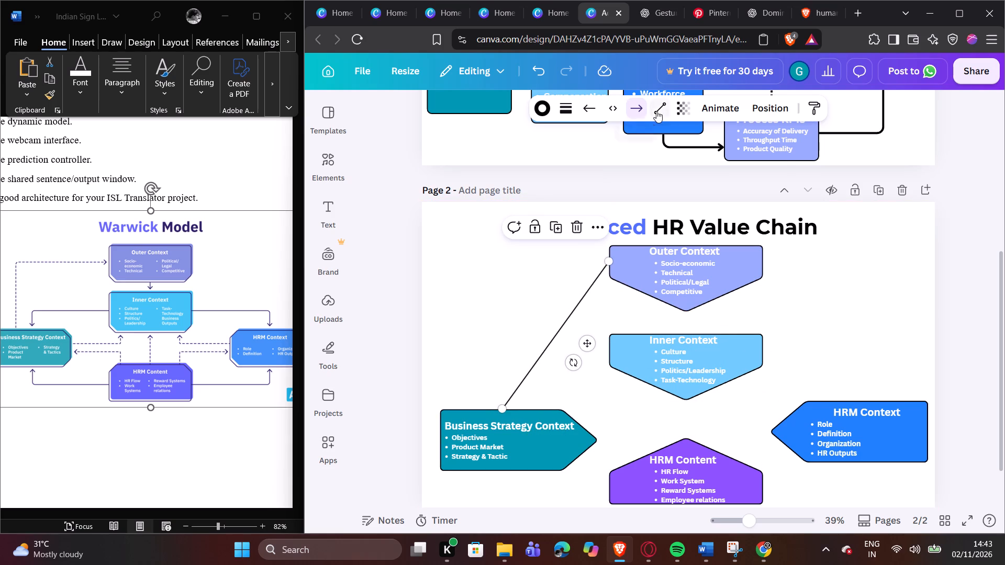
Change the Business Strategy Context to Outer Context arrow into a right-angled elbow line.
click(640, 111)
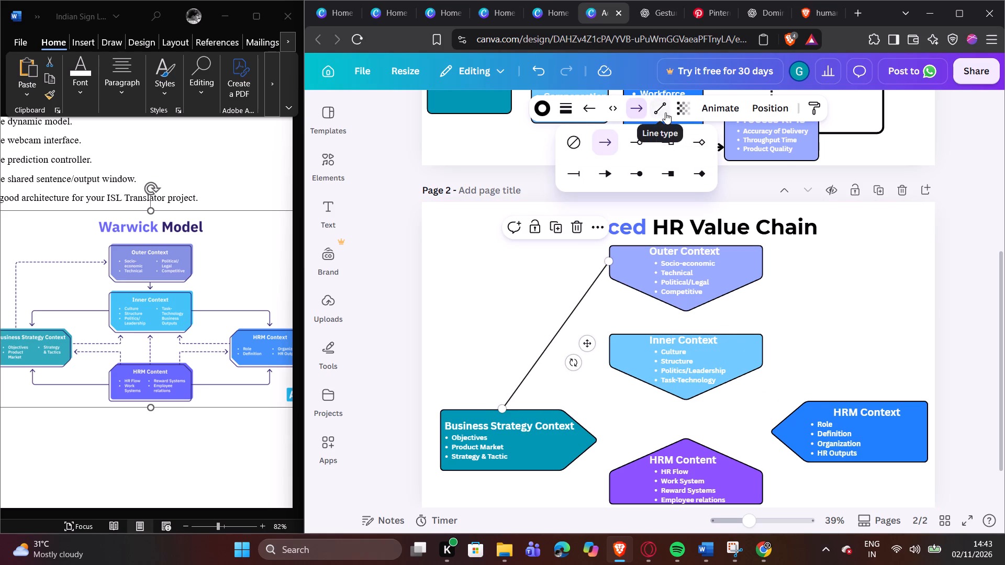
click(664, 112)
click(649, 162)
click(851, 301)
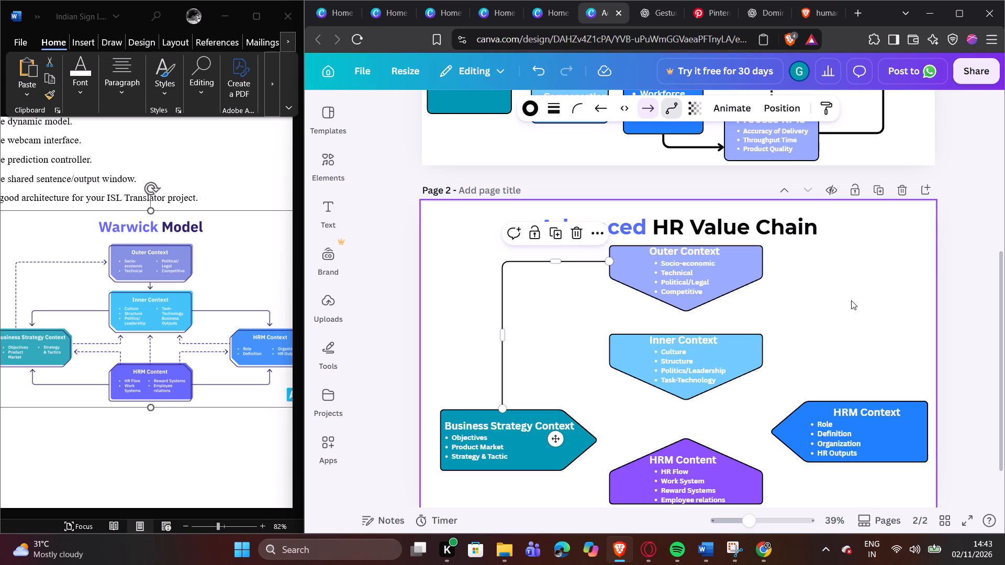
Set the stroke weight of the elbow arrow between Business Strategy Context and Outer Context to 10.
click(596, 260)
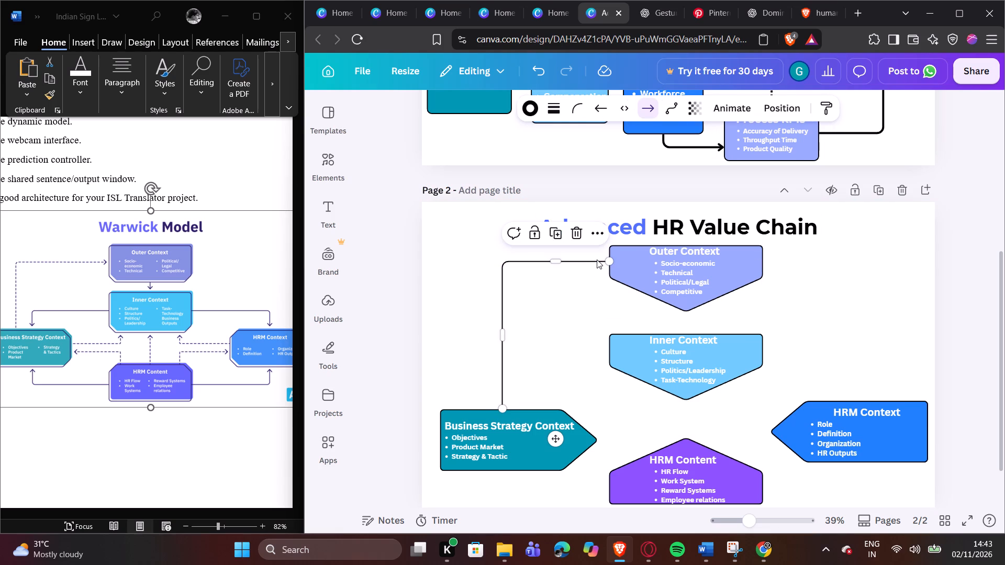
click(559, 107)
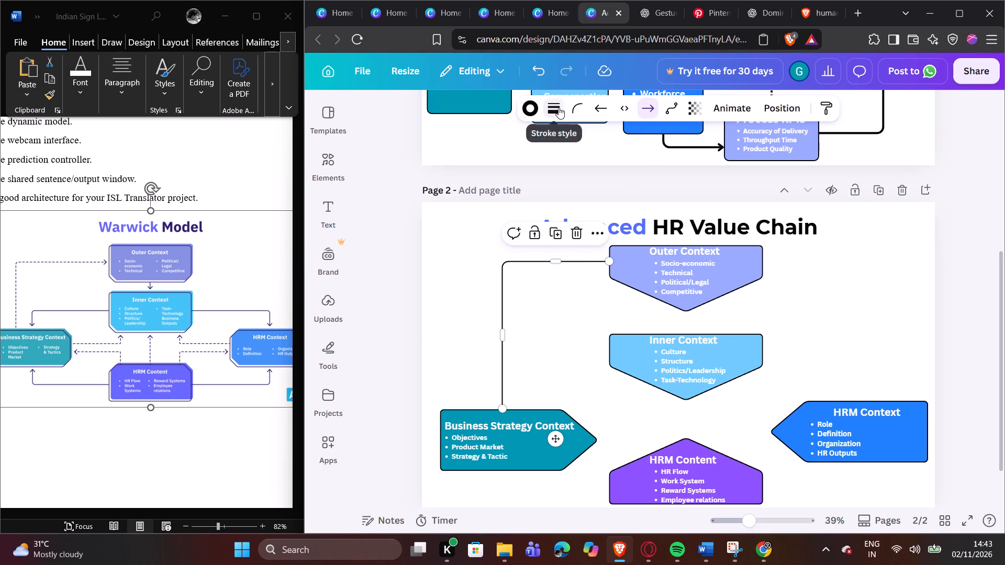
drag(472, 223, 474, 224)
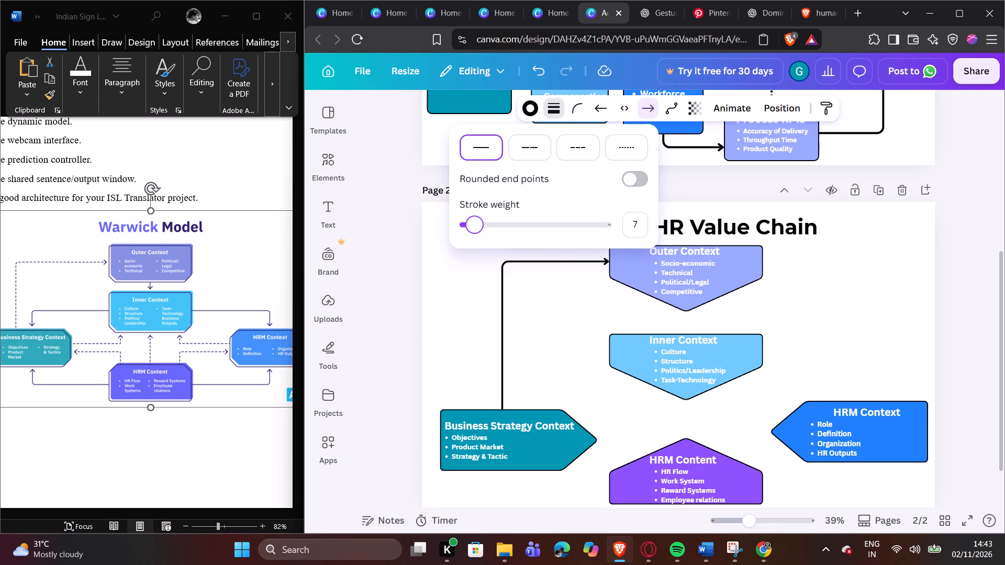
drag(474, 224, 474, 225)
drag(474, 225, 477, 225)
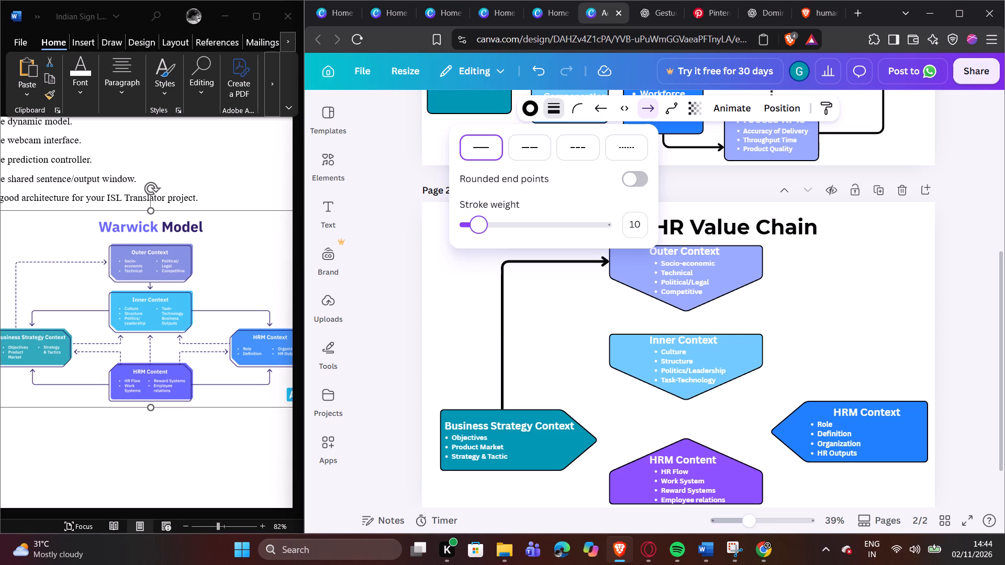
drag(477, 225, 477, 225)
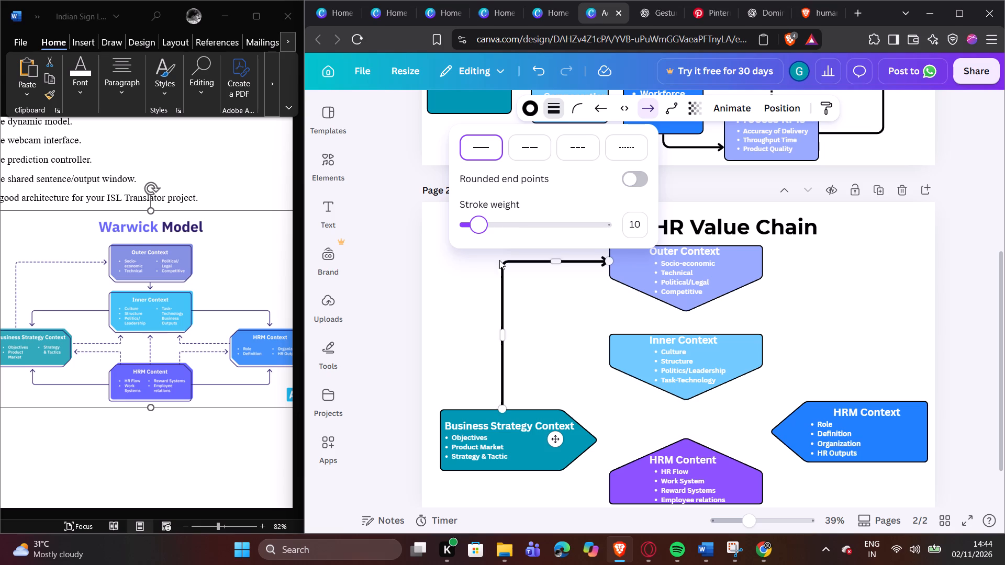
Change the elbow arrow between Business Strategy Context and Outer Context to a dotted line.
click(535, 319)
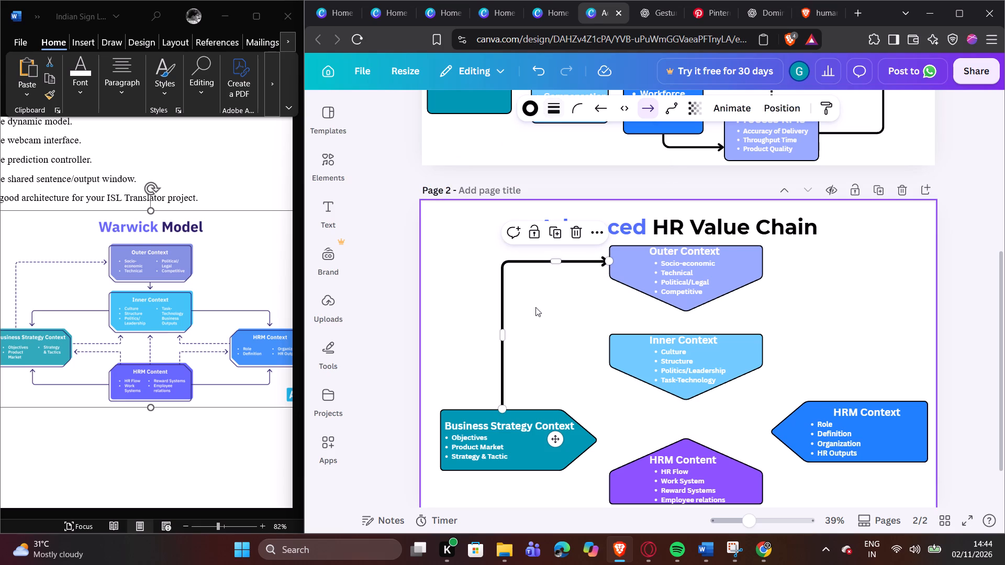
click(526, 265)
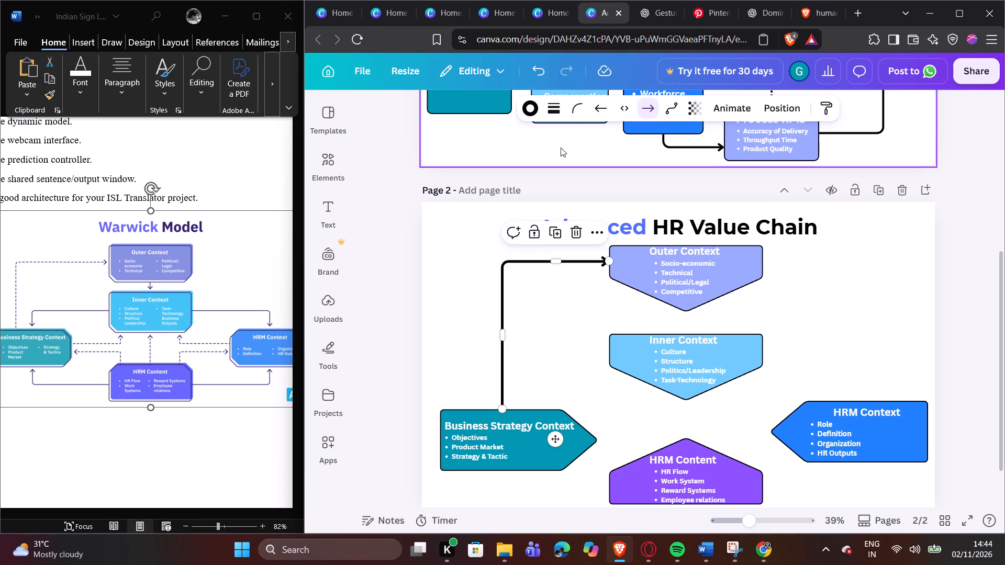
click(557, 110)
click(614, 149)
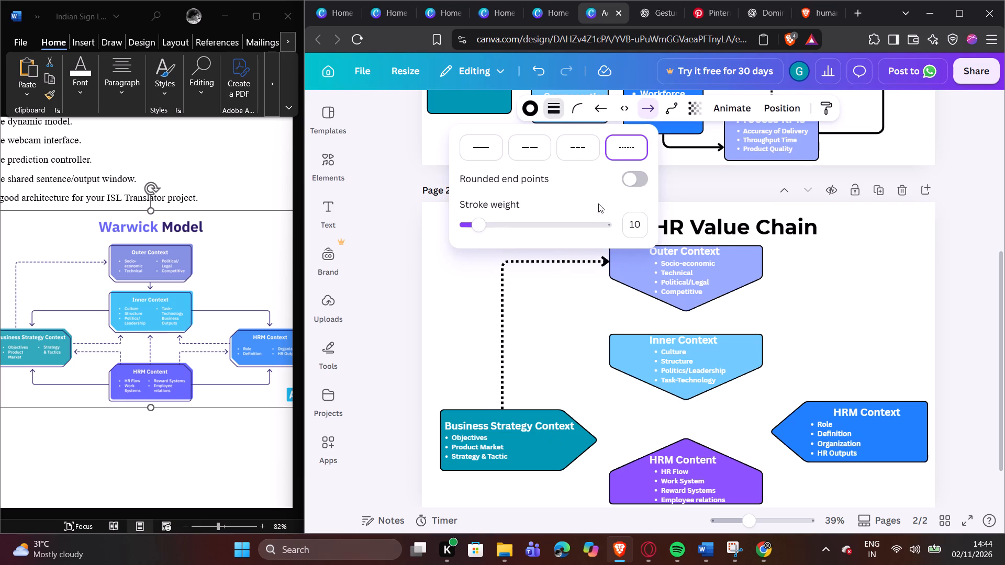
click(561, 302)
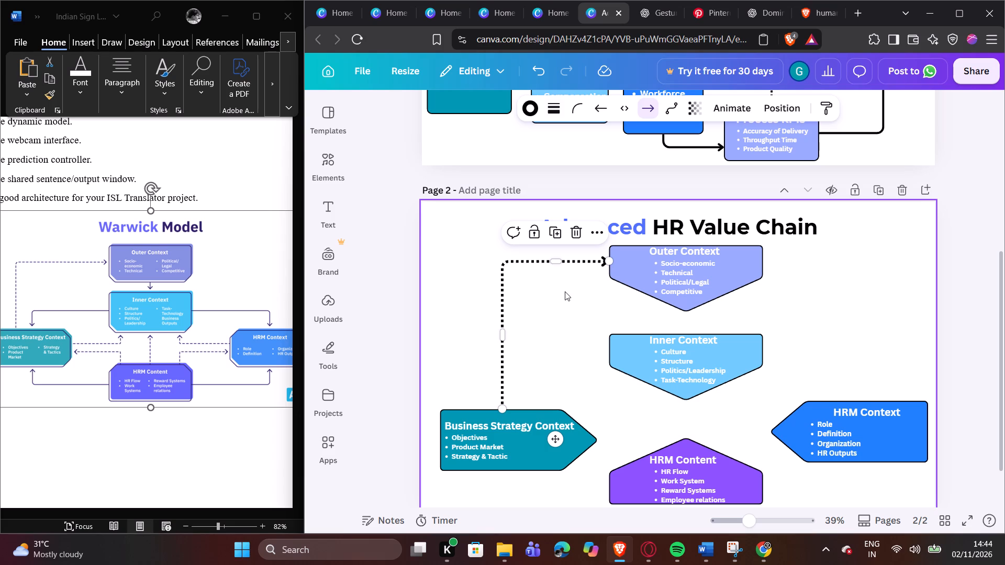
Duplicate the dotted elbow arrow and attach the copy's start to Business Strategy Context's top edge, just right of the original.
click(545, 263)
click(551, 228)
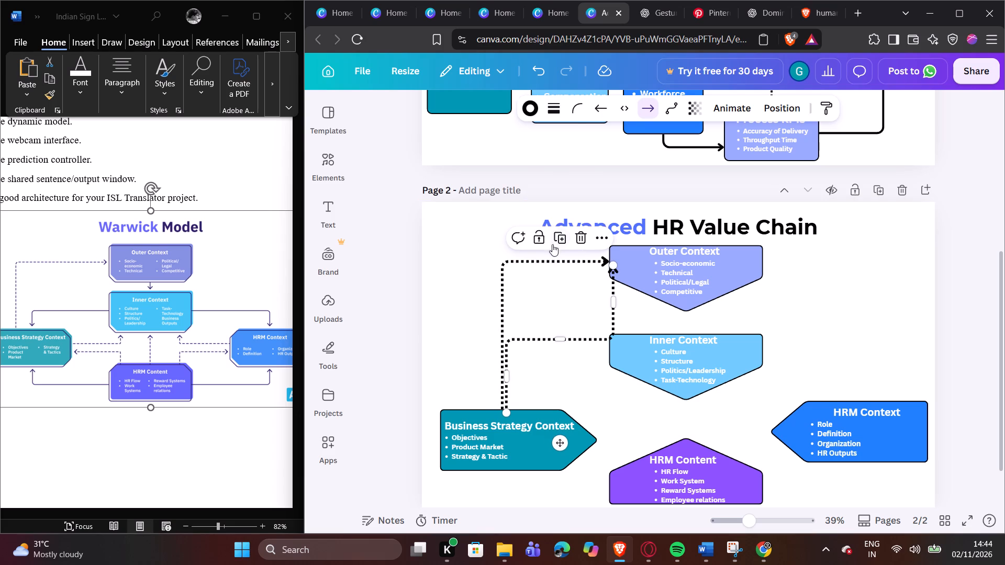
drag(505, 413, 535, 409)
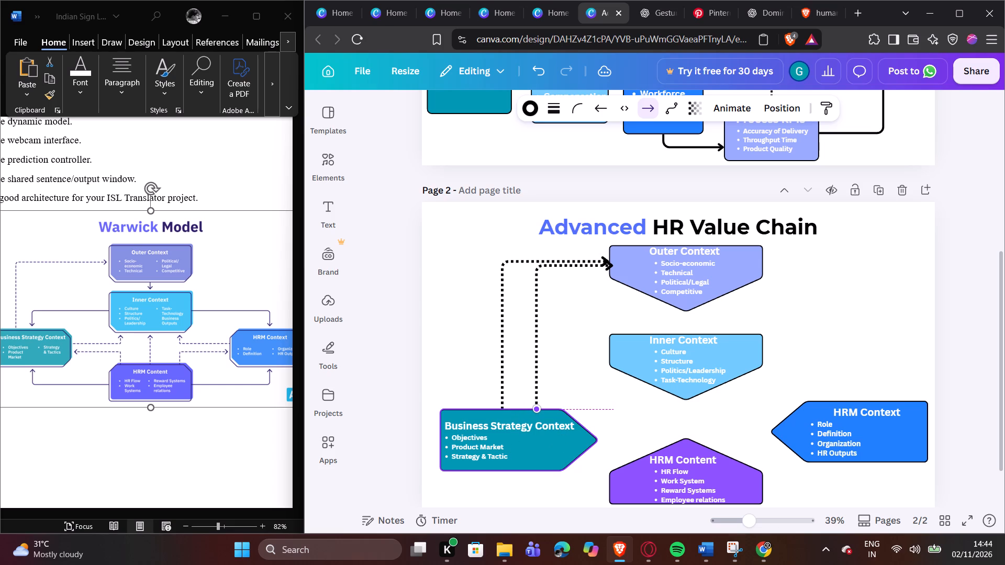
drag(535, 409, 530, 408)
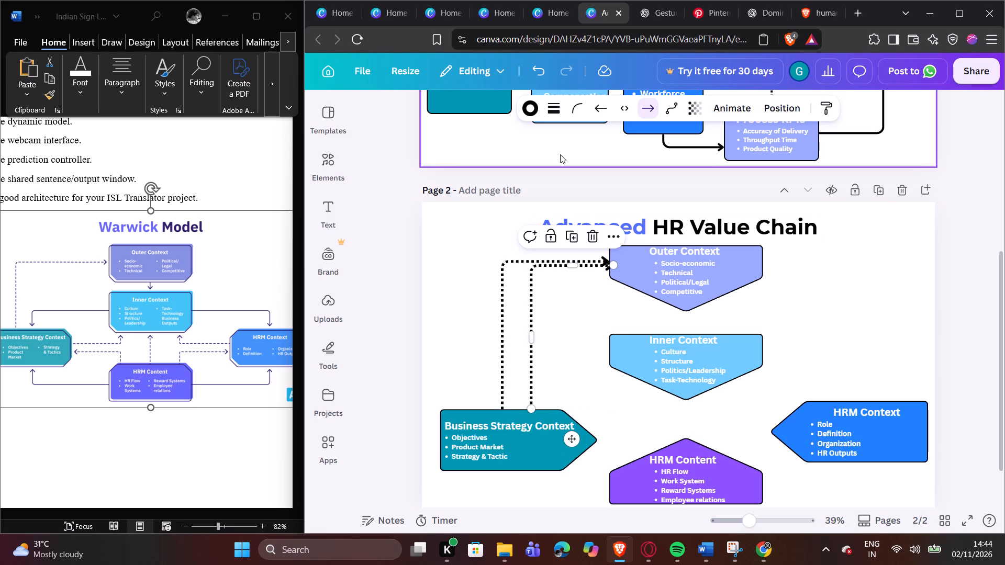
Reverse the copied arrow's direction by adding an arrowhead at Business Strategy Context and removing the one at Outer Context.
click(595, 113)
click(572, 137)
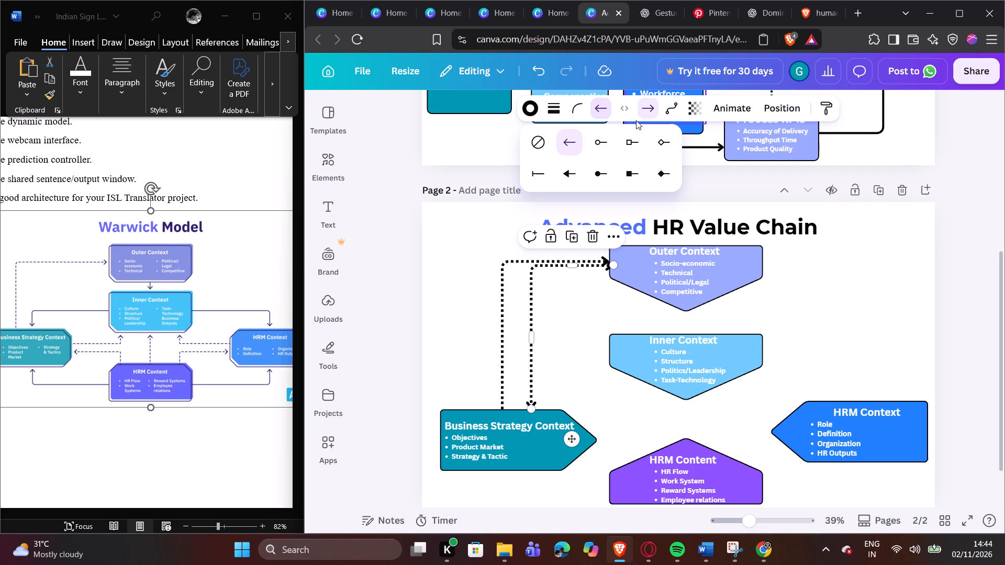
click(644, 108)
click(580, 139)
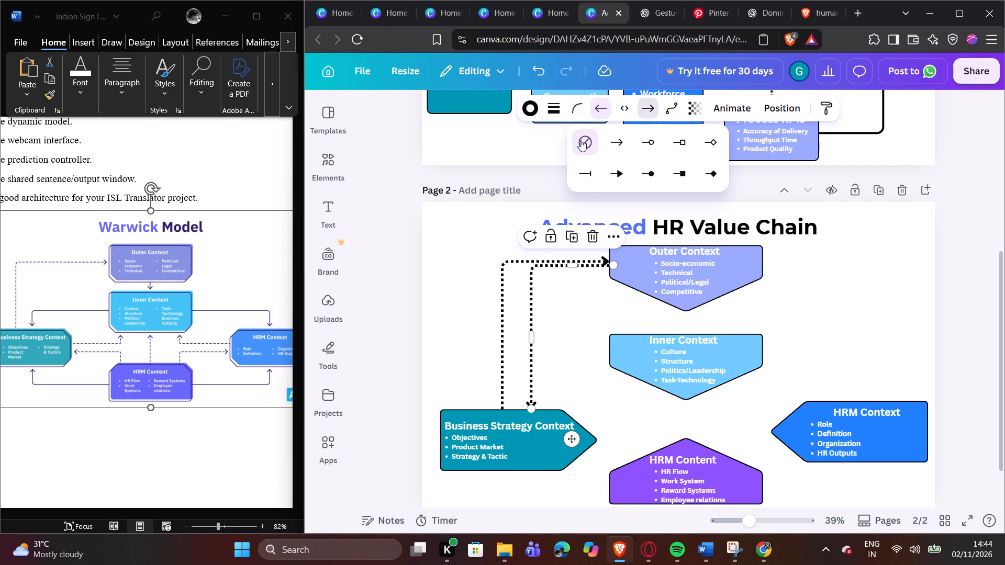
Move the copied arrow's plain end from Outer Context to the left edge of Inner Context.
drag(611, 267, 612, 296)
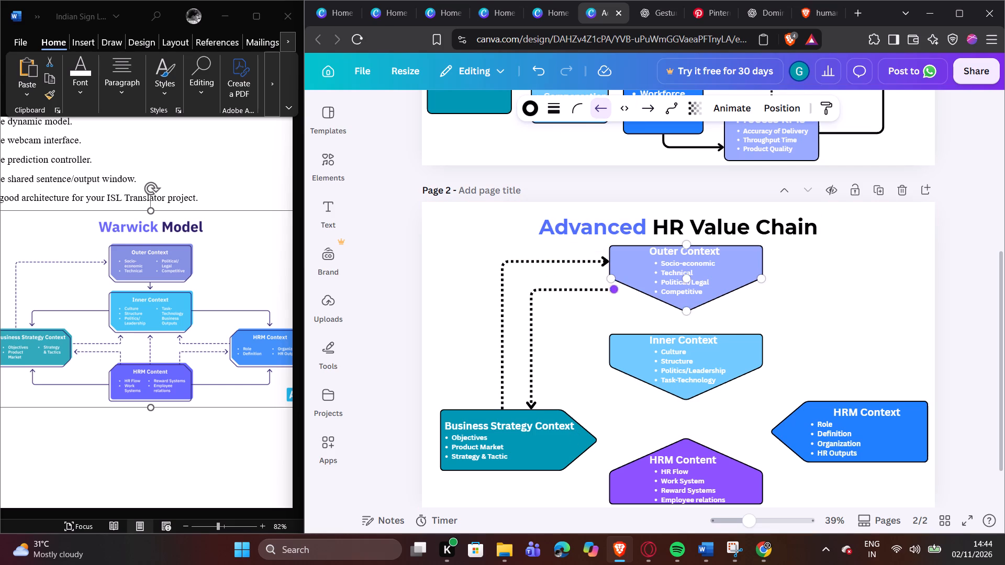
drag(612, 296, 605, 350)
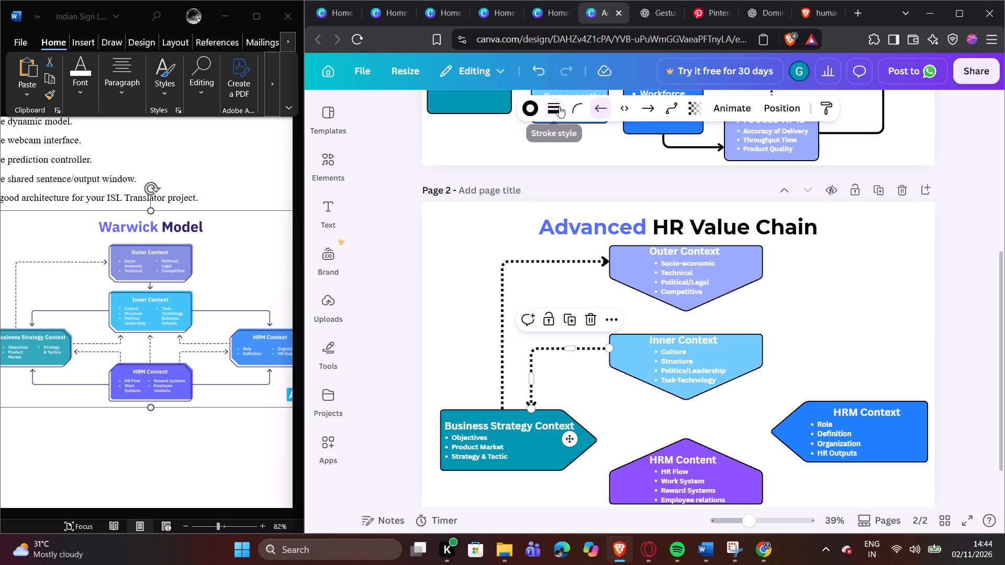
Make the arrow from Inner Context to Business Strategy Context a solid line with stroke weight 8.
click(559, 106)
click(492, 150)
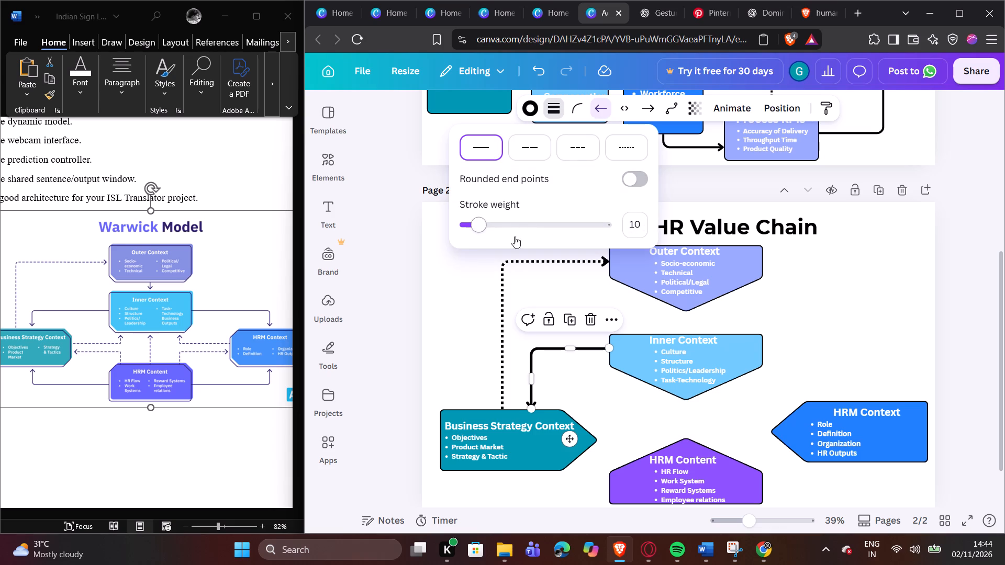
drag(482, 227, 476, 229)
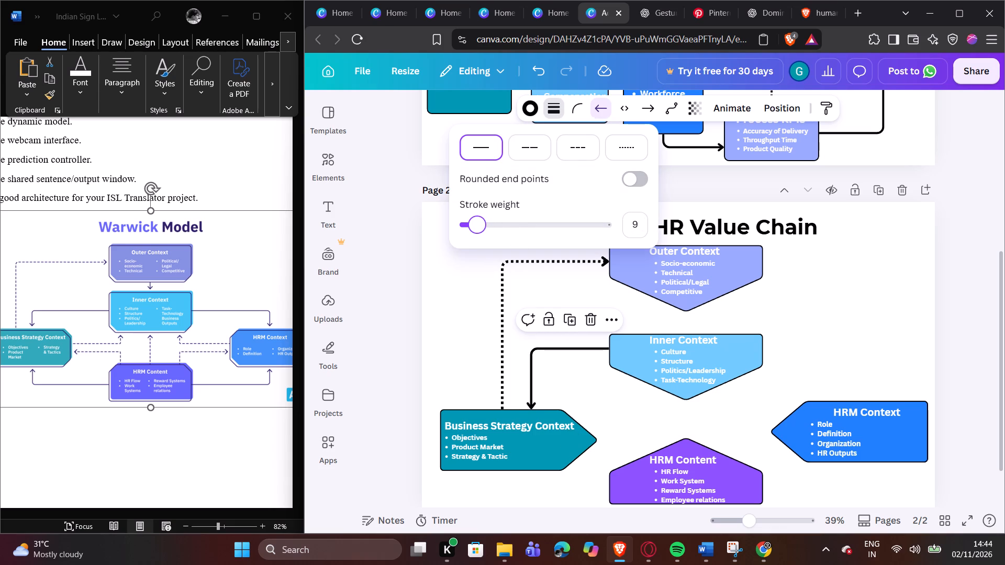
drag(476, 229, 475, 230)
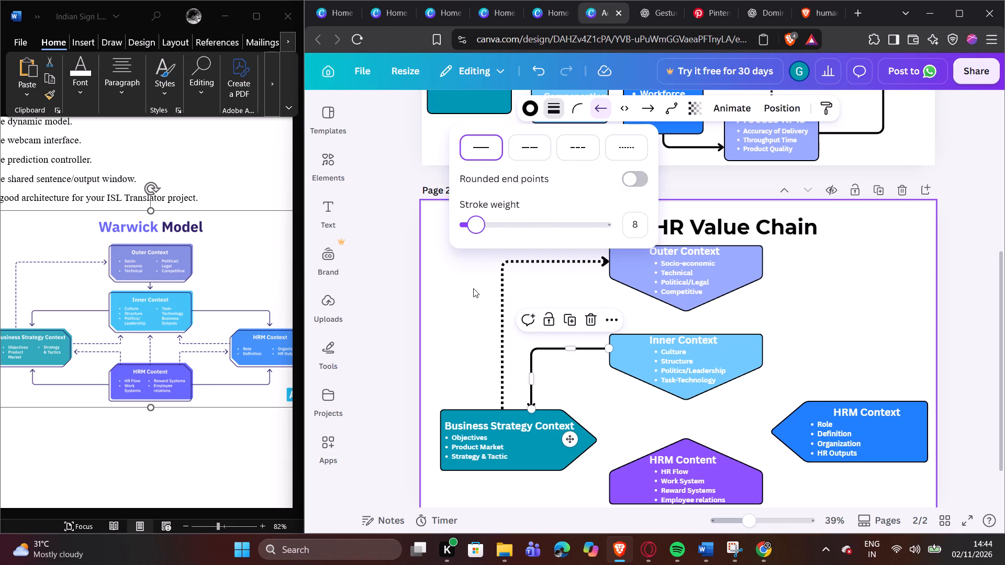
click(473, 288)
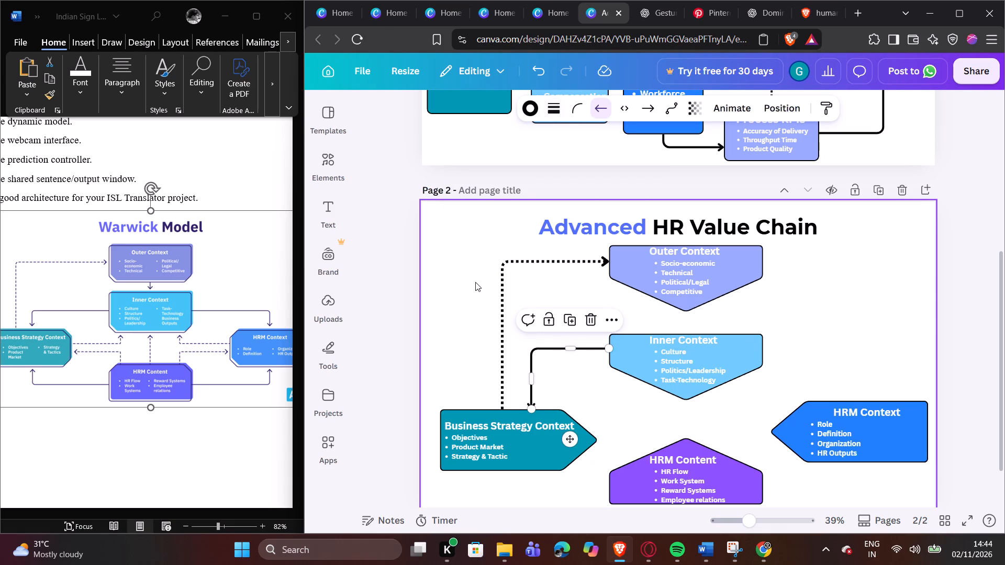
Duplicate the solid arrow and connect the copy straight down from Outer Context's bottom tip to Inner Context's top edge.
click(534, 368)
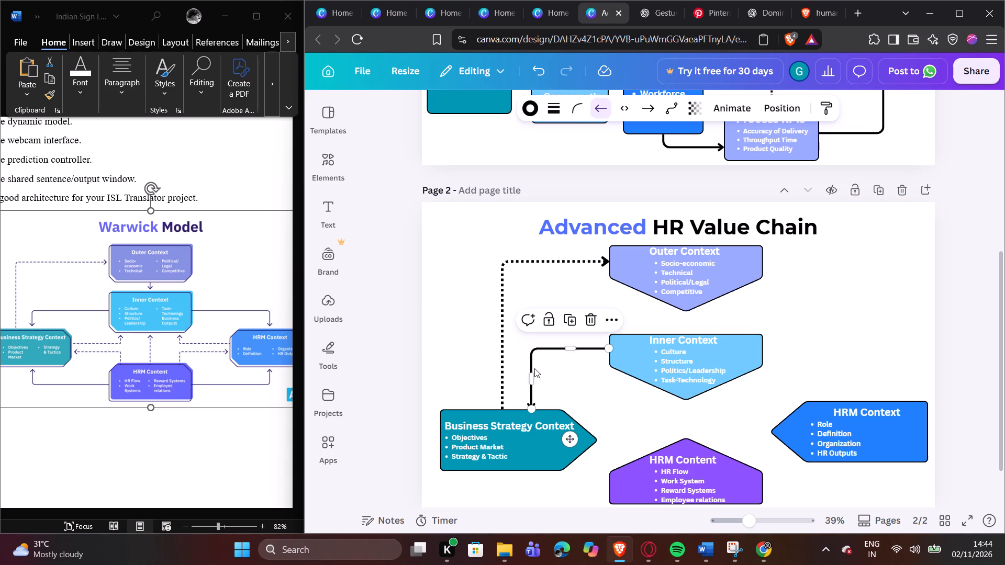
click(563, 320)
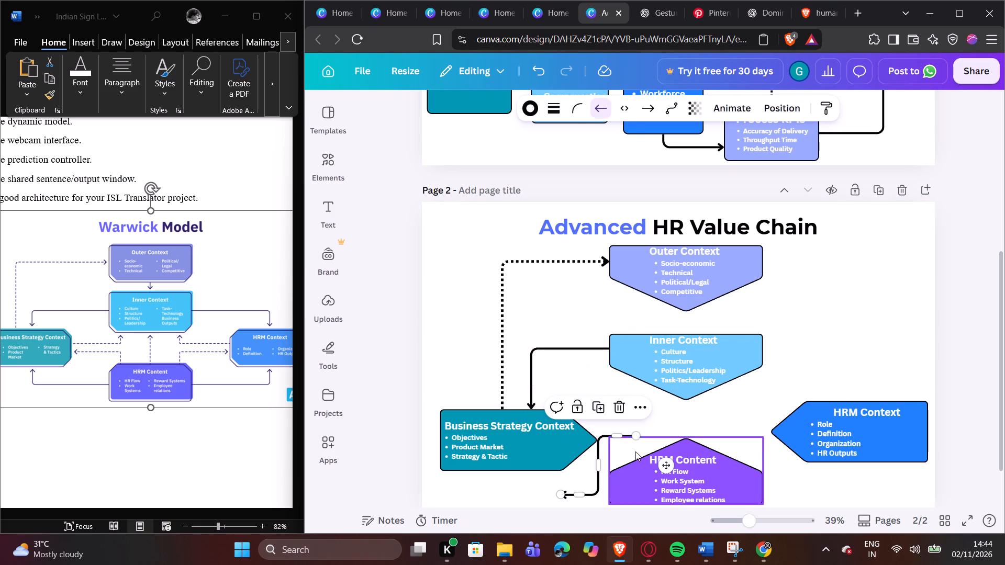
drag(635, 440, 683, 320)
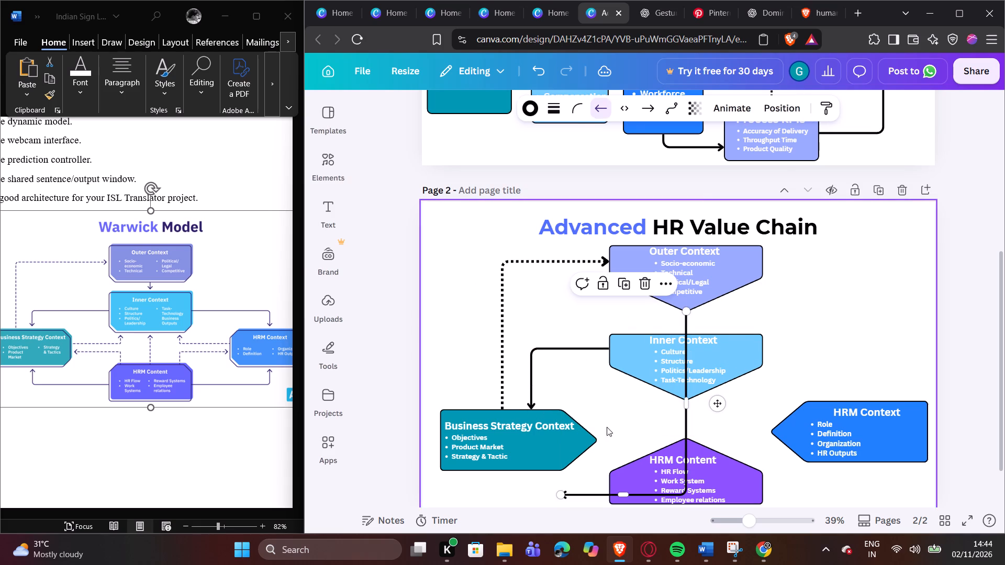
drag(558, 498, 678, 337)
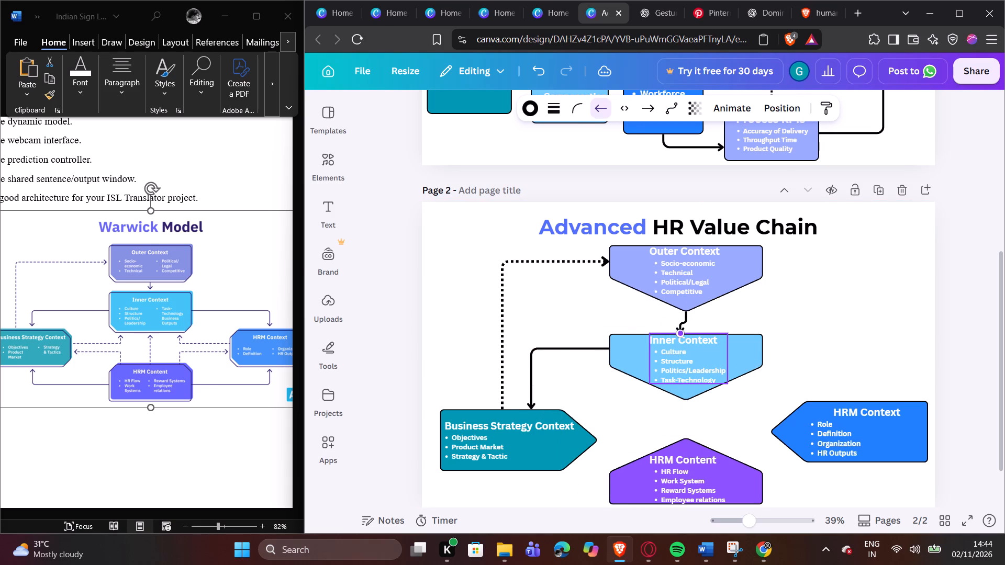
drag(678, 337, 682, 337)
click(752, 317)
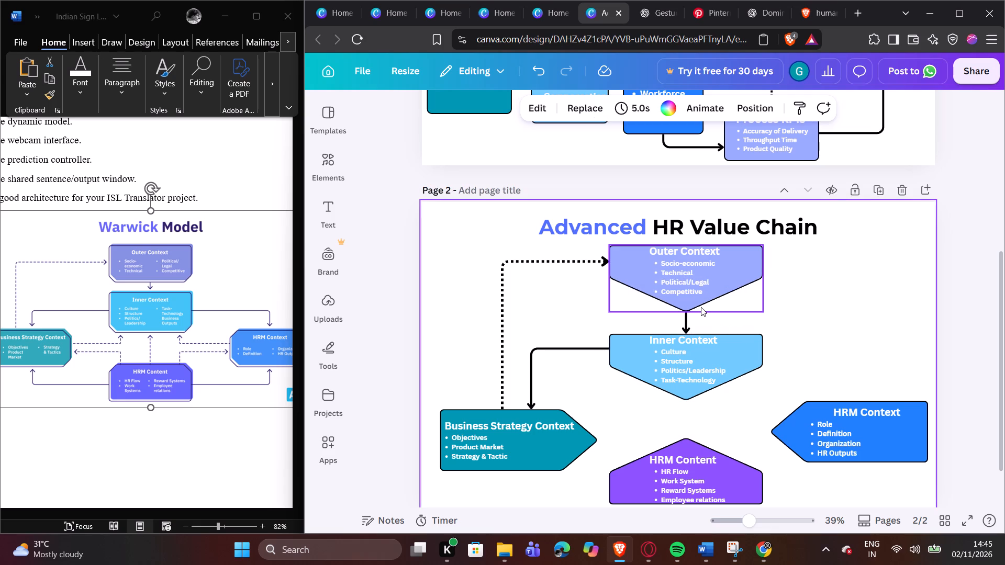
Duplicate the dotted arrow and route the copy from Business Strategy Context's upper right corner to Inner Context's lower left edge.
click(520, 262)
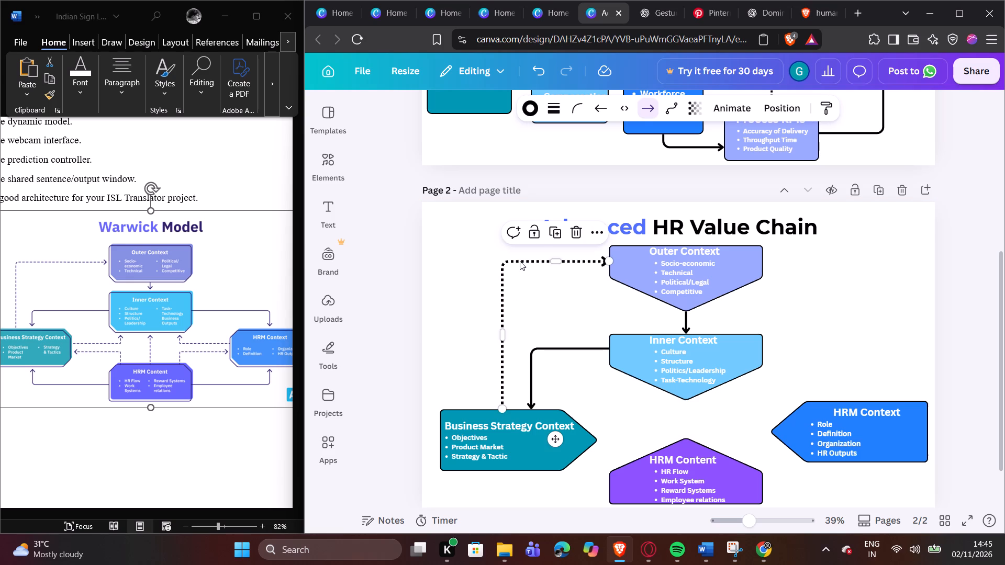
click(552, 235)
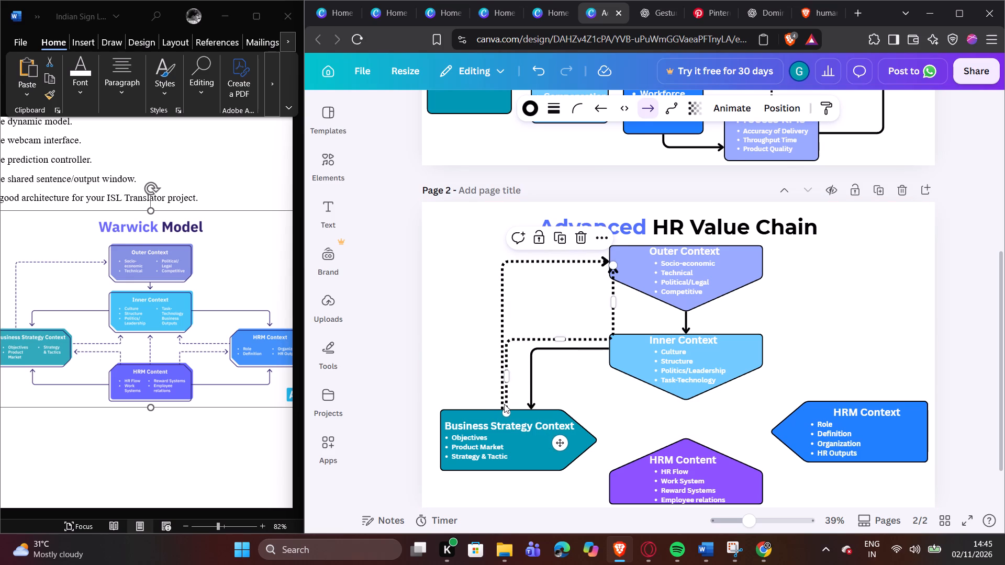
drag(505, 410, 574, 413)
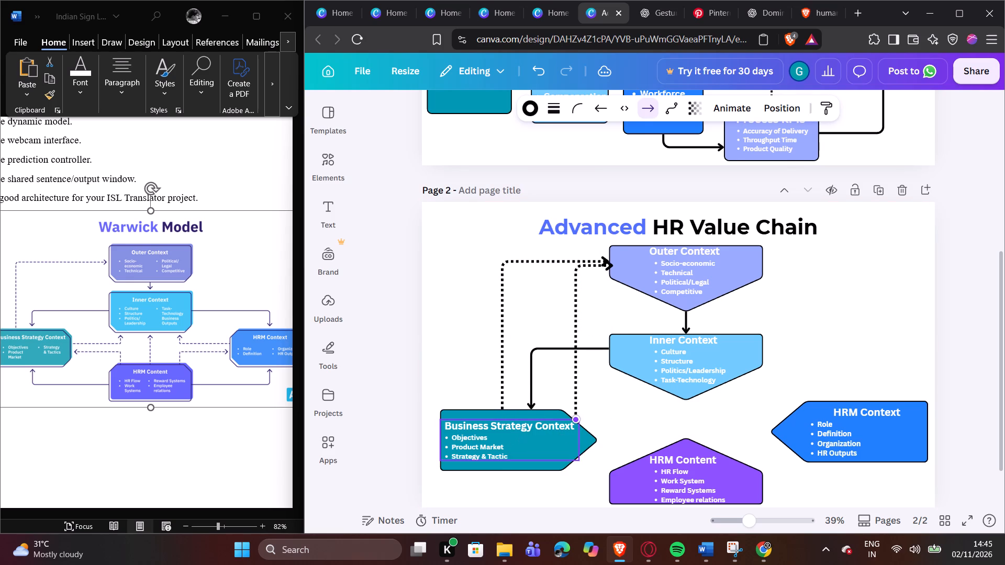
drag(574, 413, 575, 413)
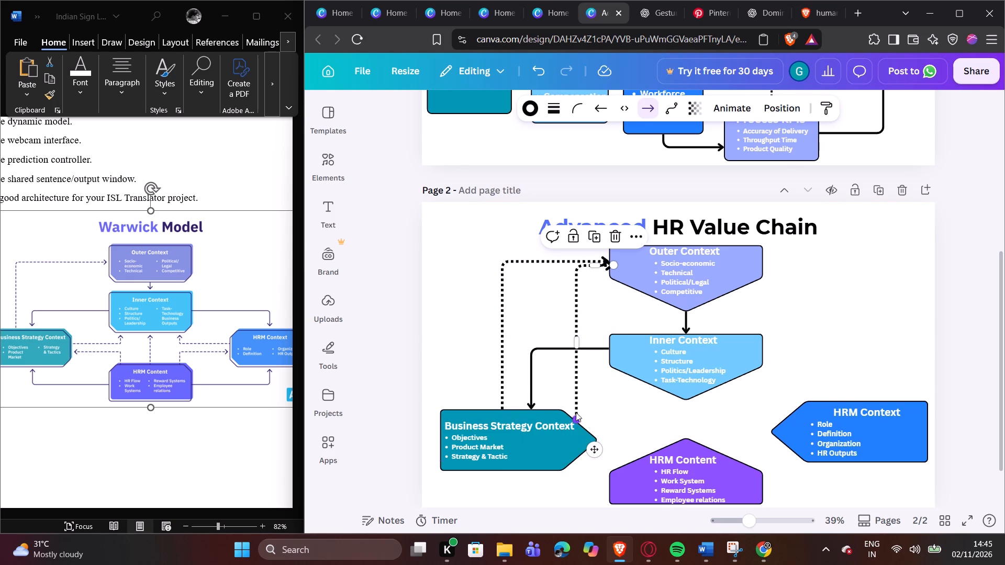
drag(613, 265, 644, 417)
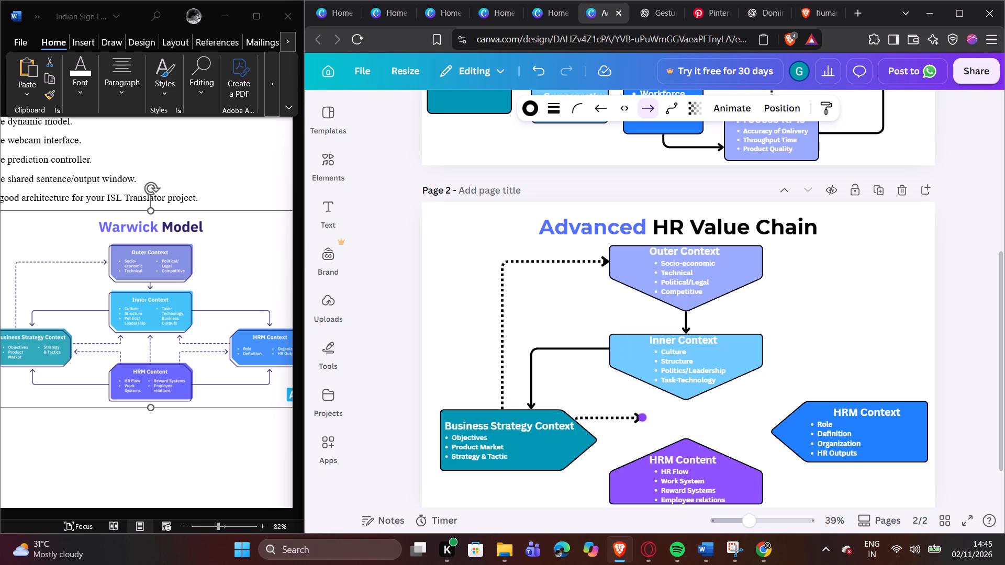
drag(644, 417, 656, 390)
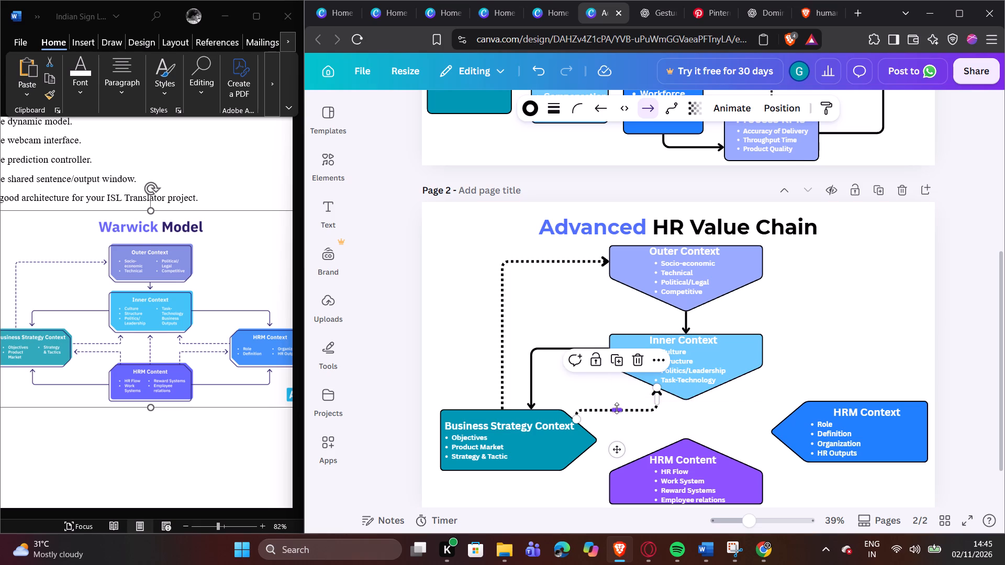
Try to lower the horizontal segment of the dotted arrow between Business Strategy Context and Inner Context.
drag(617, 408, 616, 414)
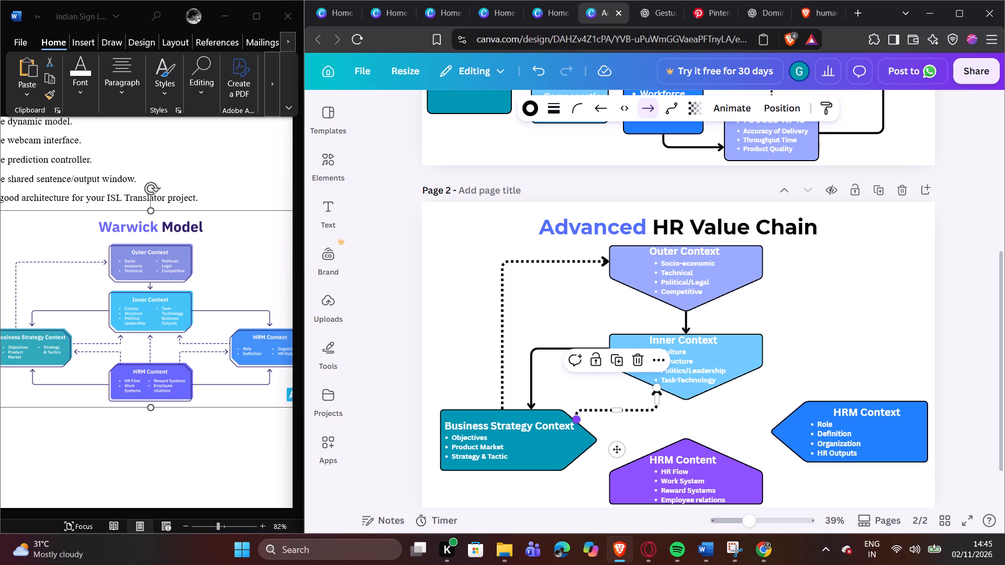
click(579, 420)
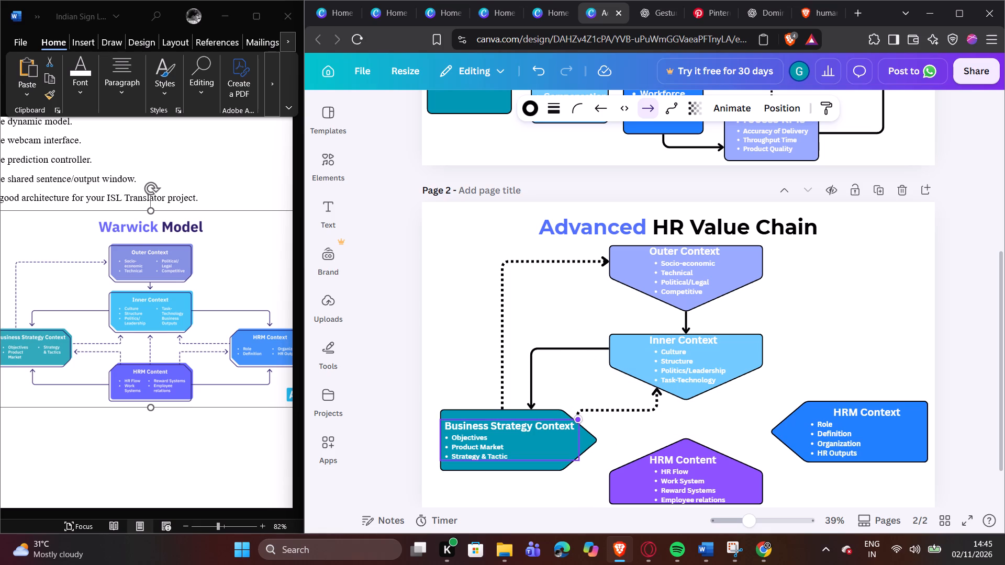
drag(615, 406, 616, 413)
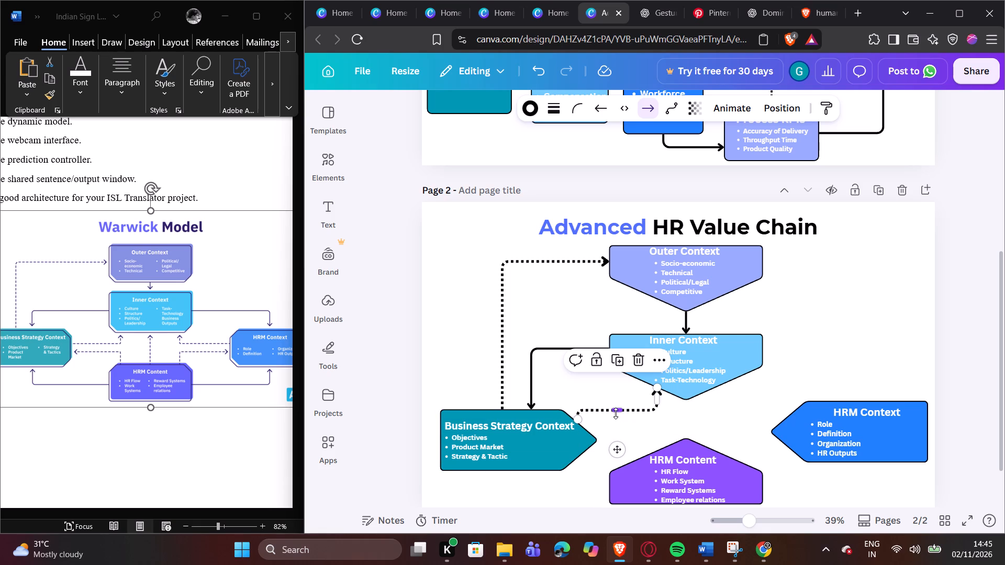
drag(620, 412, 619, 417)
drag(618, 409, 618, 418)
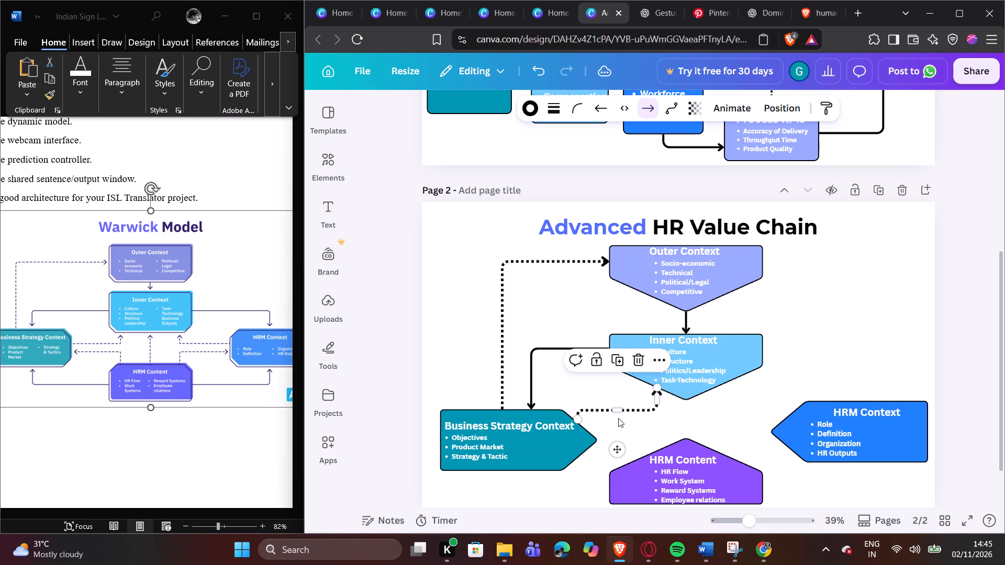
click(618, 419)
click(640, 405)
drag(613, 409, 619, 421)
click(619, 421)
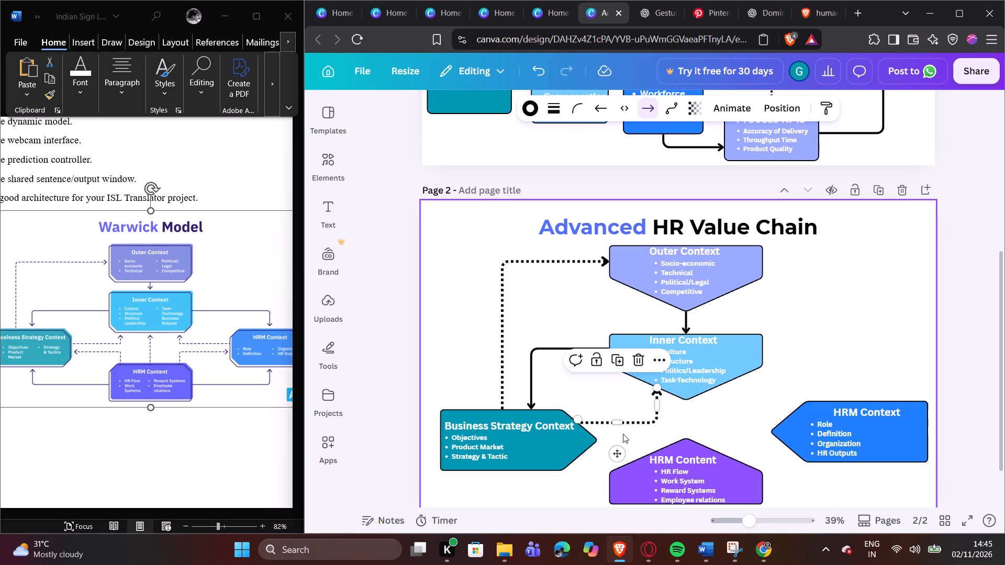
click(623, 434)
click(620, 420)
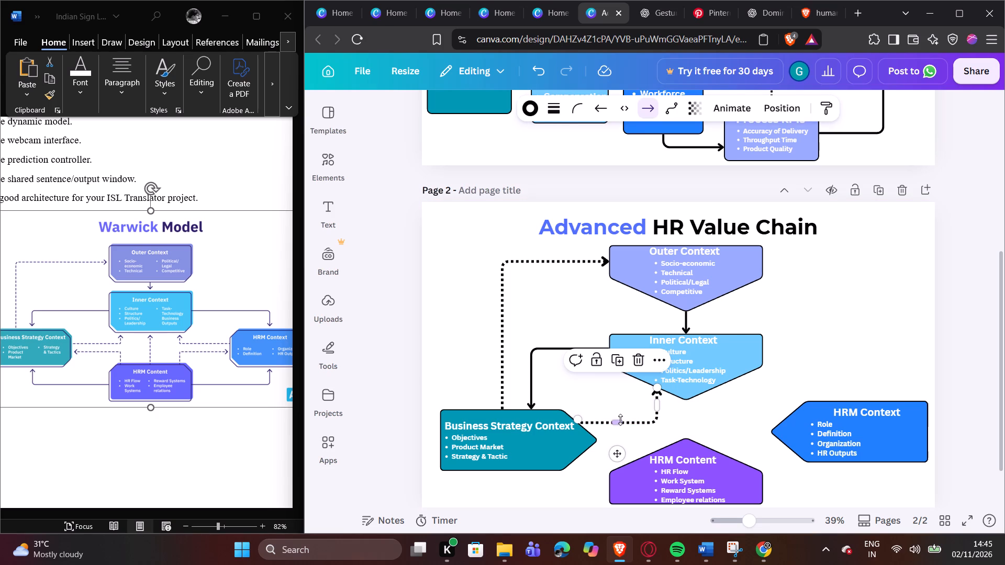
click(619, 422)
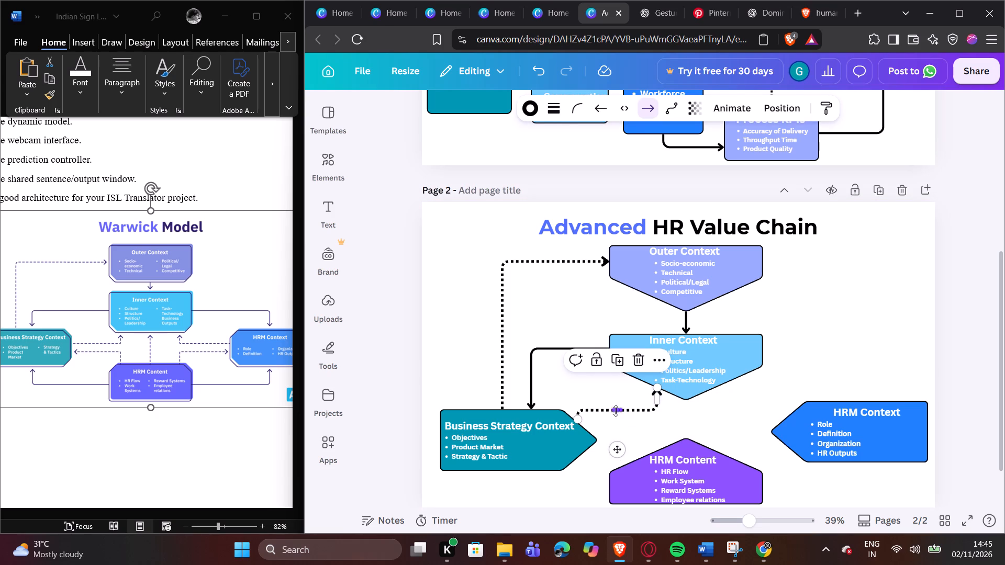
Shift the start of the dotted arrow to Inner Context slightly left along Business Strategy Context's upper edge.
drag(581, 416, 574, 416)
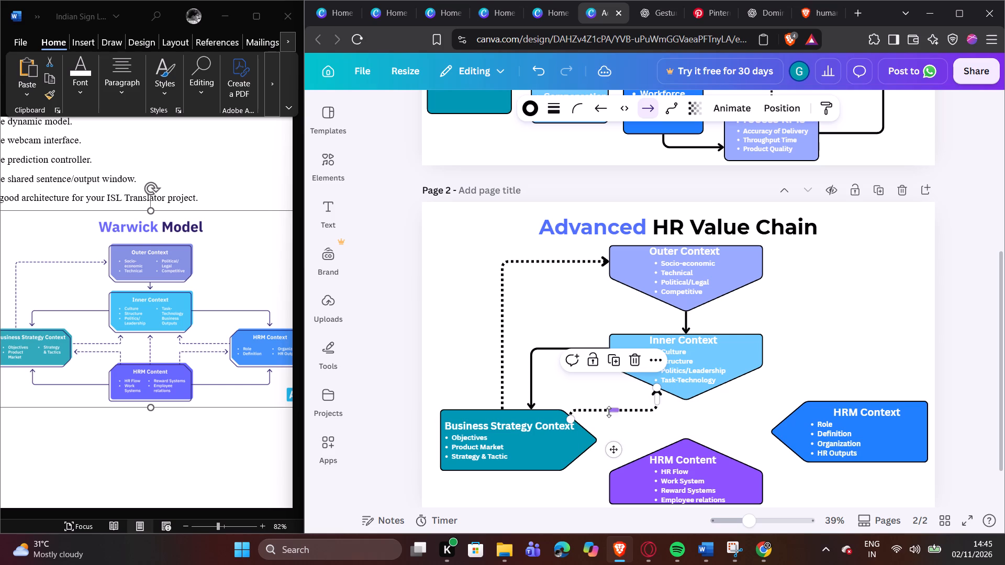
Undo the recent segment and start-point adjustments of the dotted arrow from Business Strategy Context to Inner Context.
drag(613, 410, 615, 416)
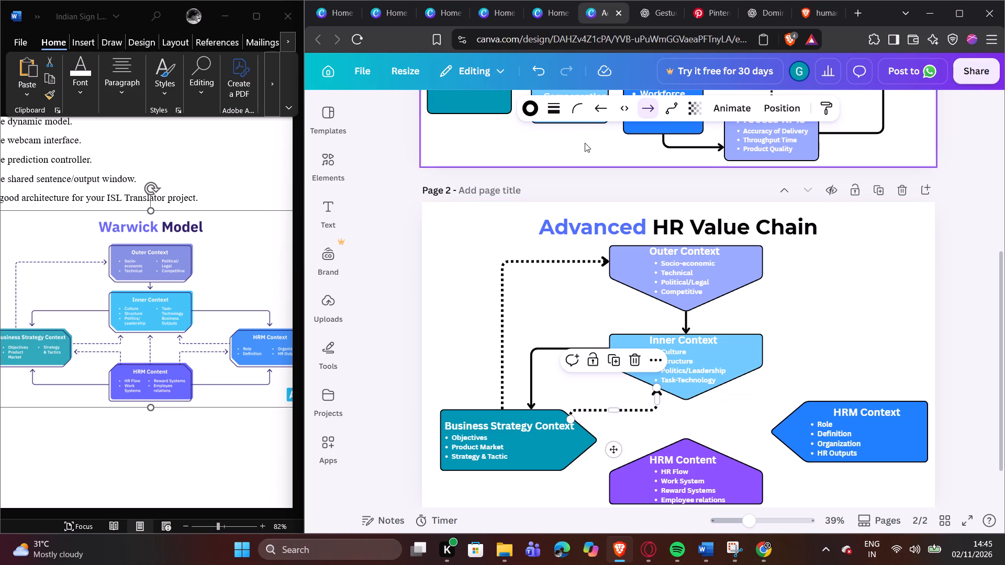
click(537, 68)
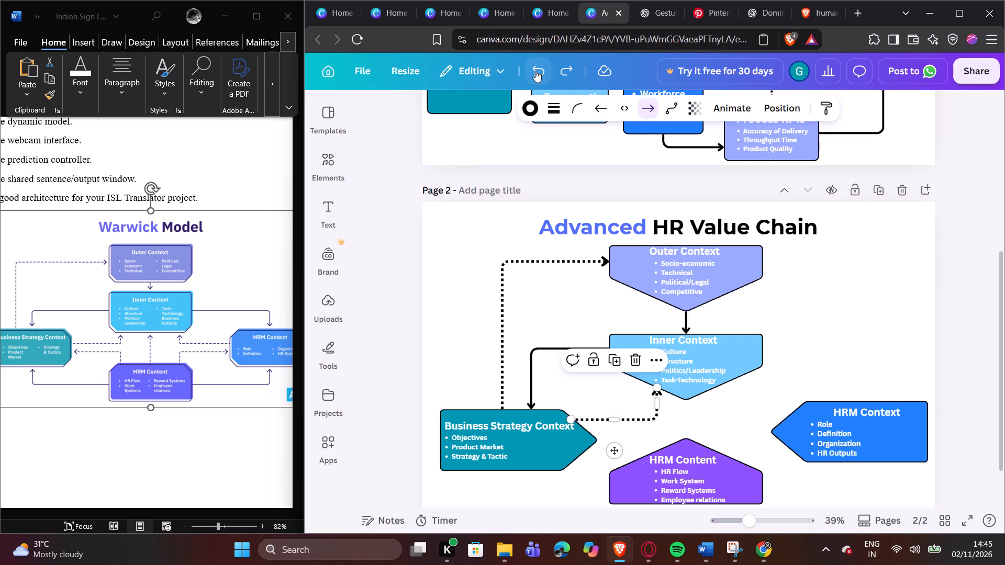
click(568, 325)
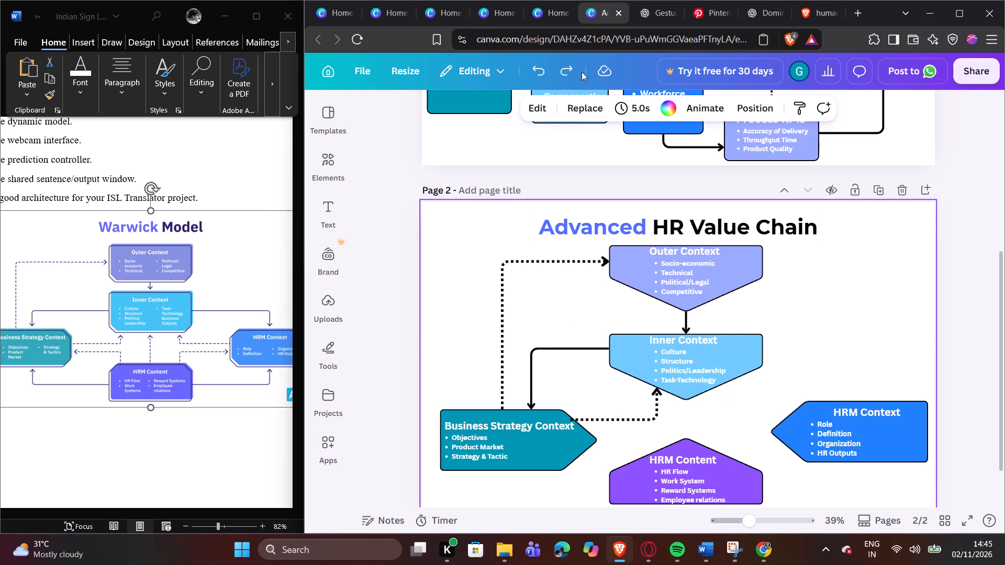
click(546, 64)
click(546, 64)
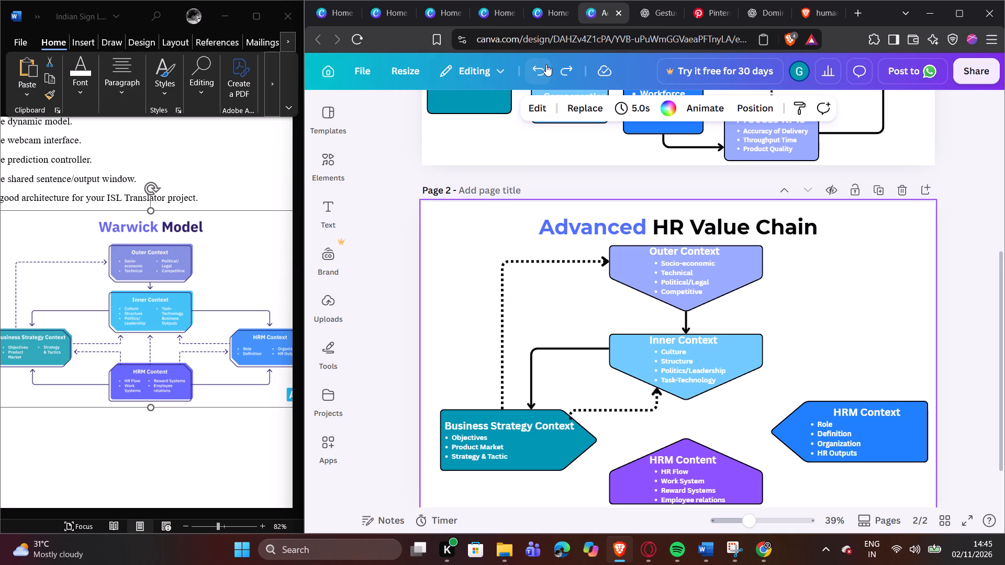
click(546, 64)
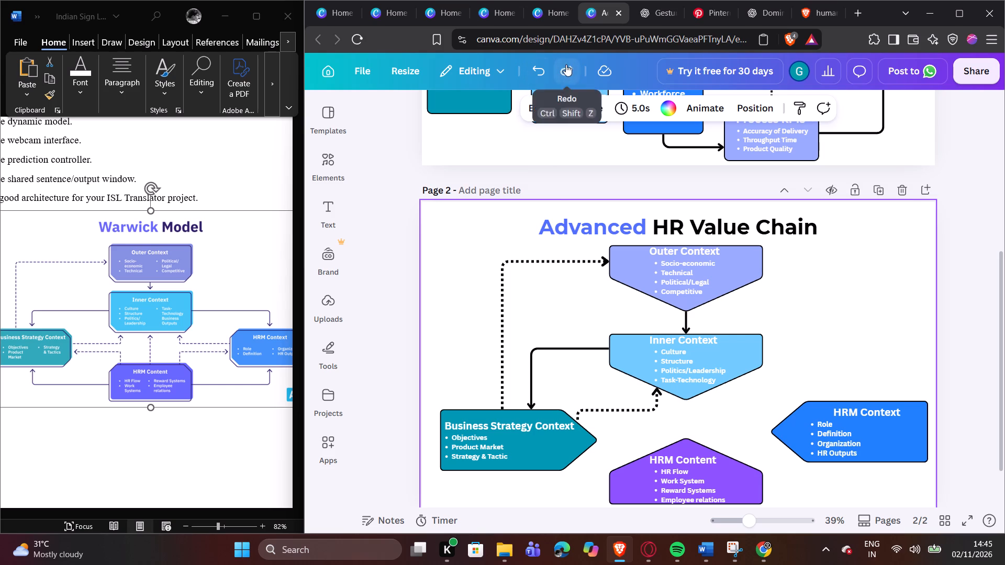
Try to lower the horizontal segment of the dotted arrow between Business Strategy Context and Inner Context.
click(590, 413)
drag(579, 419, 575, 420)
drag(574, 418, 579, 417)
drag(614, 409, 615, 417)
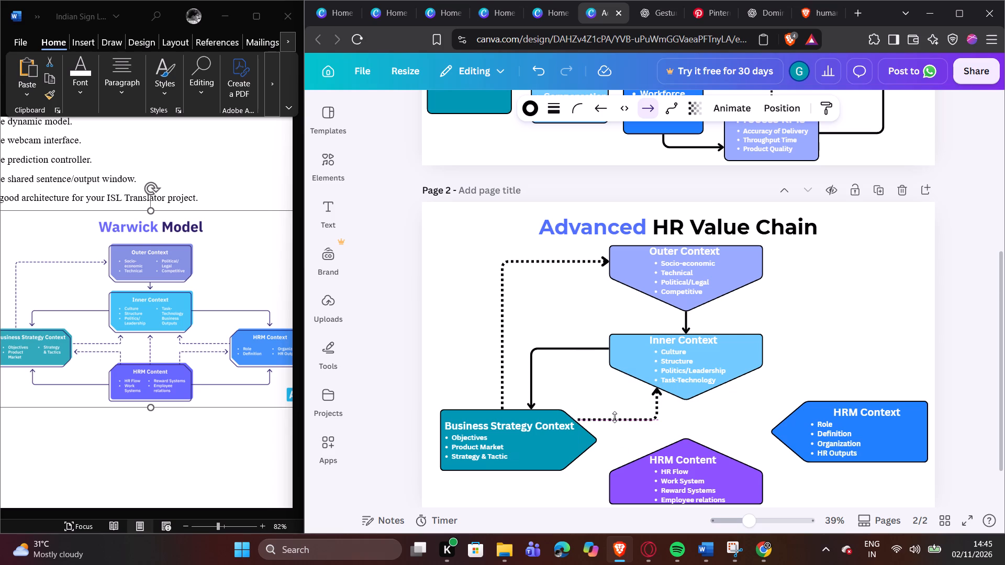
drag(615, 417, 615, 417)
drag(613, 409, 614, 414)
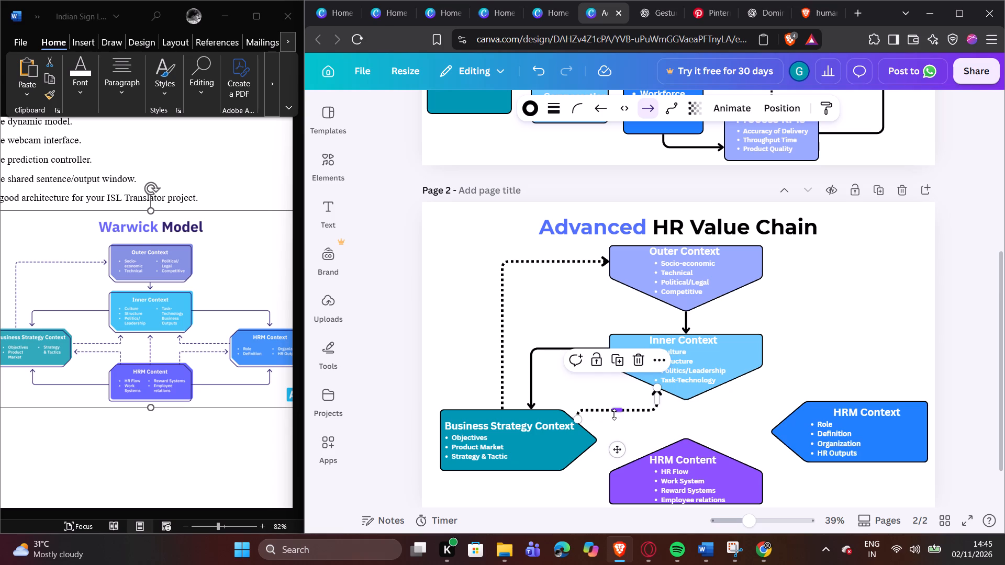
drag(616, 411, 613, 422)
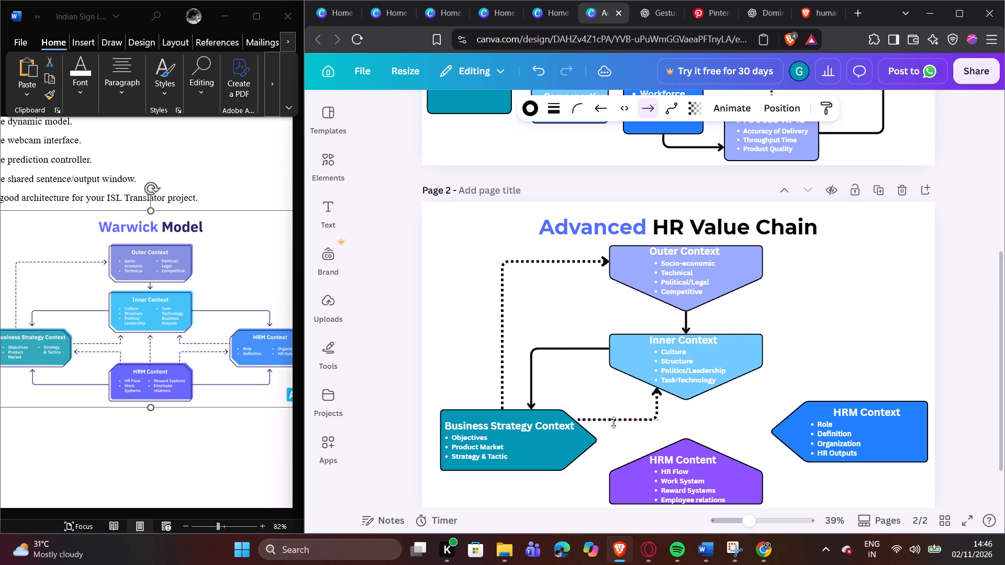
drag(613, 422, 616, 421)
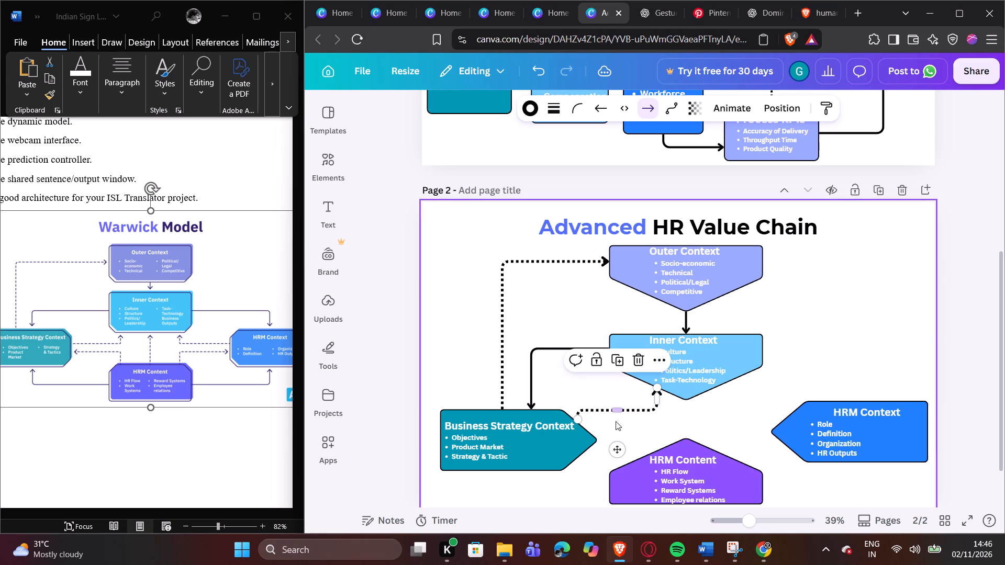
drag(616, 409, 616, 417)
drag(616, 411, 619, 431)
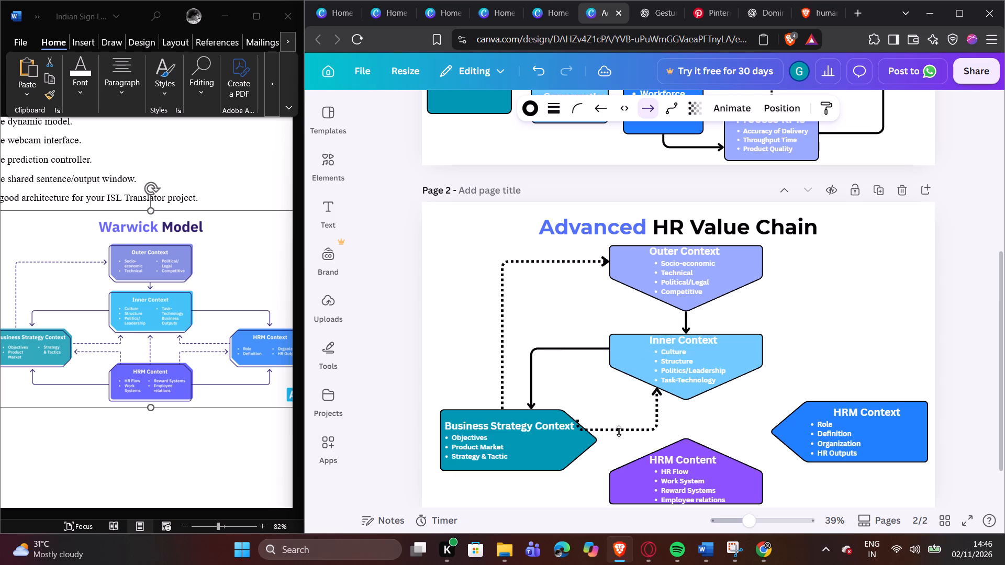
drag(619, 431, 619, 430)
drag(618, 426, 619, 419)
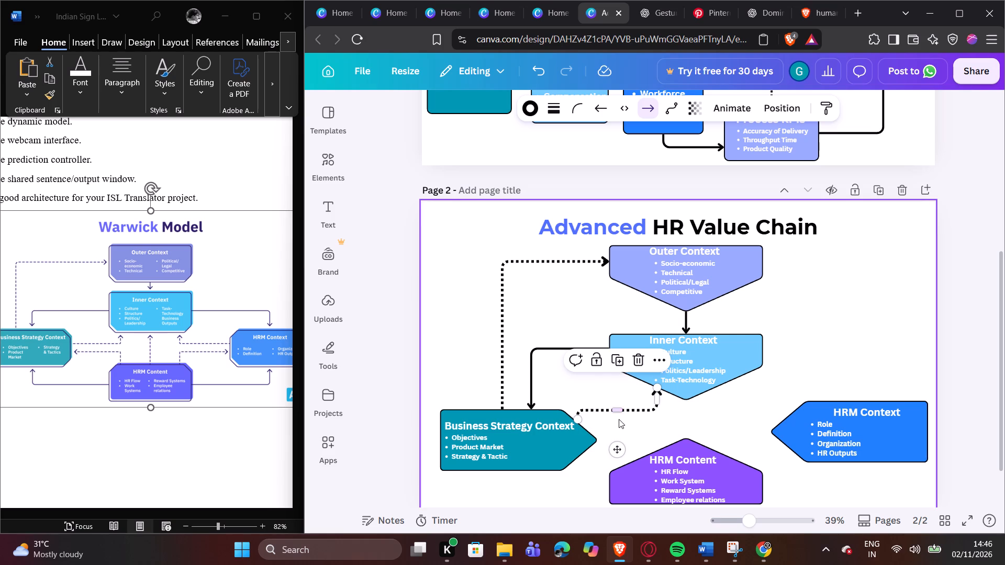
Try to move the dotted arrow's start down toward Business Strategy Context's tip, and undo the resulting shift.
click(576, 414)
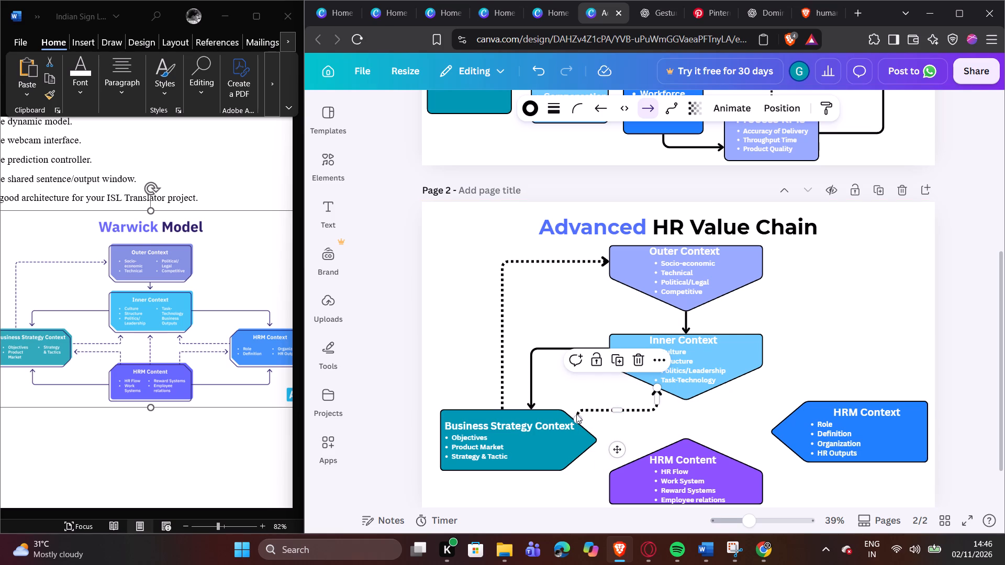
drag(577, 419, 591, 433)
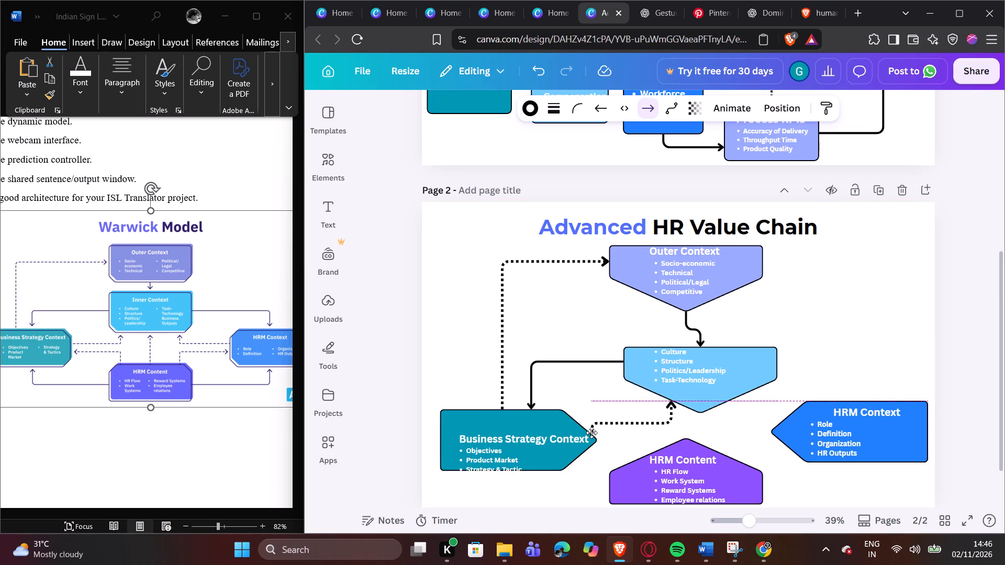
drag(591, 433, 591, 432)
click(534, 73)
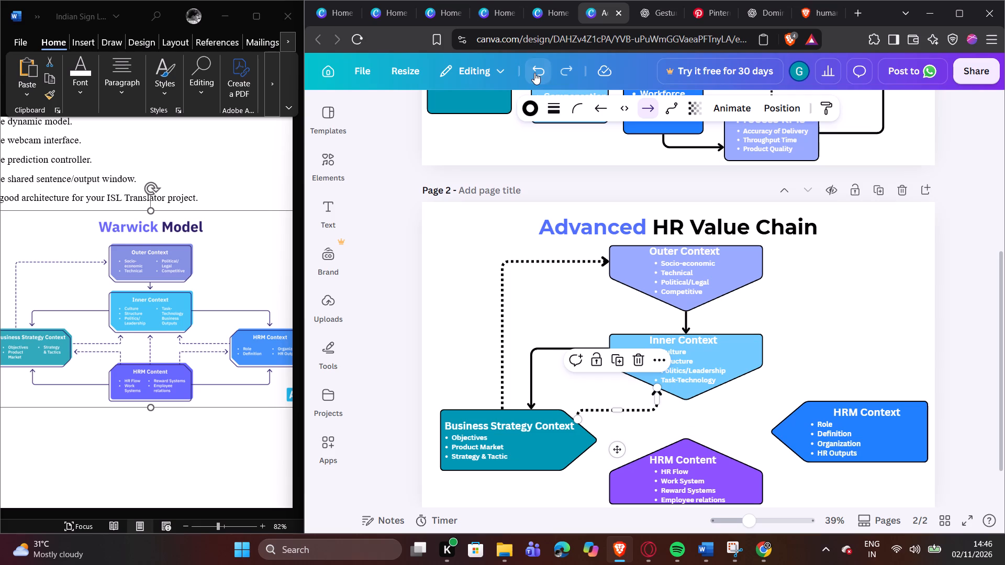
Nudge the dotted arrow's start on Business Strategy Context's upper slanted edge to straighten its horizontal run toward Inner Context.
click(579, 416)
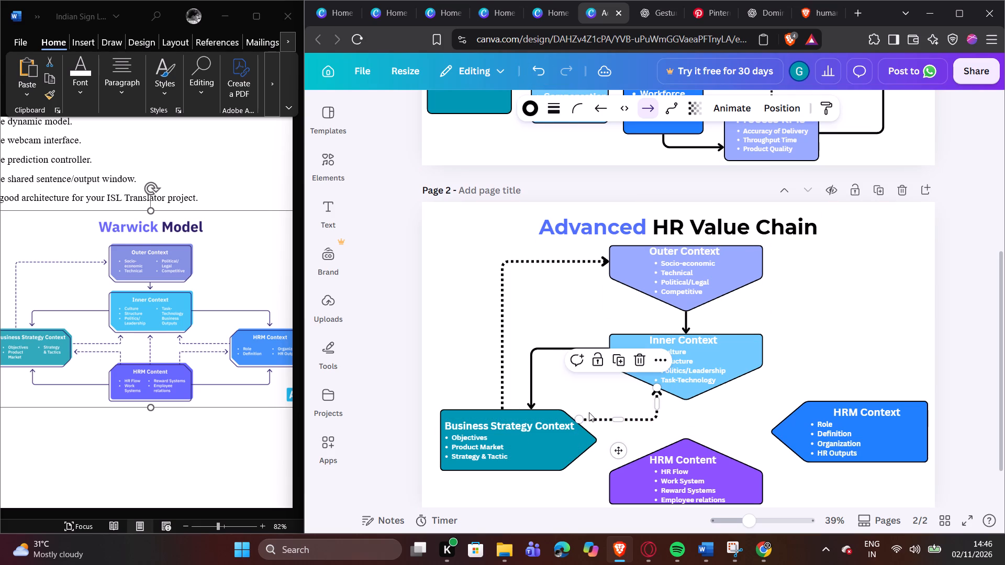
click(600, 400)
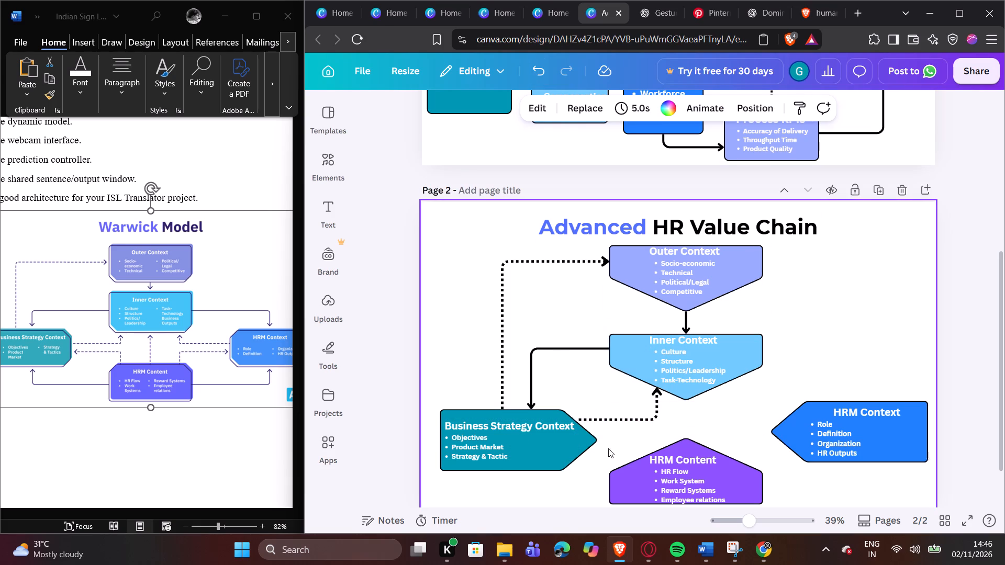
Duplicate the dotted arrow and connect the copy from Business Strategy Context's lower slanted edge to HRM Content's upper left edge.
click(612, 424)
click(615, 359)
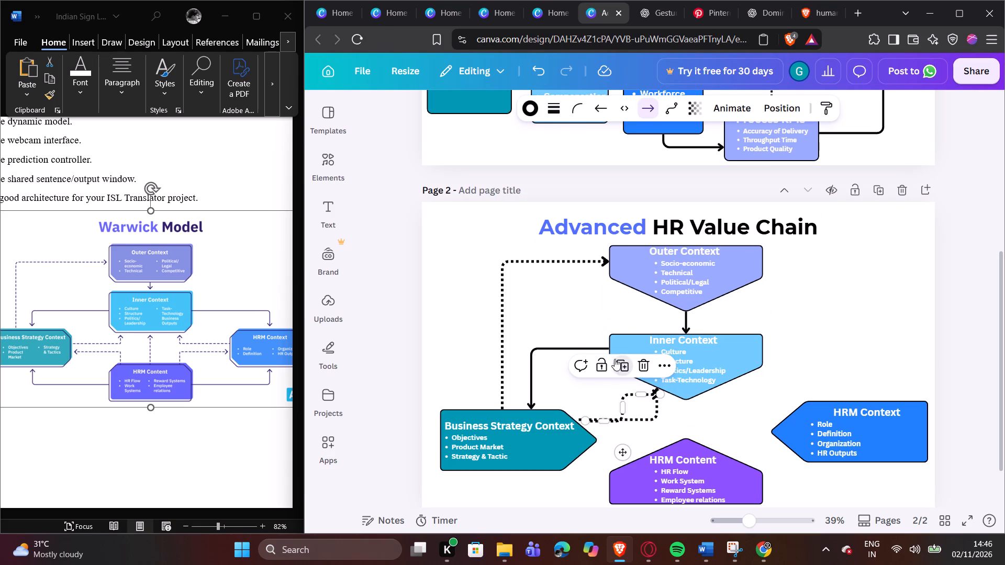
drag(586, 422, 590, 456)
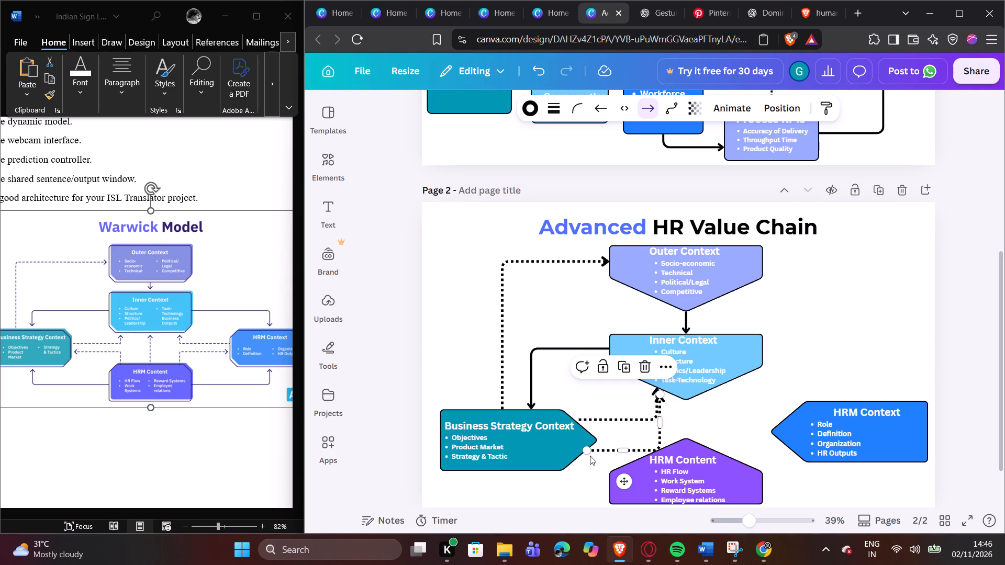
drag(662, 397, 657, 454)
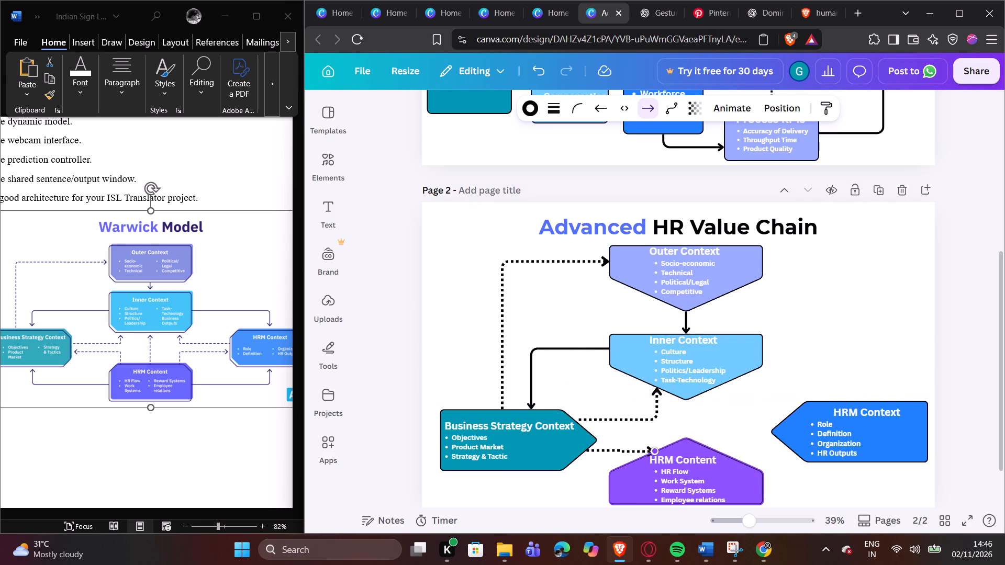
drag(657, 454, 664, 450)
drag(664, 450, 660, 449)
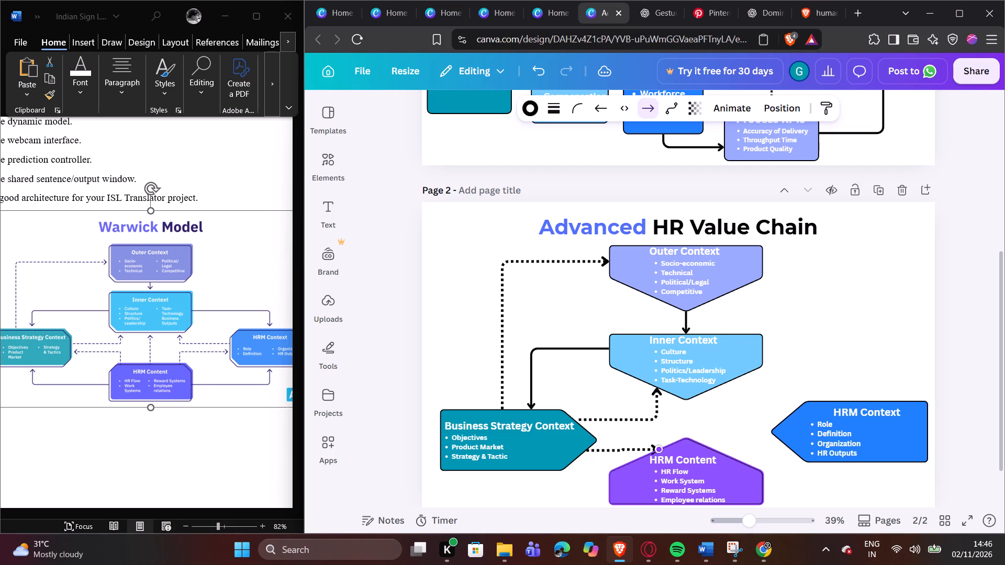
drag(660, 449, 658, 449)
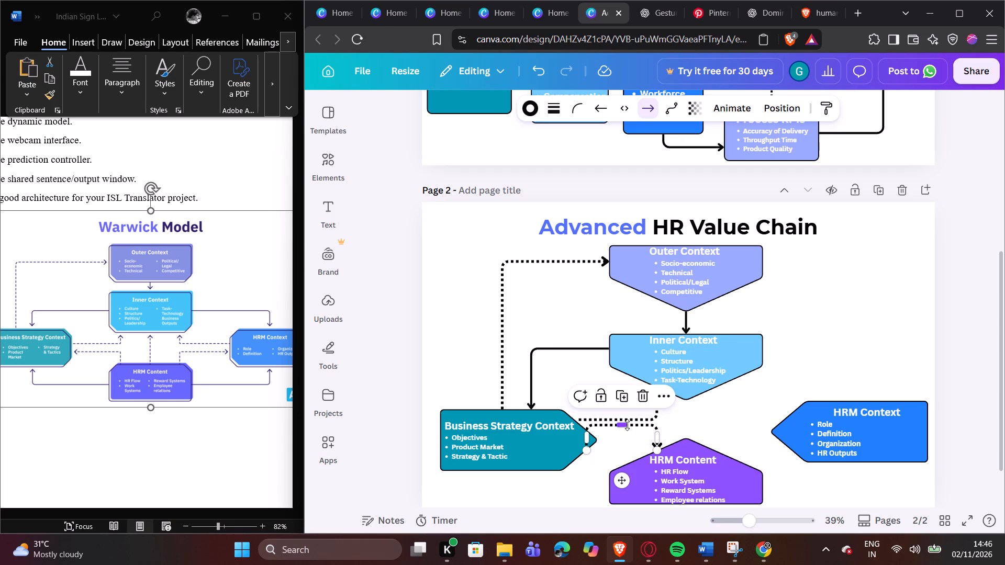
Attach the copied dotted arrow's start to Business Strategy Context's right tip and lower its middle segment into a single step toward HRM Content.
drag(627, 425, 631, 446)
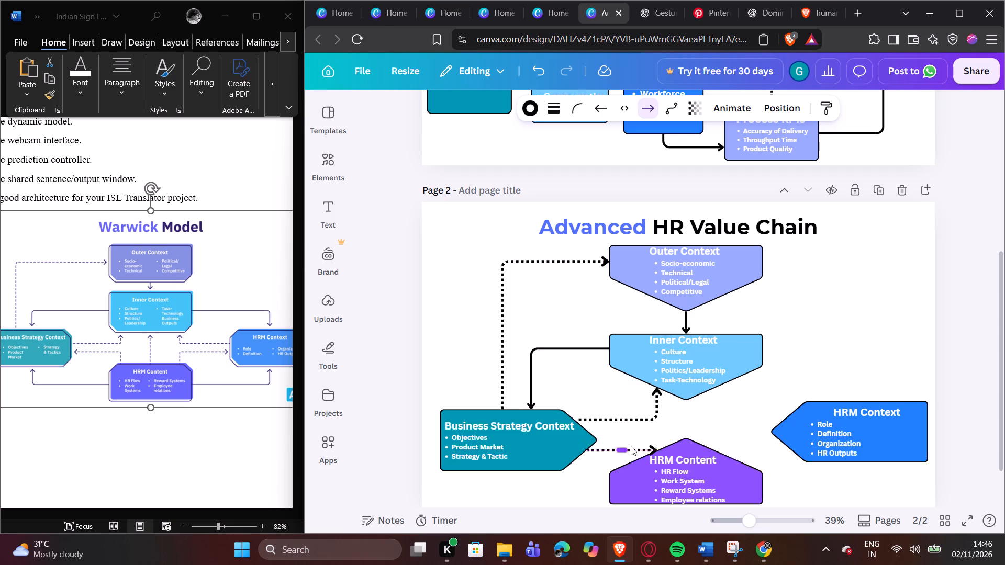
drag(631, 446, 634, 436)
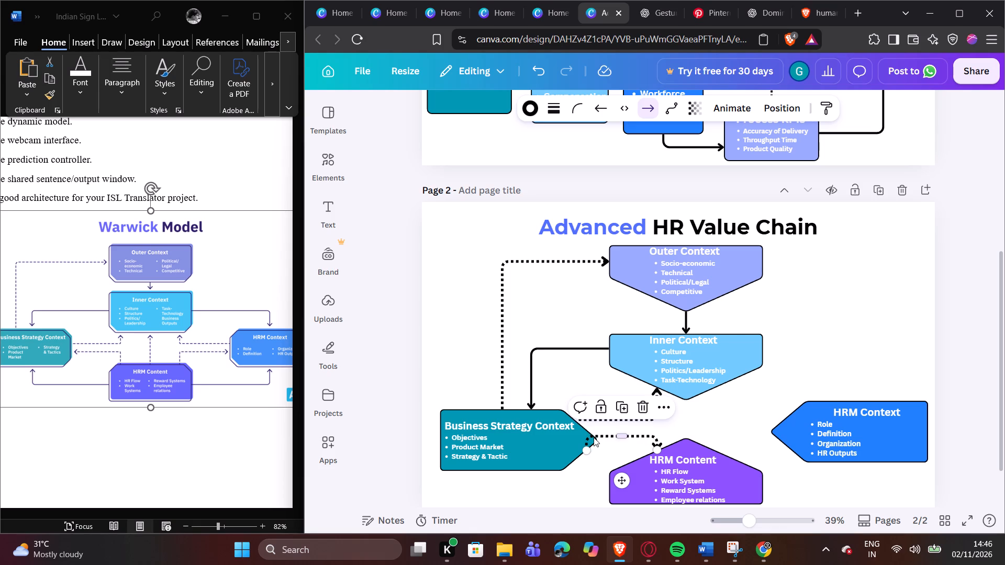
drag(587, 447, 604, 441)
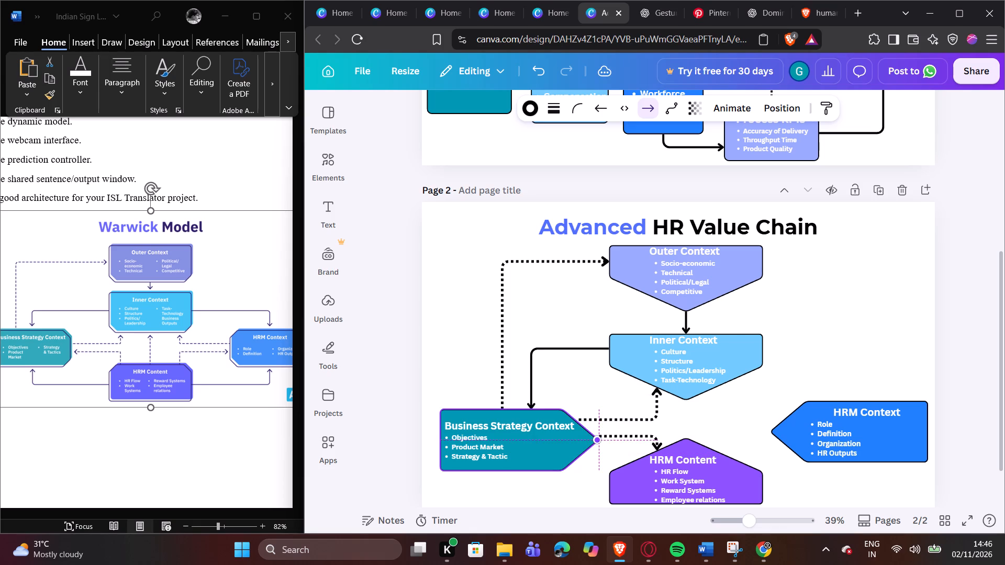
drag(604, 441, 603, 440)
click(668, 428)
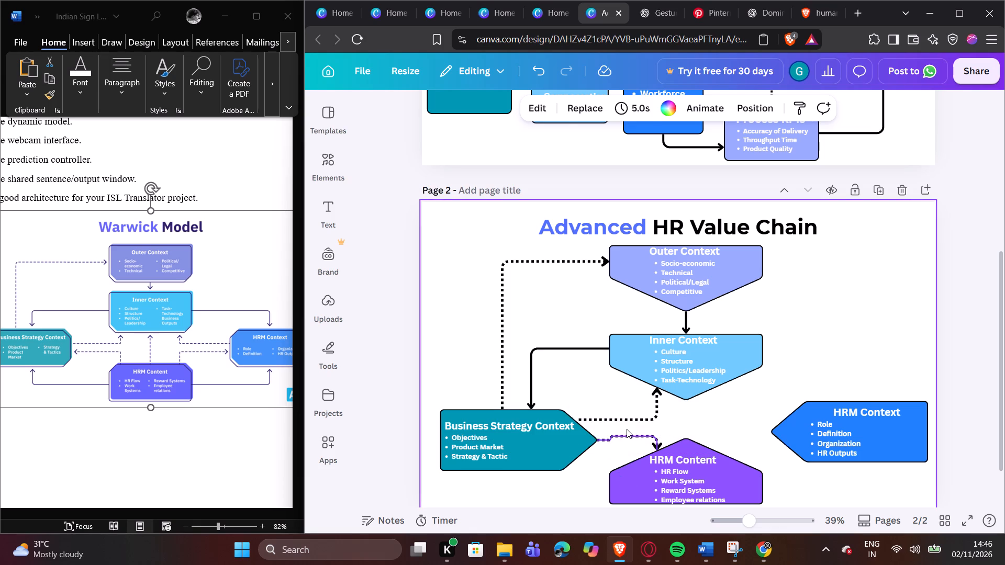
click(627, 429)
drag(633, 436, 631, 442)
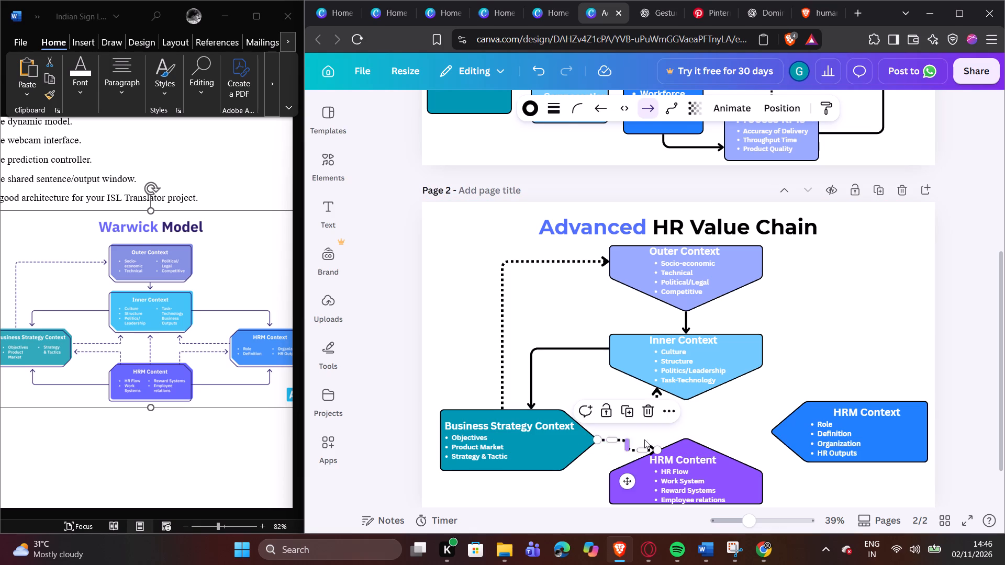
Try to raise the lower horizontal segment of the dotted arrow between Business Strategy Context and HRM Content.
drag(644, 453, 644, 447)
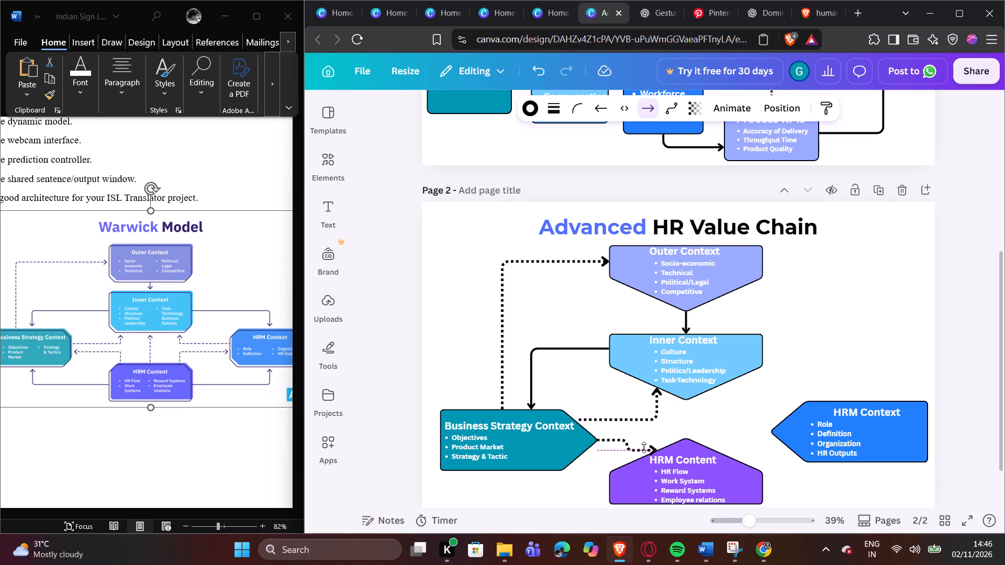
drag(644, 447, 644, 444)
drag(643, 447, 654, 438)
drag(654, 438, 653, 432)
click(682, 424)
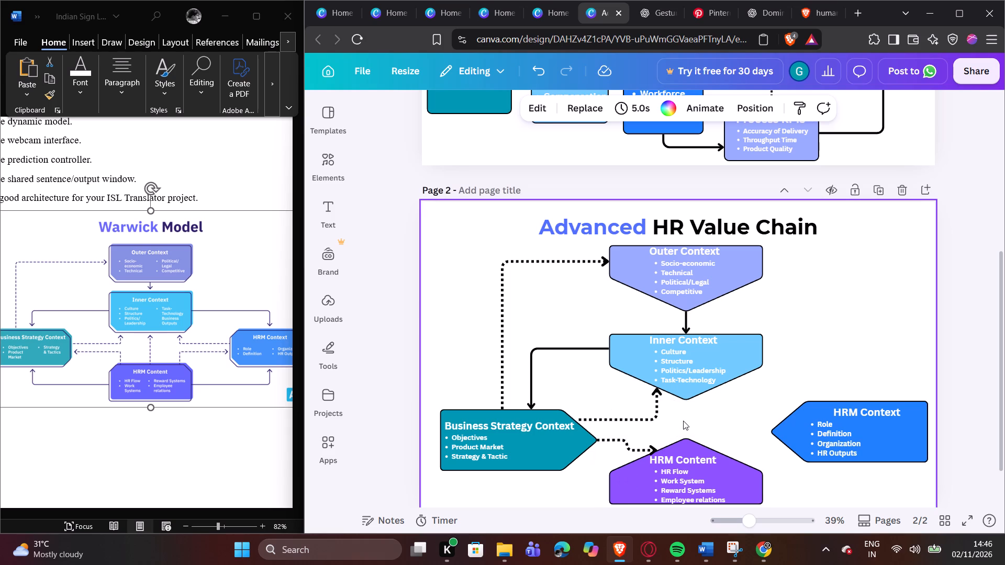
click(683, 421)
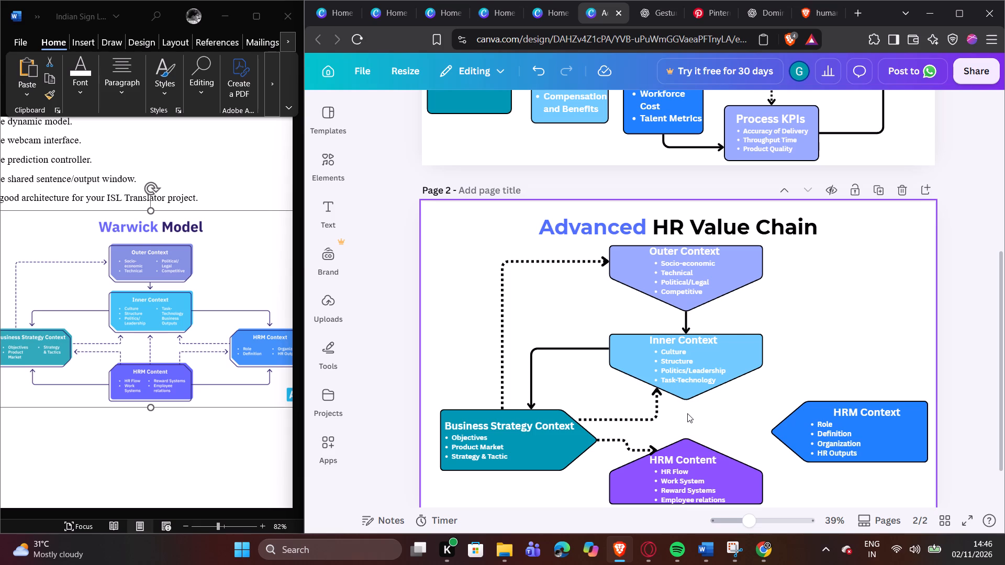
Reverse the lower dotted arrow by adding an open arrowhead at Business Strategy Context and removing the one at HRM Content.
click(622, 443)
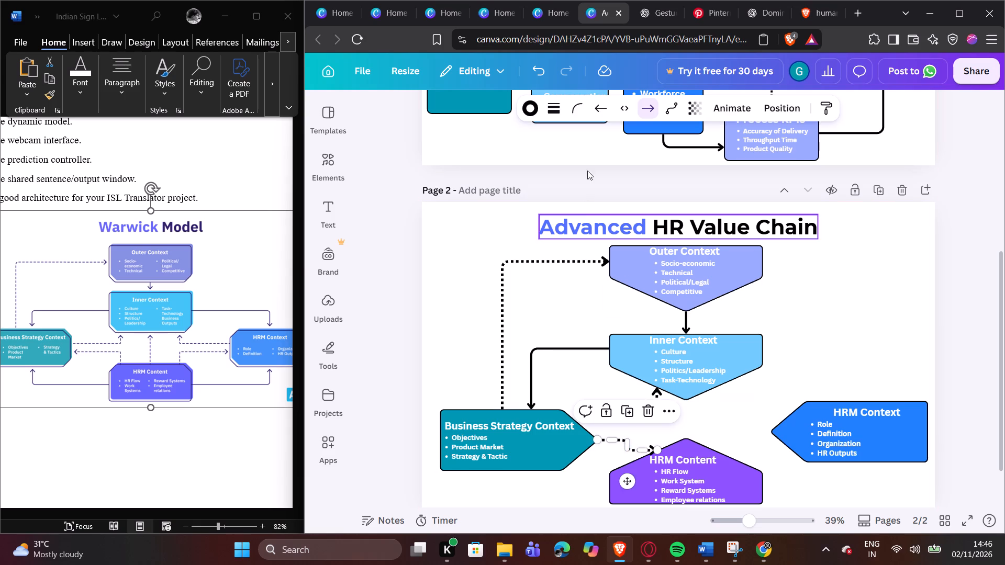
click(605, 108)
click(567, 139)
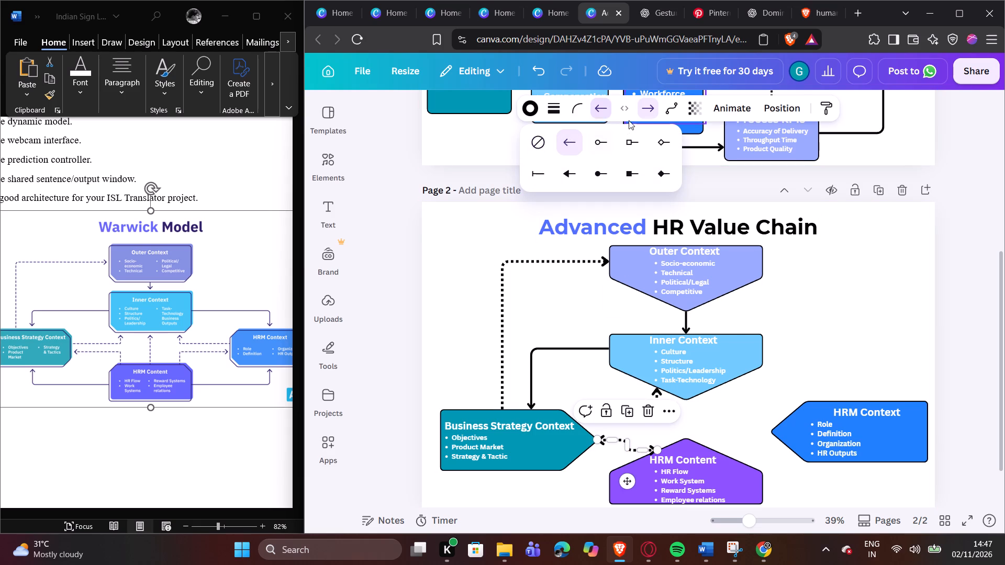
click(652, 106)
click(594, 135)
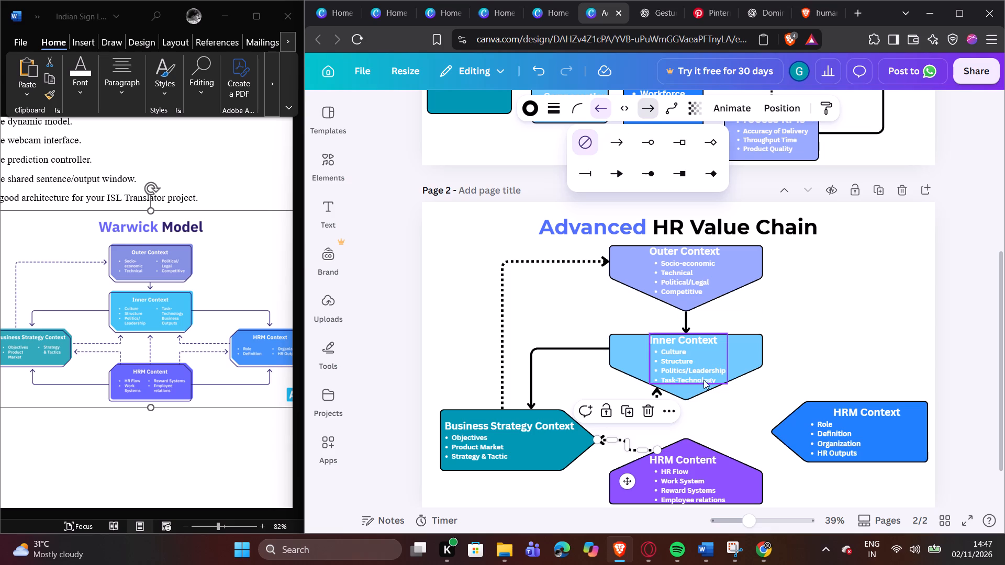
click(720, 419)
click(627, 443)
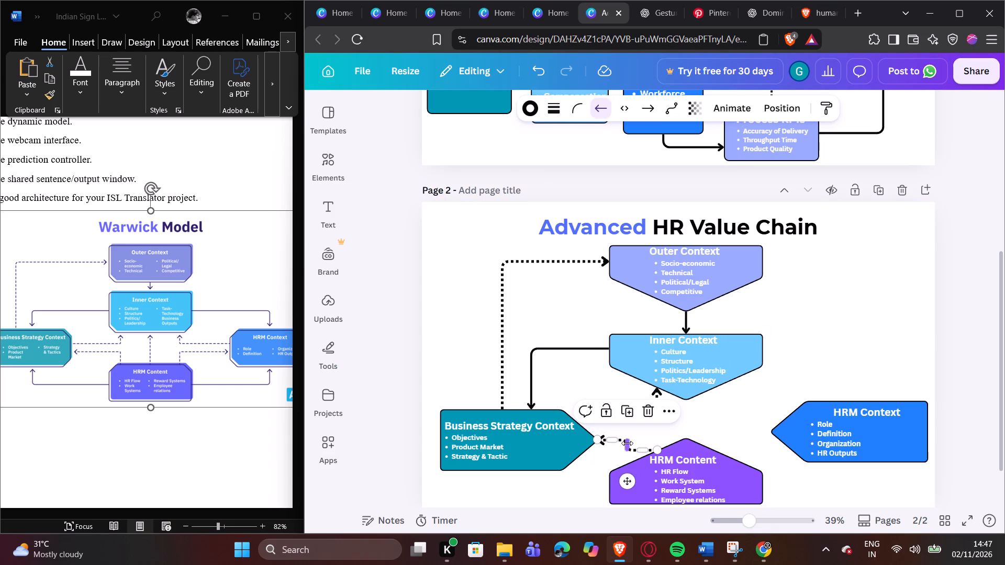
Duplicate the lower dotted arrow and connect the copy from HRM Content's upper right edge to HRM Context's lower slanted edge, flattening its middle segment.
click(632, 411)
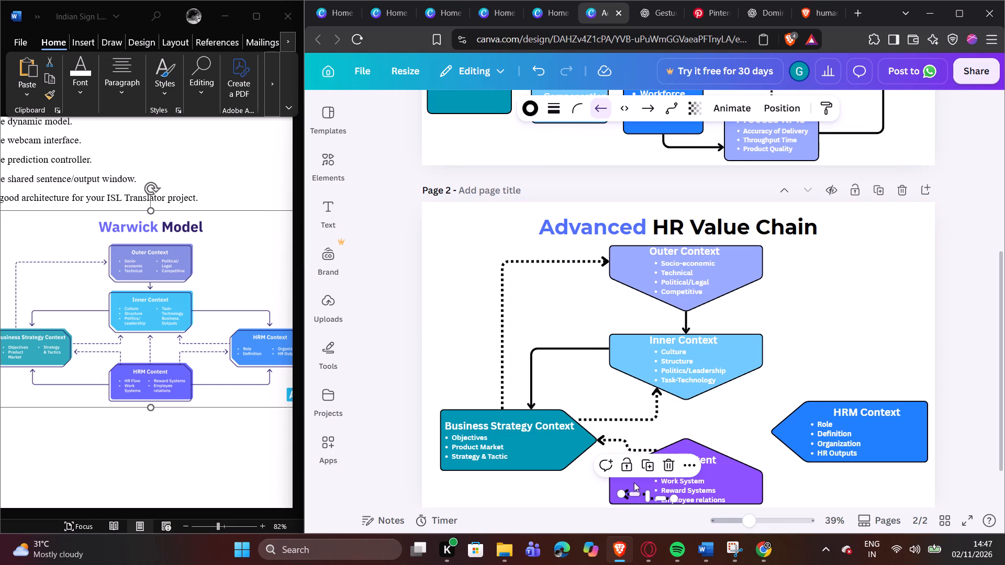
drag(620, 494, 786, 447)
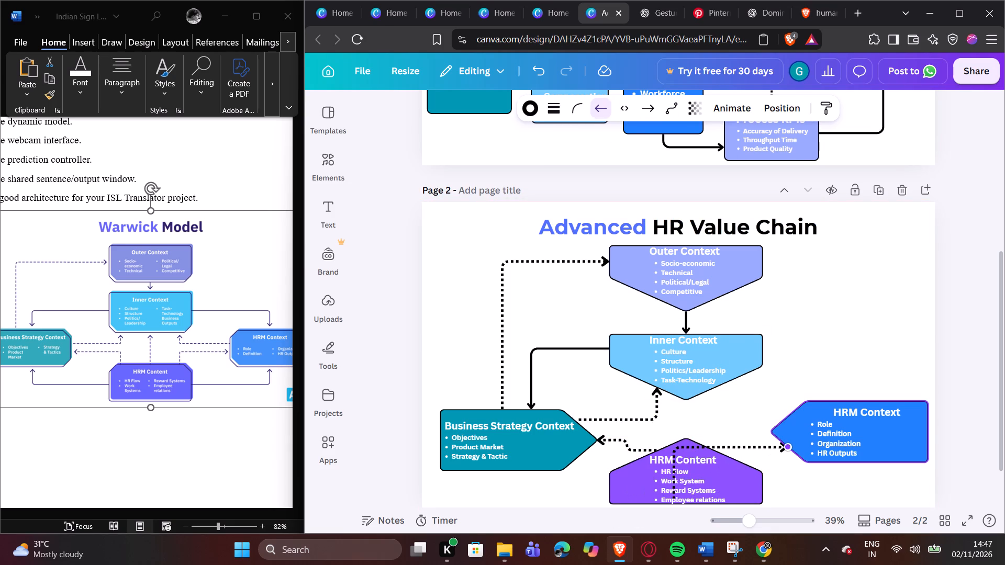
drag(786, 447, 791, 446)
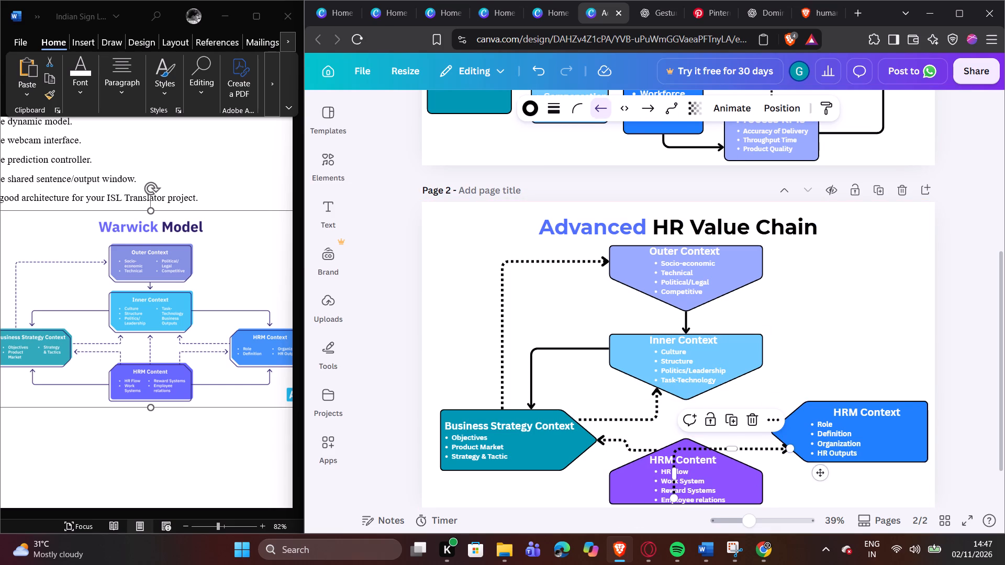
drag(677, 499, 739, 458)
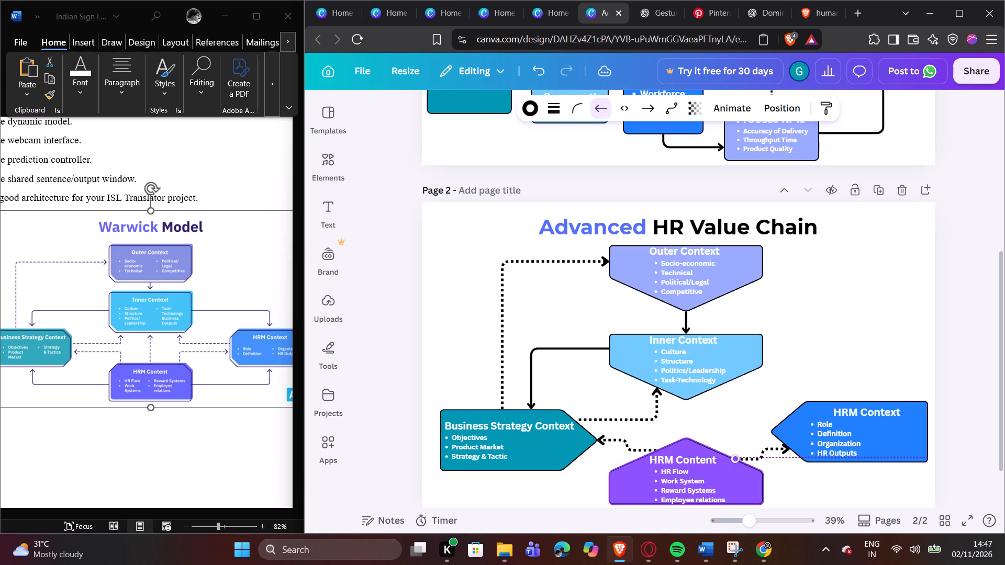
drag(739, 458, 715, 451)
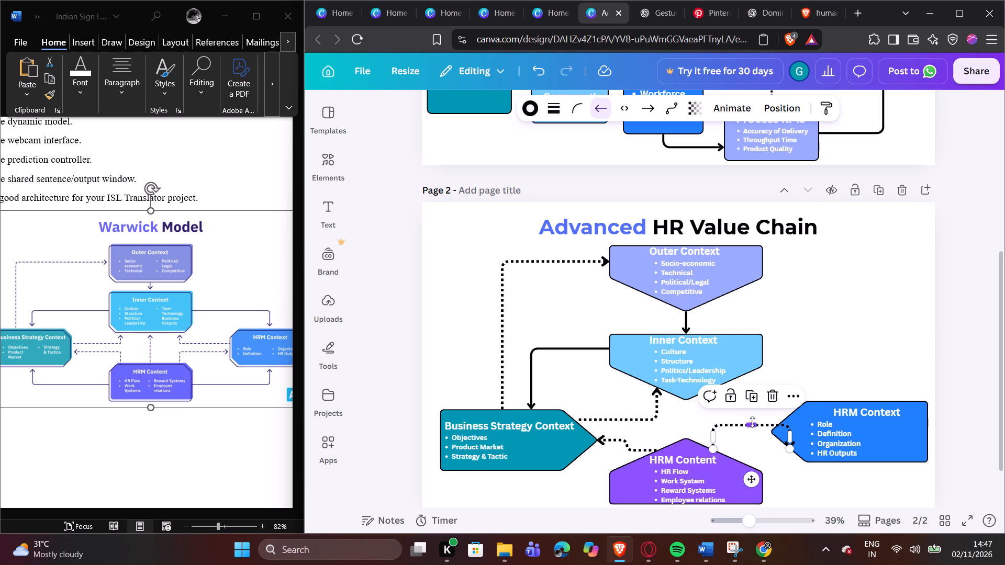
drag(752, 422, 753, 442)
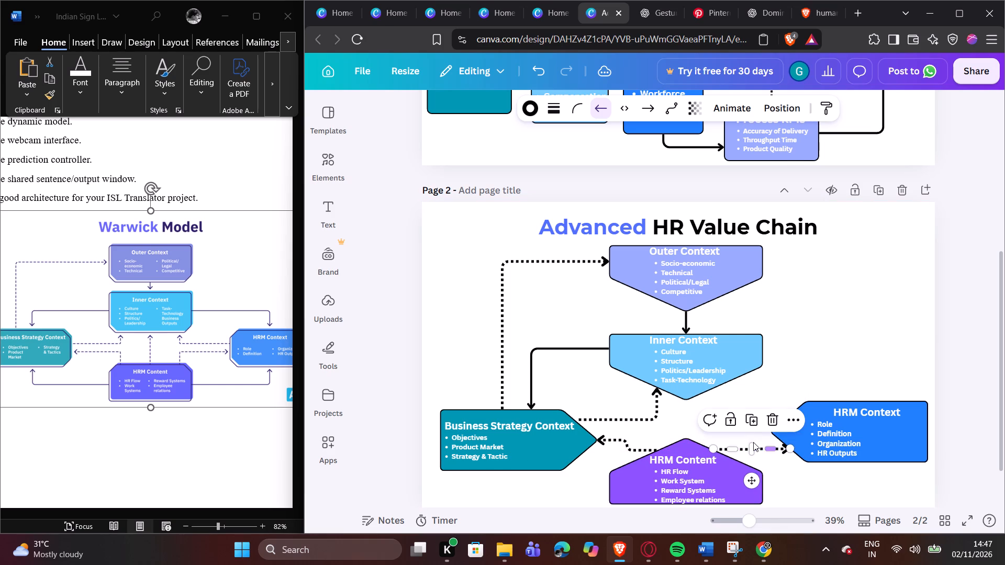
click(794, 465)
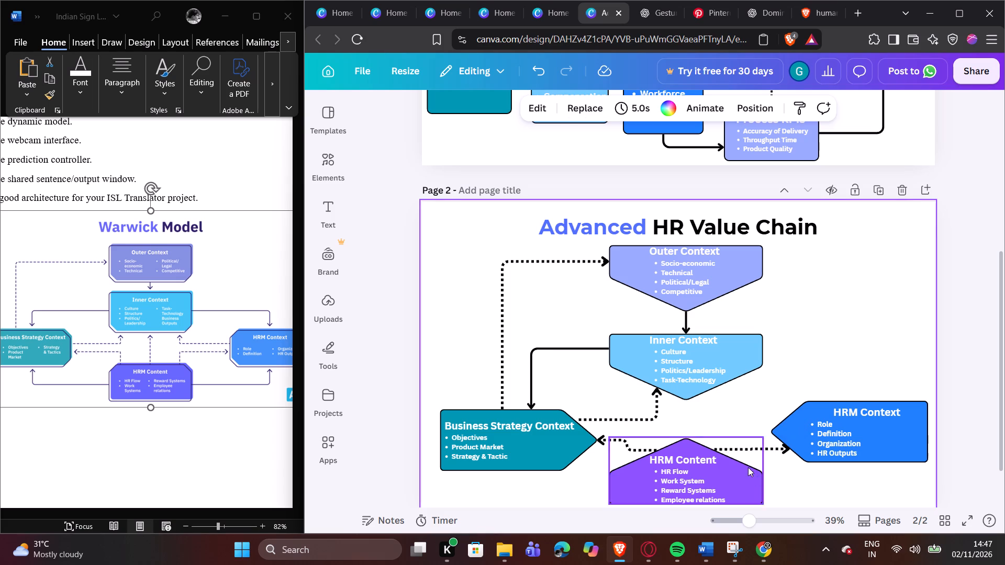
Duplicate the dotted arrow pointing to Inner Context and connect the copy from HRM Context's upper slanted edge to Inner Context's lower right edge.
click(636, 417)
click(626, 363)
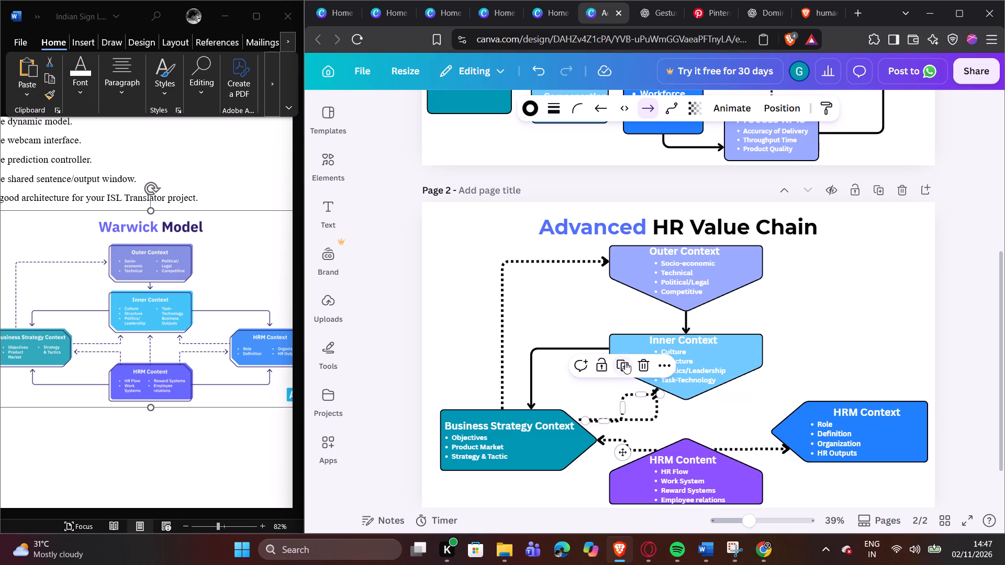
drag(588, 419, 587, 418)
drag(587, 418, 775, 410)
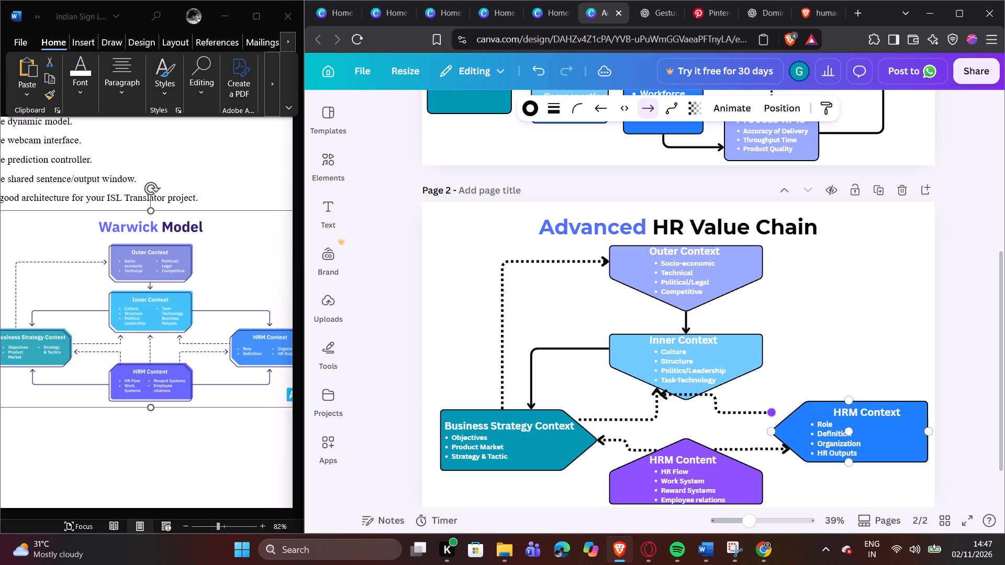
drag(775, 410, 800, 410)
drag(661, 394, 704, 396)
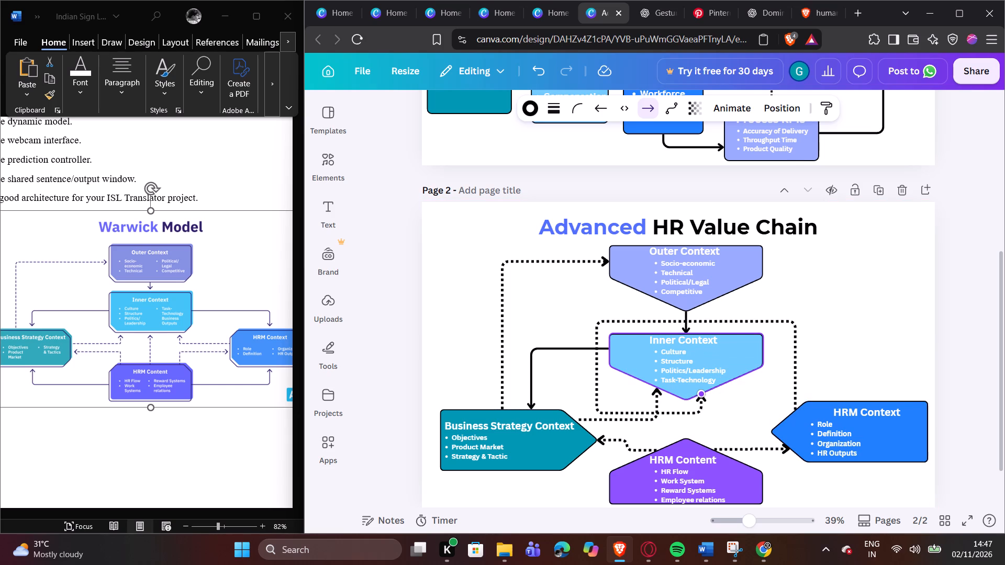
drag(704, 396, 720, 389)
drag(720, 389, 731, 386)
drag(763, 386, 751, 417)
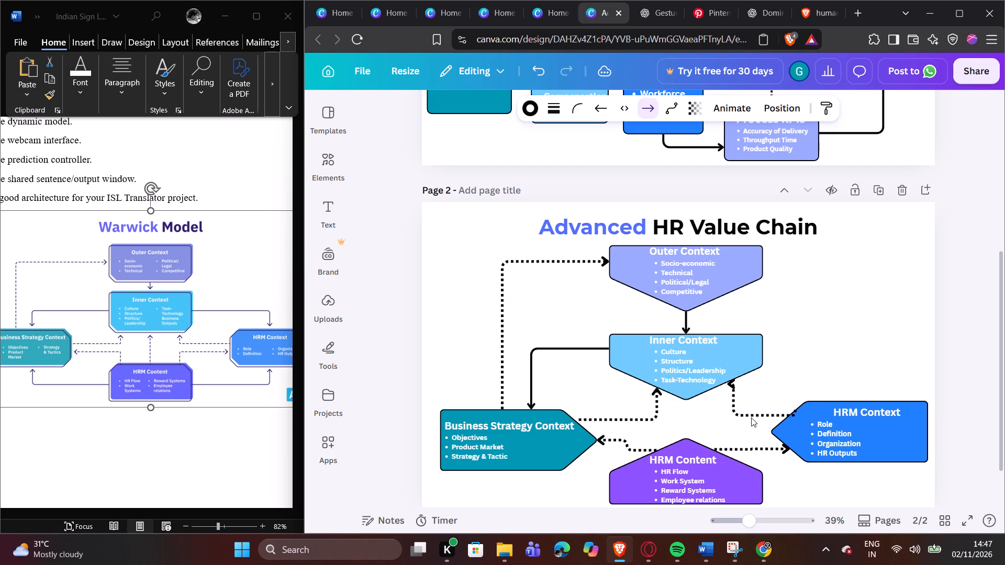
drag(751, 417, 735, 416)
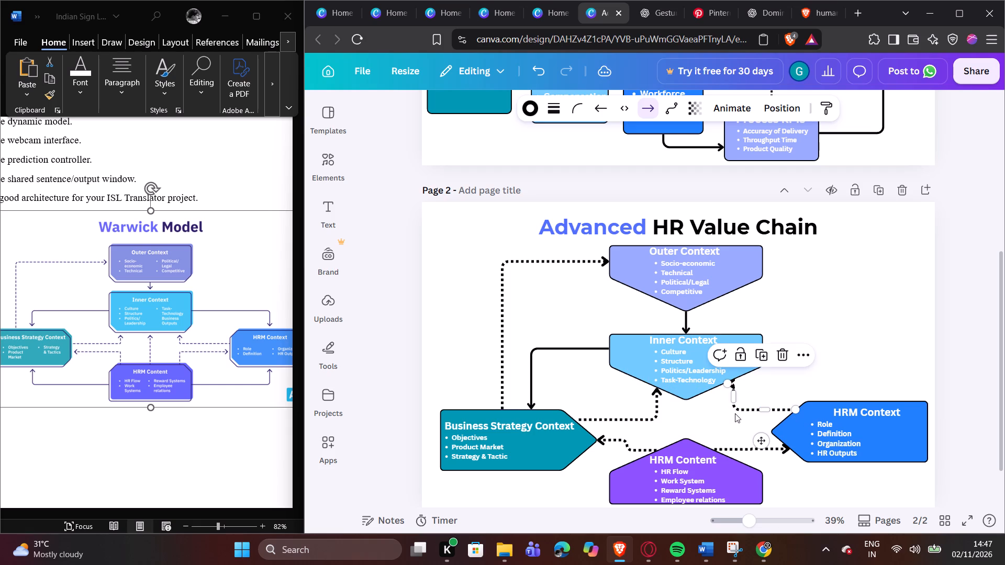
Shift the arrowhead of the copied dotted arrow slightly inward along Inner Context's lower right edge.
click(730, 382)
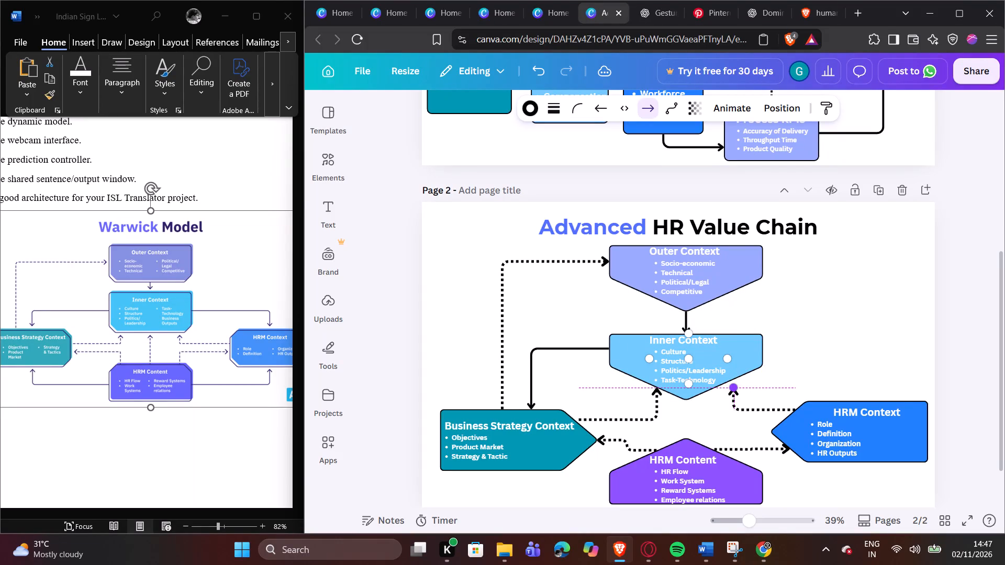
drag(762, 387, 758, 402)
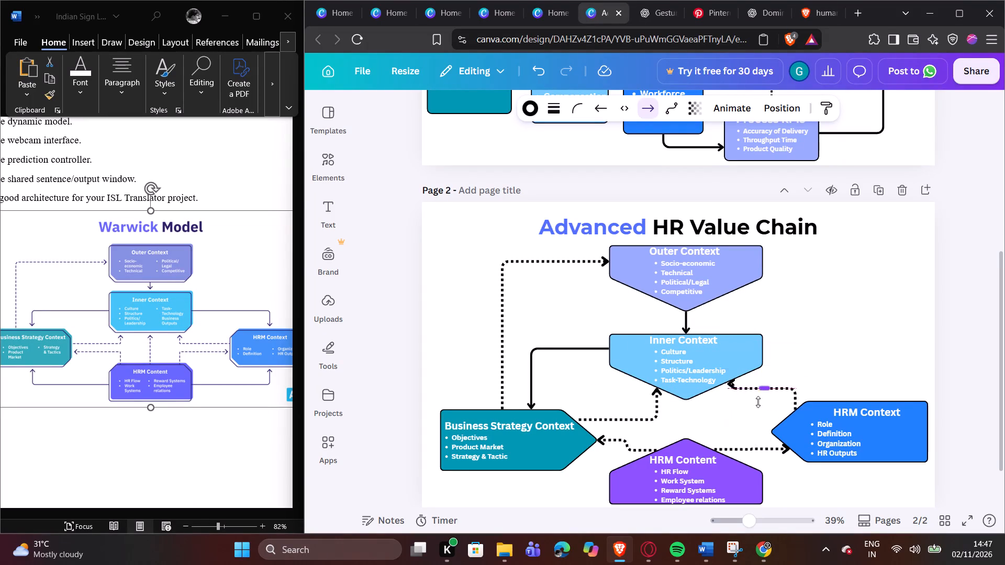
drag(758, 402, 752, 414)
drag(728, 382, 701, 396)
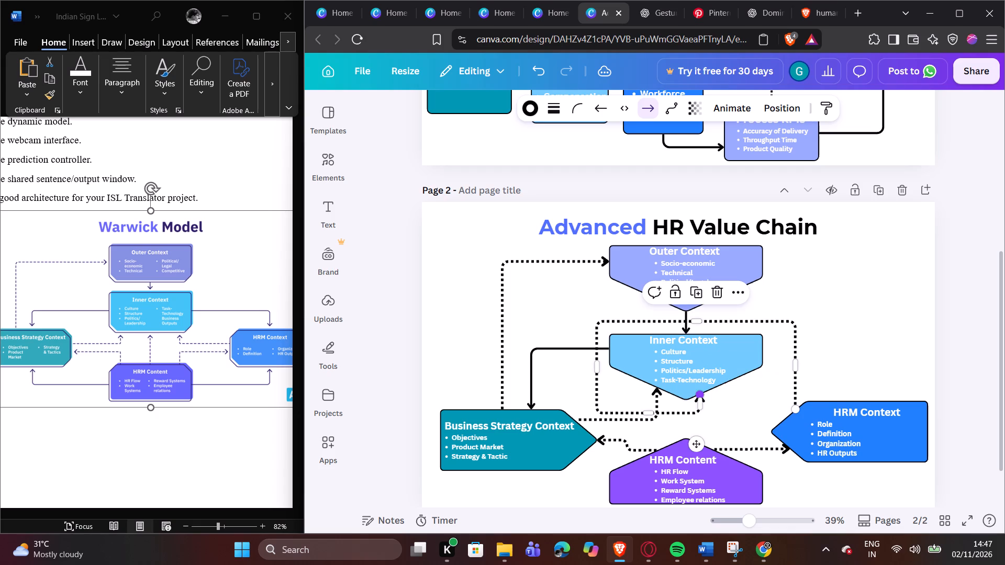
drag(701, 396, 718, 394)
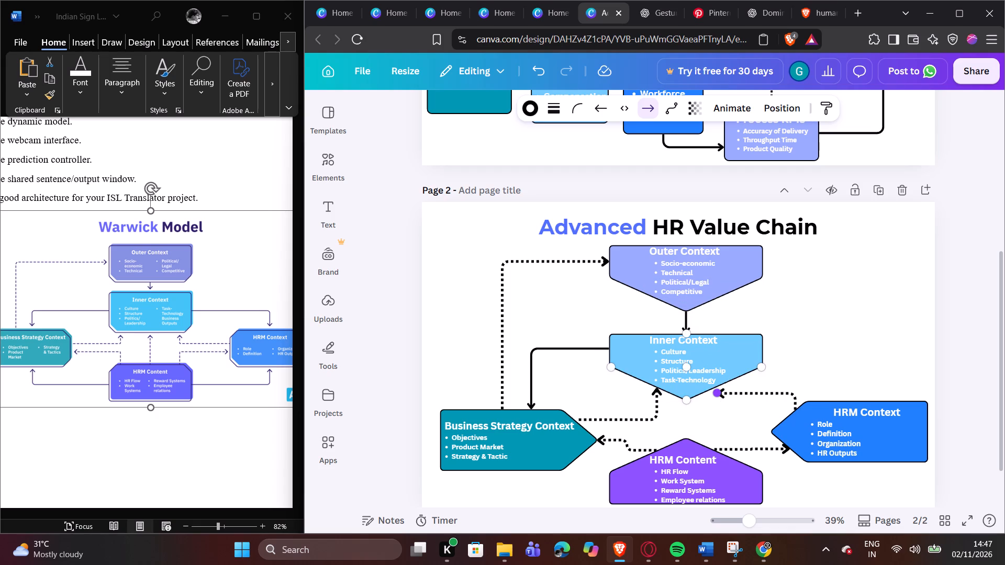
drag(718, 394, 722, 391)
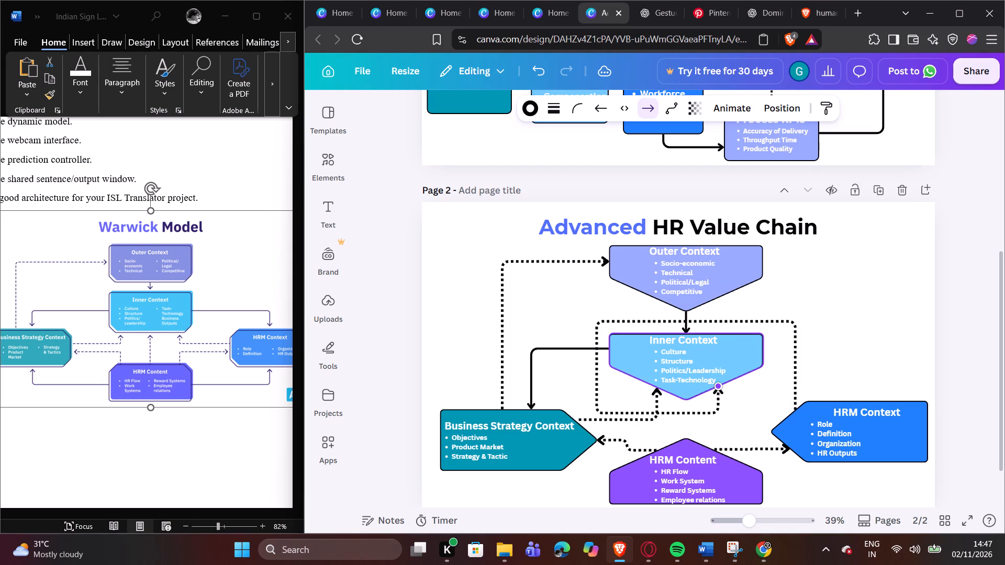
drag(722, 391, 727, 390)
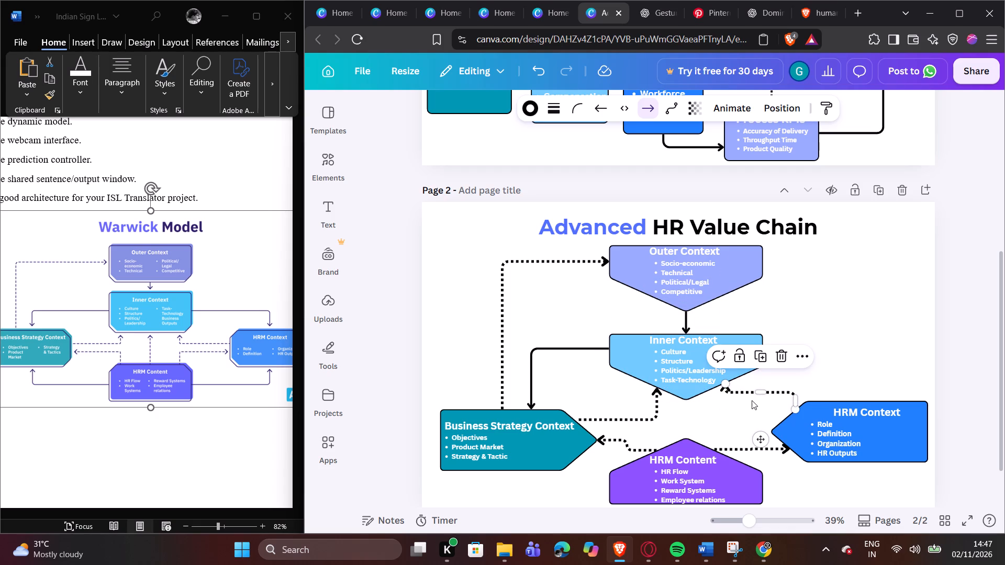
Level the right dotted arrow's horizontal segment with its left counterpart and move its start down HRM Context's upper slanted edge.
drag(759, 395, 740, 424)
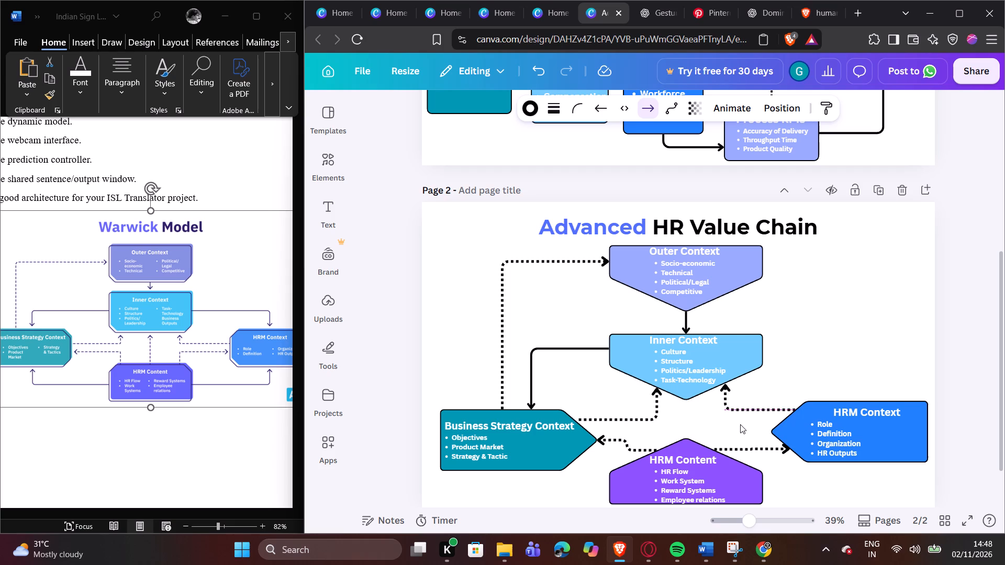
drag(740, 424, 738, 417)
drag(738, 417, 734, 419)
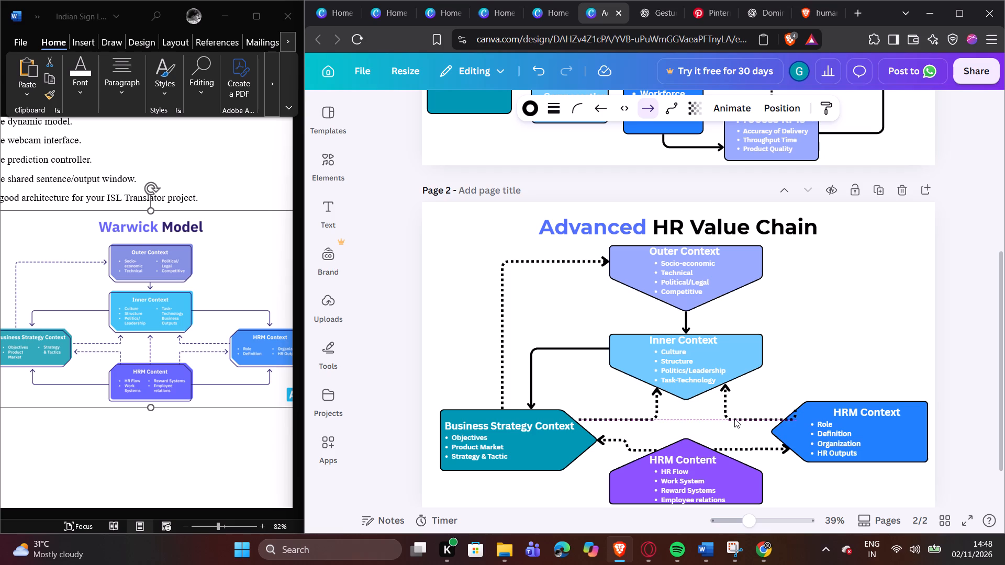
drag(734, 419, 734, 419)
drag(794, 411, 785, 413)
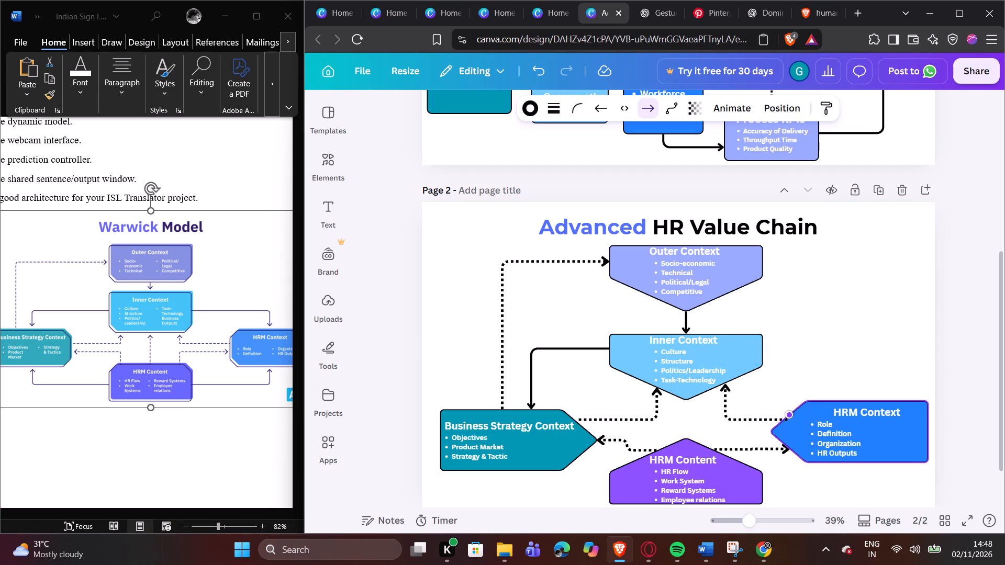
drag(785, 413, 784, 413)
click(834, 374)
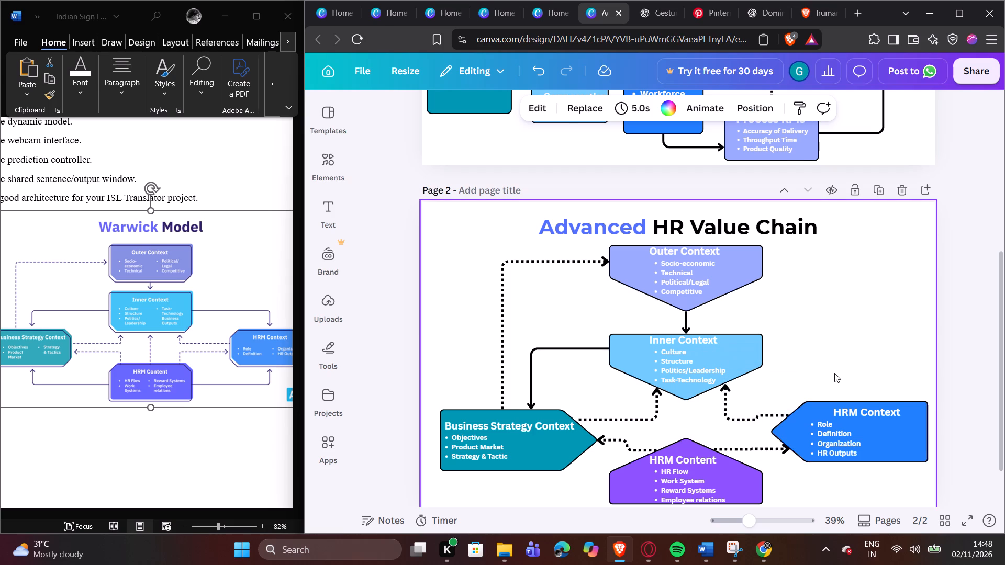
click(764, 410)
click(773, 414)
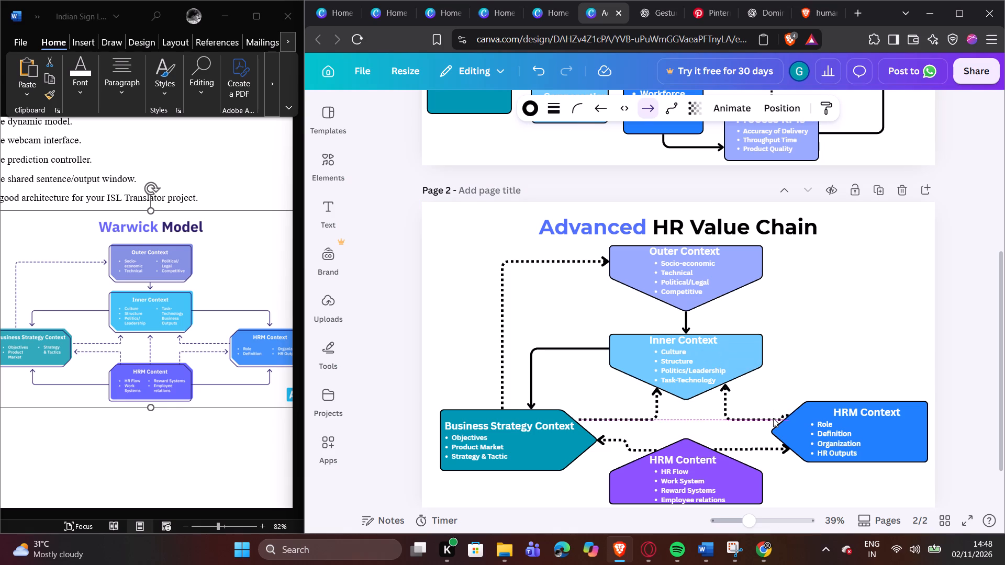
click(833, 372)
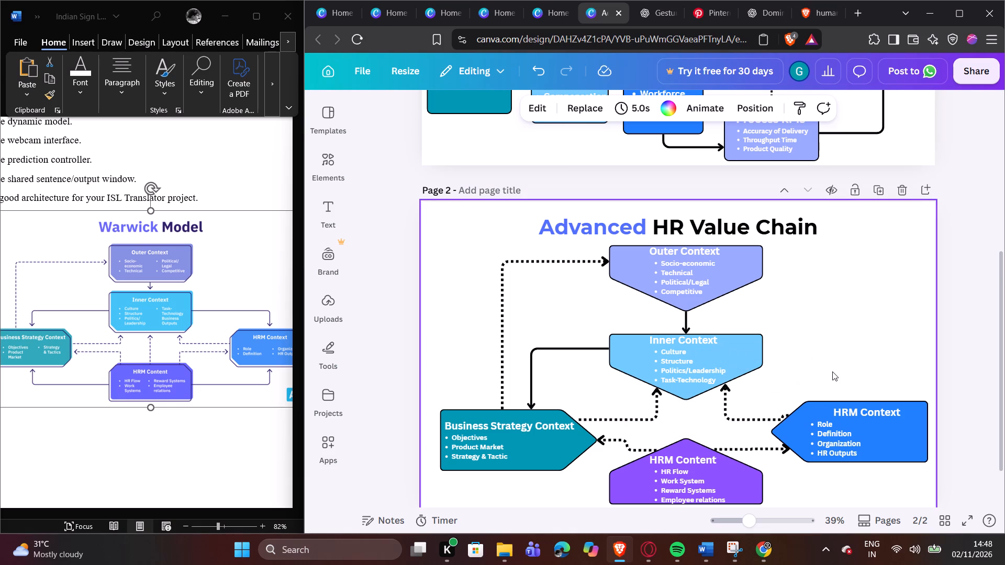
Duplicate the solid Inner Context arrow and connect the copy from HRM Content's left side to Business Strategy Context's bottom edge.
scroll(732, 411, down, 2)
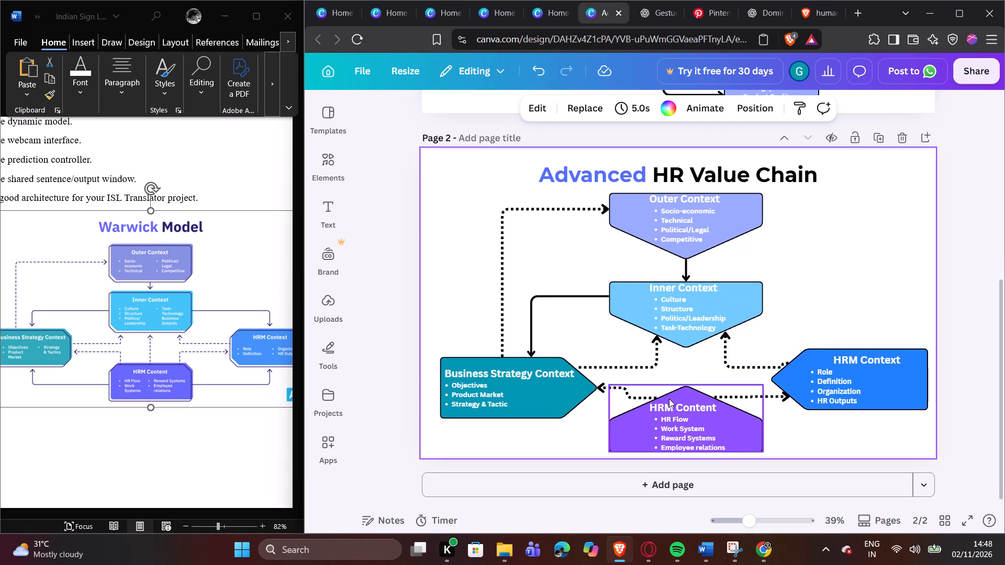
click(568, 299)
click(569, 267)
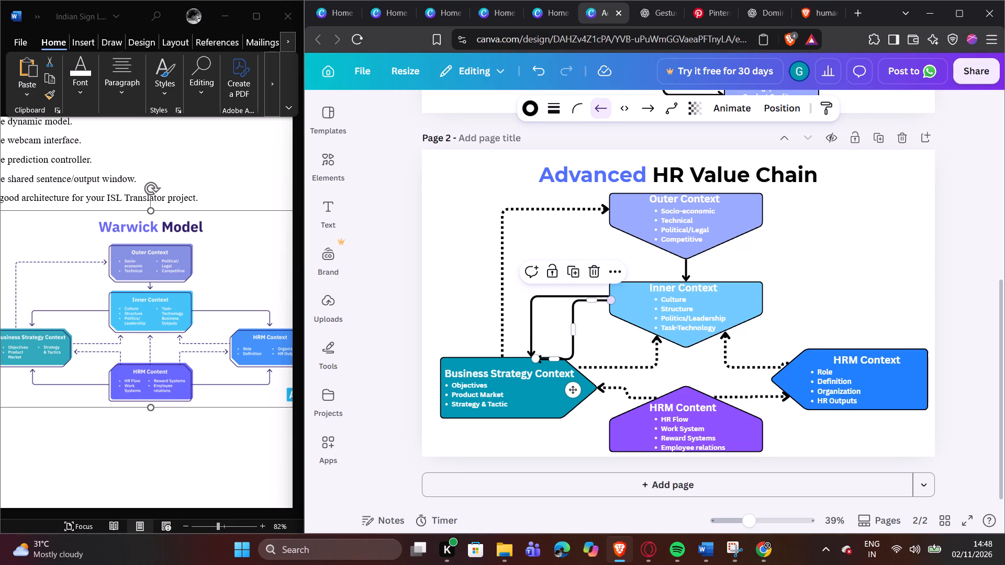
drag(612, 298, 605, 354)
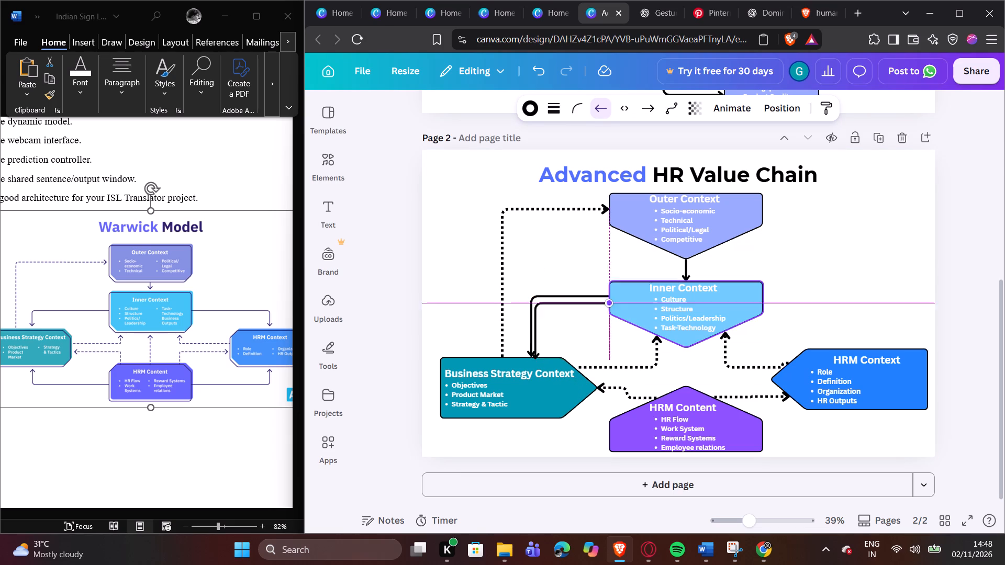
drag(605, 354, 611, 440)
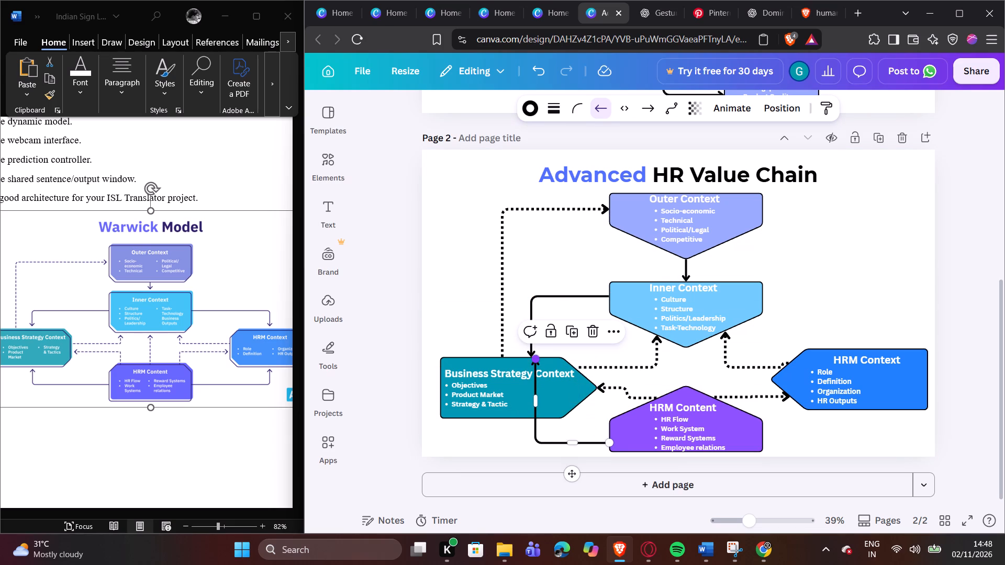
drag(537, 363, 533, 422)
click(563, 430)
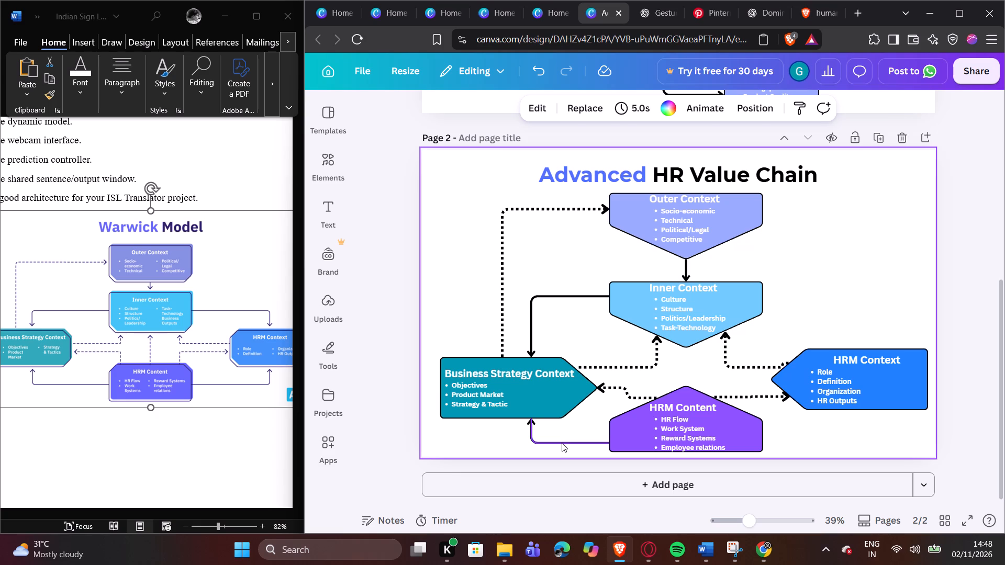
Duplicate the solid arrow under Business Strategy Context and connect the copy from HRM Content's right side to HRM Context's bottom edge.
click(562, 443)
click(568, 391)
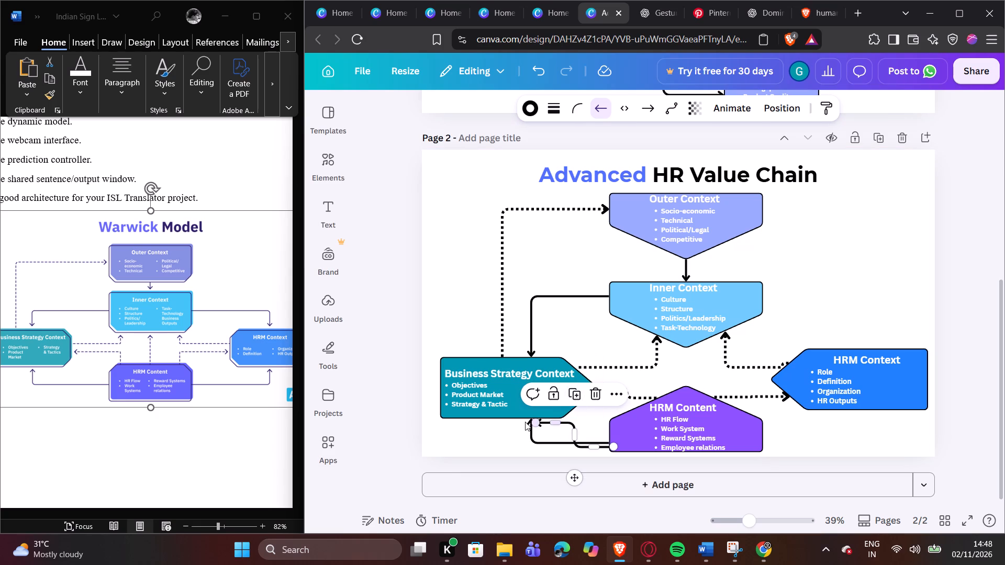
drag(540, 425, 874, 414)
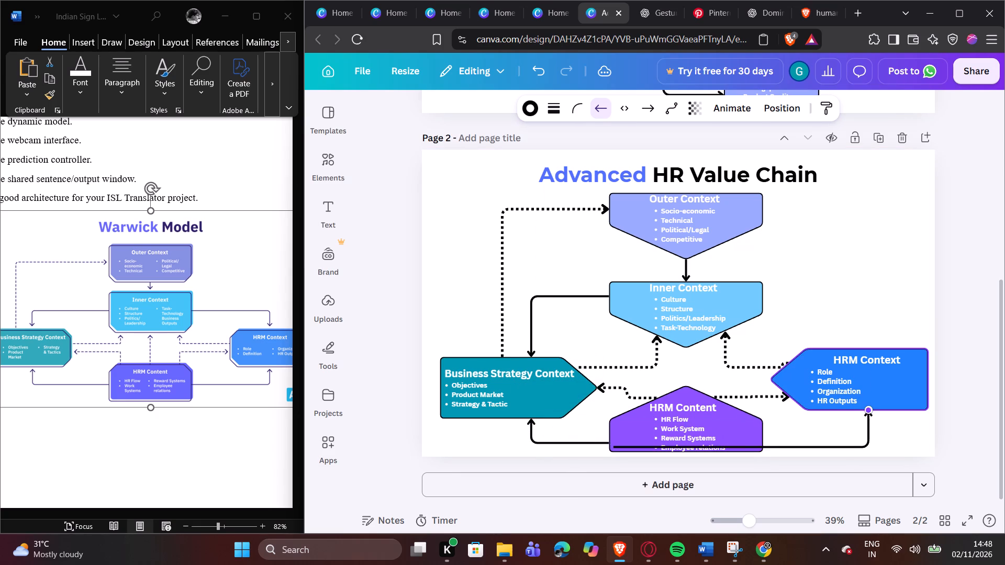
drag(874, 414, 874, 414)
drag(616, 444, 671, 444)
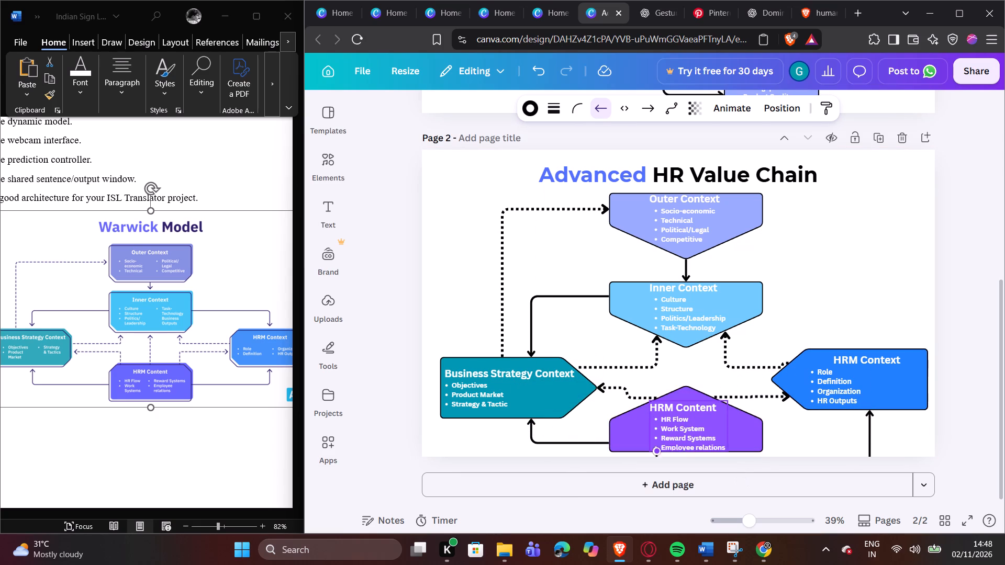
drag(671, 444, 765, 437)
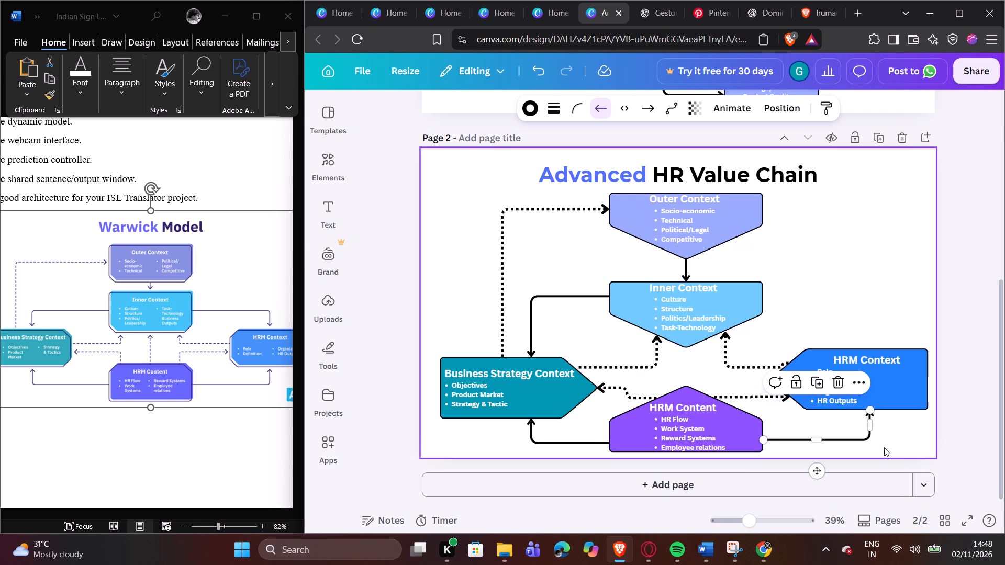
click(902, 431)
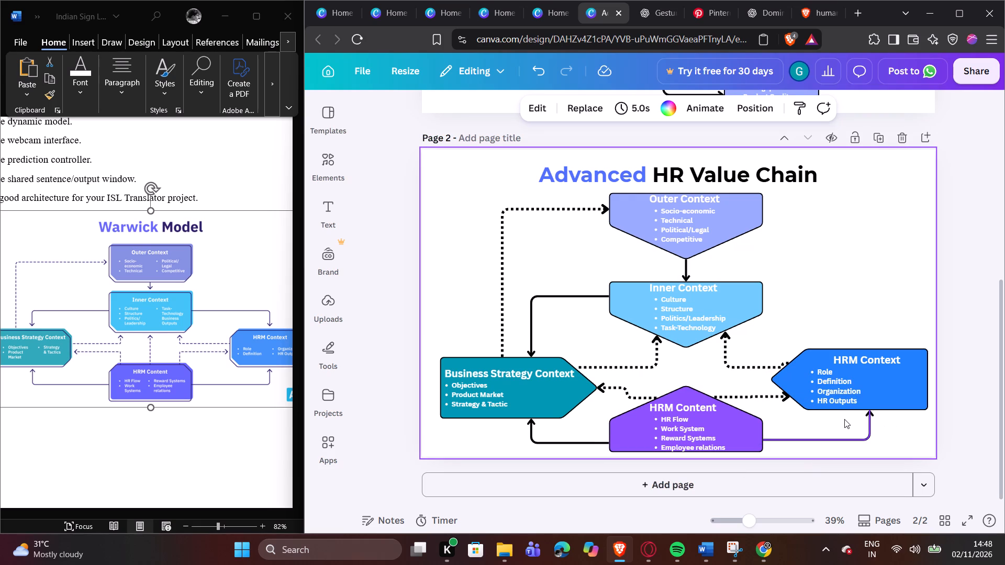
Duplicate the solid HRM Content–HRM Context arrow and connect the copy from Inner Context's right side to HRM Context's top edge.
click(869, 428)
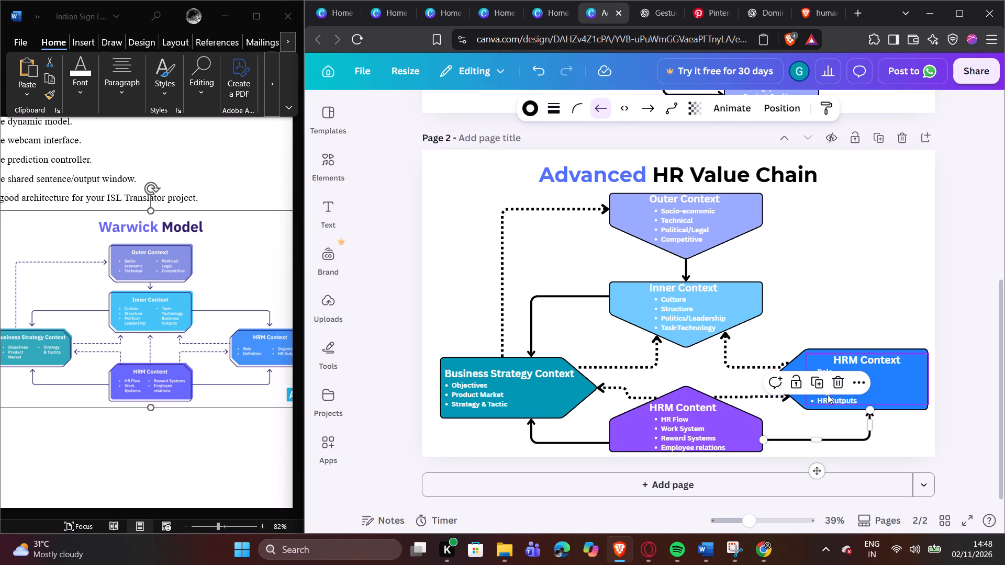
click(817, 381)
drag(767, 441, 768, 296)
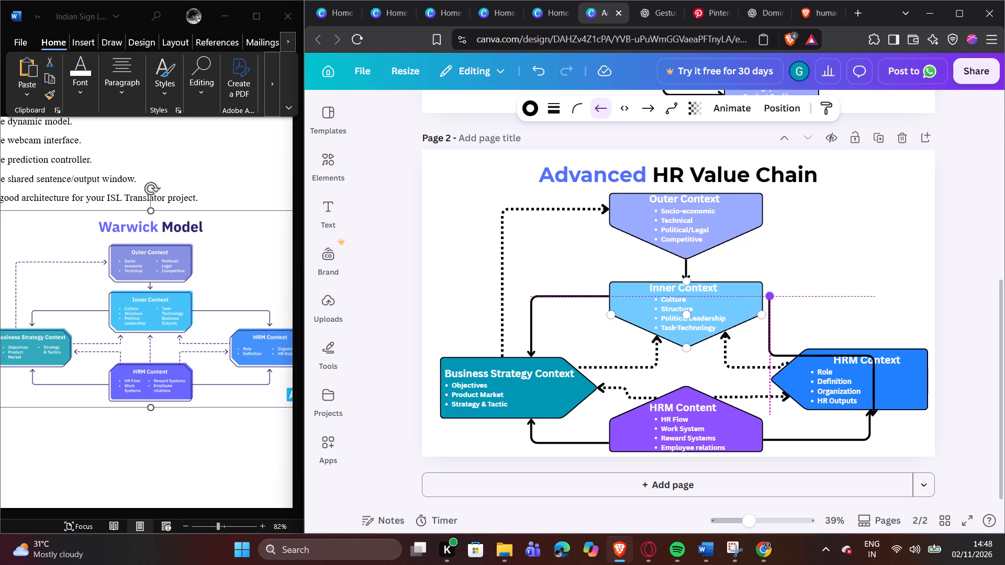
drag(768, 296, 766, 292)
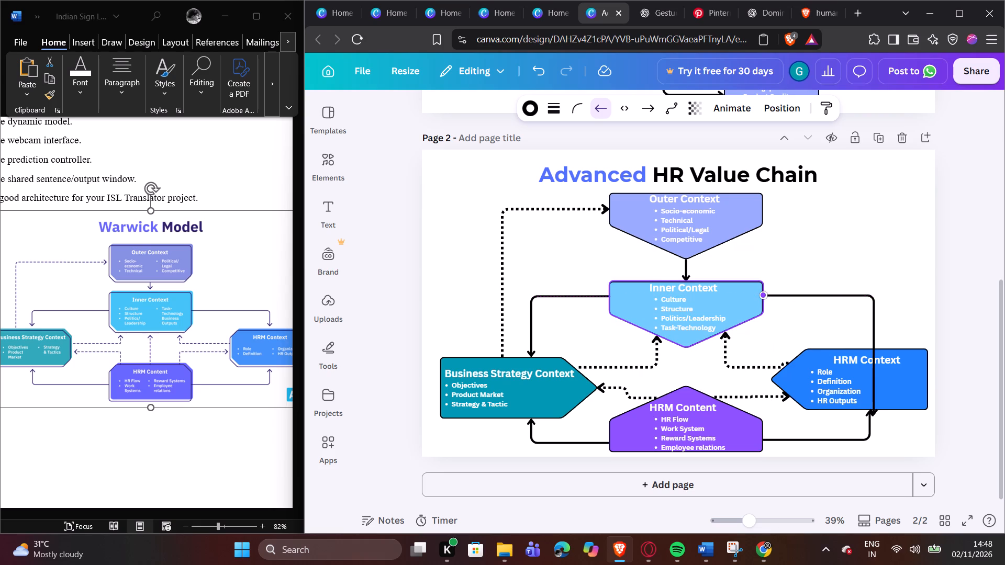
drag(766, 292, 766, 291)
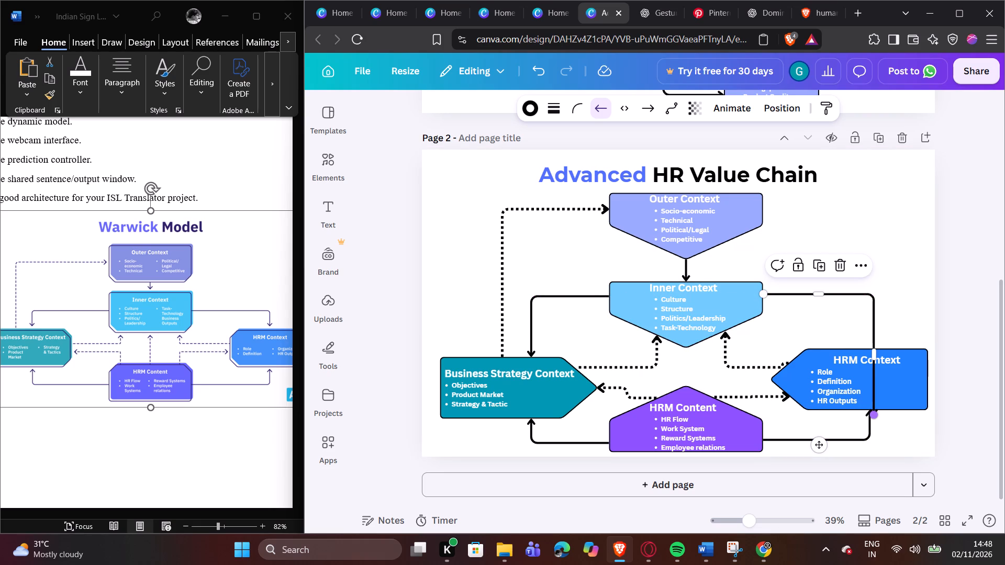
drag(876, 415, 870, 345)
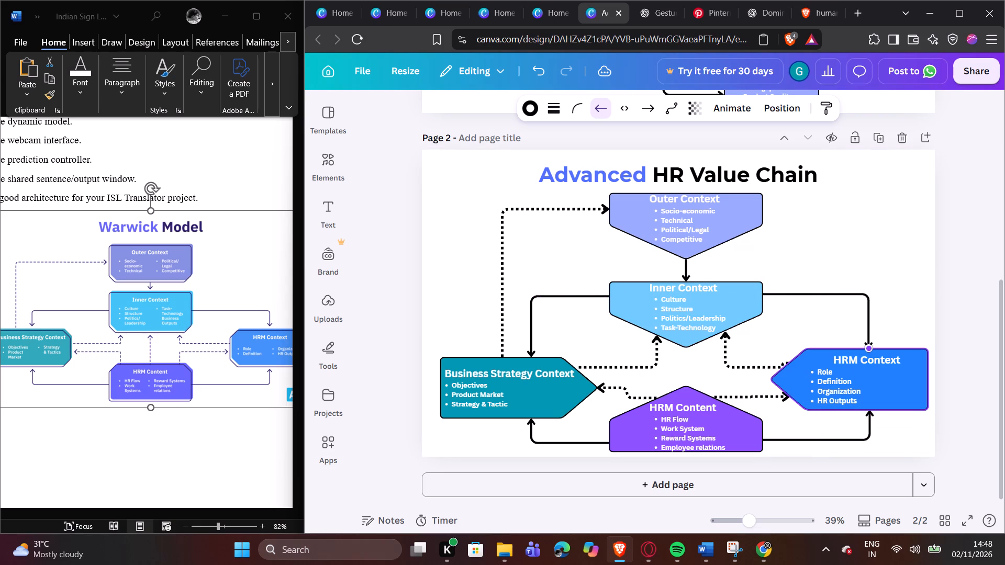
drag(870, 345, 870, 344)
click(898, 323)
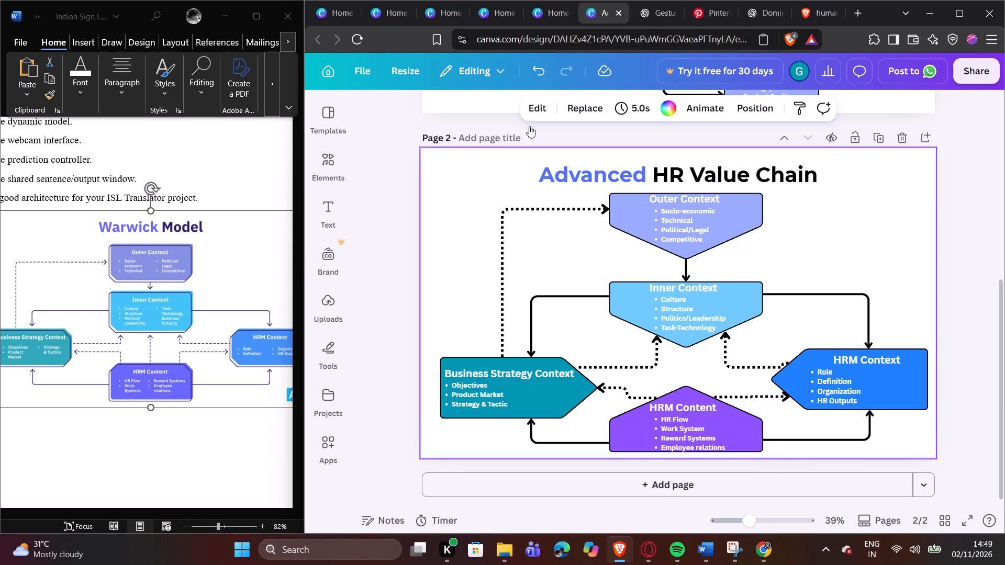
Change the page 2 title to "Warwick Model", keeping the first word blue and the second black.
double_click(582, 176)
click(582, 176)
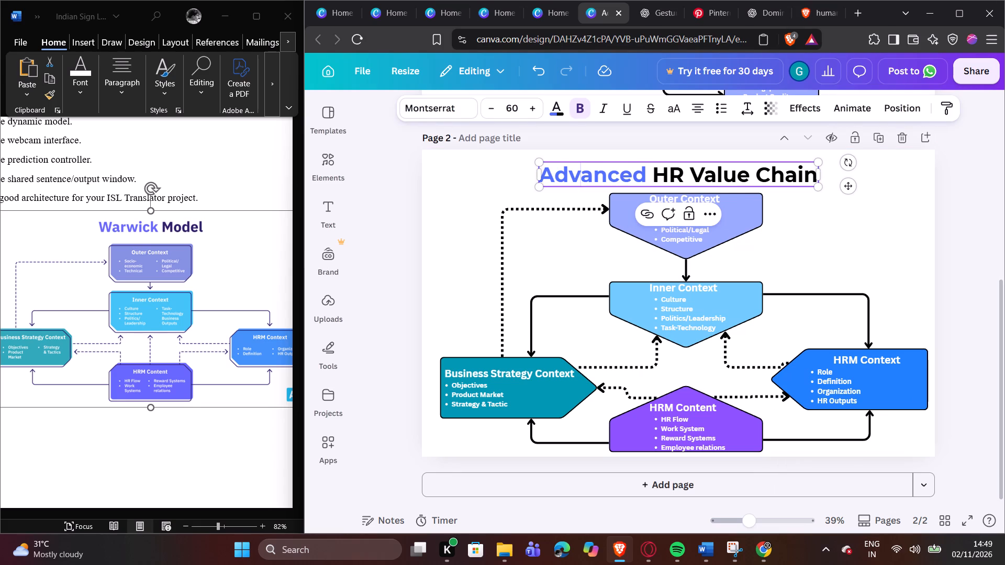
drag(647, 176, 539, 179)
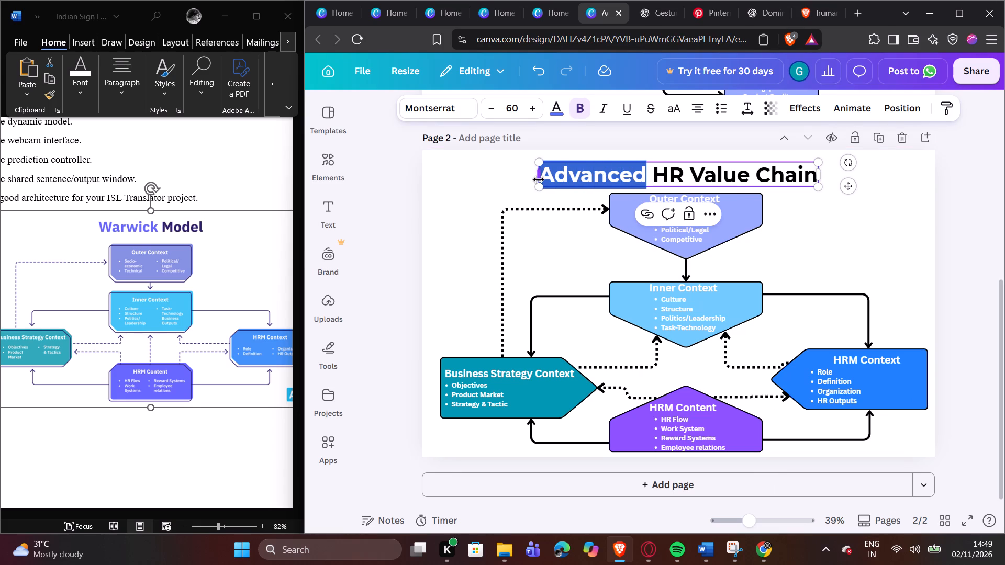
key(shift+w)
text(ar)
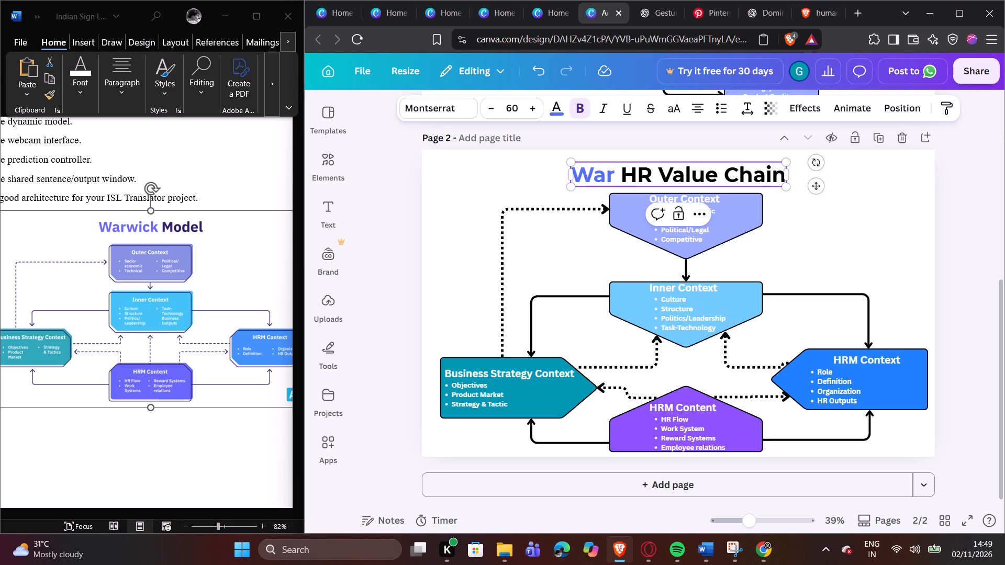
text(wic)
key(k)
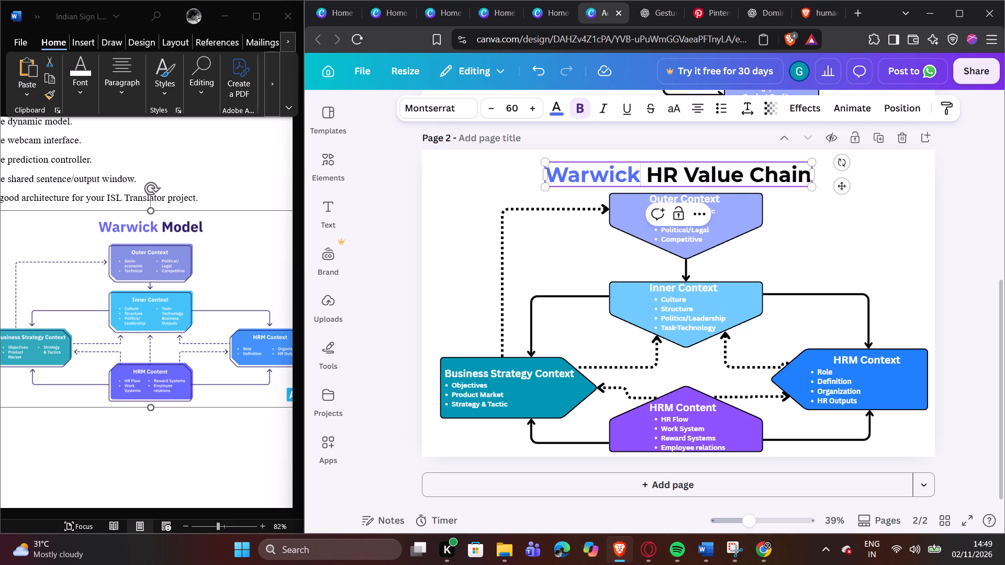
drag(647, 178, 694, 178)
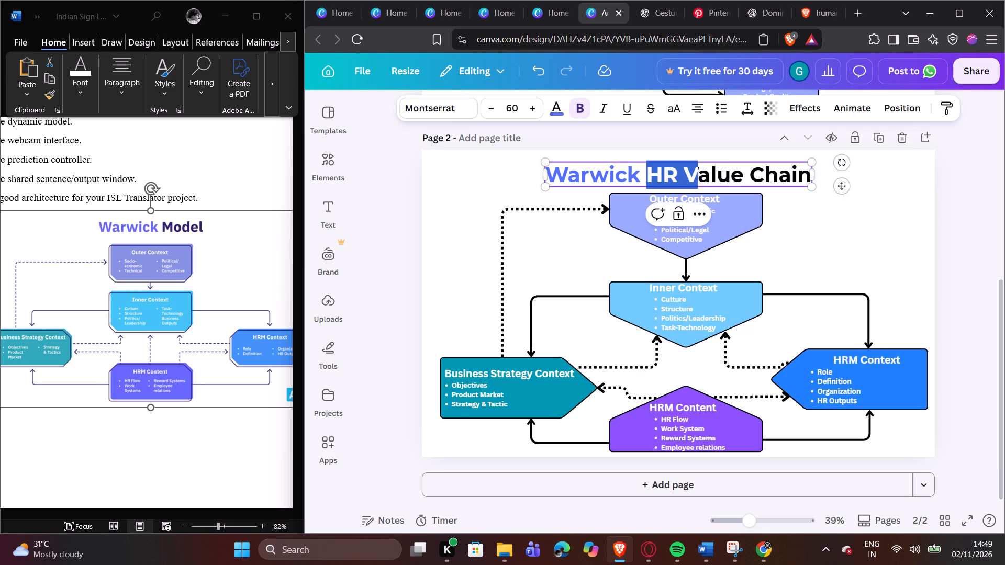
drag(694, 178, 808, 179)
key(shift+m)
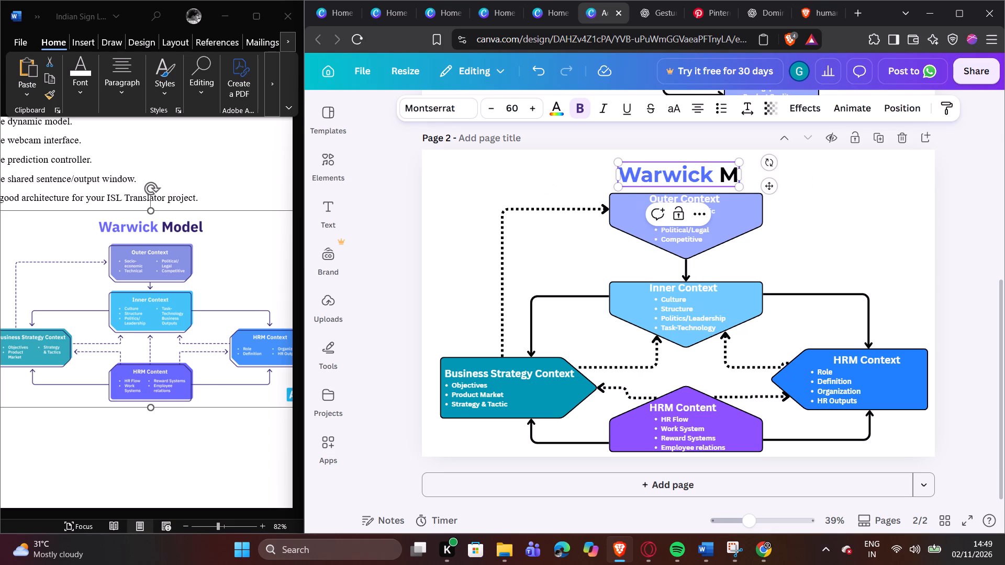
text(odel)
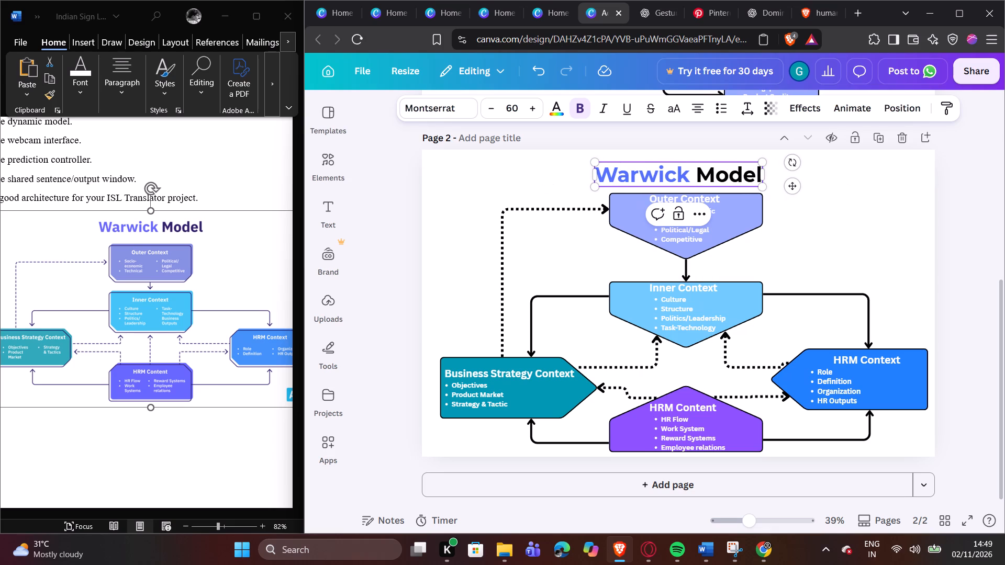
click(800, 207)
Move the Warwick Model title slightly right and up above the Outer Context block.
drag(732, 172, 741, 169)
click(821, 212)
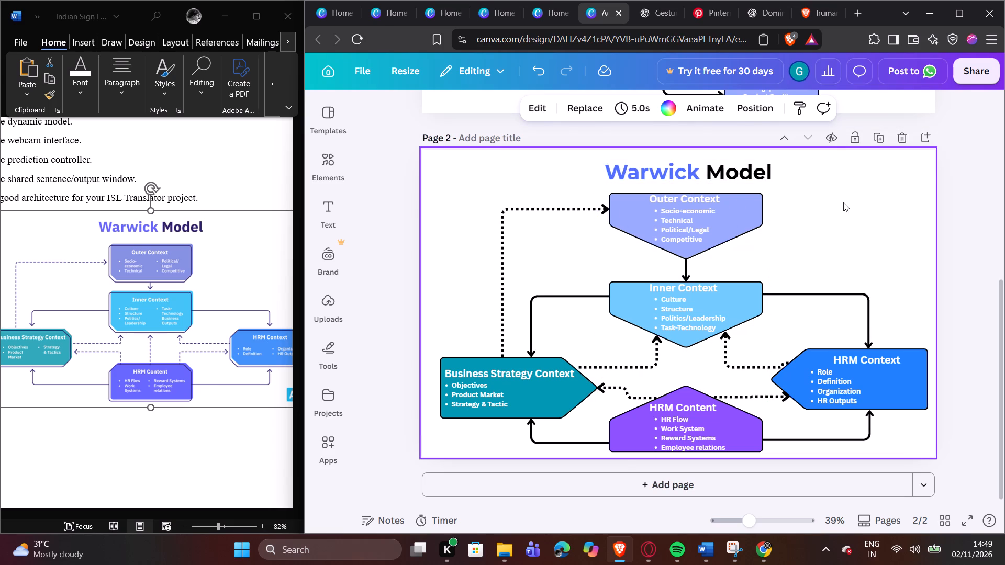
Lock page 1 and page 2 of the design against editing.
scroll(851, 228, up, 8)
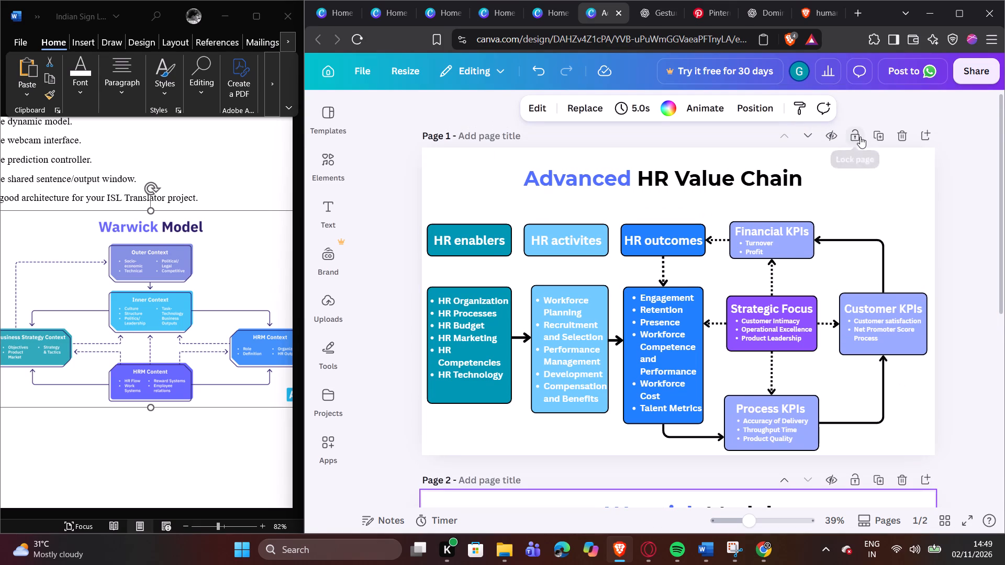
click(860, 137)
scroll(896, 214, down, 6)
click(859, 139)
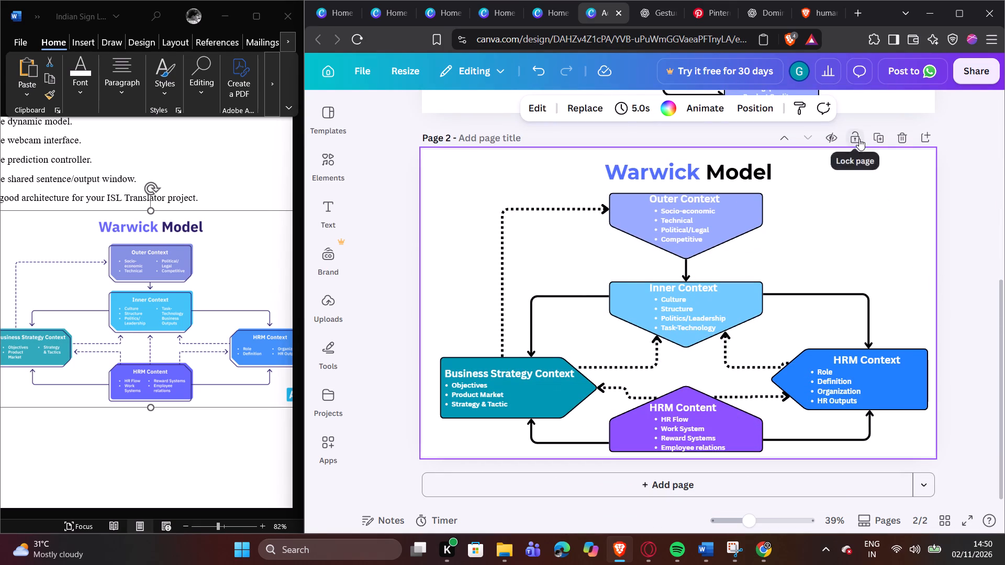
Add a new blank page 3 after the Warwick Model page.
scroll(909, 205, down, 2)
scroll(875, 266, down, 4)
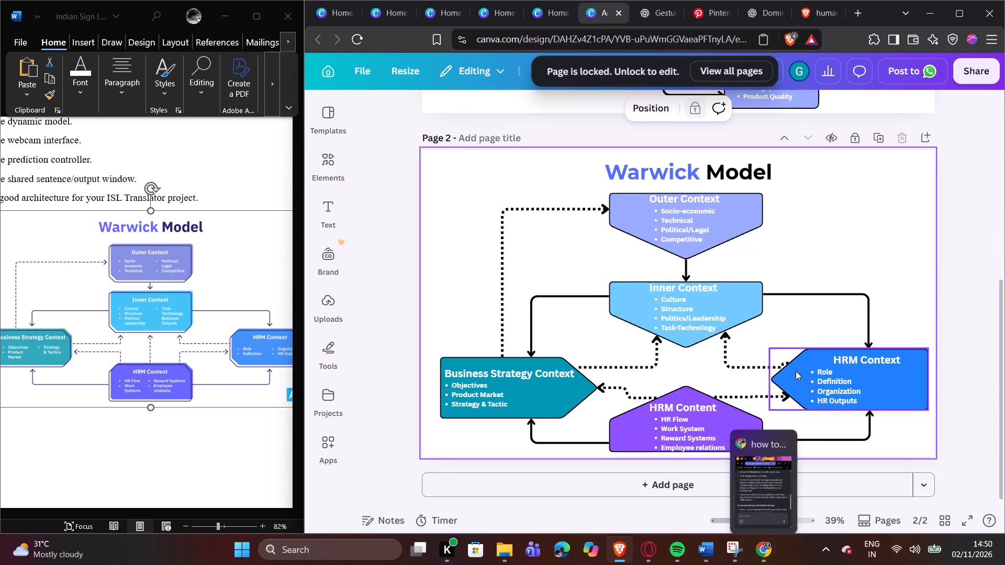
click(669, 493)
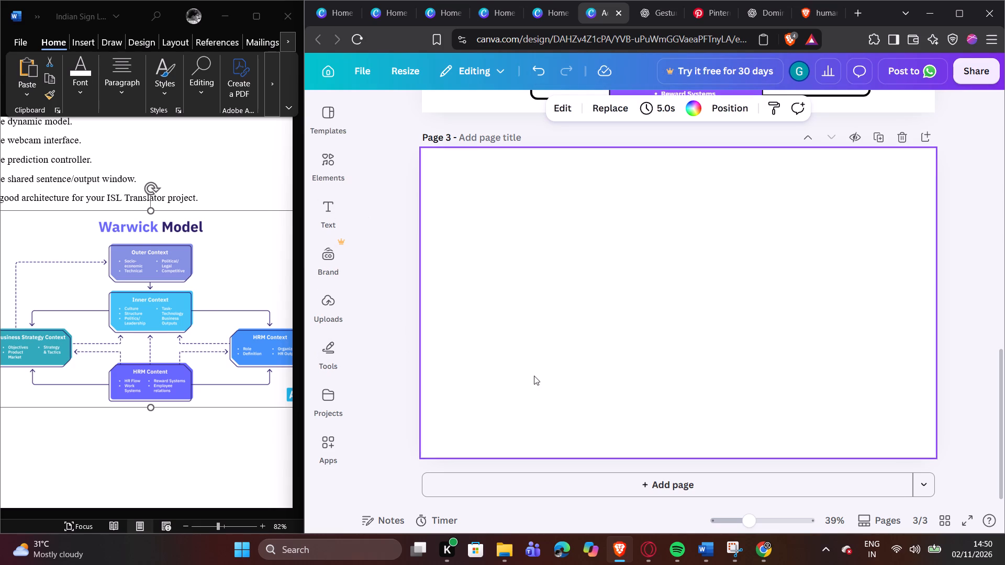
click(607, 359)
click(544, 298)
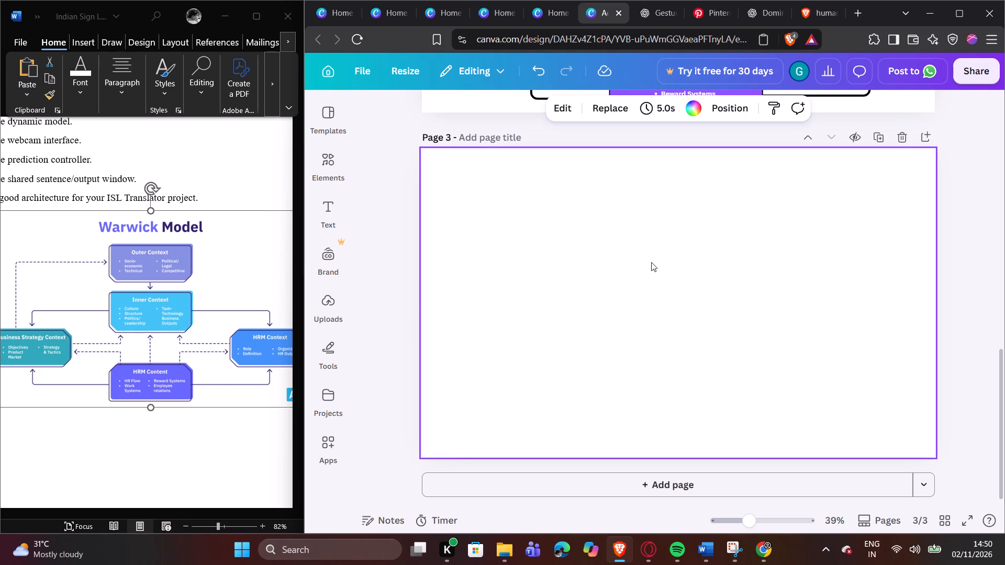
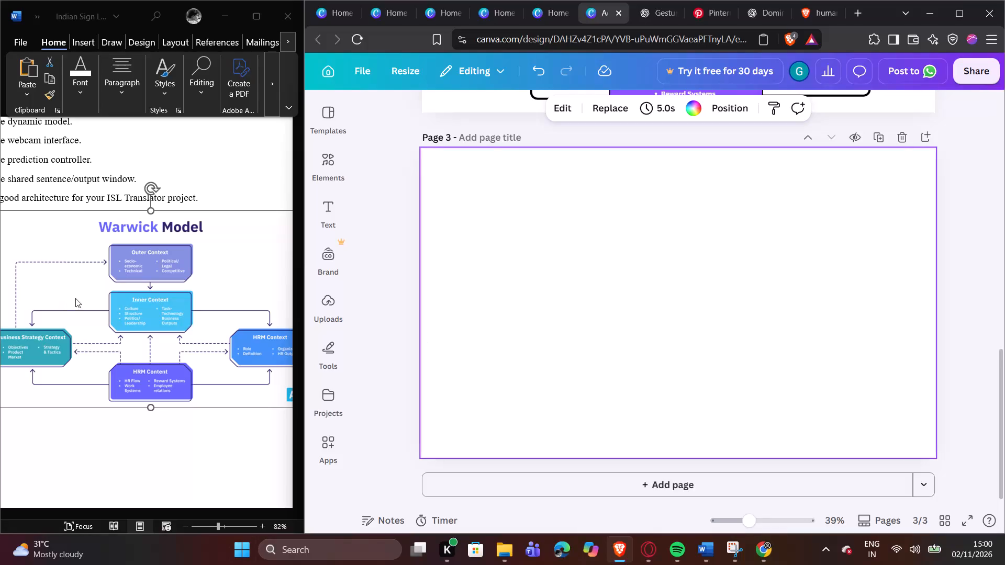
Switch to the Word document and delete the Warwick Model reference picture below the ISL Translator text.
click(113, 269)
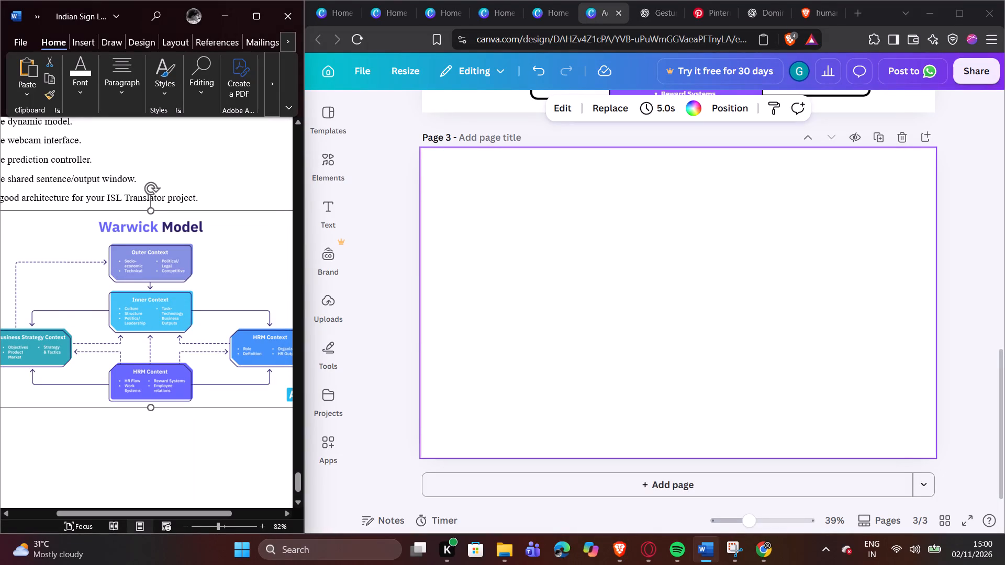
click(113, 269)
triple_click(113, 269)
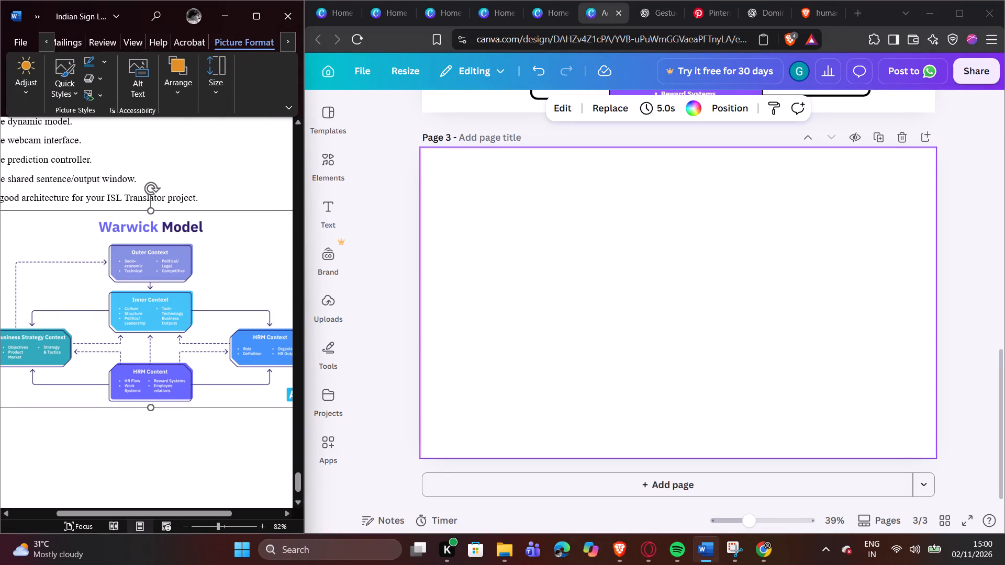
triple_click(113, 267)
key(BackSpace)
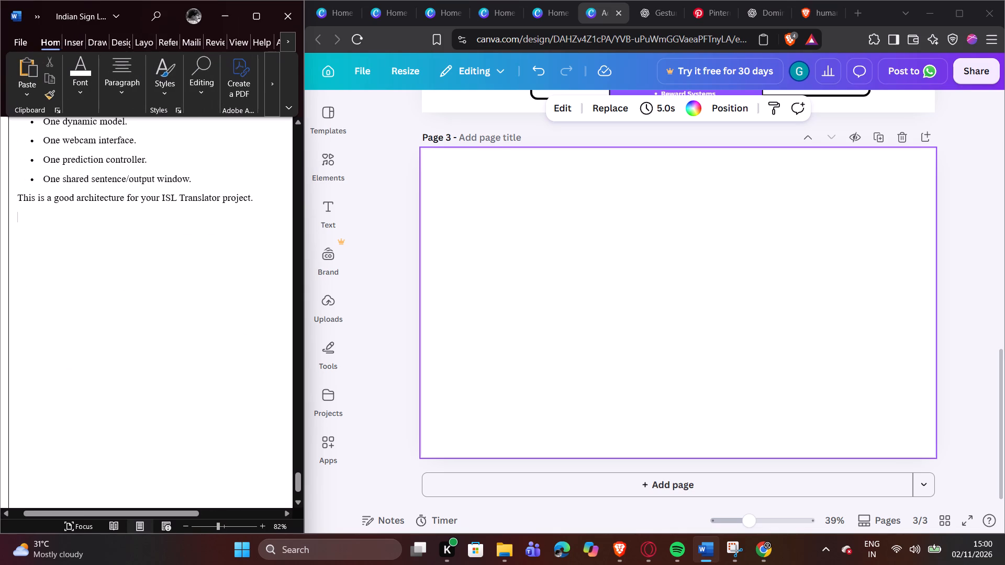
Copy the Functional Org Chart for Human Resource Department image from the browser's image search and paste it into Word, keeping source formatting.
click(814, 15)
scroll(885, 341, down, 3)
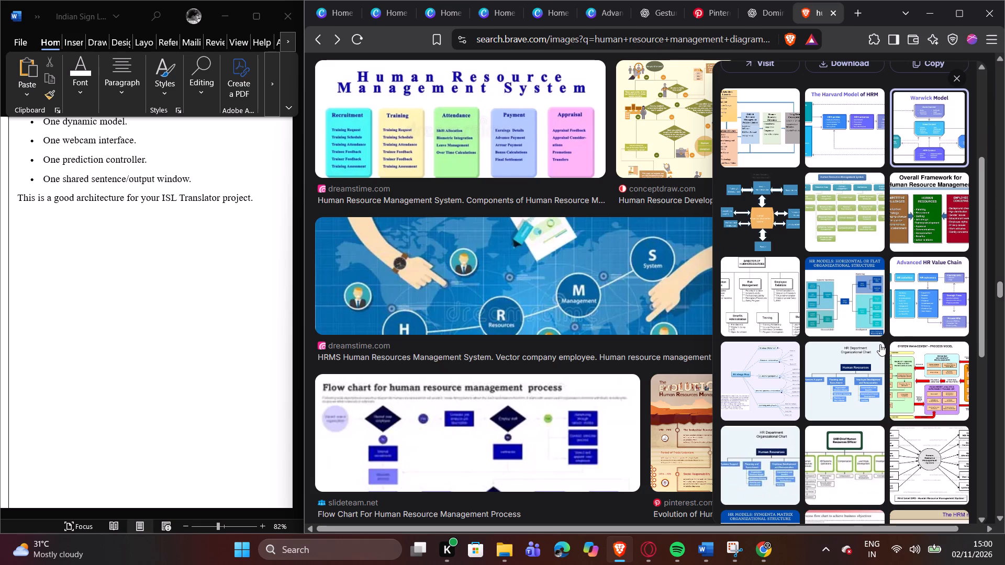
scroll(885, 340, down, 3)
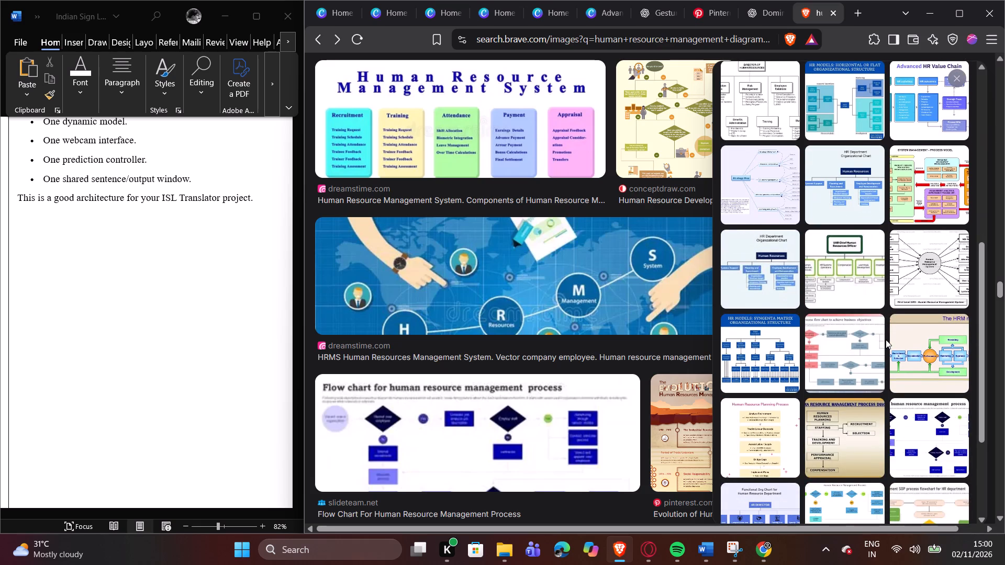
scroll(886, 340, down, 2)
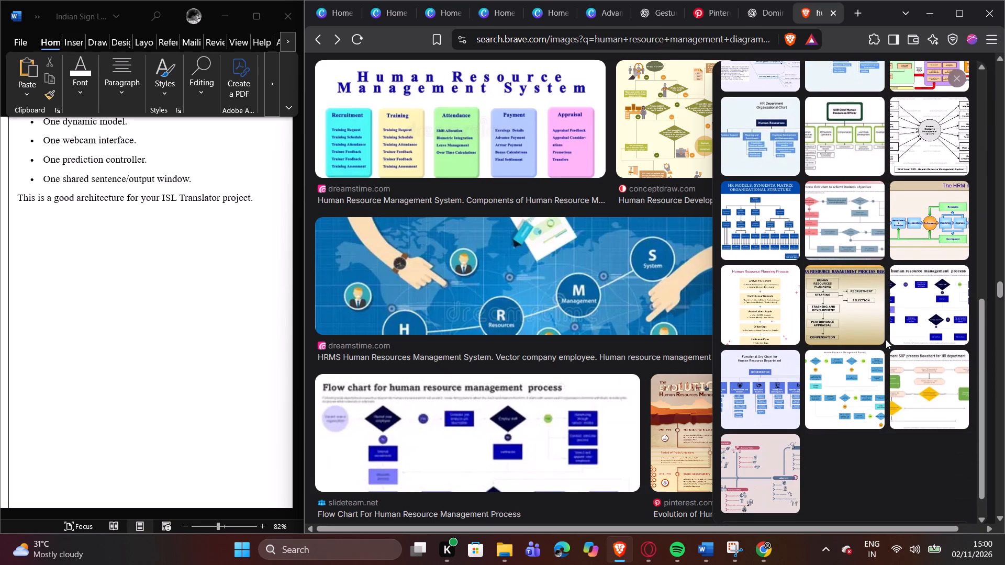
click(756, 394)
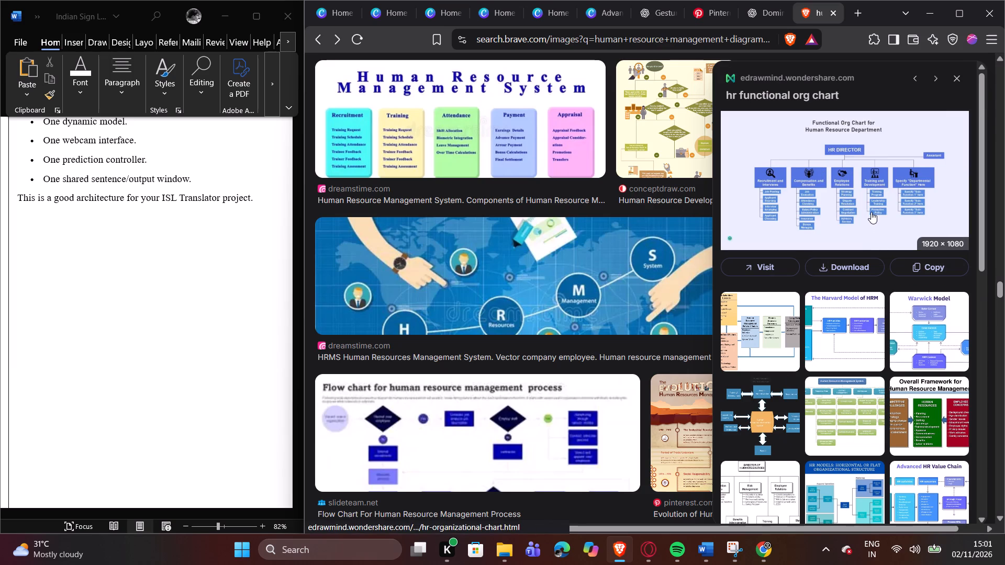
right_drag(871, 212, 870, 218)
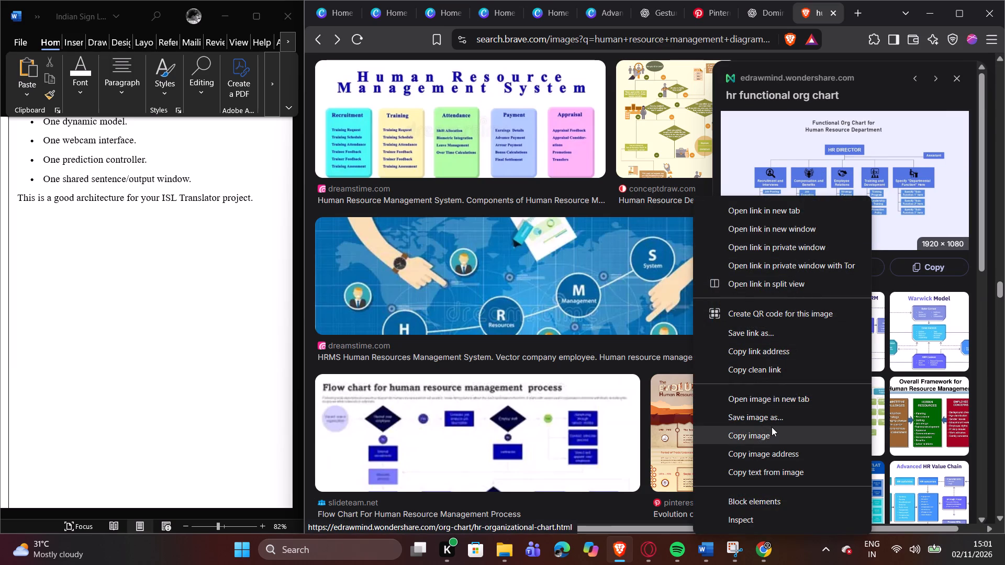
click(771, 435)
click(46, 227)
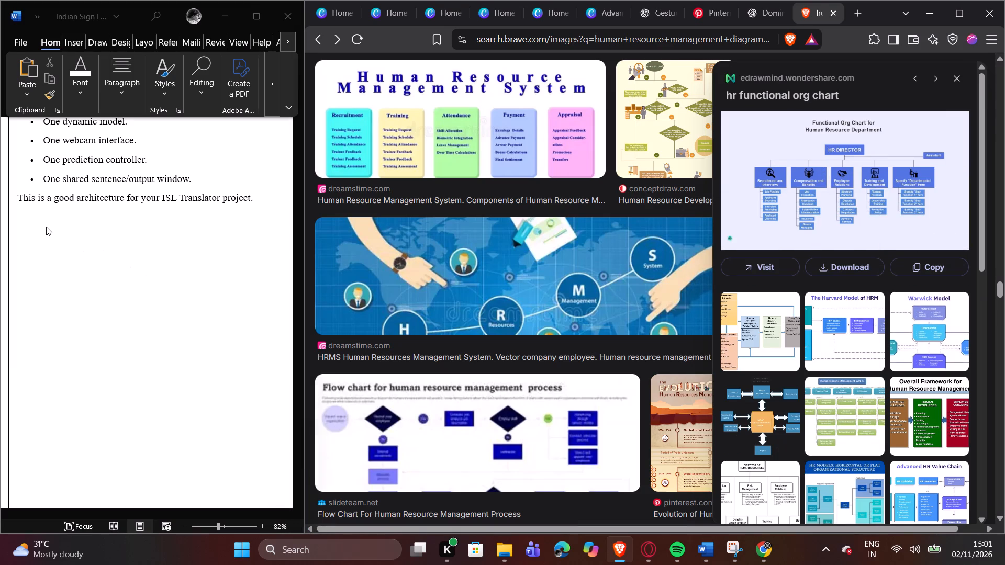
right_click(46, 226)
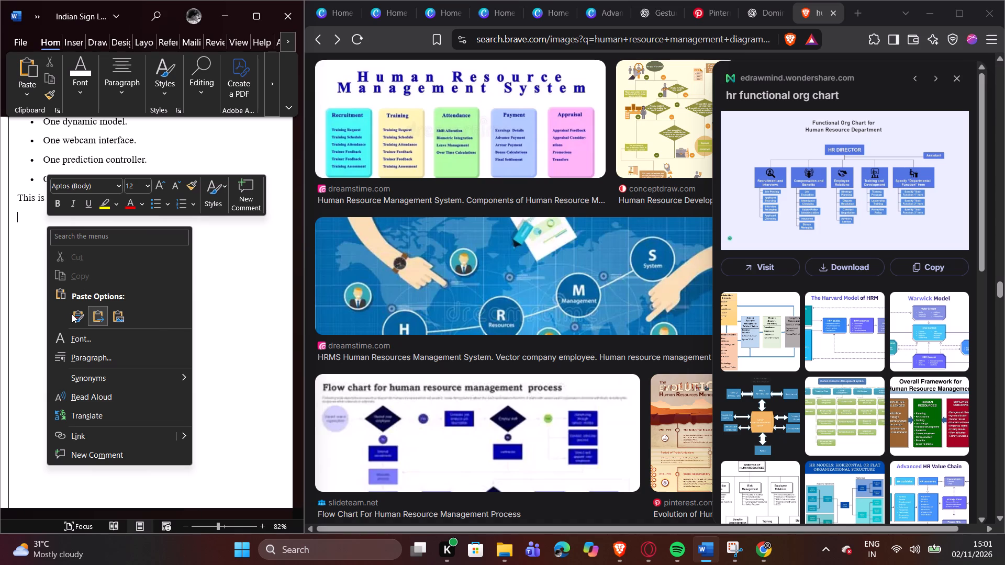
click(77, 318)
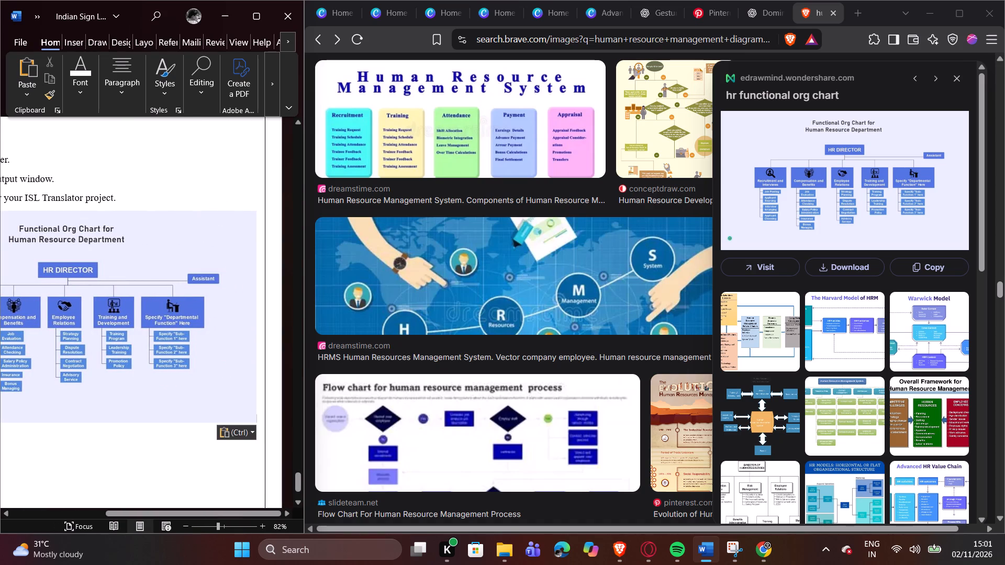
Enlarge the Word view to 142% and examine the org chart's HR Director box, department columns and sub-items.
scroll(142, 374, up, 2)
scroll(142, 374, down, 3)
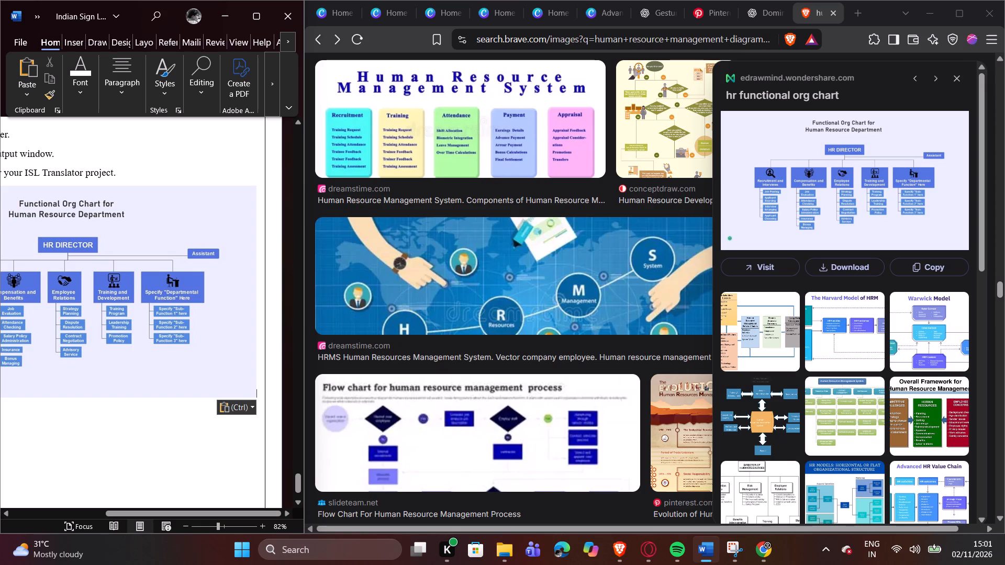
click(222, 527)
click(224, 527)
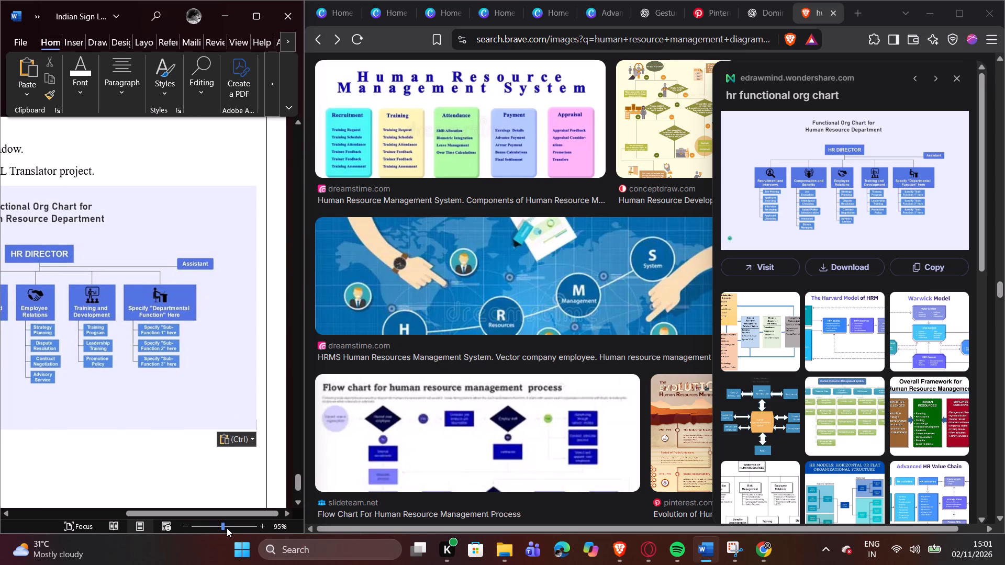
click(228, 528)
drag(189, 512, 57, 520)
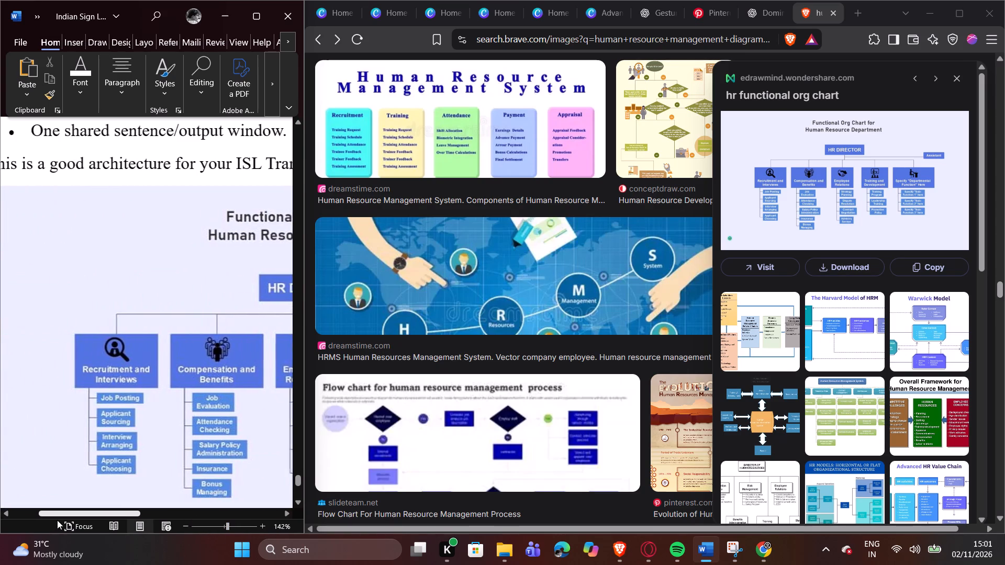
drag(57, 520, 138, 518)
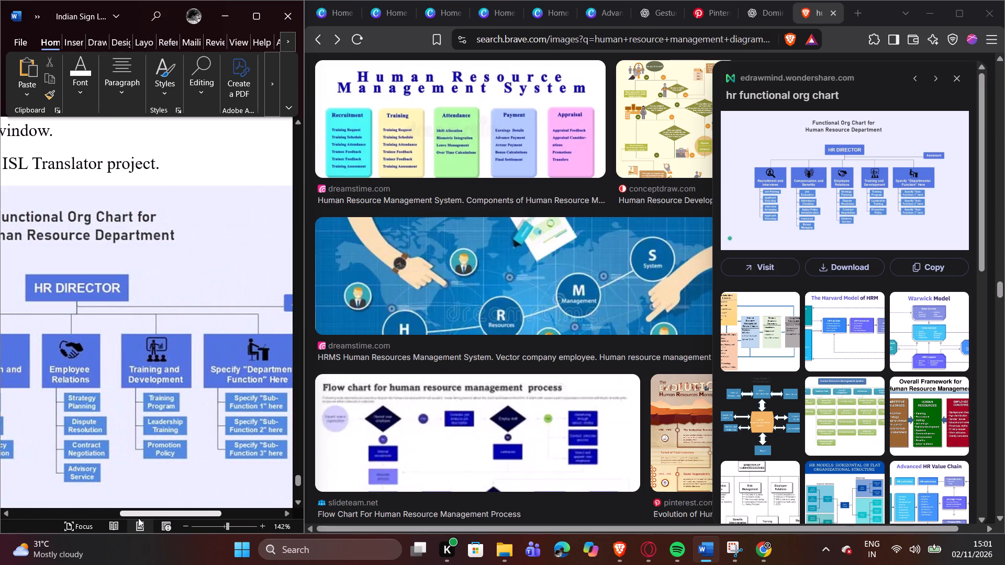
drag(138, 518, 66, 528)
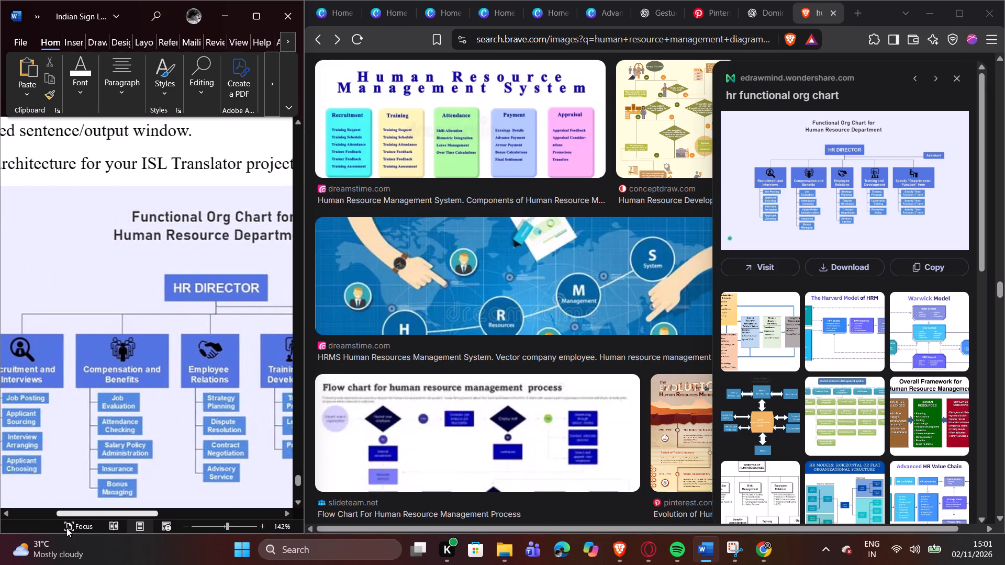
drag(66, 528, 115, 518)
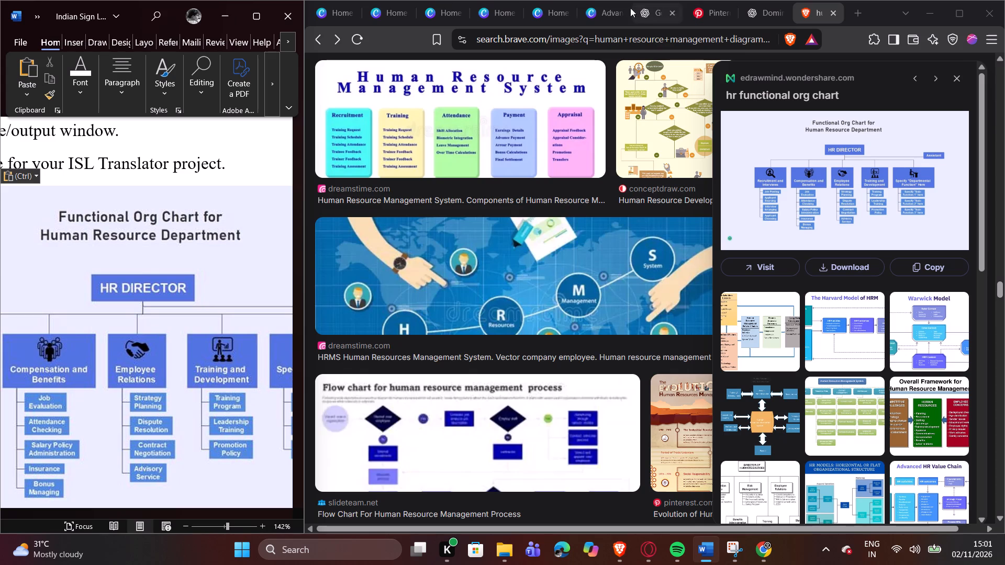
In the Canva design, insert a square-cornered rectangle shape on page 3 and flatten it into a horizontal box about 360 wide.
click(602, 18)
scroll(593, 140, up, 12)
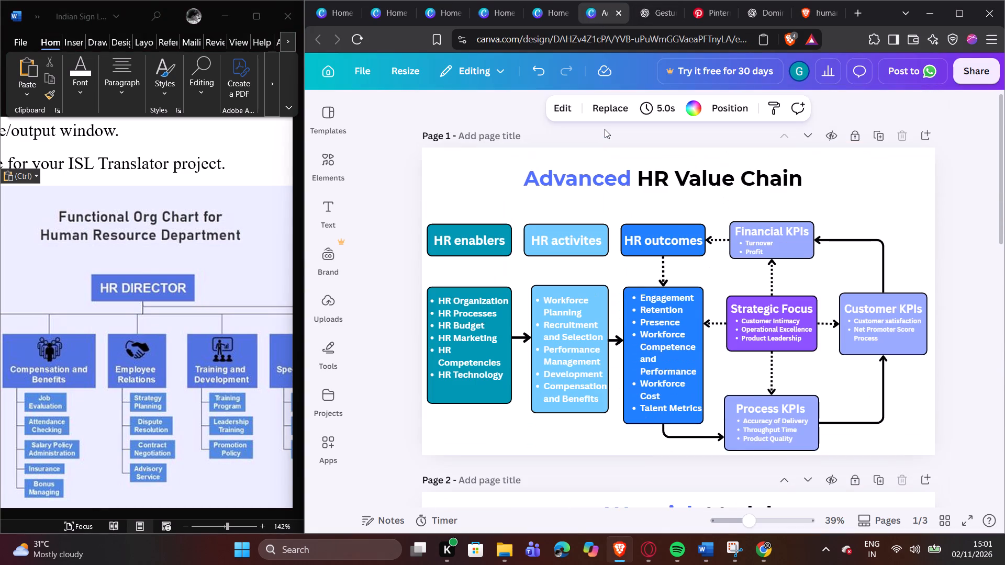
scroll(605, 129, up, 3)
scroll(946, 184, down, 15)
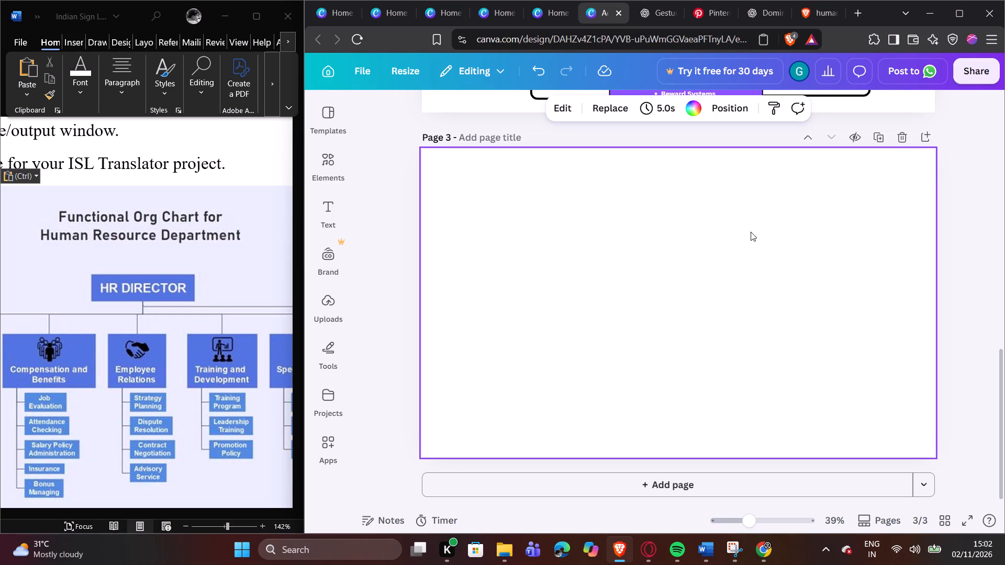
click(345, 163)
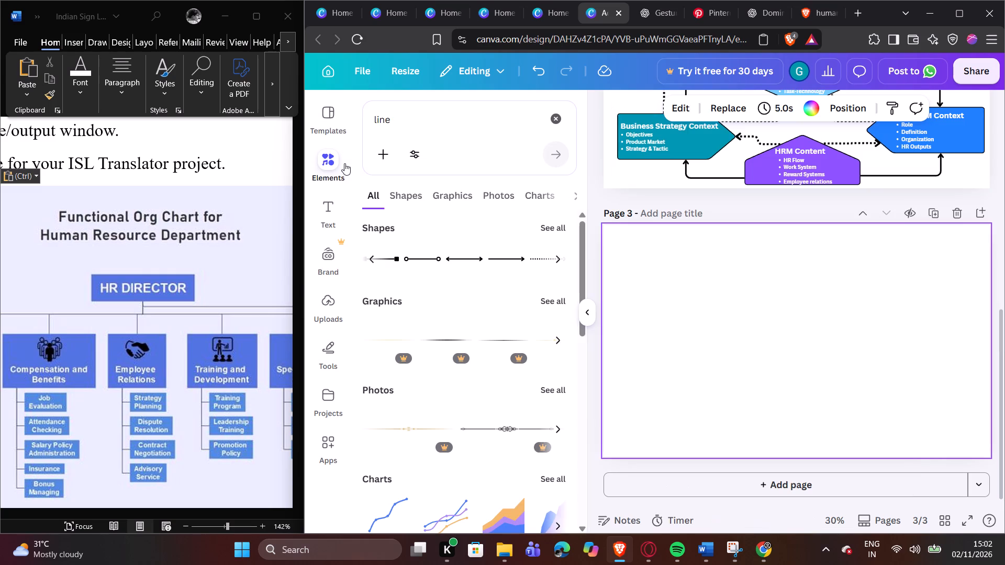
click(554, 116)
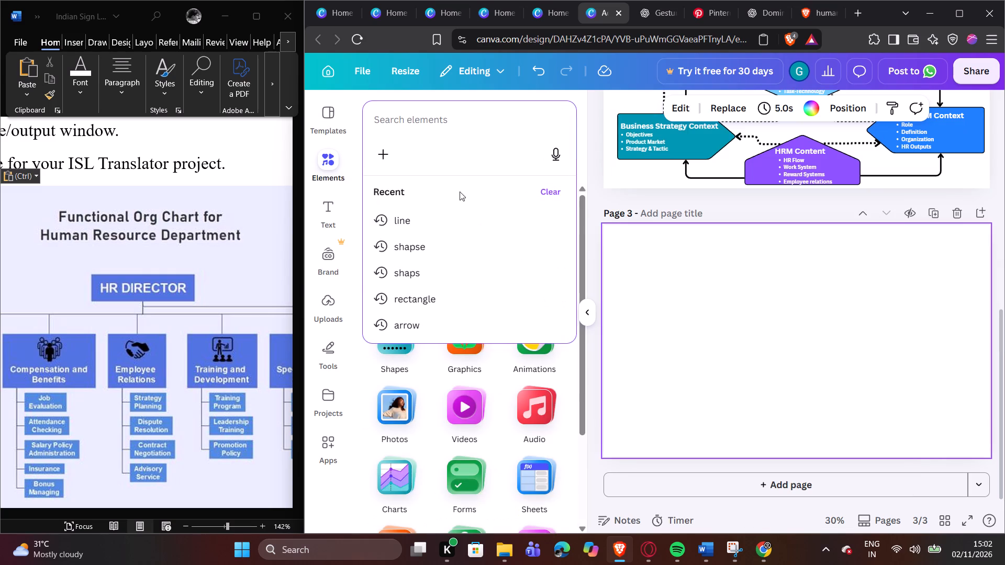
click(442, 300)
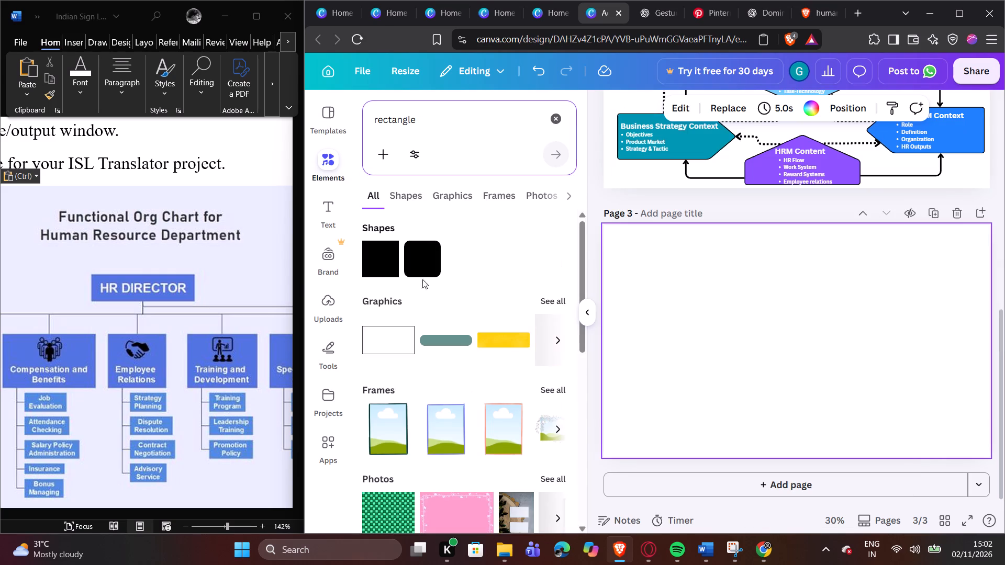
click(373, 263)
click(586, 304)
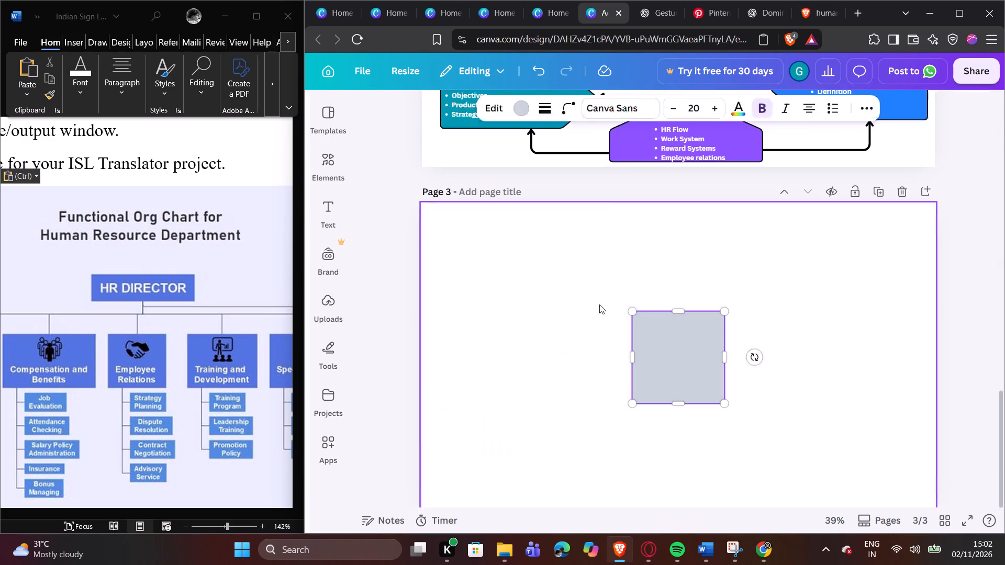
drag(678, 404, 675, 341)
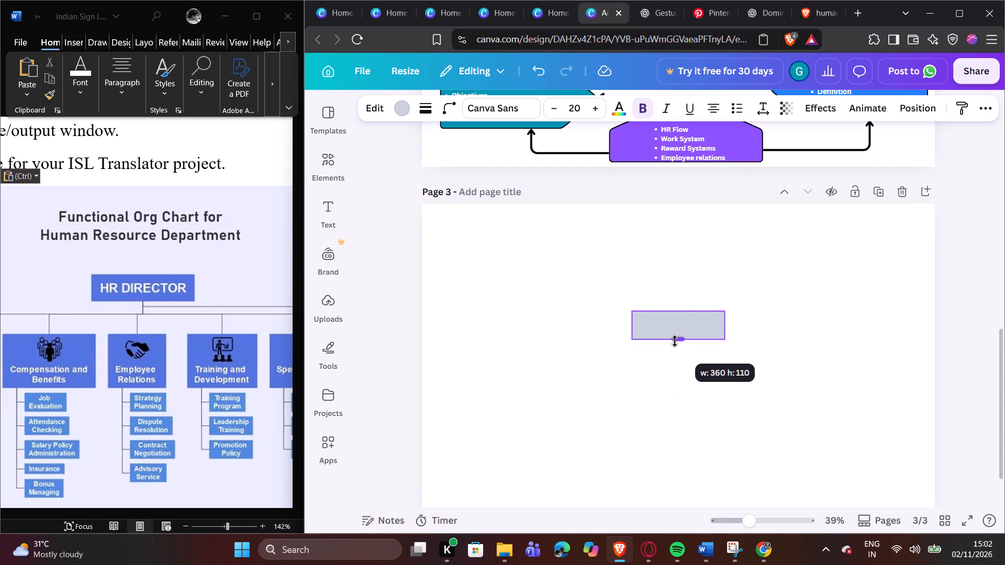
drag(675, 341, 674, 338)
click(765, 323)
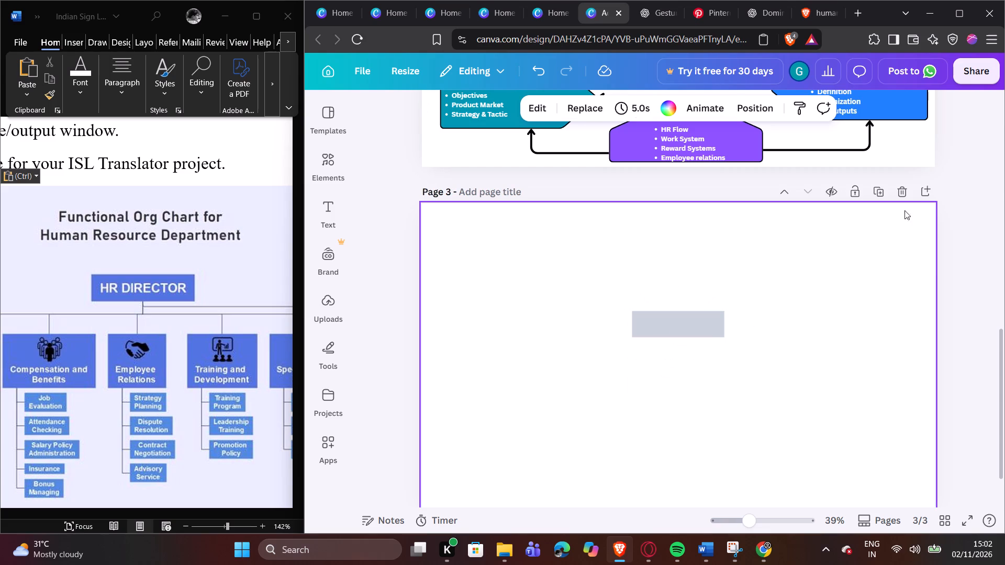
Move the grey box up to the horizontal centre of page 3, leaving room above it for a title.
scroll(909, 204, down, 1)
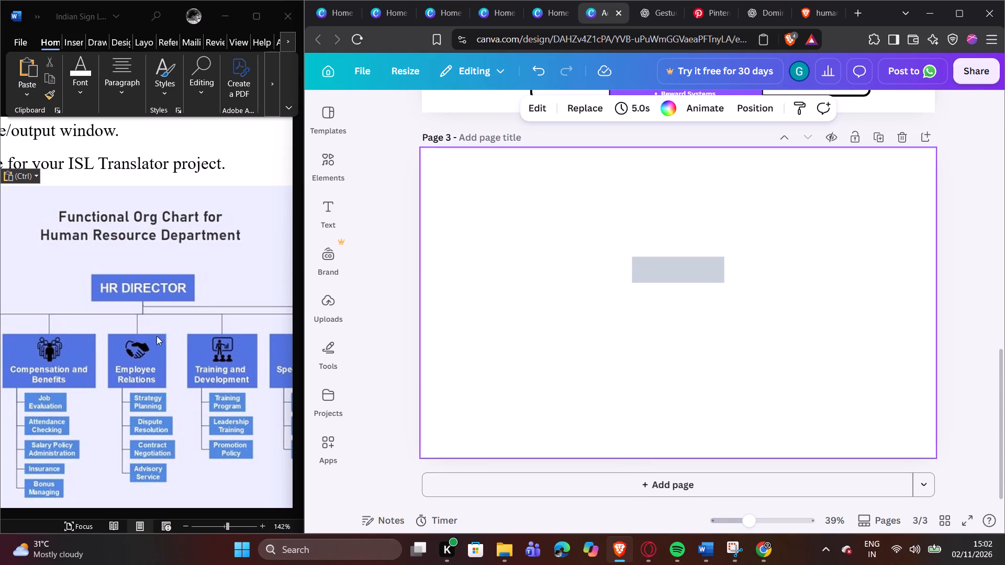
scroll(160, 331, down, 2)
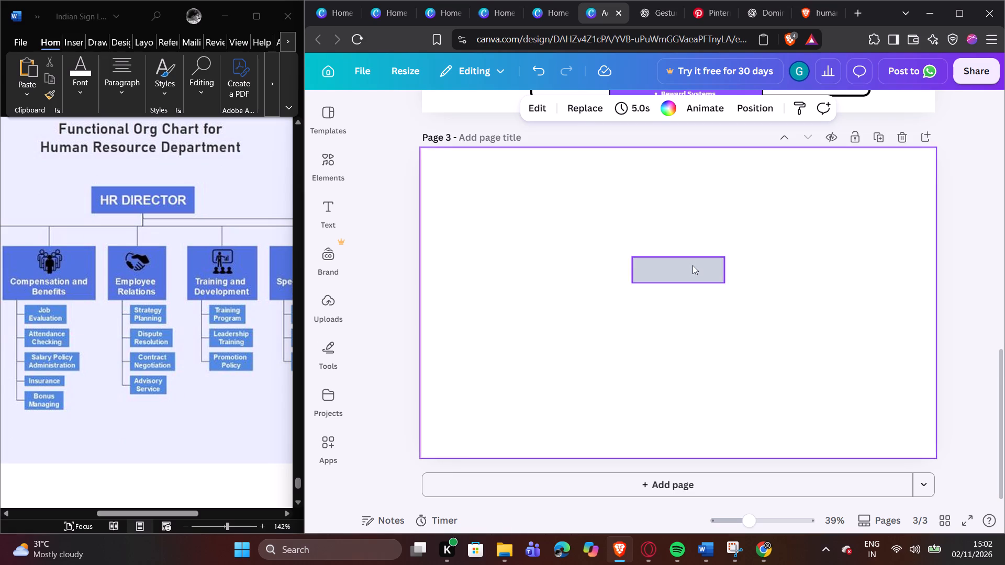
drag(693, 265, 685, 221)
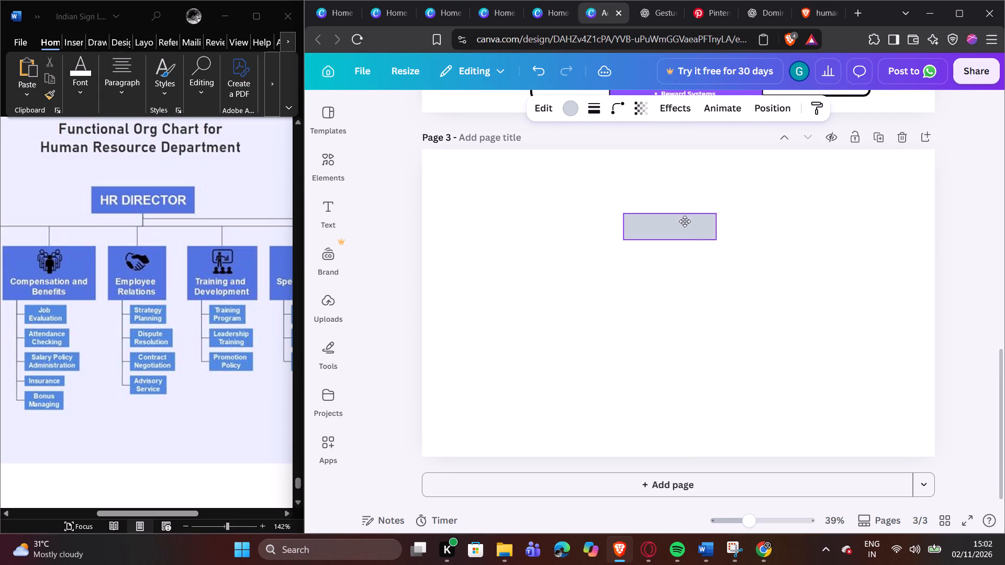
drag(685, 221, 687, 219)
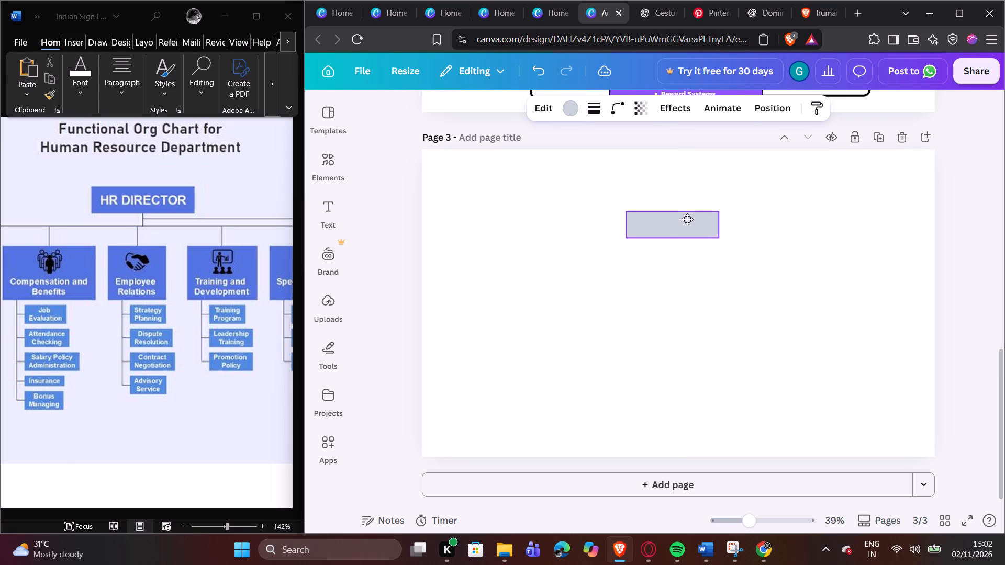
drag(687, 219, 689, 225)
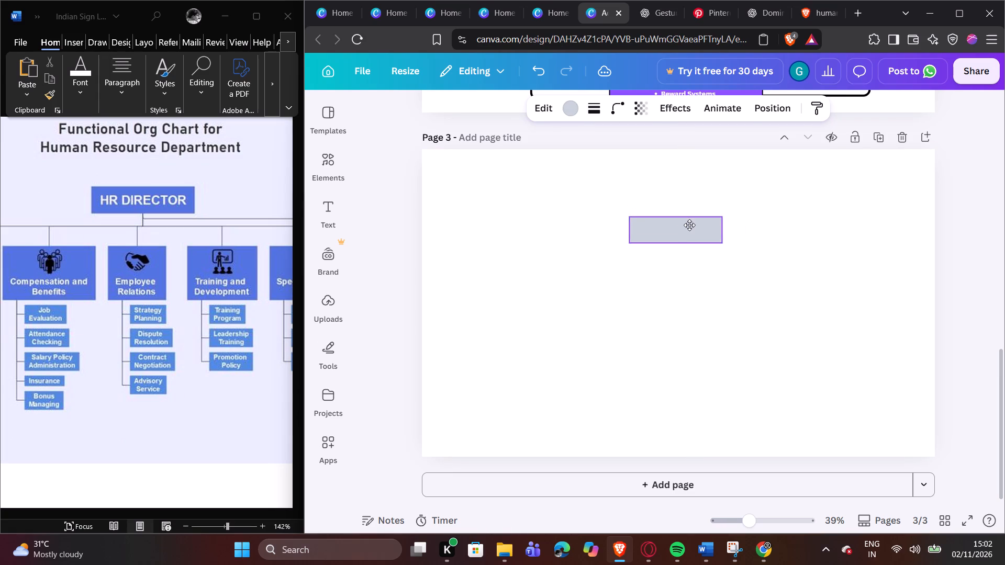
drag(689, 225, 696, 214)
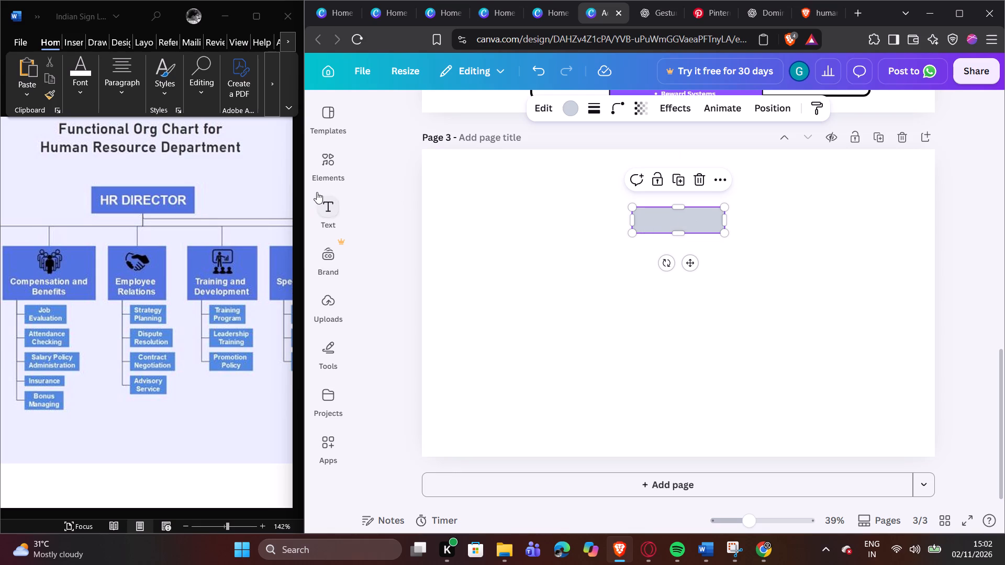
Add a heading text to page 3 below the grey box and replace its placeholder with "HR DIRECTOR".
click(322, 211)
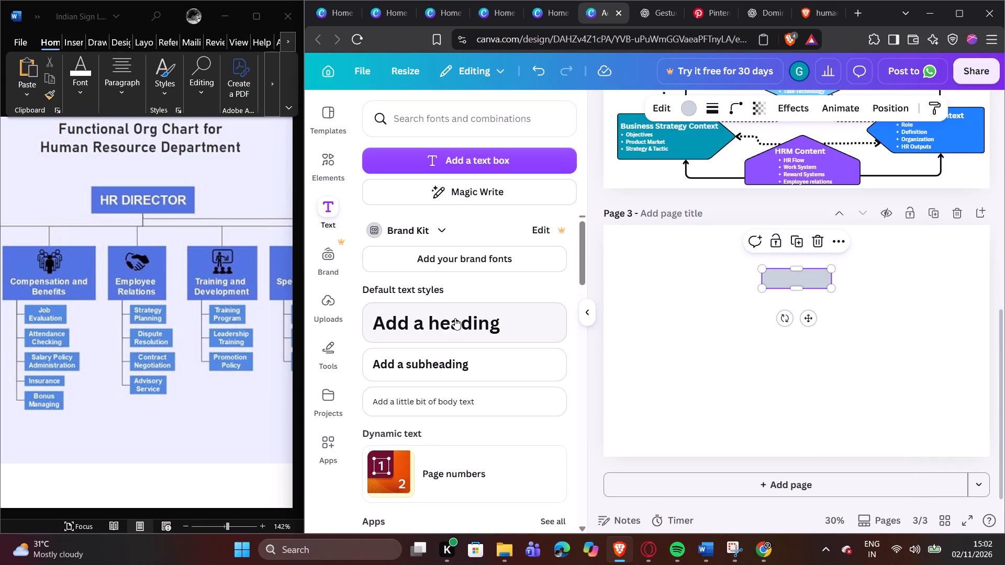
double_click(455, 318)
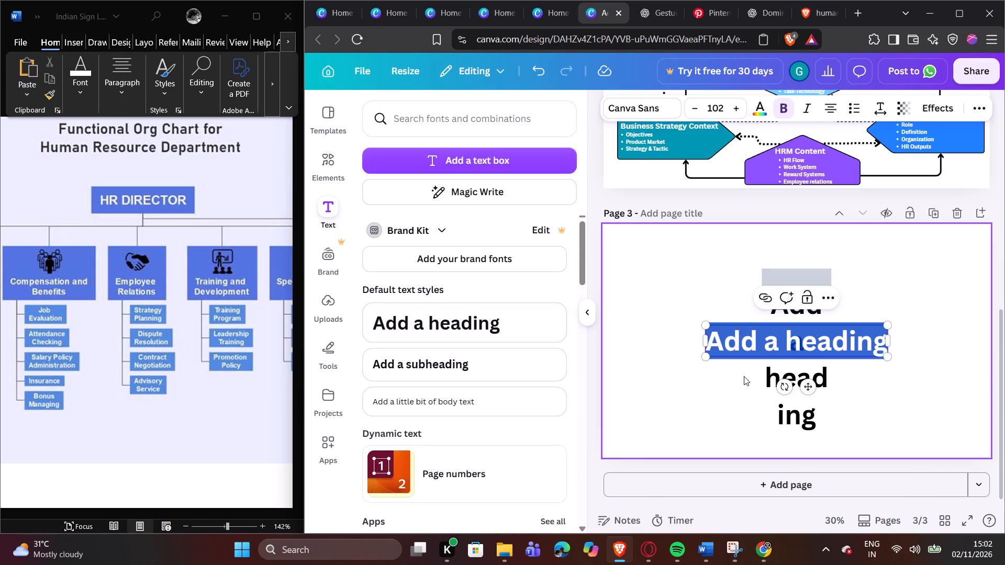
click(783, 409)
click(816, 259)
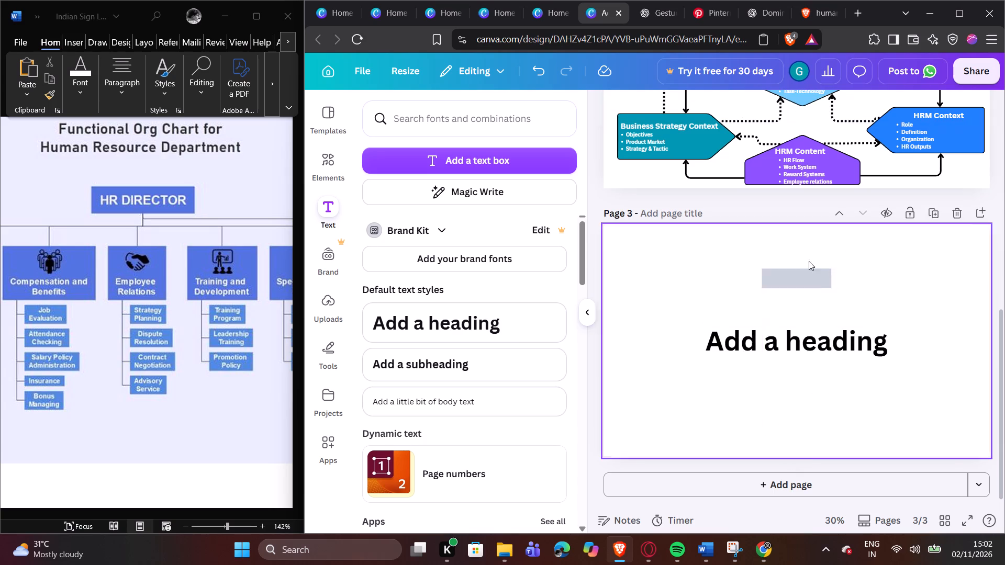
click(595, 315)
double_click(619, 360)
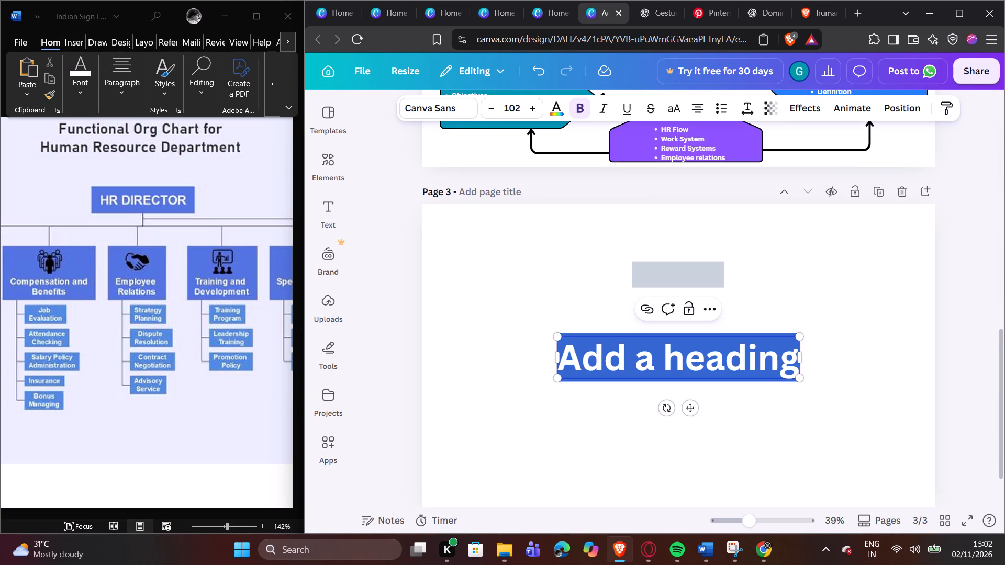
text(HR)
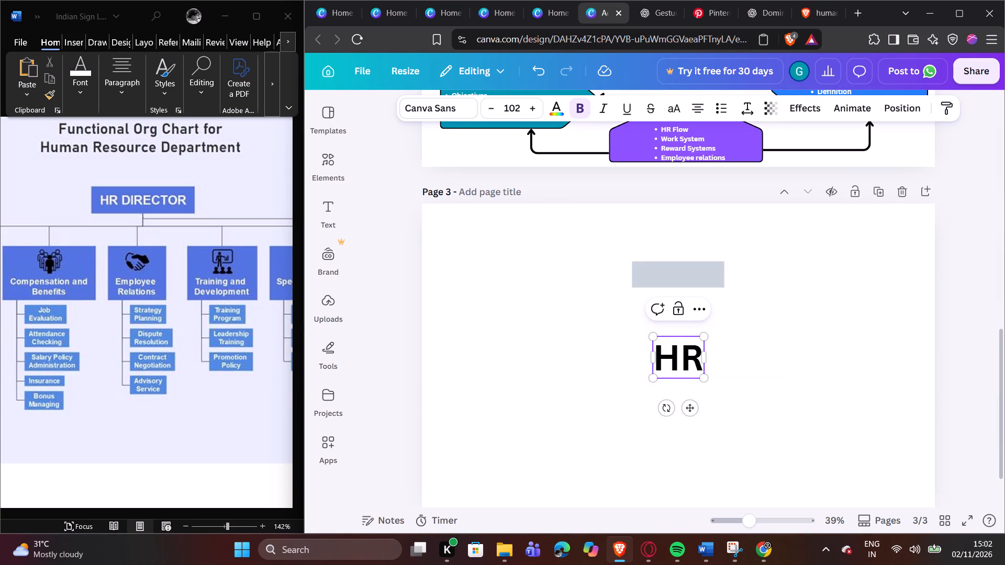
key(space)
key(shift+d)
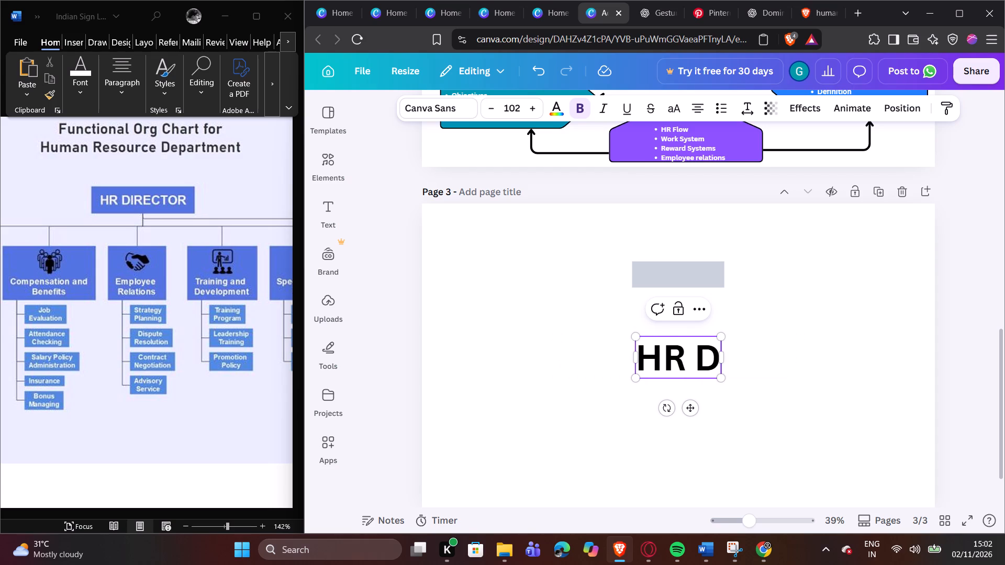
key(shift+i)
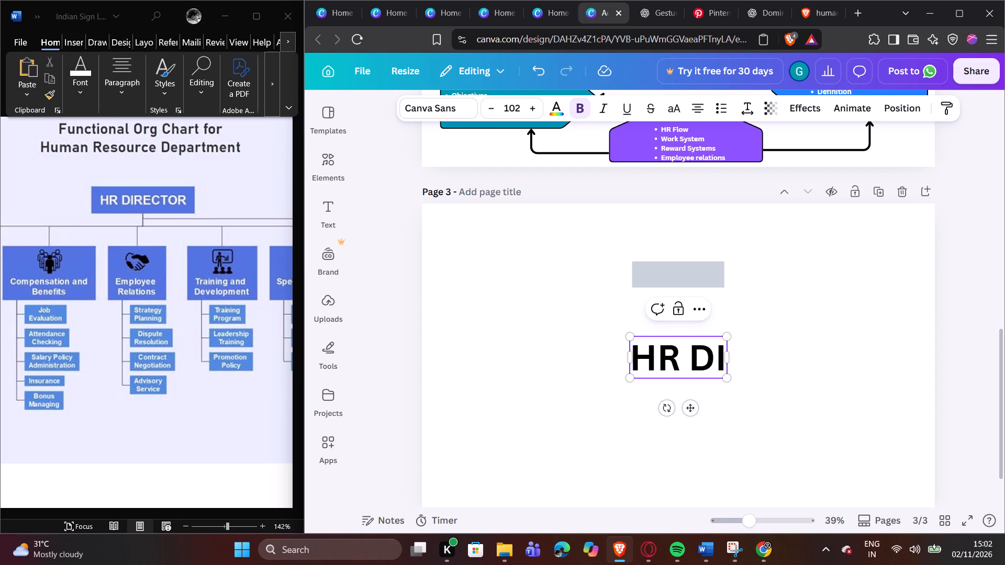
key(shift+r)
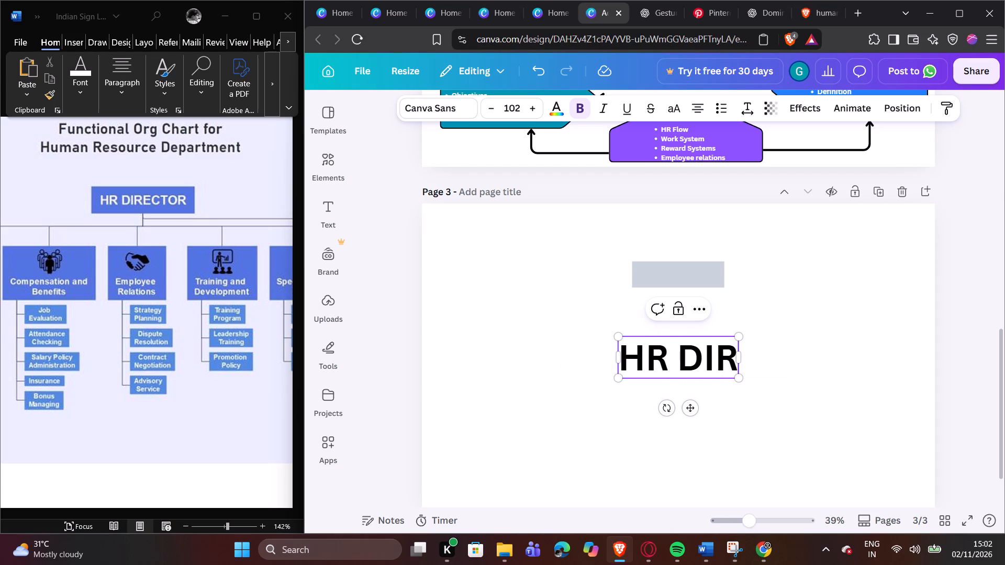
key(shift+e)
text(CT)
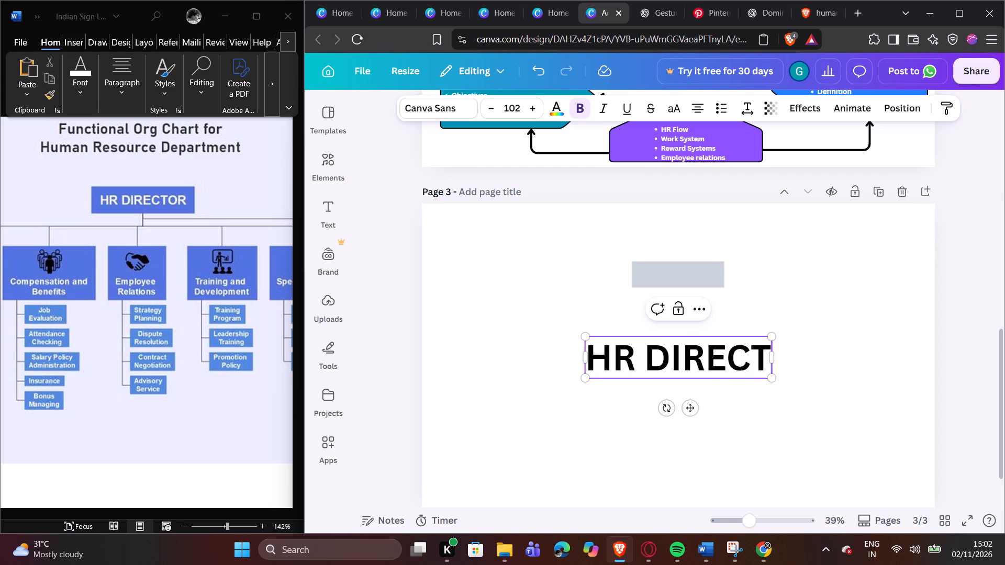
key(shift+o)
key(shift+r)
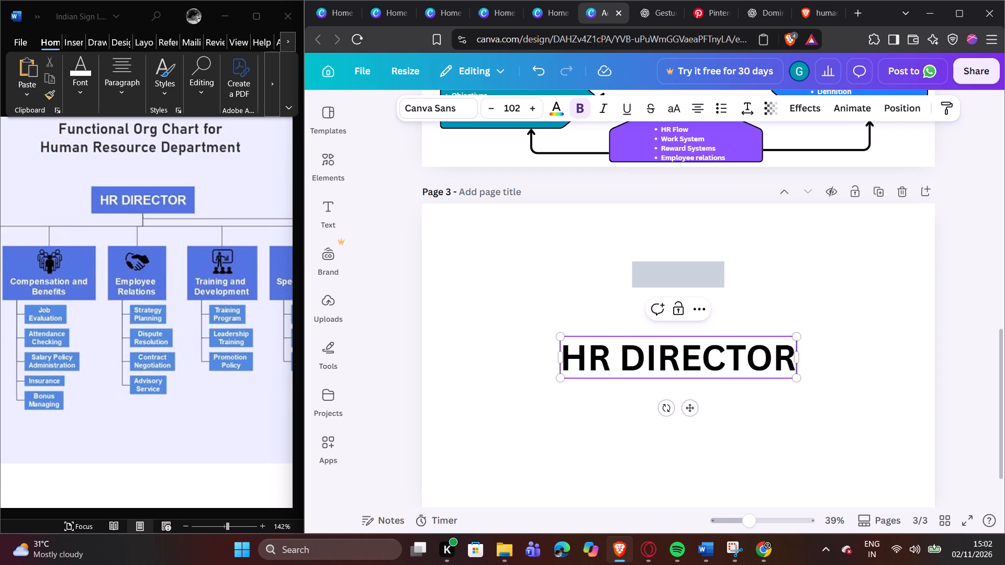
Reduce the HR DIRECTOR text to size 45 and move it up onto the grey box.
triple_click(680, 352)
triple_click(678, 352)
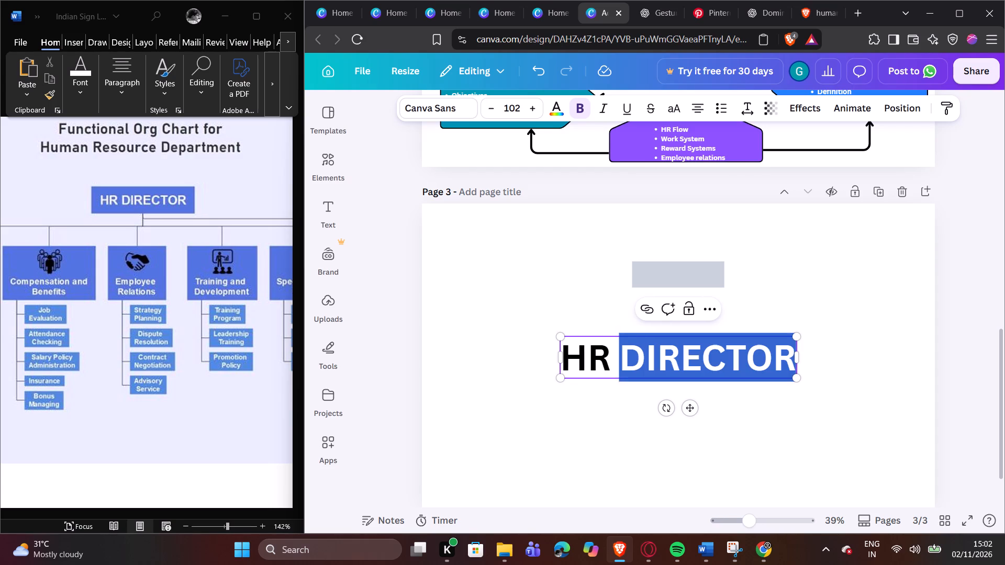
click(497, 115)
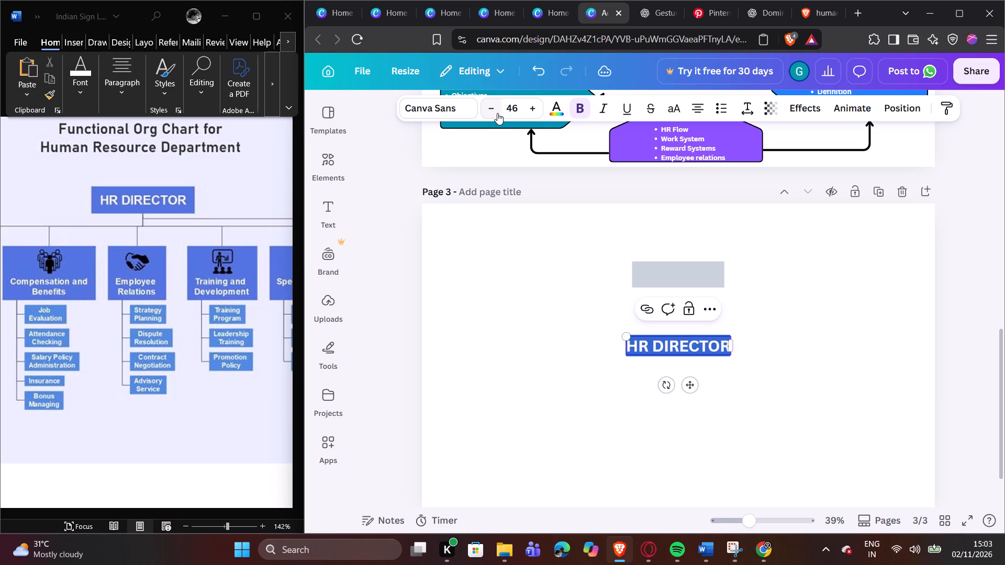
click(508, 333)
drag(656, 352, 659, 292)
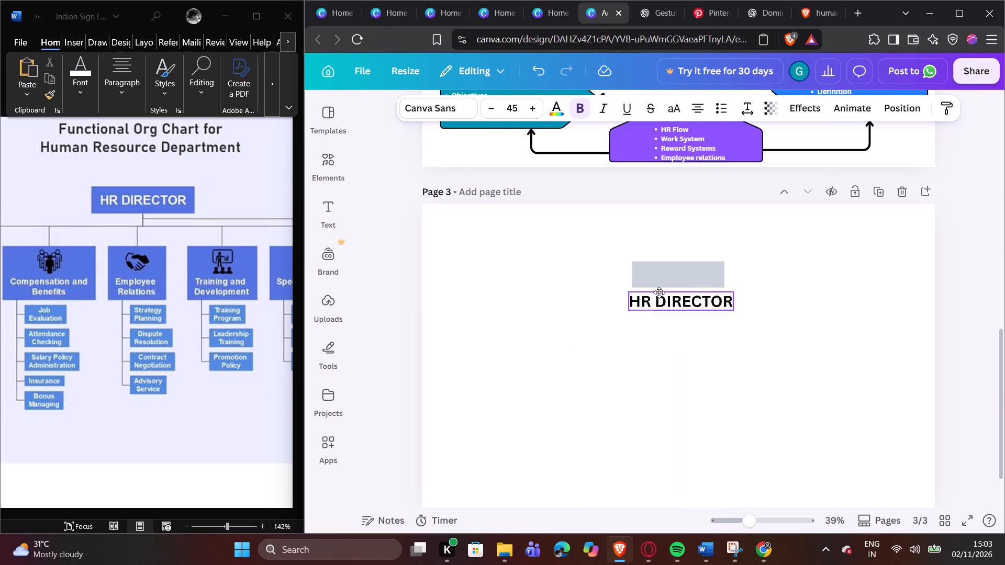
drag(659, 292, 653, 283)
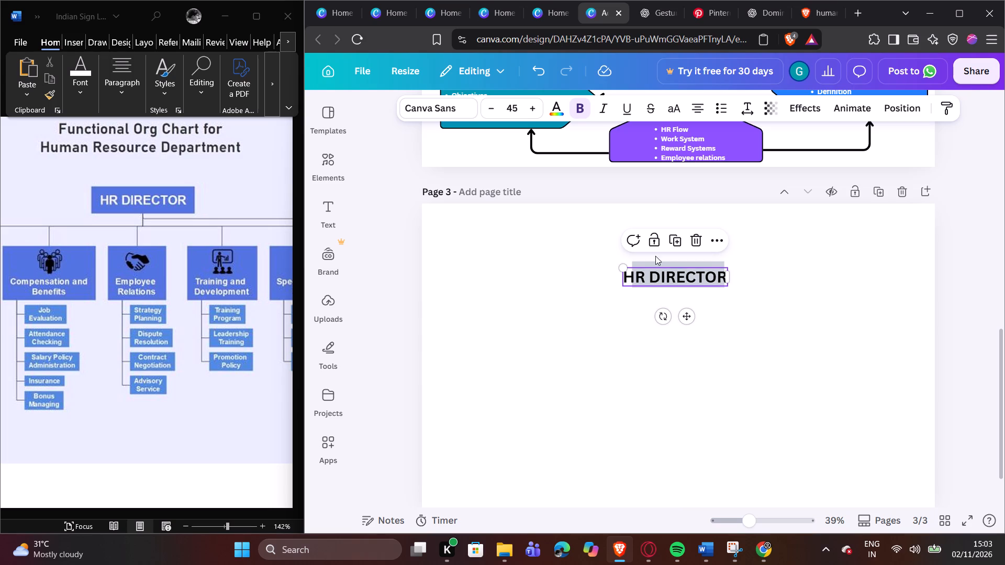
Widen the grey box on both sides so it fully encloses the centred HR DIRECTOR text.
click(656, 262)
drag(634, 278, 619, 280)
click(656, 278)
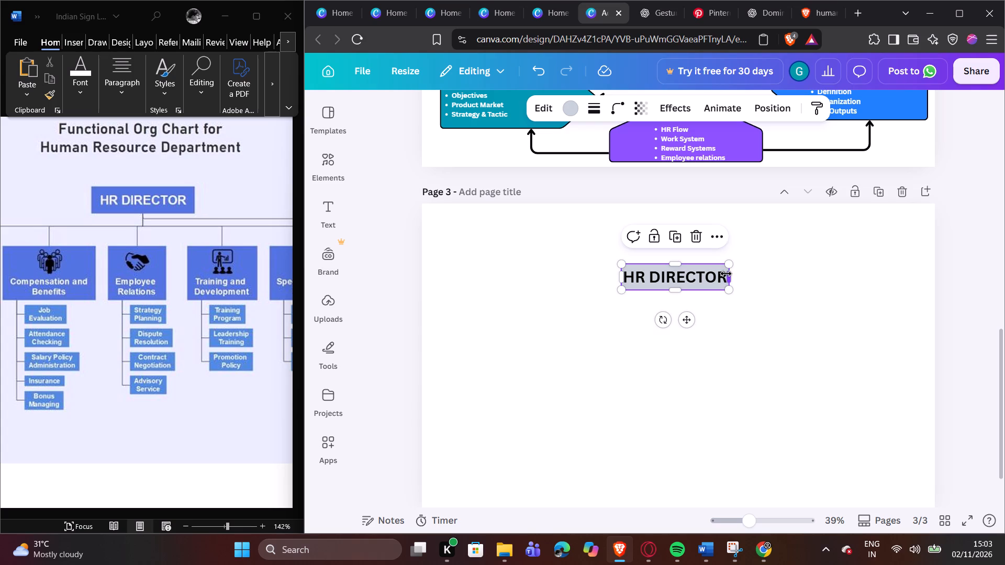
drag(726, 274, 731, 274)
click(747, 275)
Change the HR DIRECTOR text colour to white.
click(696, 277)
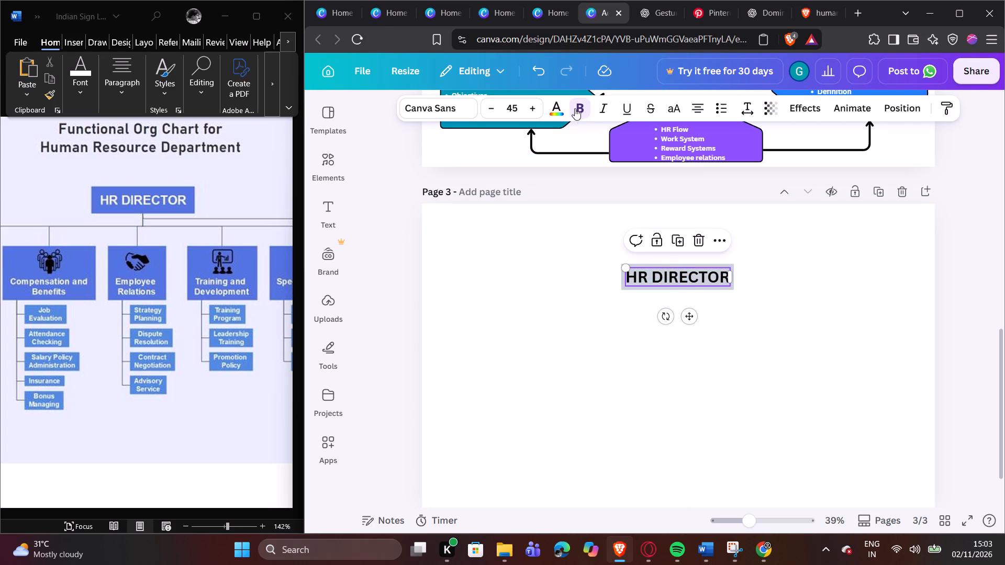
click(560, 106)
click(460, 244)
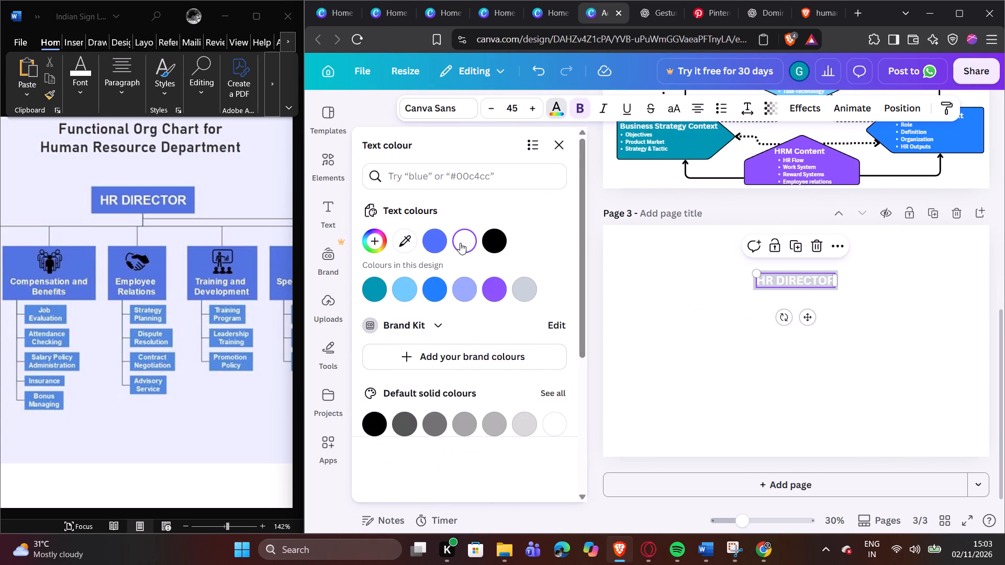
click(880, 281)
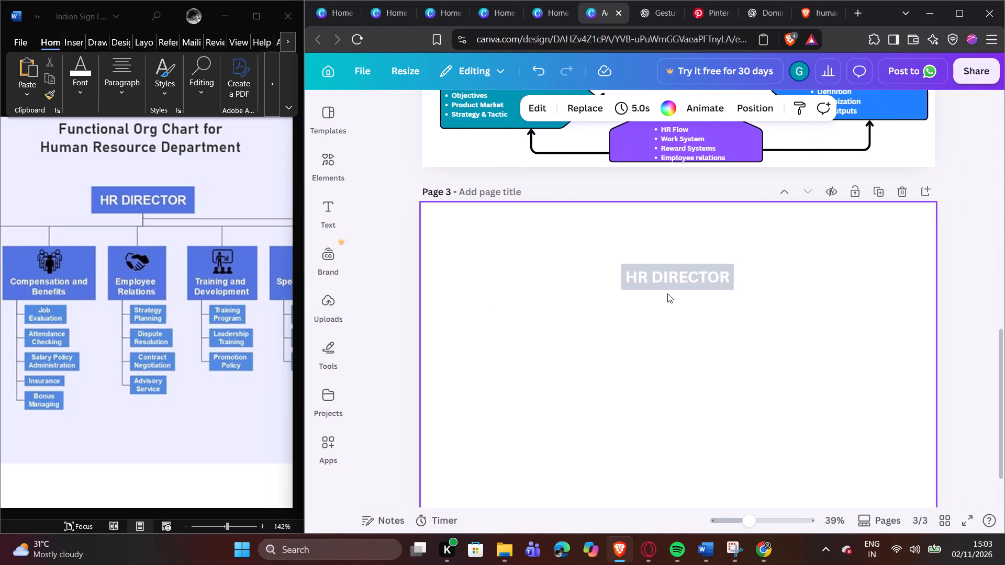
Fill the grey HR DIRECTOR box with the violet-tinted blue already used in the design, trying Sapphire first.
click(674, 288)
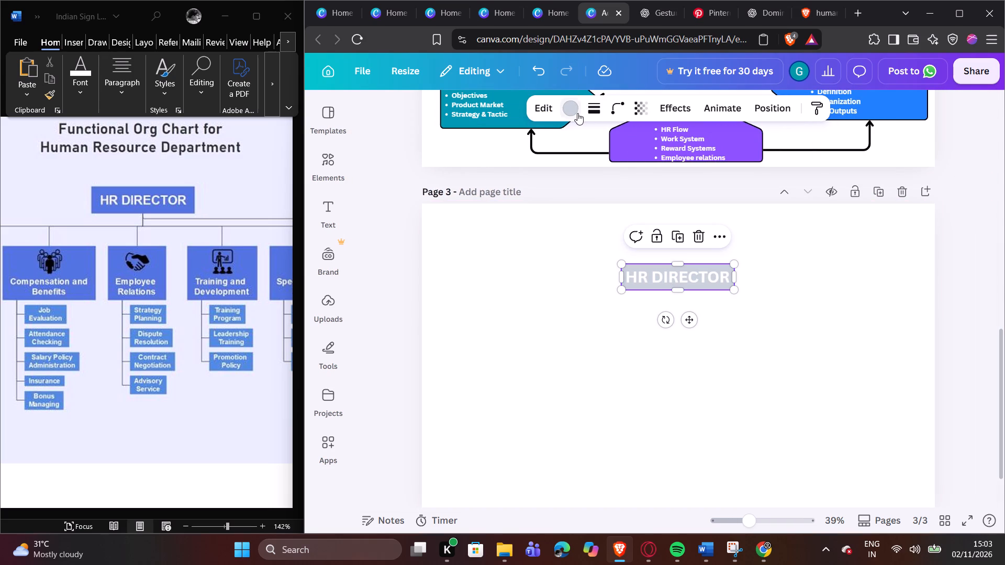
click(577, 111)
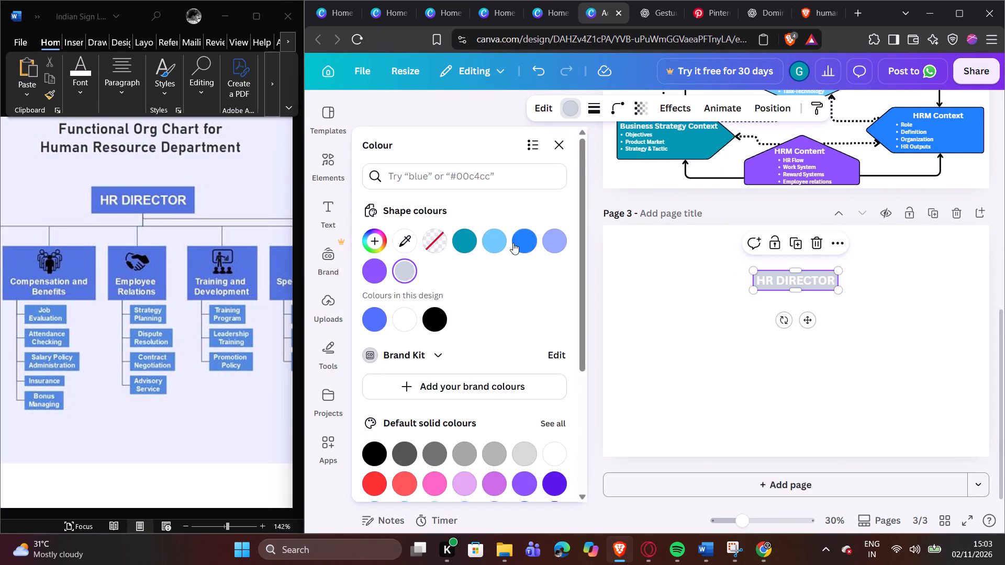
click(515, 240)
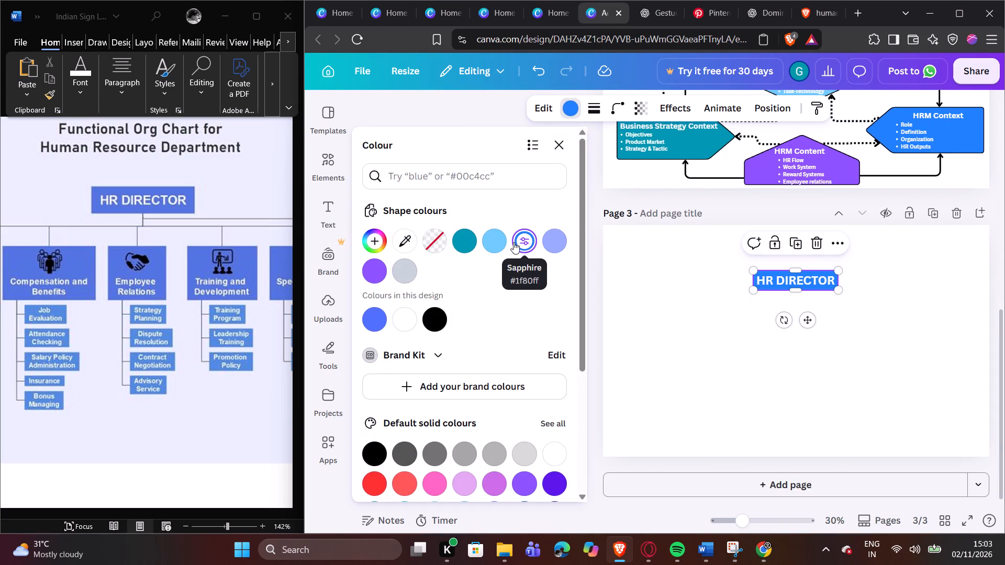
click(377, 320)
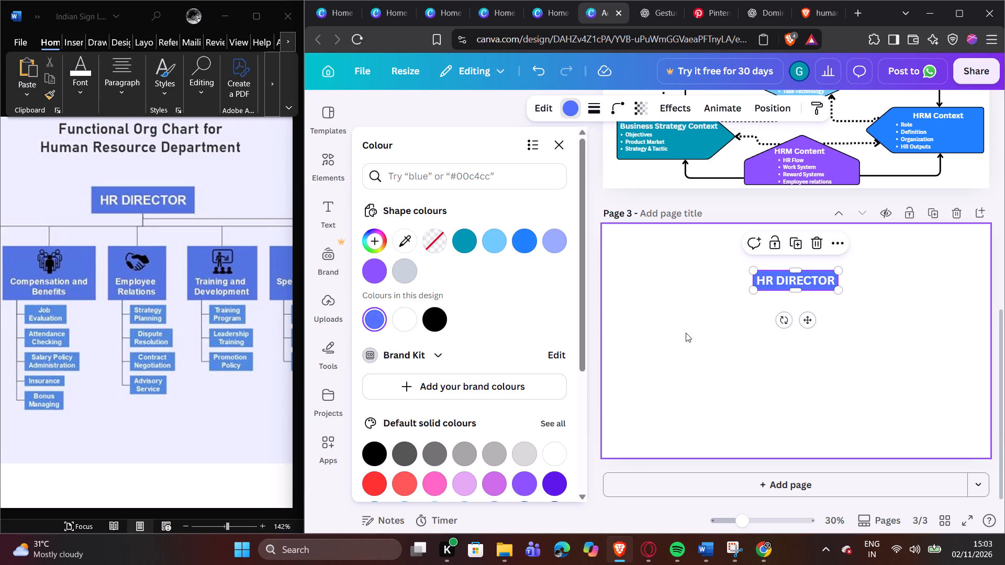
double_click(686, 333)
click(682, 334)
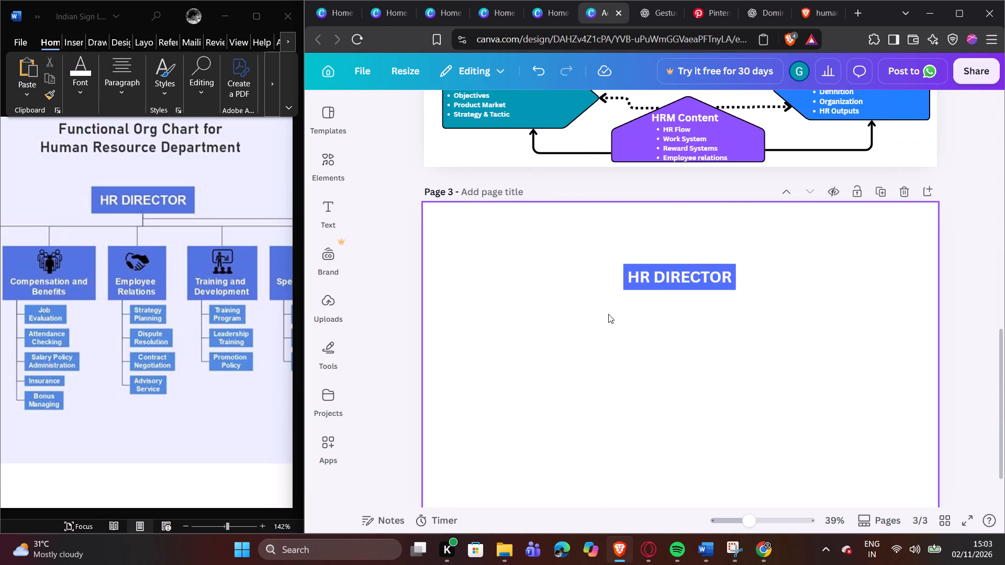
Lock the blue box and the HR DIRECTOR text in place, undoing the accidental text move in between.
click(685, 289)
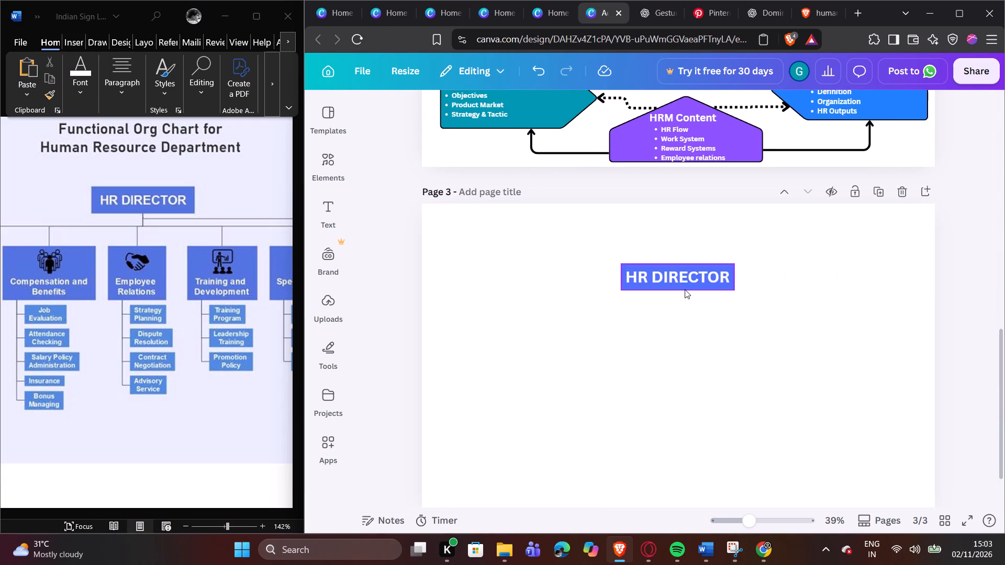
click(654, 233)
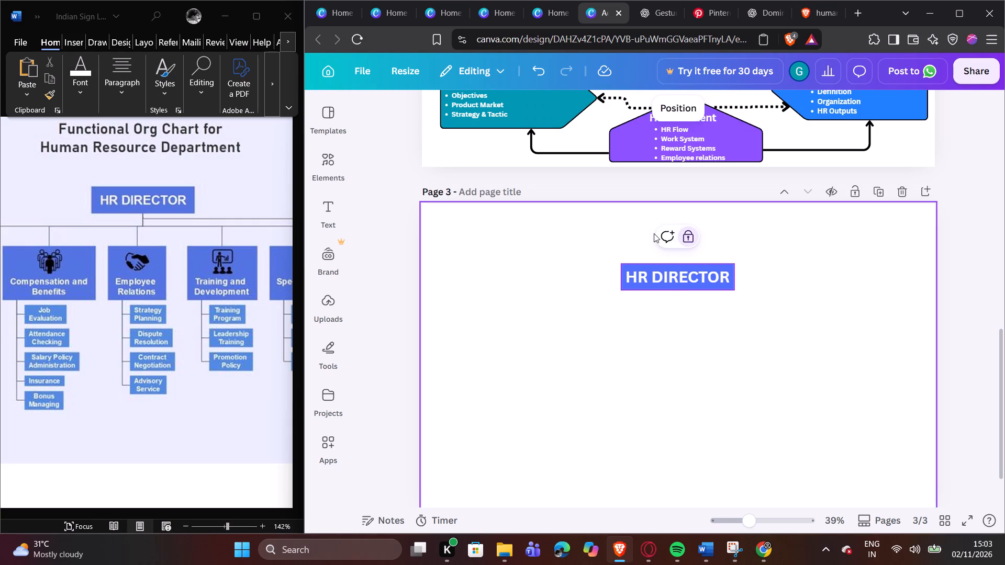
click(811, 284)
drag(718, 280, 683, 279)
click(533, 66)
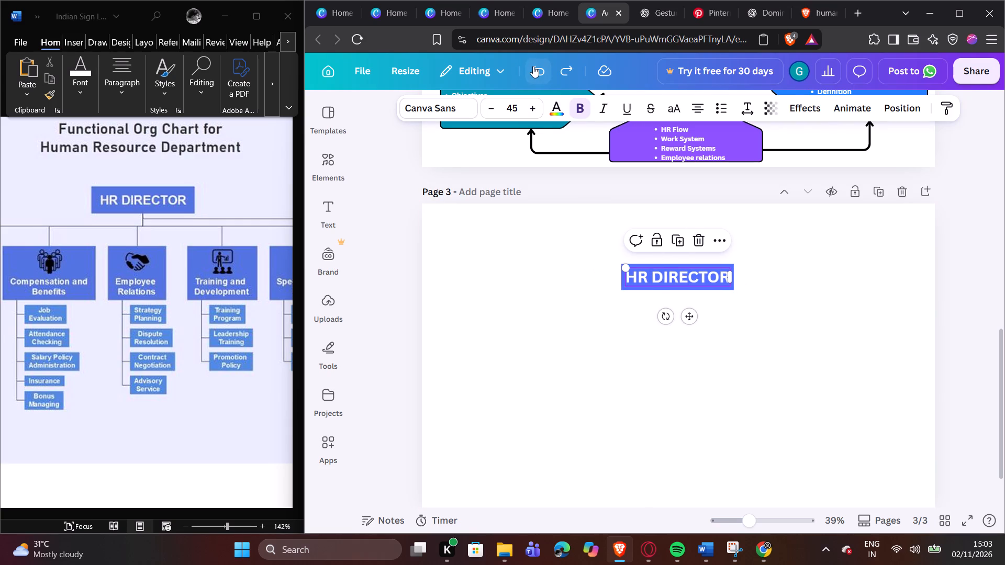
click(652, 243)
click(690, 239)
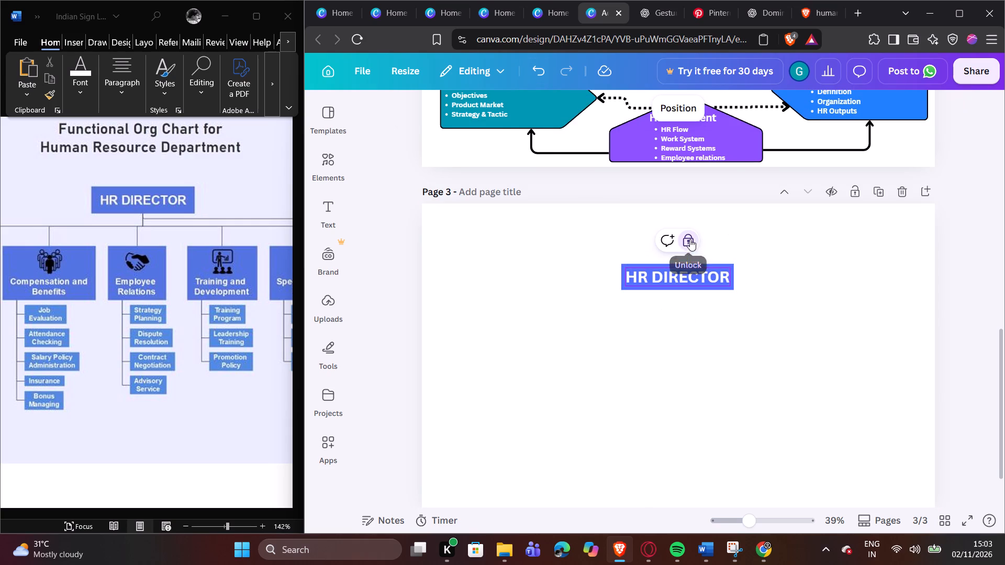
click(746, 247)
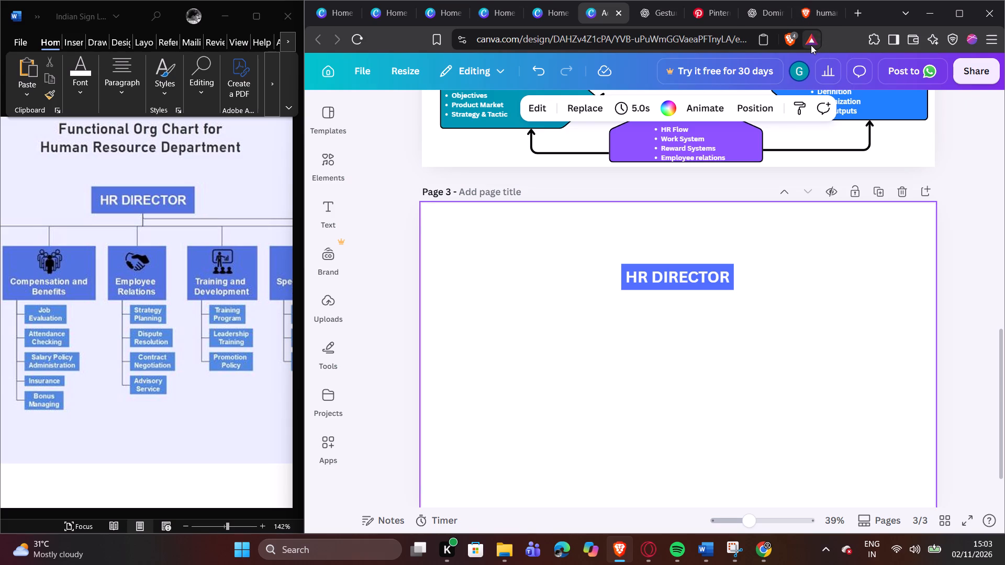
Unlock page 2, check the font size of the Business Strategy Context text in the Warwick Model, and lock the page again.
scroll(928, 223, up, 3)
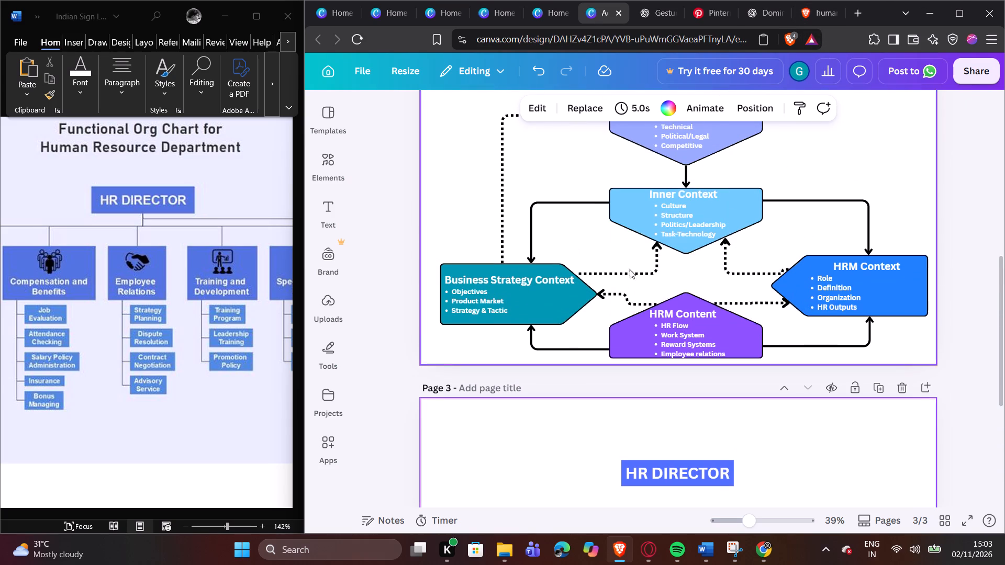
click(486, 281)
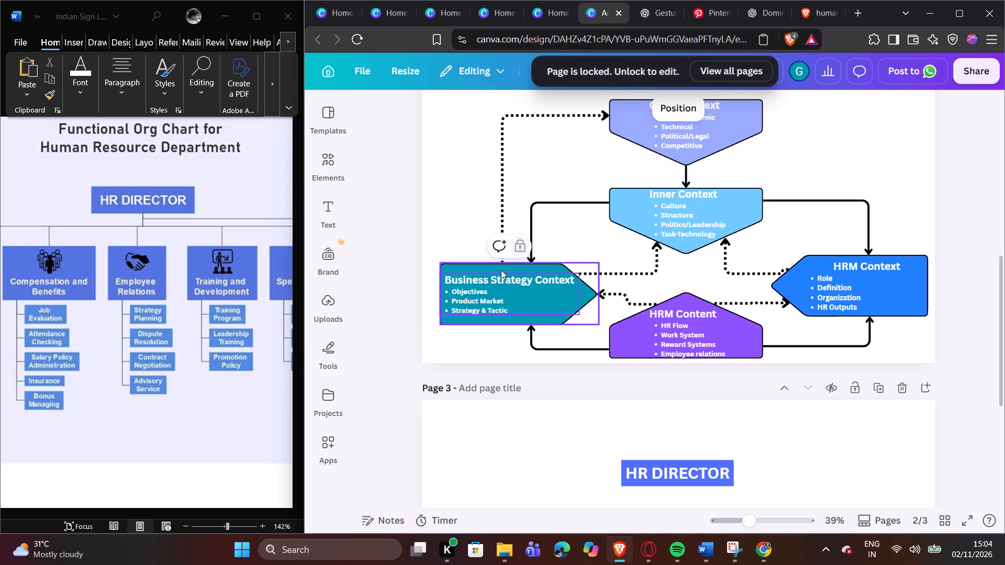
scroll(590, 229, up, 3)
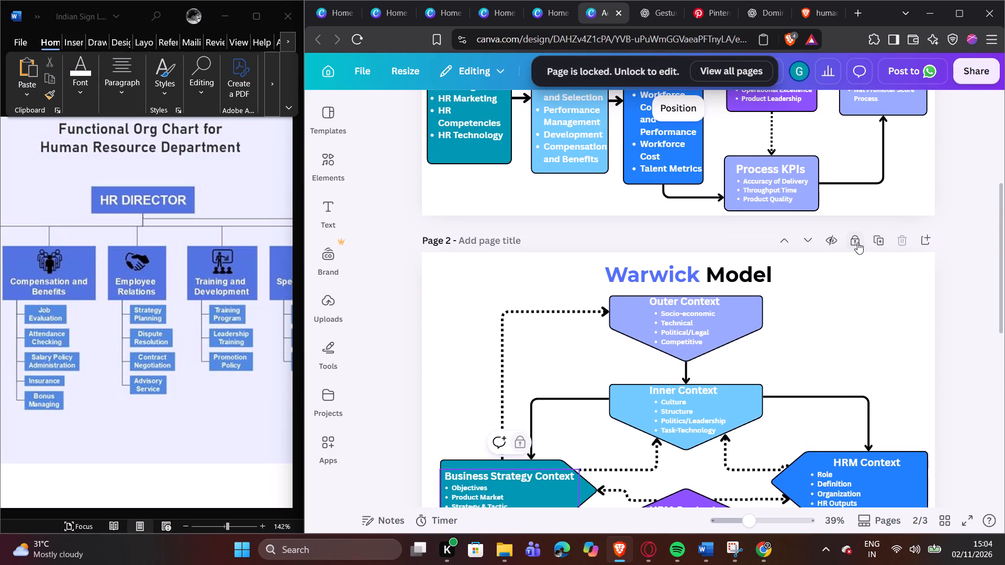
click(858, 241)
scroll(618, 305, down, 3)
click(522, 299)
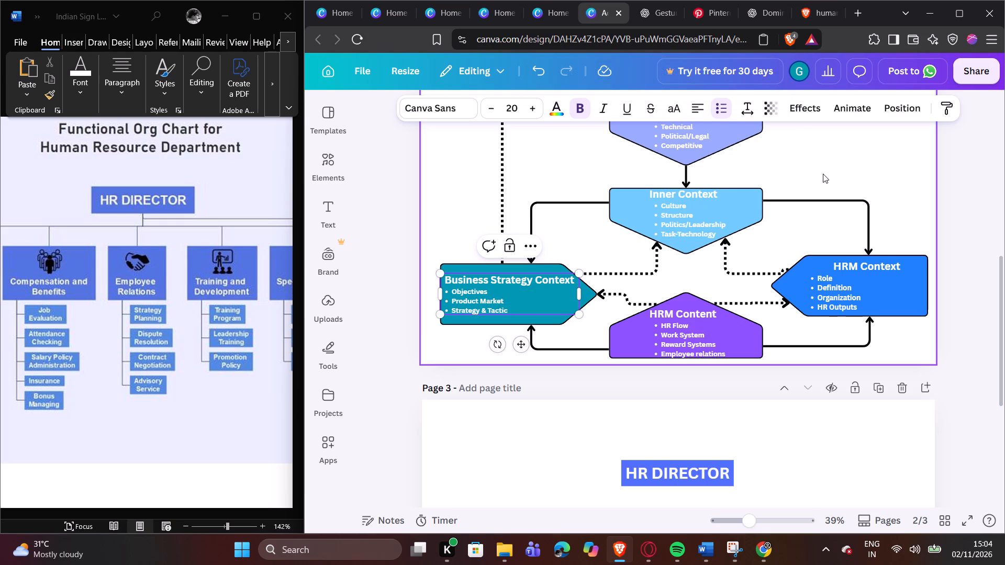
scroll(823, 174, up, 2)
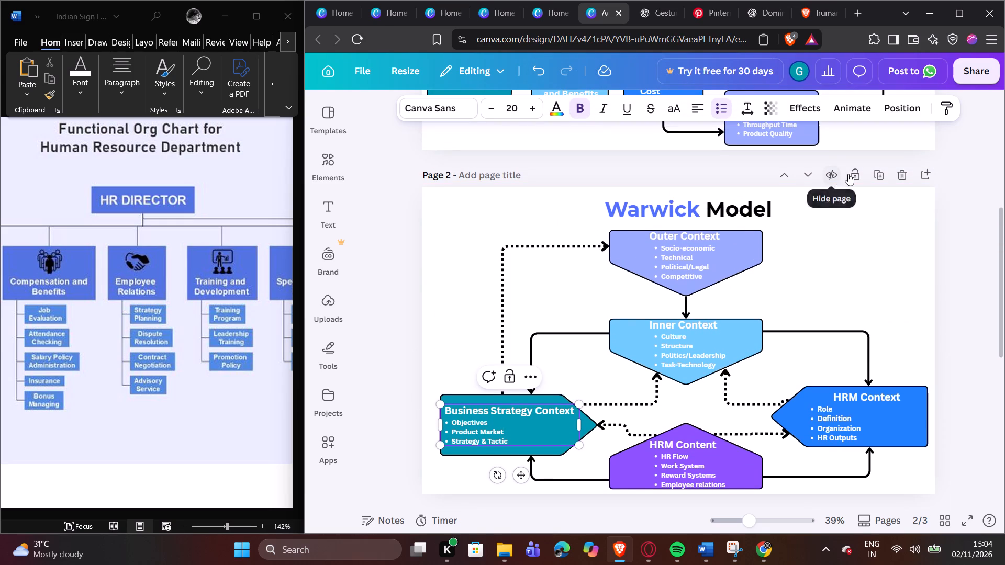
click(849, 174)
Add a square shape to page 3 below the HR DIRECTOR box, checking the reference chart in Word on the way.
scroll(829, 228, down, 6)
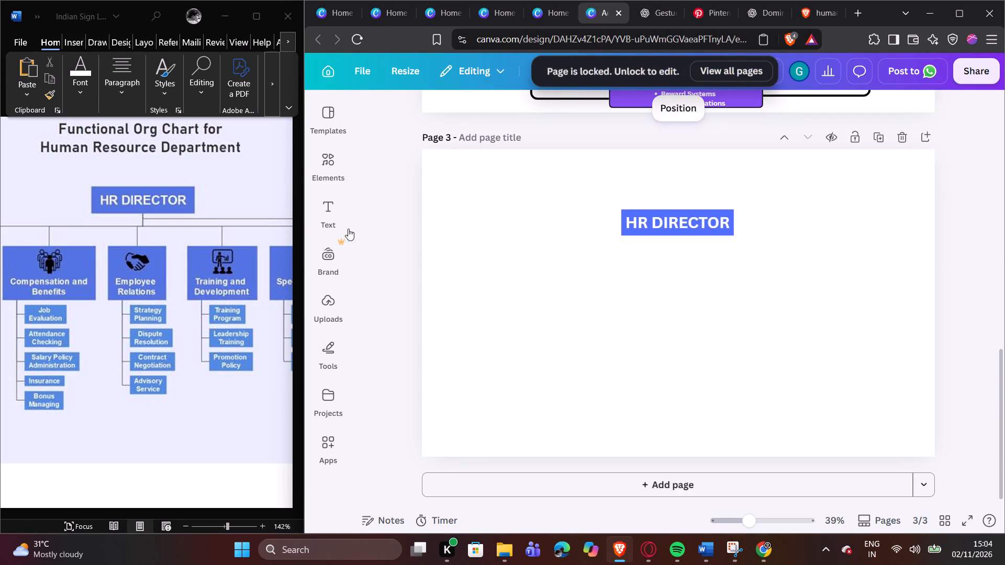
click(333, 162)
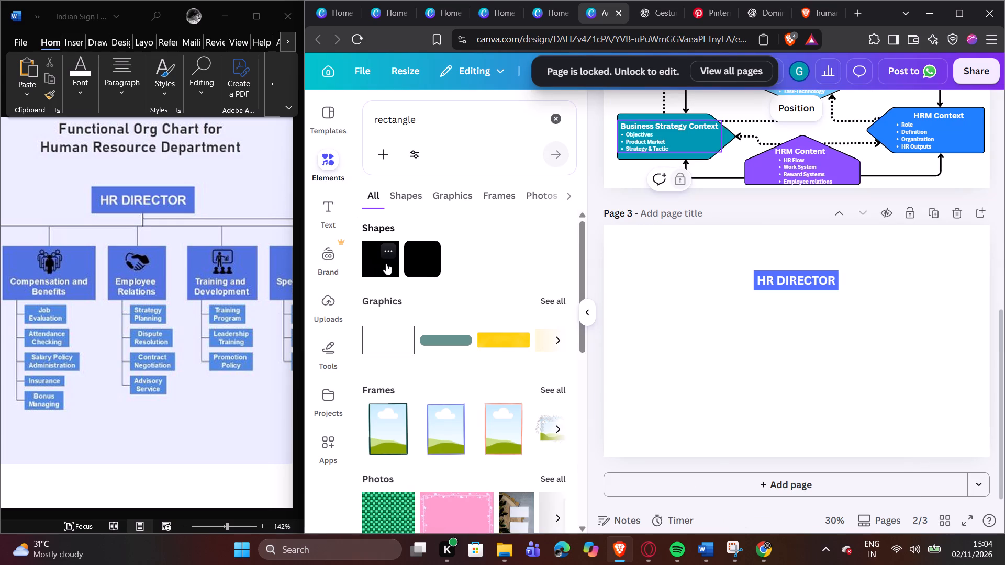
click(386, 263)
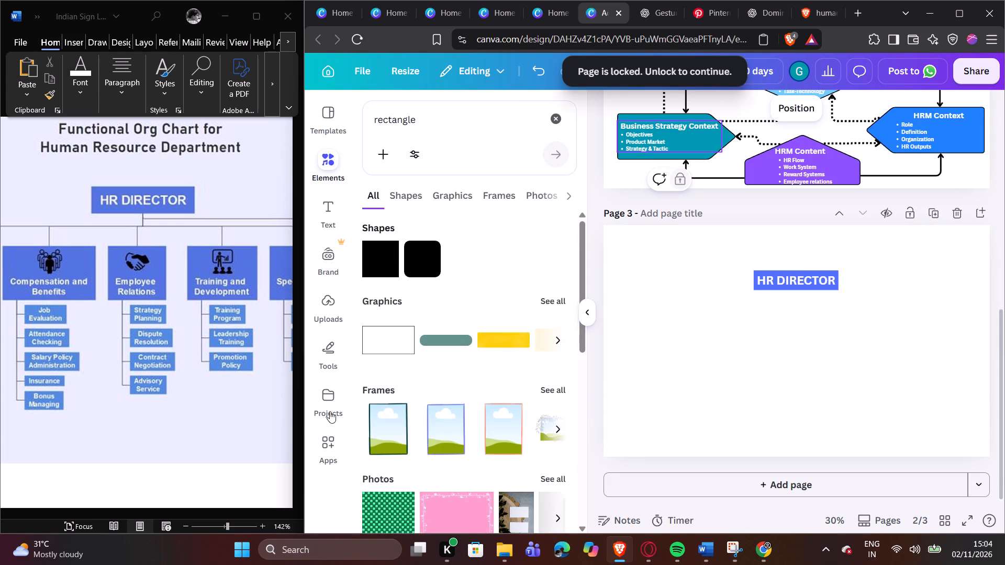
click(183, 464)
drag(183, 512, 130, 516)
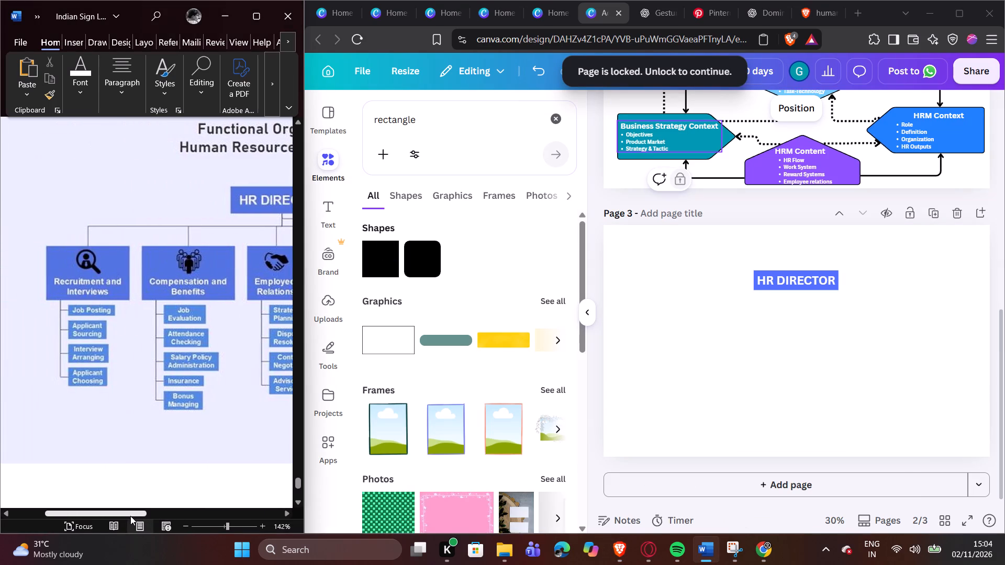
drag(130, 516, 146, 517)
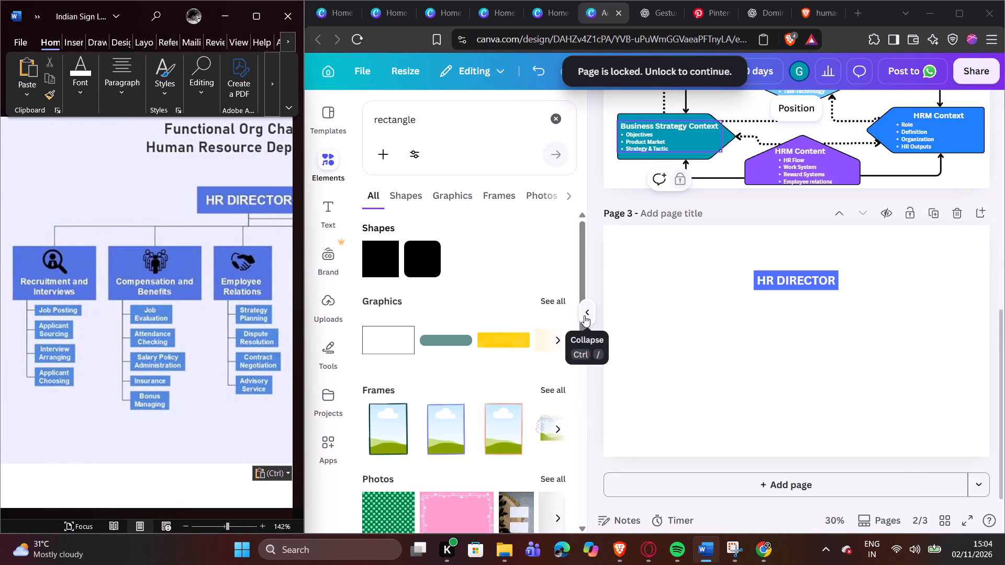
click(379, 267)
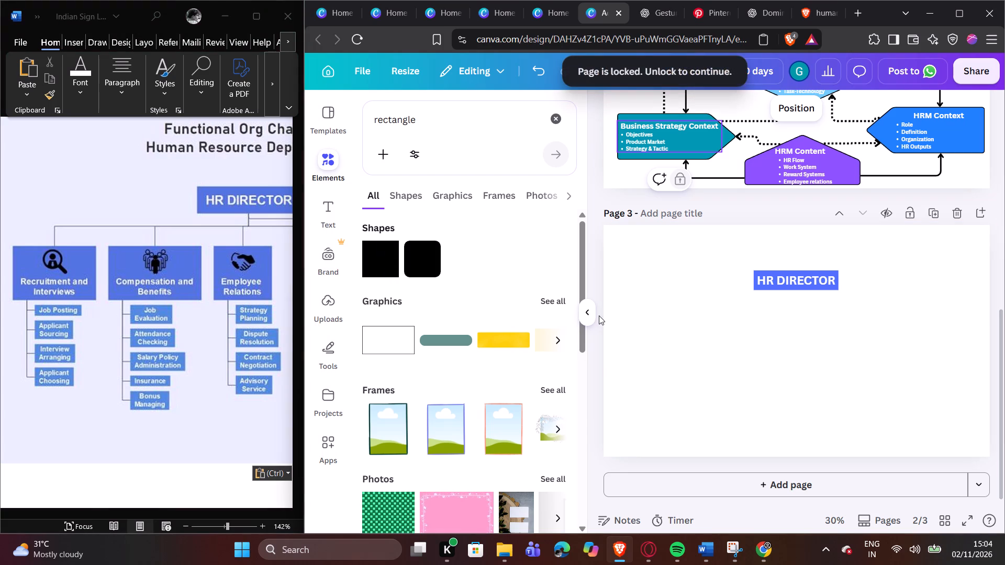
click(671, 300)
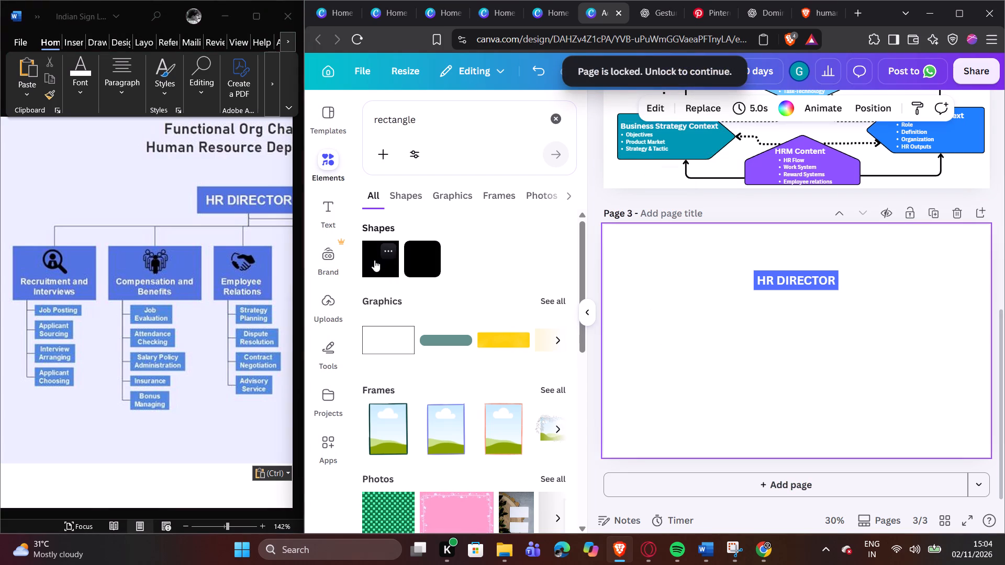
click(374, 259)
click(591, 315)
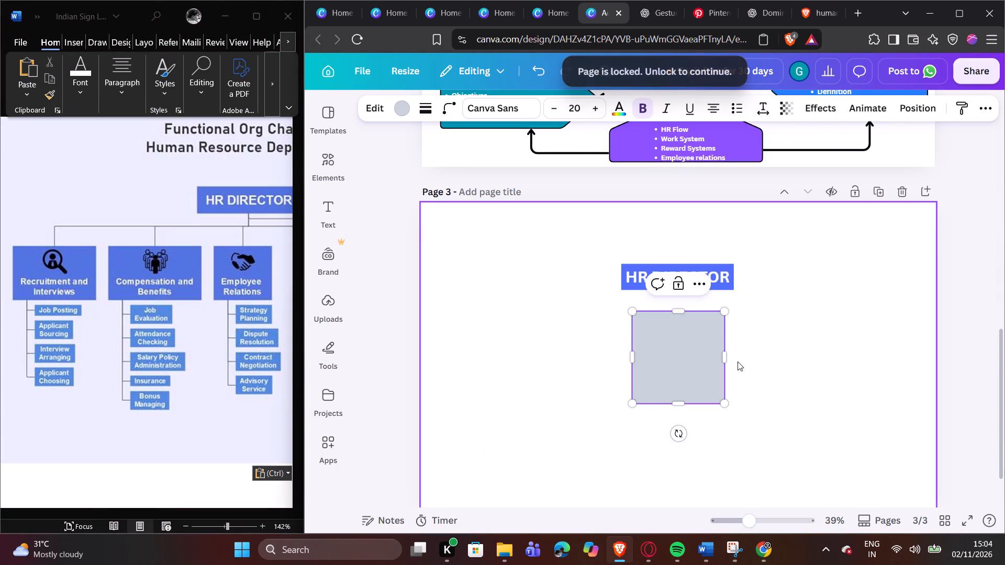
Move the grey square to the page's left side below HR DIRECTOR and shrink it to about 291 by 179.
drag(695, 358, 551, 362)
click(838, 354)
drag(695, 355, 637, 361)
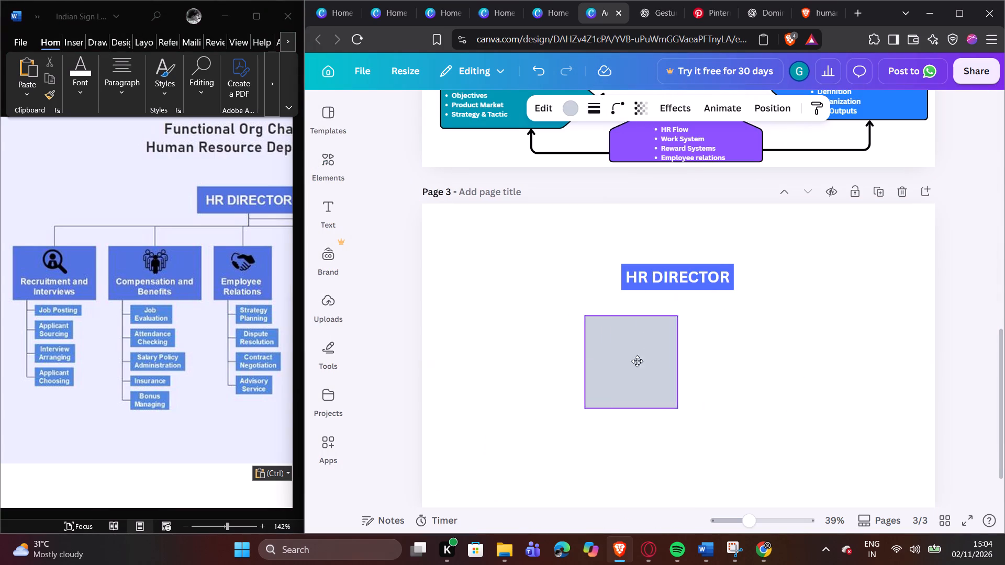
drag(637, 361, 516, 361)
scroll(534, 356, down, 1)
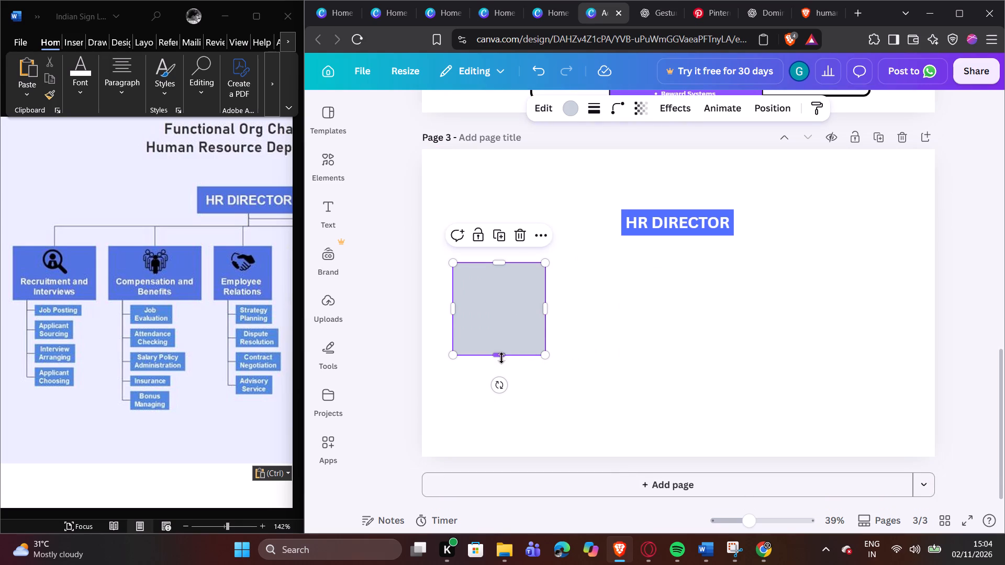
drag(501, 358, 507, 311)
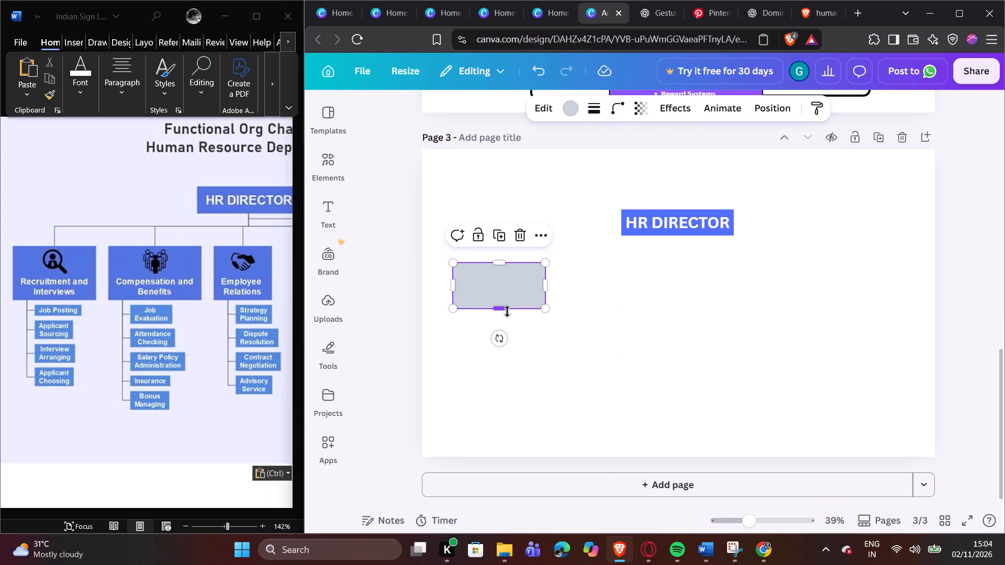
click(548, 291)
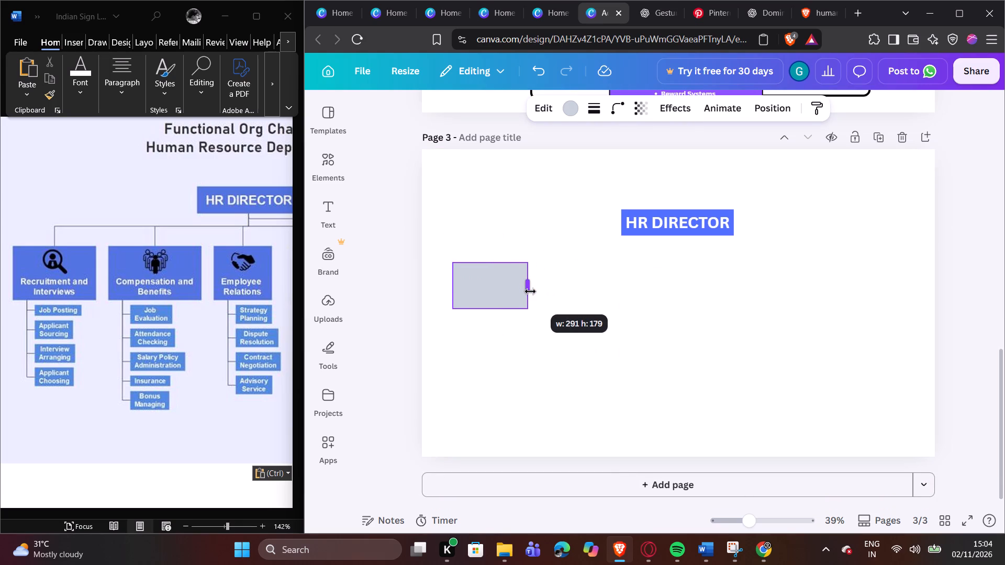
click(572, 295)
Shift the grey box slightly down and closer to the page's left edge, widening it a little.
drag(496, 295, 496, 303)
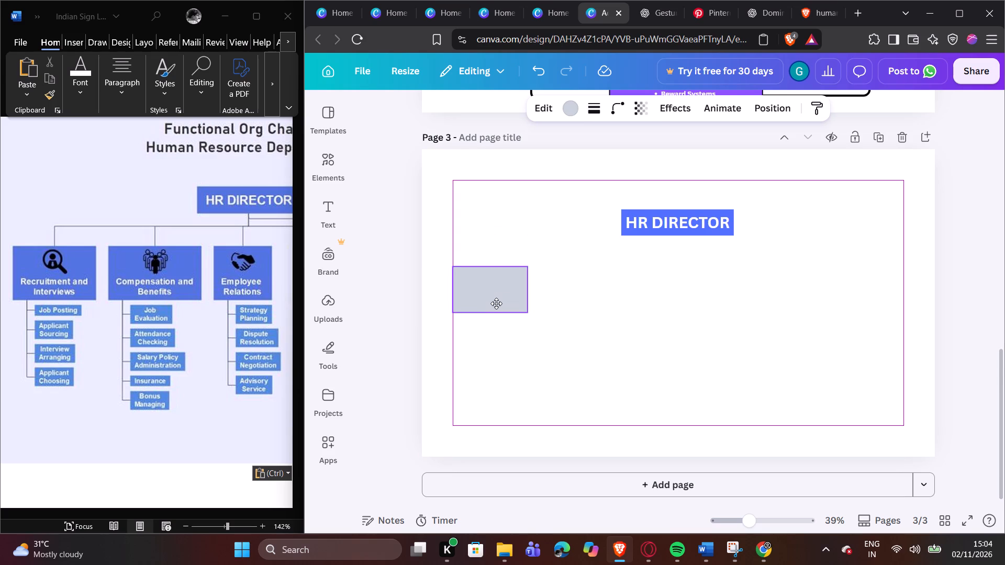
drag(496, 303, 492, 303)
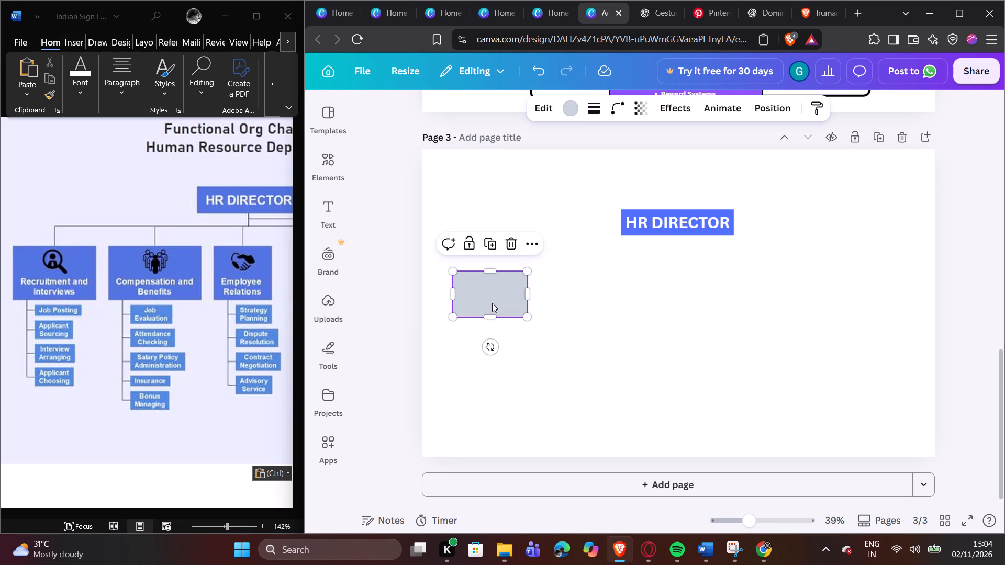
click(527, 299)
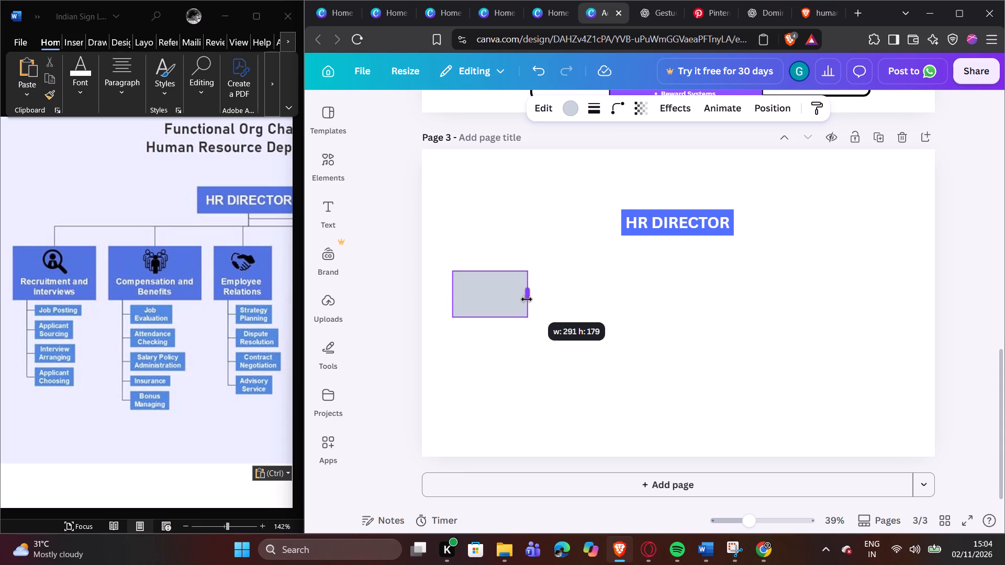
click(568, 303)
drag(487, 299, 479, 299)
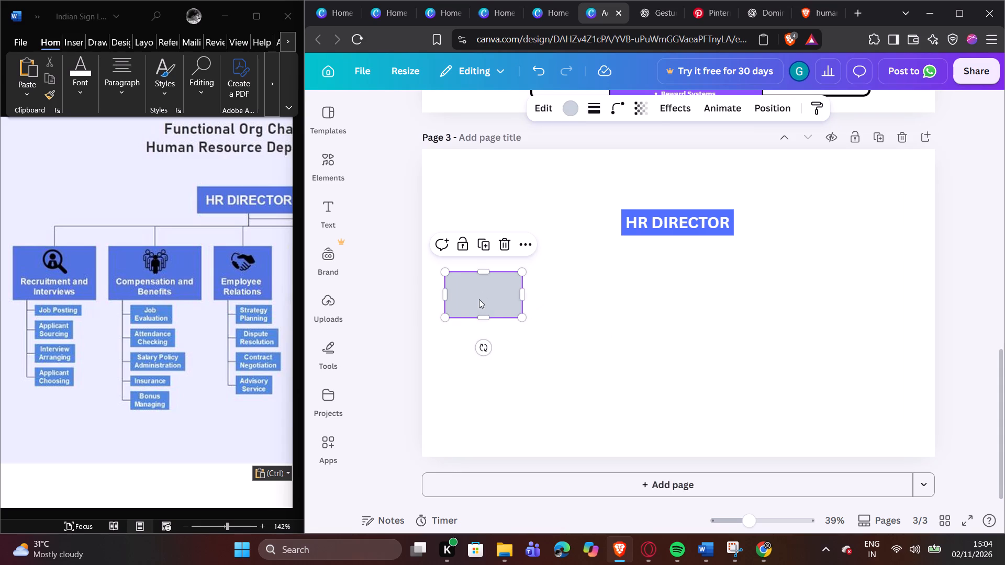
click(605, 286)
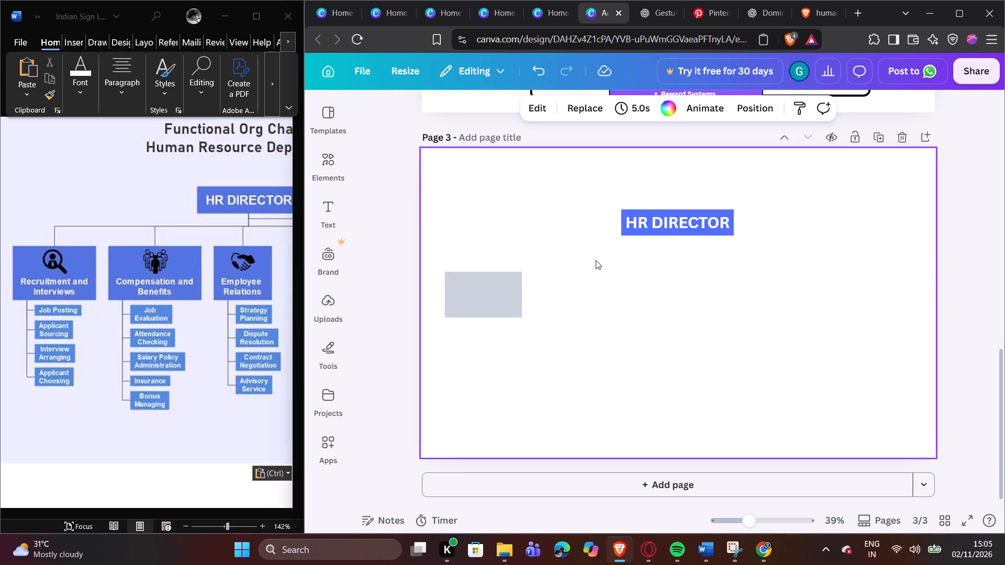
Duplicate the grey box into a row of three evenly spaced boxes and narrow the third one for Employee Relations.
click(476, 299)
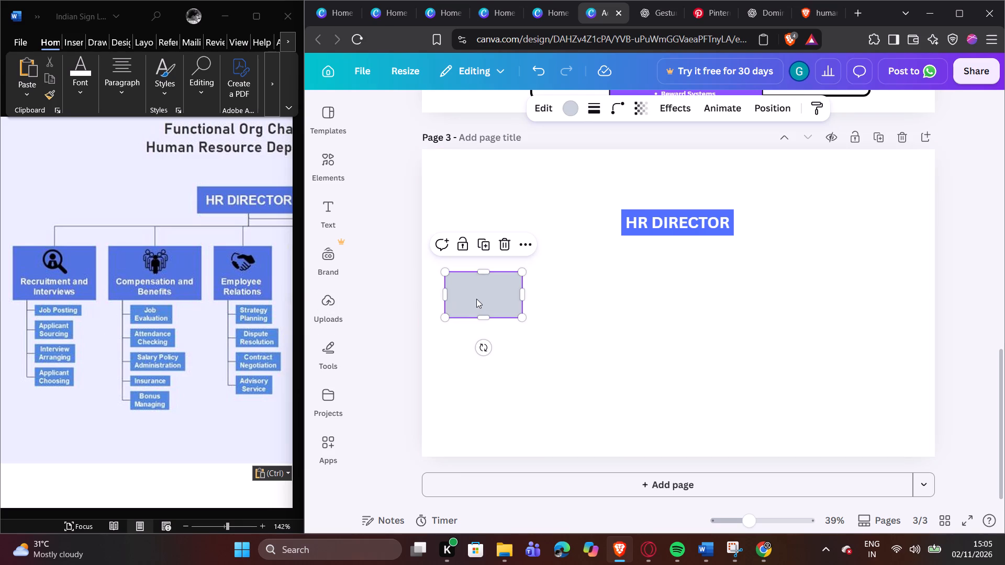
click(481, 243)
drag(488, 293, 571, 290)
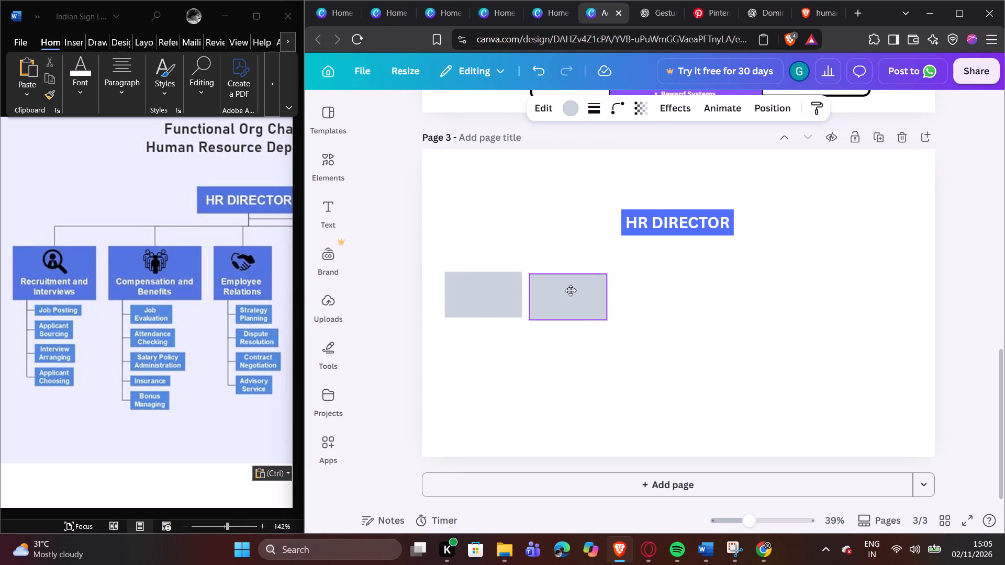
drag(571, 290, 583, 286)
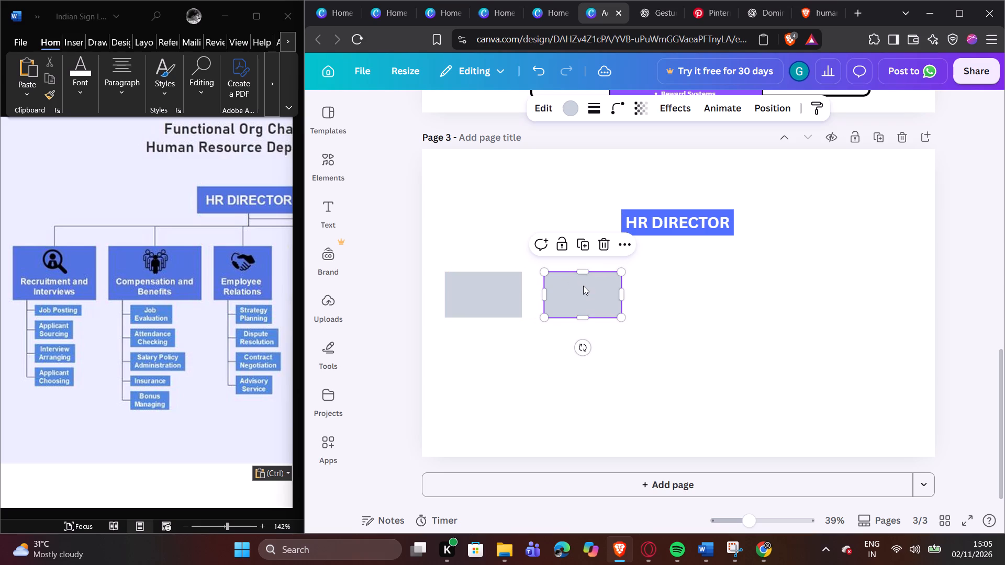
click(582, 243)
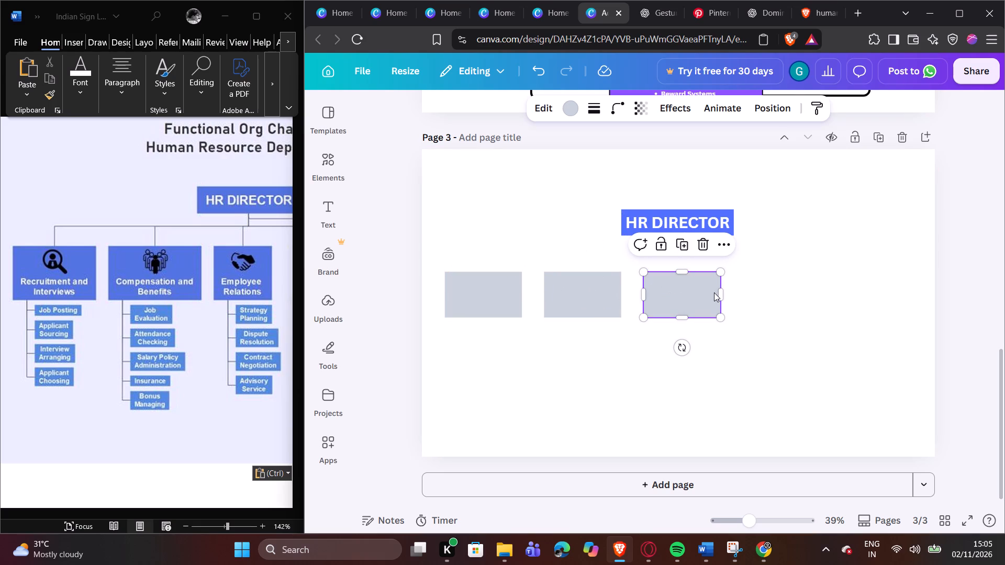
drag(723, 292, 701, 292)
click(733, 292)
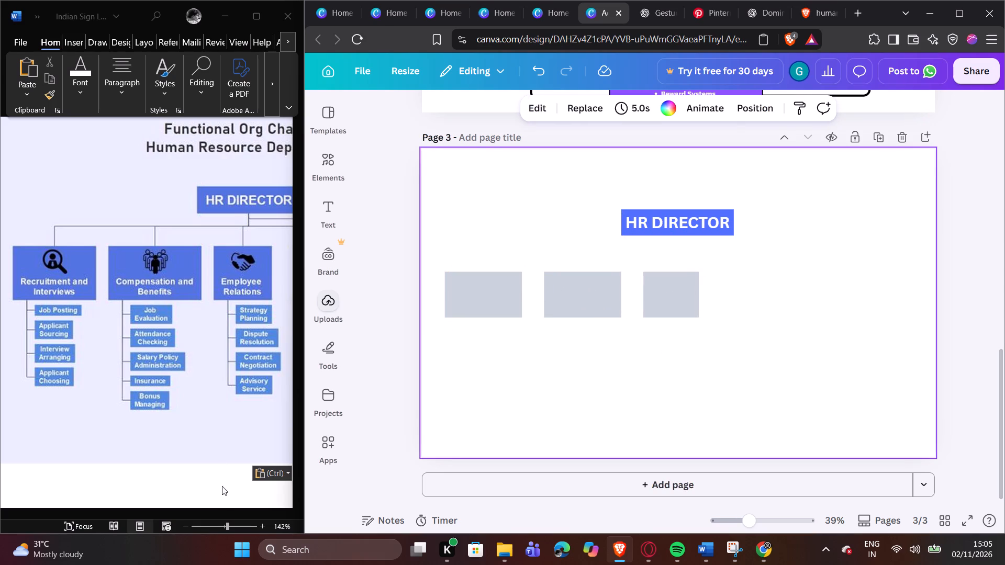
Following the Word reference, duplicate the second grey box, place the copy after the third box in the row and narrow it.
click(208, 495)
drag(144, 510, 215, 511)
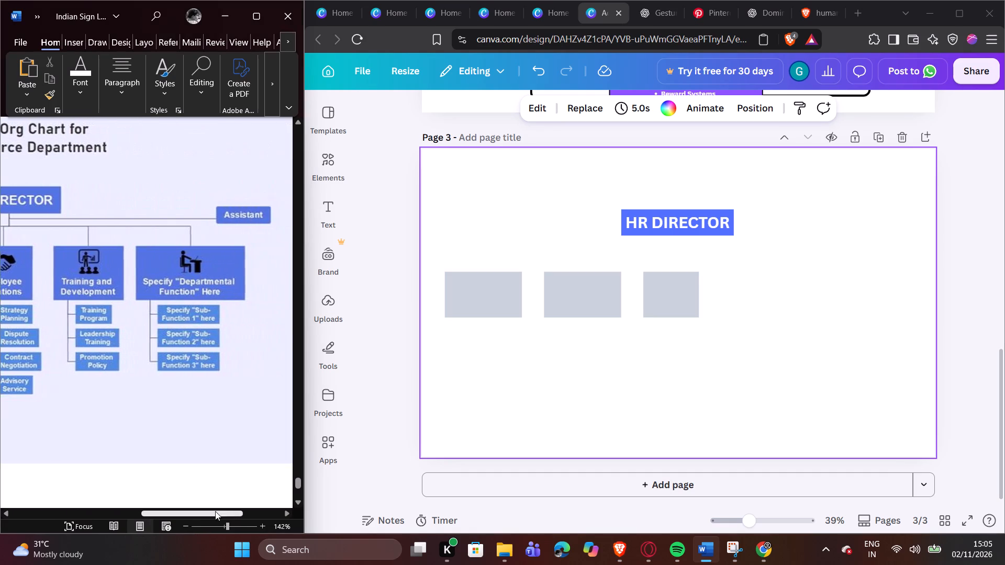
drag(215, 511, 233, 508)
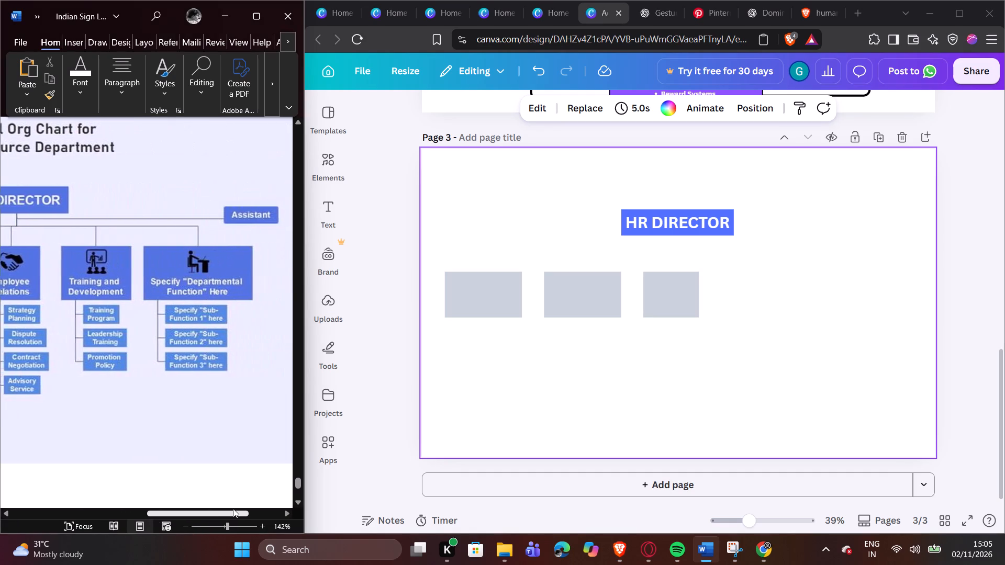
drag(233, 508, 234, 508)
click(658, 283)
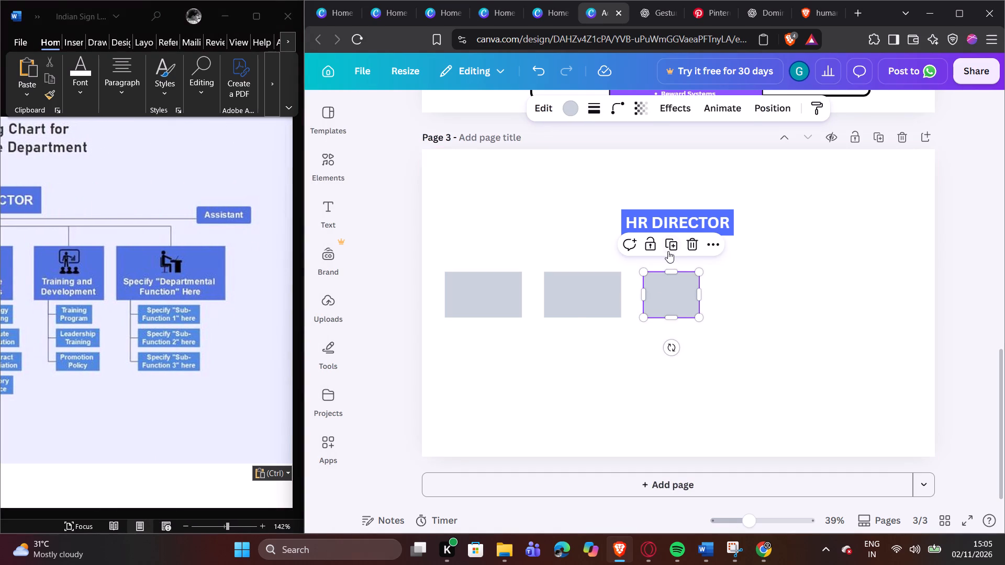
click(511, 297)
click(552, 296)
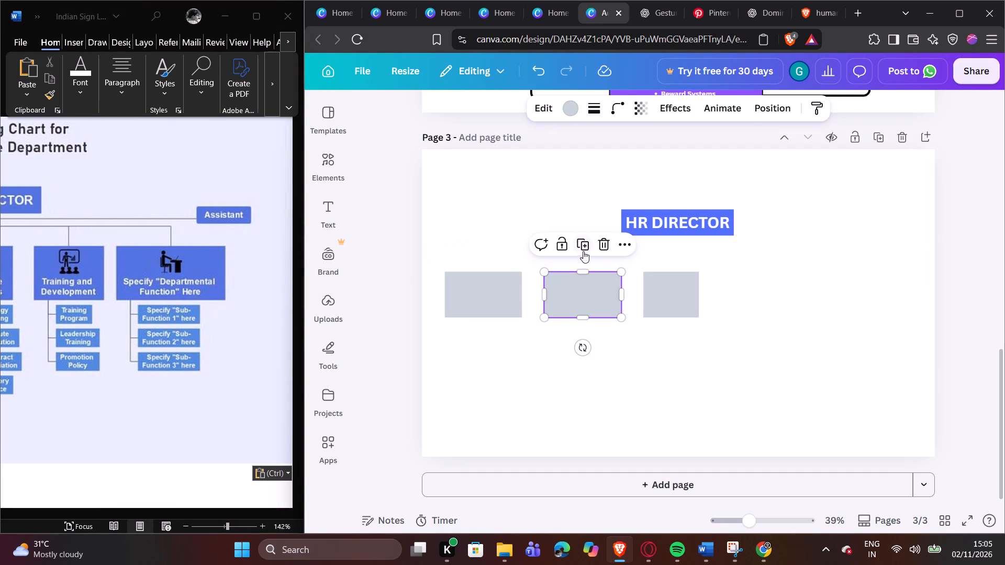
click(585, 248)
drag(597, 298, 762, 295)
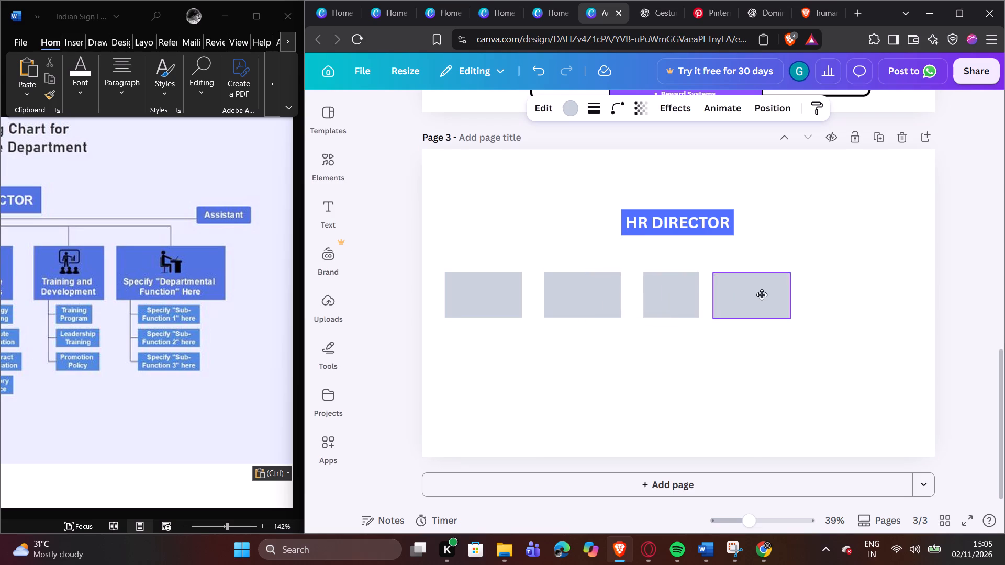
drag(762, 295, 778, 292)
drag(807, 295, 790, 295)
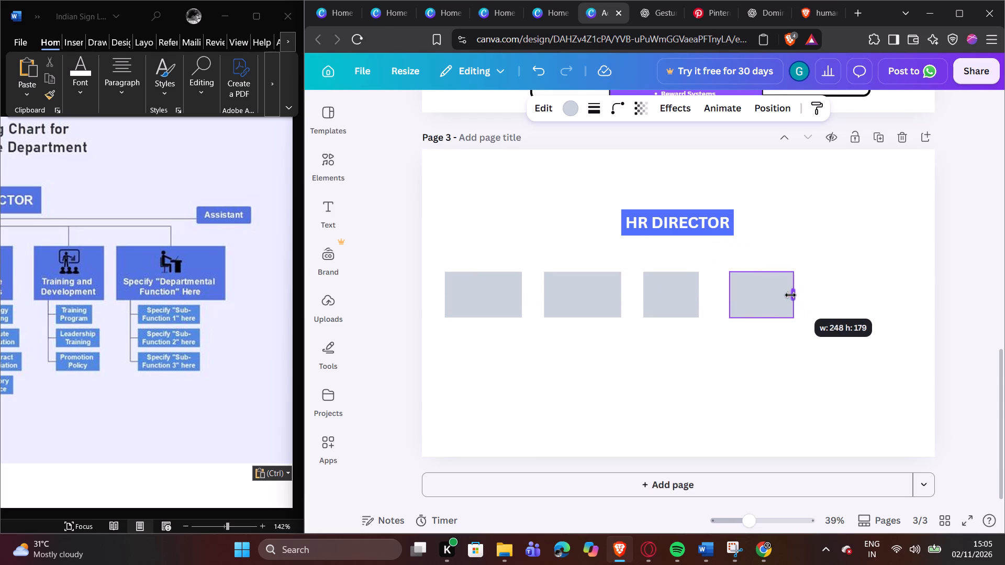
drag(790, 295, 792, 295)
click(808, 294)
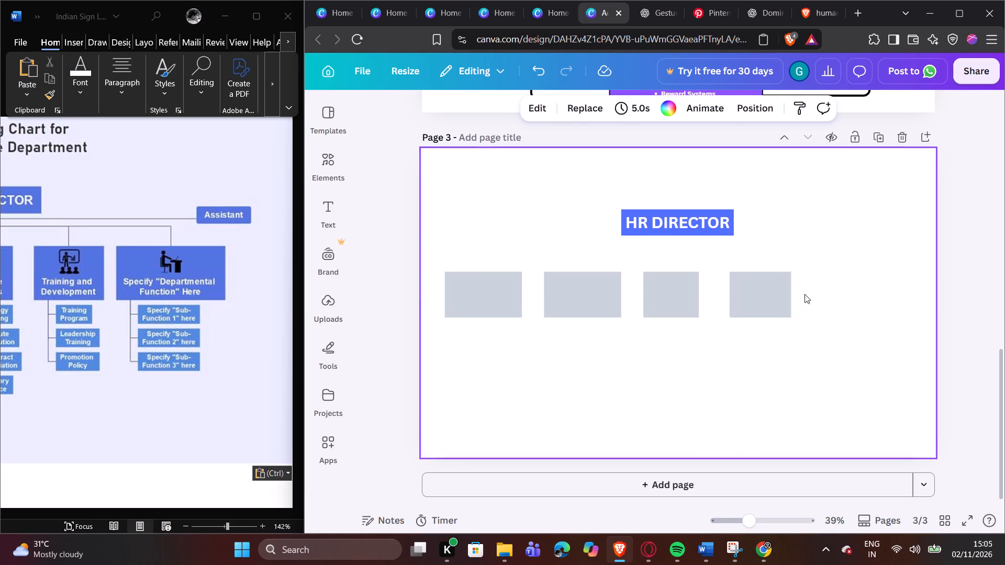
Duplicate the second grey box again and place the copy as the fifth box at the right end of the row.
click(764, 292)
click(569, 290)
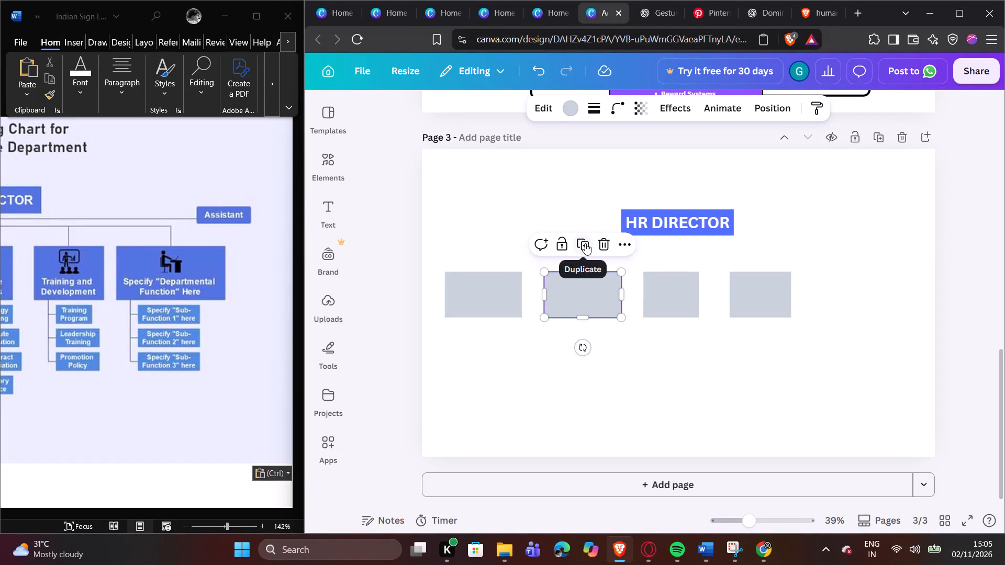
click(585, 243)
drag(596, 303, 860, 301)
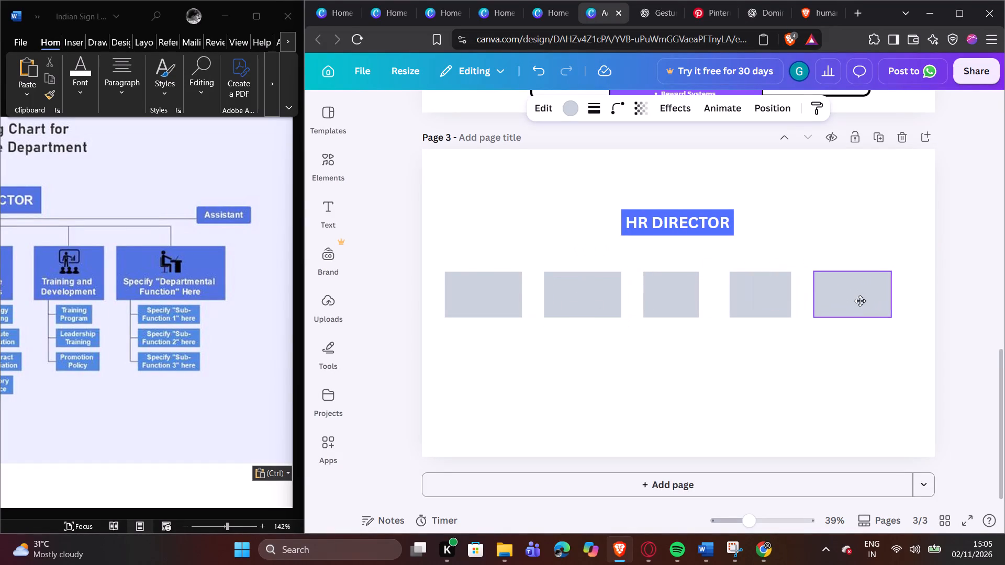
drag(860, 301, 861, 299)
click(861, 299)
click(738, 348)
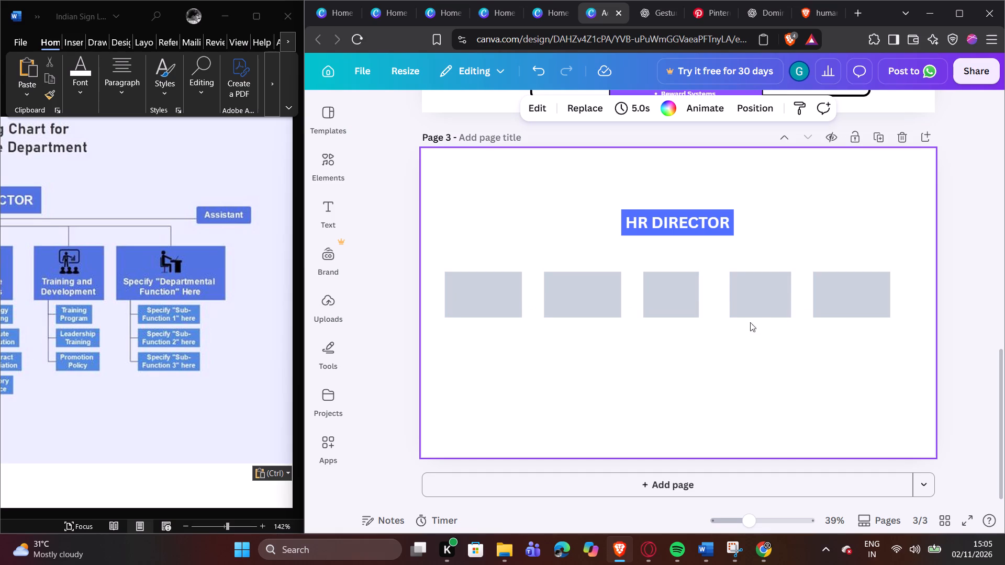
Nudge the fourth grey box slightly left to even out the spacing in the row.
drag(765, 300, 760, 299)
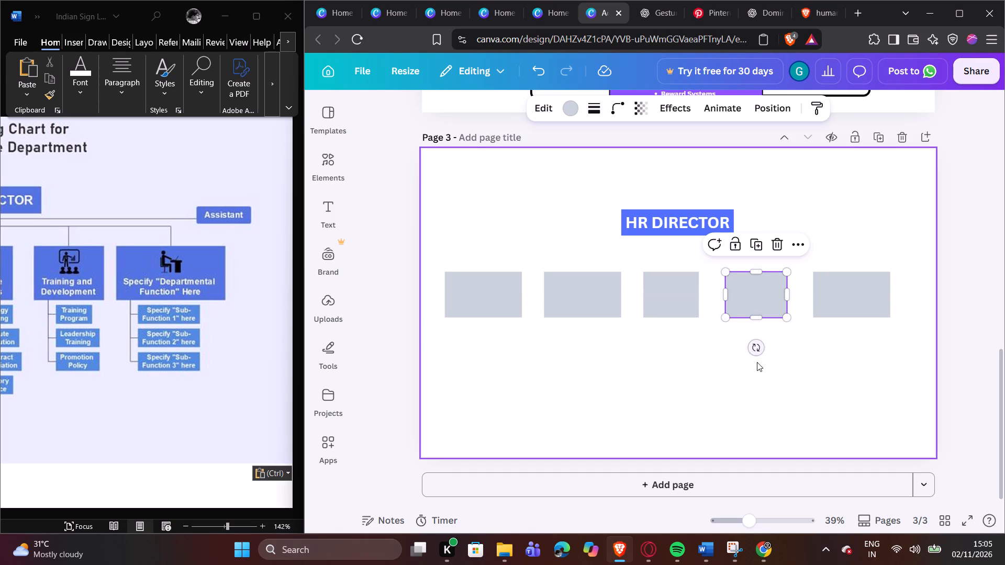
click(703, 383)
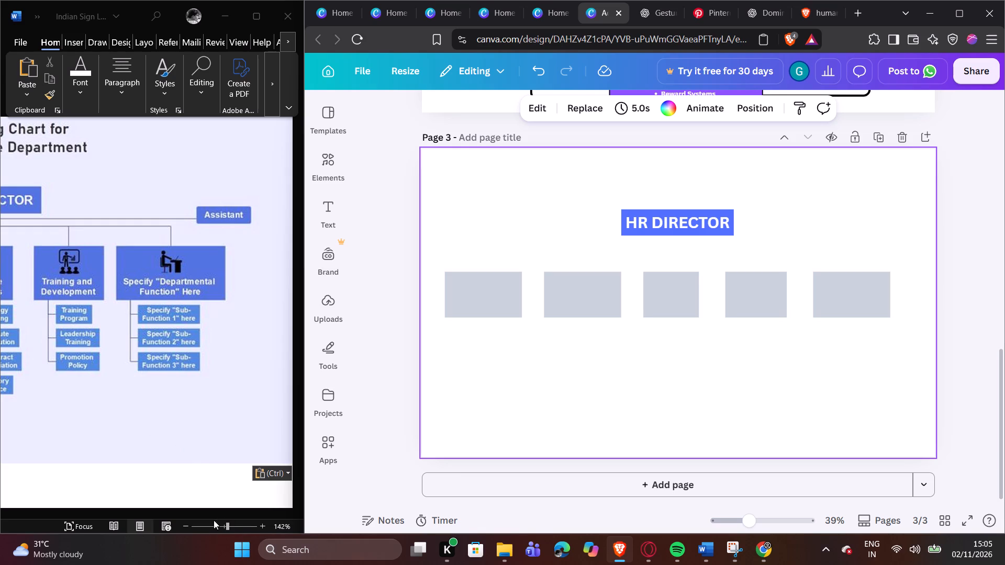
Bring the Recruitment and Interviews branch of the Word reference into view, search the Canva elements for "line" and add the plain straight line.
click(186, 495)
drag(170, 512, 103, 513)
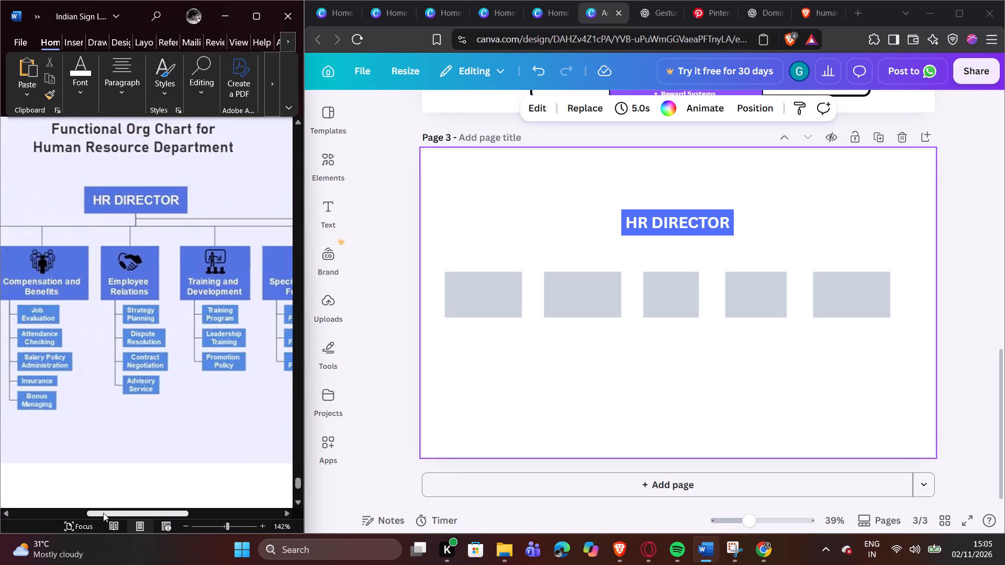
drag(103, 513, 65, 512)
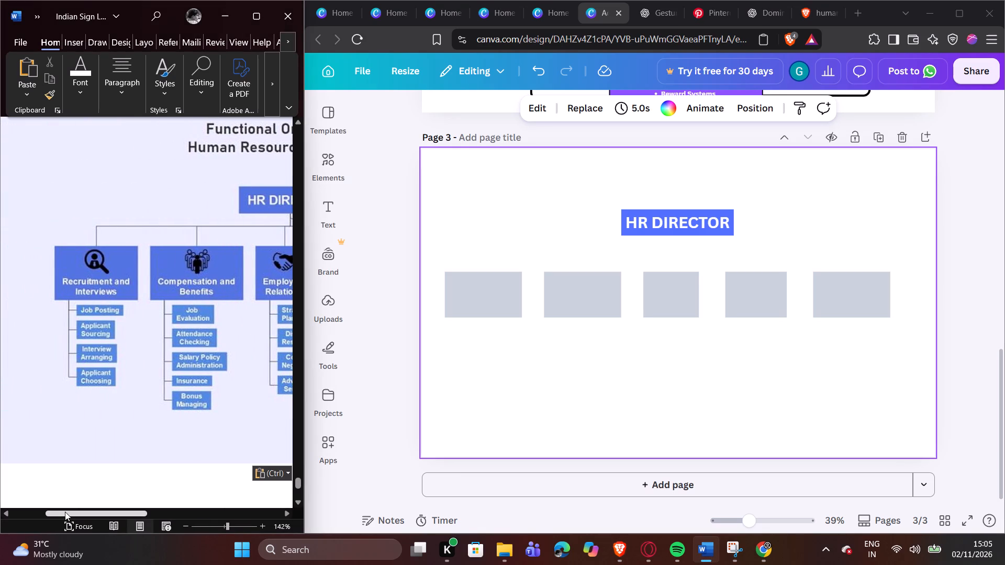
click(336, 165)
click(561, 122)
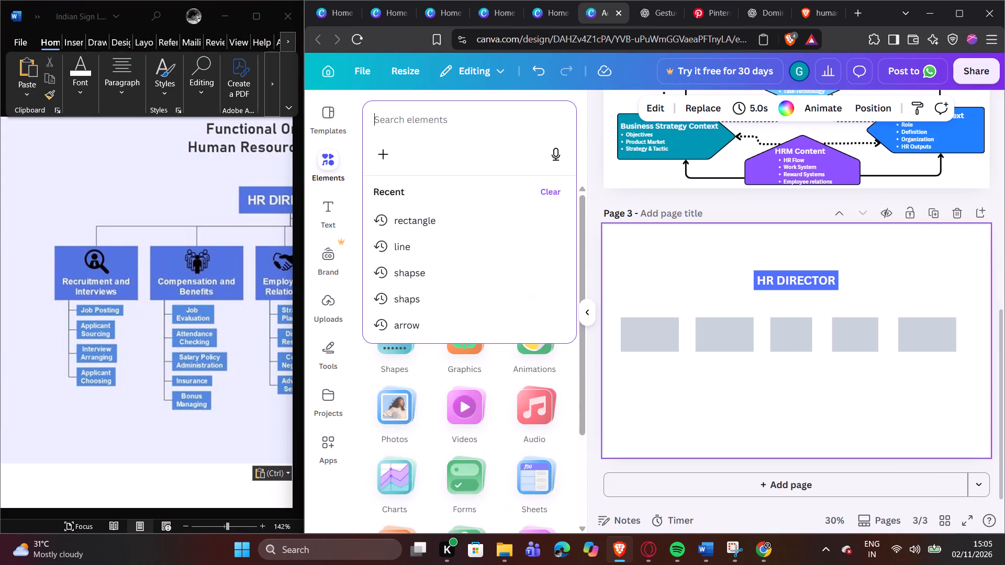
key(semicolon)
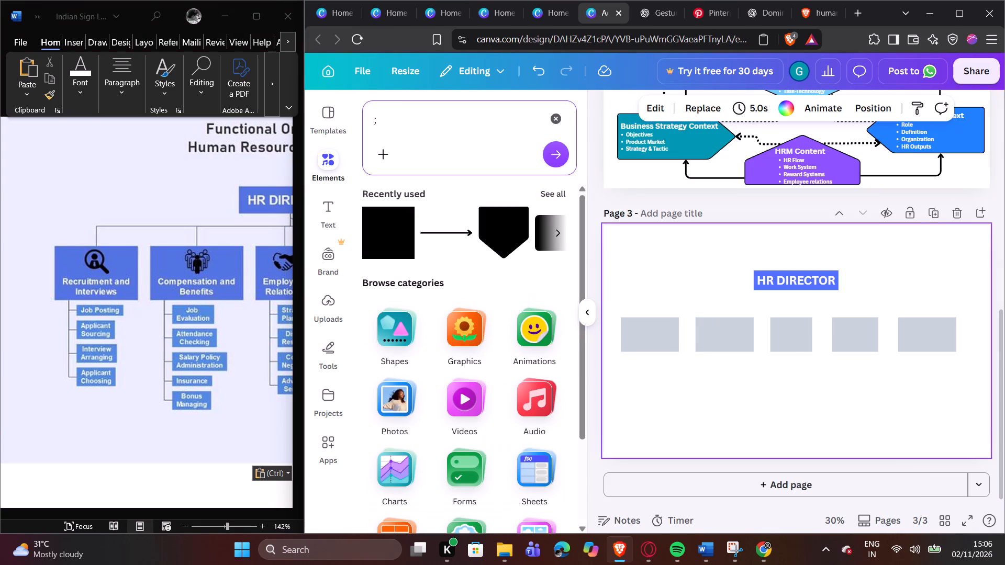
key(BackSpace)
text(line)
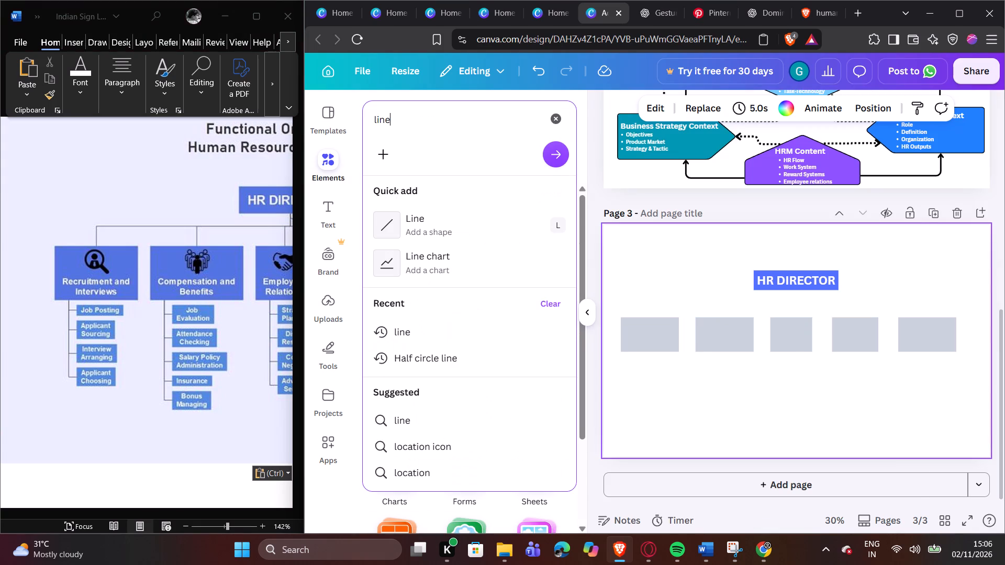
key(Return)
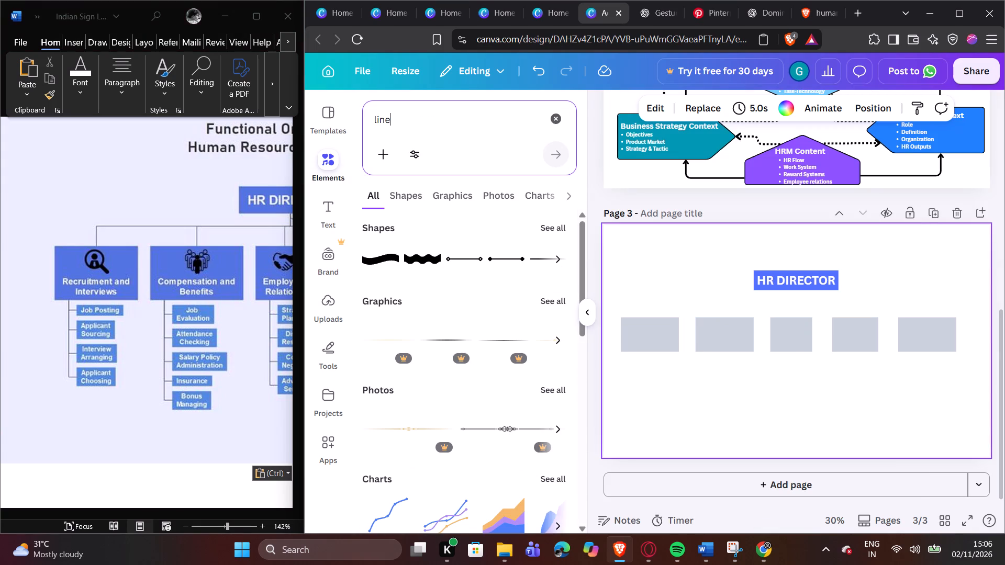
click(396, 194)
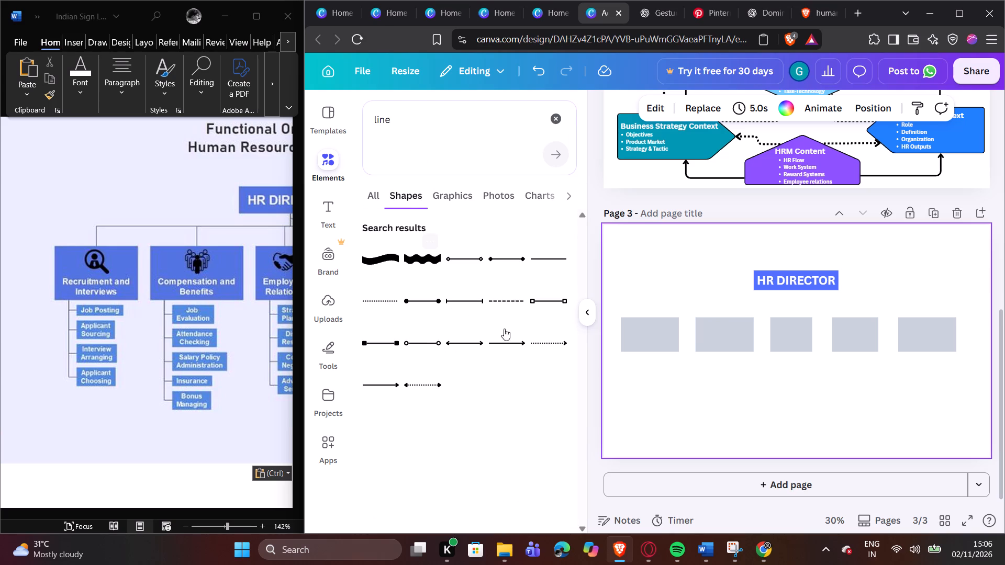
click(557, 256)
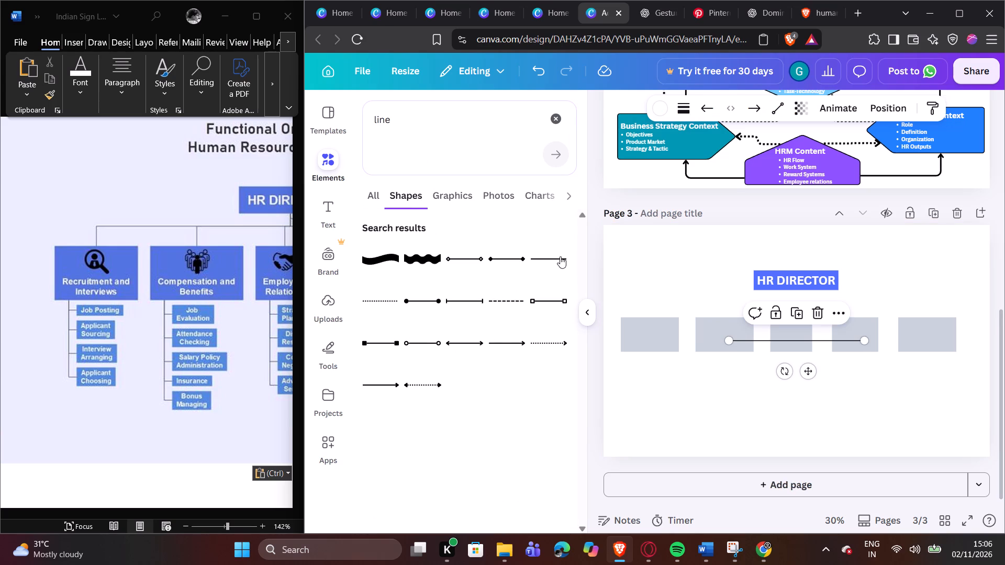
Run the new line vertically down from the bottom centre of the first grey box, ending near the page's lower edge.
drag(755, 338, 725, 361)
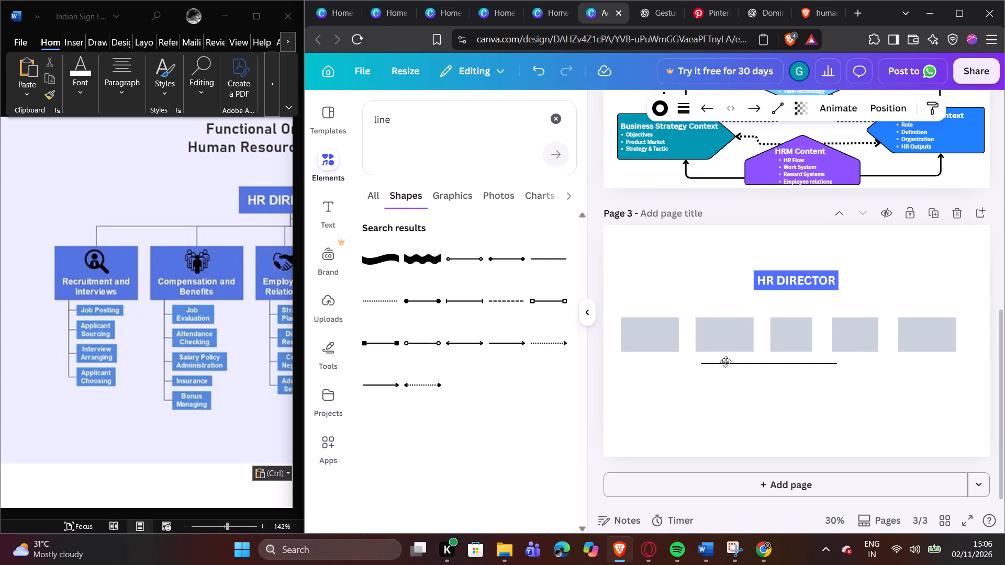
drag(725, 361, 691, 378)
drag(668, 382, 651, 354)
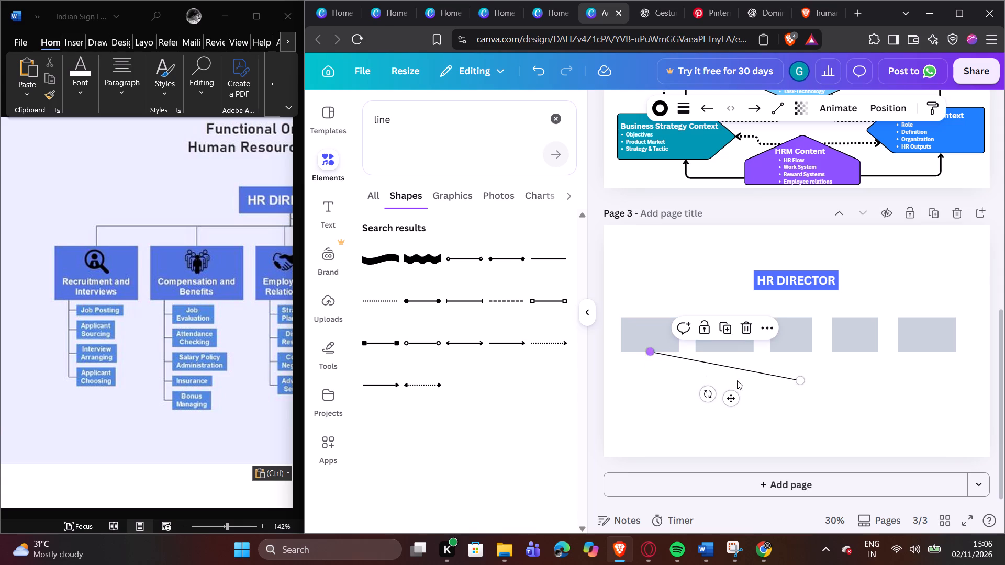
drag(803, 381, 660, 431)
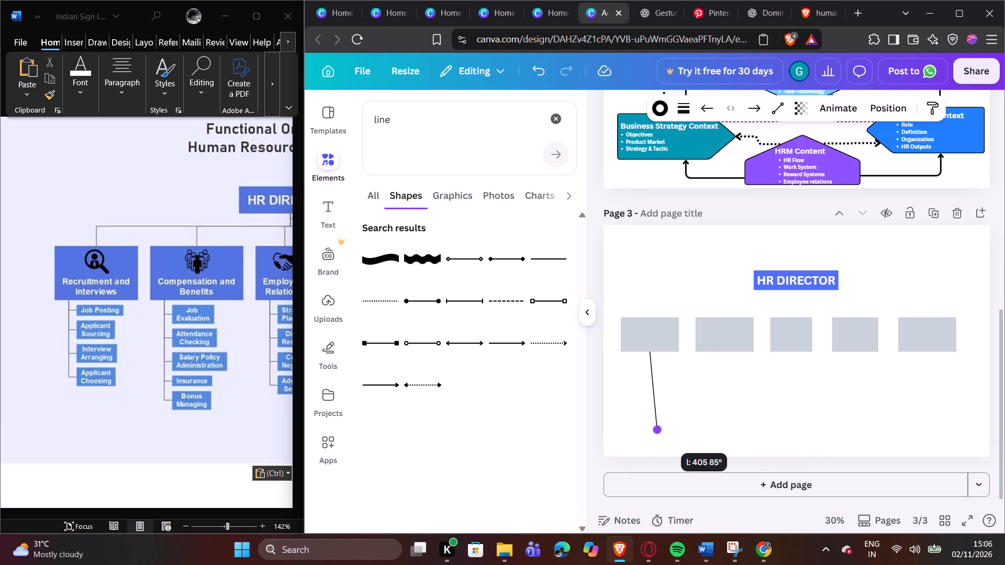
drag(660, 431, 656, 442)
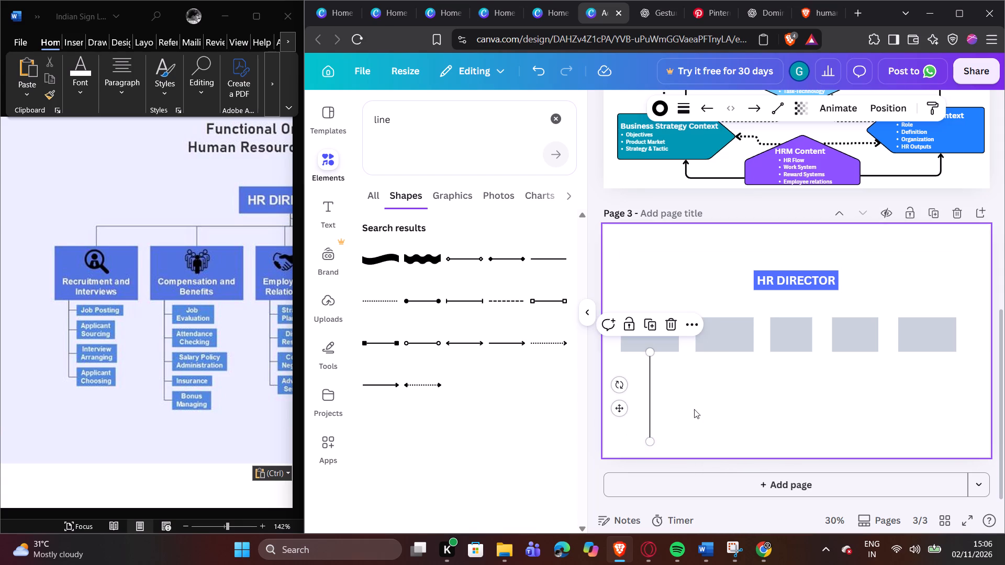
click(582, 314)
Duplicate the second grey box, shrink the copy to about 161 by 54 and place it beside the vertical line under the first box.
click(594, 366)
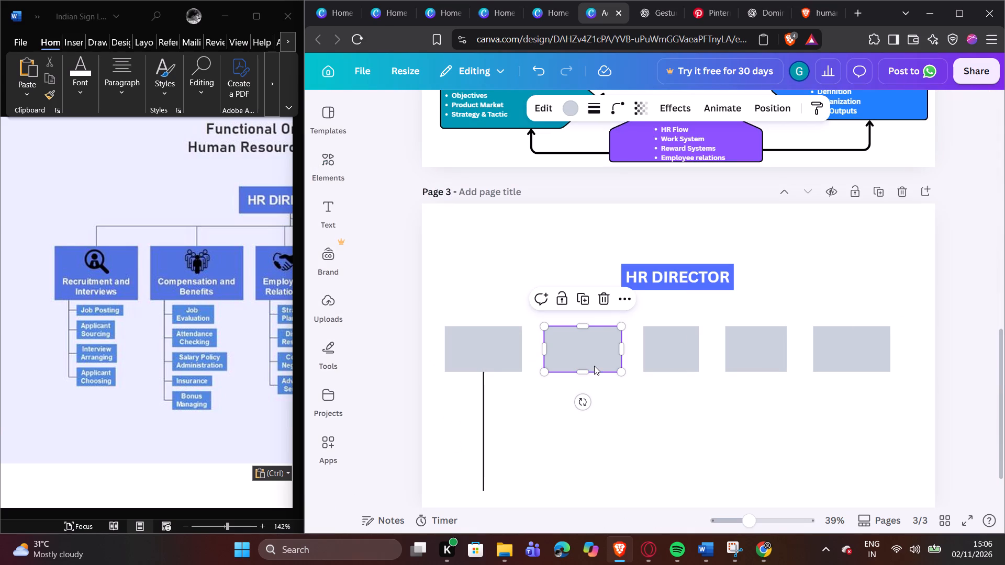
click(588, 302)
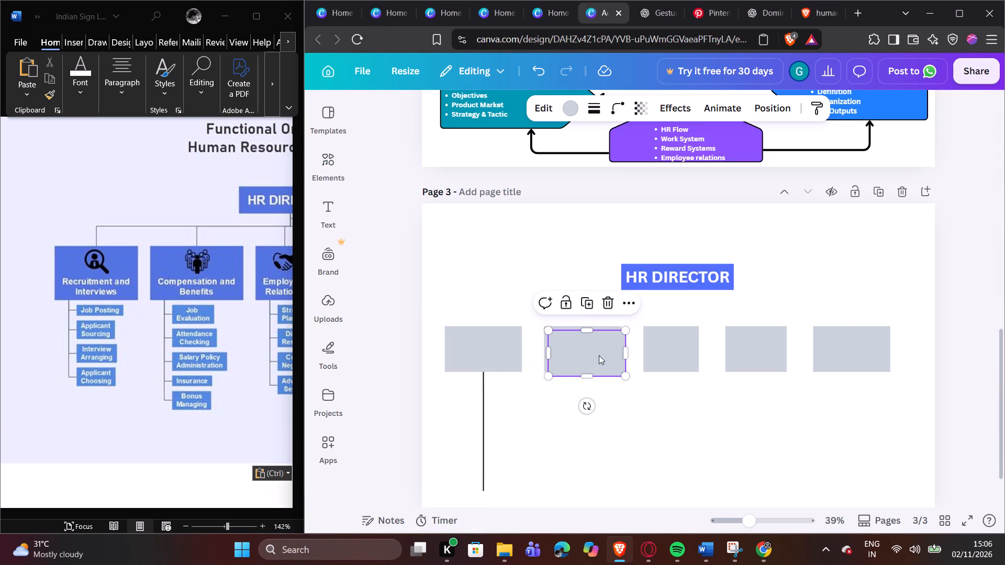
drag(600, 354, 585, 404)
scroll(754, 439, down, 1)
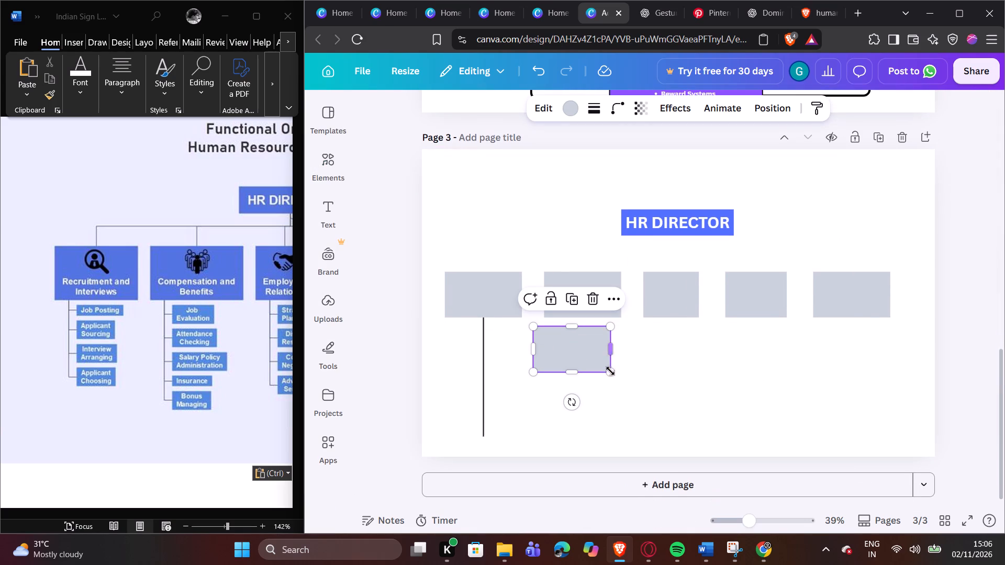
drag(610, 372, 578, 350)
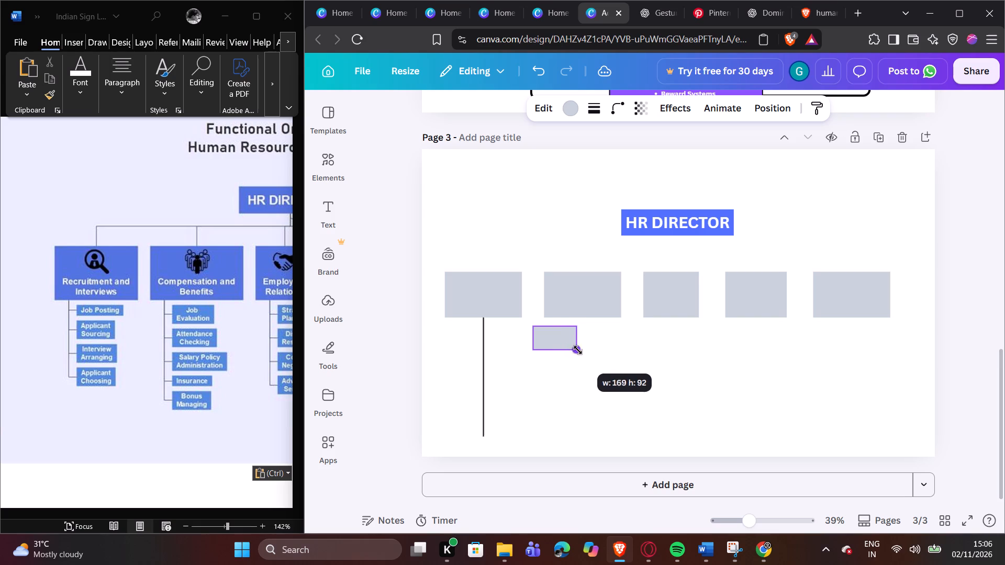
drag(578, 350, 574, 342)
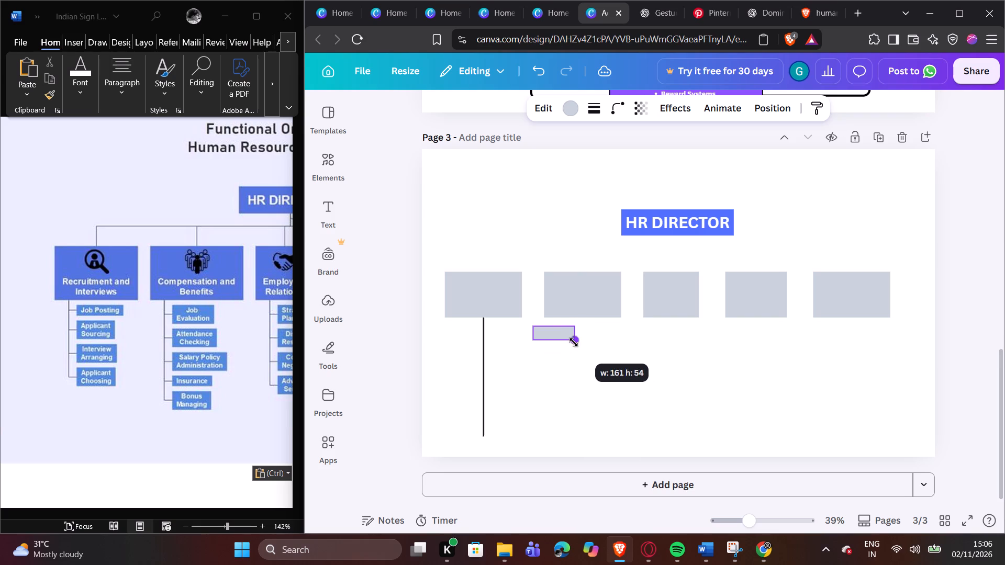
drag(574, 342, 574, 340)
click(643, 337)
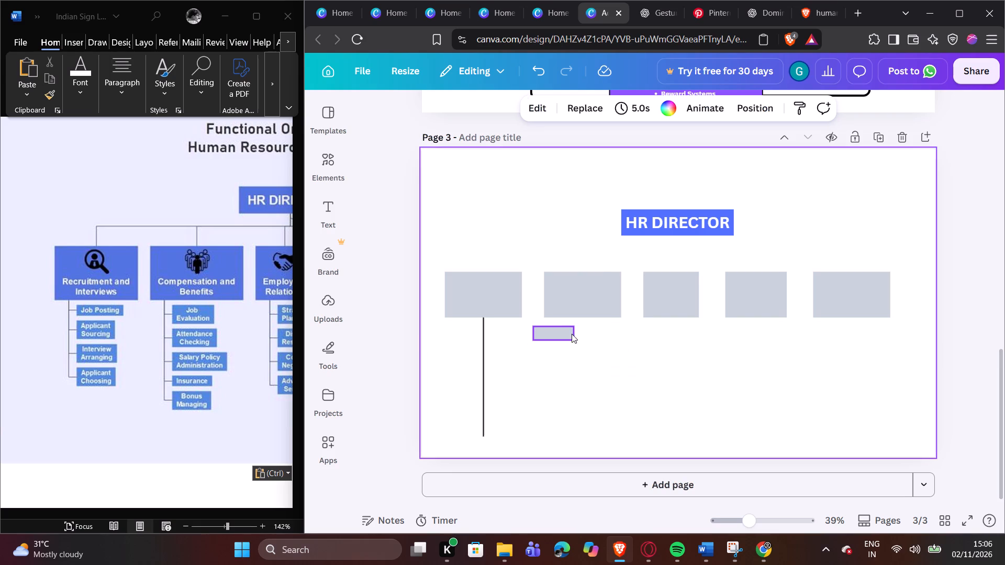
drag(563, 330, 529, 337)
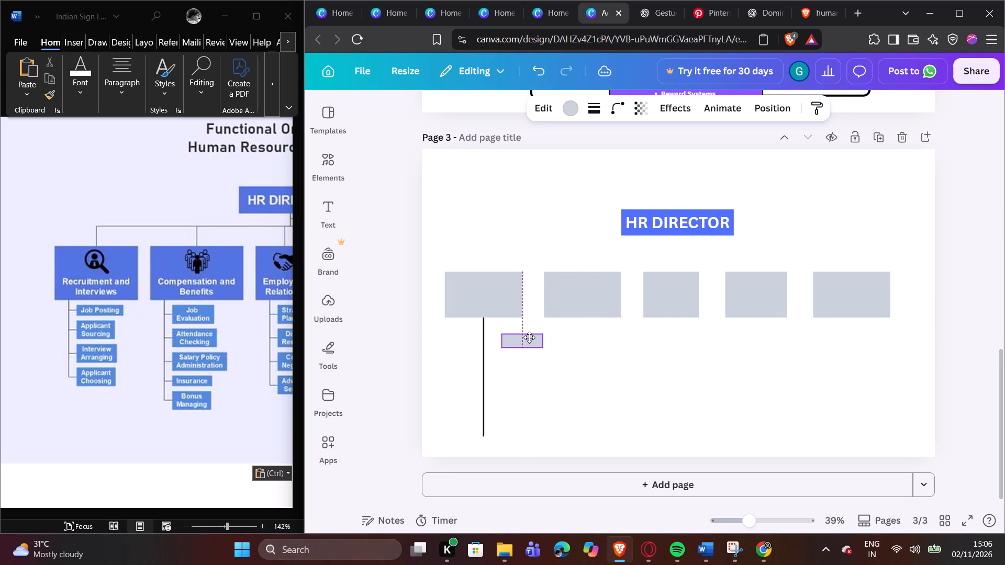
drag(529, 337, 528, 341)
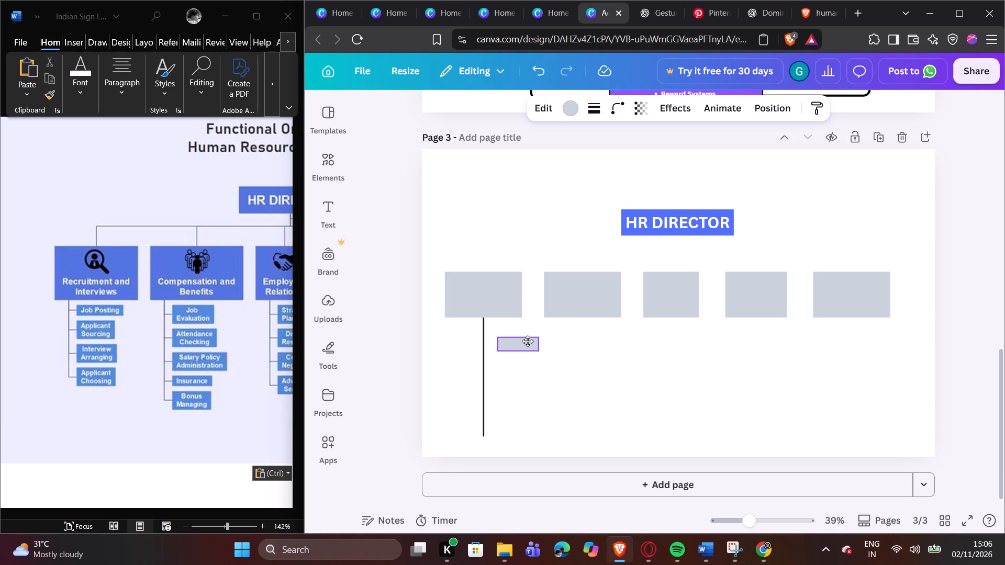
drag(528, 341, 529, 341)
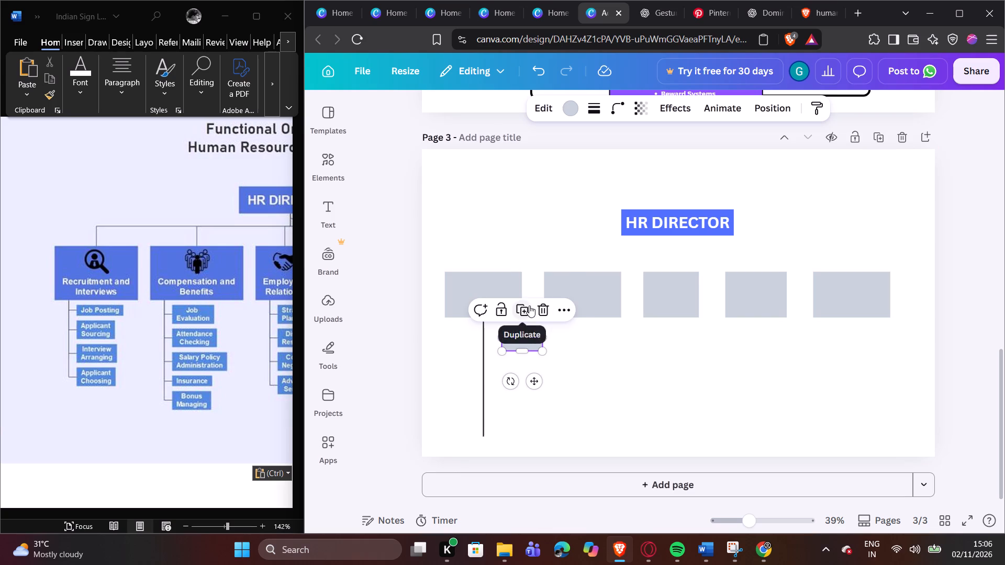
Duplicate the small sub-function box, align the copy directly below it and make the copy taller.
click(529, 306)
drag(483, 410, 534, 379)
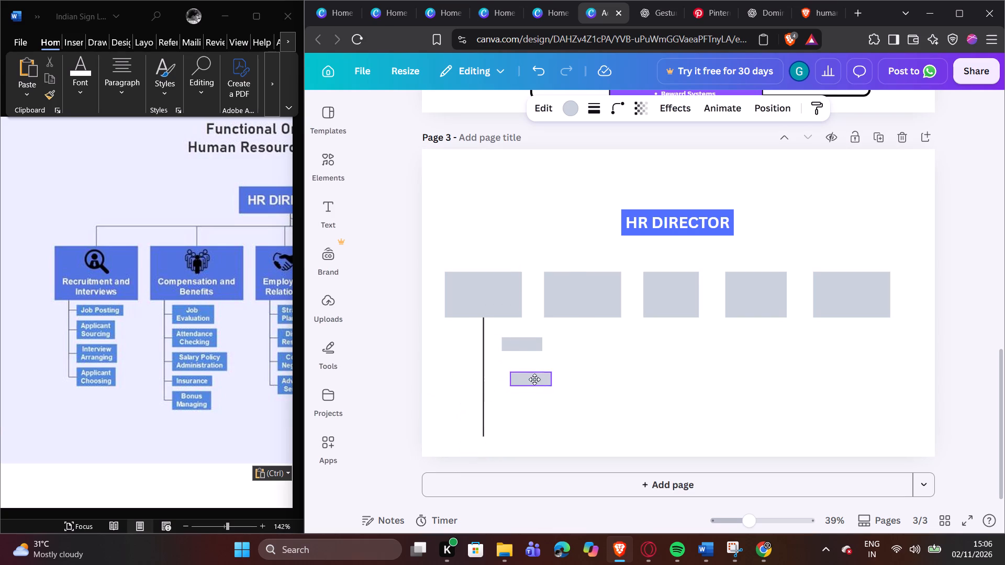
drag(534, 379, 525, 369)
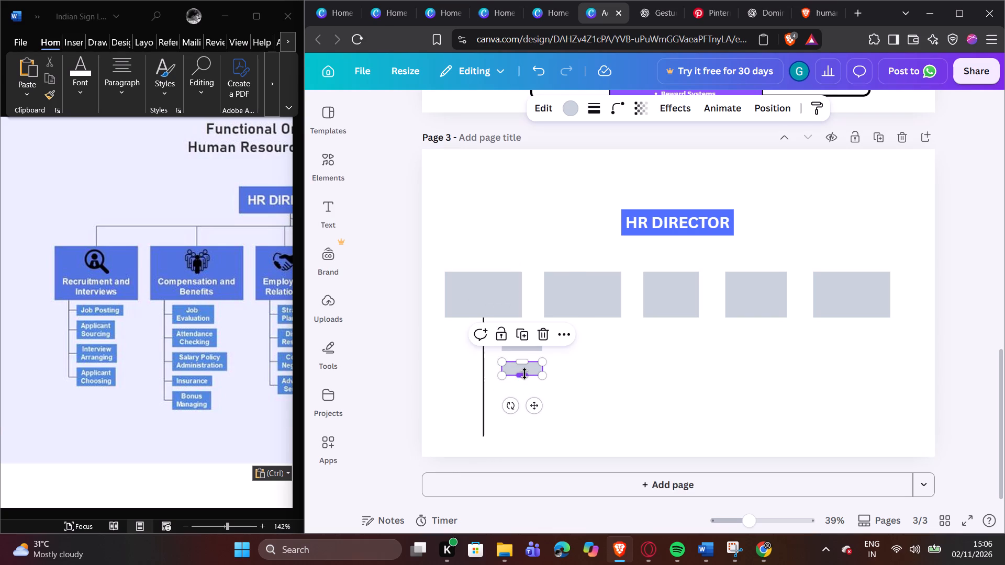
drag(524, 374, 523, 382)
click(576, 370)
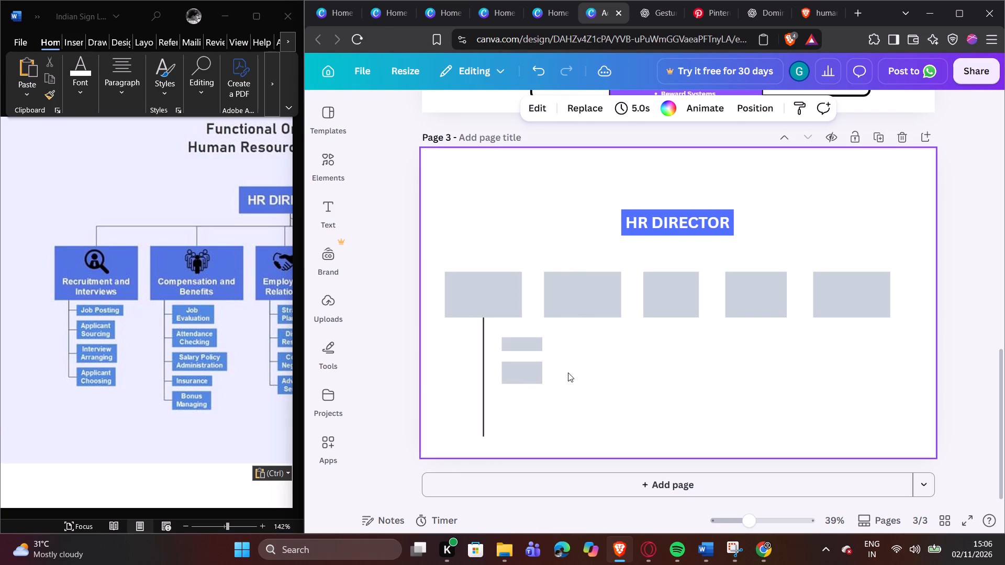
Duplicate the second sub-function box, shorten the copy and align it below as the third box with a spacing of 42.
click(531, 375)
click(521, 334)
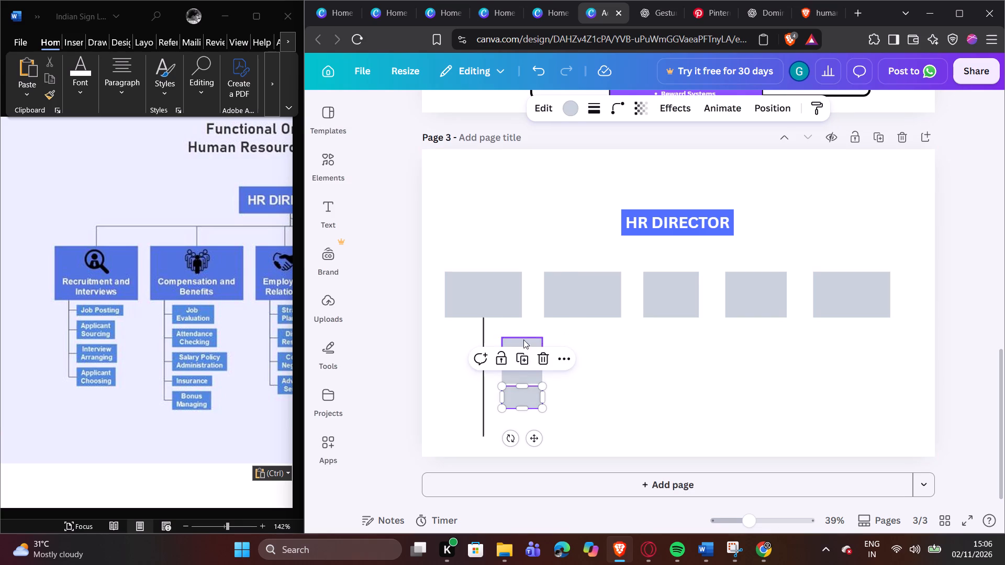
drag(519, 405, 520, 399)
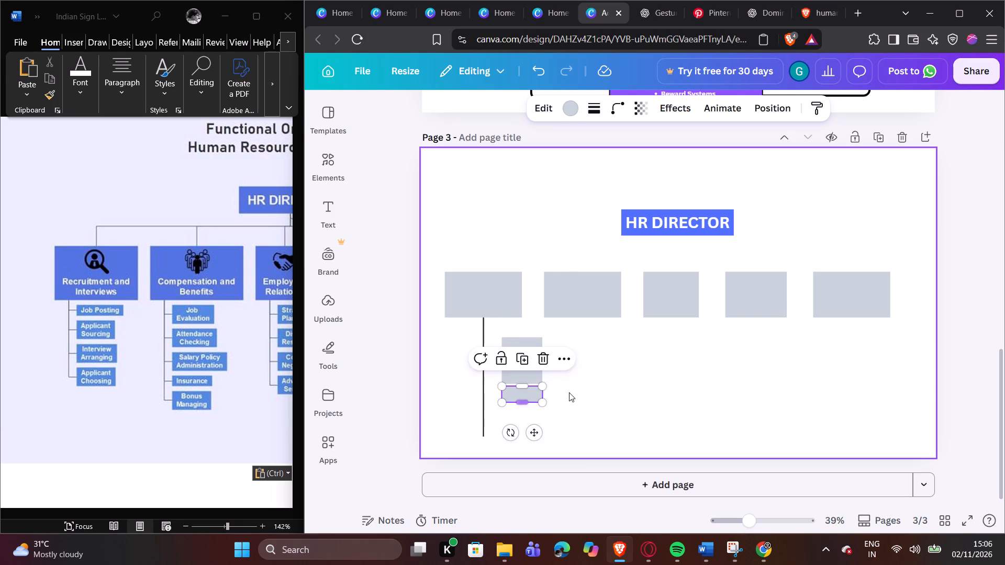
click(580, 391)
drag(526, 392, 526, 401)
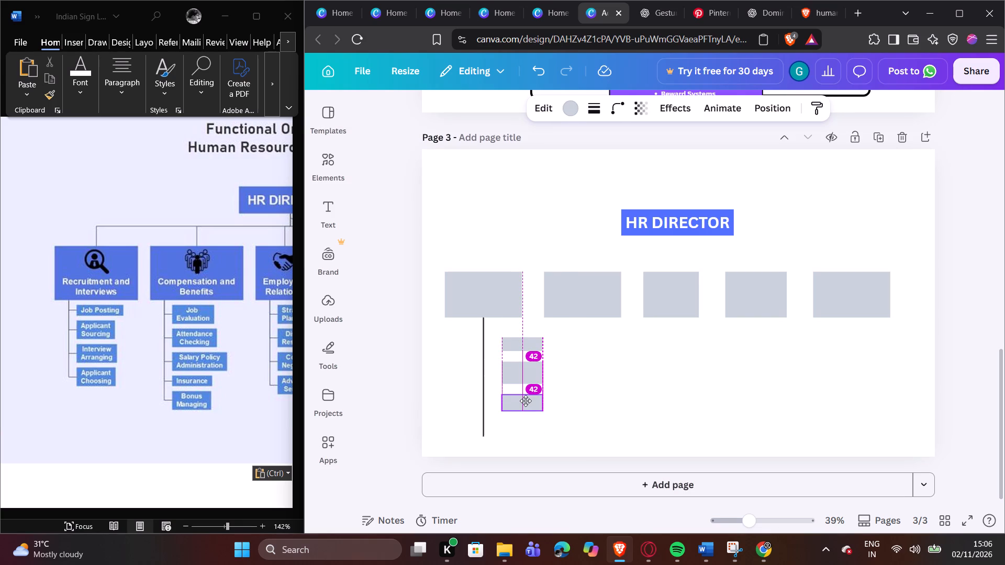
drag(526, 401, 526, 400)
Duplicate the third sub-function box and move the copy up slightly as the fourth box in the column.
click(526, 369)
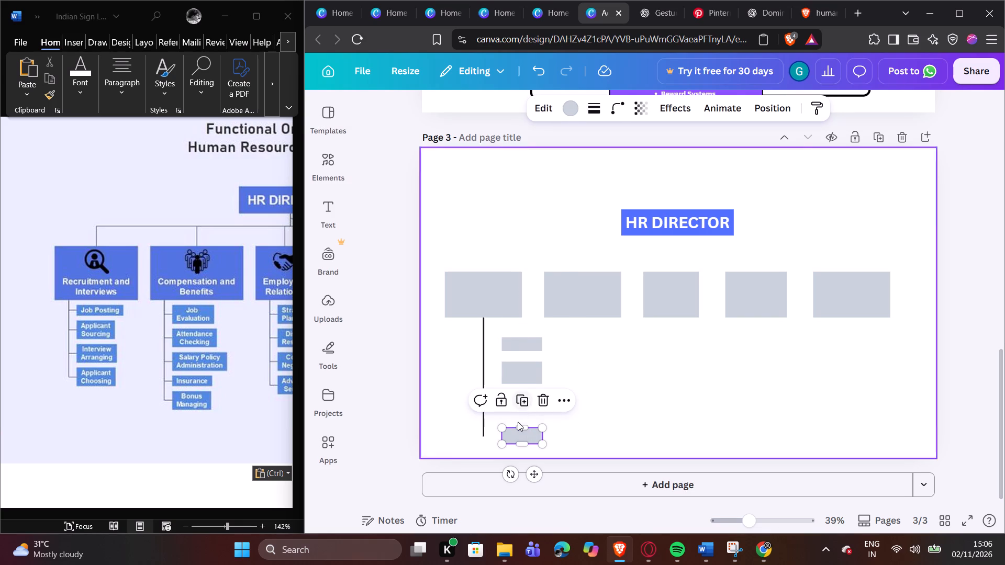
drag(522, 437, 521, 428)
click(521, 437)
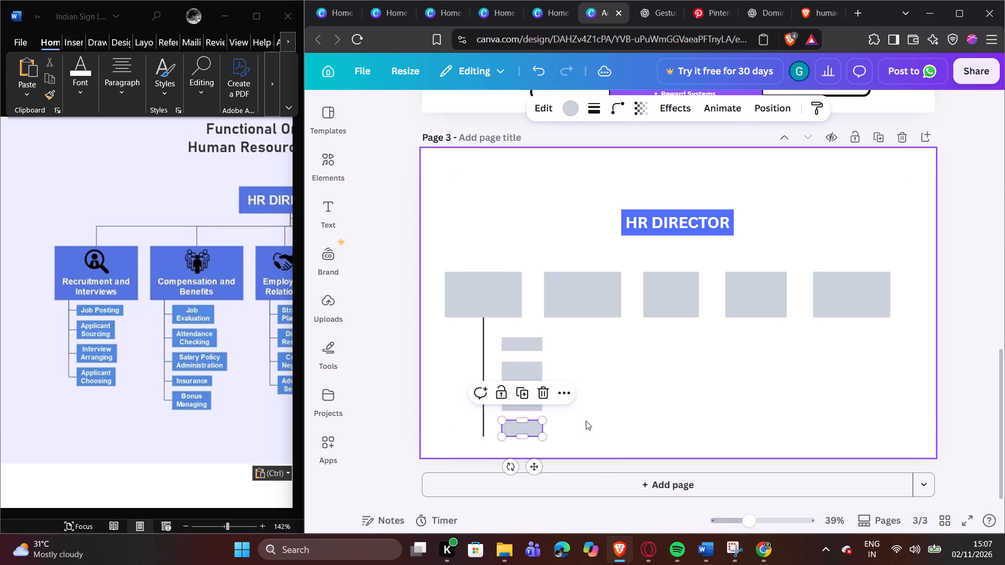
click(586, 421)
click(523, 428)
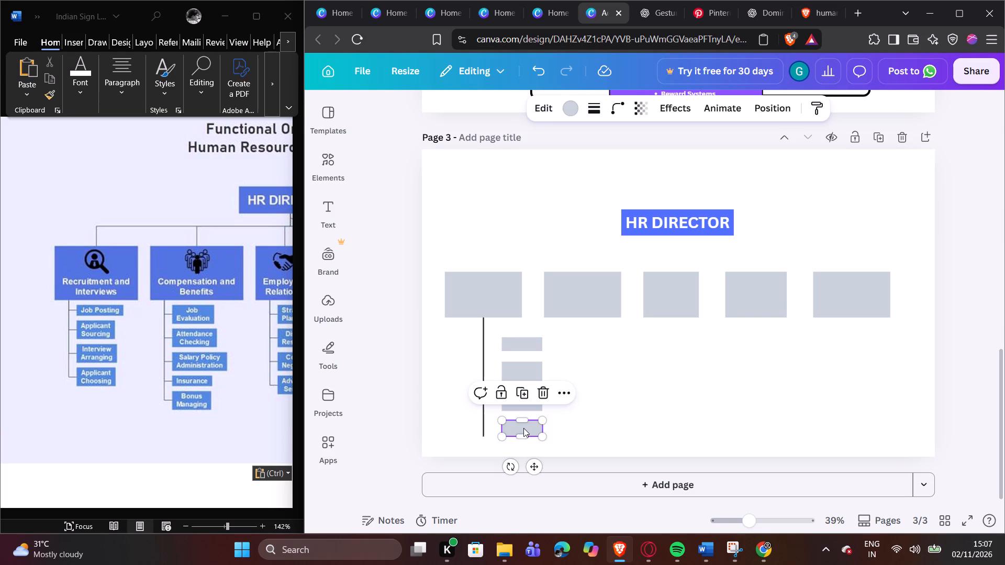
Attach the vertical line's lower end to the left edge of the fourth sub-function box and change the line type to Elbowed.
click(485, 431)
drag(486, 436, 499, 430)
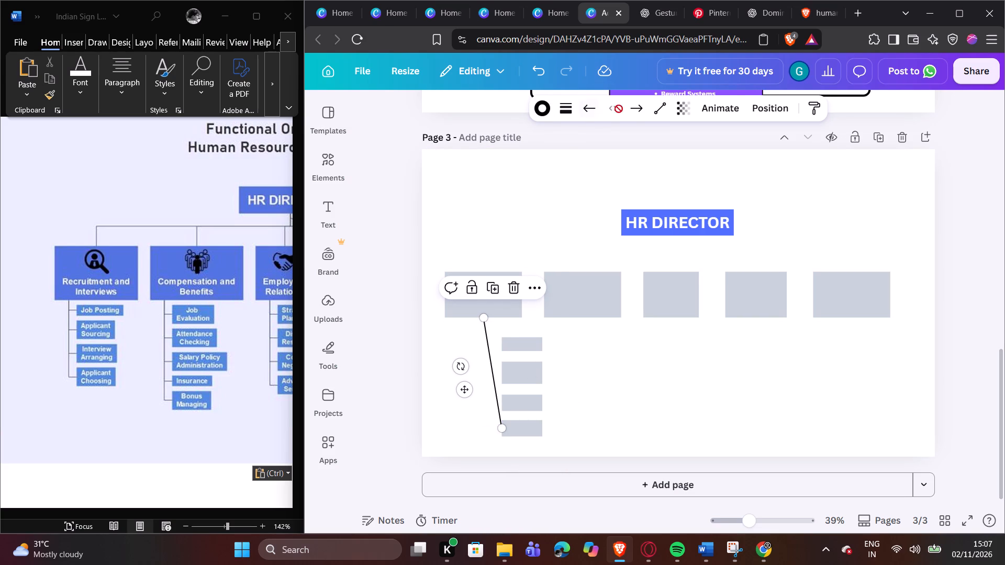
click(657, 109)
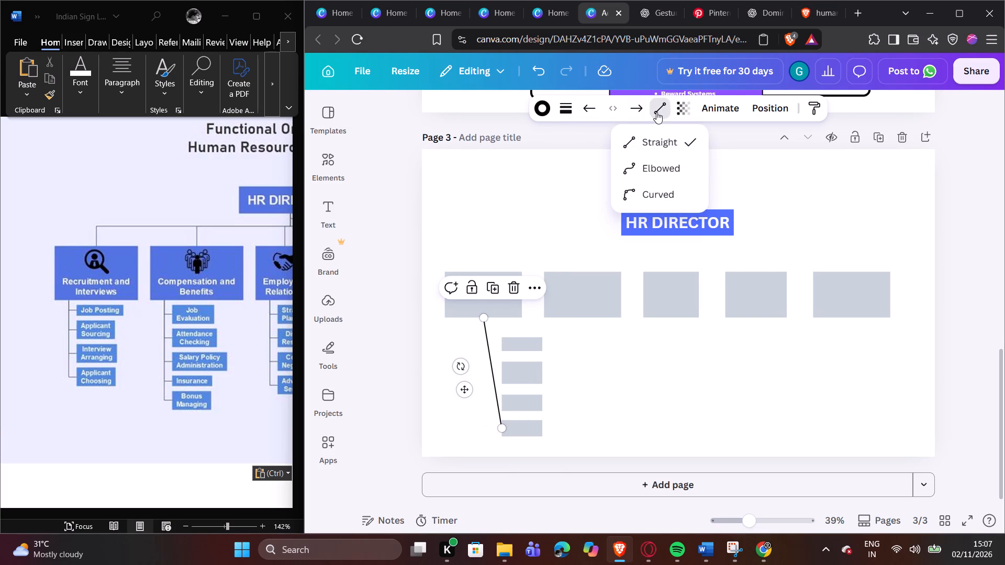
click(651, 156)
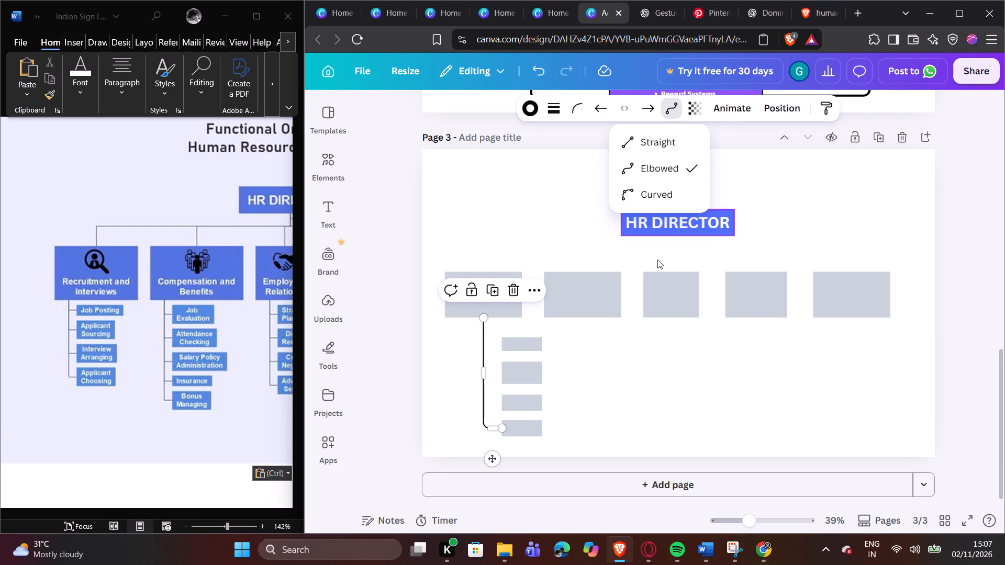
click(657, 338)
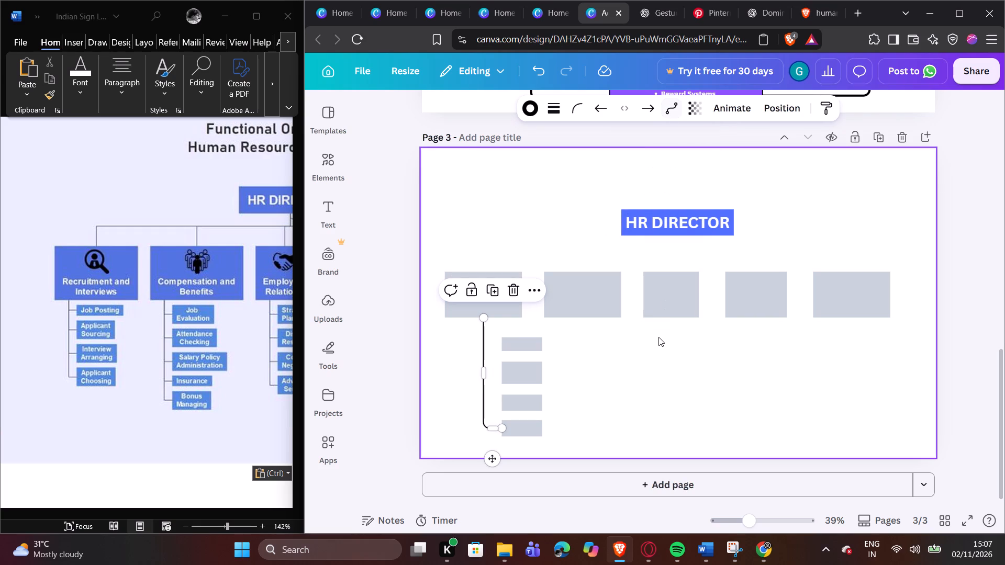
Duplicate the elbowed connector and reshape the copy into a short horizontal branch from the vertical line to the third sub-function box.
click(484, 333)
click(494, 291)
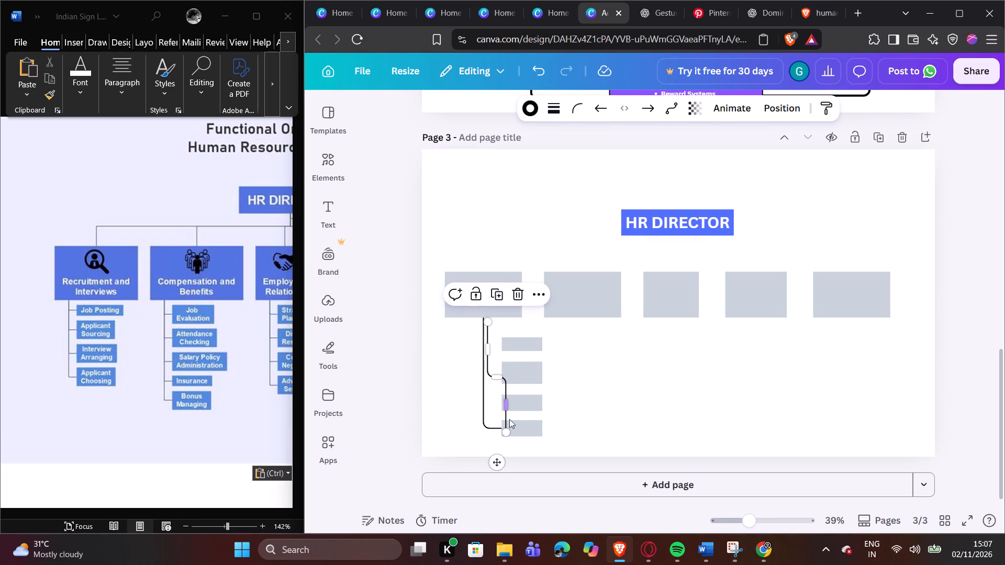
drag(508, 433, 492, 409)
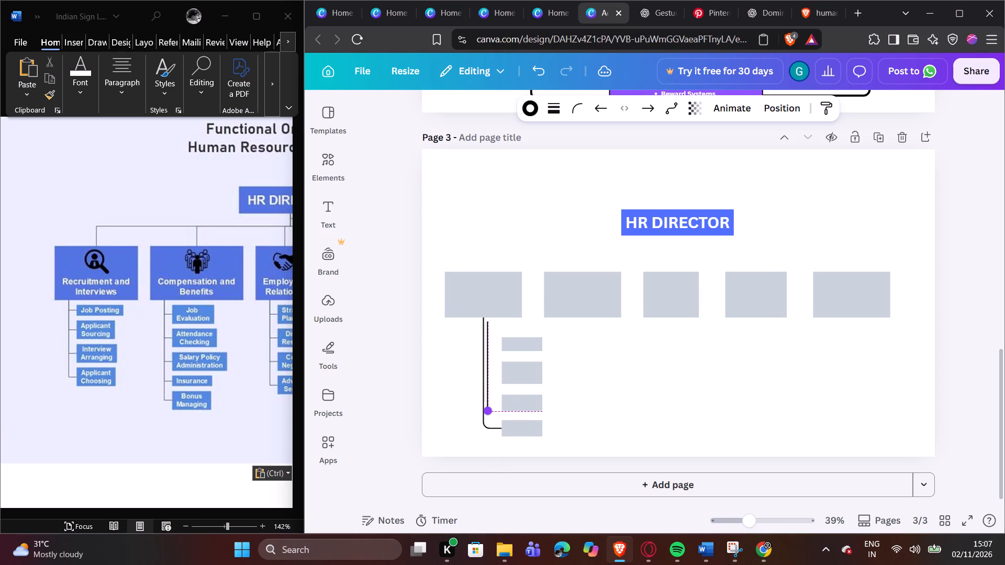
drag(492, 409, 485, 405)
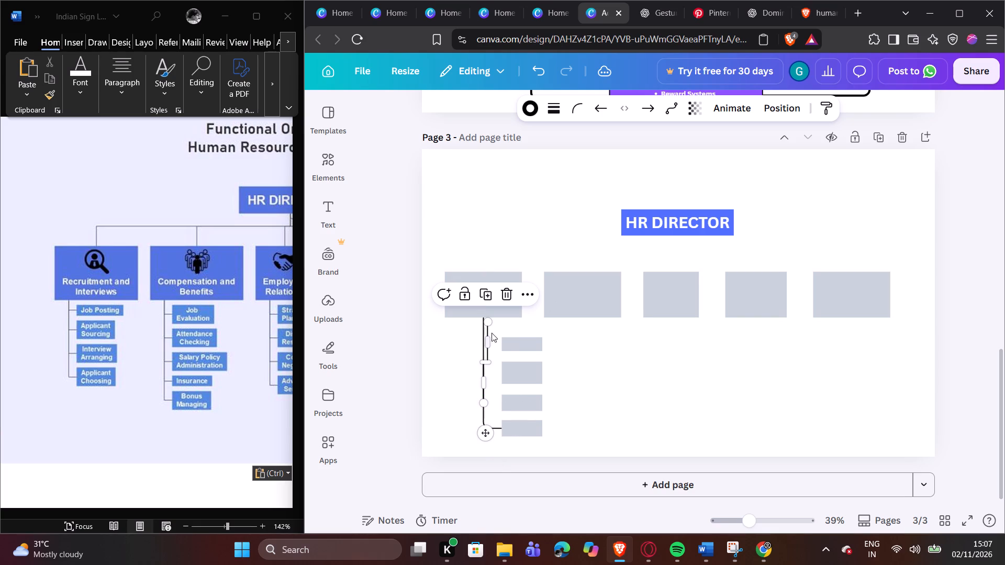
drag(488, 321, 499, 402)
click(588, 402)
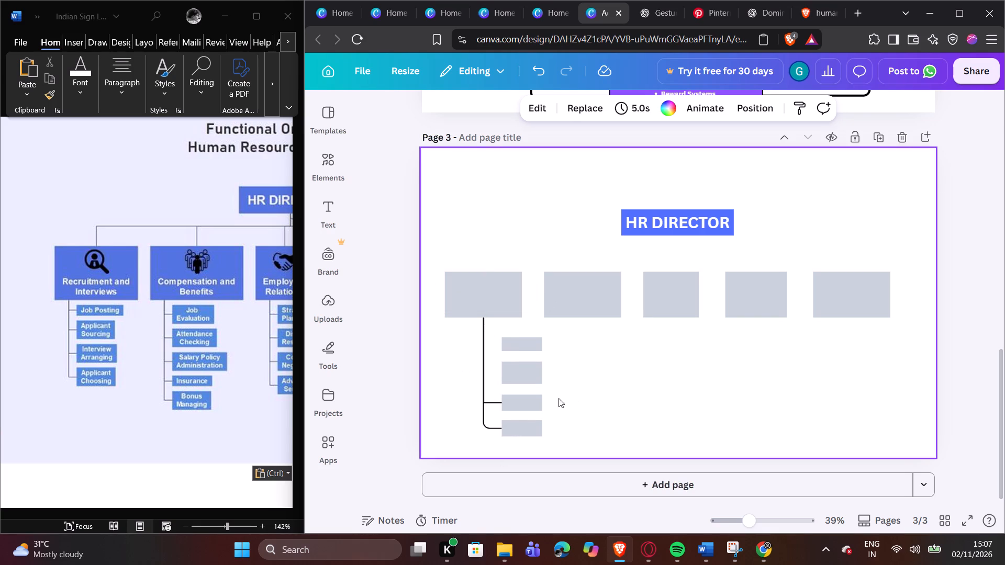
Duplicate the short branch line and place the copy between the vertical line and the second sub-function box.
click(488, 402)
click(490, 369)
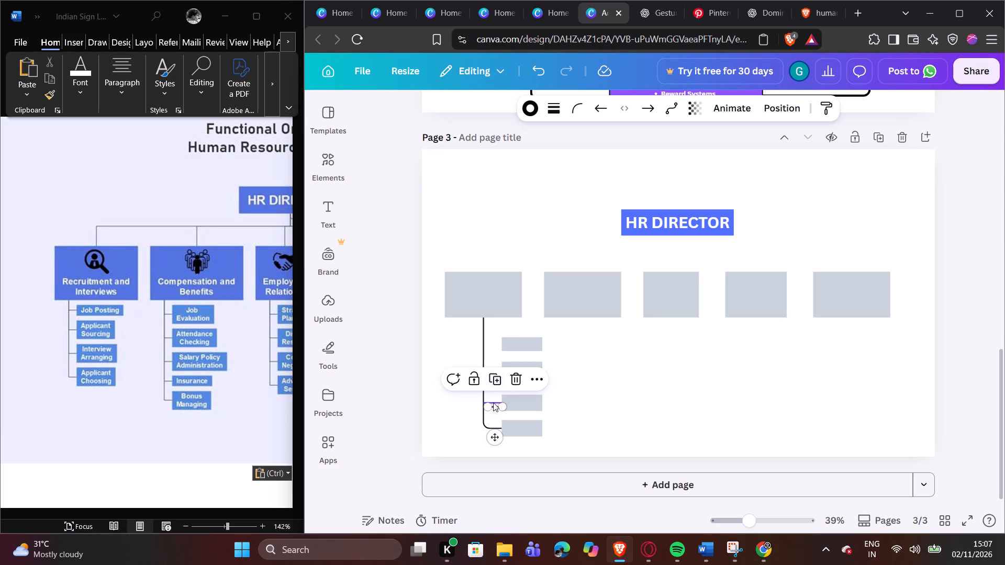
drag(486, 405, 482, 372)
drag(501, 407, 495, 376)
click(561, 371)
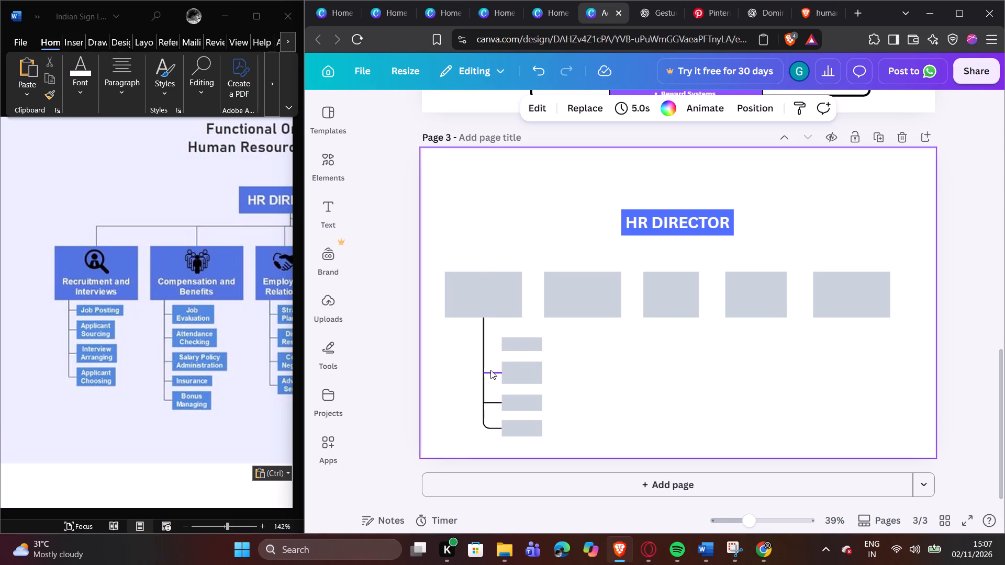
Duplicate the branch line once more and attach the copy between the vertical line and the first sub-function box.
click(492, 370)
click(494, 351)
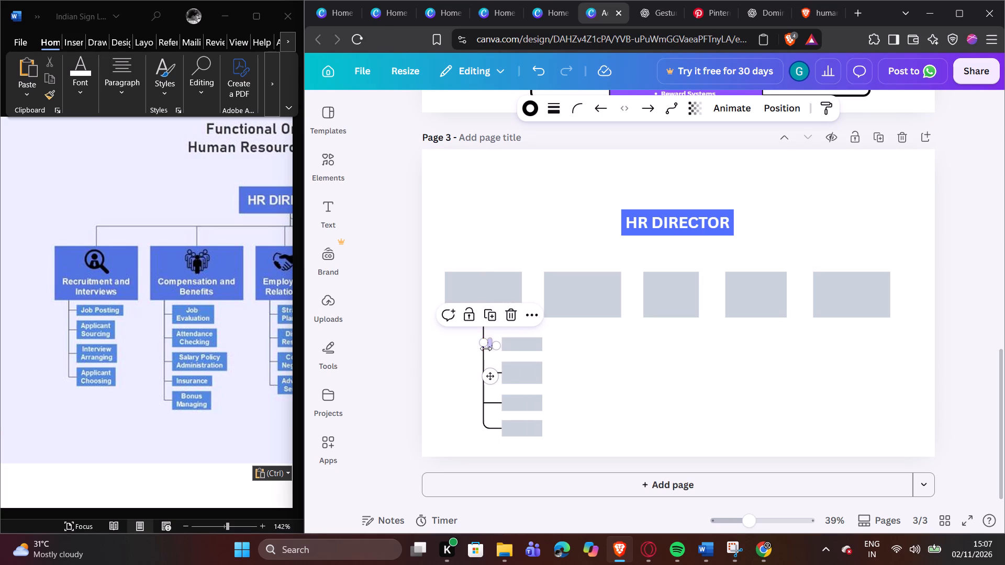
click(498, 347)
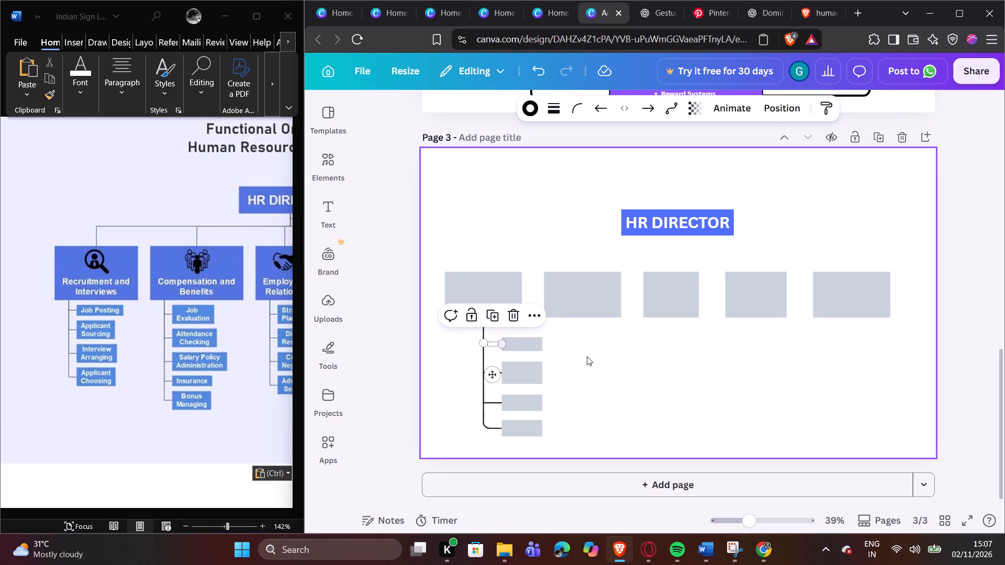
click(587, 356)
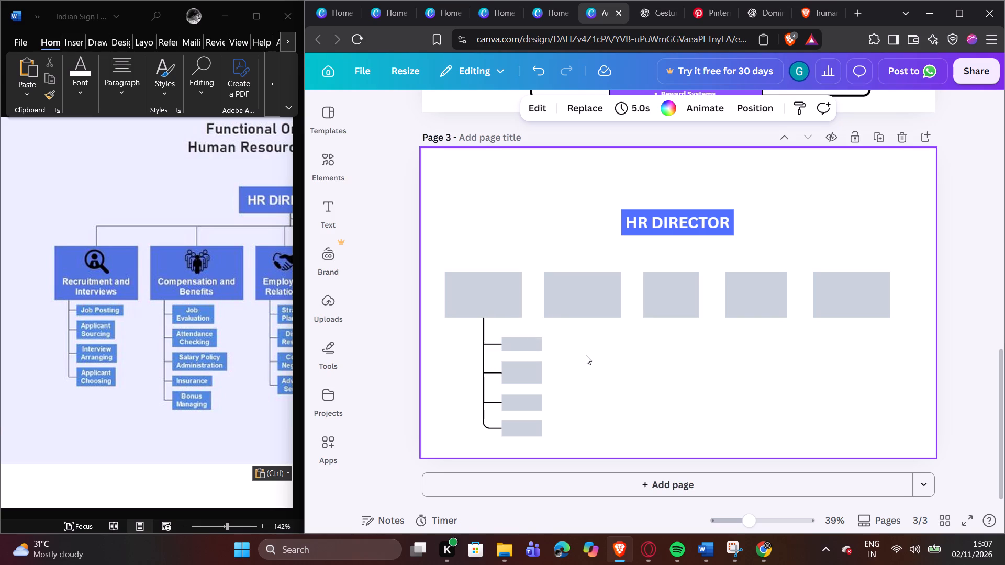
Shift the first large box slightly left and extend the first branch line to meet its vertical connector again.
drag(489, 302, 483, 303)
click(507, 345)
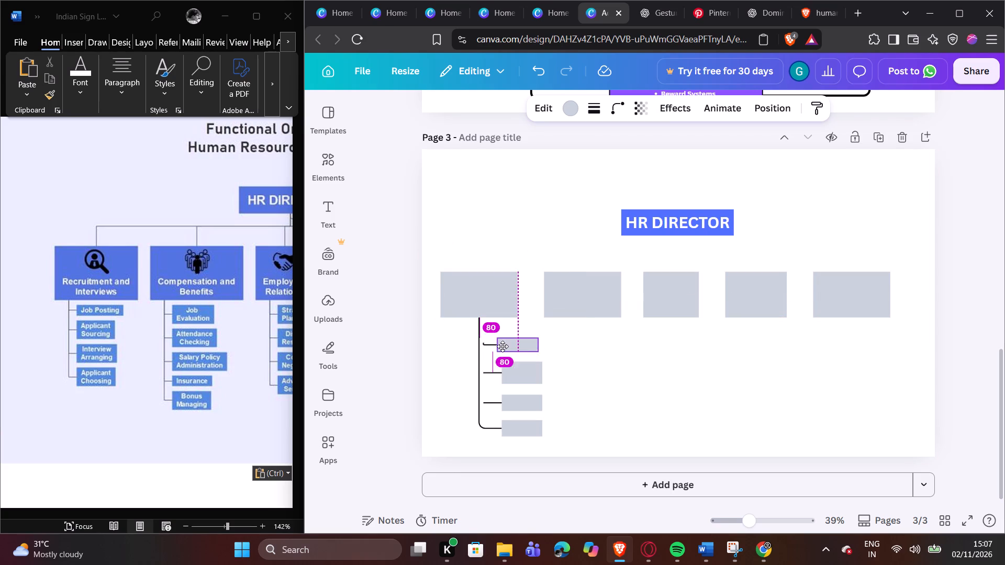
click(486, 345)
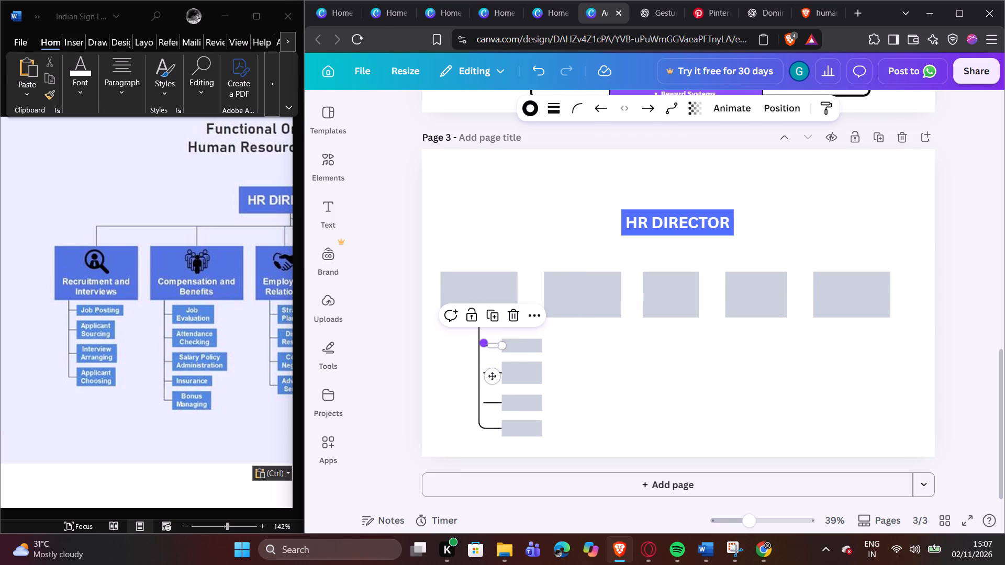
click(480, 343)
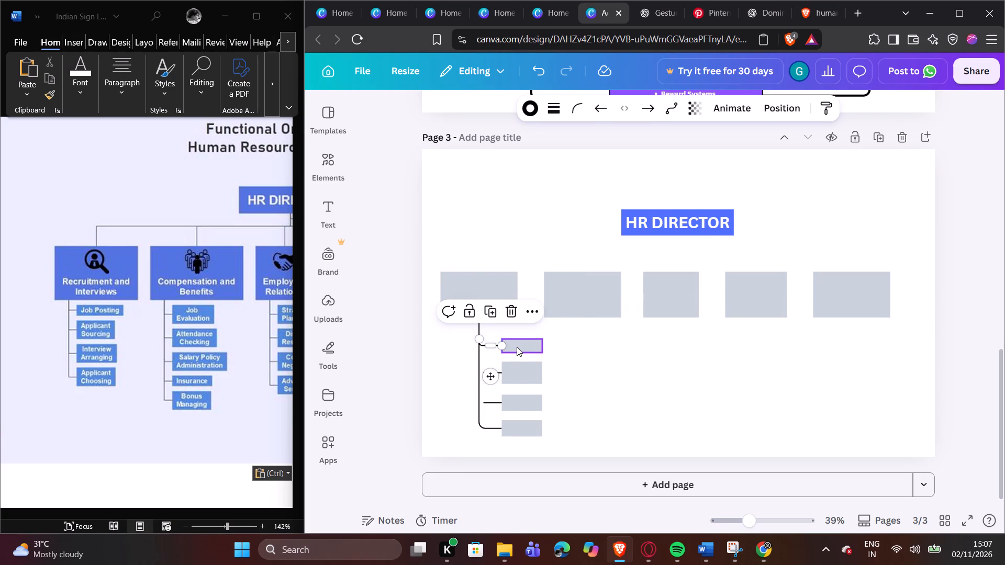
click(517, 347)
Extend the left ends of the second and third branch lines to meet the shifted vertical line.
click(488, 370)
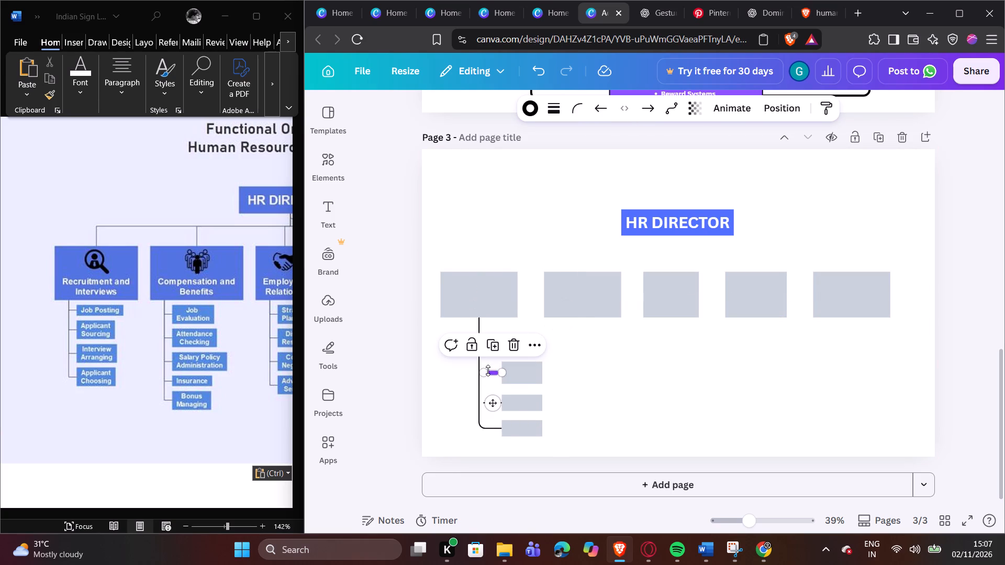
drag(485, 370, 477, 371)
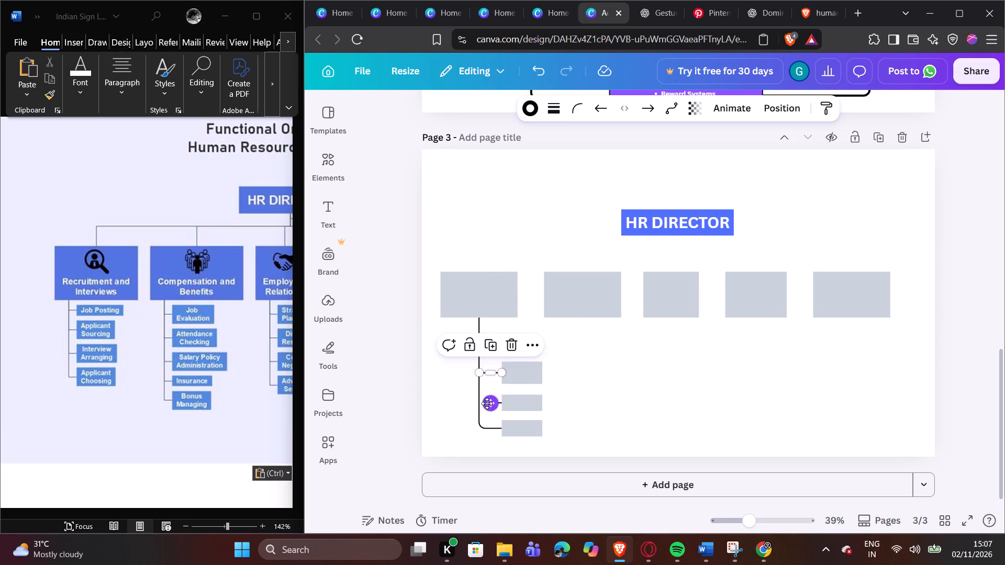
click(513, 400)
click(491, 399)
drag(484, 401, 478, 401)
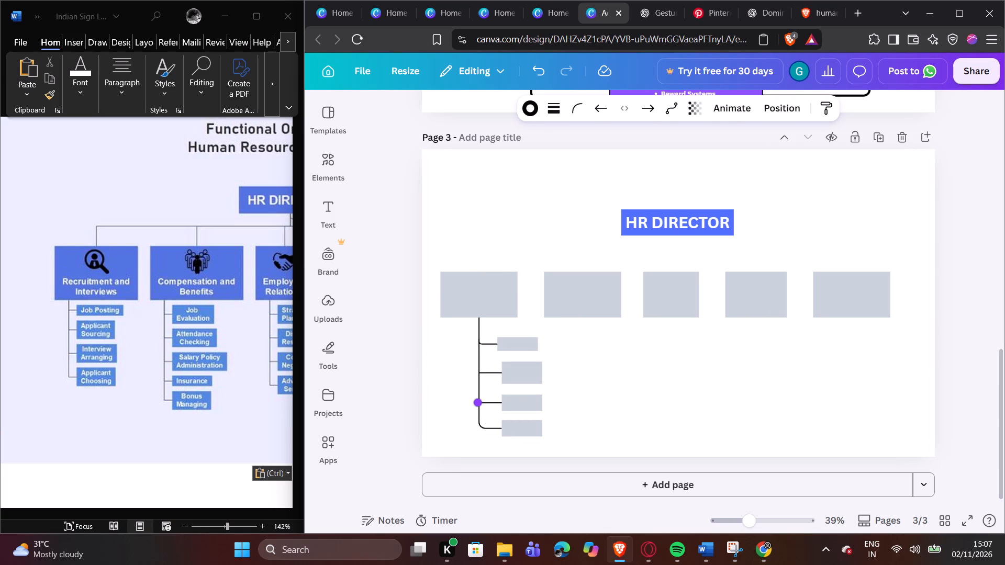
drag(478, 401, 478, 401)
Move all four sub-function boxes left, aligned in one column closer to the vertical line.
drag(511, 421, 502, 421)
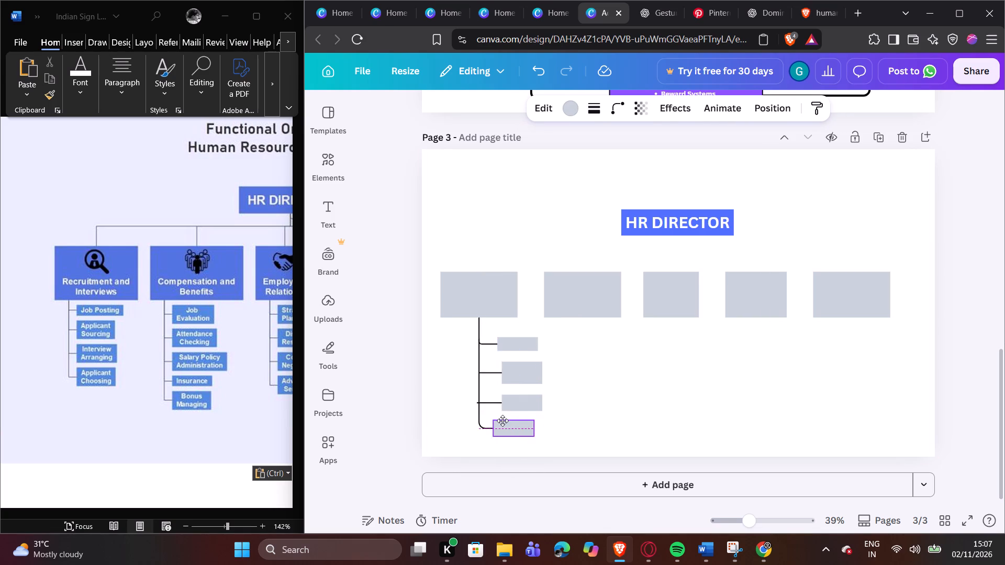
drag(502, 421, 502, 420)
drag(521, 406, 513, 406)
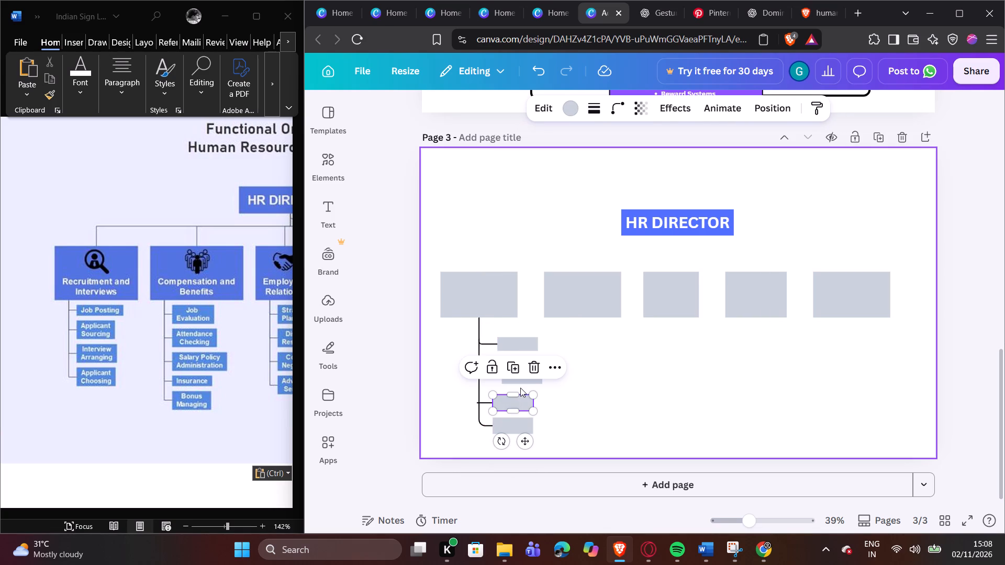
click(592, 392)
drag(519, 374, 510, 374)
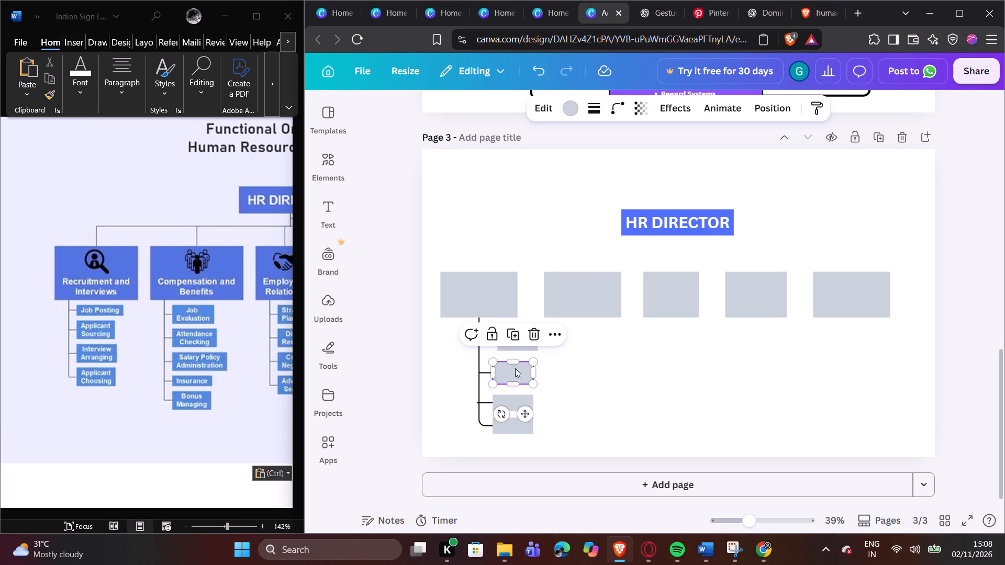
click(557, 358)
click(515, 345)
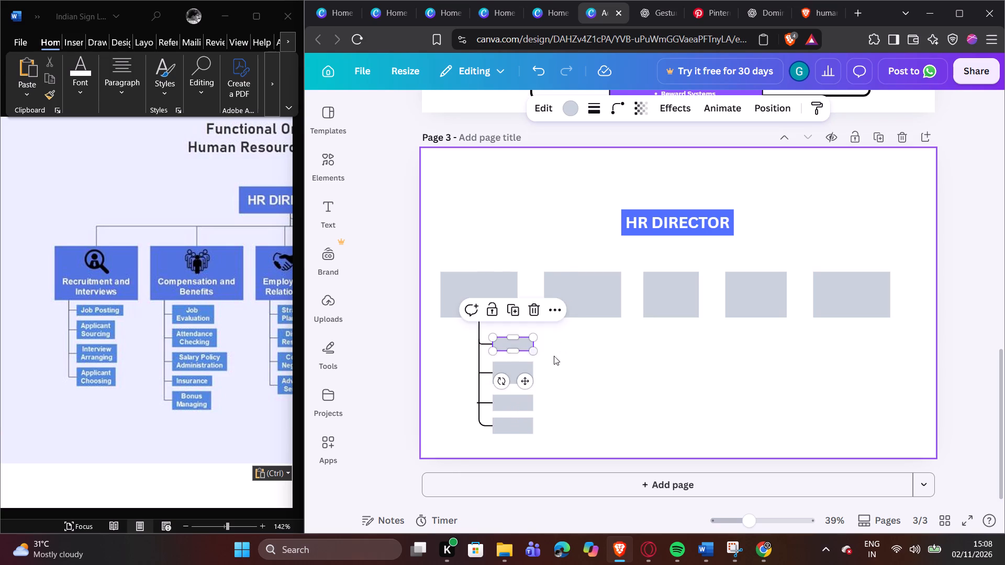
click(570, 358)
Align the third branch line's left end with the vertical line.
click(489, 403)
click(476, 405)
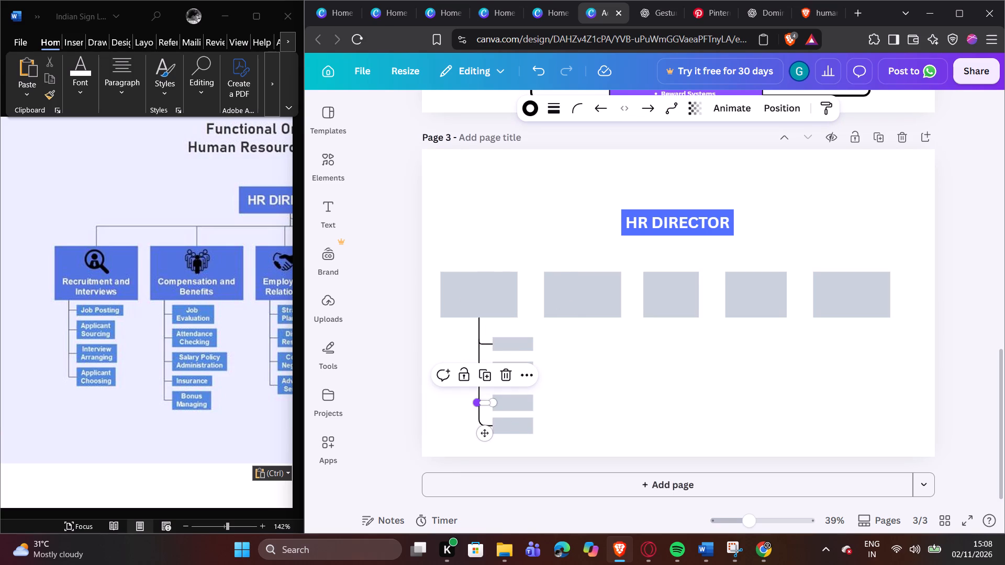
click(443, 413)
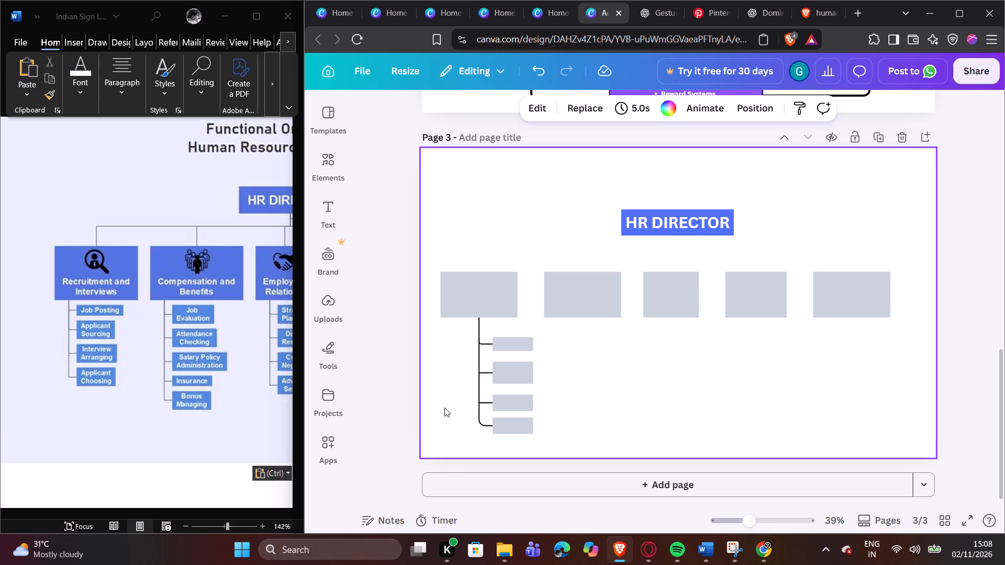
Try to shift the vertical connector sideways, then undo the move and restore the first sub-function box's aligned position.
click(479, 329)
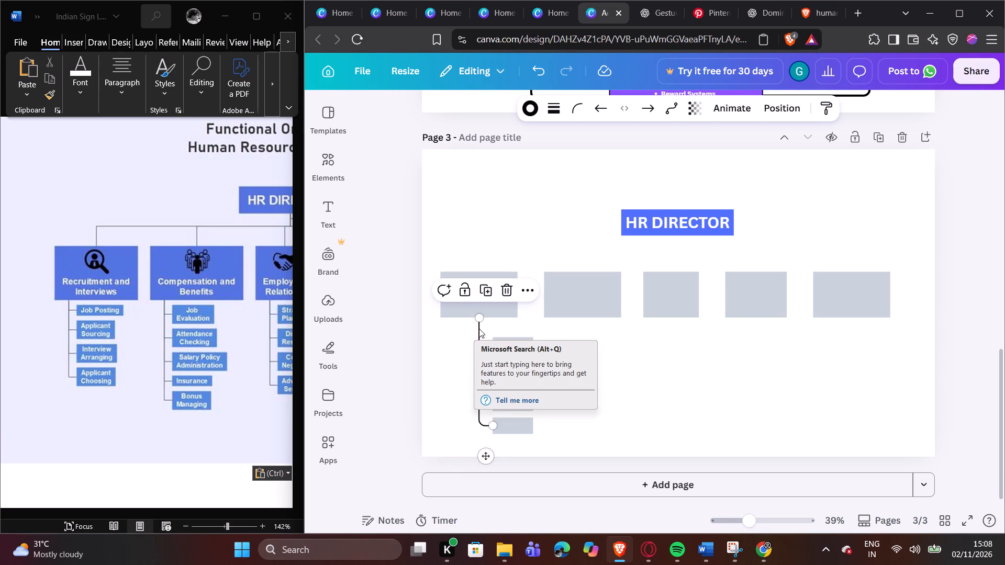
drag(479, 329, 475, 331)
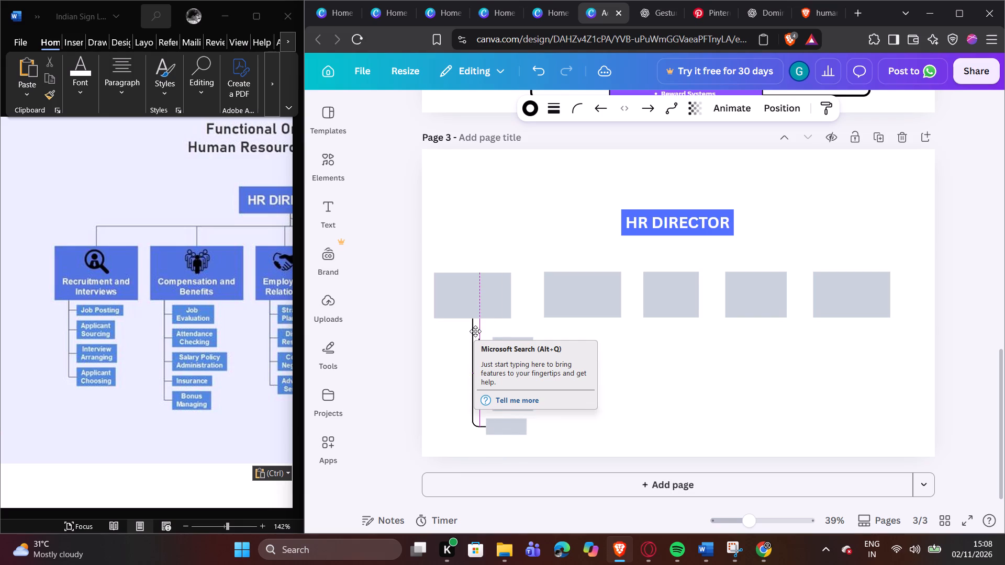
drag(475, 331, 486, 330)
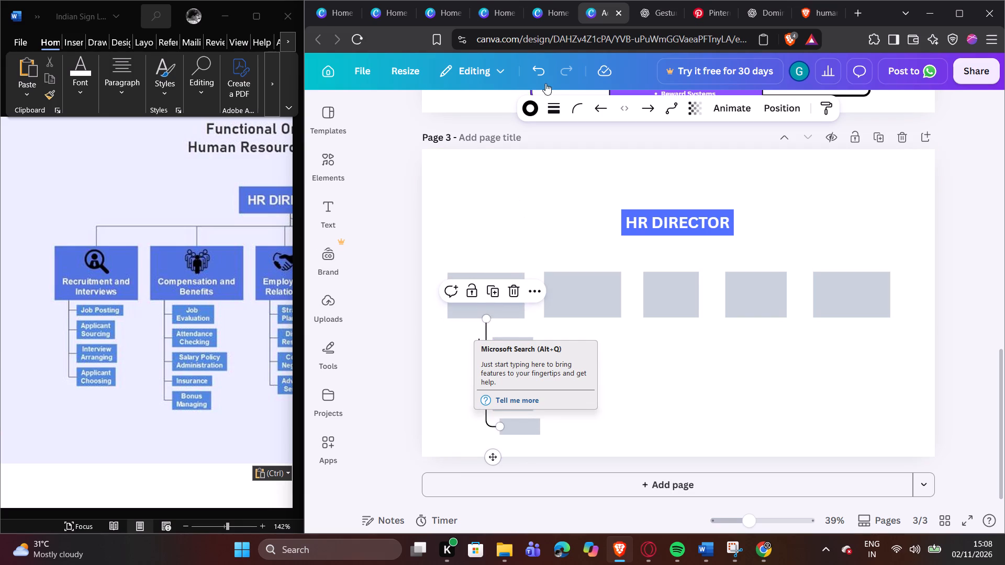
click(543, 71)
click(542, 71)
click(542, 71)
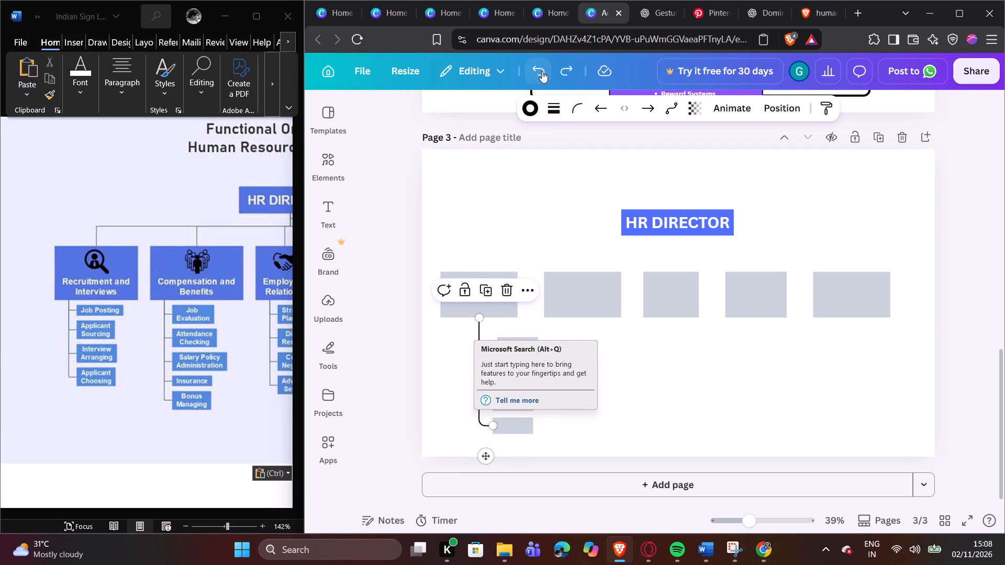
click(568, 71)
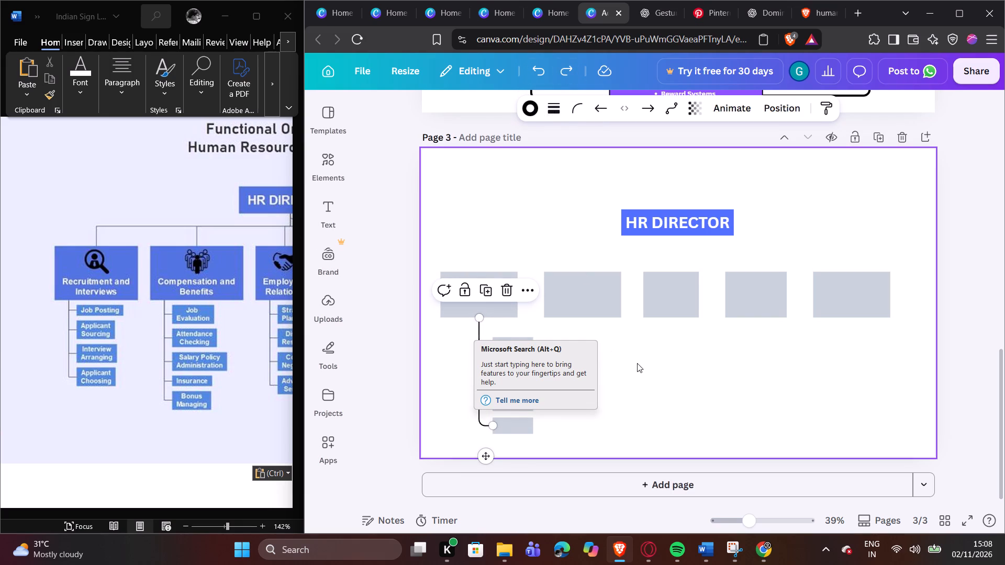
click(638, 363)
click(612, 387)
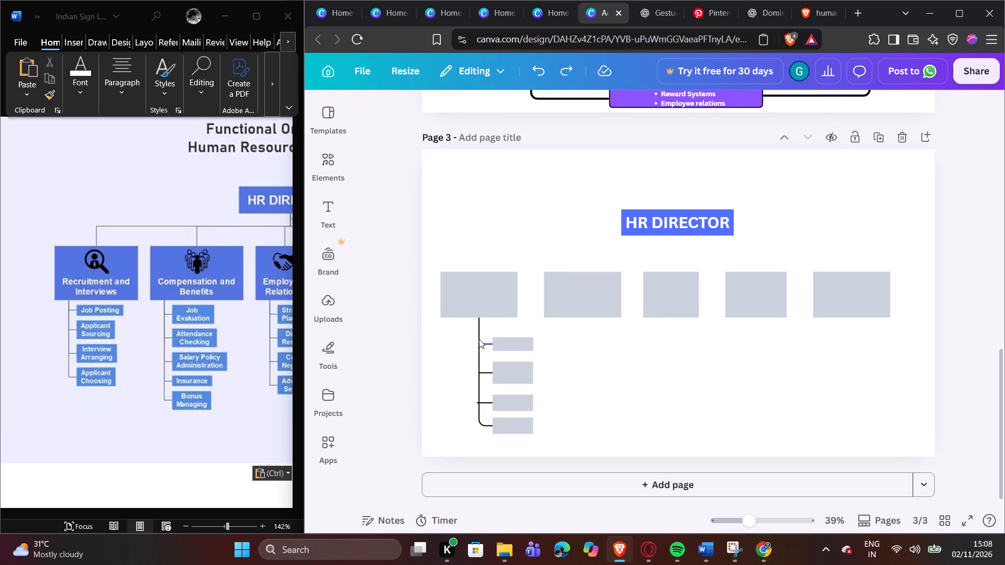
Move the vertical connector's upper end near the first large box's lower-left corner and shift the fourth sub-function box left to suit.
click(479, 339)
click(486, 329)
drag(480, 320, 453, 319)
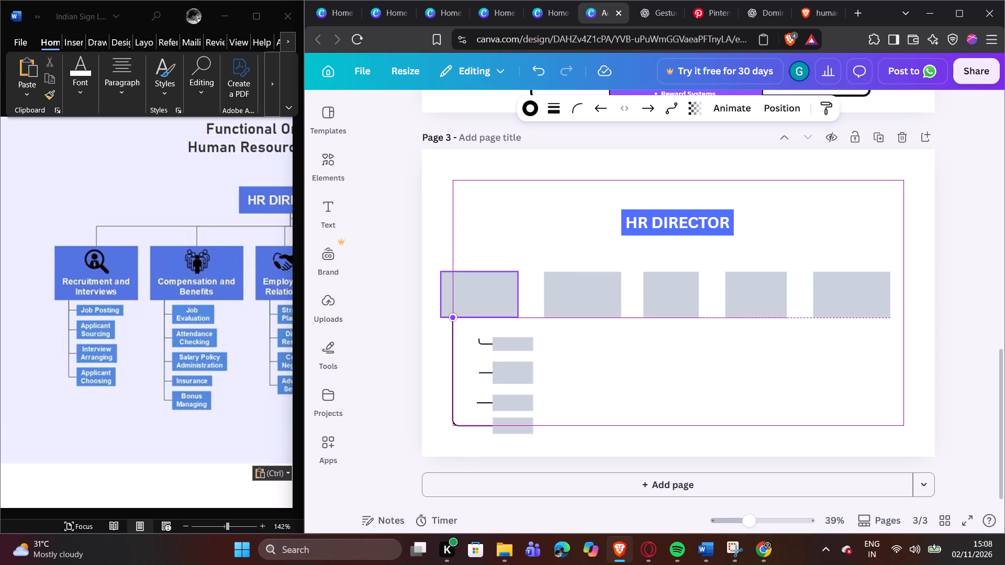
drag(453, 319, 455, 319)
drag(515, 424, 496, 422)
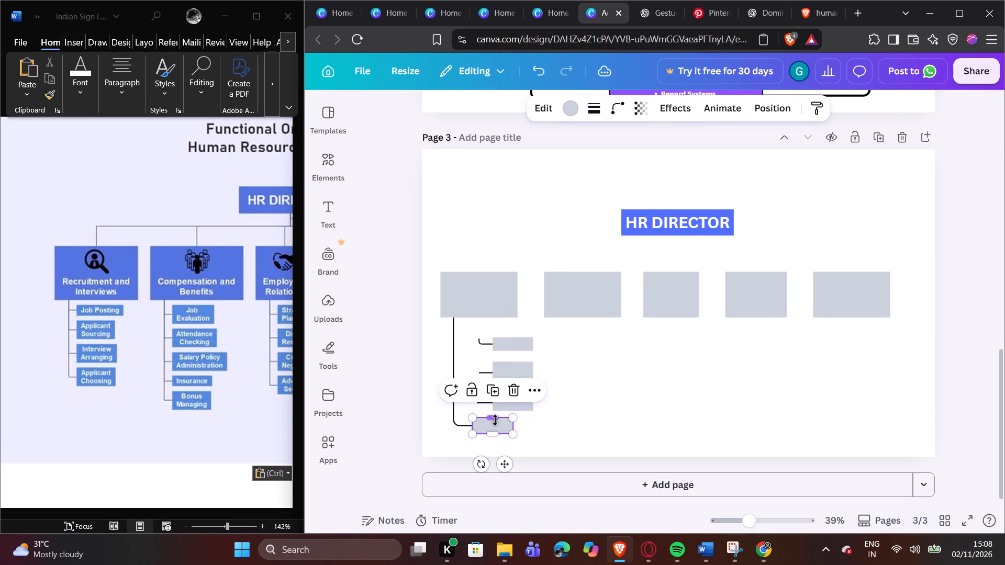
Extend the third branch line to the relocated vertical line and align the third sub-function box above the fourth.
drag(509, 408, 495, 409)
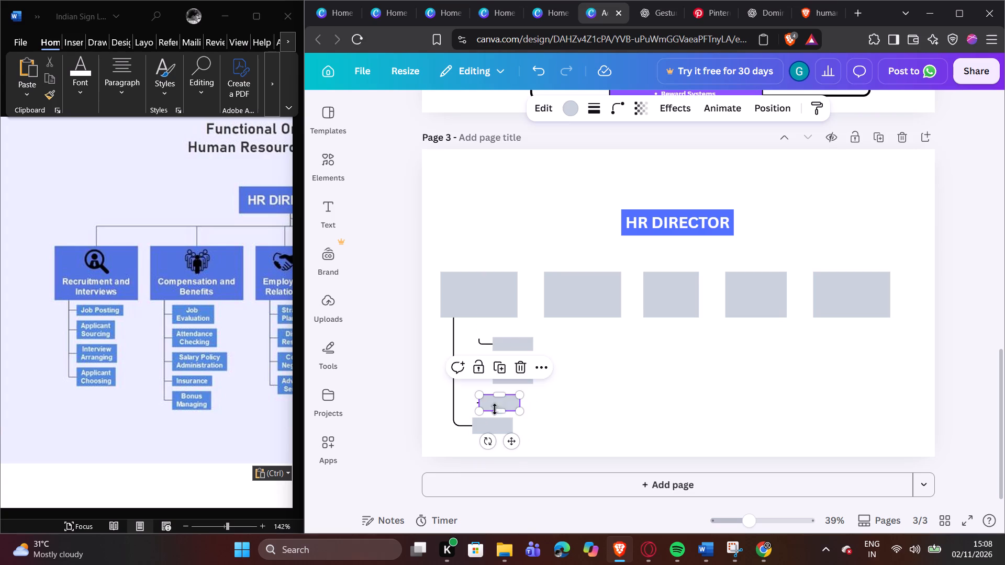
drag(494, 404, 507, 404)
click(487, 404)
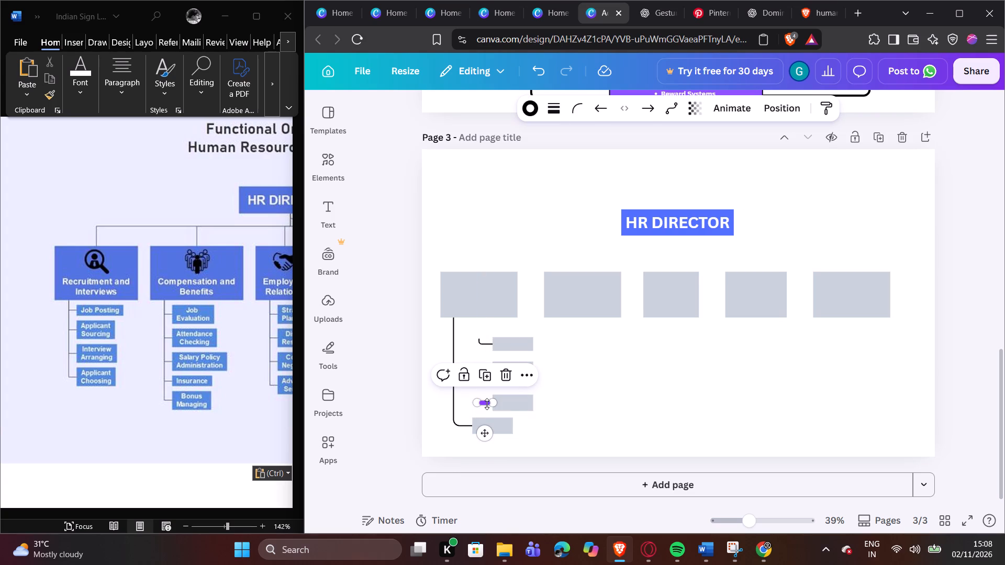
drag(478, 402, 457, 401)
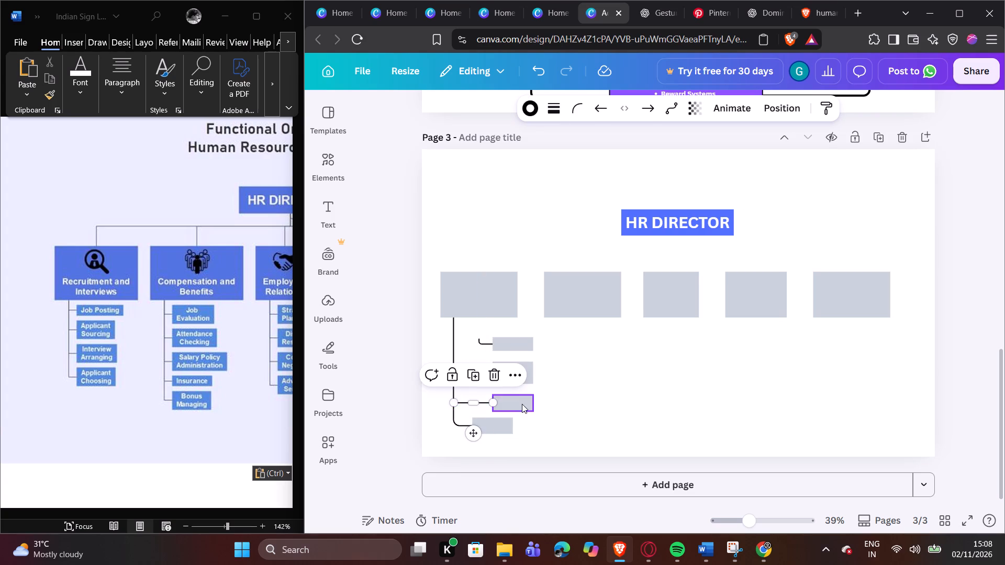
drag(522, 404, 503, 404)
click(542, 402)
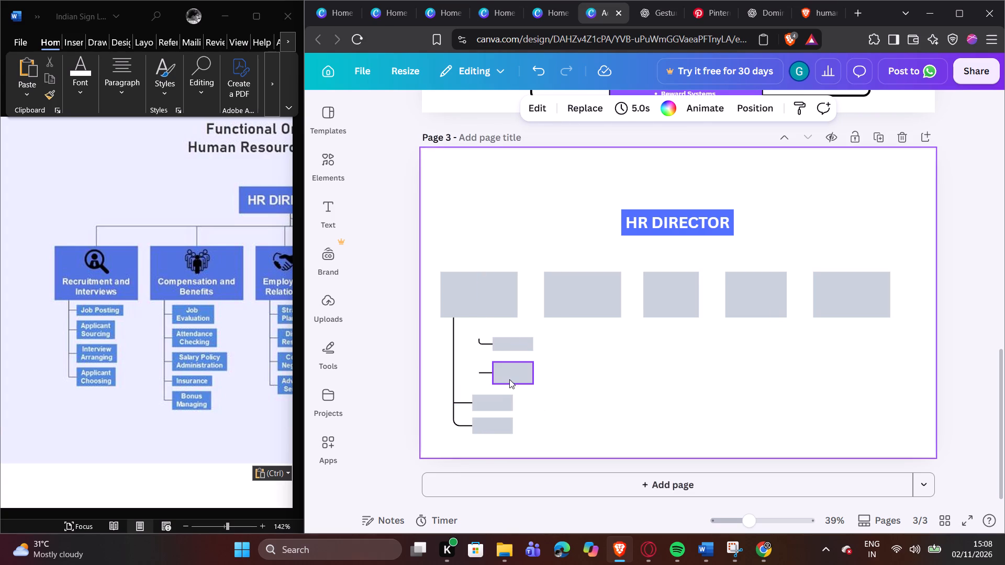
Extend the second branch line to the vertical connector and align the second sub-function box above the third.
click(500, 376)
click(482, 372)
drag(482, 372, 474, 373)
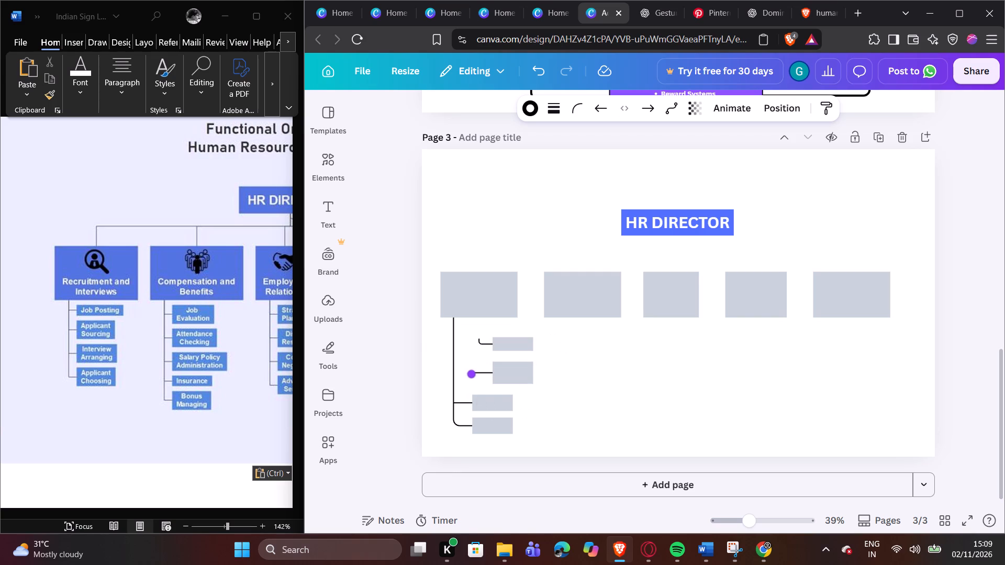
drag(474, 373, 455, 375)
drag(455, 375, 457, 376)
click(468, 378)
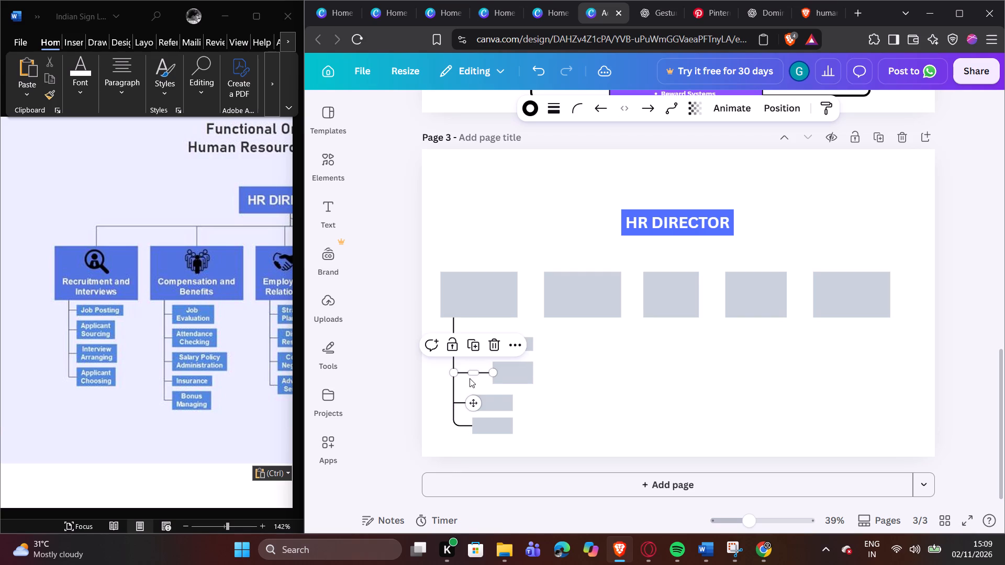
click(479, 382)
drag(515, 374, 490, 374)
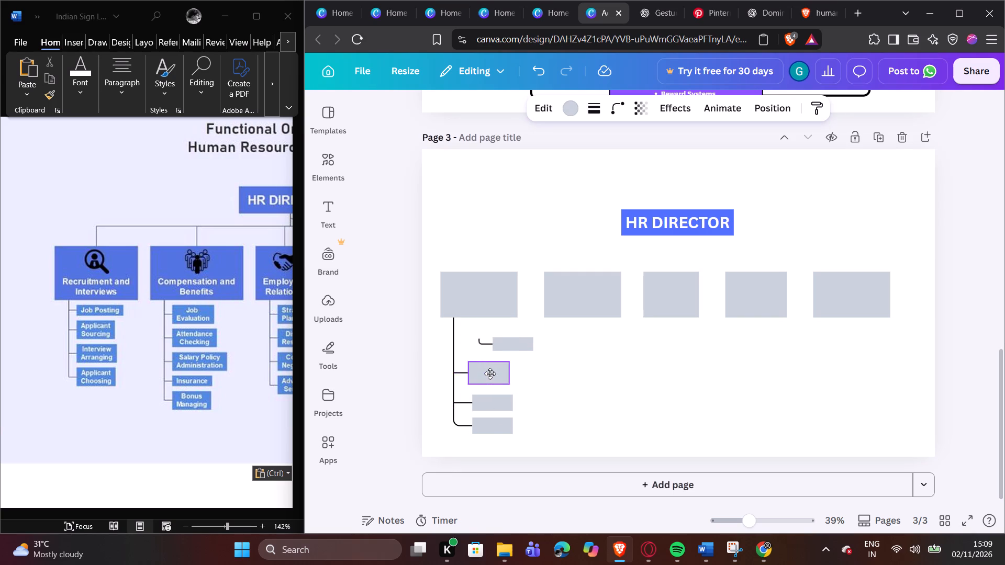
drag(490, 374, 493, 375)
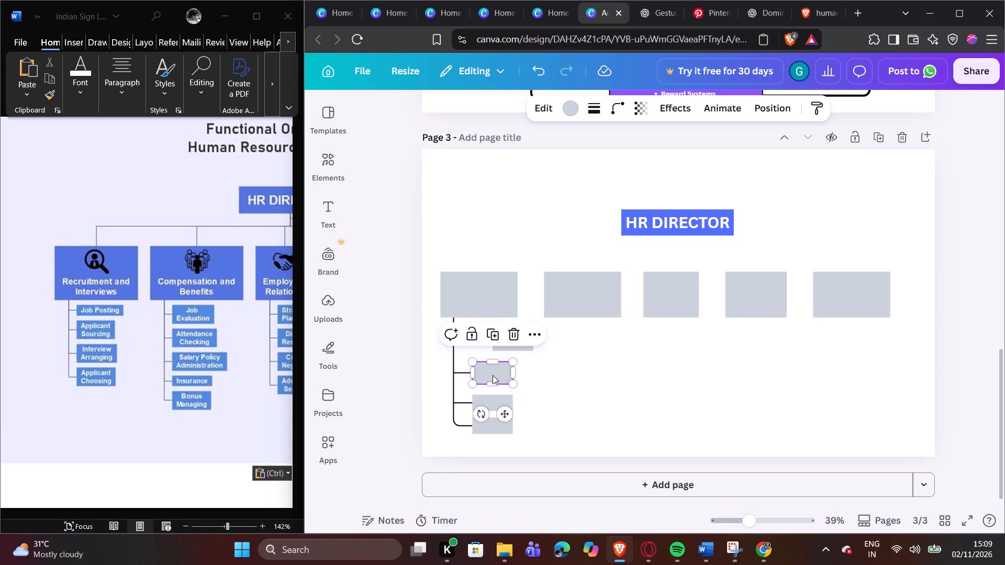
click(553, 377)
Extend the first branch line to the vertical connector and align the first sub-function box with the boxes below.
click(509, 343)
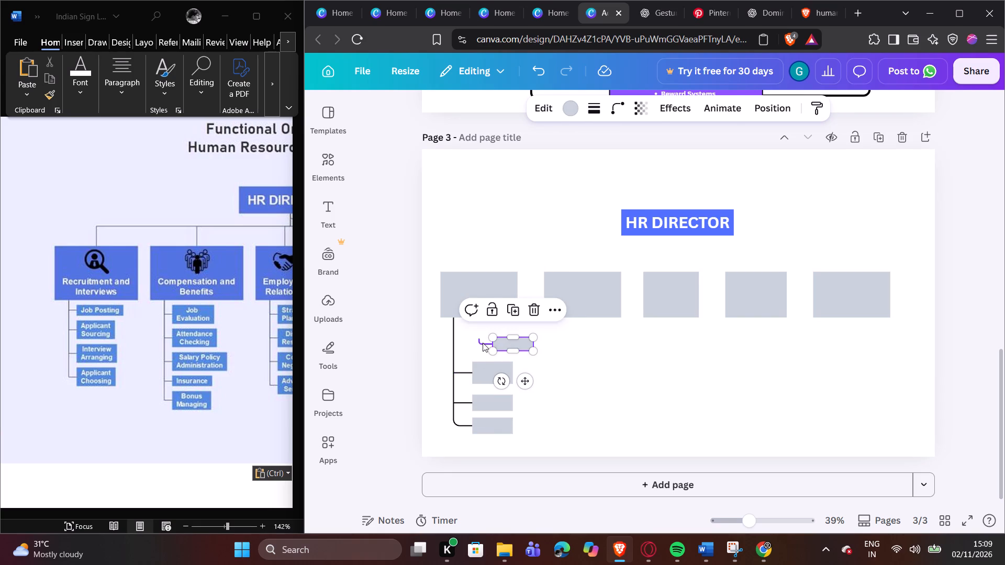
click(482, 343)
drag(479, 342, 460, 345)
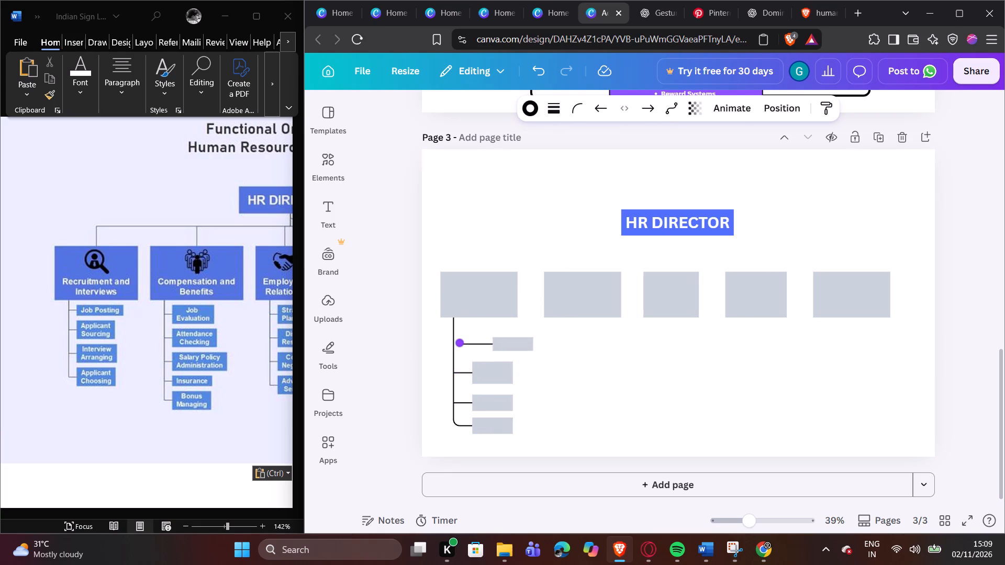
drag(460, 345, 455, 345)
drag(510, 346, 490, 345)
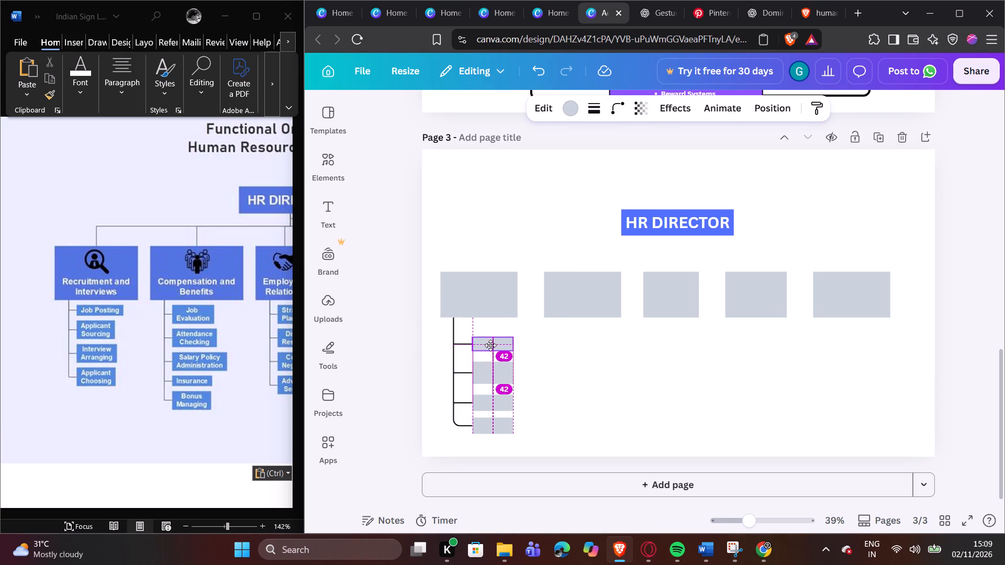
drag(490, 345, 488, 345)
Raise the first sub-function box slightly and straighten its branch line to meet the vertical connector level.
drag(488, 345, 489, 337)
click(461, 336)
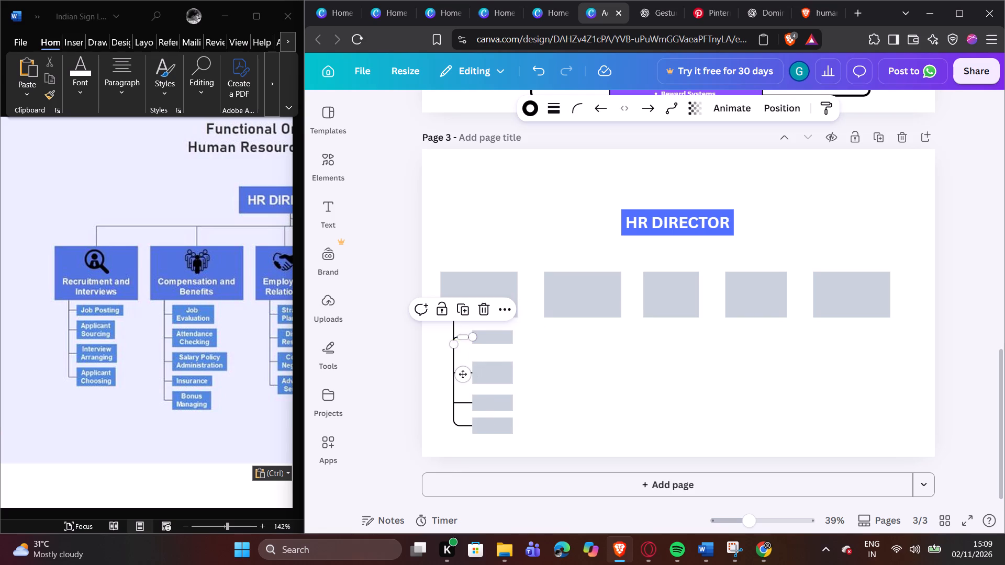
drag(453, 342, 453, 337)
click(556, 351)
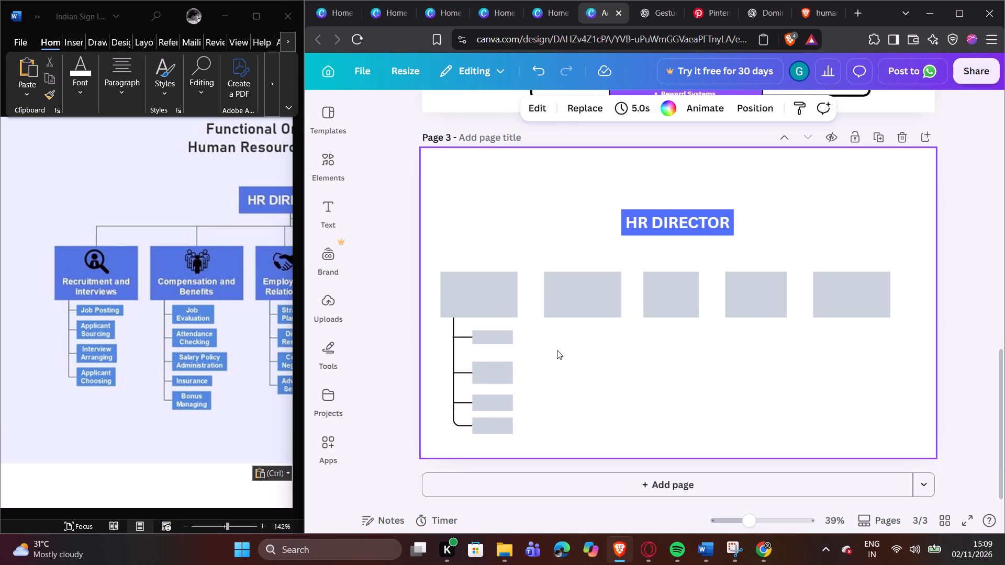
Raise the second sub-function box to leave equal gaps of 55 above and below, and level its branch line.
click(475, 381)
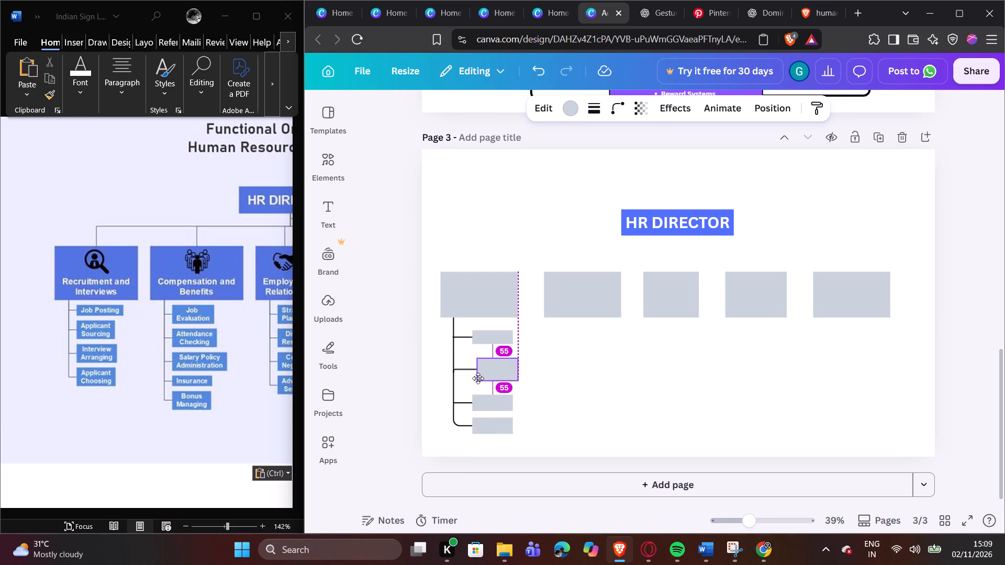
click(535, 382)
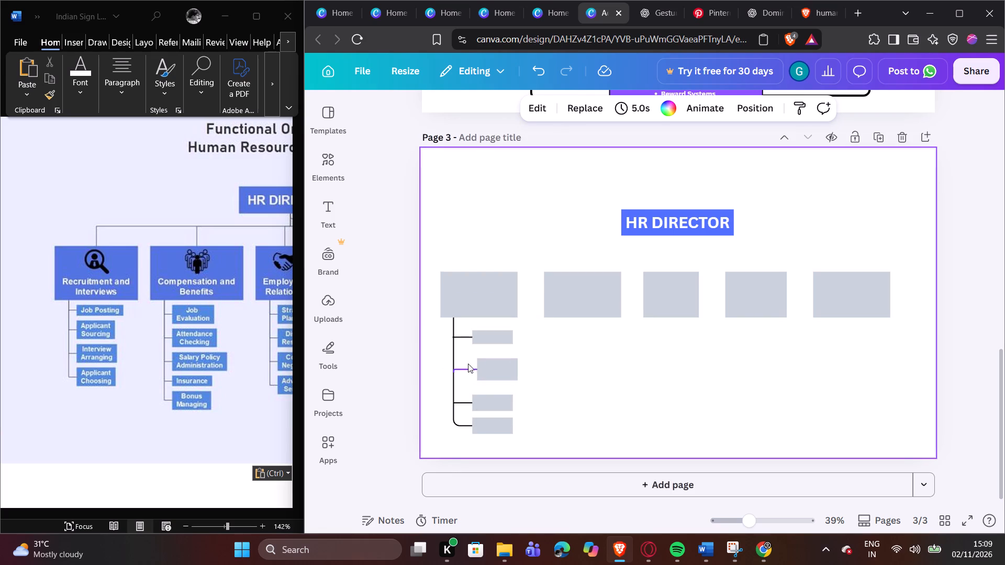
click(467, 367)
drag(453, 374, 450, 367)
click(446, 381)
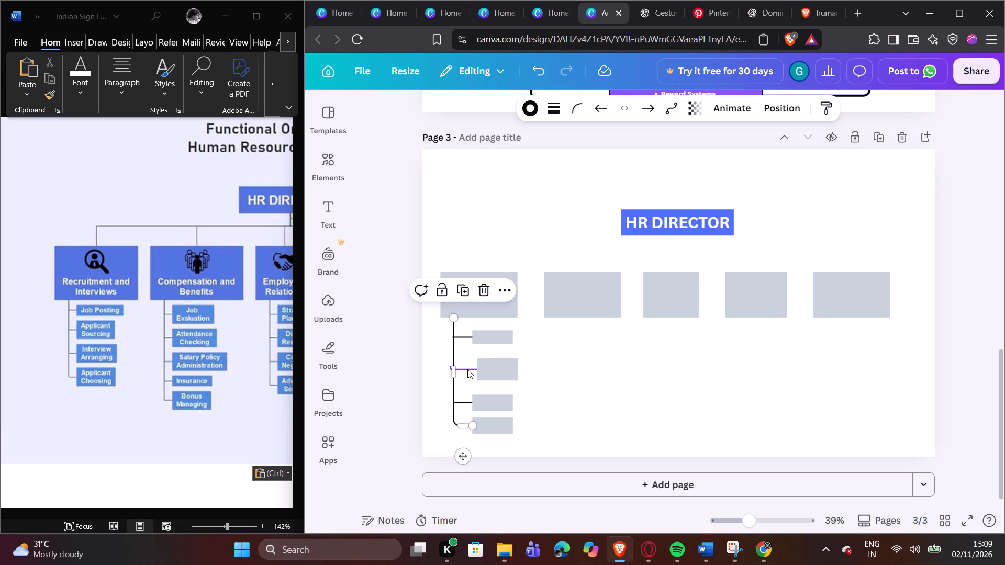
click(462, 365)
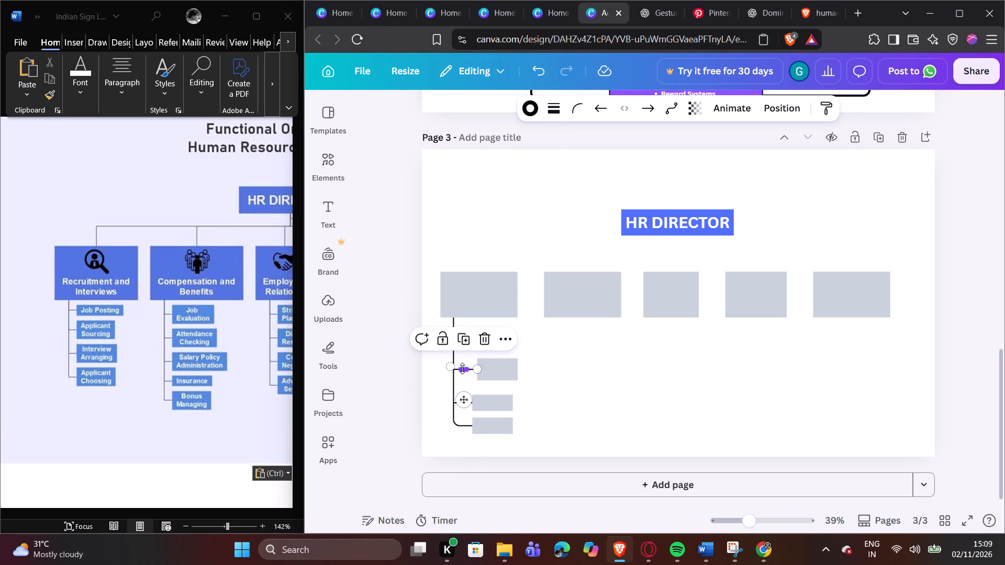
click(449, 364)
click(438, 368)
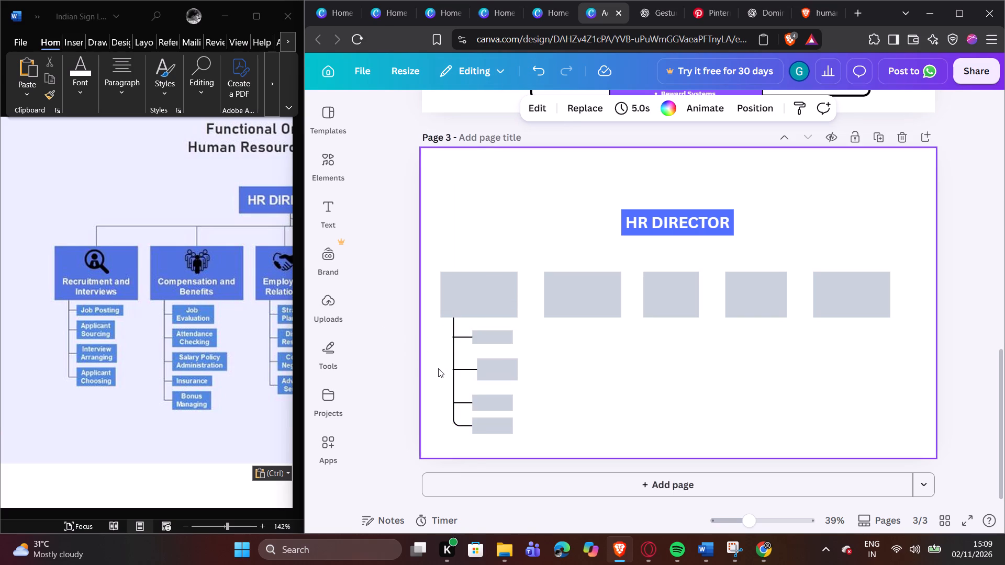
Raise the third sub-function box to leave equal gaps of 40 above and below, and level its branch line.
click(483, 401)
click(461, 401)
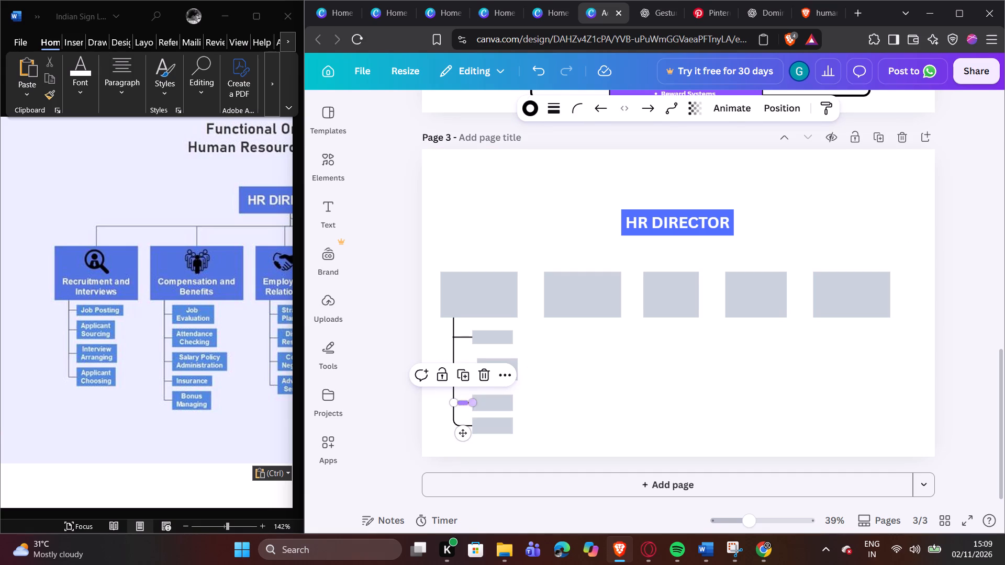
drag(492, 401, 494, 396)
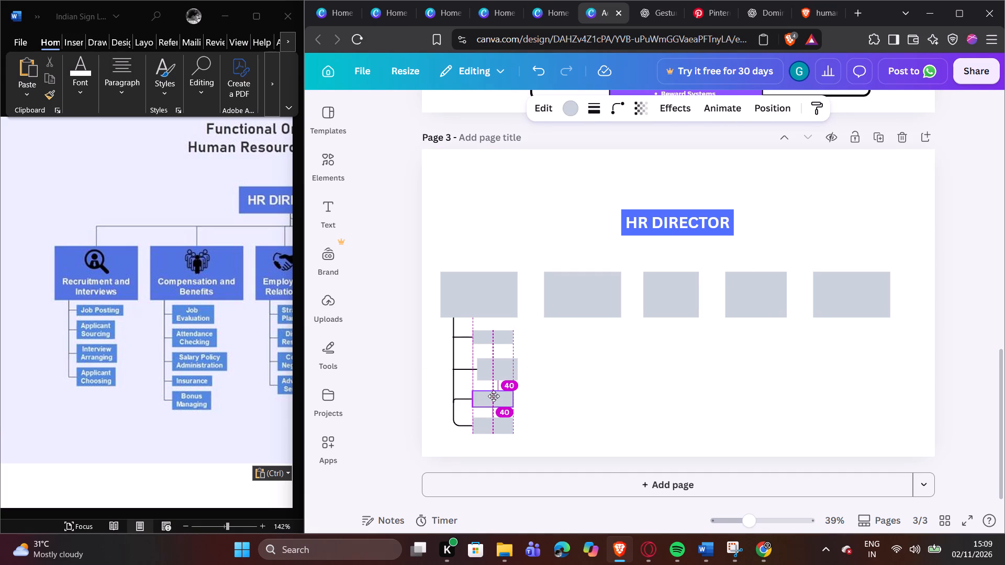
drag(494, 396, 495, 396)
click(469, 399)
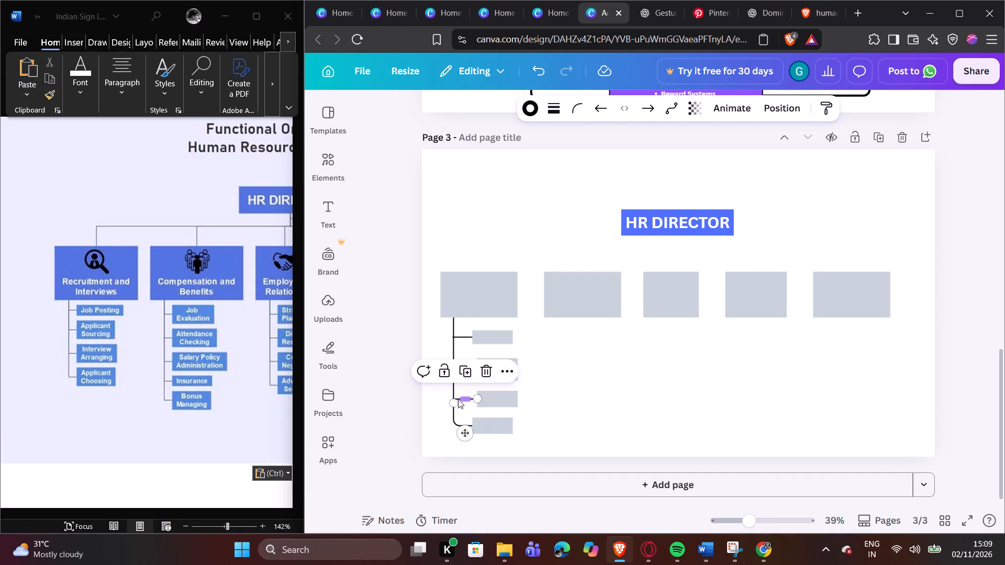
click(453, 400)
click(441, 397)
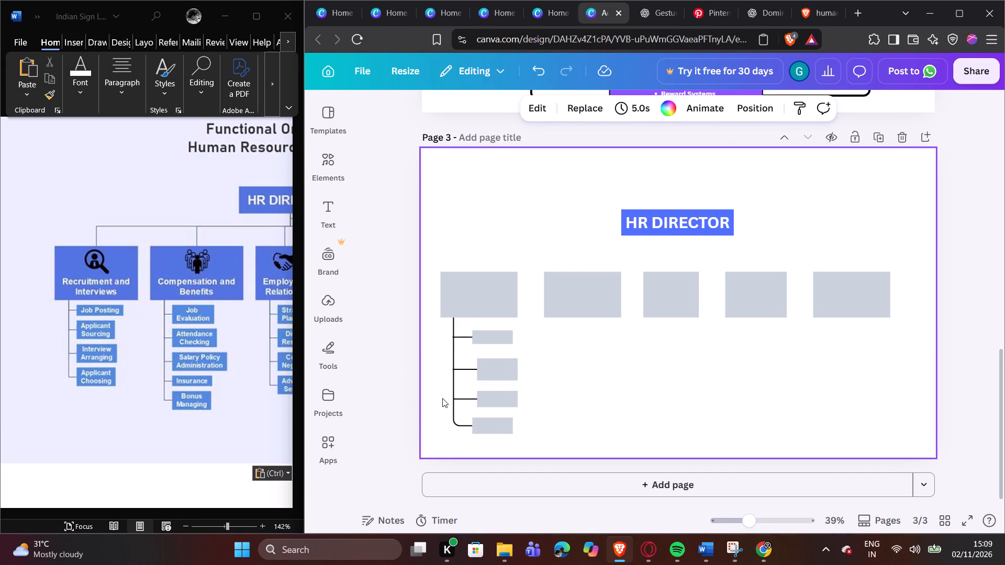
Shift the second and third sub-function boxes left to line up with the first and fourth boxes.
click(538, 383)
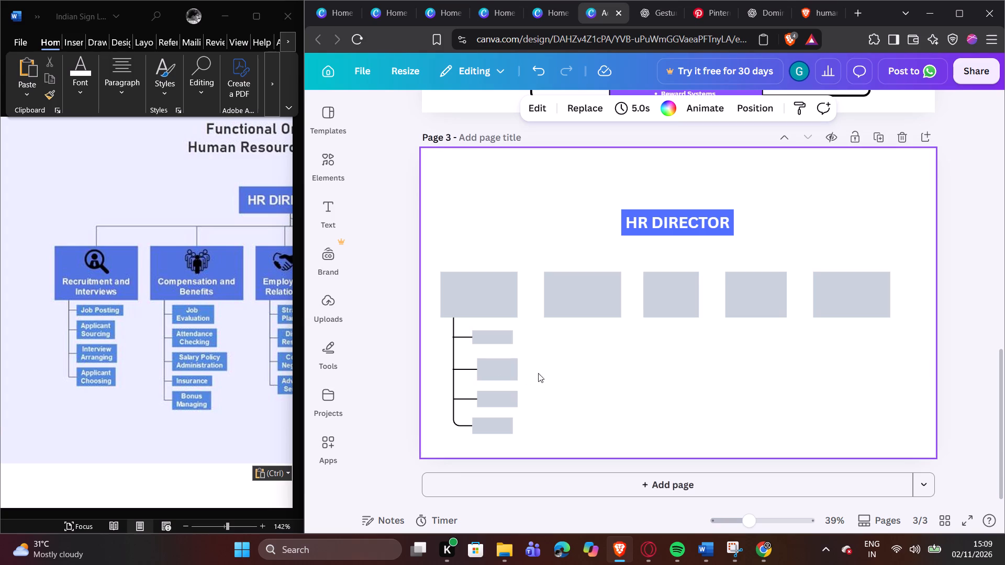
click(504, 368)
click(560, 384)
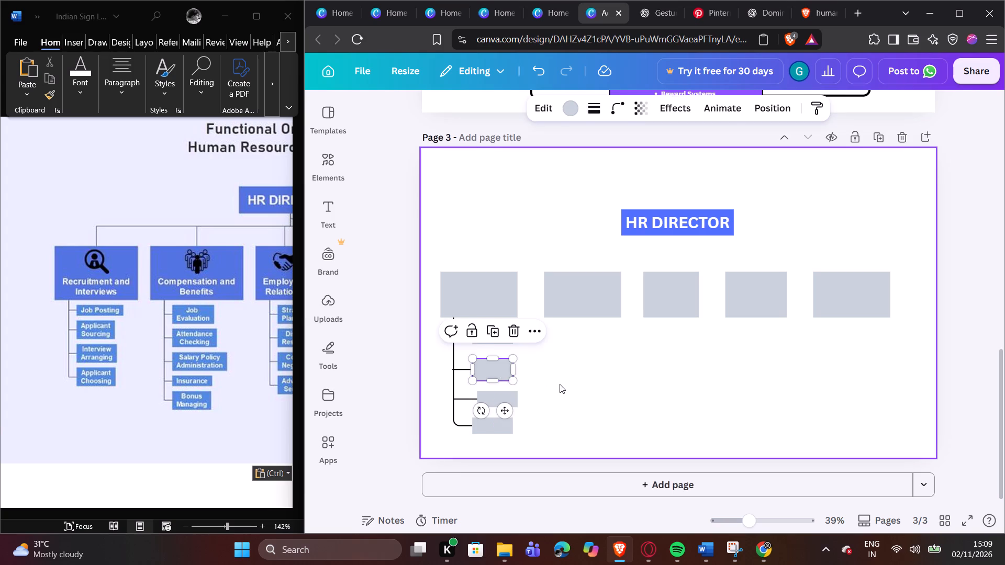
click(491, 398)
click(557, 403)
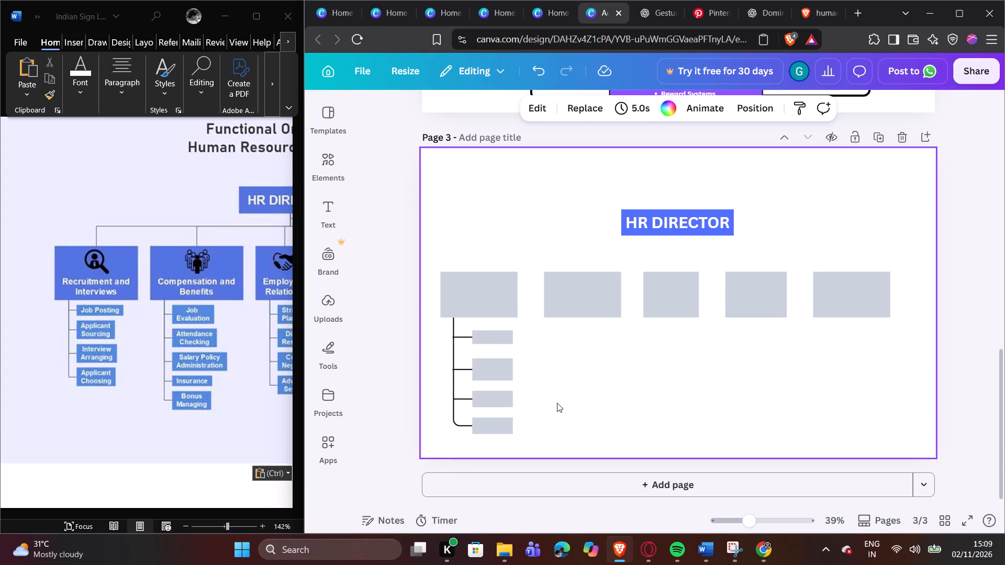
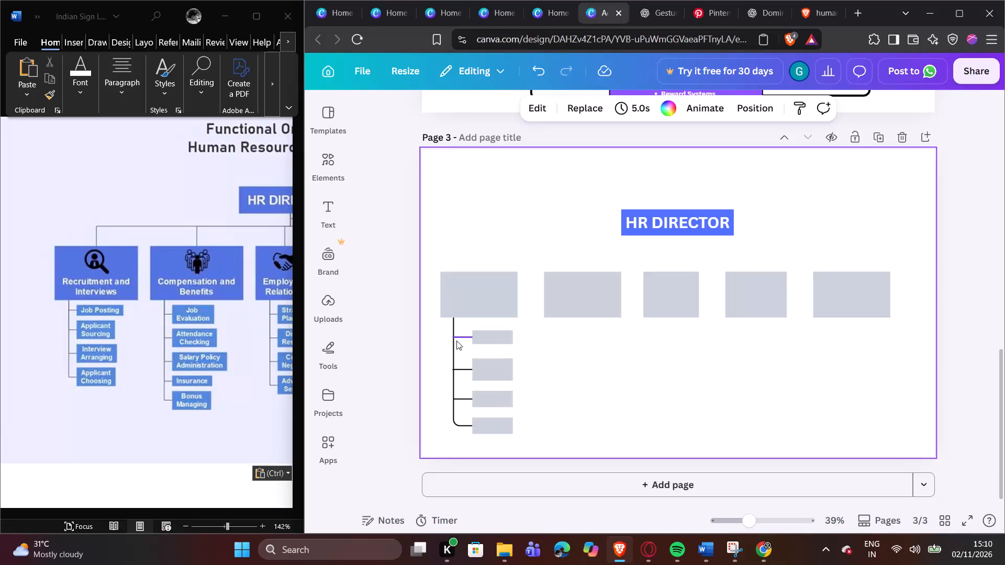
Duplicate the Recruitment branch's elbow connector and attach it under the second department box, its lower end level with the original's.
click(453, 346)
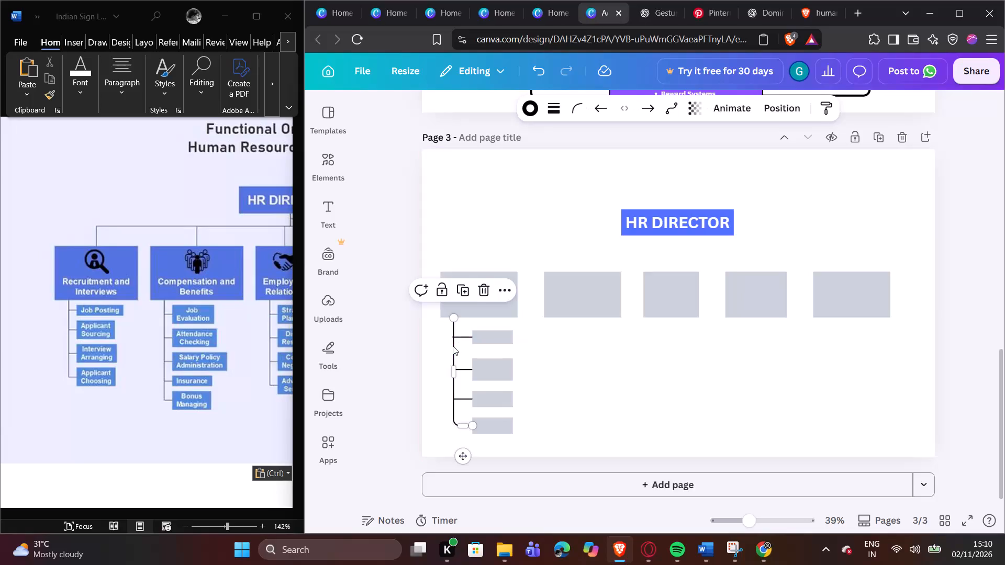
click(463, 293)
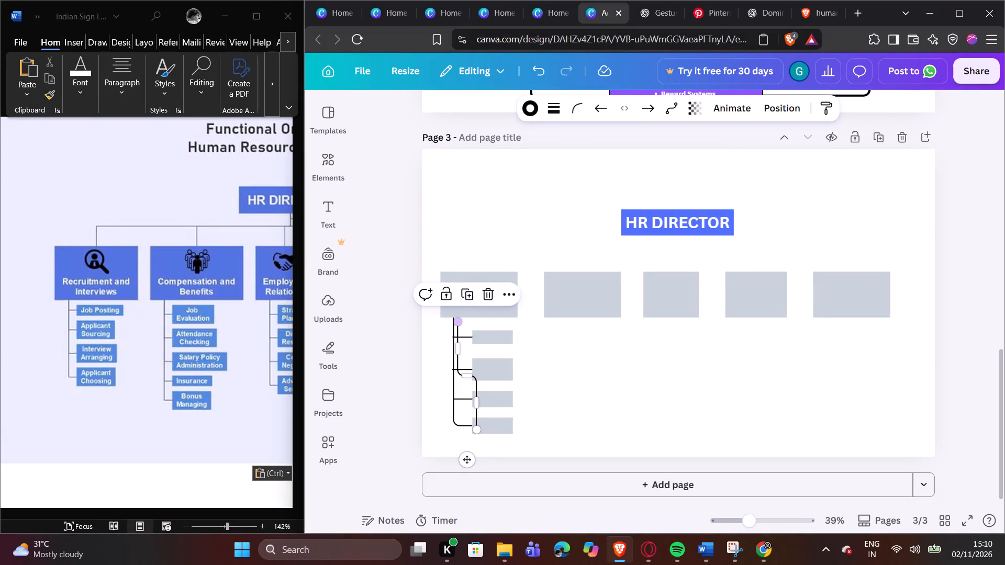
drag(459, 324, 565, 321)
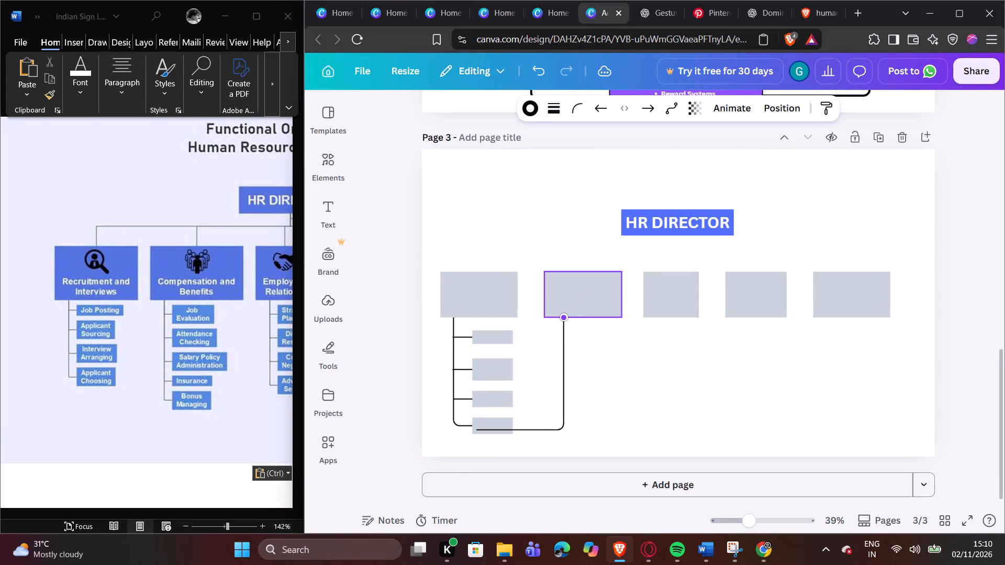
drag(565, 321, 562, 319)
drag(475, 433, 556, 422)
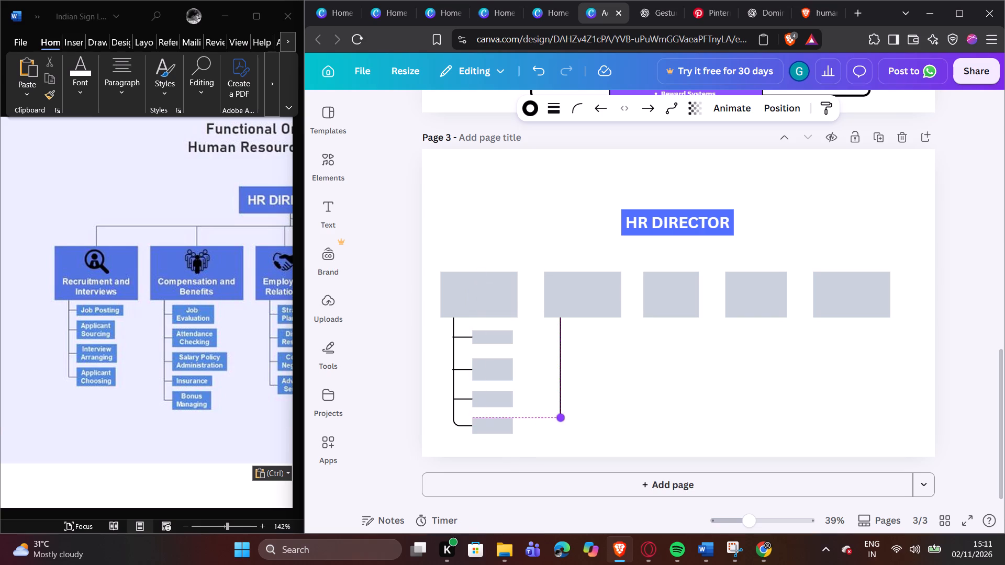
drag(556, 422, 572, 426)
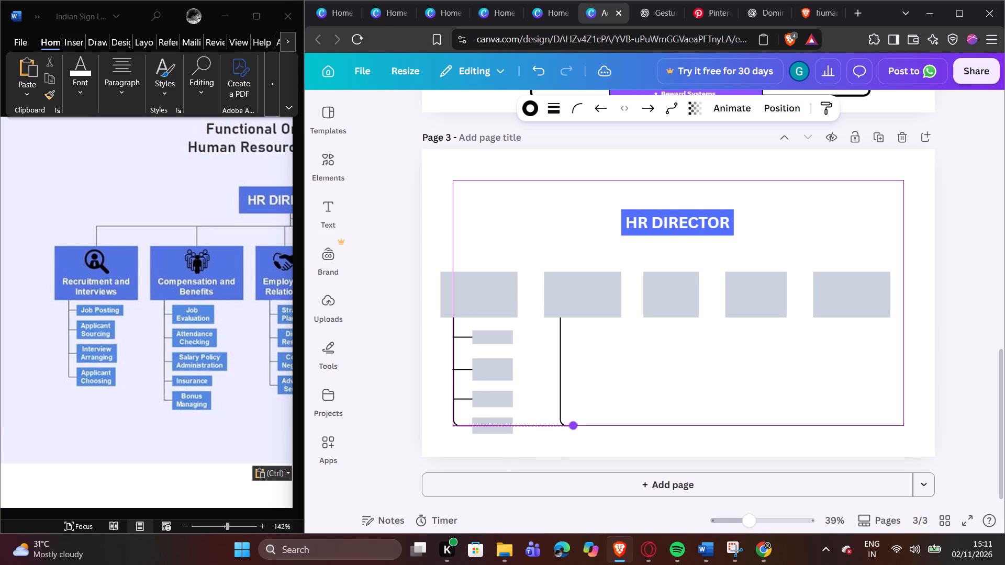
drag(572, 426, 571, 426)
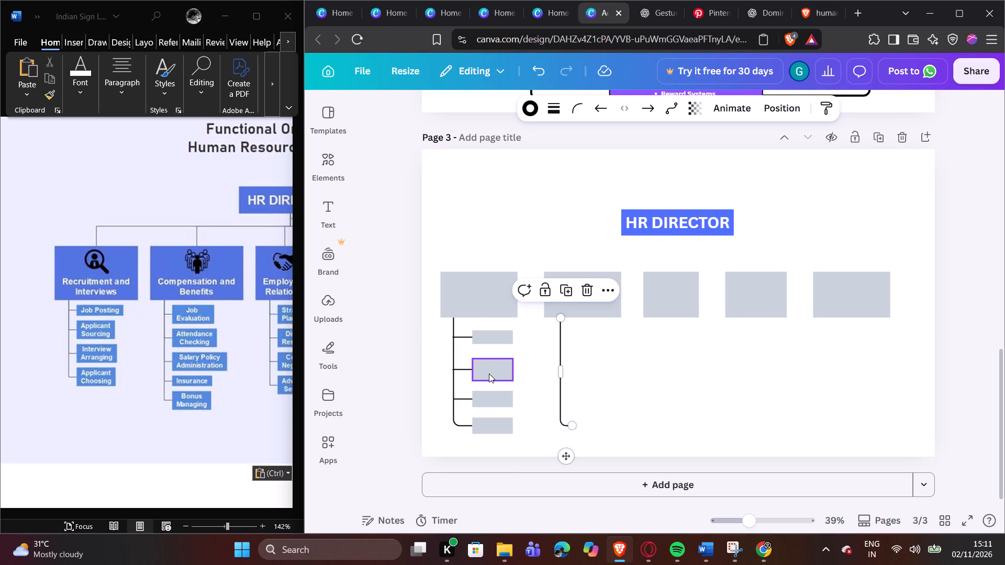
Duplicate the Recruitment column's third sub-function box and place it as the first sub-function box beside the second department's connector.
click(492, 394)
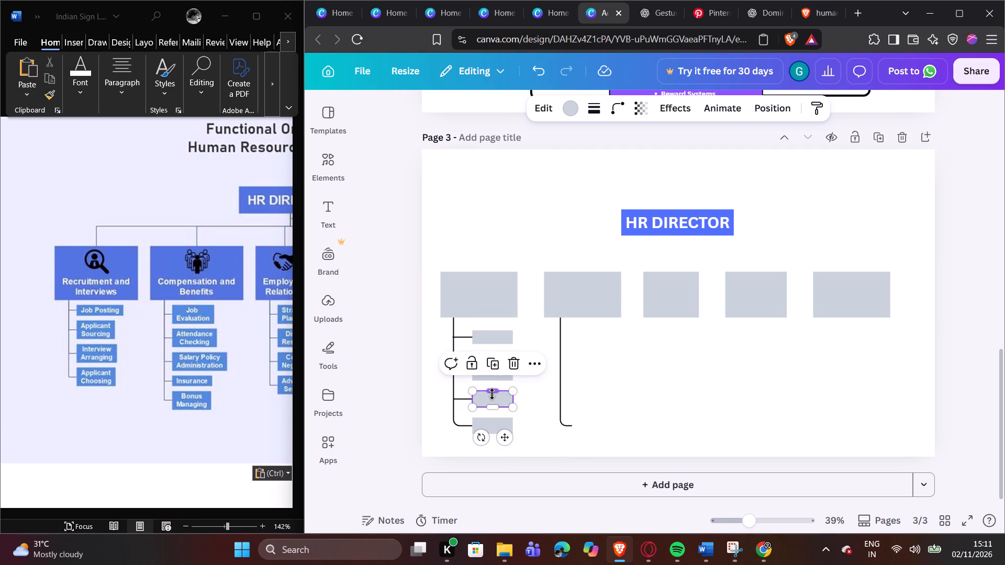
click(497, 365)
drag(494, 405, 581, 361)
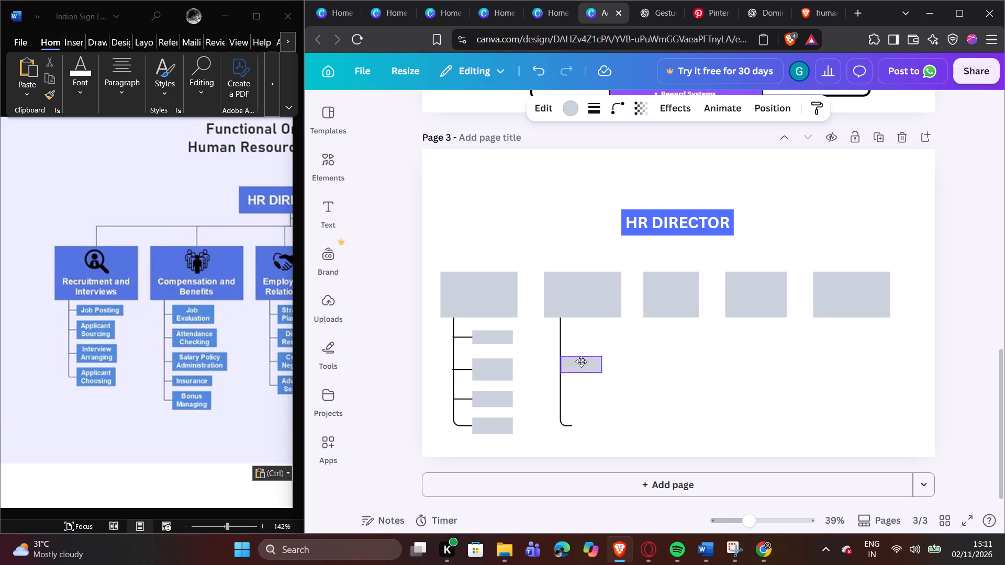
drag(581, 361, 588, 340)
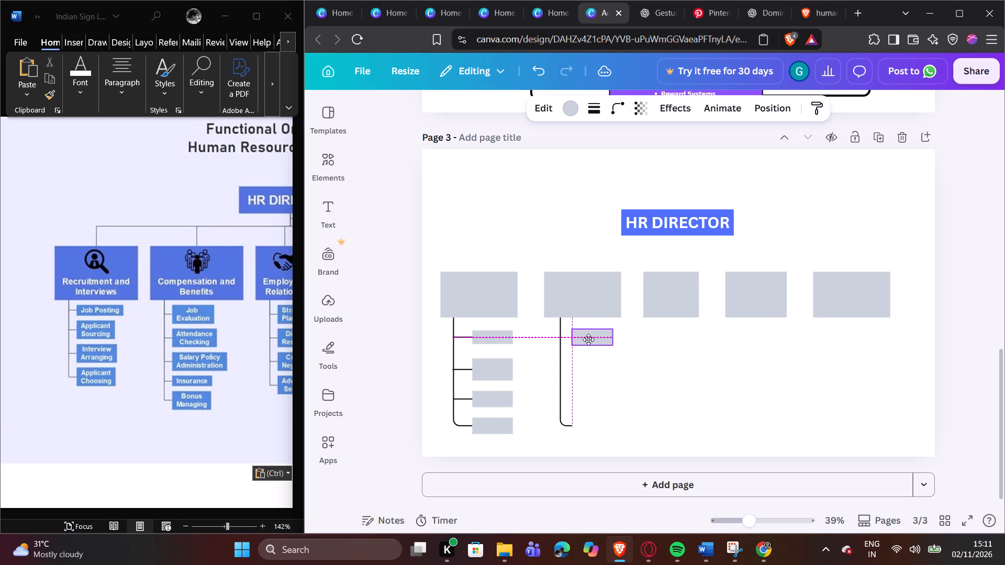
drag(588, 340, 594, 335)
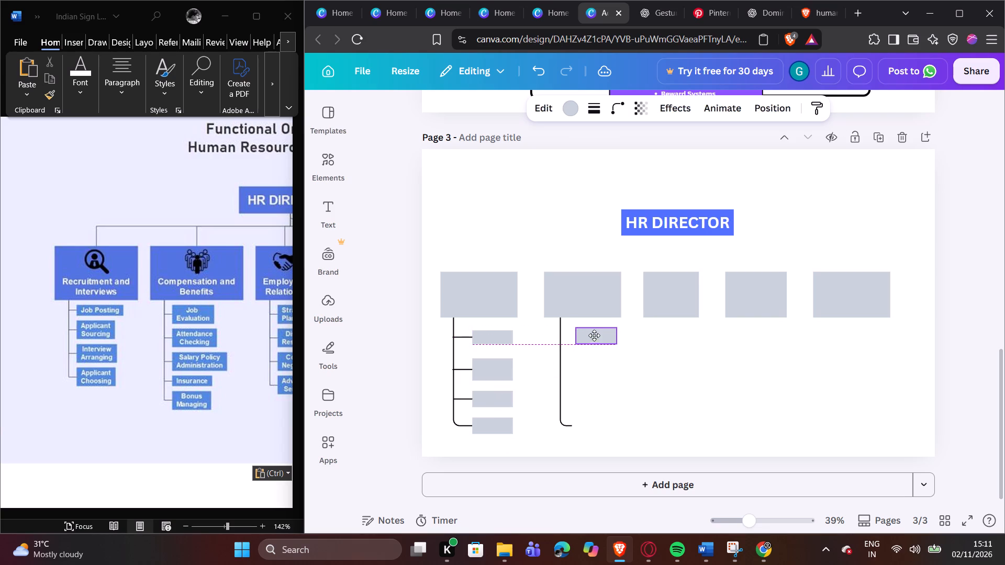
drag(594, 335, 589, 332)
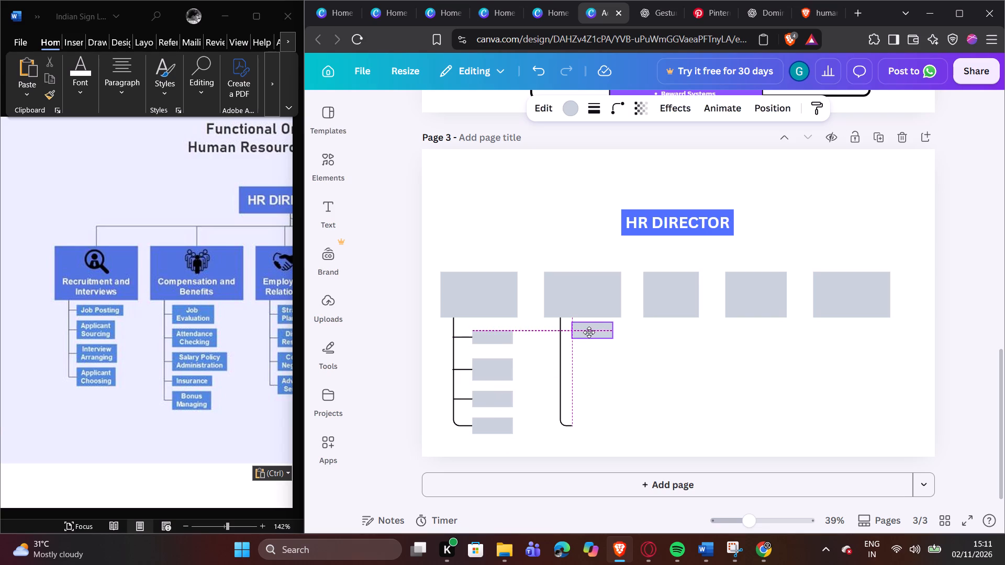
drag(589, 332, 589, 337)
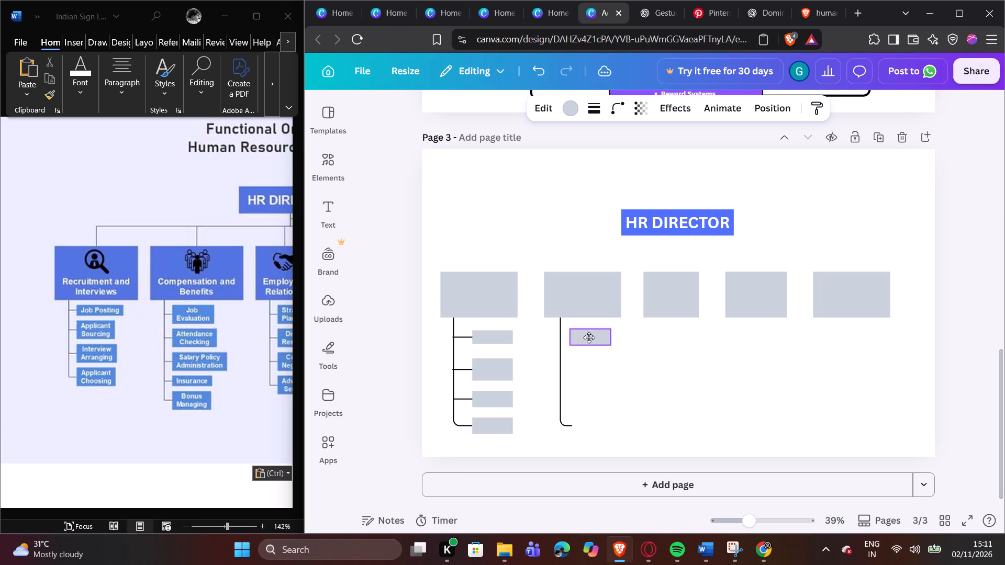
drag(589, 337, 589, 336)
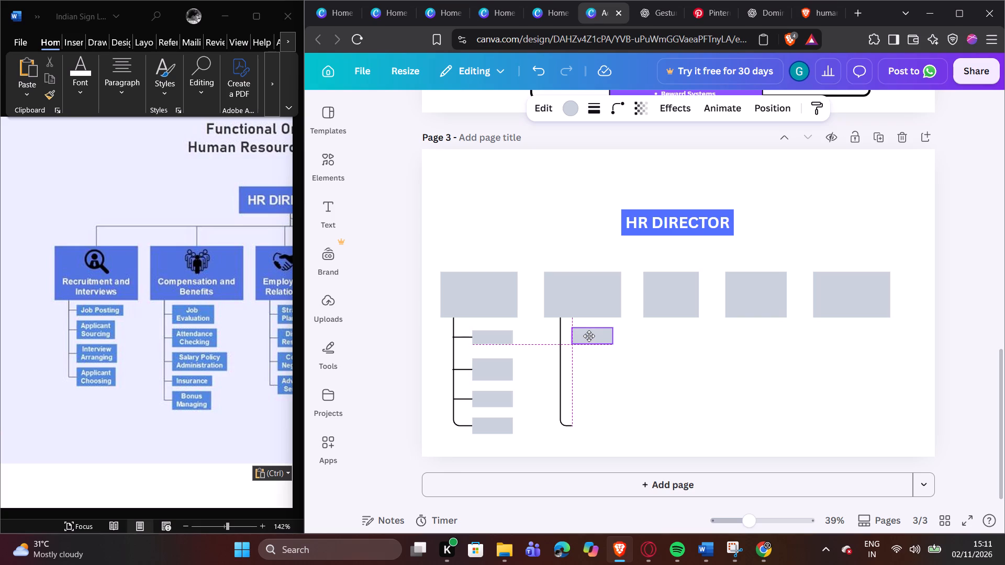
drag(589, 336, 588, 336)
Duplicate that first sub-function box and align the copy directly beneath it with equal gaps of 40.
click(592, 304)
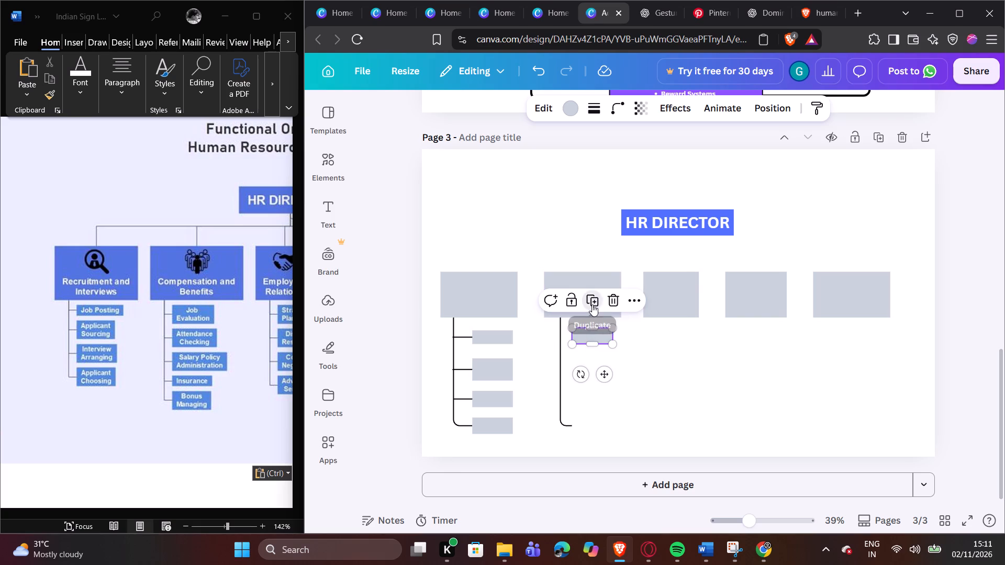
drag(694, 274, 692, 283)
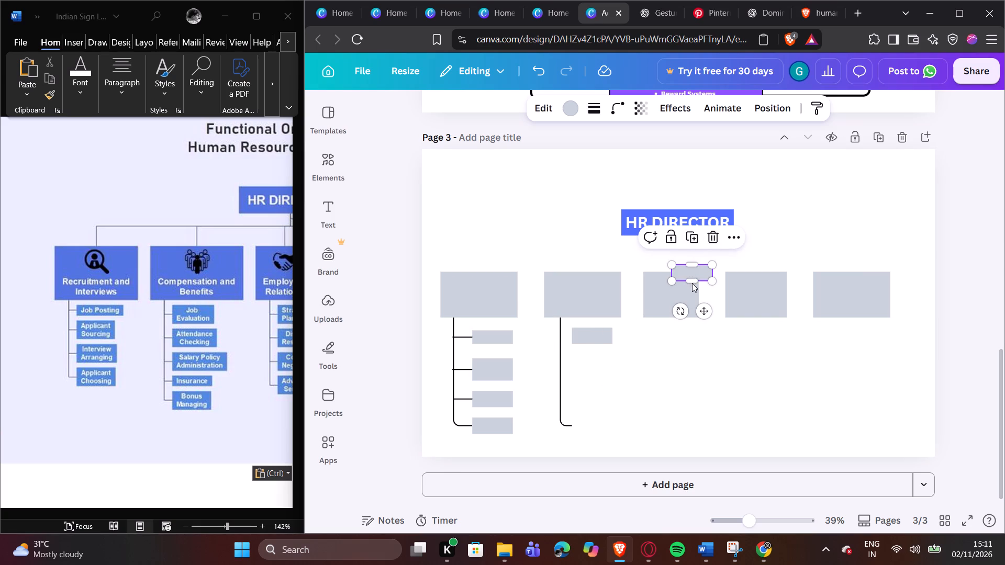
drag(692, 283, 593, 364)
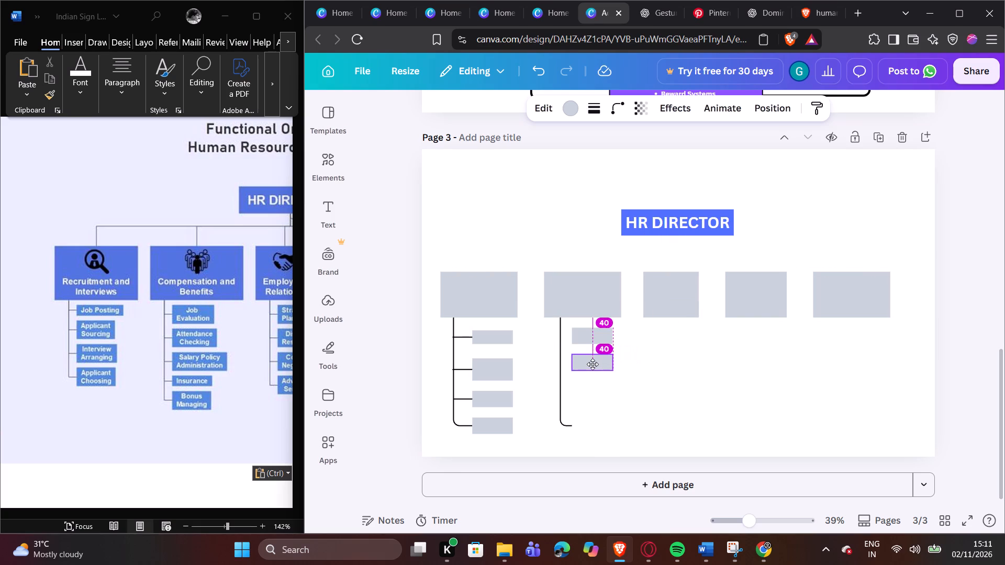
drag(593, 364, 595, 365)
drag(595, 365, 597, 365)
drag(597, 365, 596, 365)
Add three more duplicate sub-function boxes down the second column, aligned and spaced at gaps of 40, making five boxes.
click(599, 326)
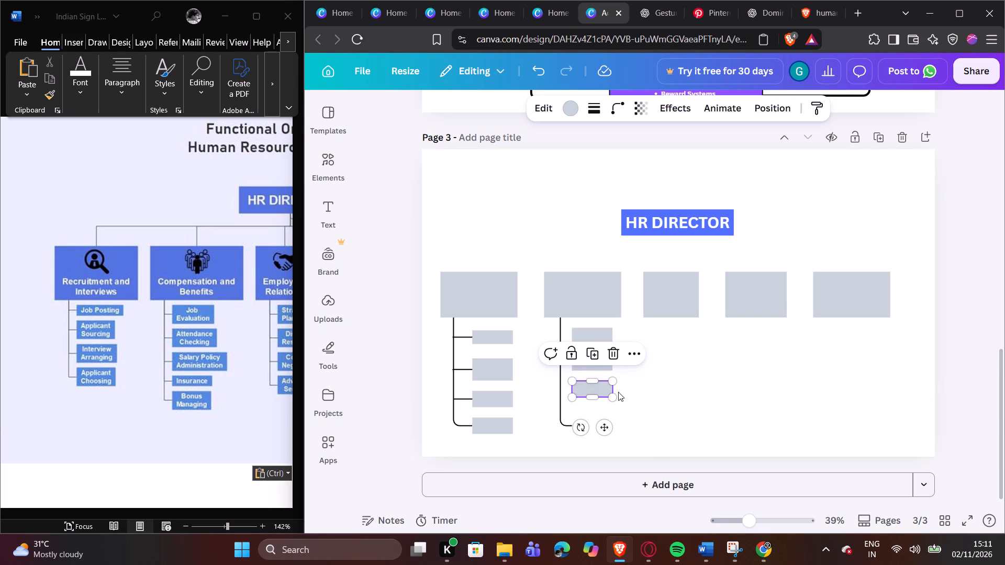
click(623, 394)
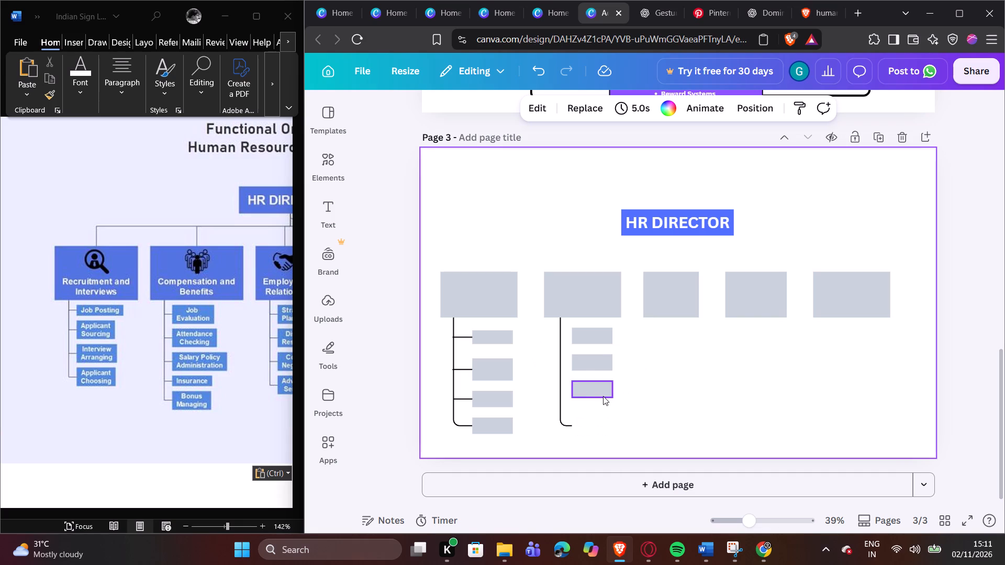
click(604, 395)
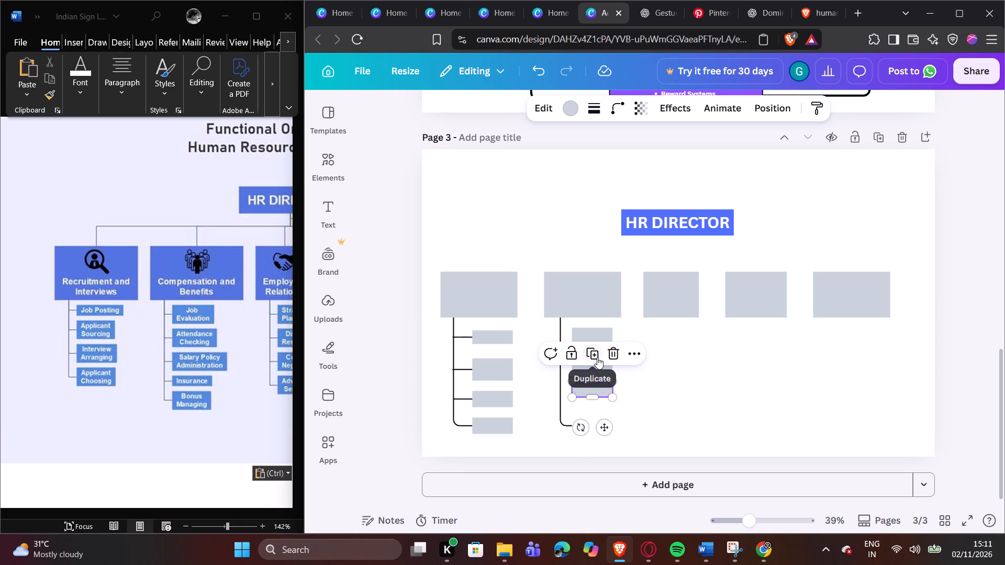
click(597, 357)
click(660, 425)
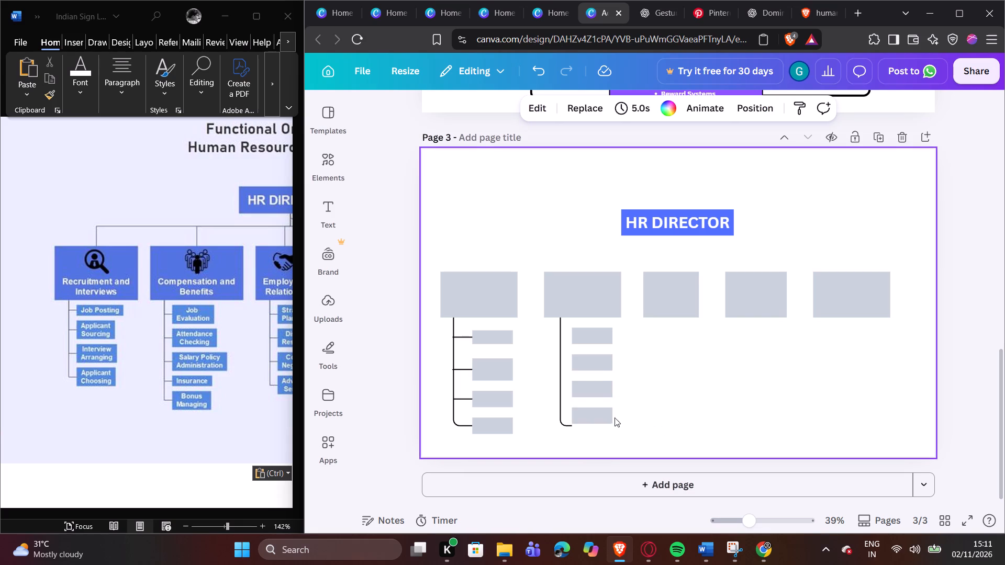
click(589, 413)
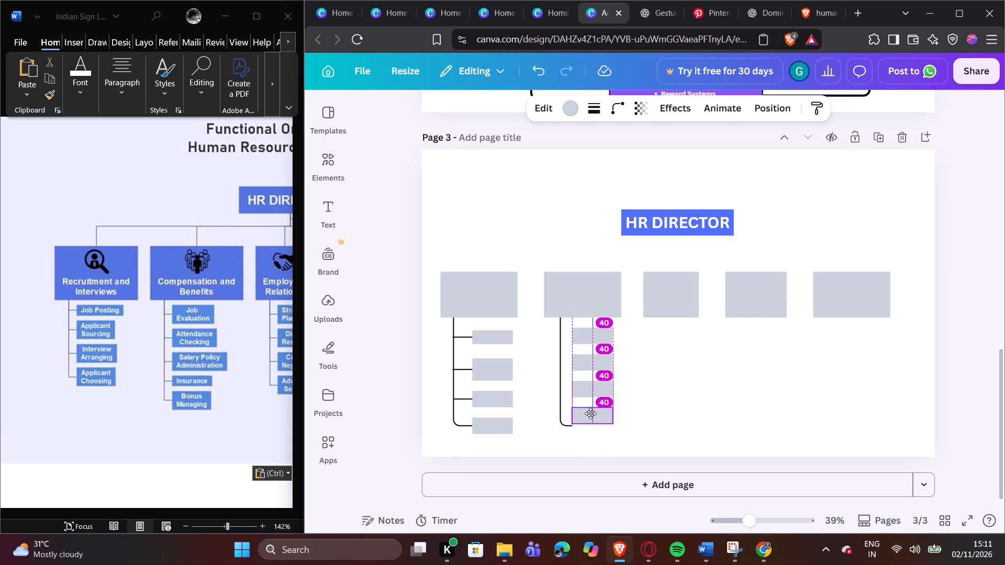
click(590, 380)
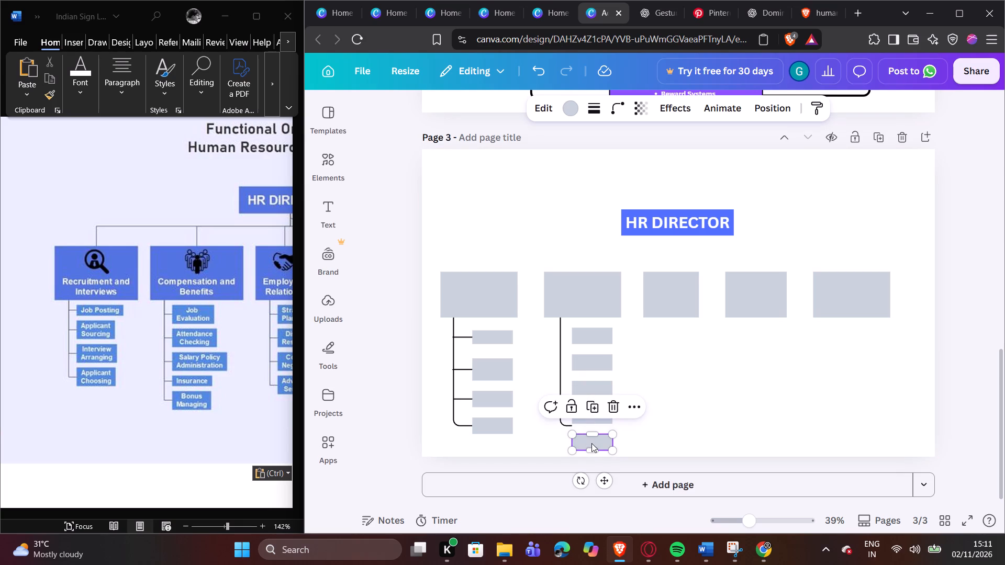
click(591, 443)
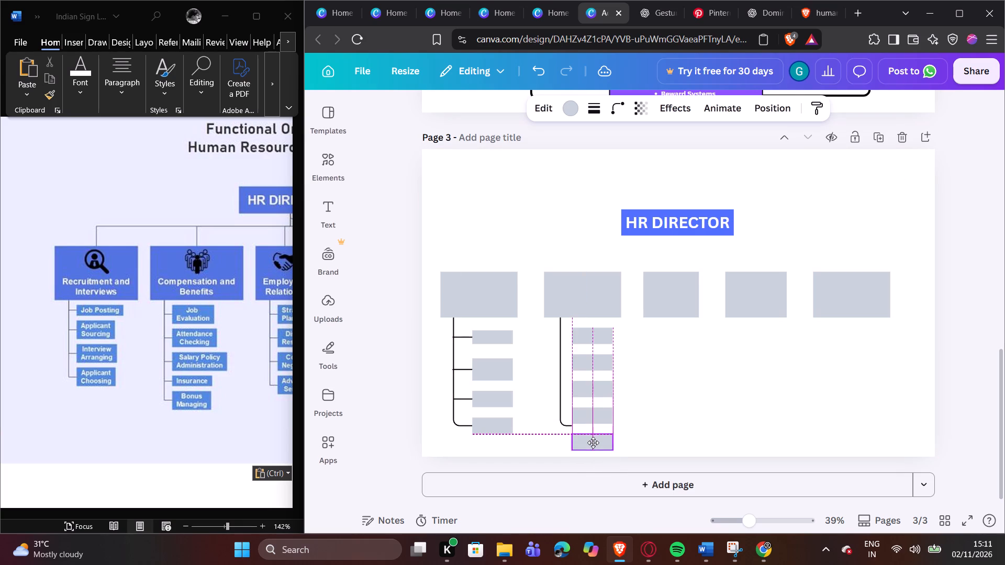
Extend the second department's elbow connector down to meet the fifth sub-function box.
click(568, 428)
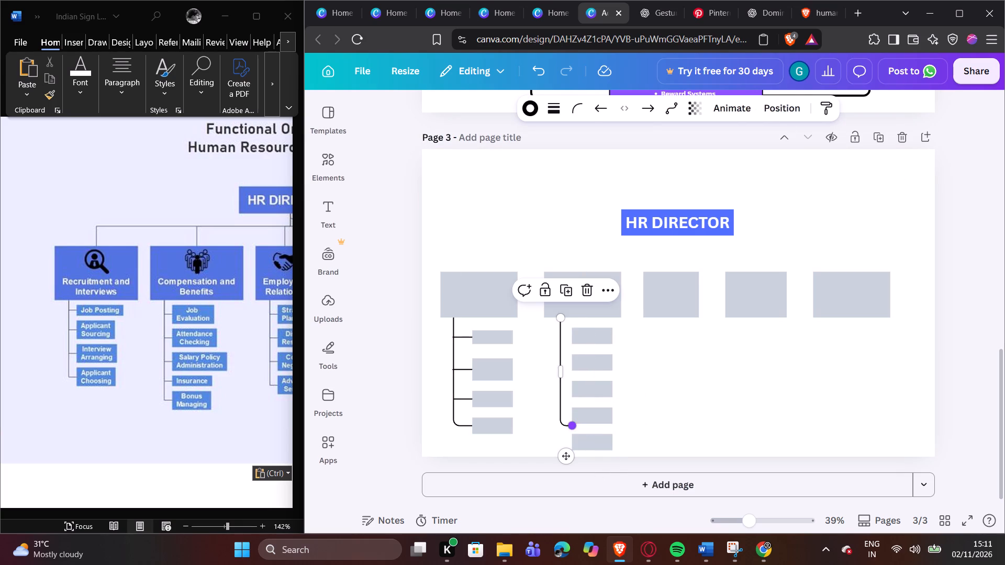
drag(572, 422, 576, 436)
click(673, 406)
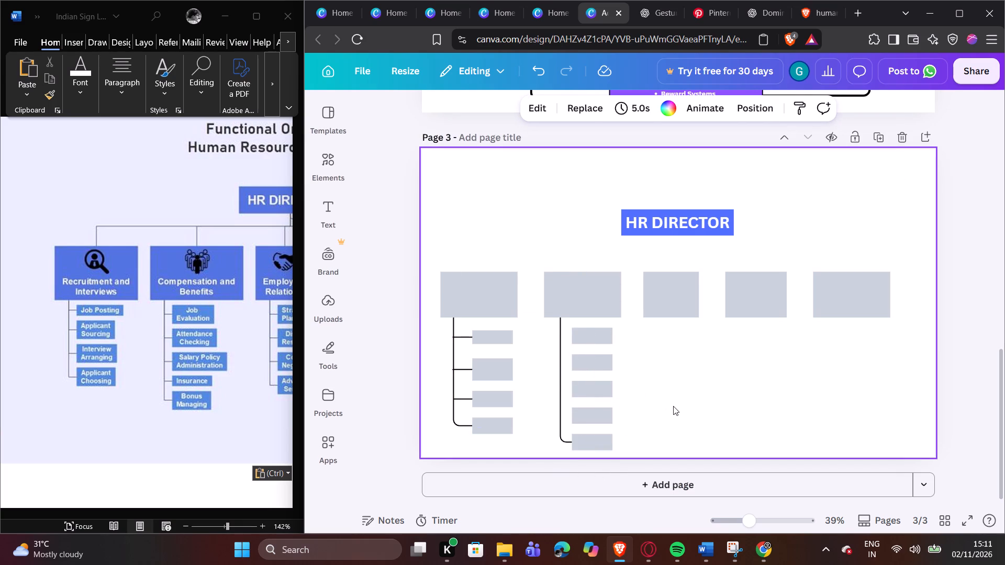
Duplicate the Recruitment column's first branch line and fit it between the second department's vertical connector and its first sub-function box.
click(466, 337)
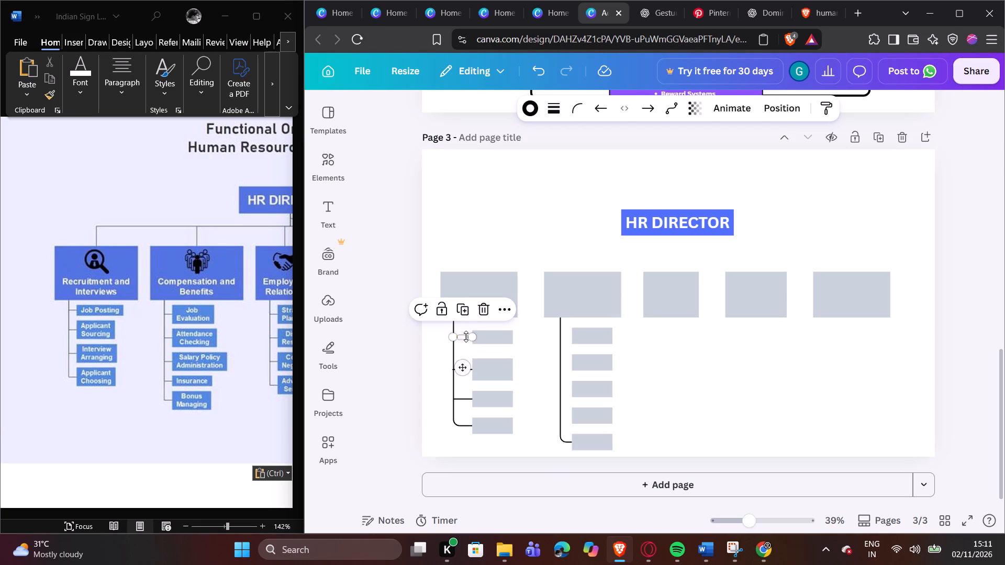
click(467, 310)
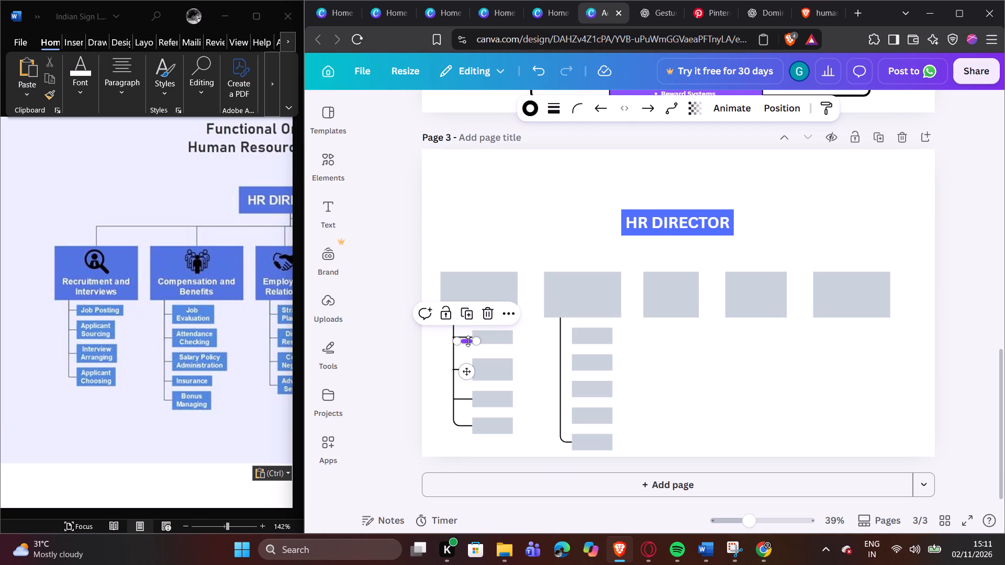
drag(476, 342, 571, 339)
drag(457, 341, 460, 341)
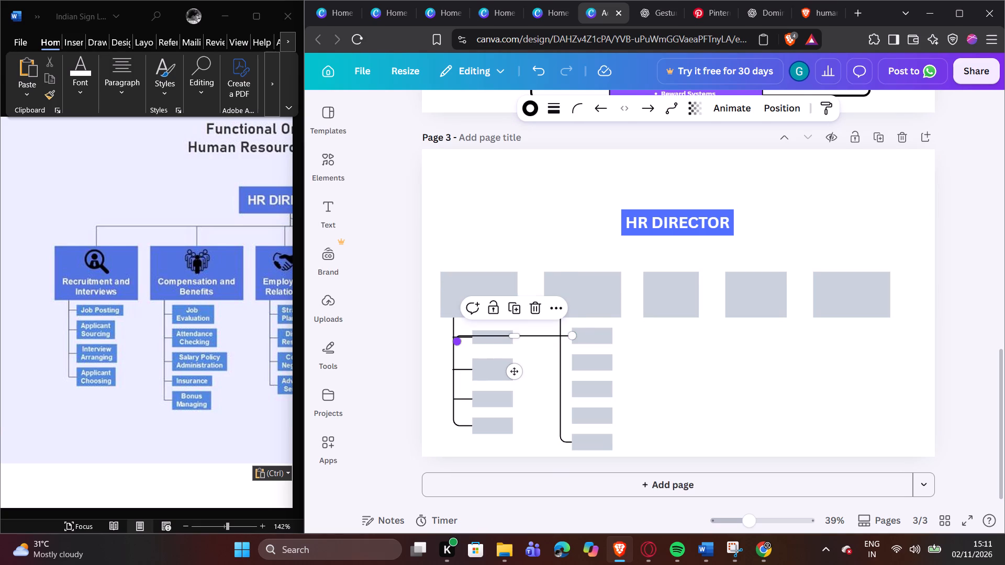
drag(460, 341, 560, 338)
click(686, 346)
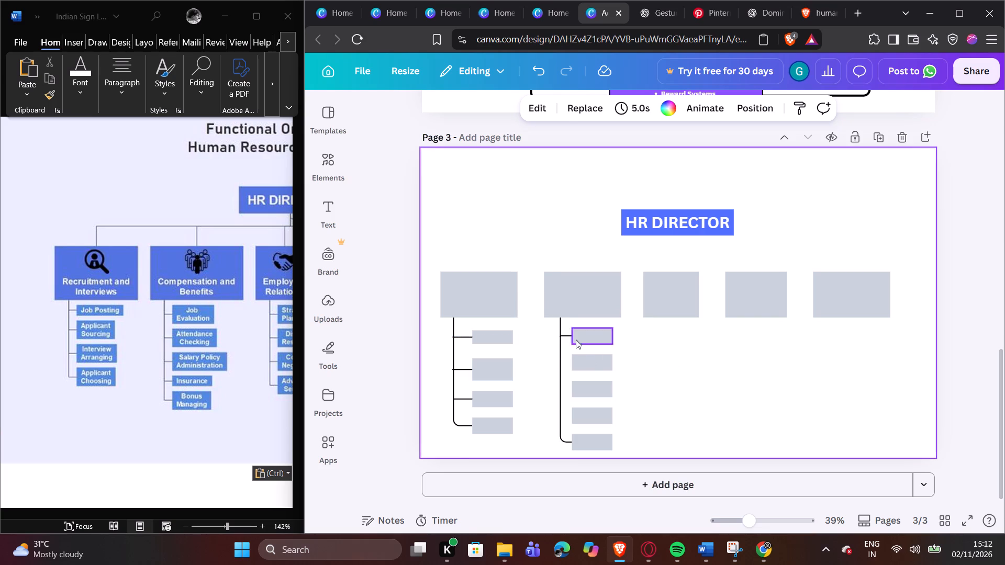
Duplicate the second column's first branch line and fit the copy between the vertical connector and the second sub-function box.
click(570, 334)
click(570, 303)
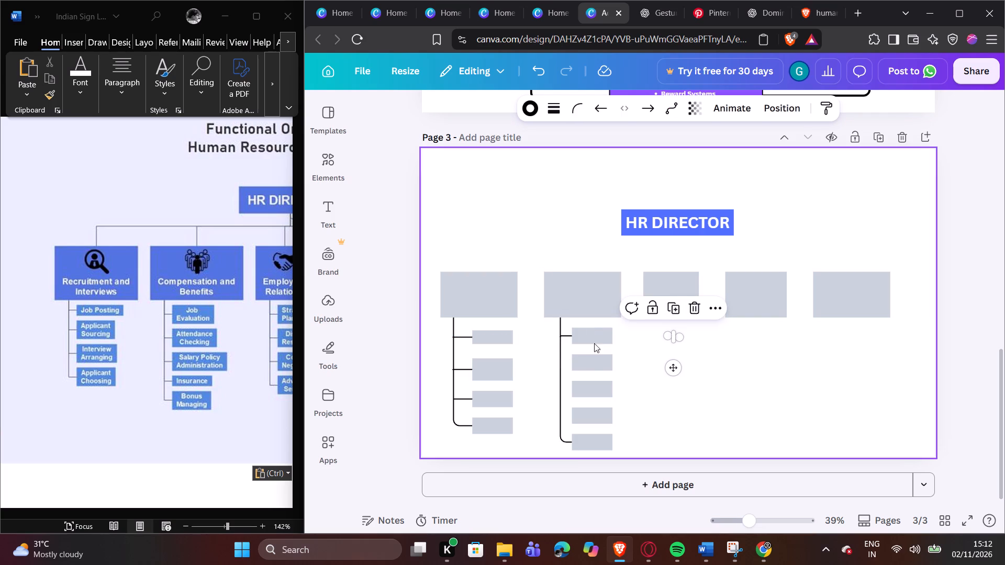
drag(666, 336, 559, 362)
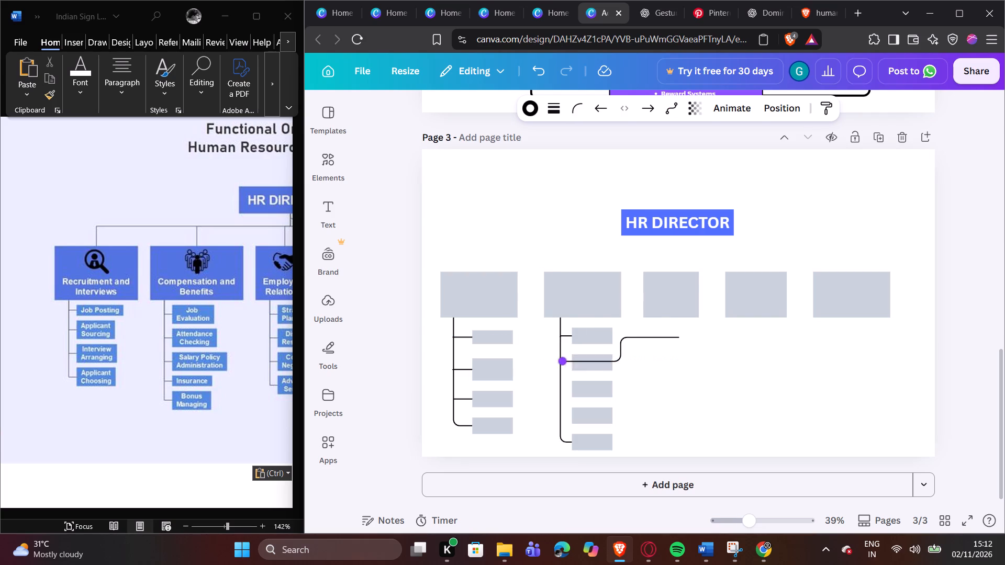
drag(559, 362, 560, 363)
drag(678, 335, 570, 356)
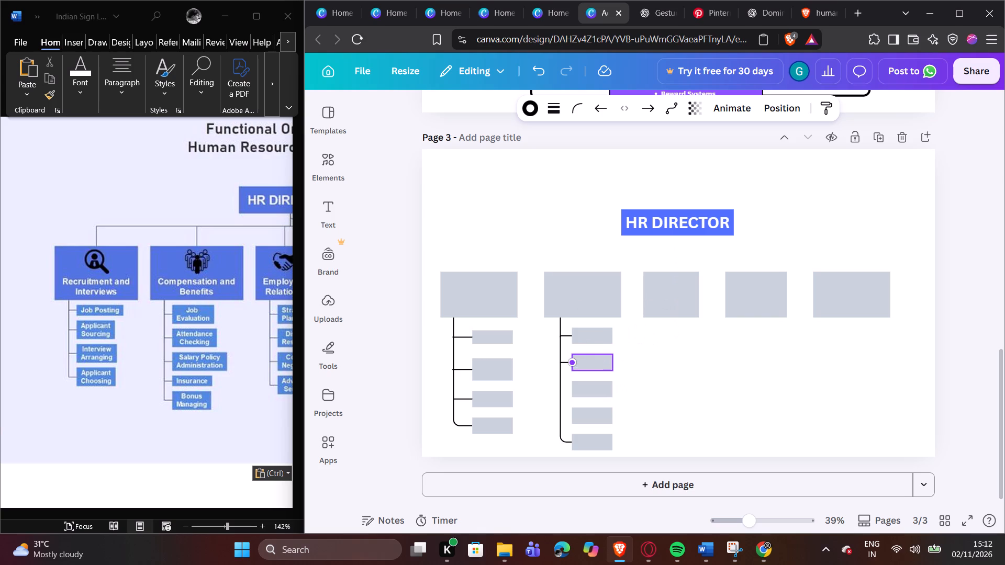
drag(570, 356, 569, 357)
click(707, 359)
Duplicate the second column's second branch line and fit the copy between the vertical connector and the third sub-function box.
click(564, 363)
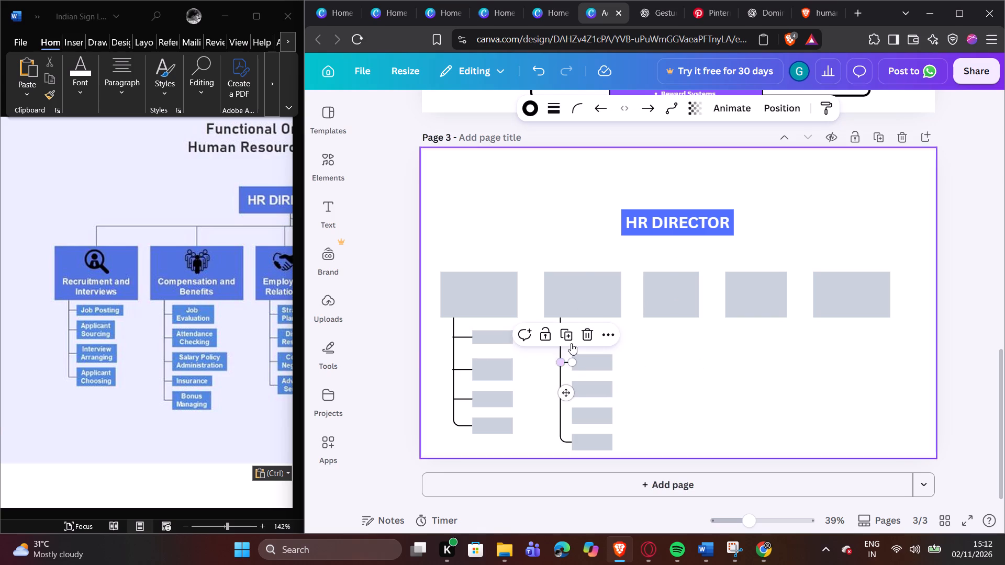
click(569, 327)
drag(571, 385, 571, 387)
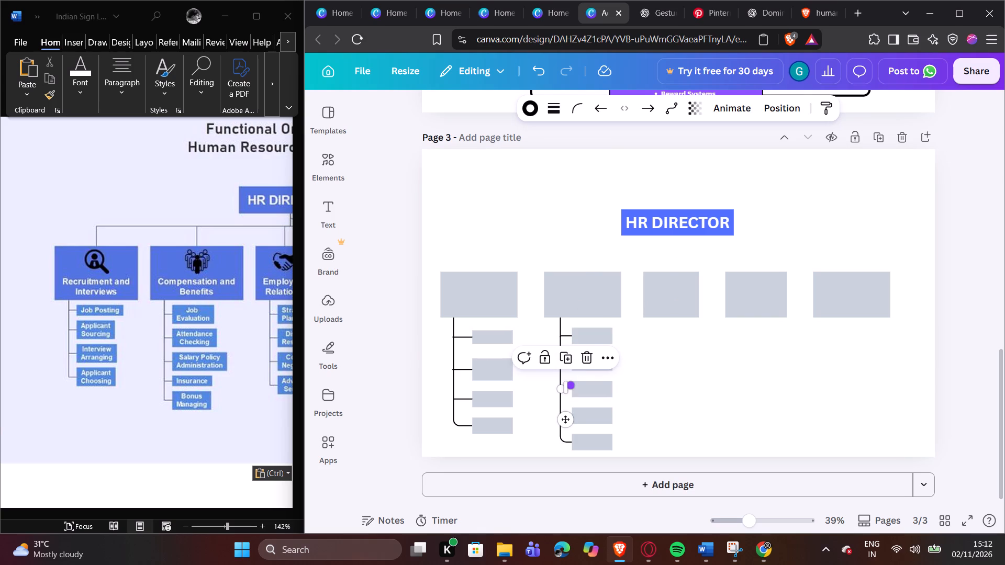
drag(571, 387, 572, 391)
click(699, 380)
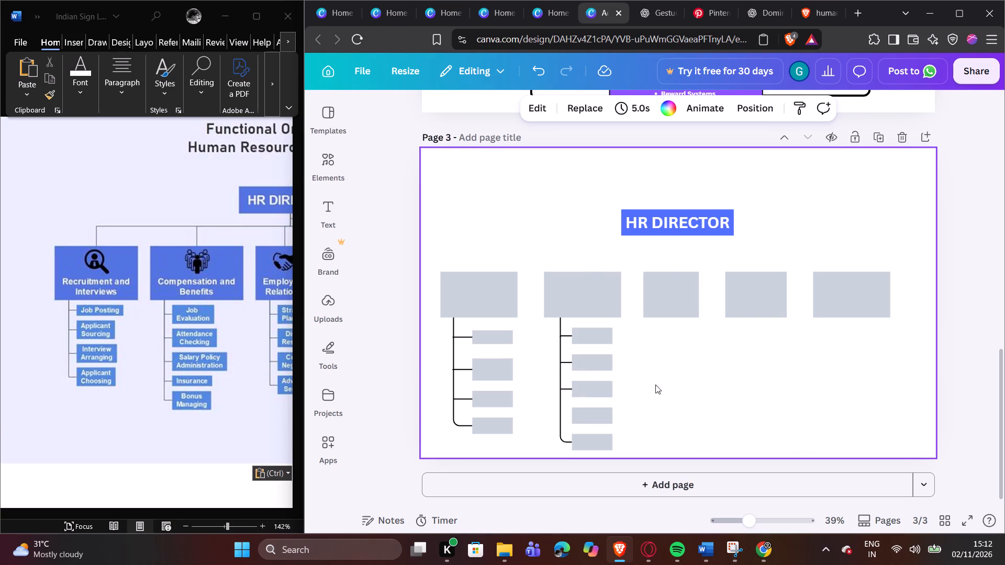
Duplicate the second column's third branch line and fit the copy straight between the vertical connector and the fourth sub-function box.
click(567, 388)
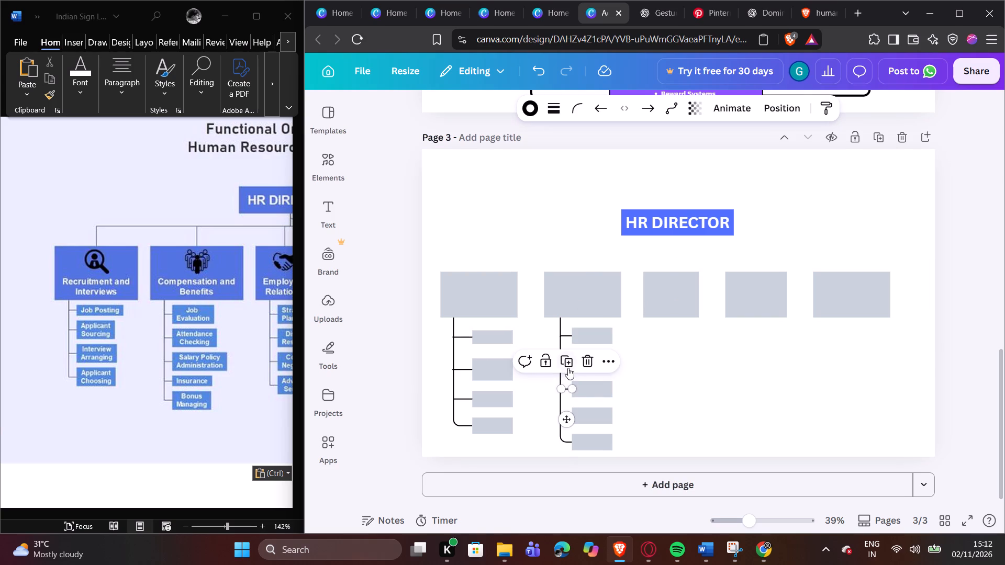
click(568, 363)
click(650, 400)
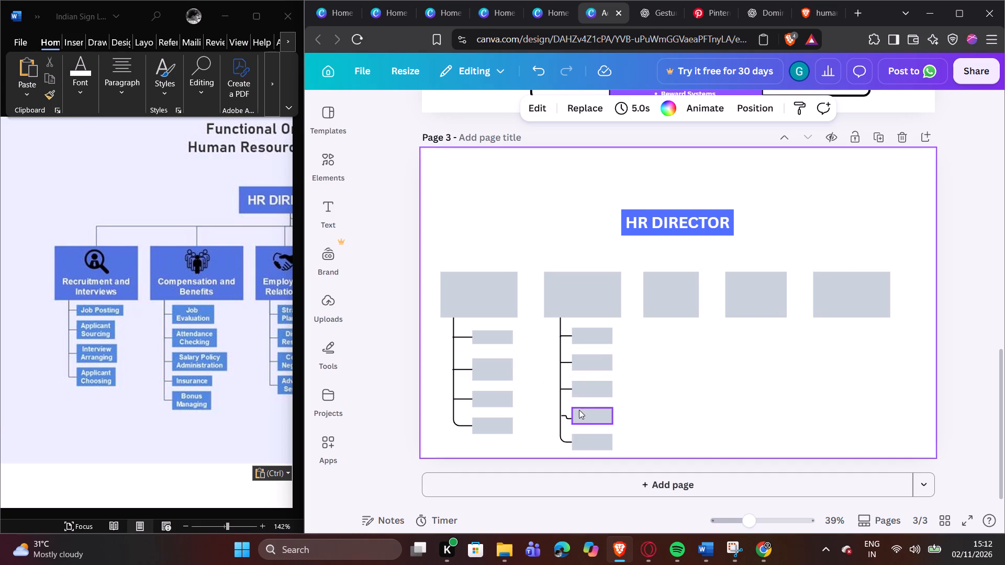
click(568, 415)
click(569, 422)
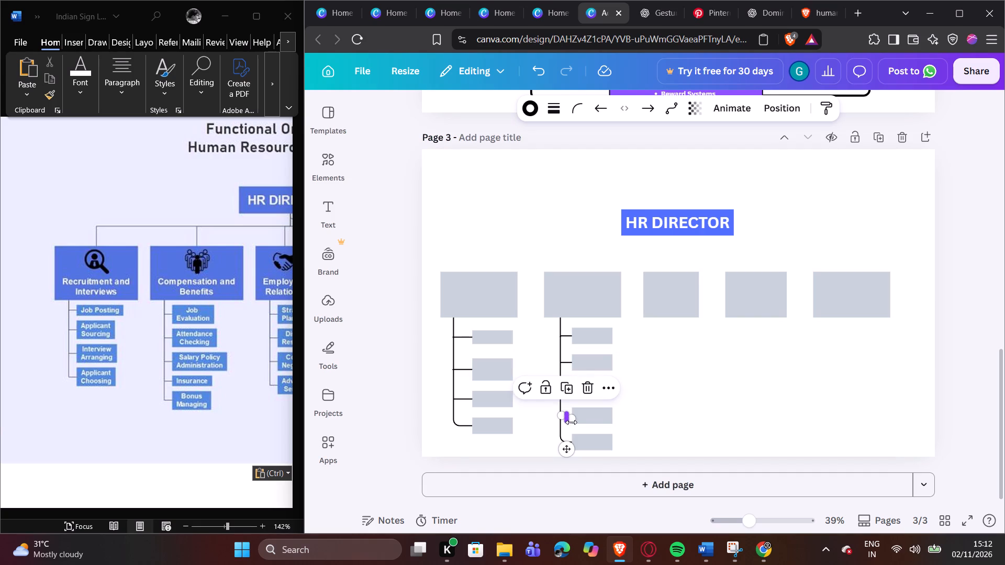
click(574, 419)
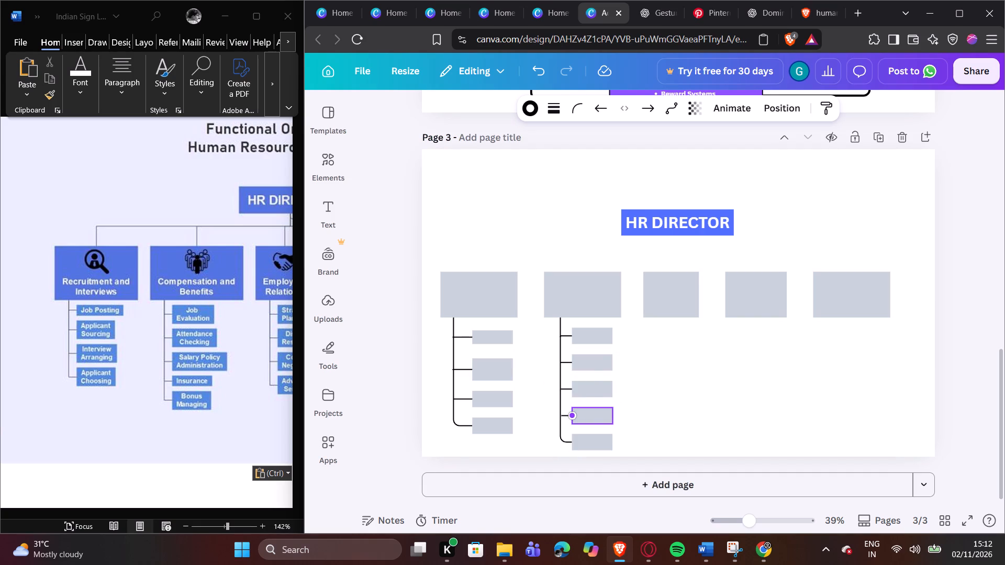
click(663, 404)
click(715, 399)
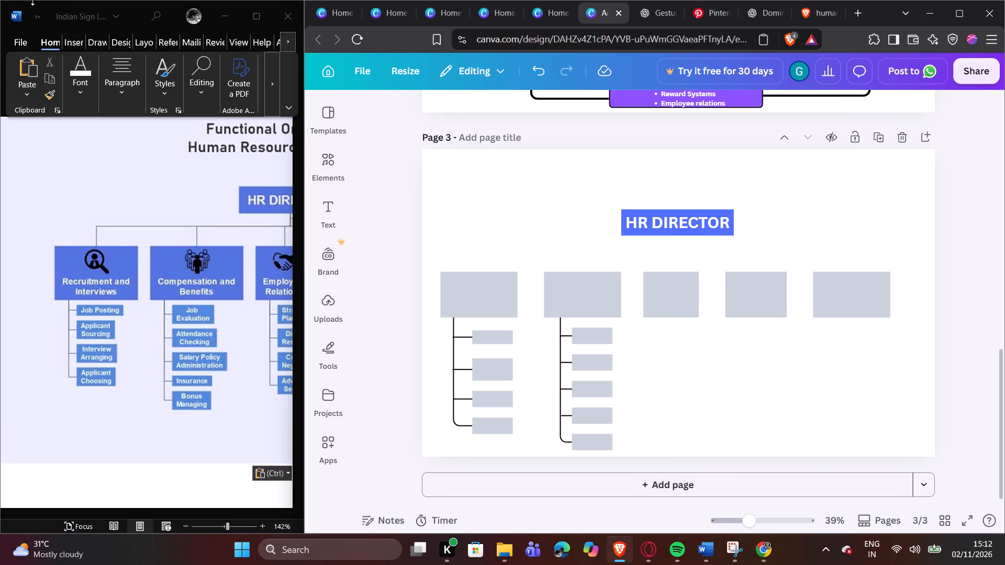
Duplicate the second column's first sub-function box and place the copy below the third department box.
click(582, 338)
click(593, 299)
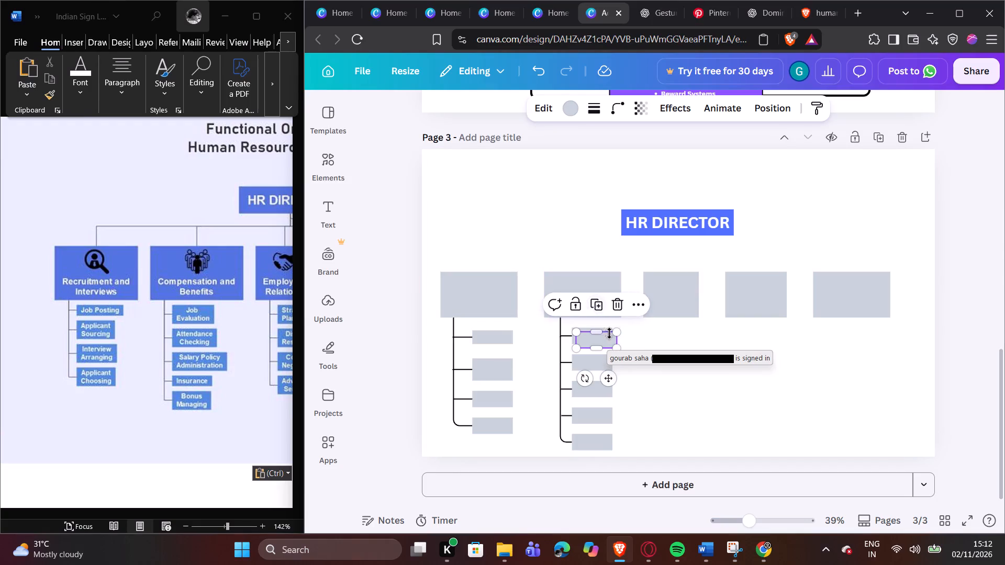
drag(605, 340, 689, 339)
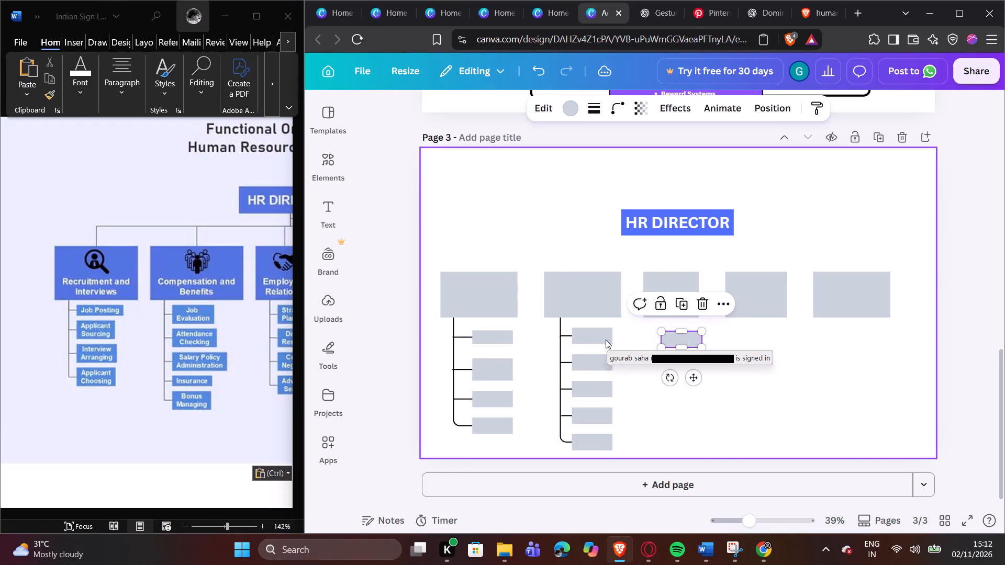
Duplicate the second department's elbow connector and run the copy down from the third department box, ending level with the second column's fifth box.
click(561, 347)
click(567, 291)
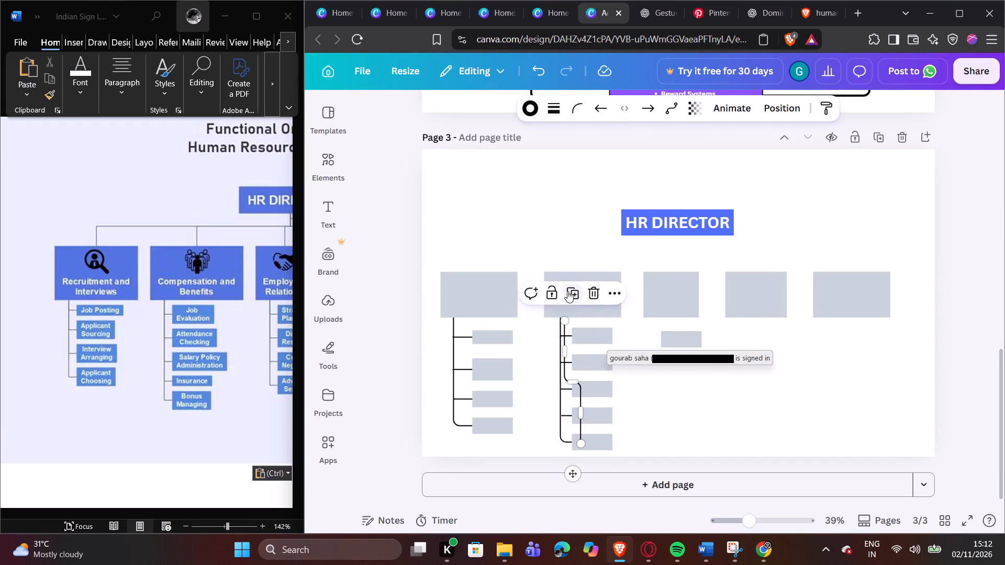
drag(564, 321, 655, 325)
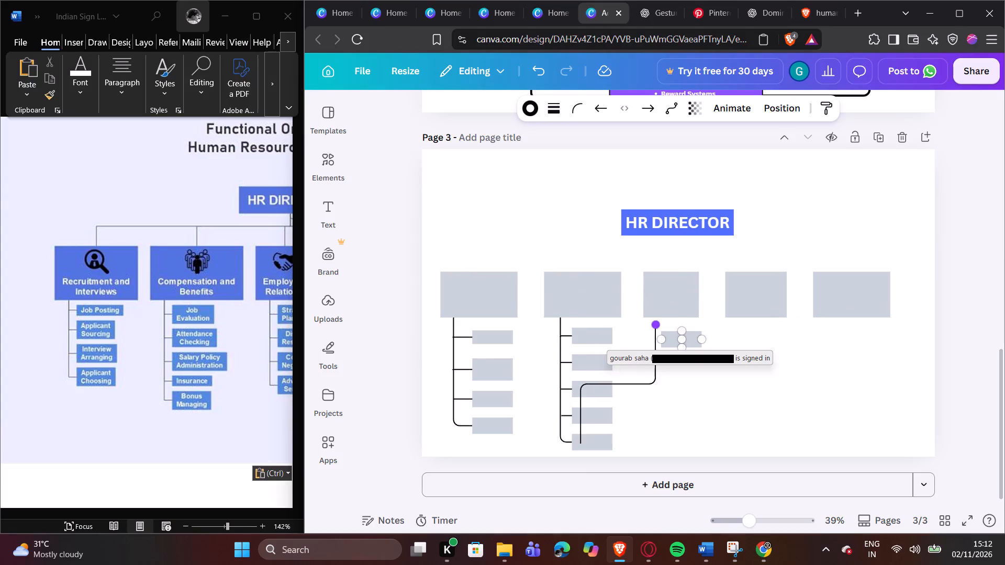
drag(655, 325, 652, 323)
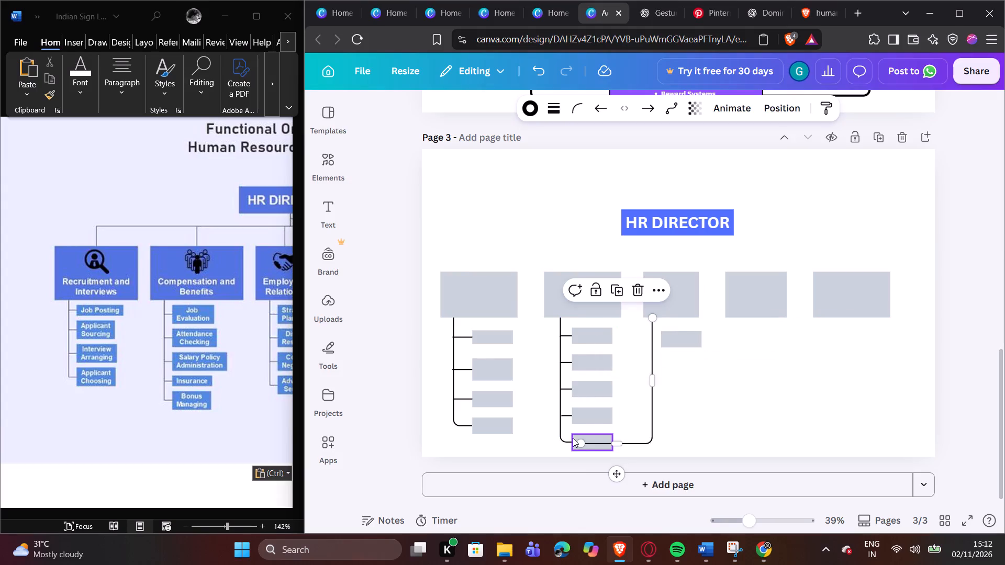
drag(578, 439, 657, 439)
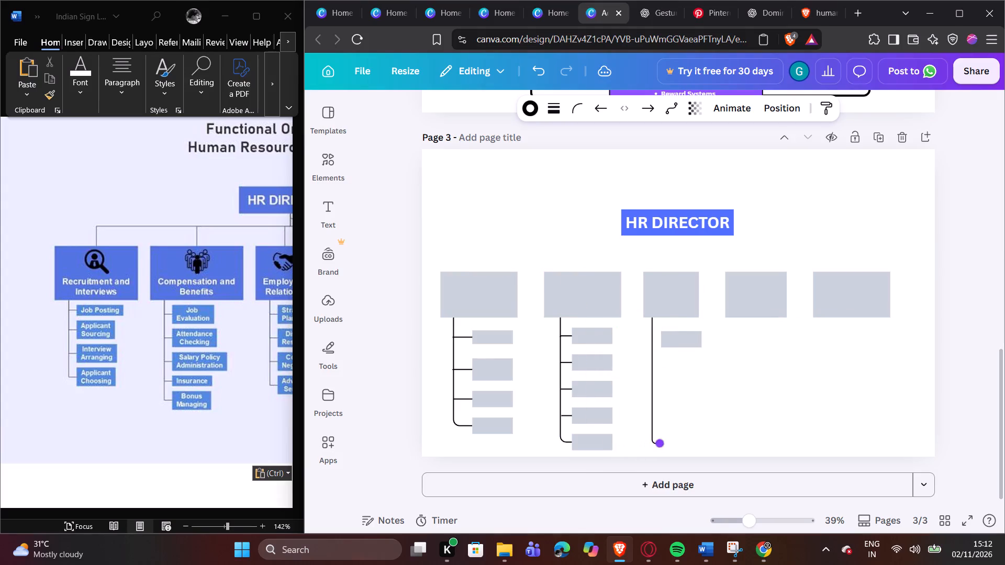
drag(657, 439, 664, 440)
click(699, 438)
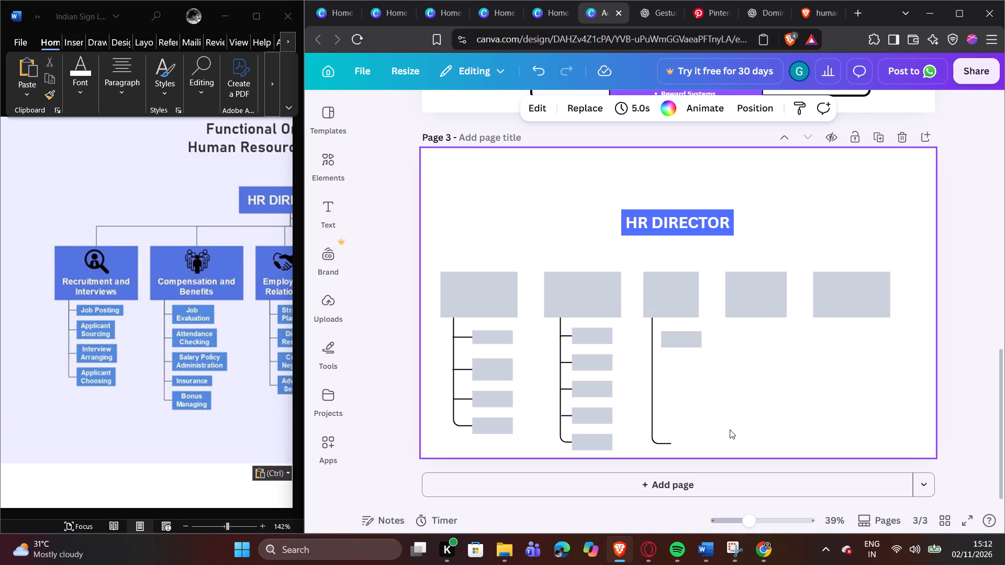
Following the Employee Relations branch in the Word reference, enlarge the third column's first sub-function box to about 170 by 80.
click(124, 447)
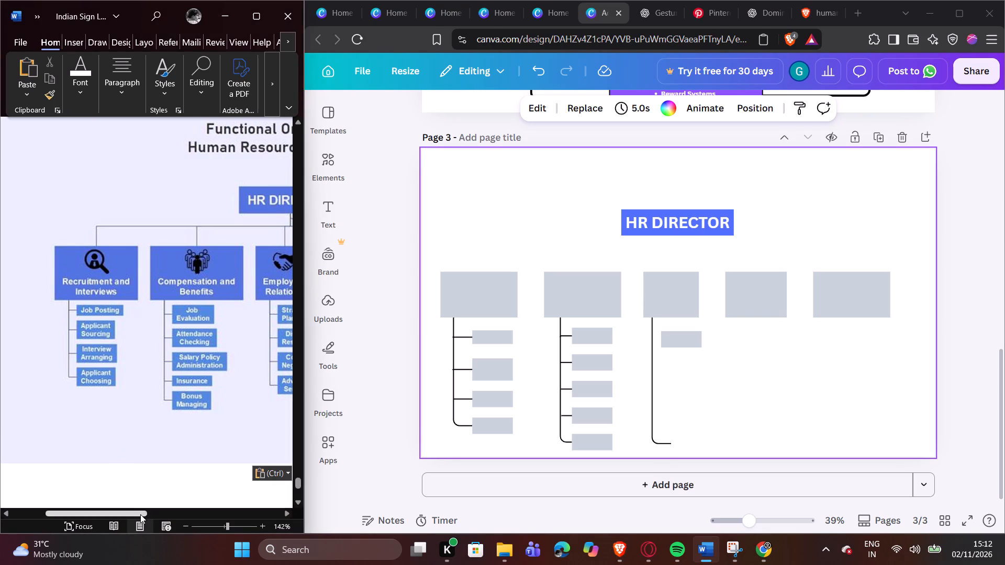
drag(140, 514, 186, 513)
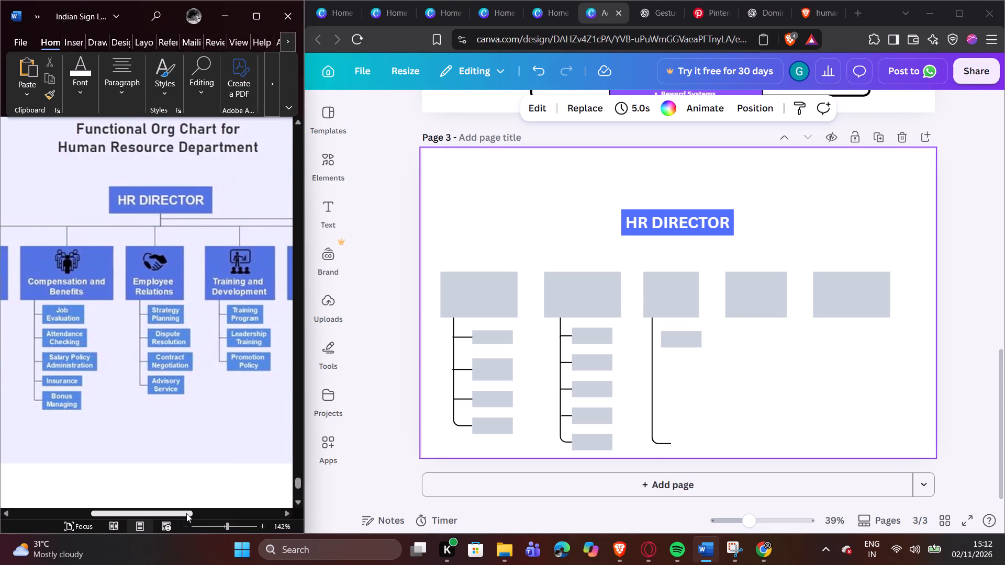
drag(186, 513, 188, 513)
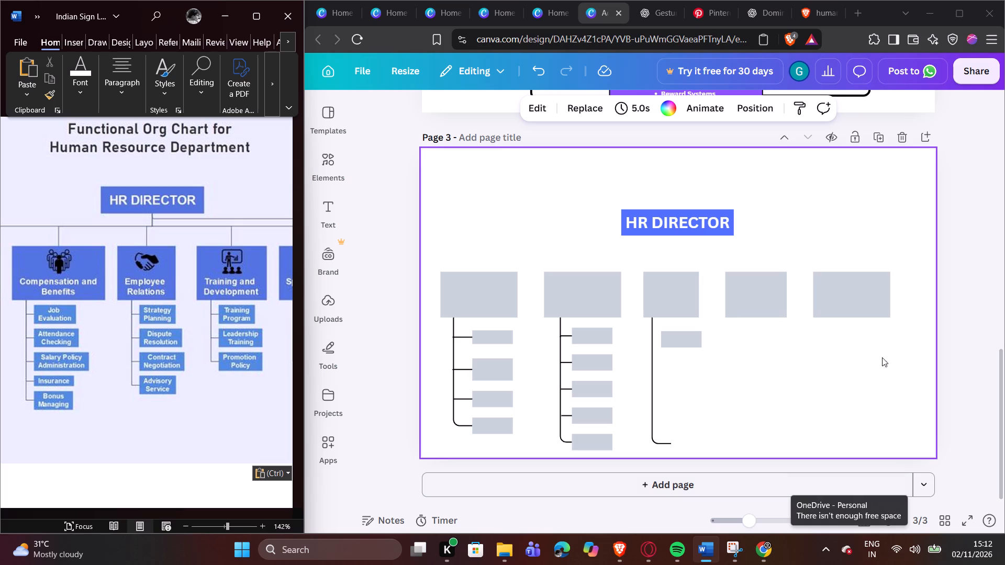
click(690, 339)
drag(700, 342, 703, 346)
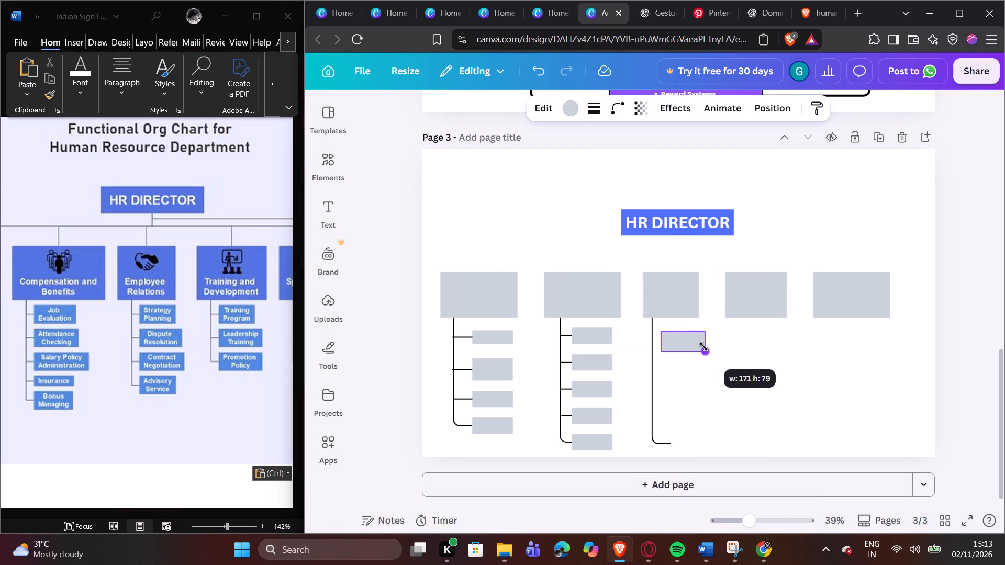
drag(703, 346, 703, 347)
Duplicate the enlarged box three times down the third column, aligned and evenly spaced, making four sub-function boxes.
click(683, 300)
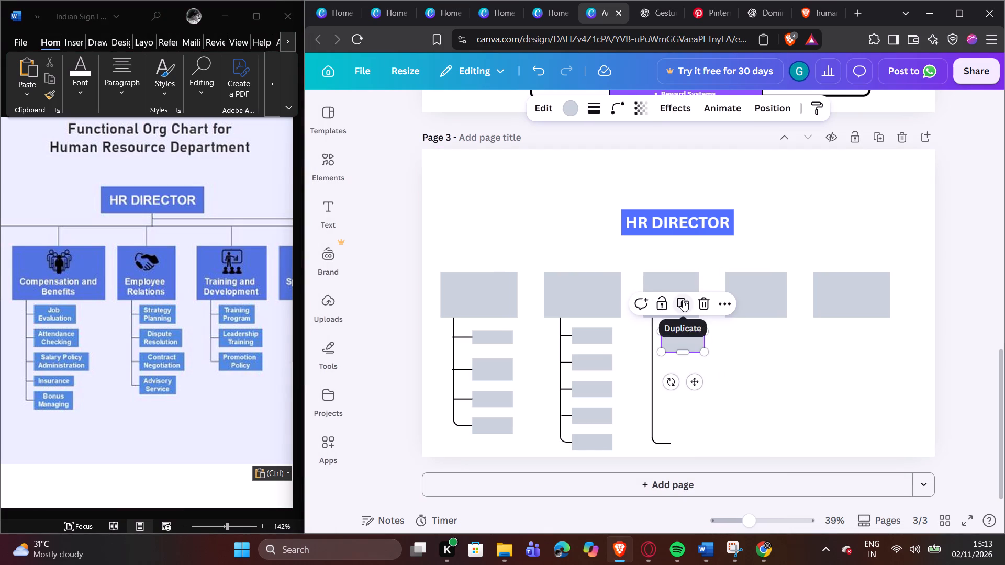
drag(696, 343, 696, 369)
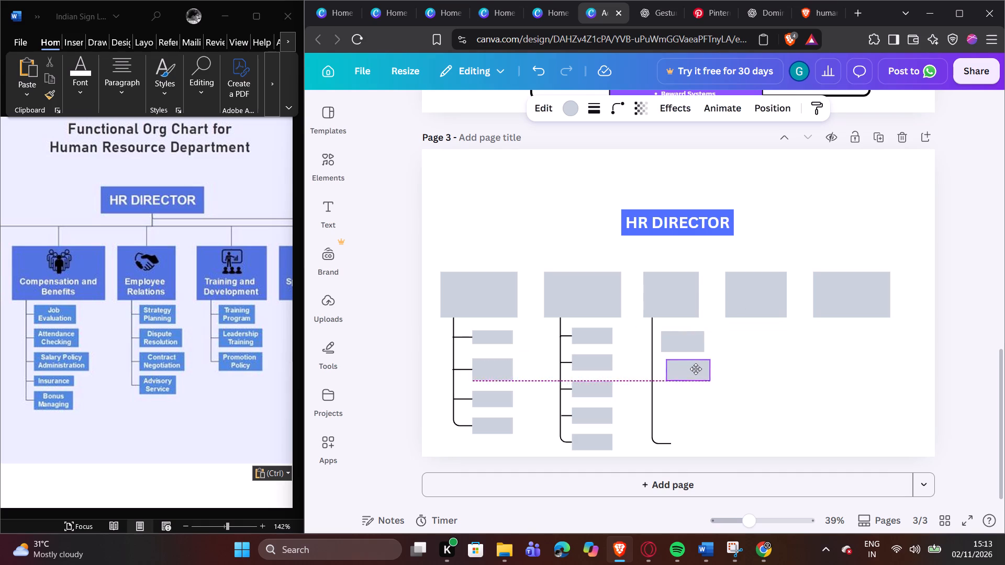
drag(696, 369, 696, 372)
click(742, 351)
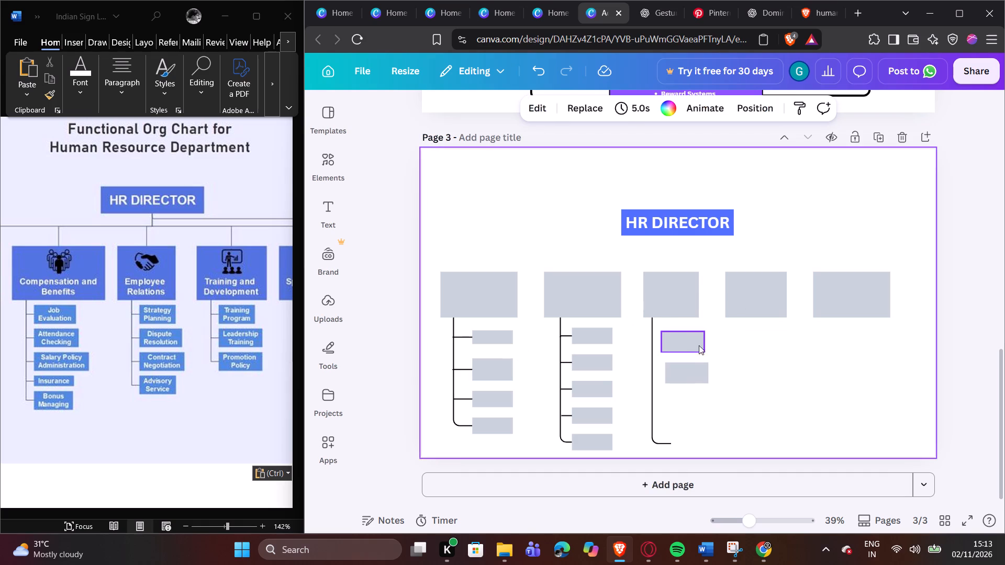
click(693, 344)
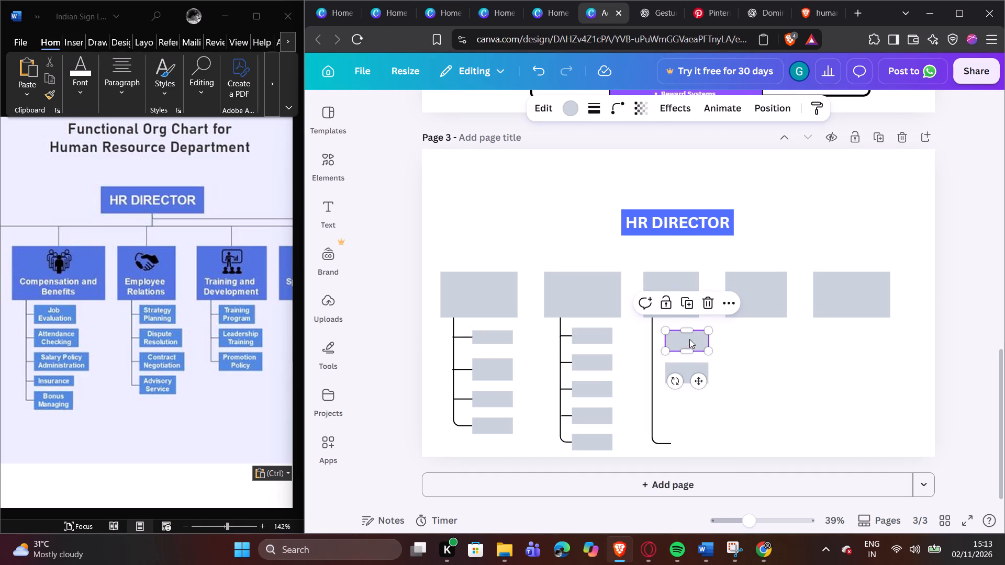
click(690, 365)
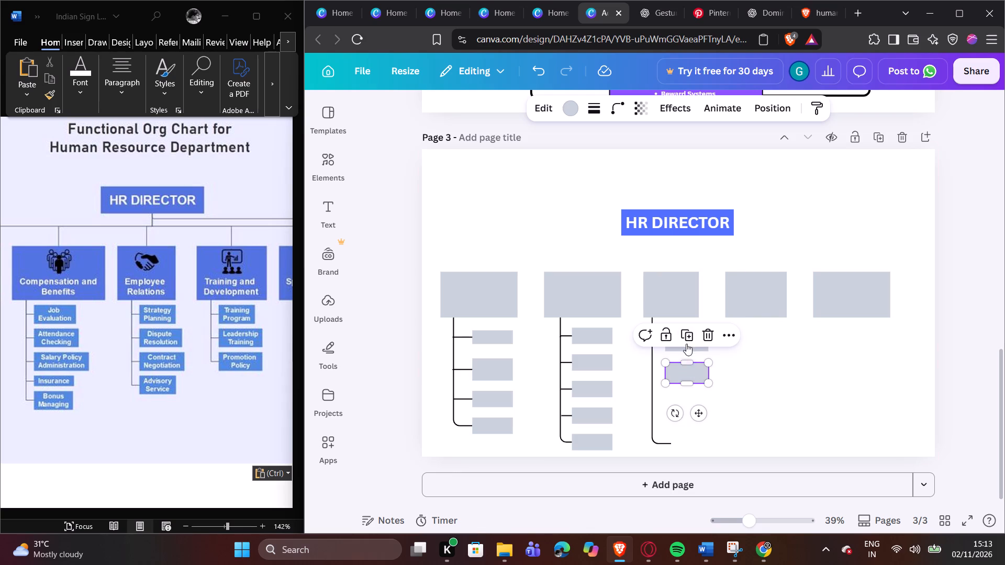
click(690, 334)
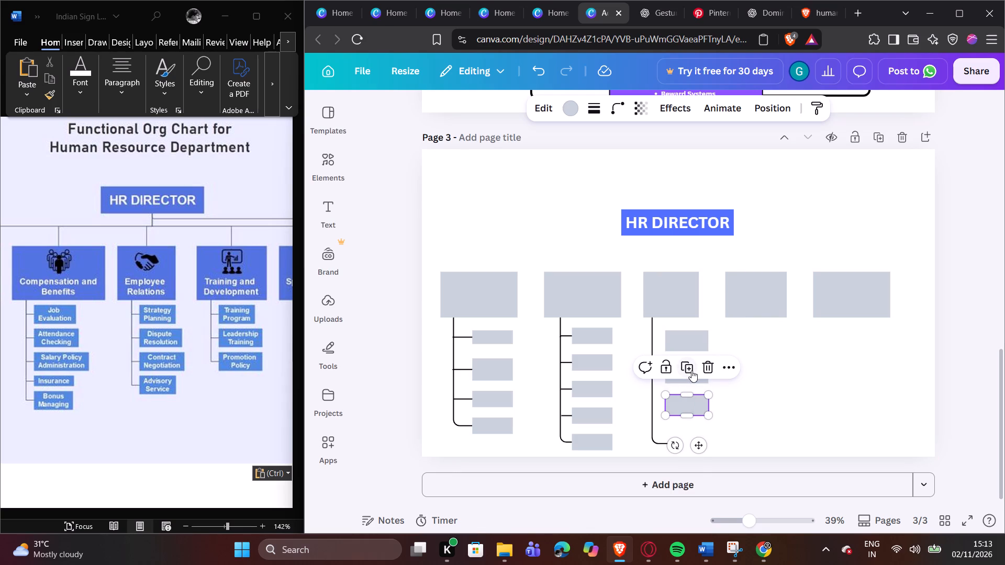
click(691, 367)
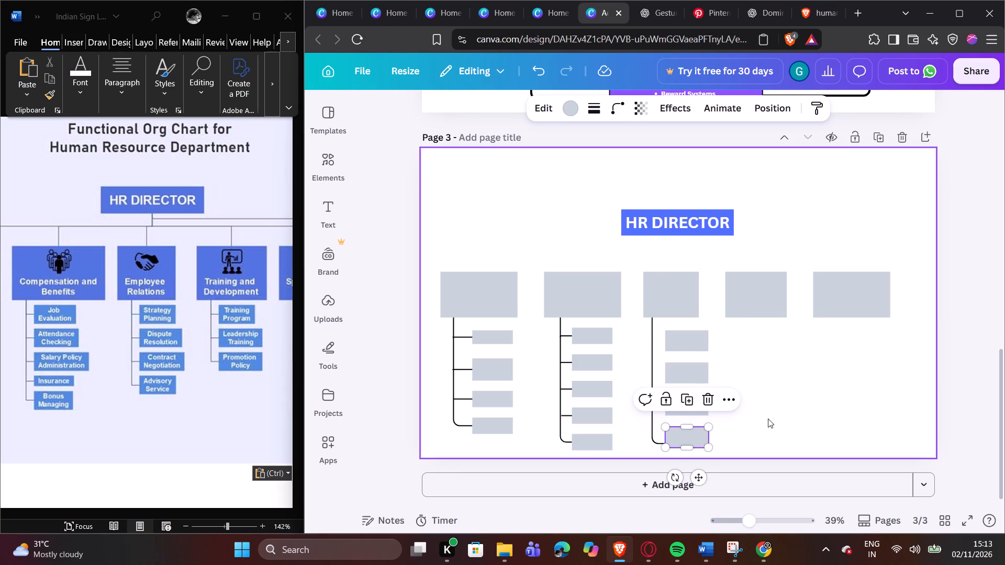
Adjust the third department's elbow connector so its lower end meets the fourth sub-function box.
click(767, 419)
click(654, 443)
drag(672, 445, 663, 440)
click(808, 434)
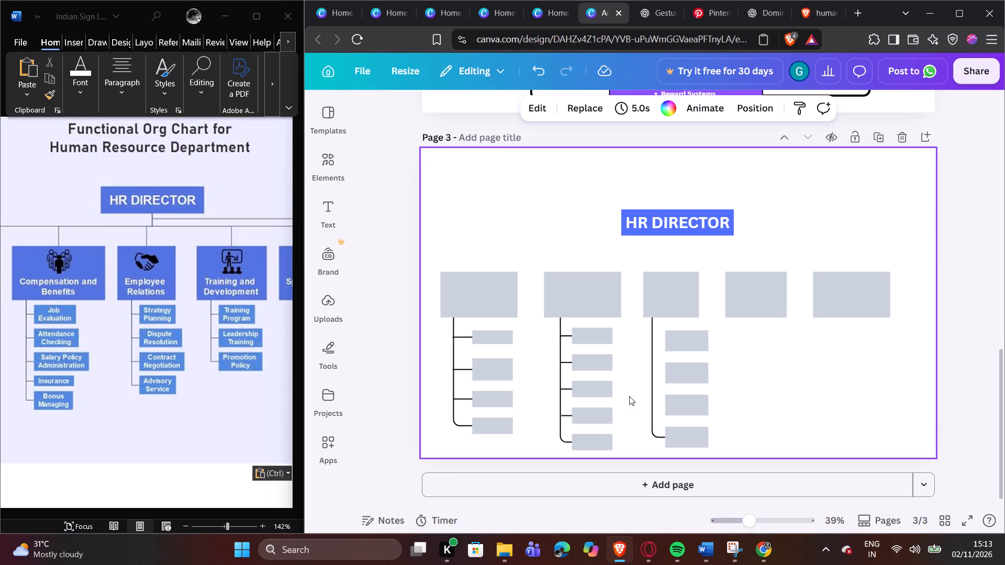
Duplicate the second column's third branch line and fit it between the third department's vertical connector and its first sub-function box.
click(564, 388)
click(568, 360)
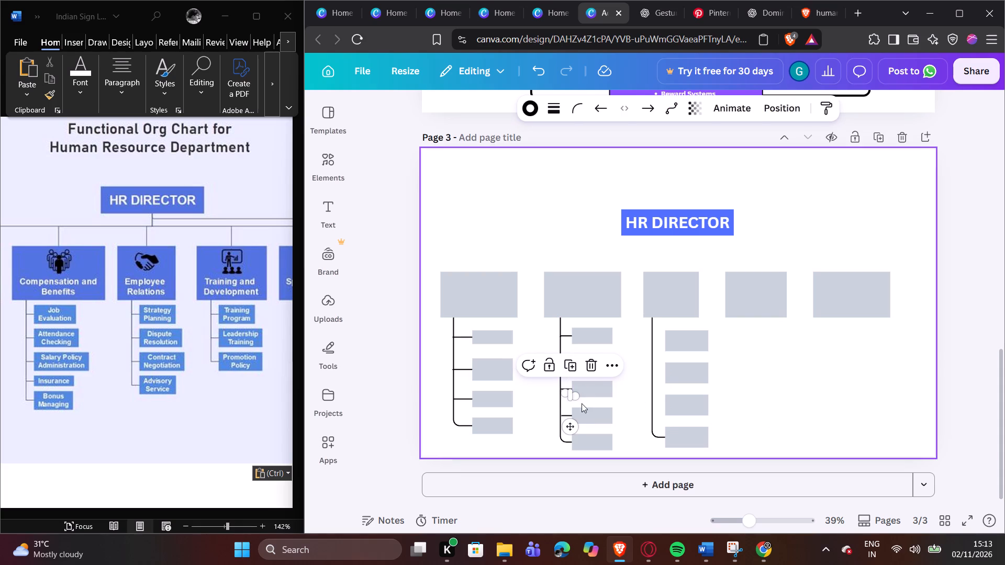
drag(579, 396, 682, 346)
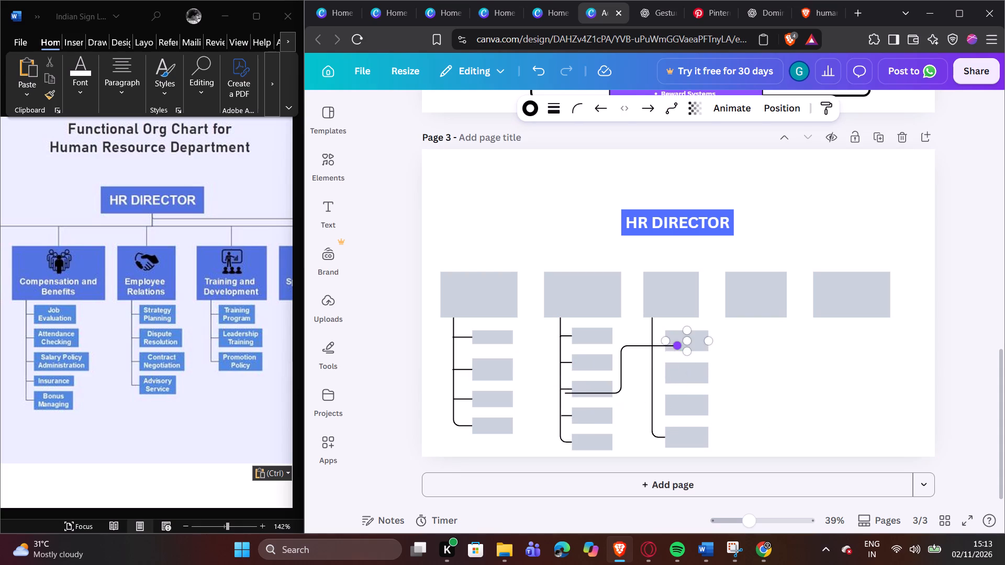
drag(682, 346, 673, 344)
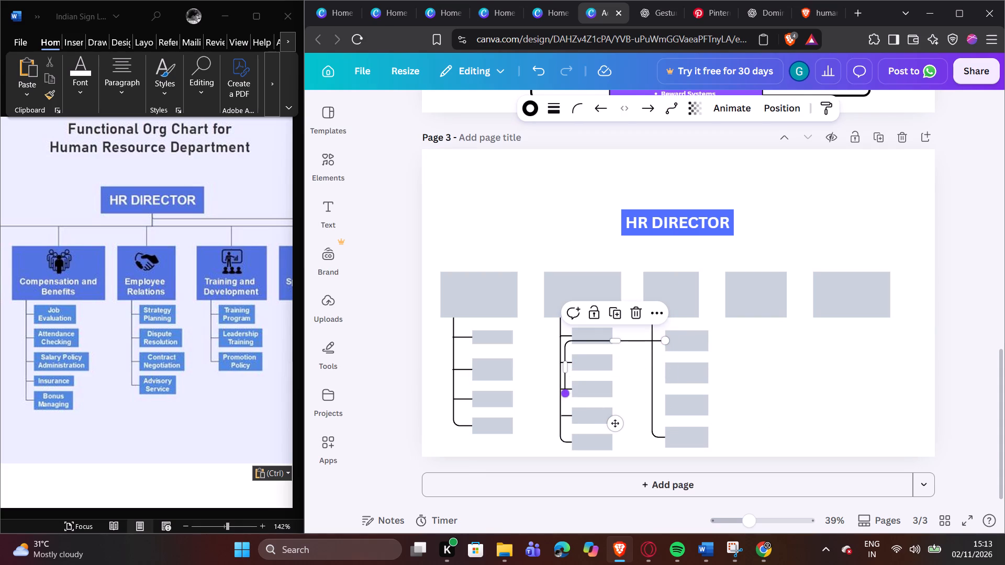
drag(567, 392, 653, 341)
click(719, 356)
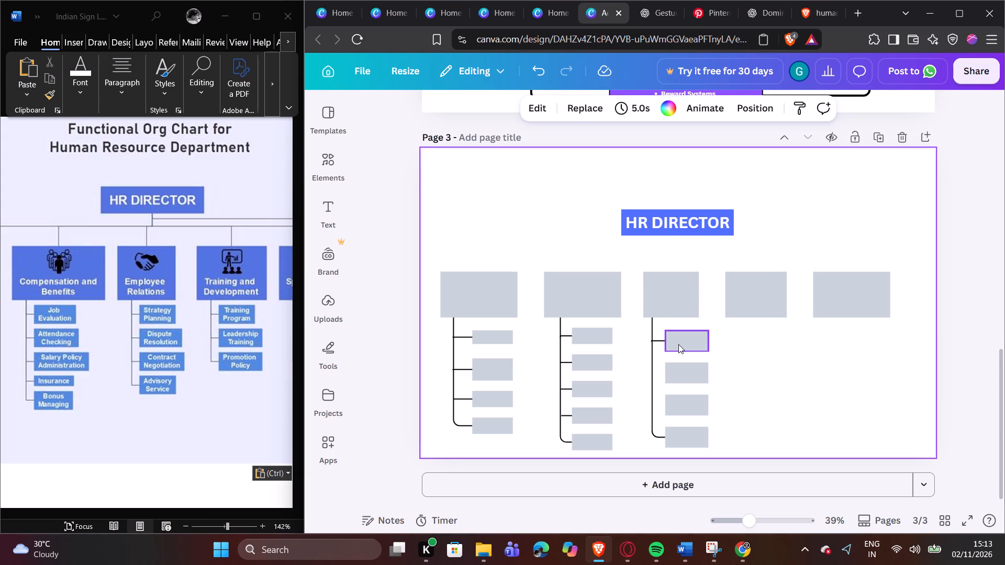
click(661, 339)
click(653, 340)
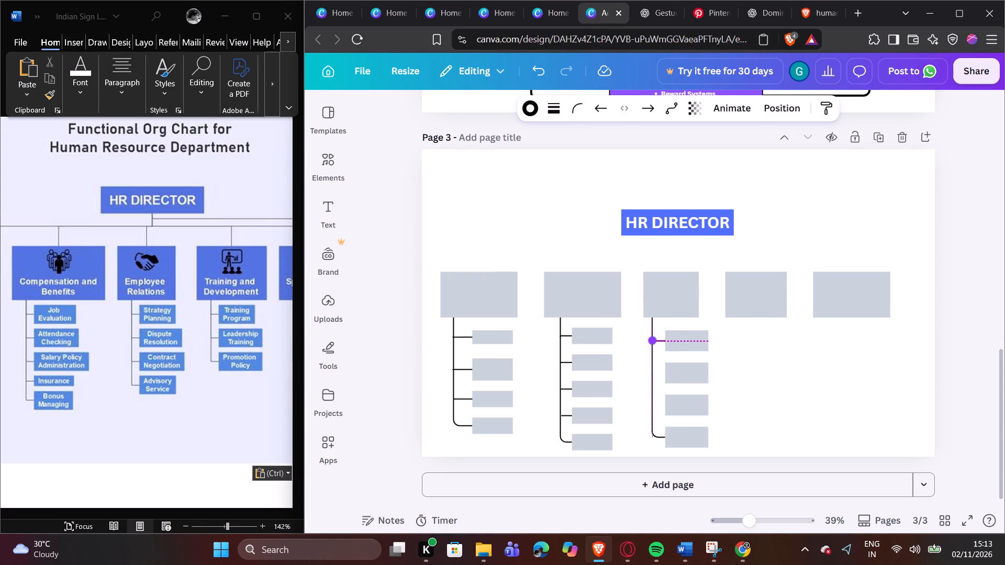
click(842, 349)
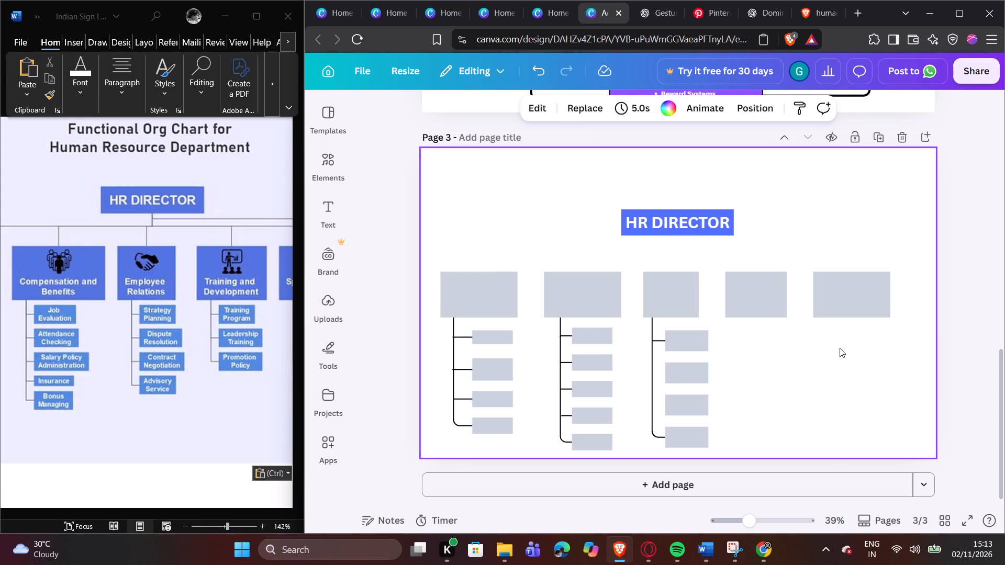
Duplicate the third department's first branch line and fit it between the vertical connector and the second sub-function box.
click(660, 341)
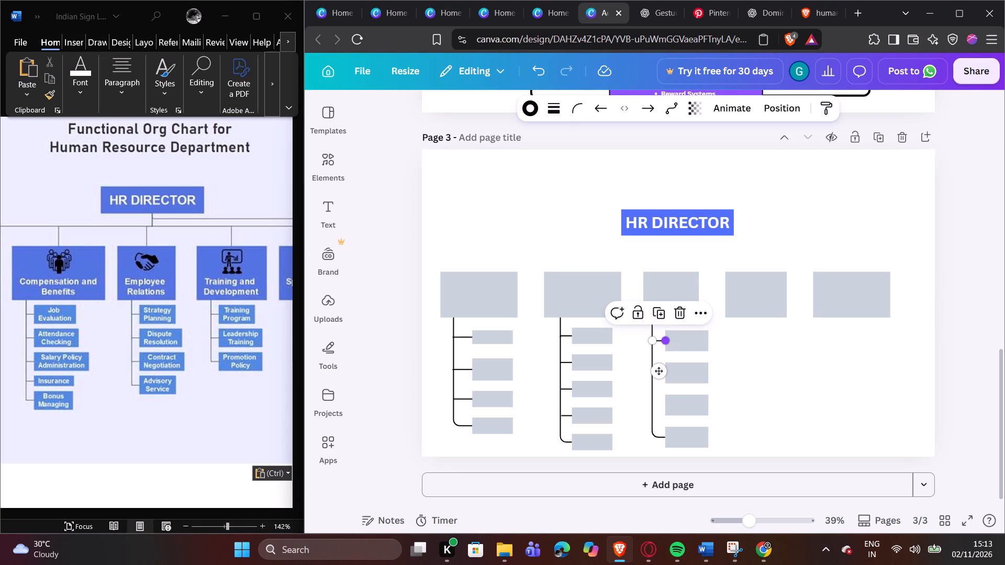
click(658, 317)
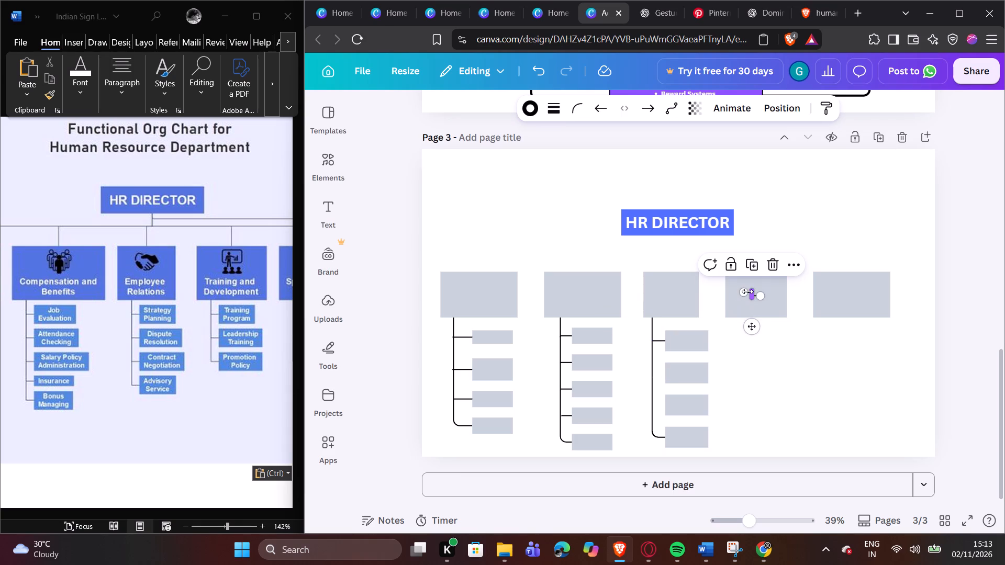
drag(742, 291, 651, 373)
drag(760, 298, 734, 342)
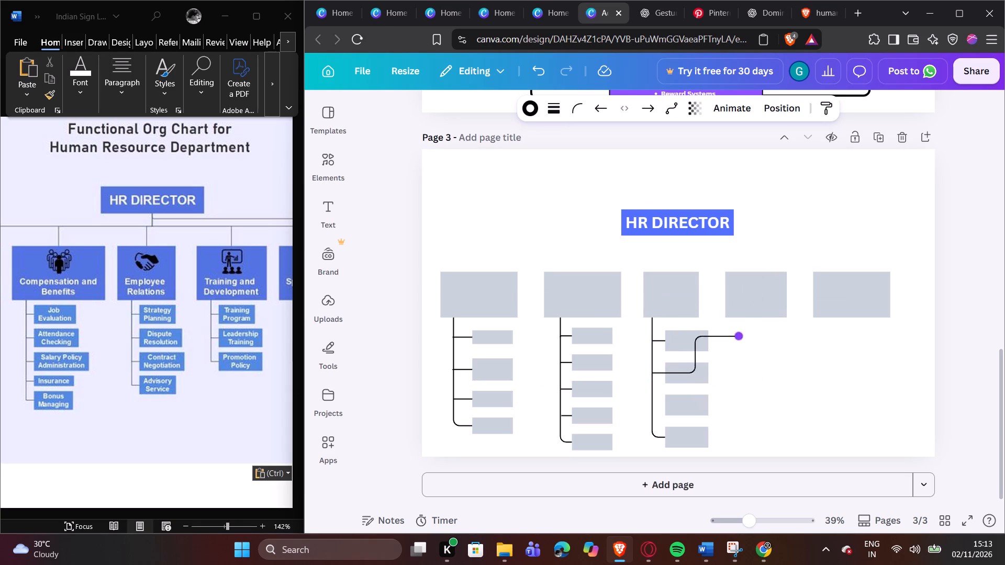
drag(734, 342, 671, 370)
click(739, 369)
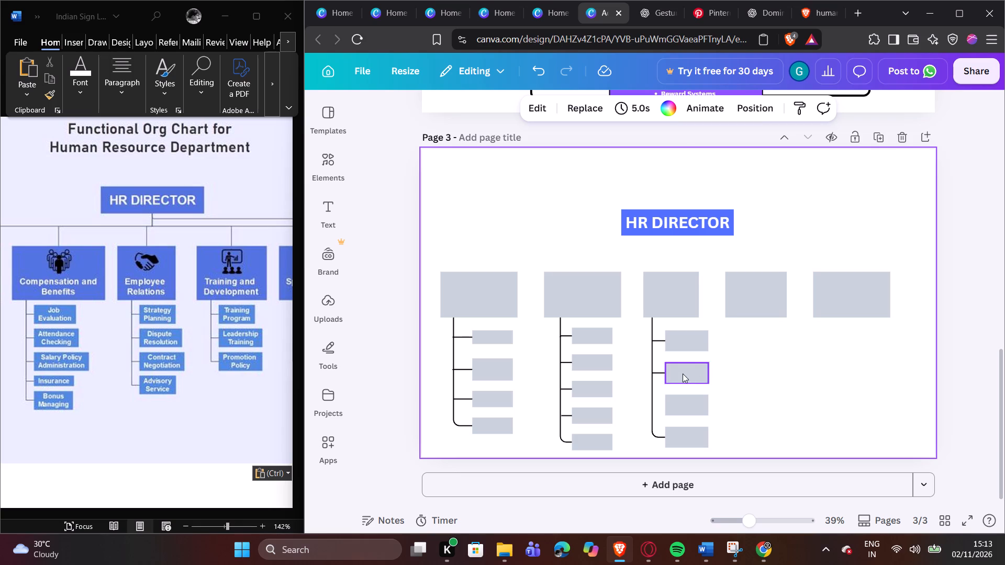
Duplicate the third department's second branch line and place it between the vertical connector and the third sub-function box.
click(654, 372)
click(656, 350)
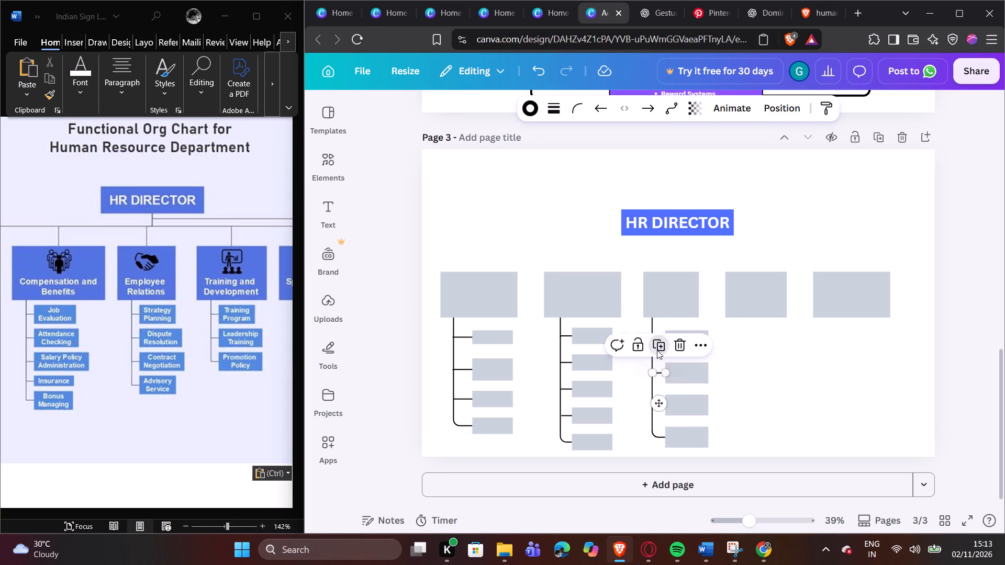
drag(673, 395, 671, 400)
click(758, 385)
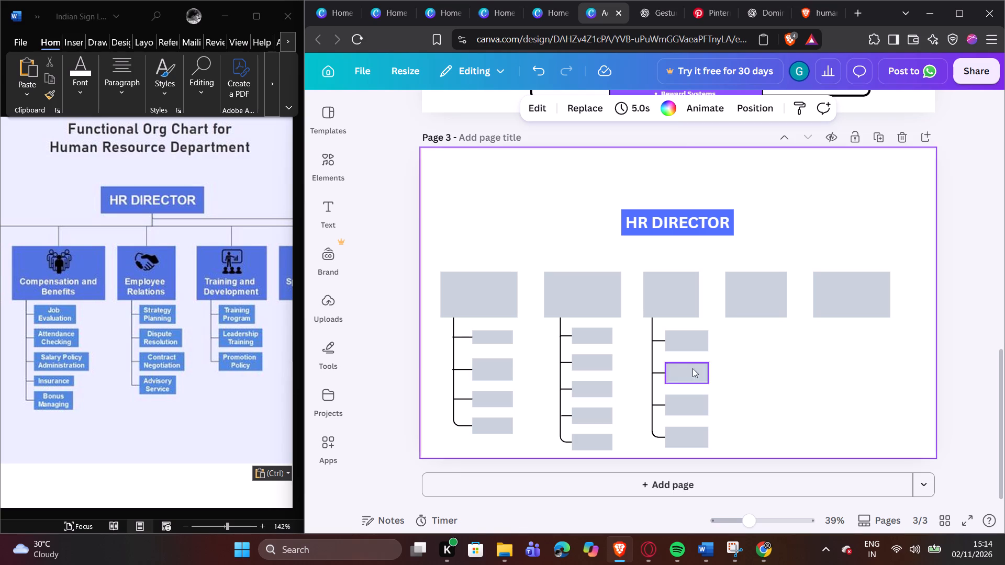
Duplicate the third department's elbow connector and run it from the fourth department box's underside down to a short horizontal end.
click(653, 333)
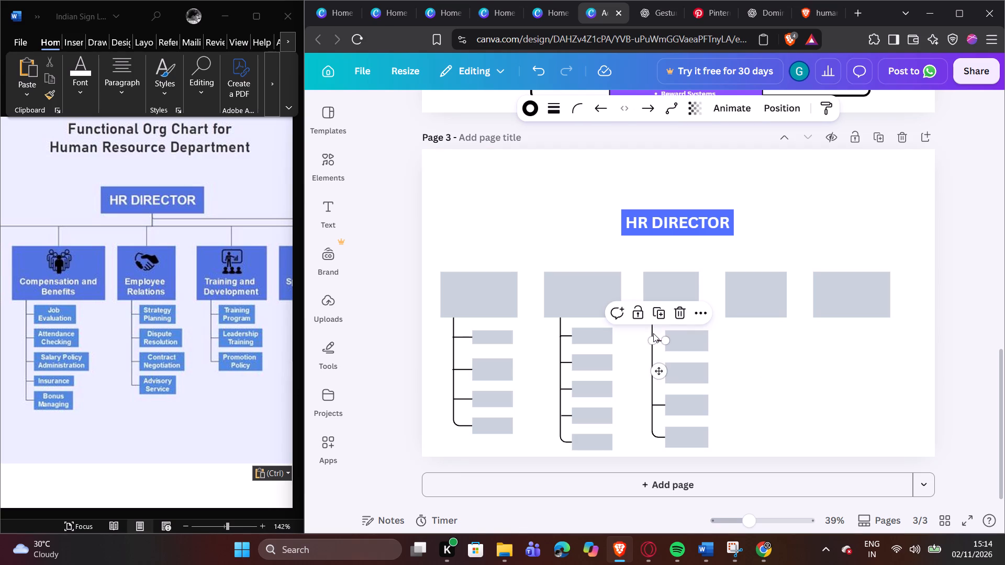
click(653, 352)
click(657, 288)
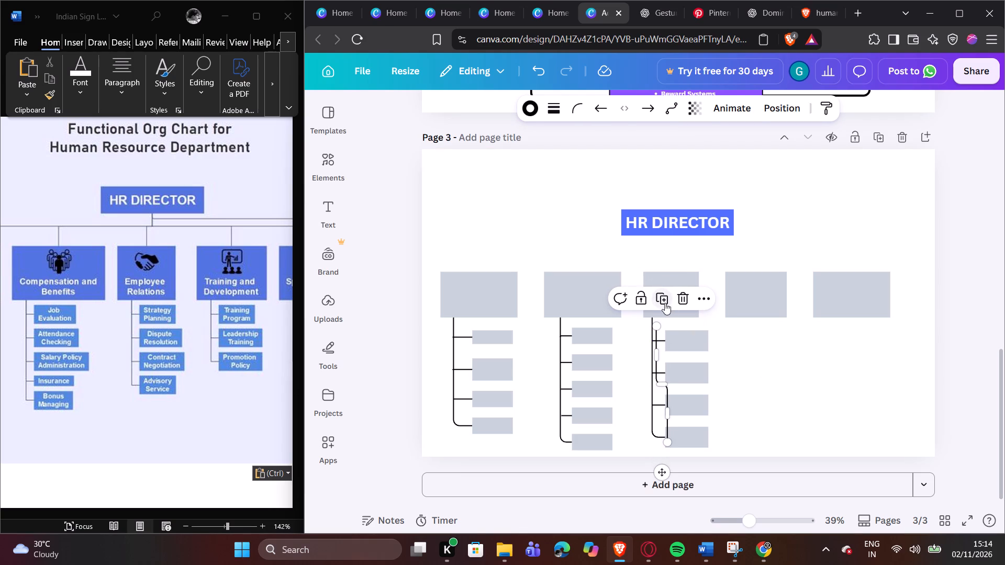
drag(654, 326, 731, 330)
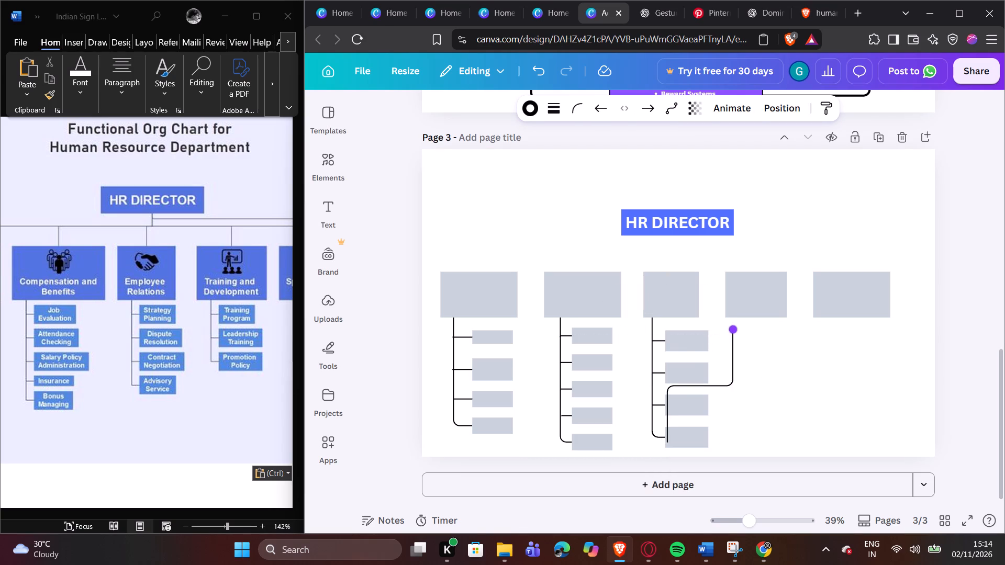
drag(731, 330, 739, 322)
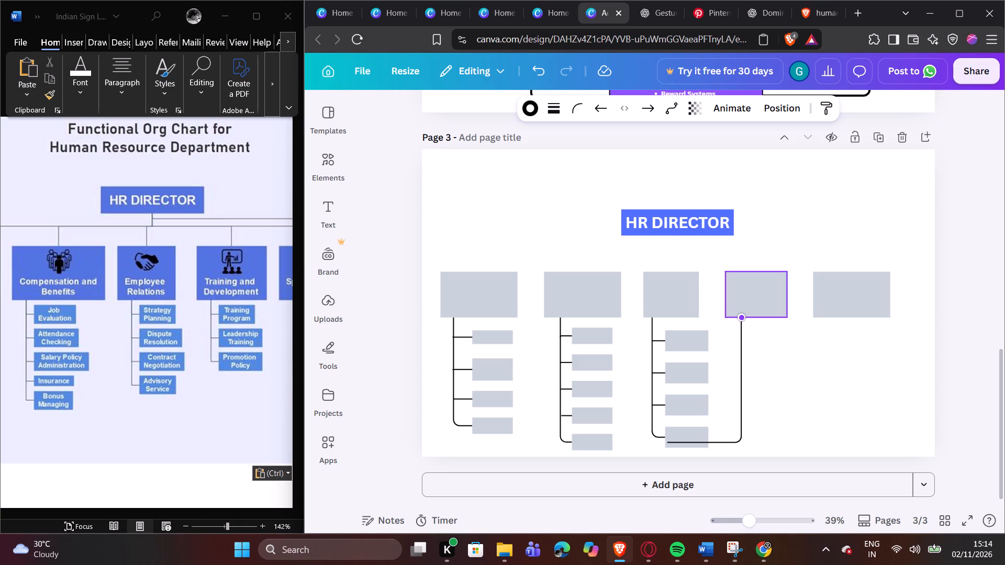
drag(739, 322, 733, 322)
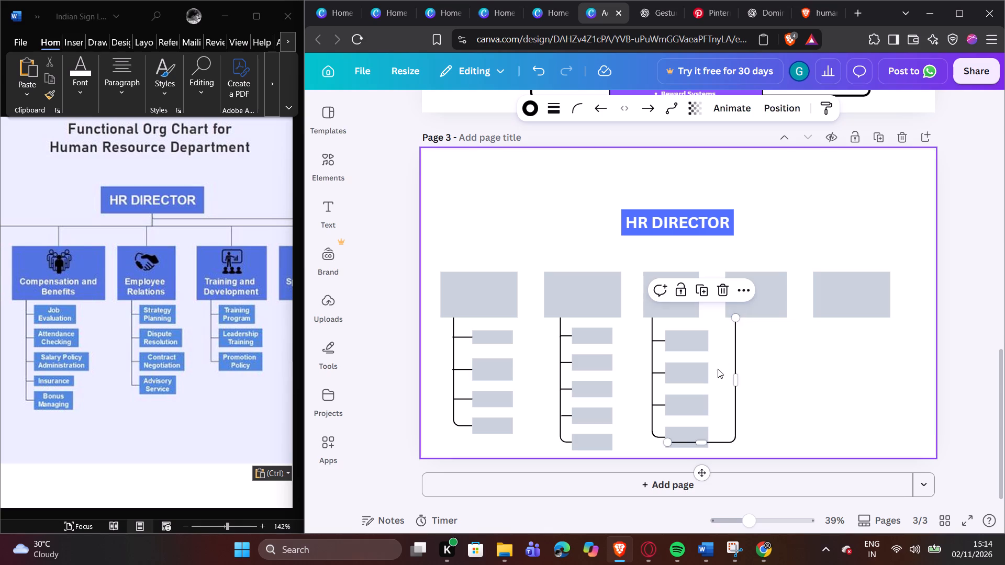
drag(671, 445, 755, 444)
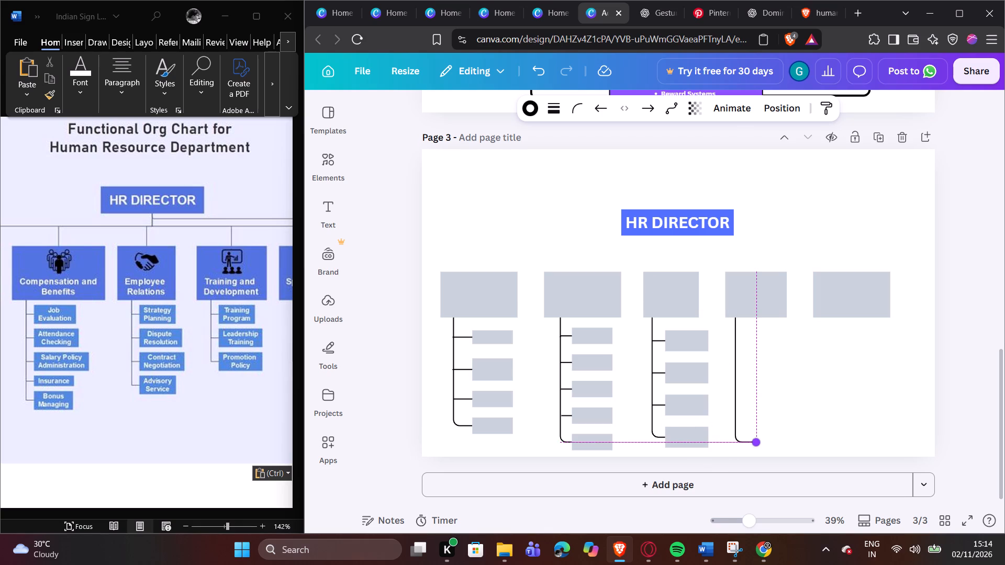
drag(755, 444, 753, 444)
drag(753, 444, 754, 444)
click(763, 377)
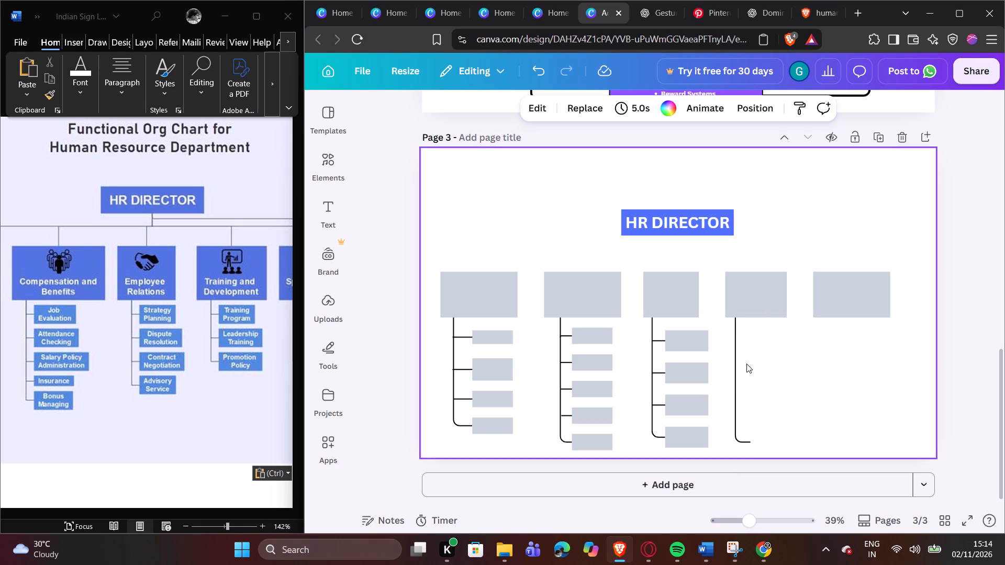
Copy the third column's first sub-function box into the fourth column and duplicate it twice downward, aligned and evenly spaced, making three boxes.
click(691, 337)
click(690, 310)
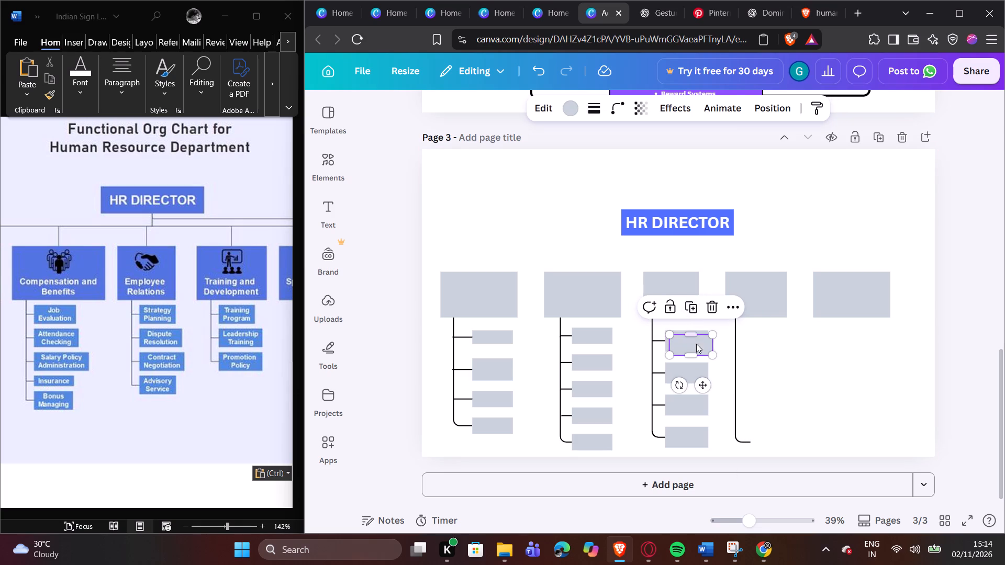
drag(696, 344, 777, 344)
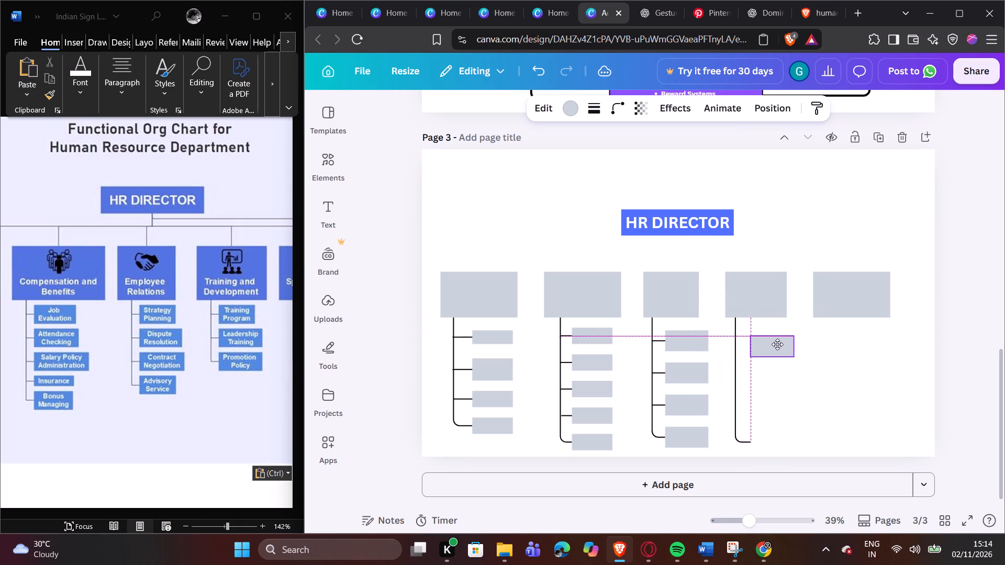
drag(777, 344, 777, 344)
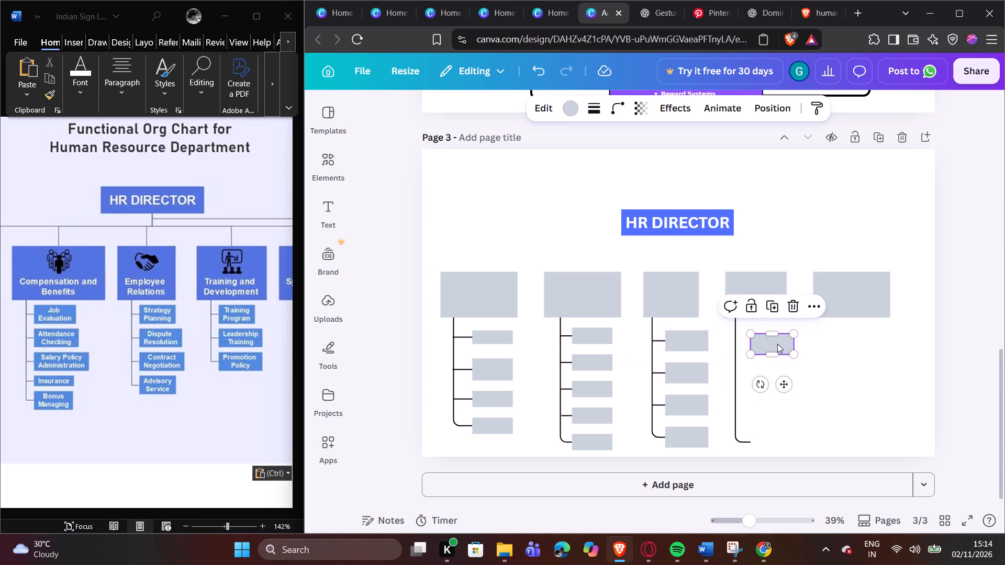
click(769, 309)
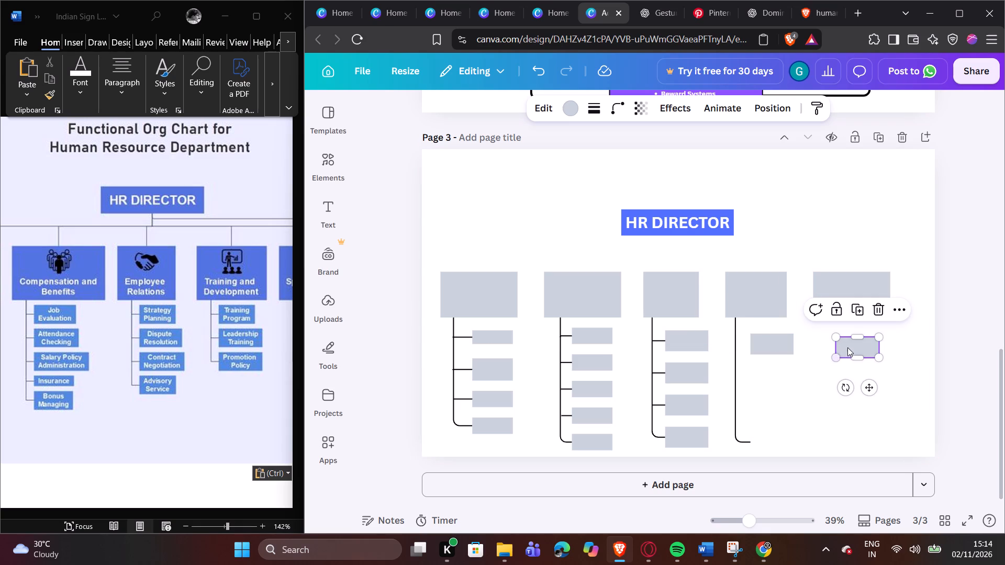
drag(848, 347, 769, 378)
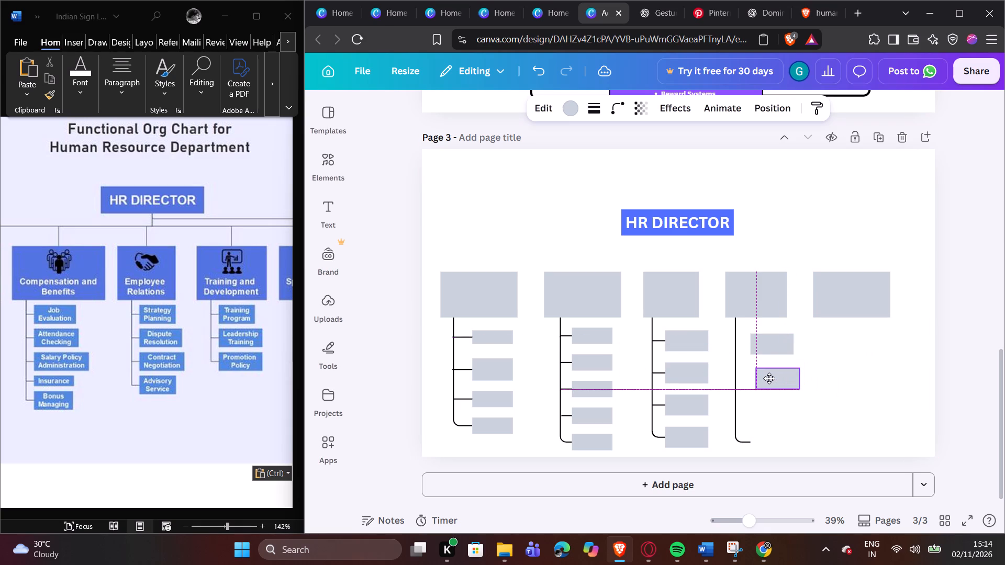
drag(769, 378, 765, 378)
click(776, 339)
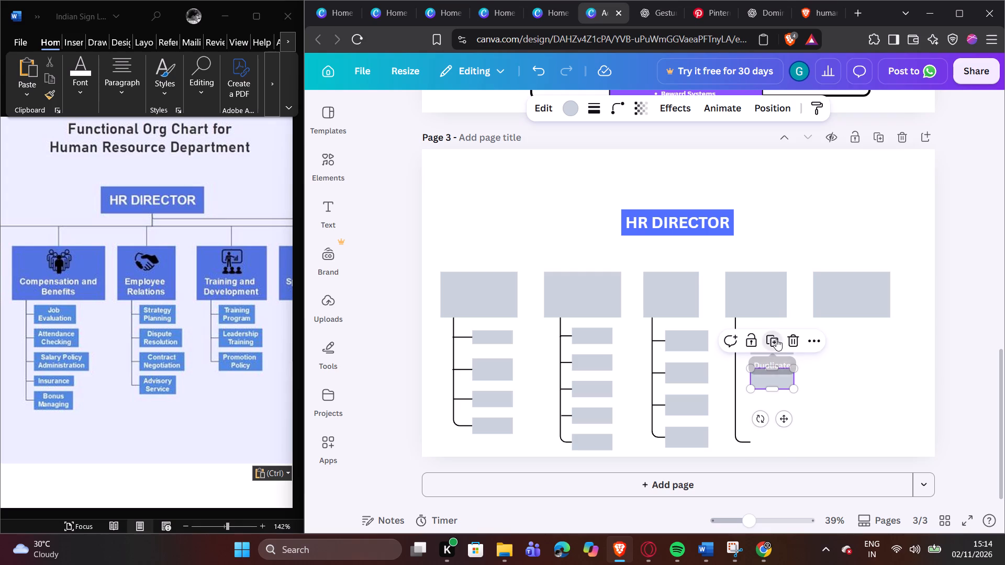
click(830, 405)
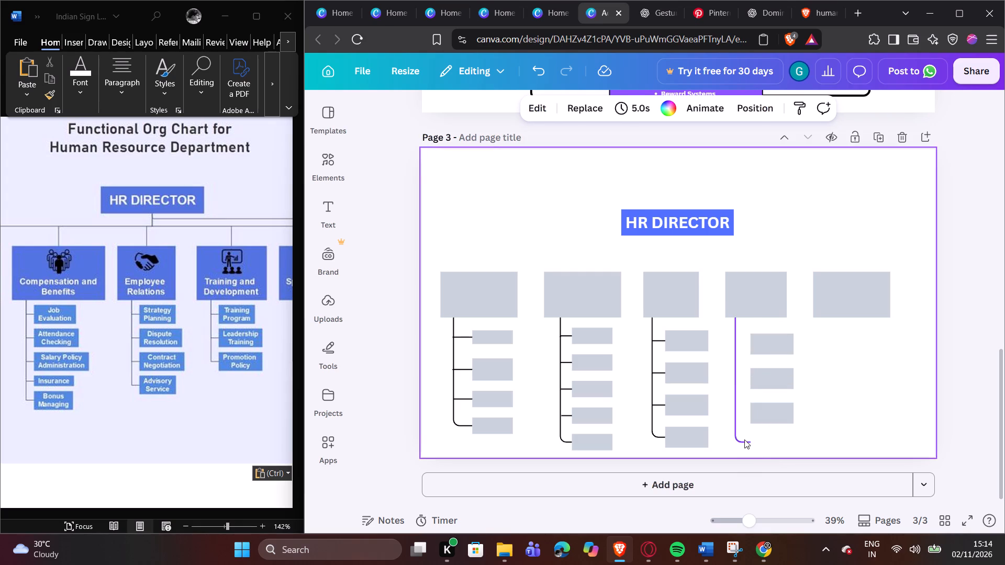
Raise the lower end of the fourth department's elbow connector to meet the third sub-function box.
click(744, 439)
drag(752, 446, 751, 419)
click(891, 385)
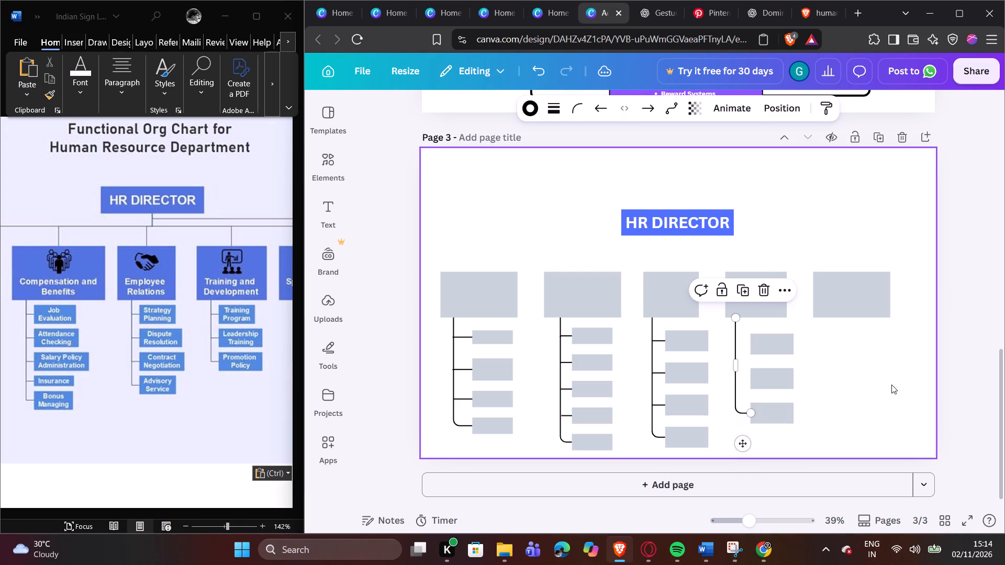
Duplicate the third department's second branch line and fit it between the fourth department's vertical connector and its first sub-function box.
click(658, 371)
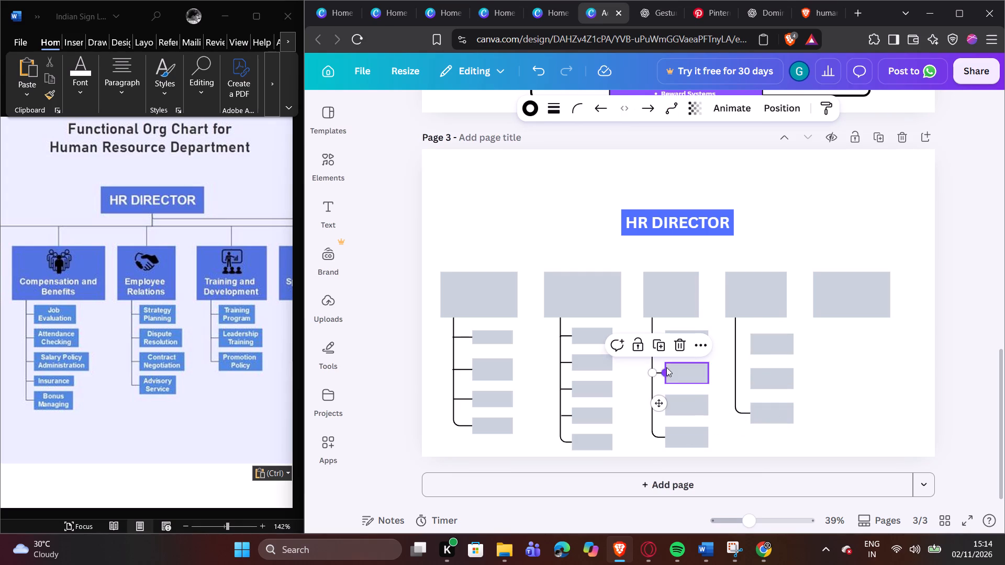
click(661, 344)
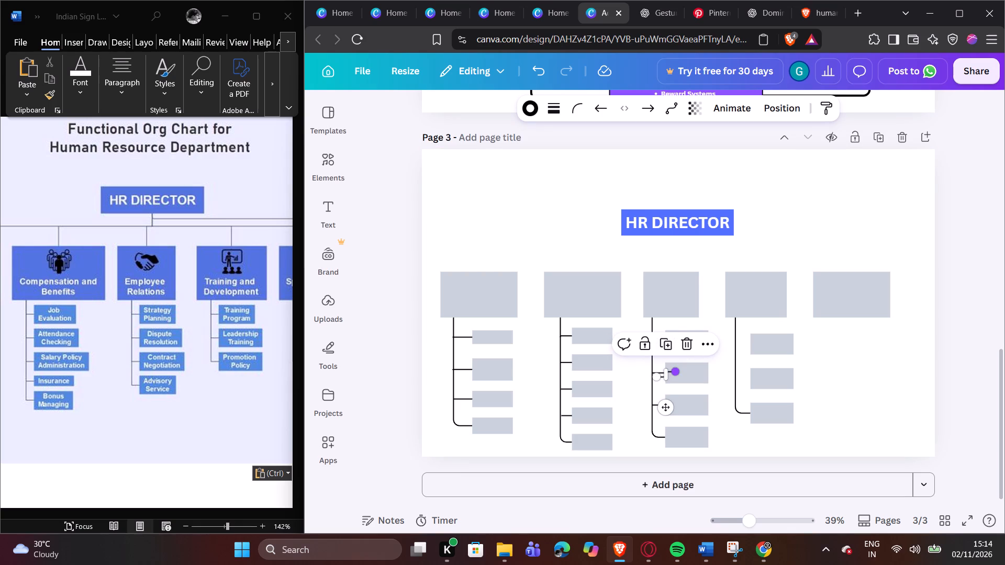
drag(674, 370, 748, 344)
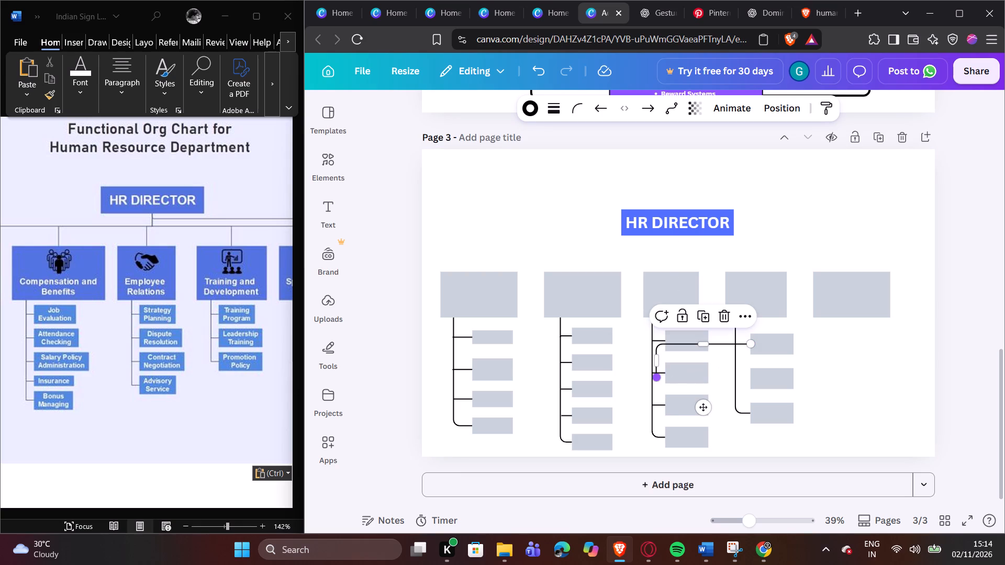
drag(660, 378, 739, 346)
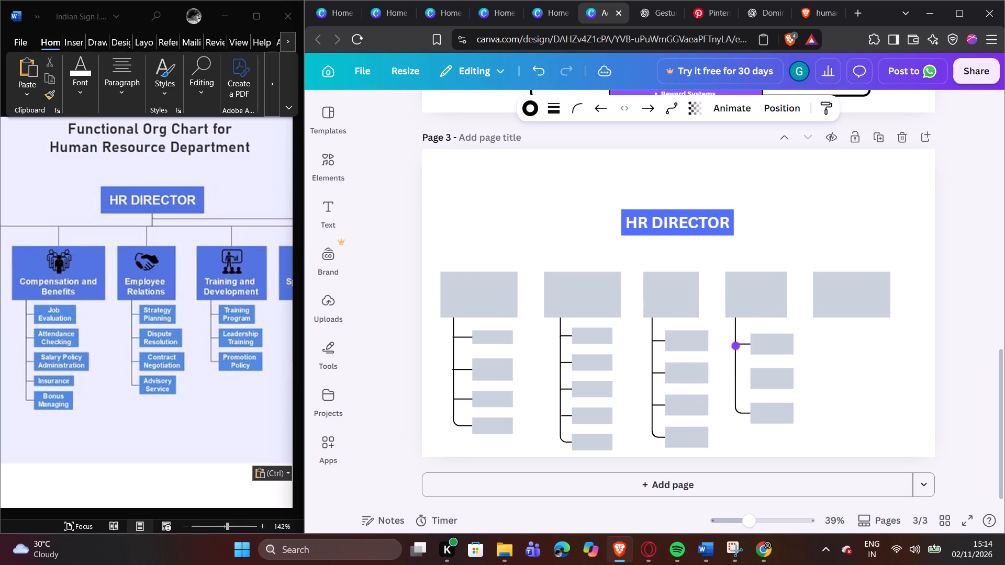
drag(739, 346, 740, 345)
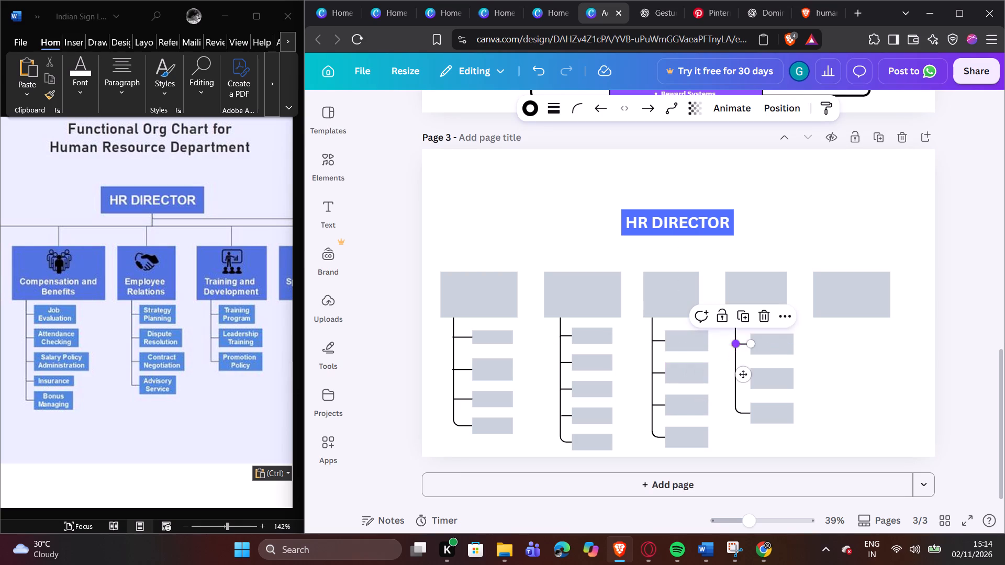
click(869, 335)
Duplicate the fourth department's first branch line and fit it from the vertical connector to the second sub-function box, closing any gap.
click(745, 345)
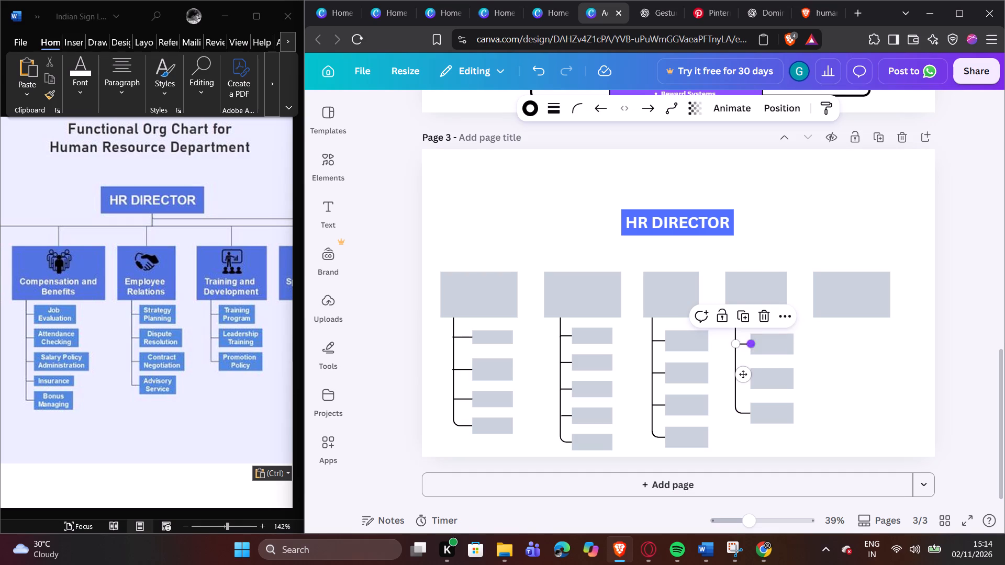
click(742, 317)
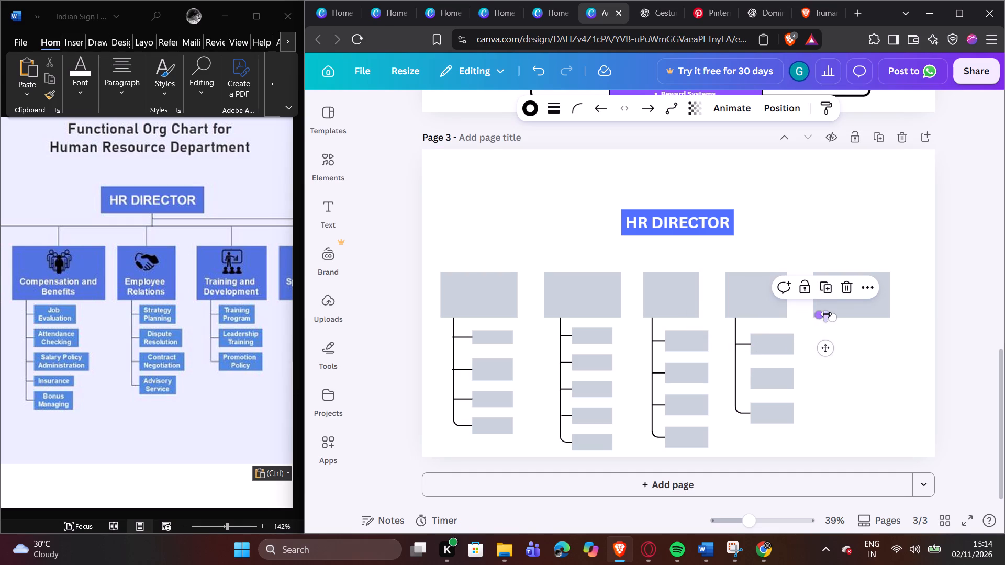
drag(819, 314, 737, 378)
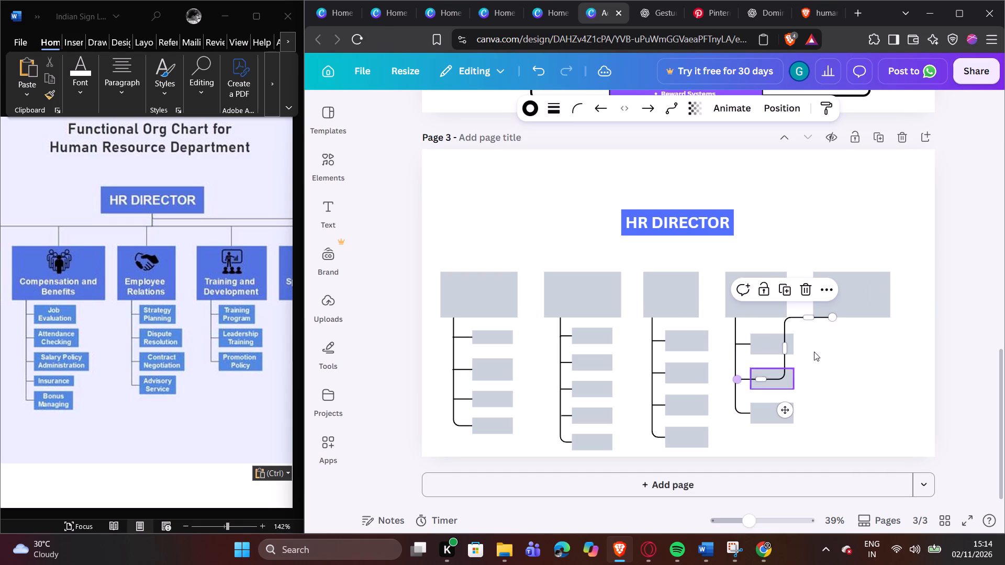
drag(833, 318, 759, 377)
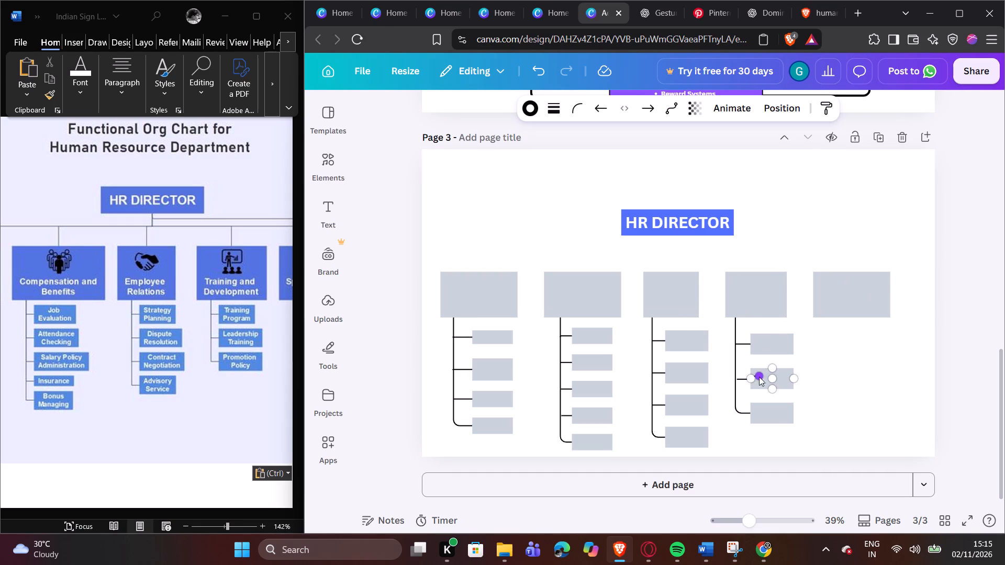
drag(759, 377, 756, 379)
click(865, 370)
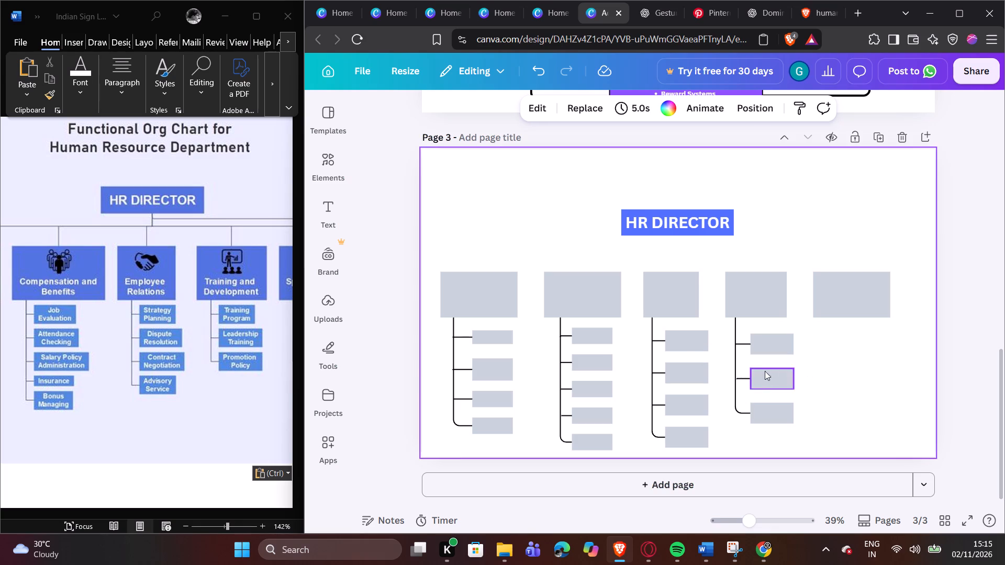
click(742, 381)
click(741, 377)
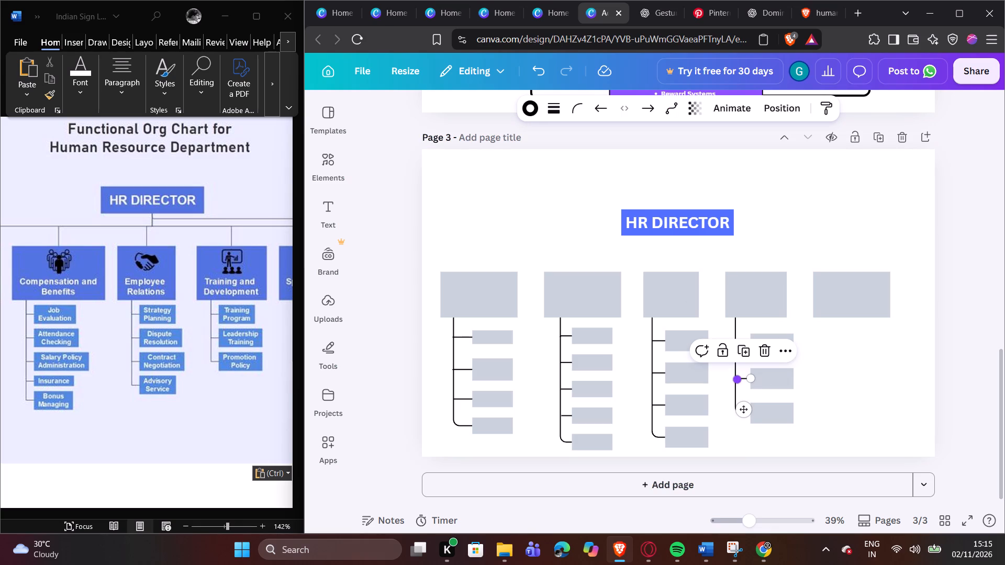
click(736, 378)
click(816, 366)
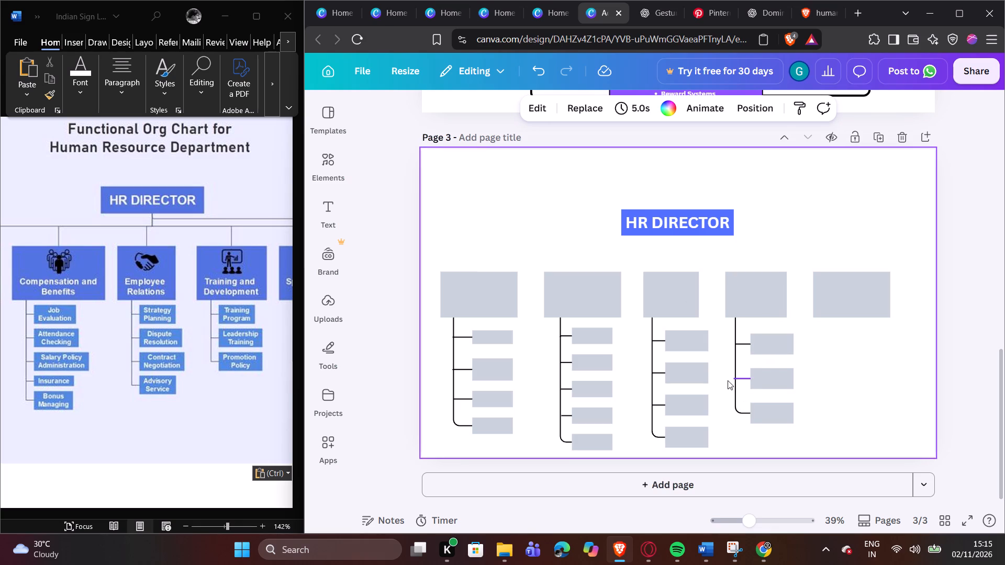
click(741, 379)
click(733, 378)
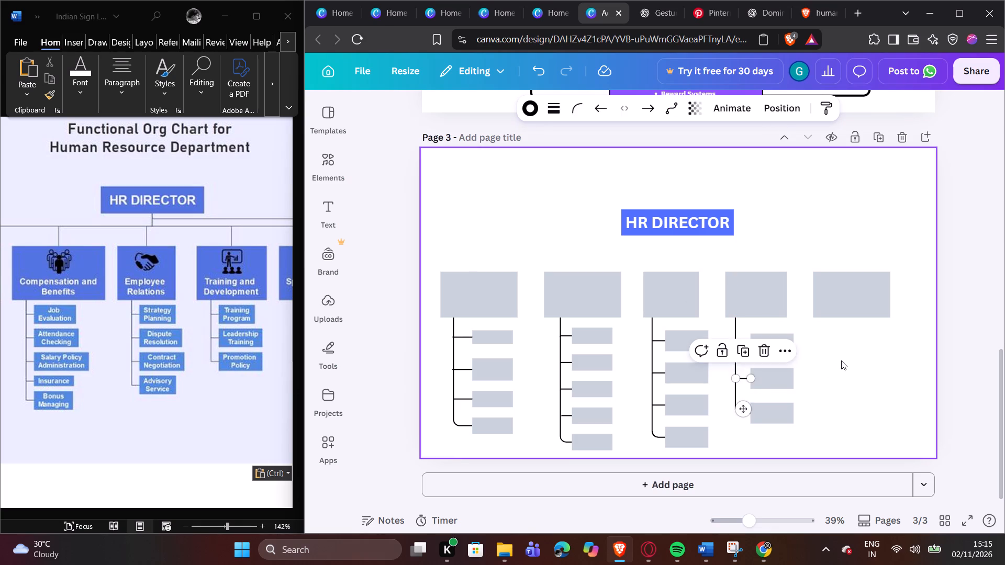
Examine the fifth department, Specify "Departmental Function" Here, and its sub-functions in the Word reference chart.
click(841, 360)
click(870, 376)
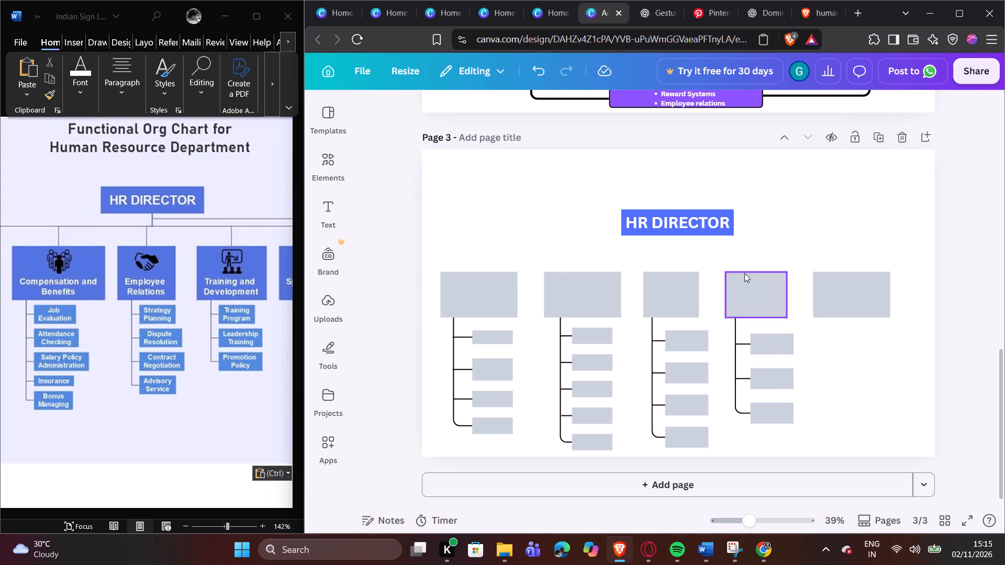
click(240, 364)
drag(185, 507, 210, 507)
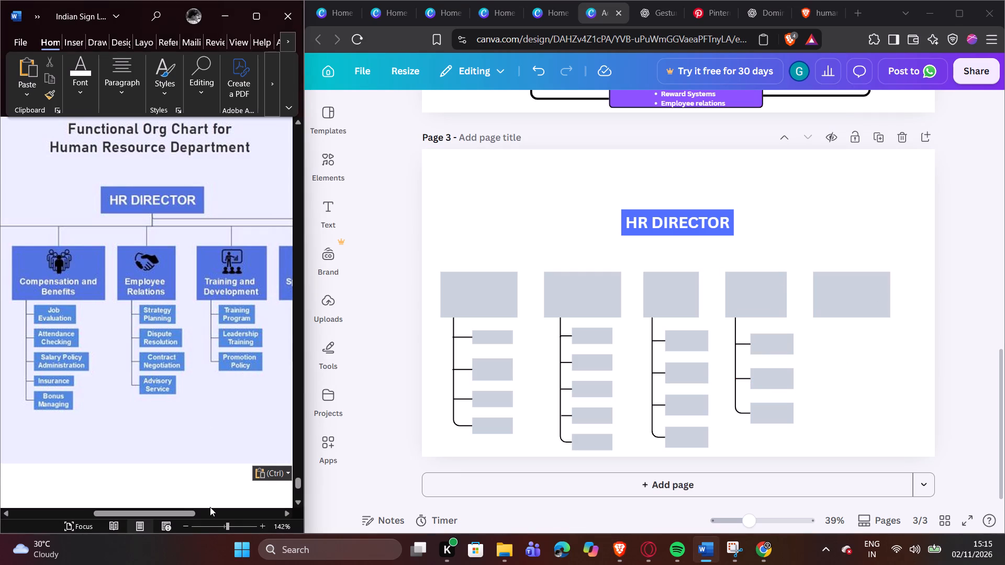
drag(210, 507, 227, 509)
click(181, 455)
click(197, 365)
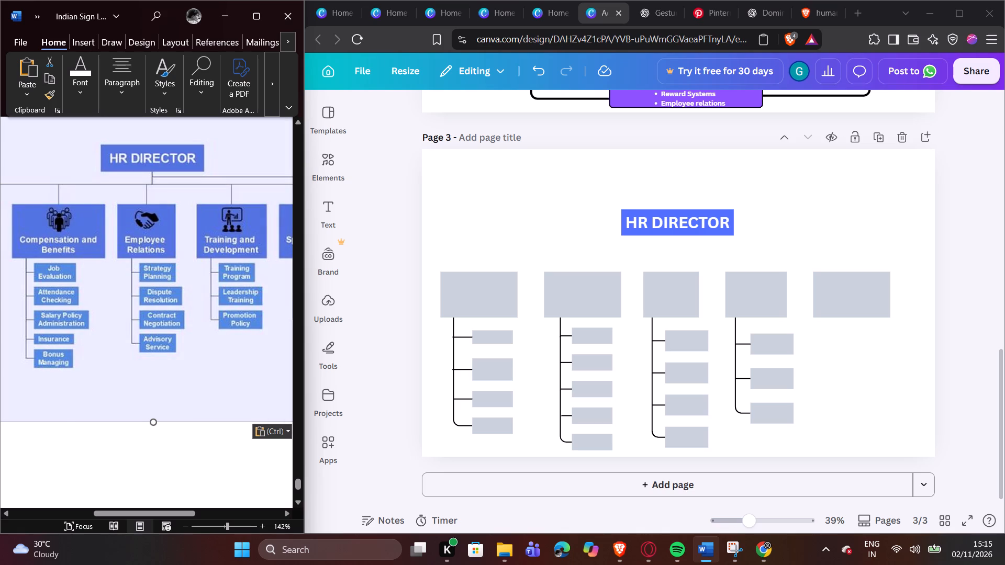
drag(177, 515, 234, 516)
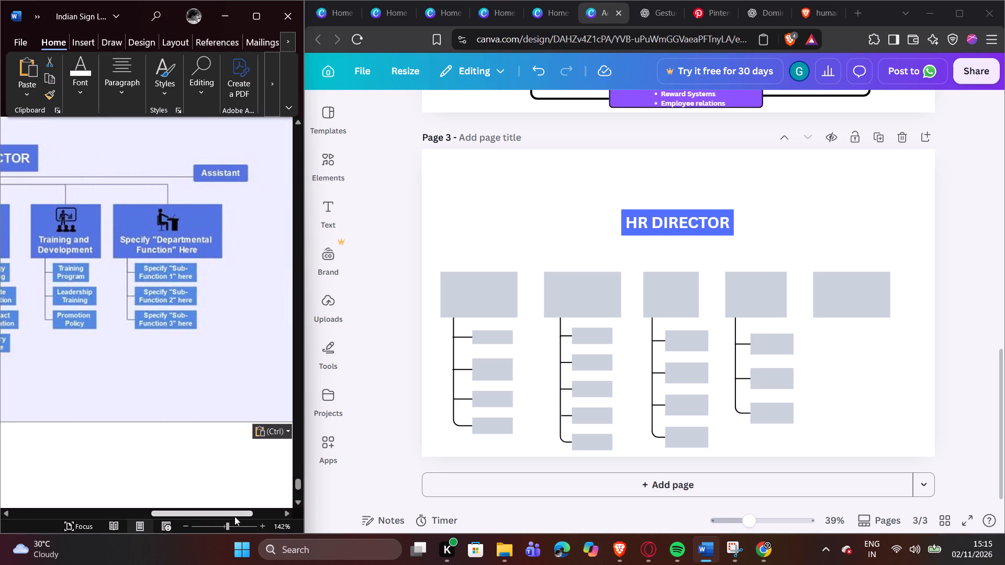
Duplicate the fourth department's elbow connector and fit it beneath the fifth department box, with its lower end turned toward the sub-function column.
click(732, 335)
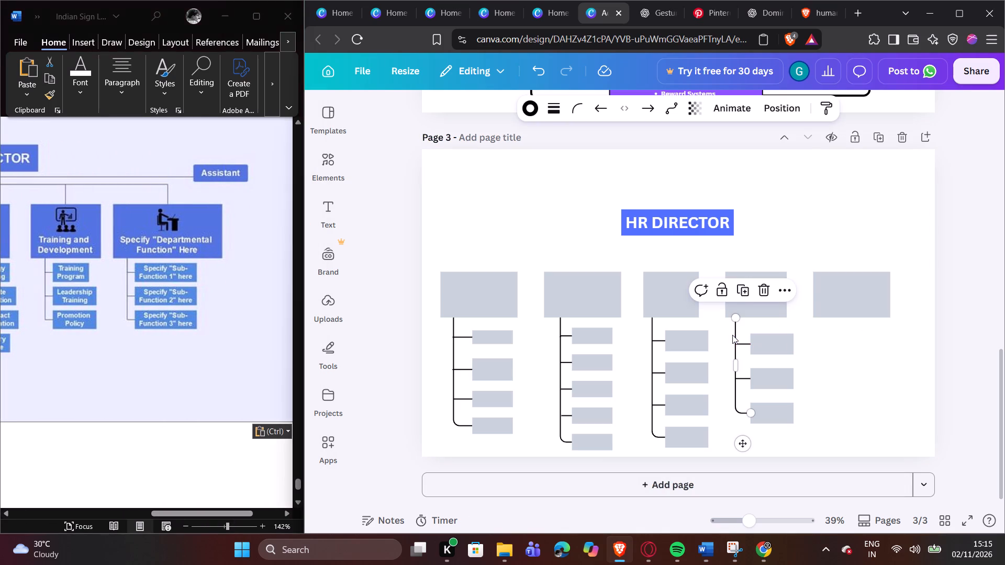
click(744, 285)
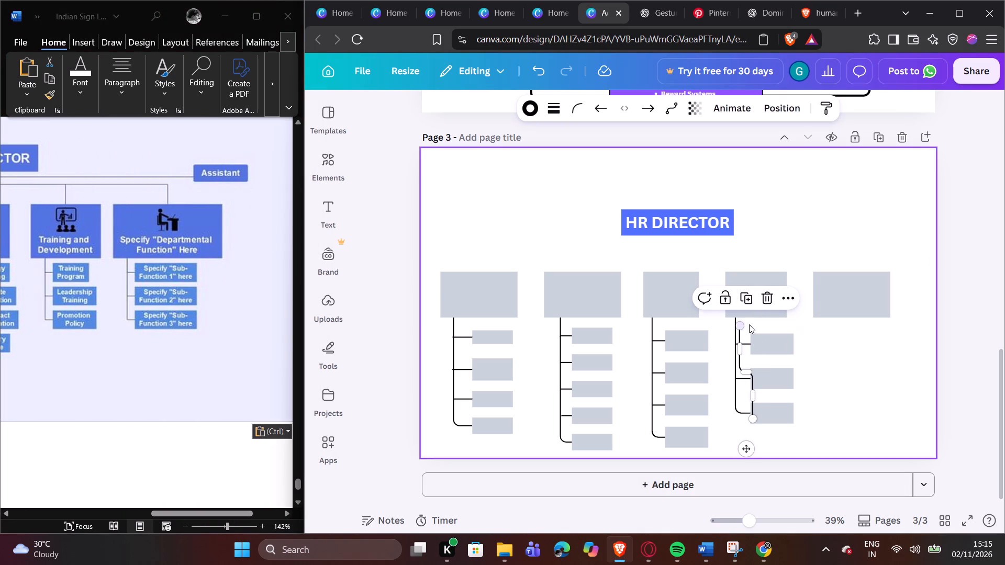
drag(741, 323, 830, 321)
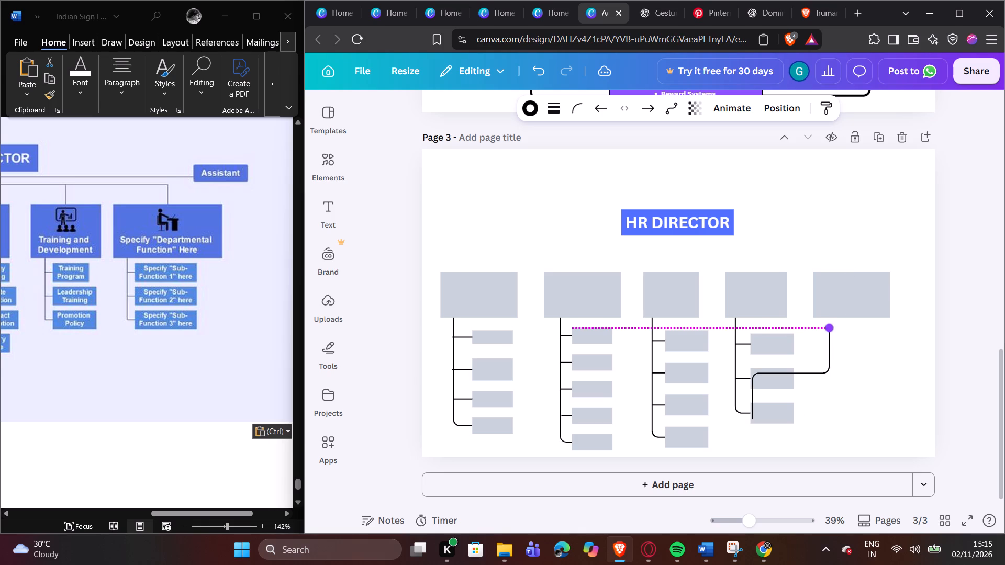
drag(830, 321, 829, 314)
drag(753, 419, 767, 424)
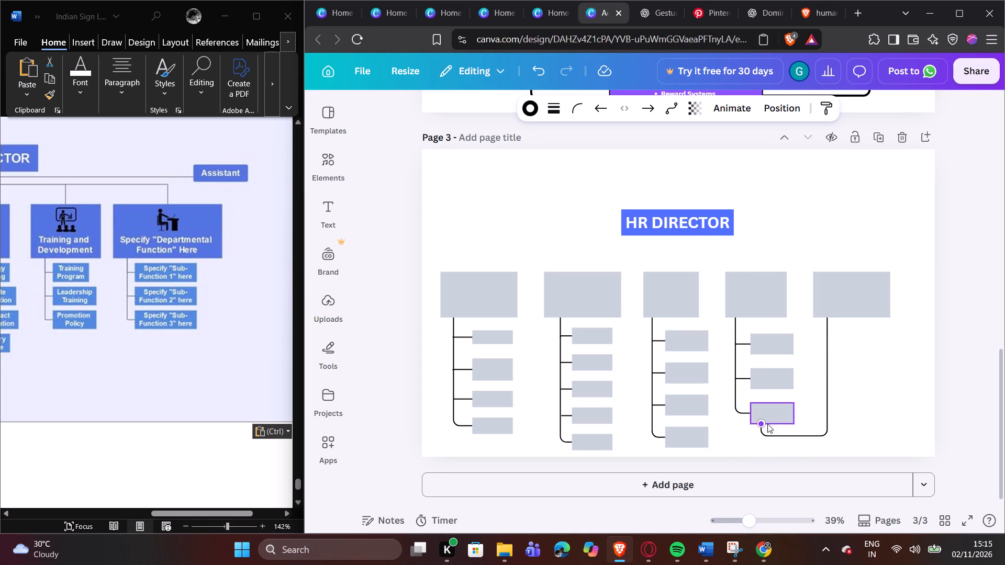
drag(767, 424, 845, 430)
click(853, 381)
Copy the fourth column's first sub-function box into the fifth column and duplicate it twice downward, aligned and evenly spaced, making three boxes.
click(764, 347)
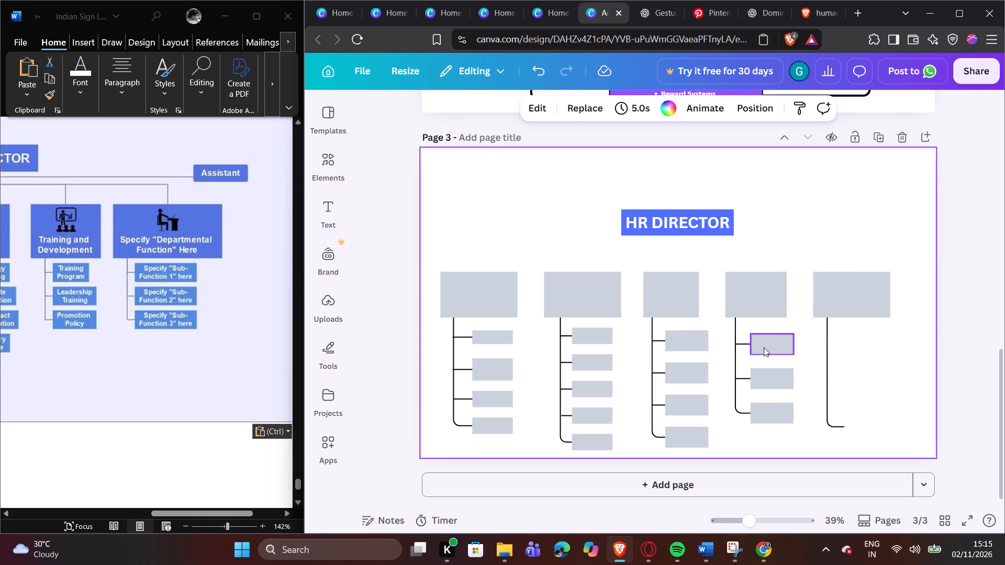
click(774, 304)
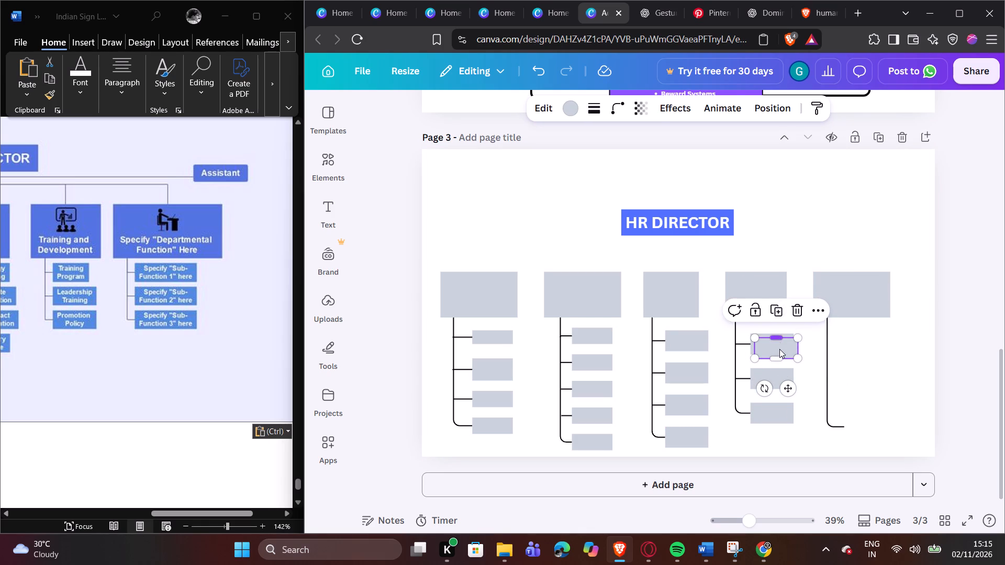
drag(779, 349, 871, 350)
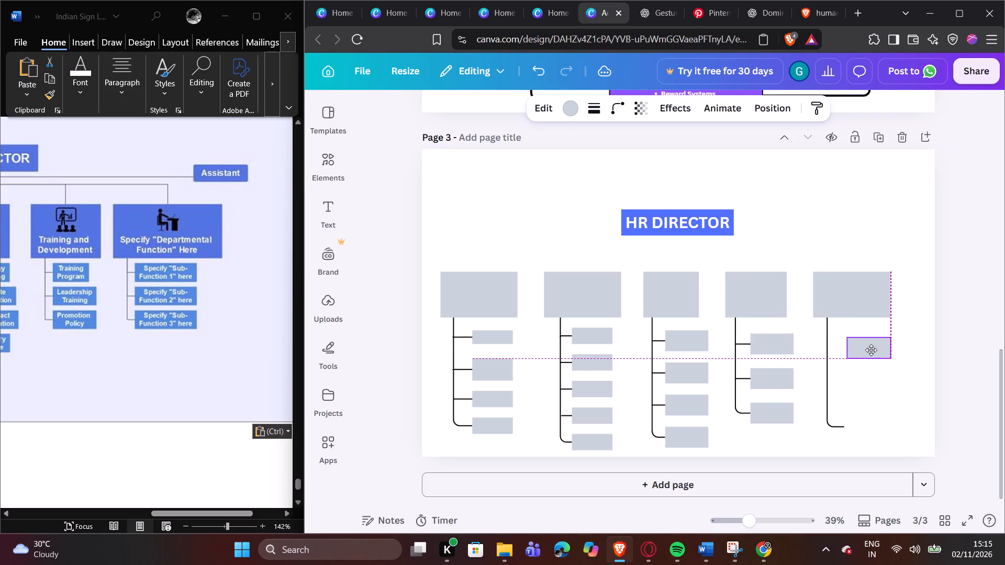
drag(871, 350, 870, 350)
click(865, 310)
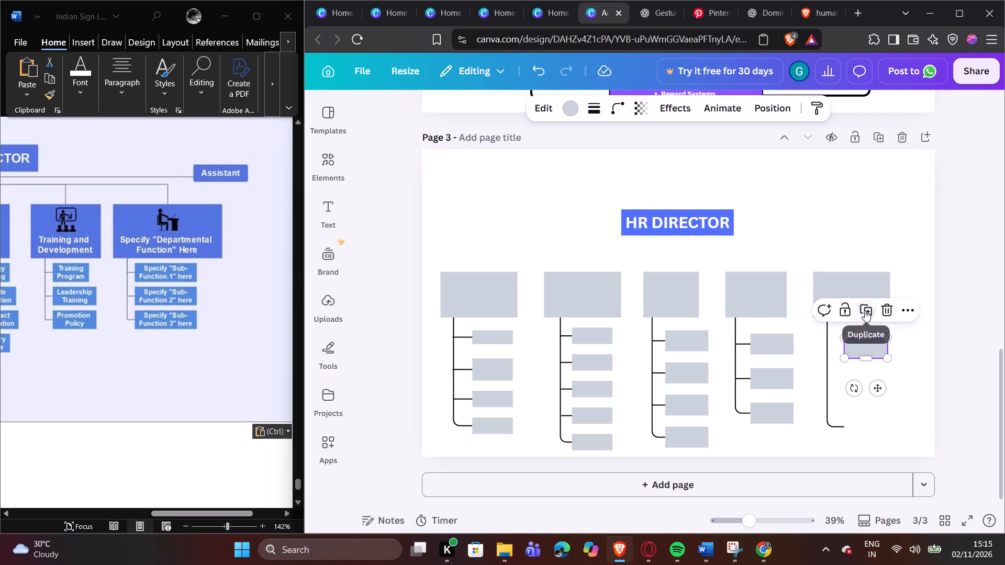
drag(872, 355, 870, 386)
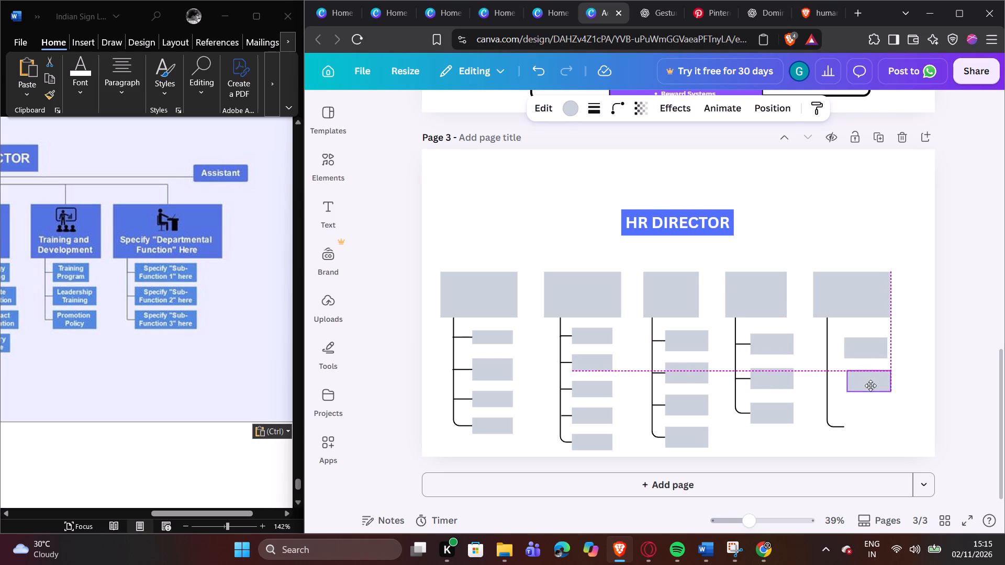
drag(870, 386, 866, 387)
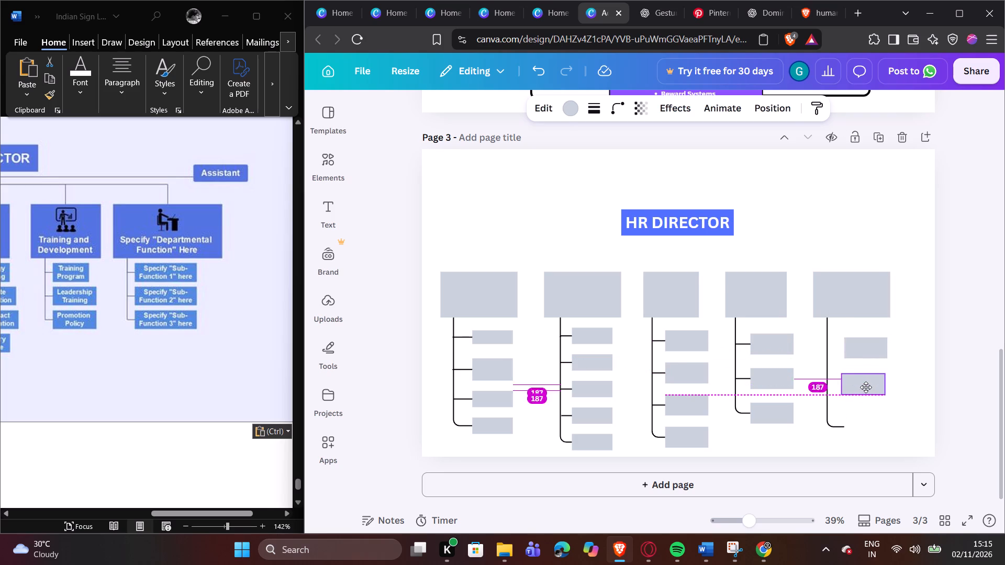
drag(866, 387, 869, 387)
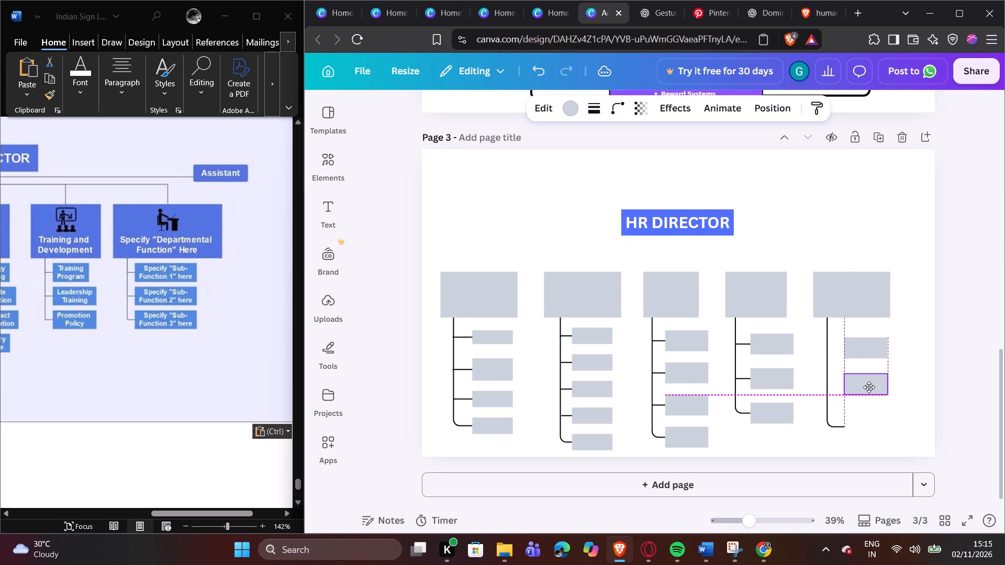
drag(869, 387, 868, 386)
click(866, 349)
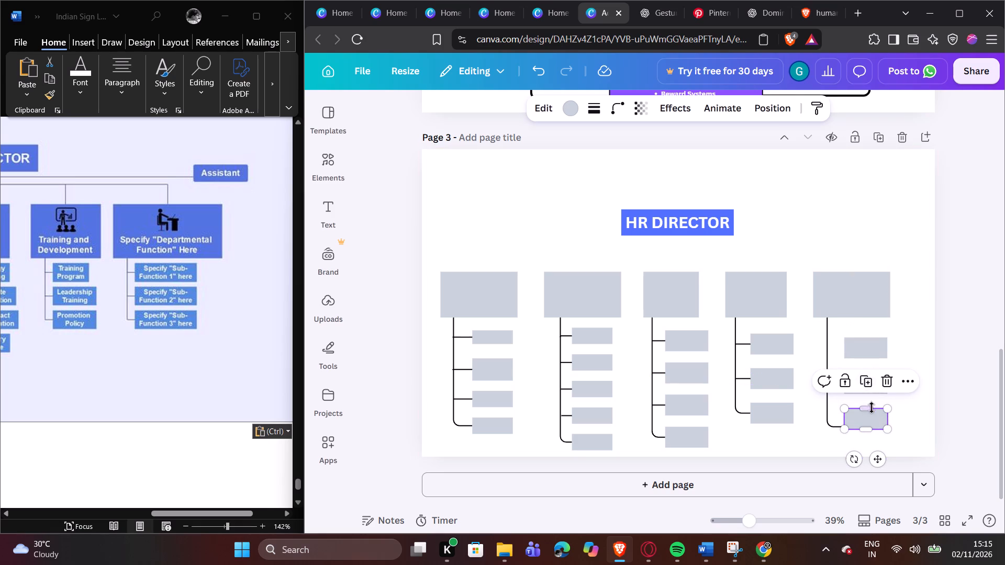
click(904, 408)
Raise the lower end of the fifth department's elbow connector to meet the third sub-function box.
click(835, 421)
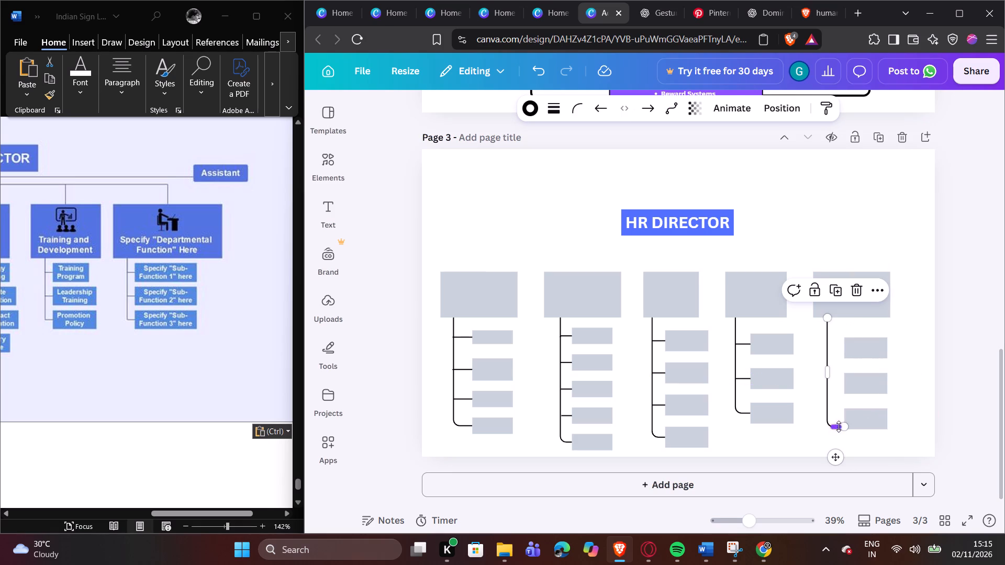
drag(846, 427, 843, 422)
click(897, 420)
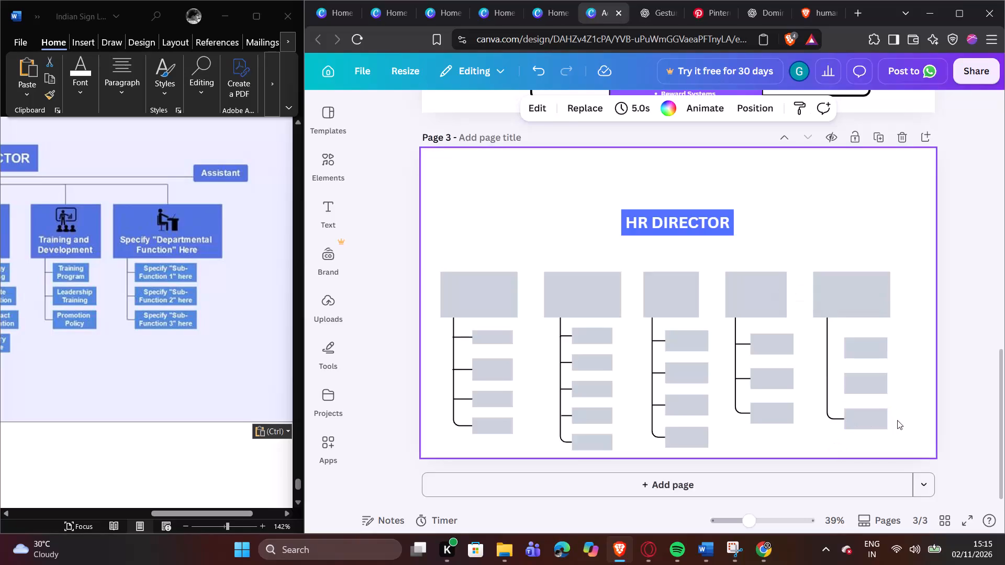
Duplicate the fourth department's second branch line and fit it level between the fifth department's vertical connector and its second sub-function box.
click(747, 377)
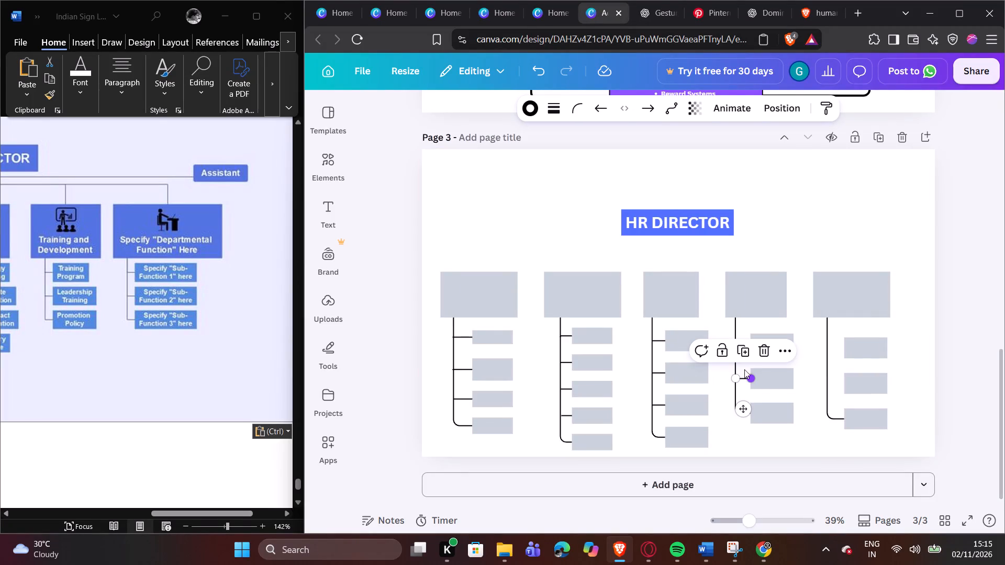
click(743, 354)
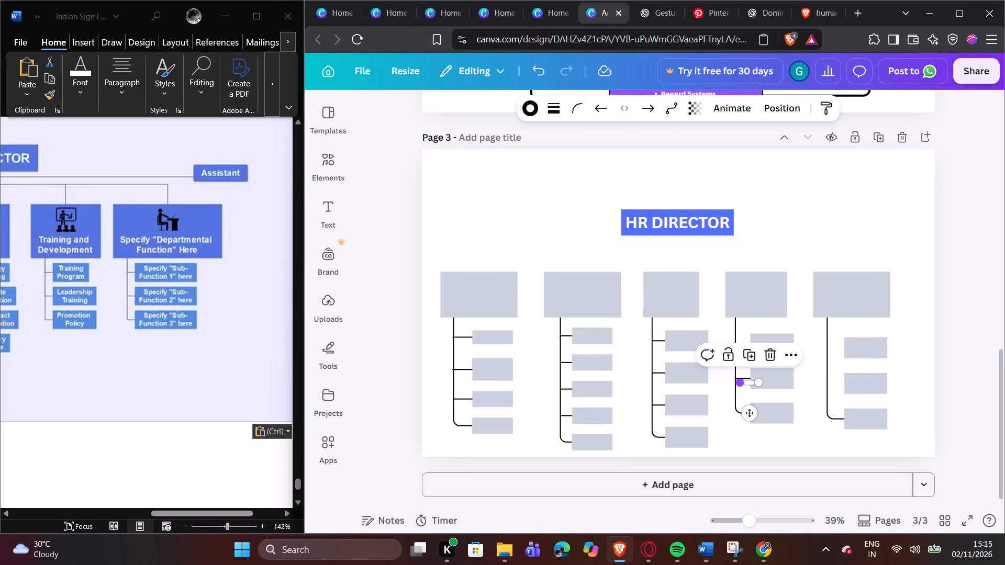
drag(756, 383, 840, 387)
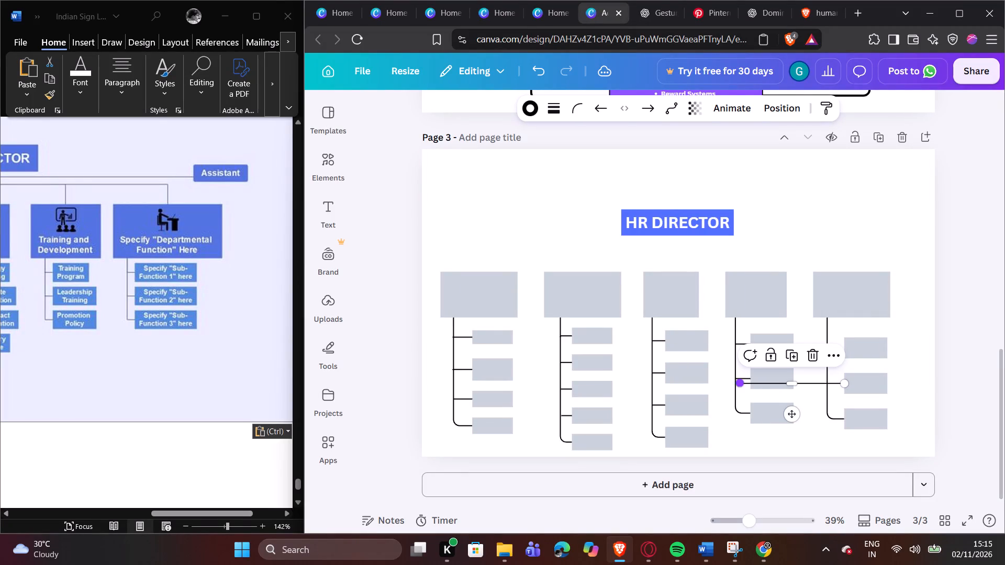
drag(742, 382, 827, 386)
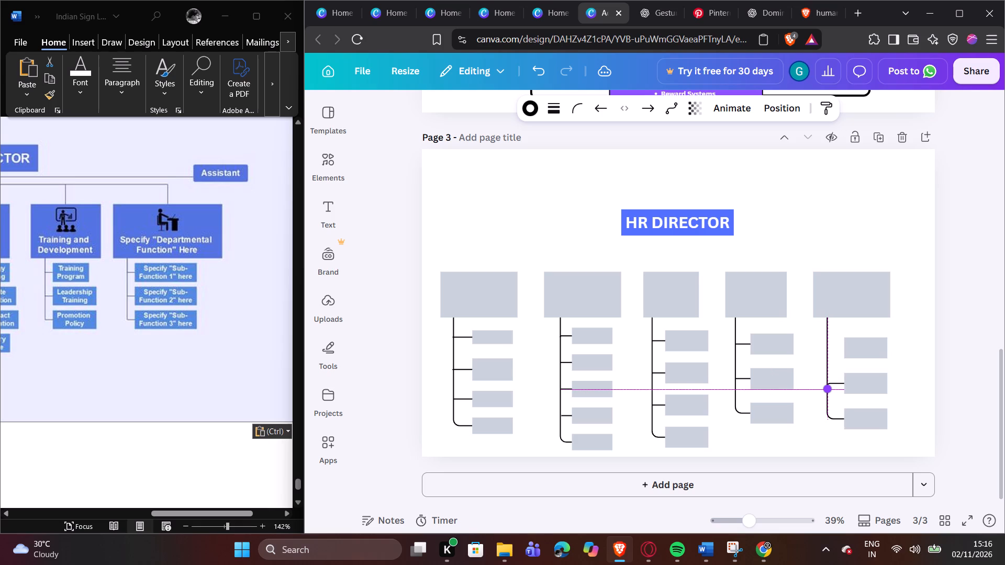
drag(827, 386, 828, 386)
drag(828, 386, 827, 386)
drag(845, 386, 846, 386)
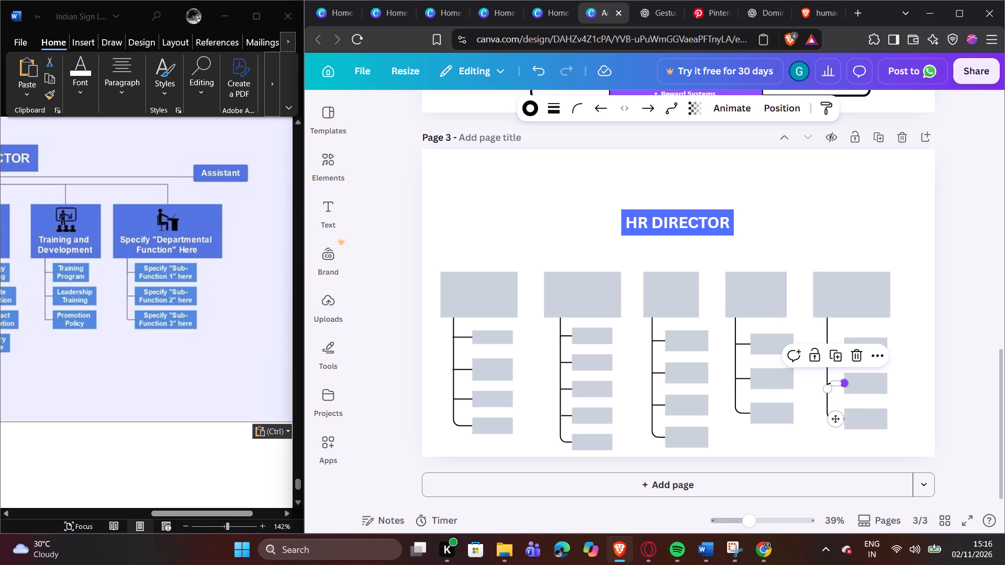
drag(846, 386, 845, 391)
drag(826, 392, 826, 386)
click(922, 385)
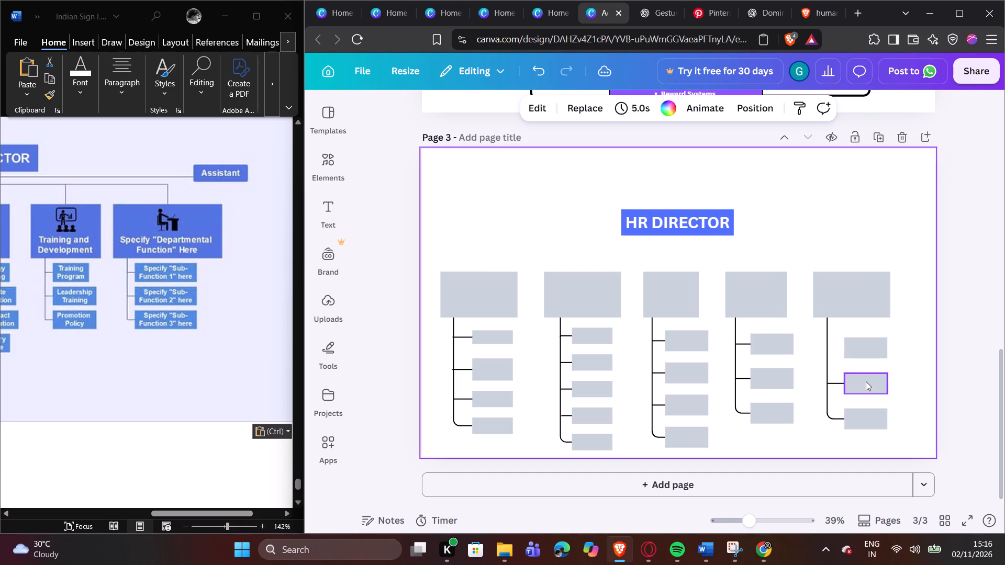
Duplicate the fifth department's branch line and fit it level from the vertical connector to the first sub-function box.
click(835, 379)
click(835, 359)
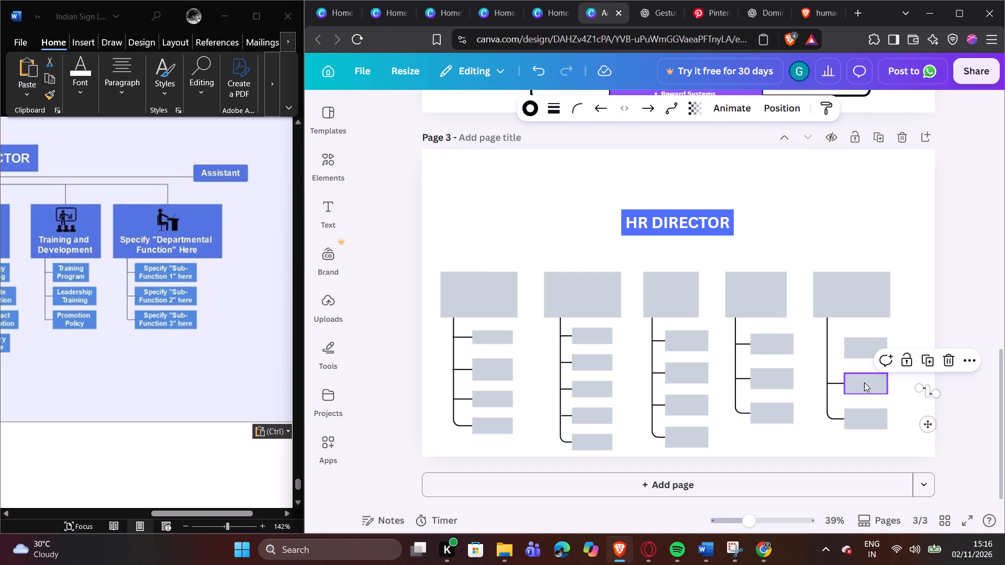
drag(914, 387, 824, 354)
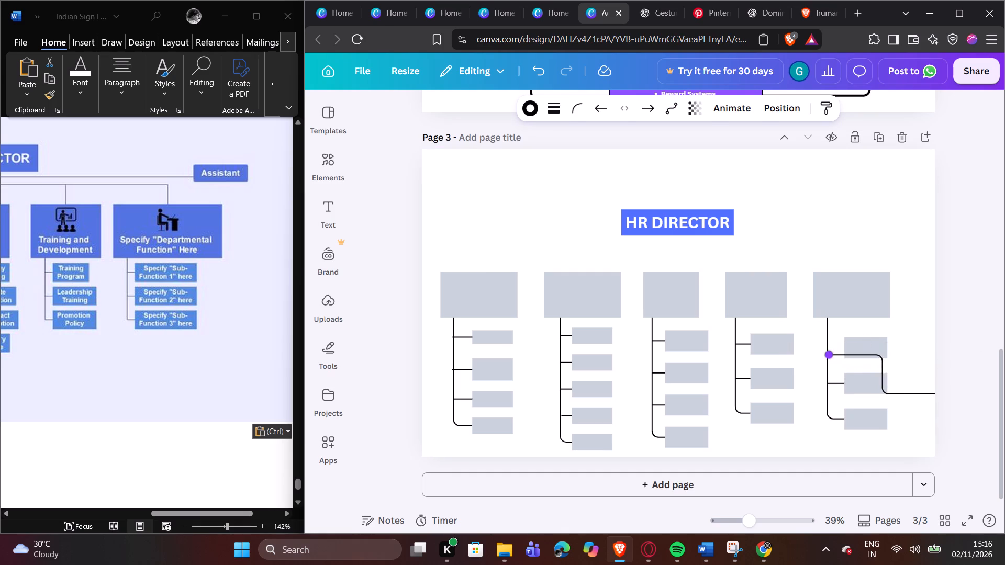
drag(824, 354, 823, 349)
drag(936, 395, 931, 393)
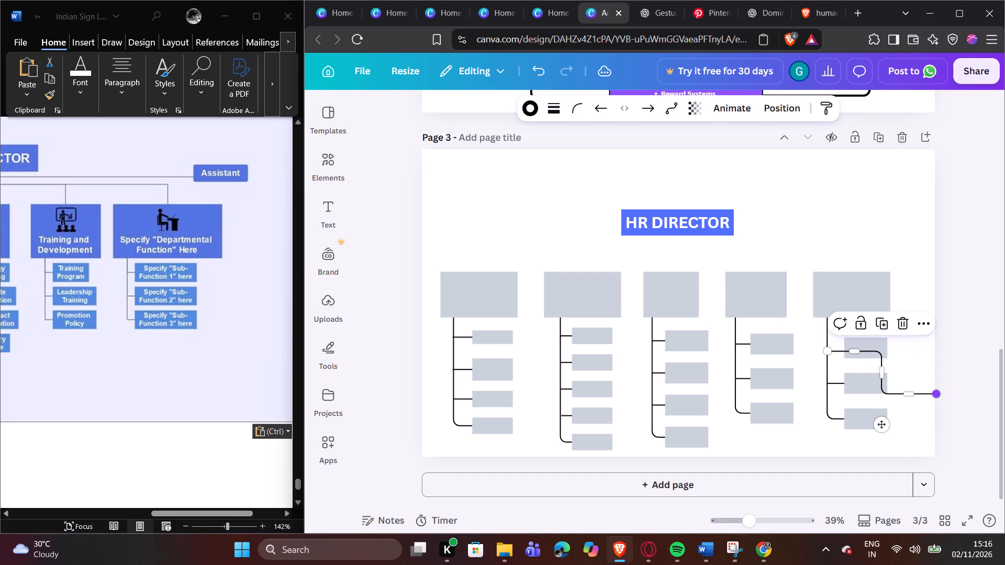
drag(931, 393, 847, 352)
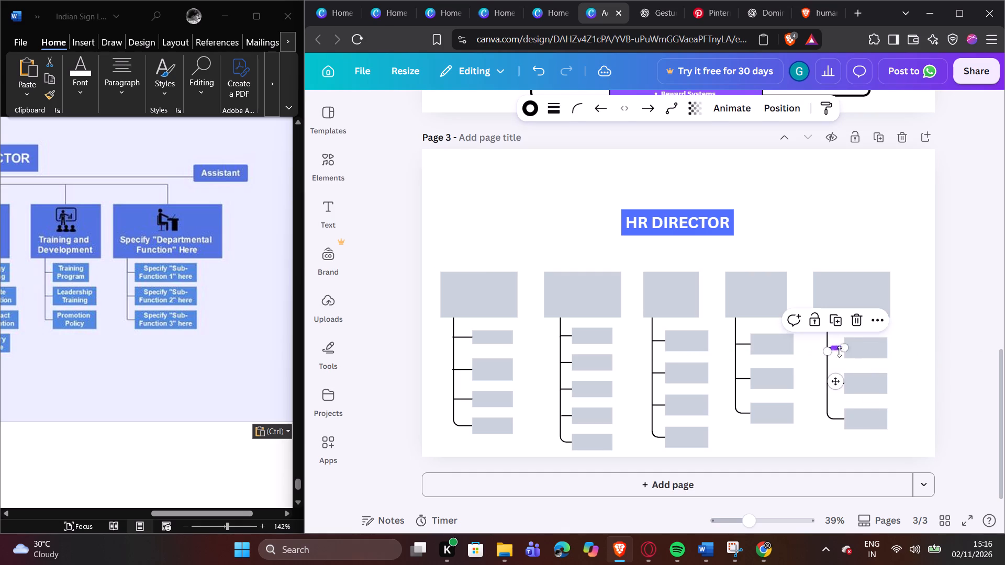
click(829, 352)
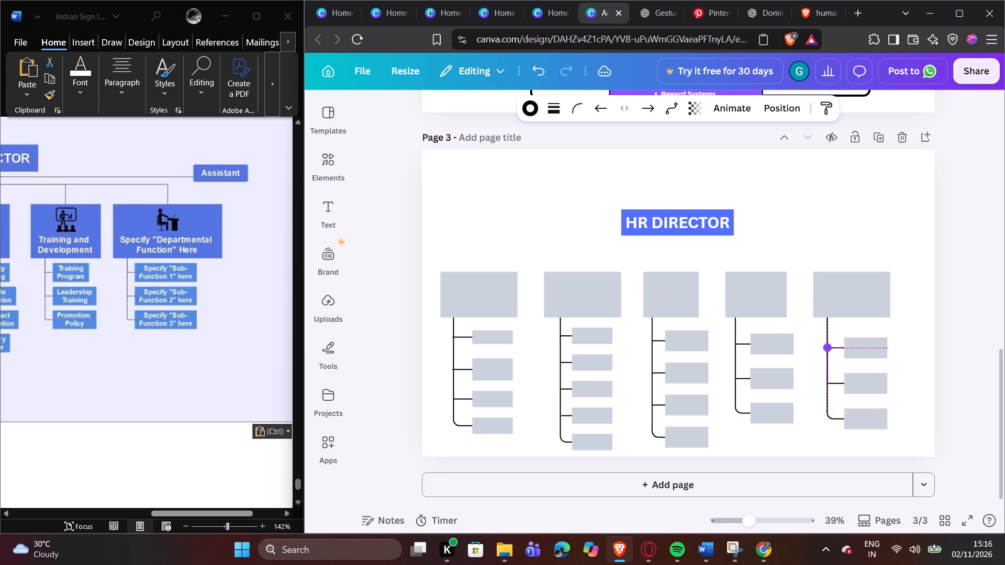
click(911, 349)
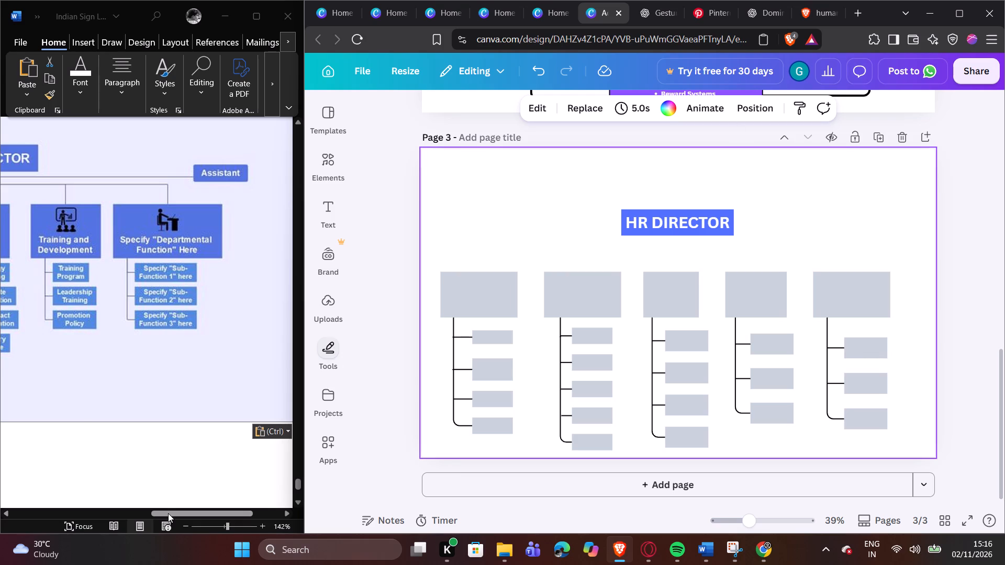
Recolour the first department box to the HR DIRECTOR title's blue and apply the change to every grey box on page 3.
drag(168, 513, 81, 486)
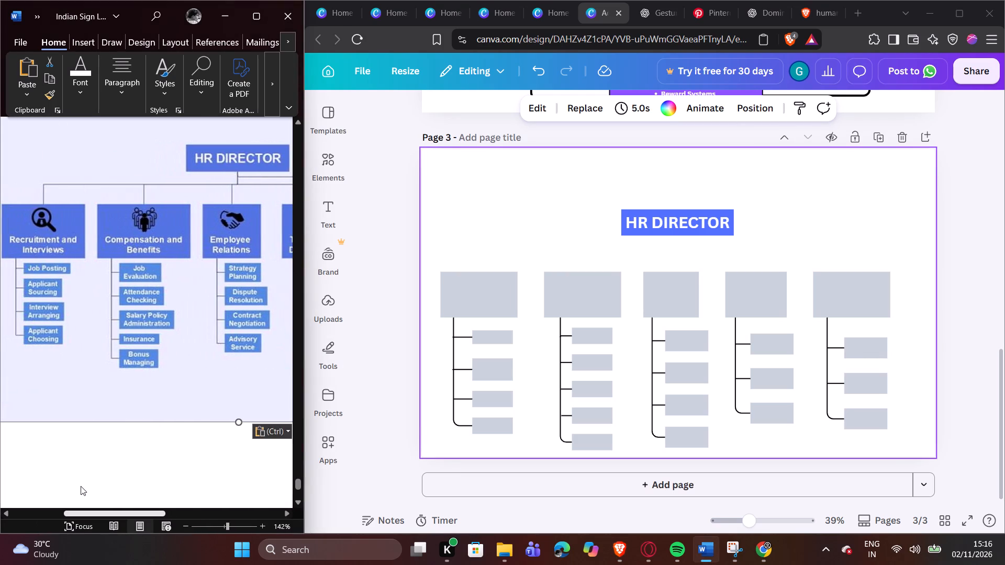
drag(81, 486, 80, 486)
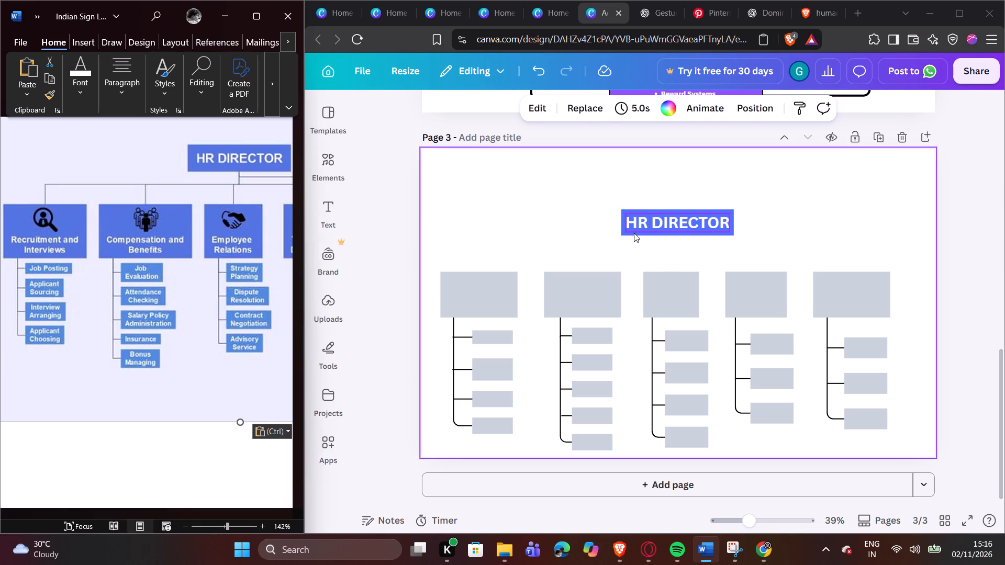
click(634, 233)
click(627, 237)
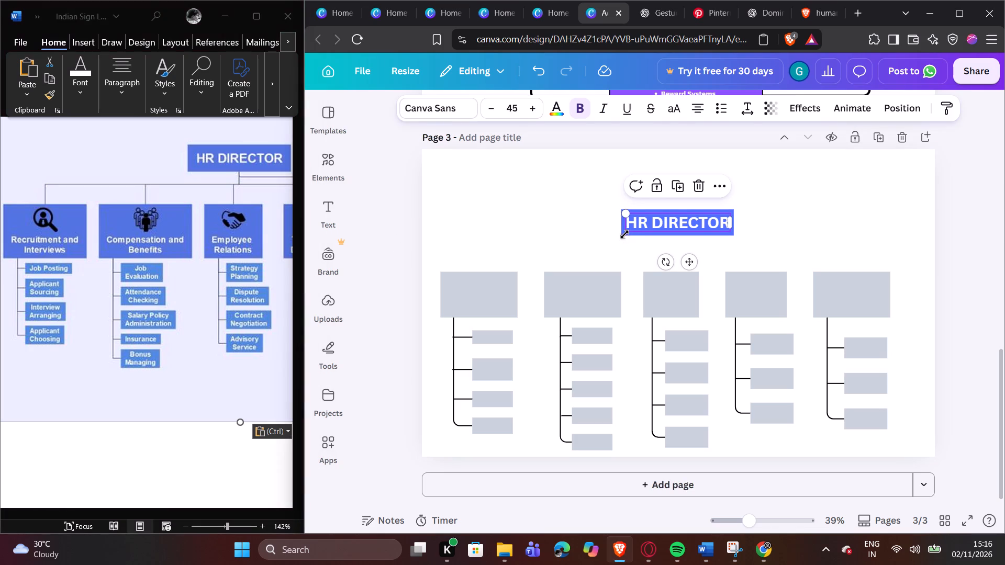
click(448, 300)
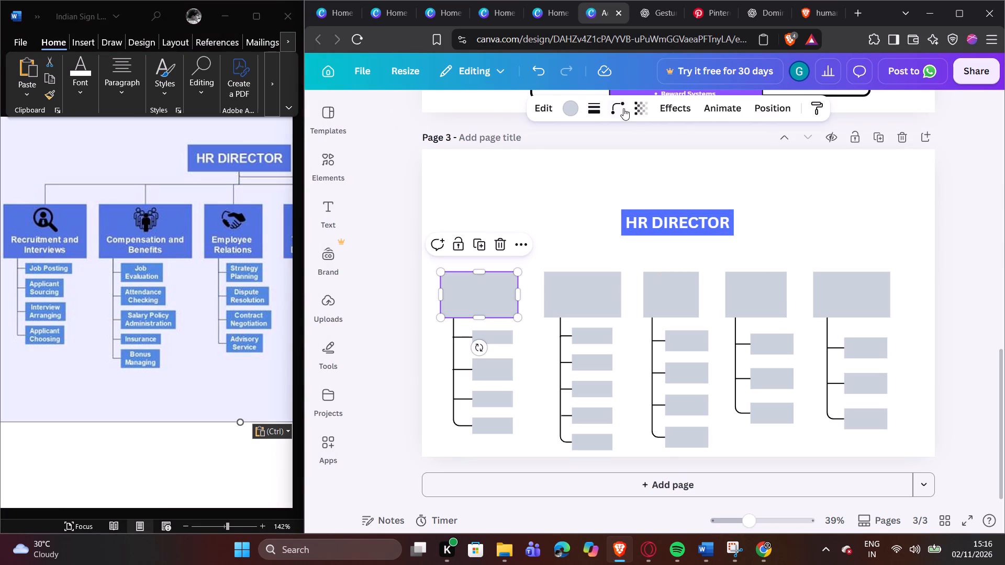
click(567, 104)
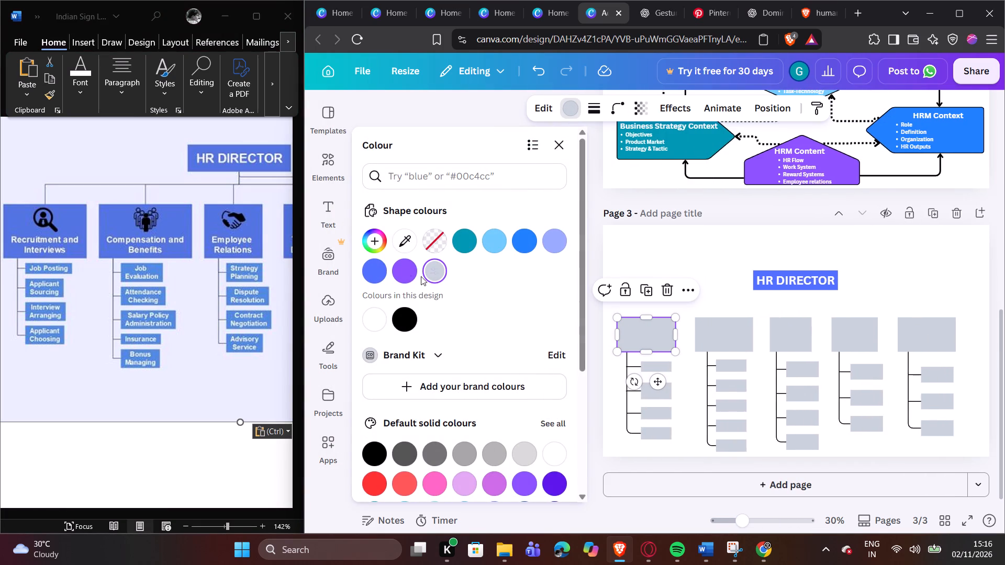
click(379, 269)
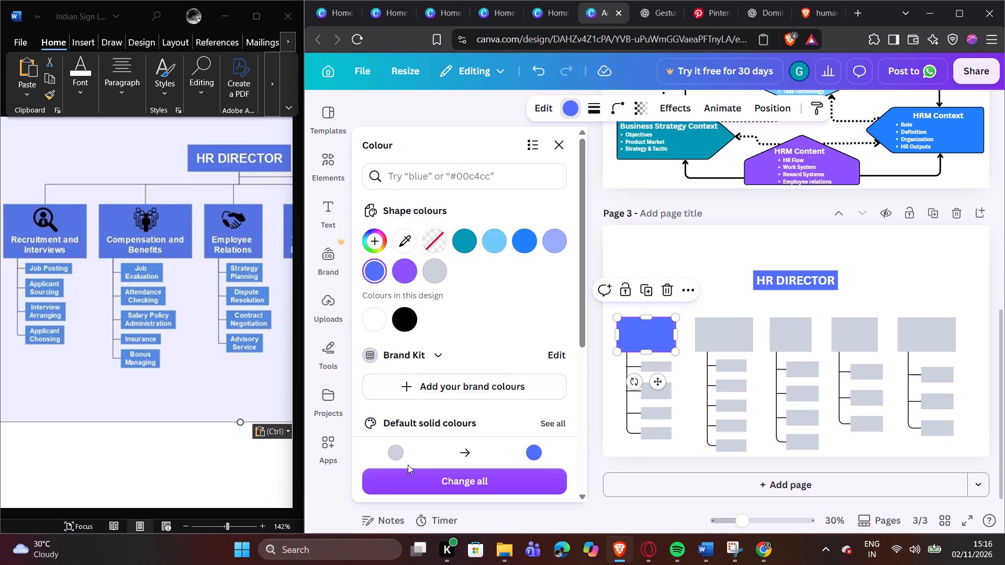
click(411, 470)
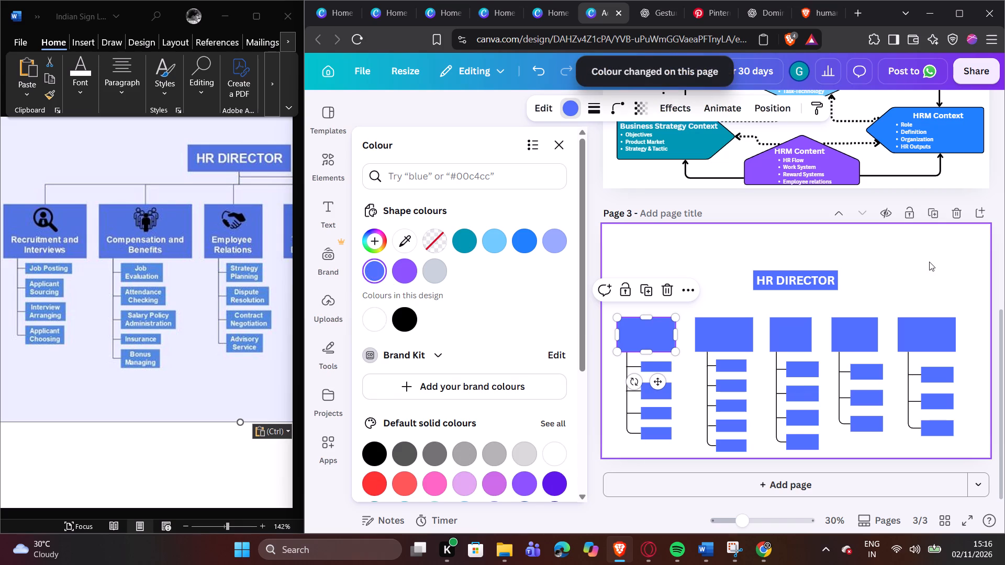
click(925, 262)
click(925, 262)
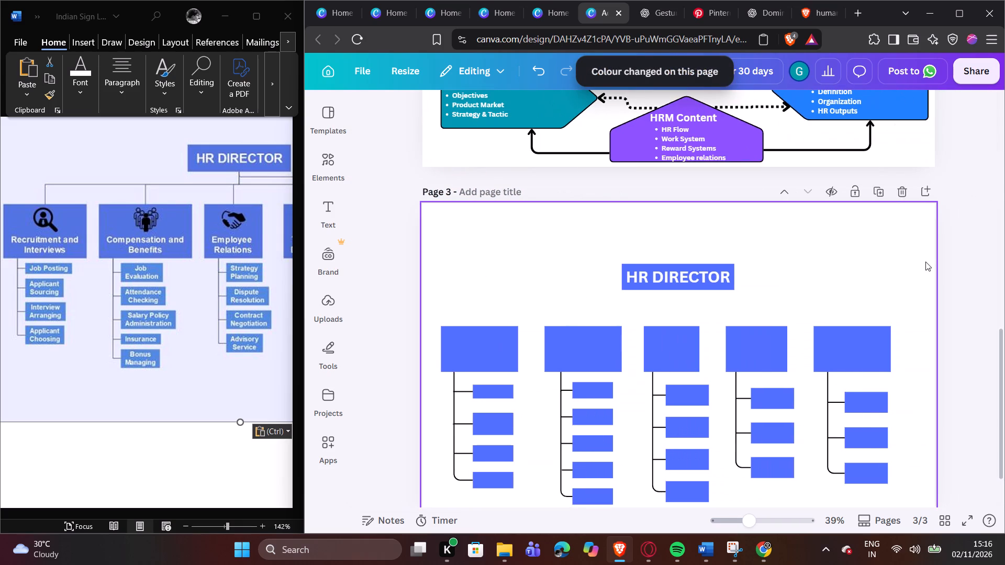
Add a subheading text box to page 3.
scroll(925, 262, down, 1)
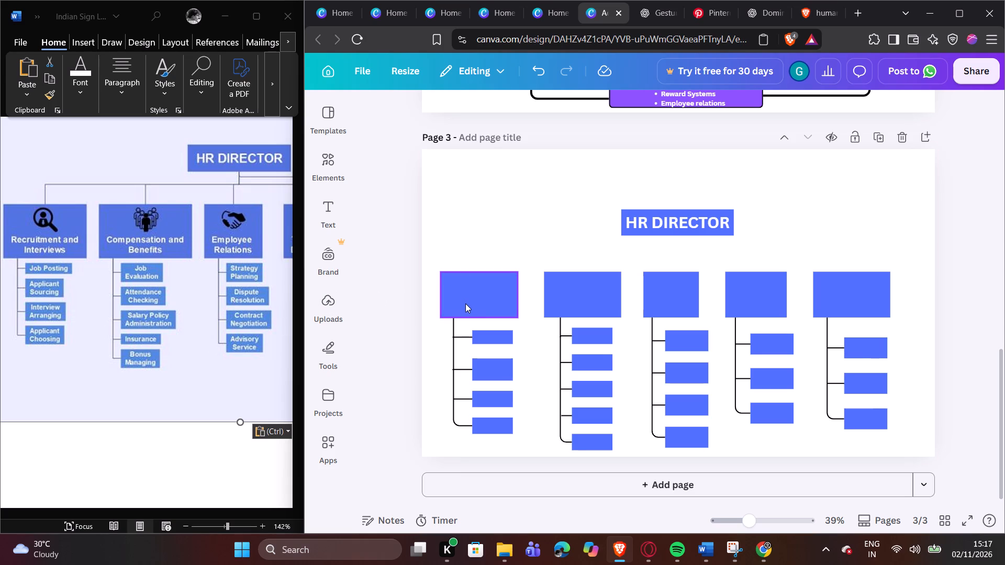
click(330, 204)
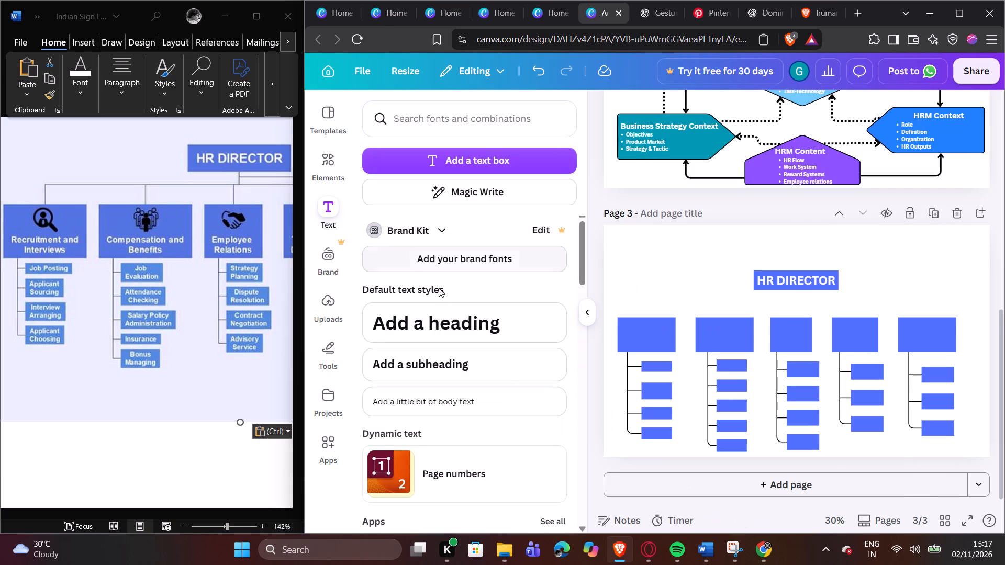
click(436, 352)
click(586, 304)
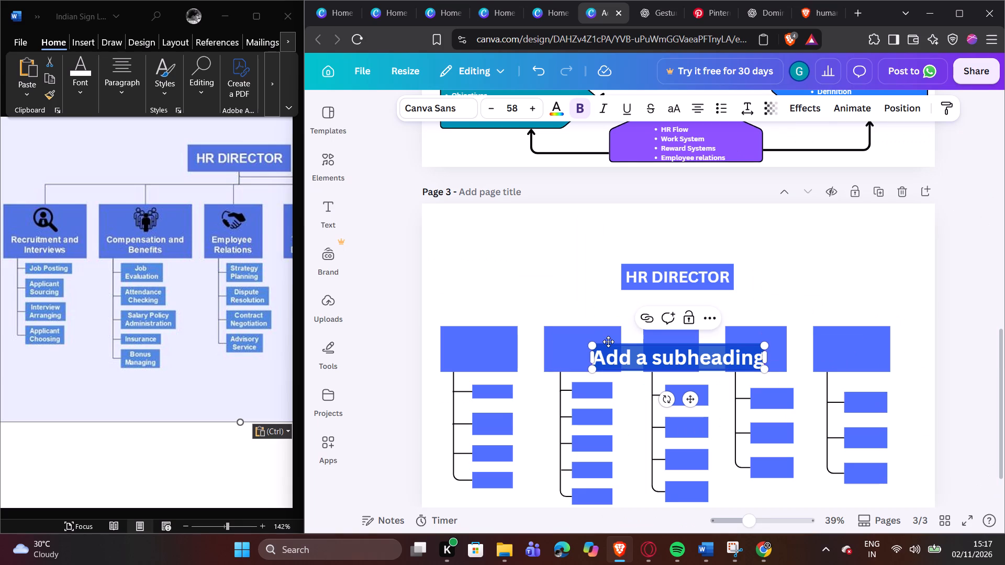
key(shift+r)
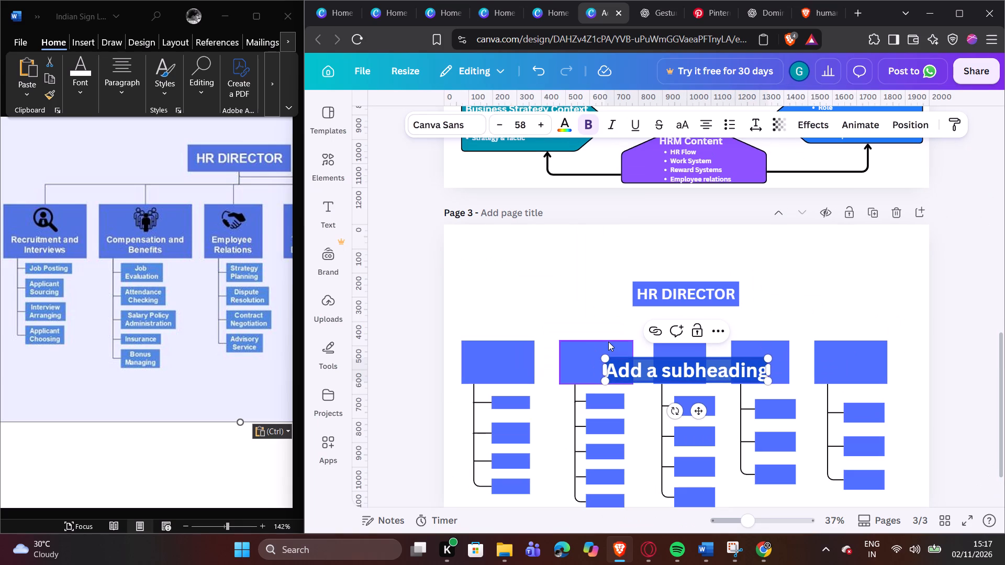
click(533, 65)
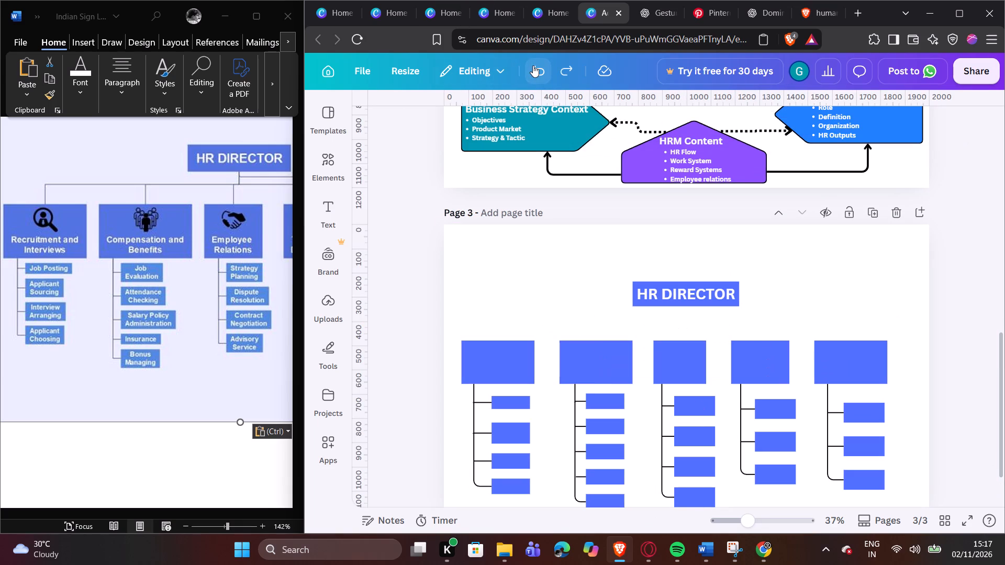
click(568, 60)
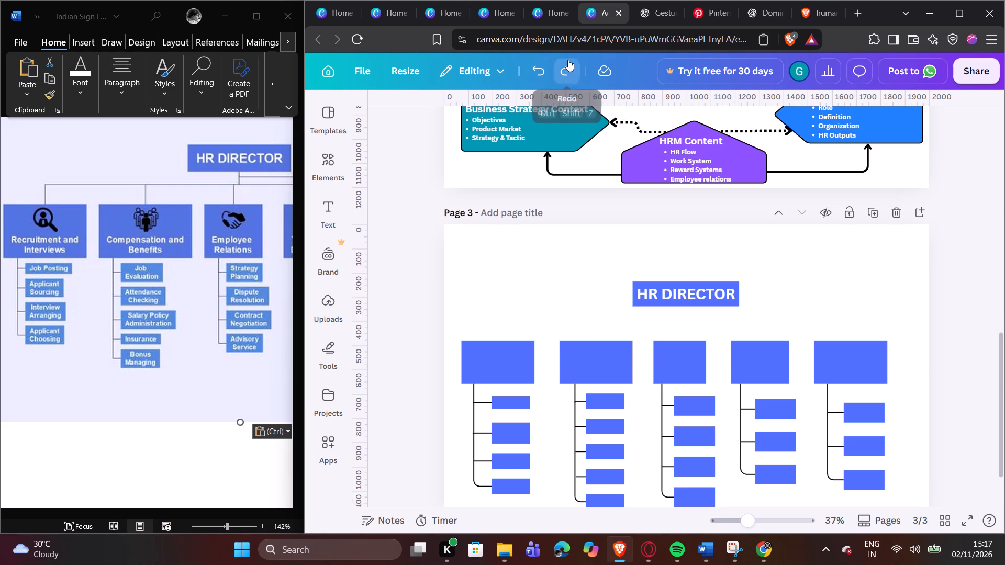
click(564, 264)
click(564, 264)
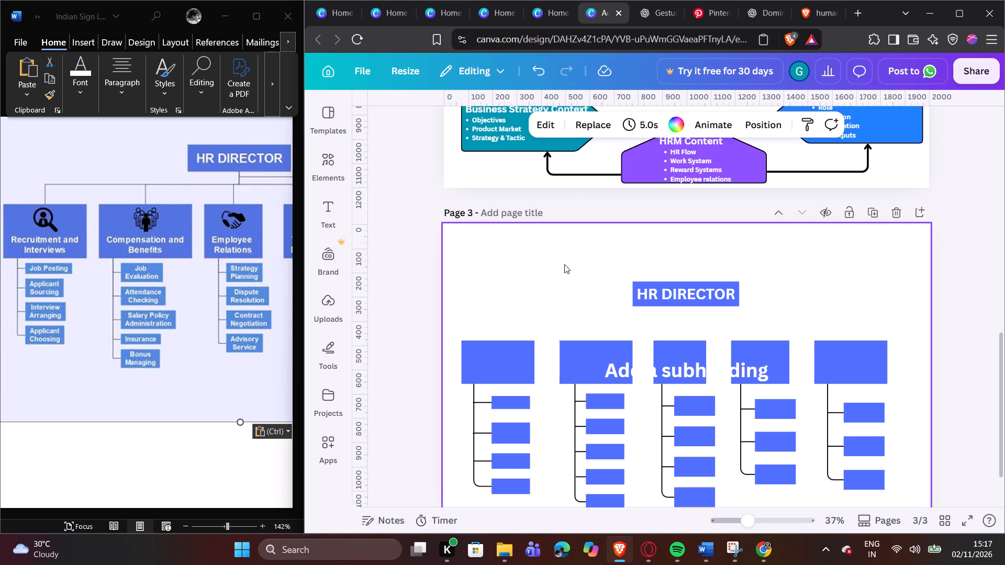
Replace the subheading placeholder with the two-line label "Recruitment and" / "Interviews".
scroll(434, 258, down, 3)
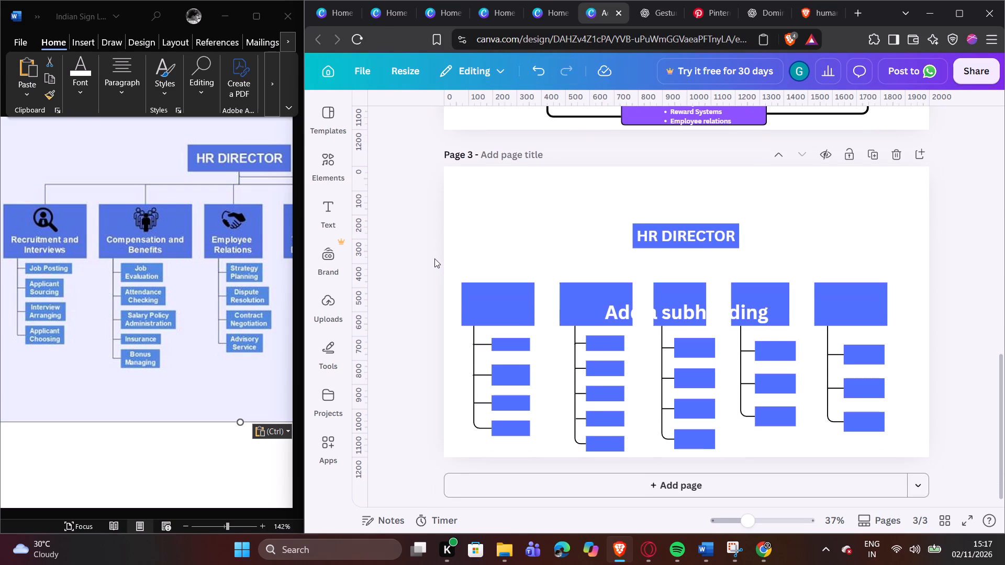
click(480, 218)
scroll(480, 218, down, 1)
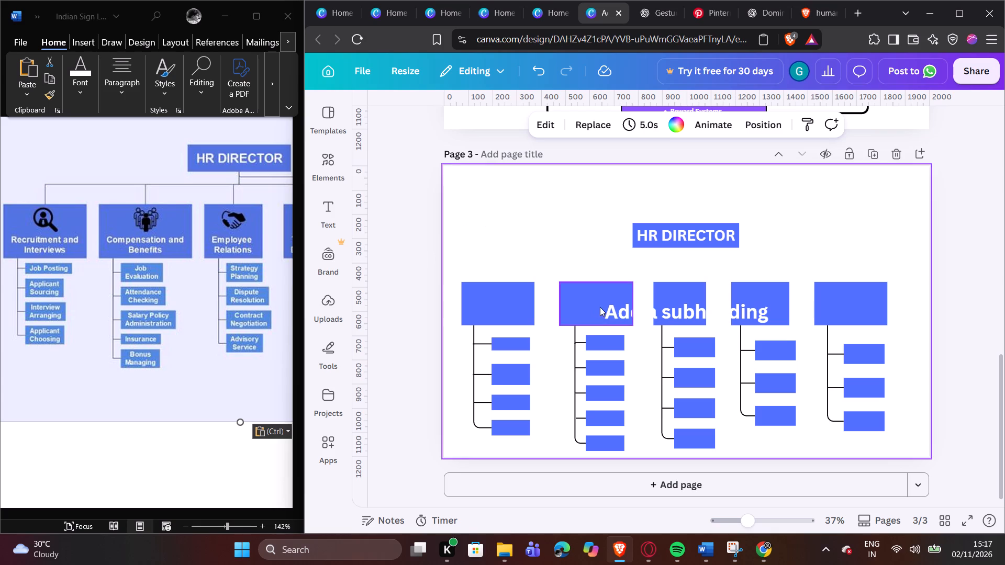
scroll(616, 307, up, 1)
click(616, 307)
scroll(642, 366, down, 2)
double_click(647, 318)
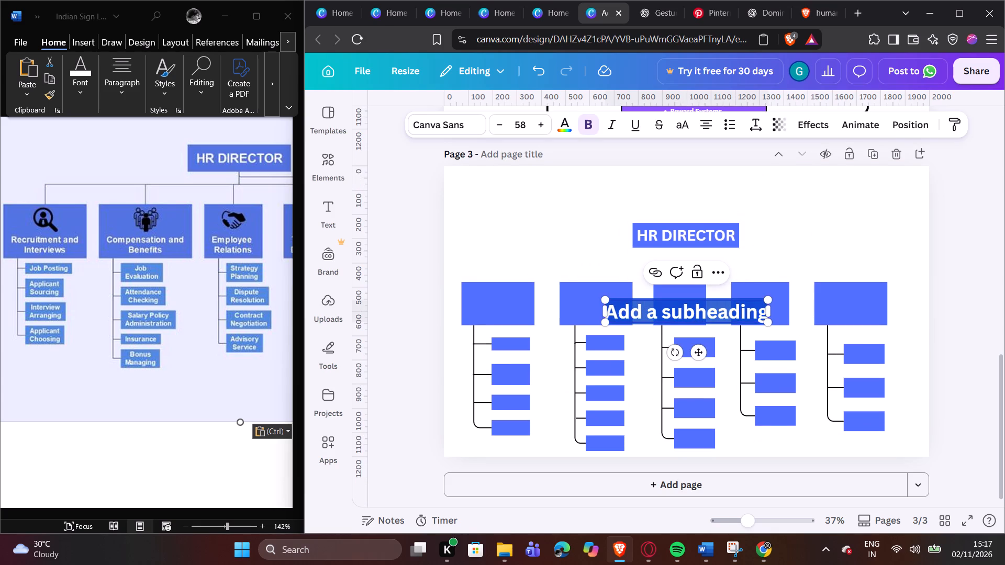
key(shift+r)
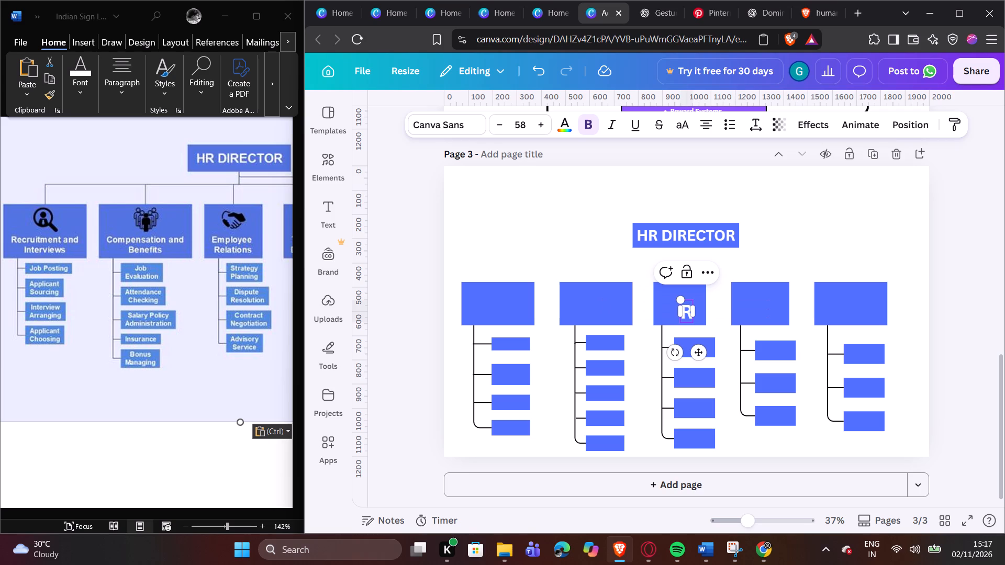
key(e)
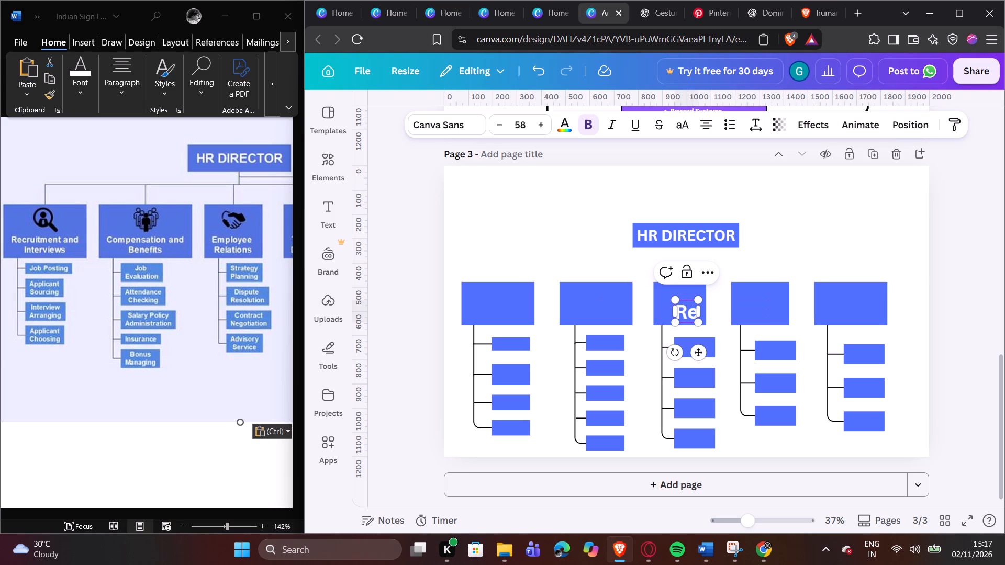
key(c)
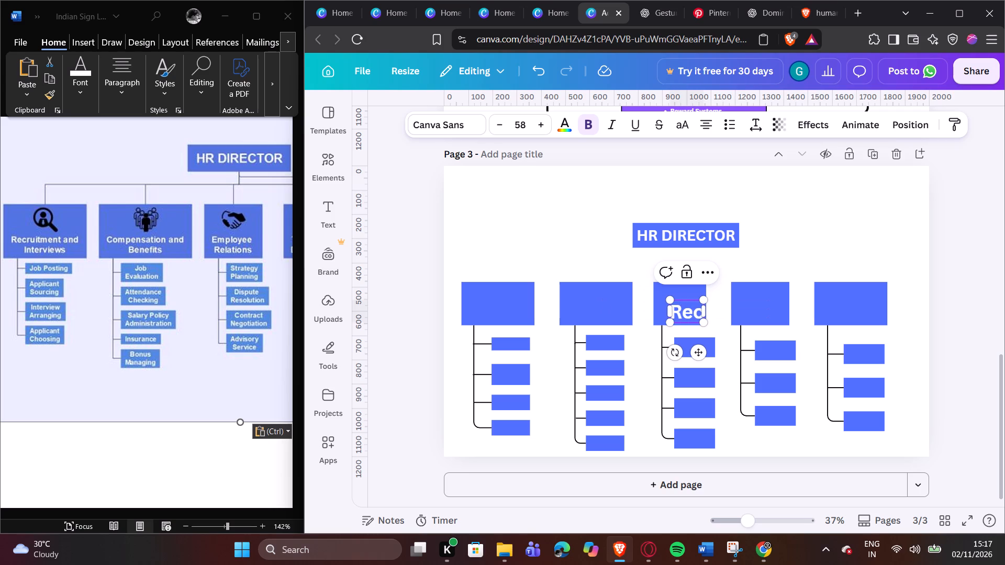
key(r)
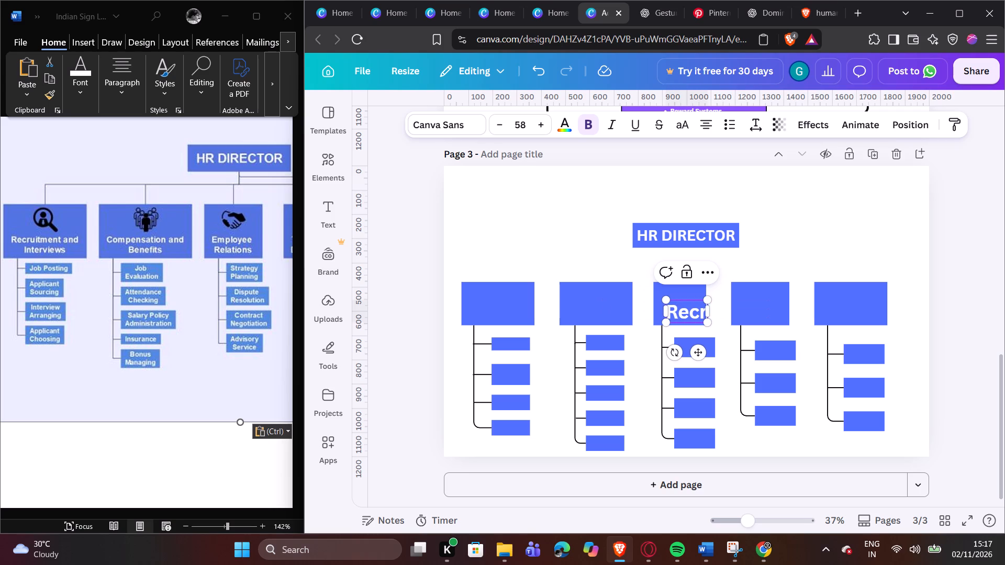
text(uit)
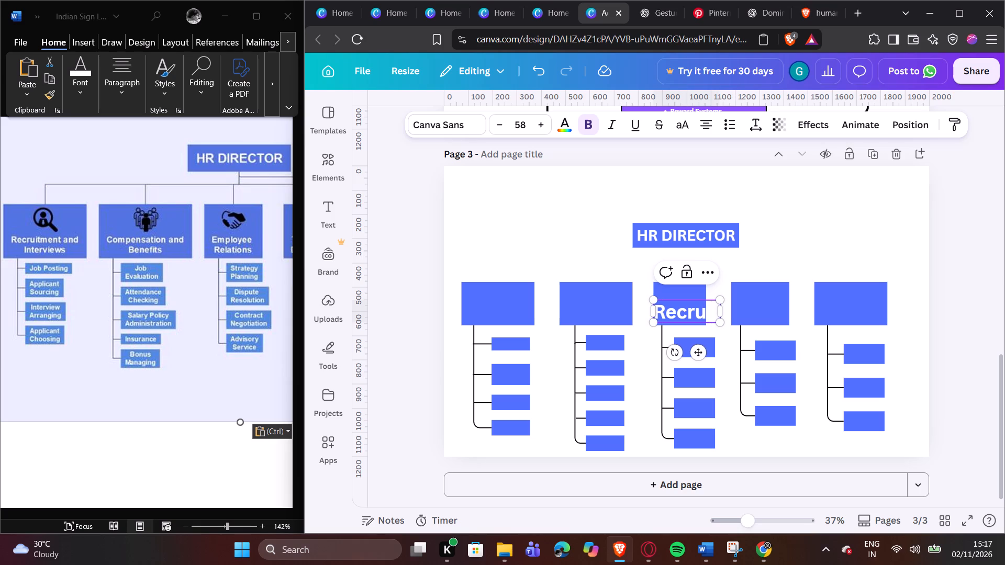
text(men)
text(t and)
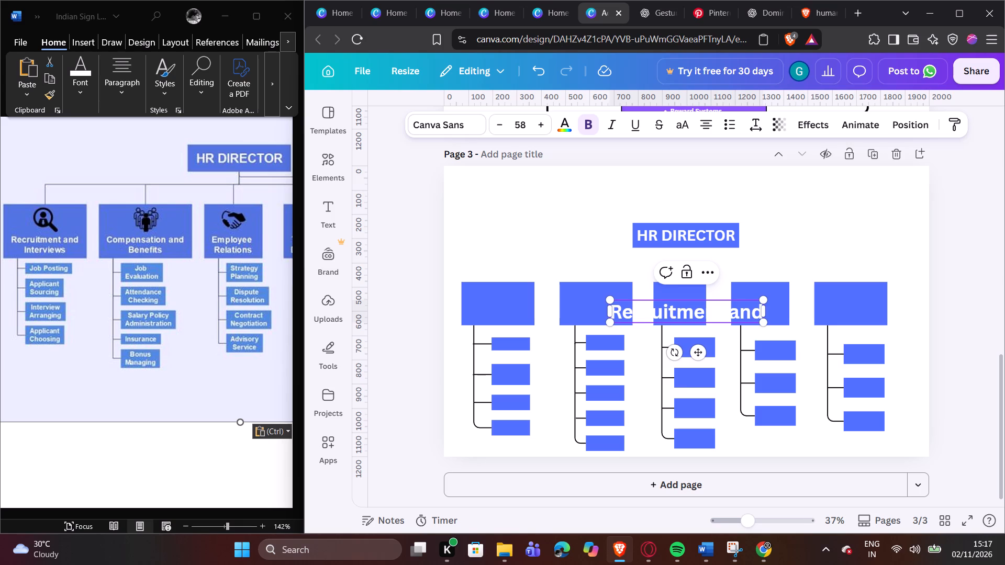
key(Return)
text(Inter)
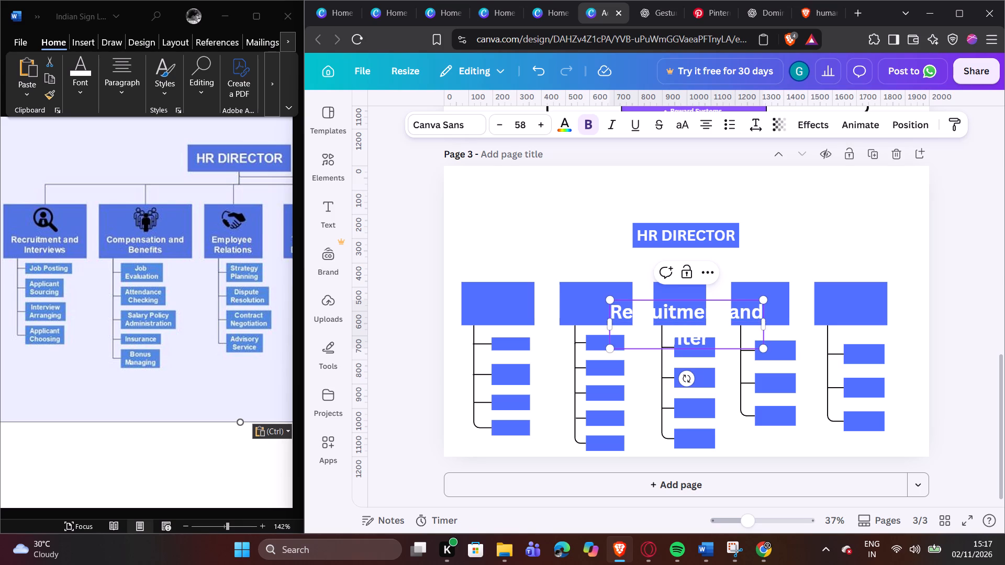
text(vi)
text(ews)
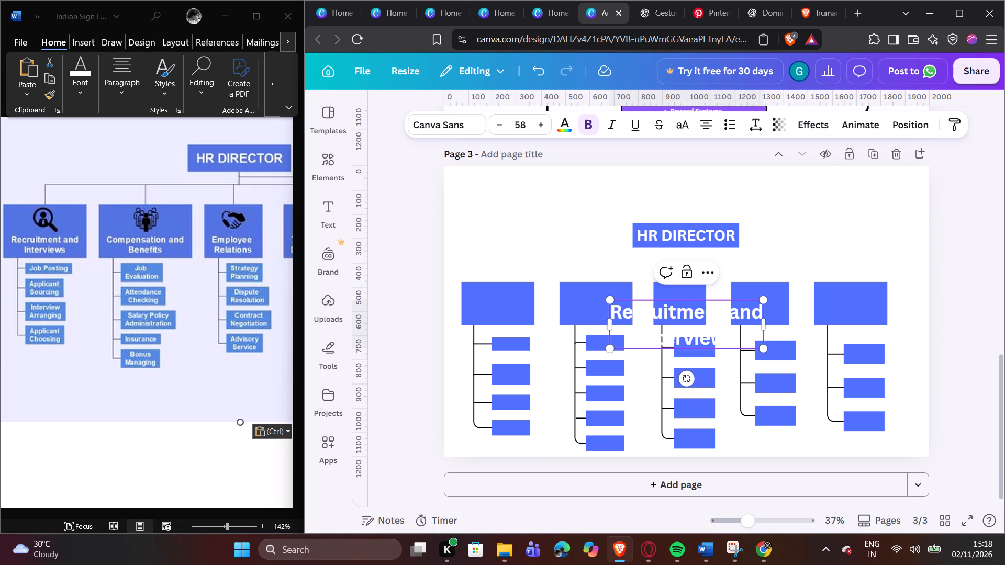
Shrink the "Recruitment and Interviews" label to about 24.4 font size and centre it in the lower part of the first department box.
drag(759, 349, 673, 332)
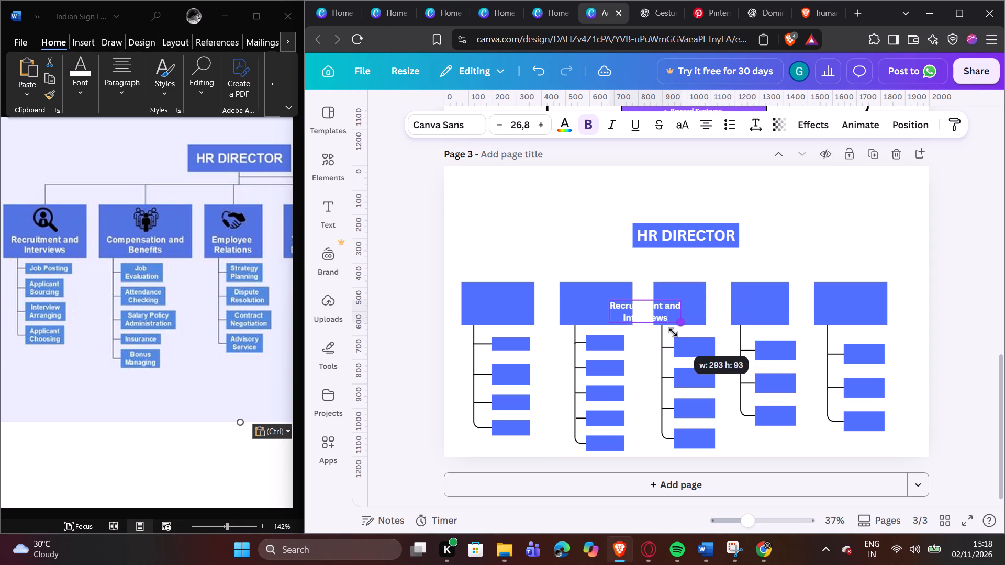
drag(673, 332, 666, 330)
click(799, 208)
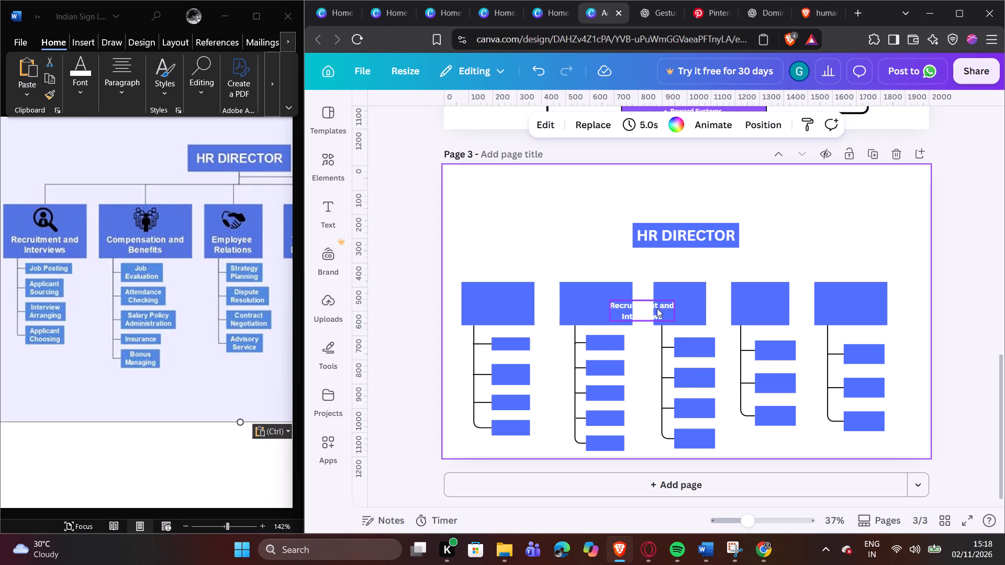
drag(656, 308, 513, 310)
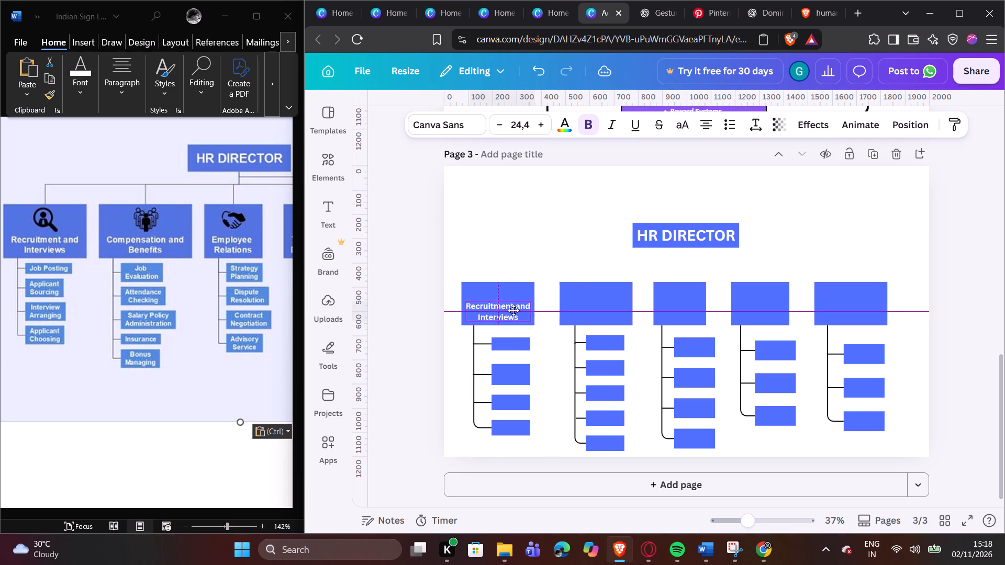
drag(513, 310, 512, 311)
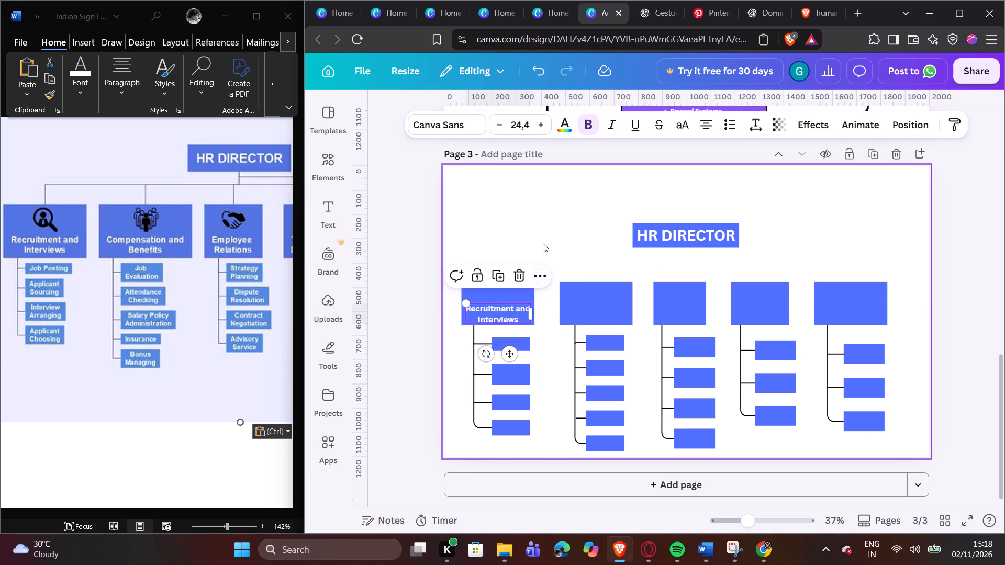
click(548, 230)
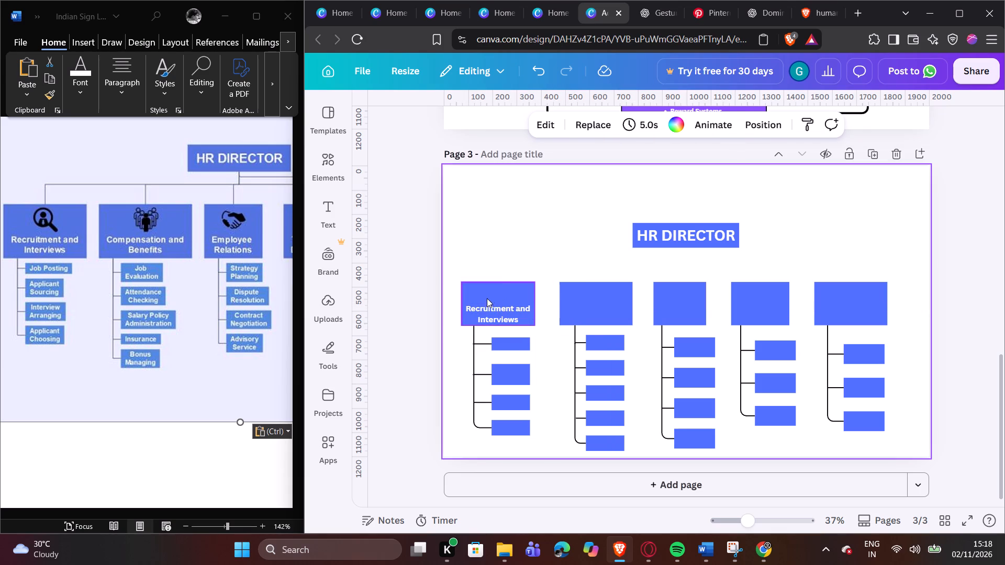
Extend the top edges of all five department boxes upward to one aligned level, making them about 198 high.
click(488, 297)
drag(496, 279, 496, 275)
click(602, 298)
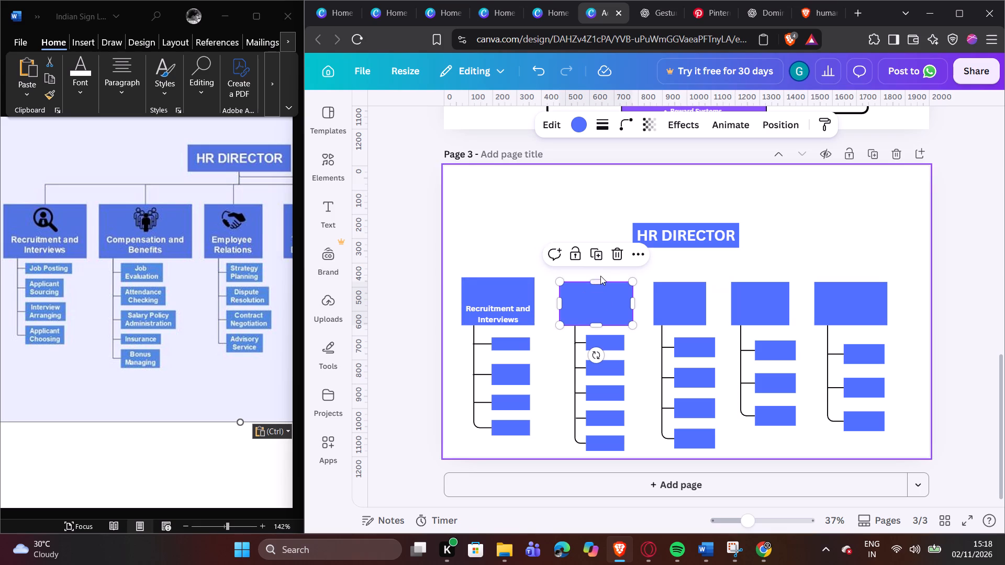
click(596, 280)
click(666, 296)
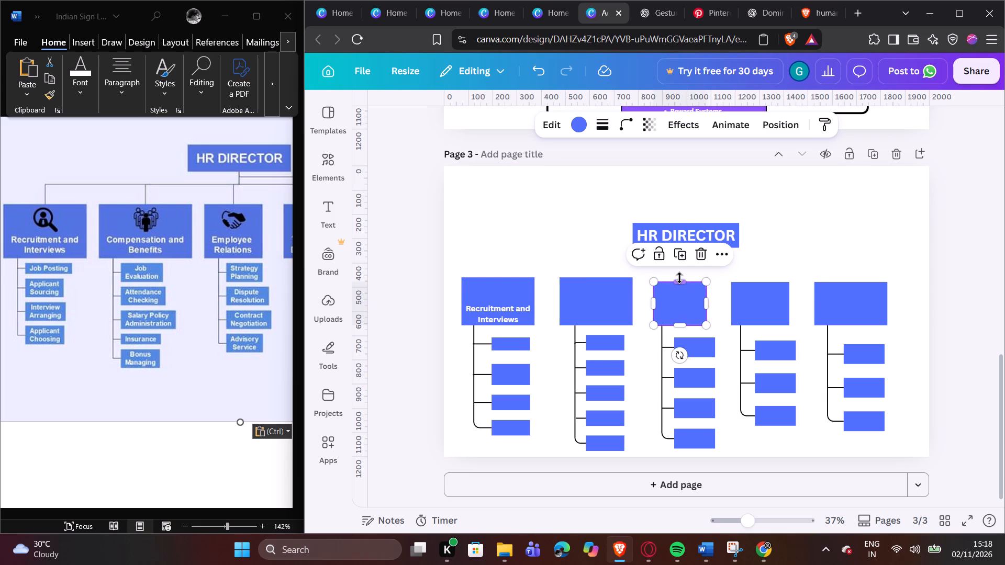
click(679, 277)
click(748, 299)
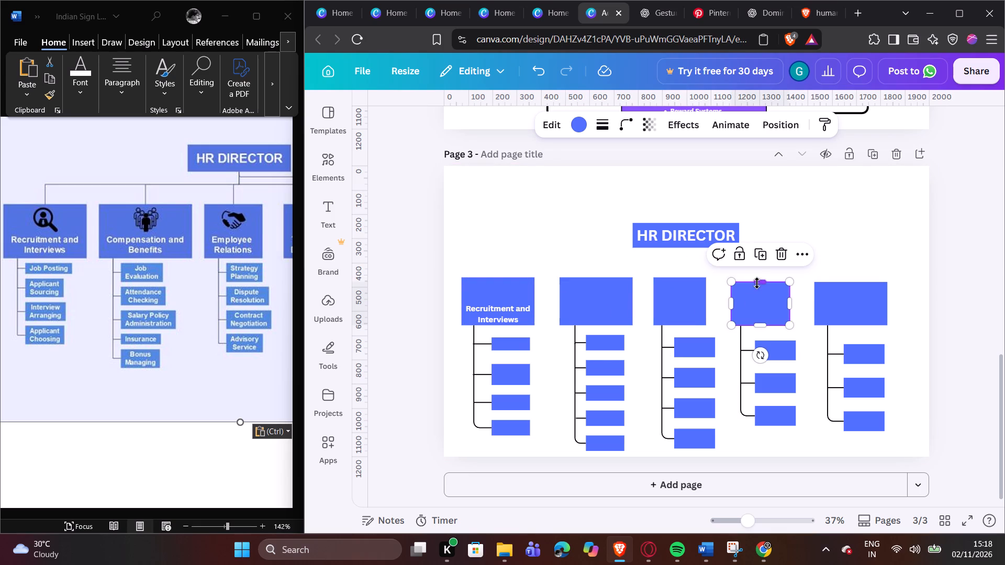
drag(757, 283, 757, 278)
click(832, 293)
click(855, 280)
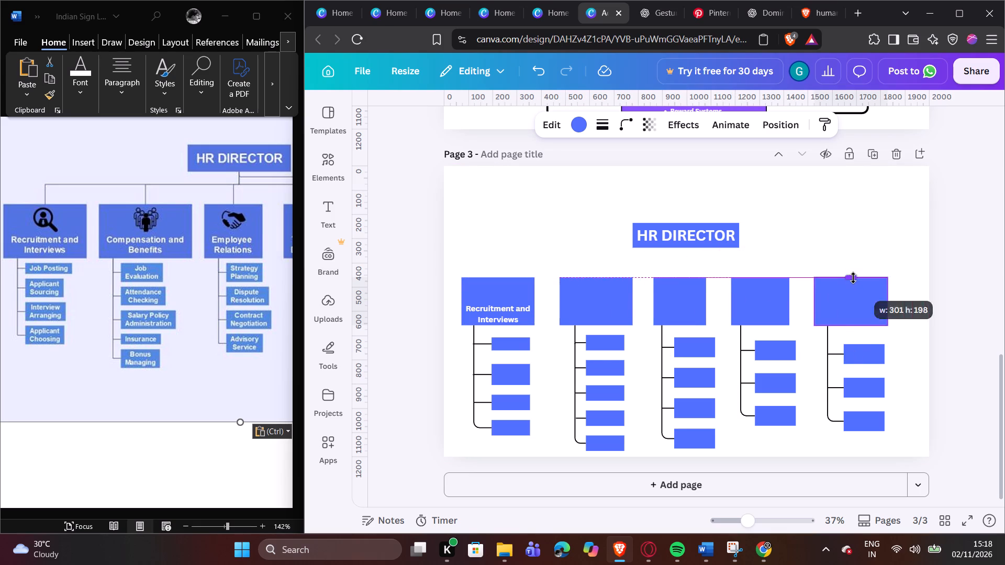
click(861, 267)
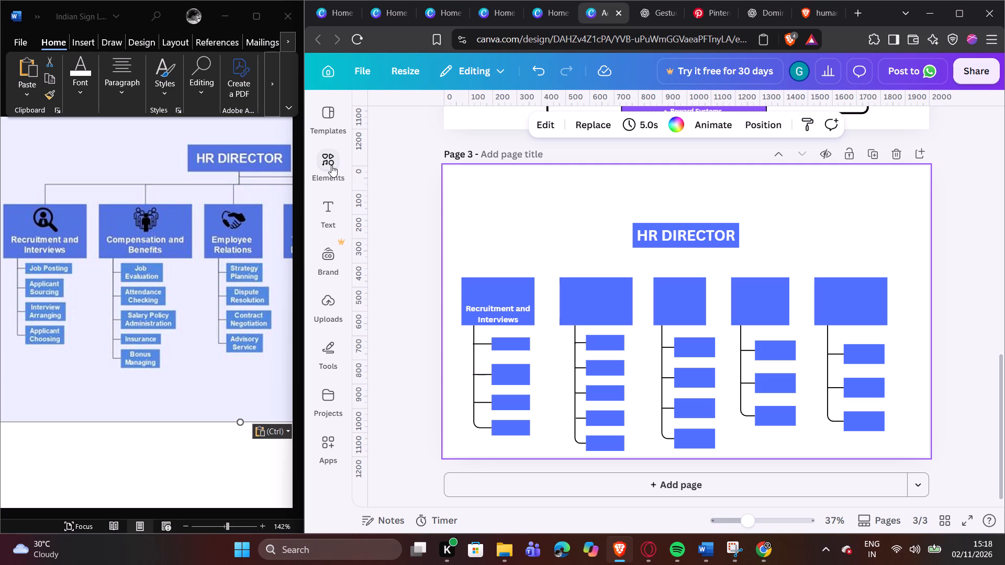
Label the first small box under Recruitment and Interviews "Job Posting" and widen it so the text fits one line.
double_click(511, 344)
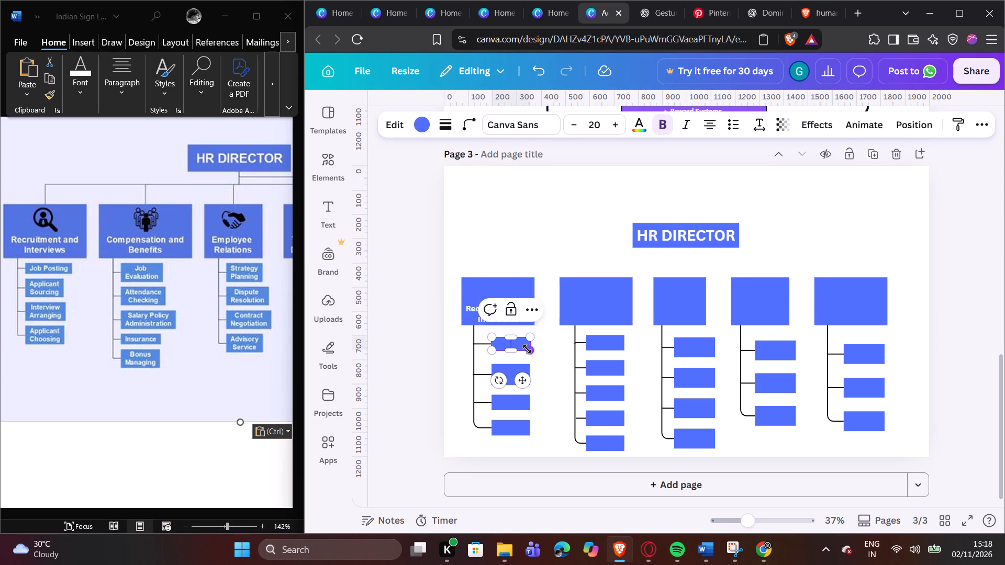
text(Job)
key(space)
text(Pos)
text(ti)
text(ng)
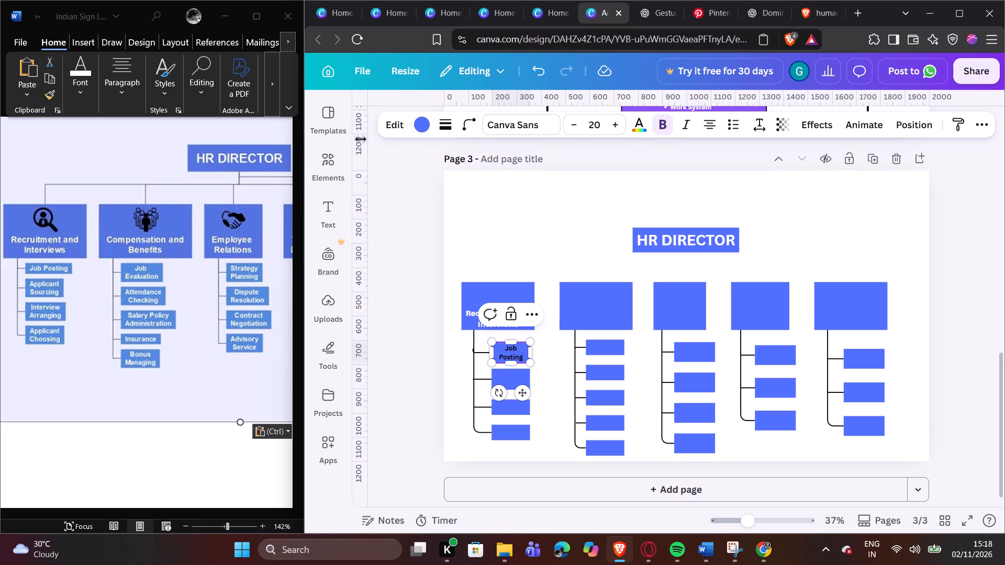
click(529, 355)
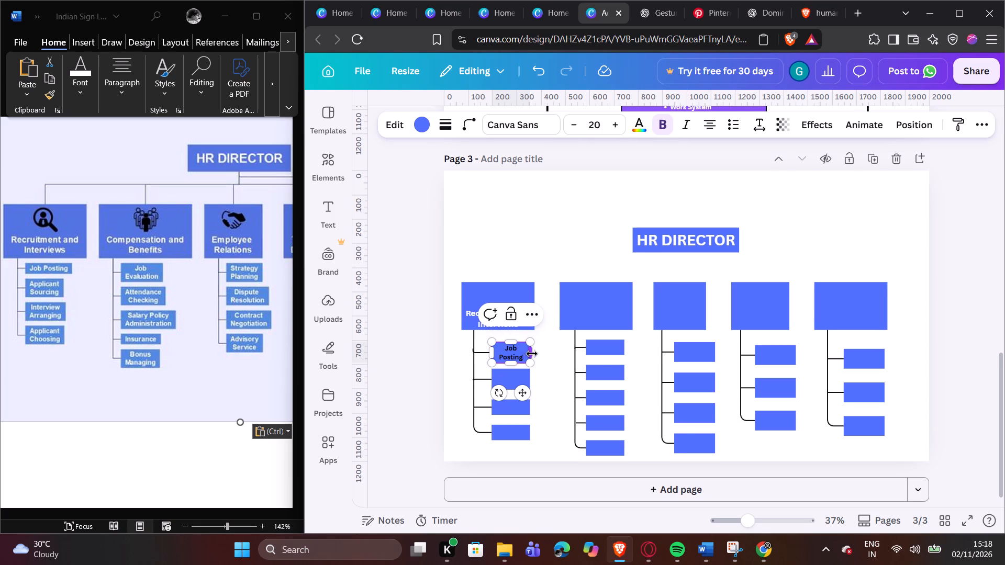
triple_click(522, 351)
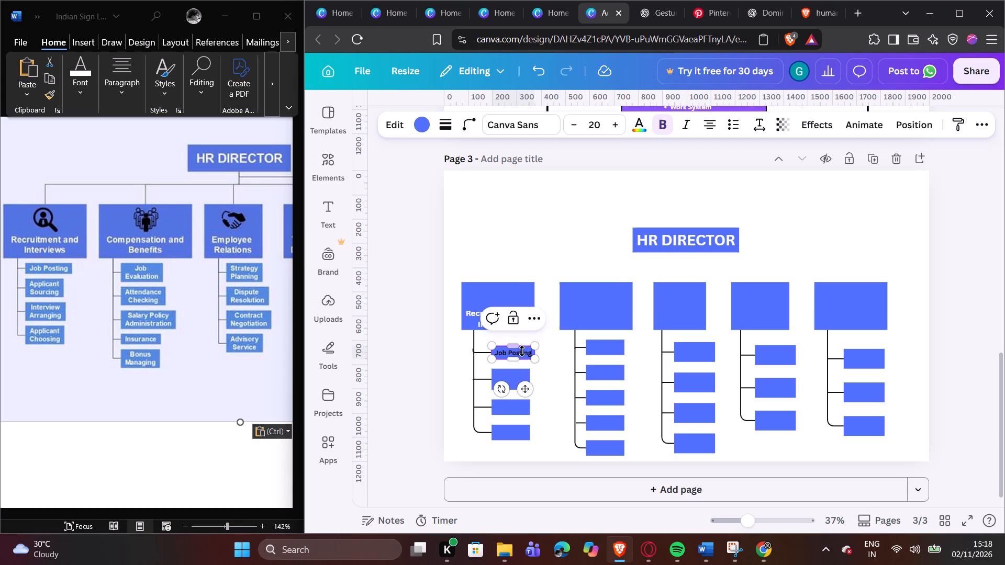
Recolour the "Job Posting" text white and apply the change to all black text on page 3.
triple_click(524, 353)
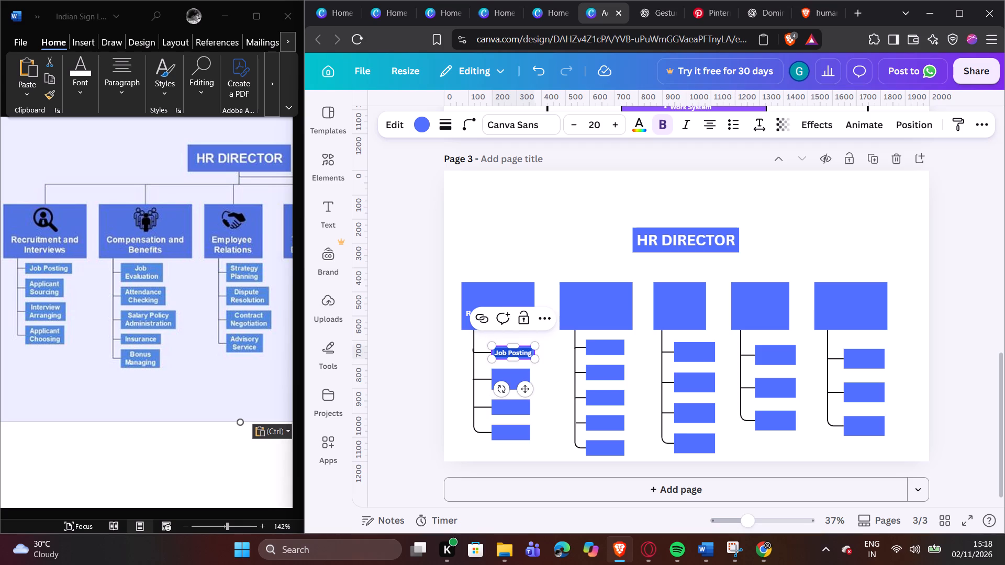
click(640, 125)
click(464, 259)
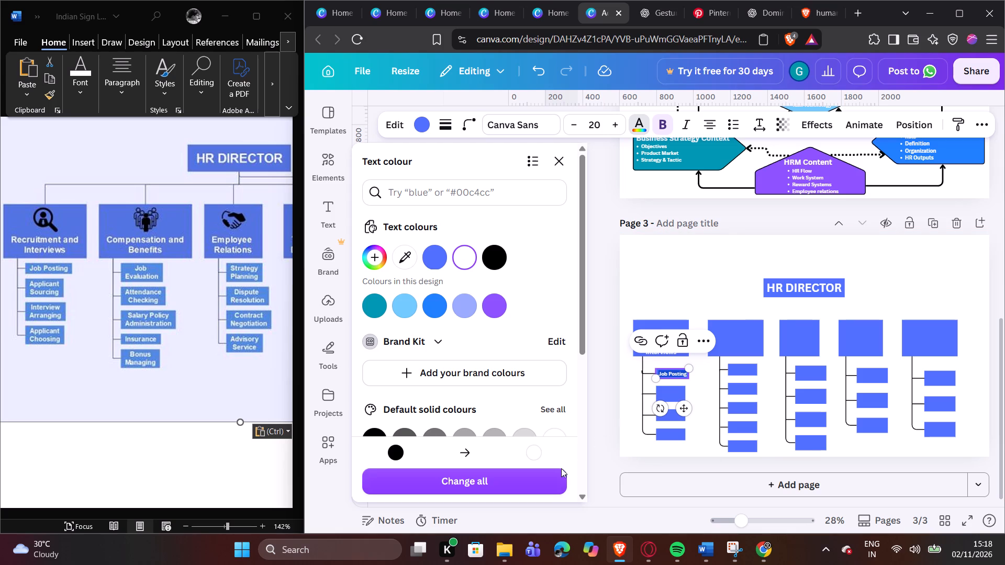
click(550, 473)
click(696, 276)
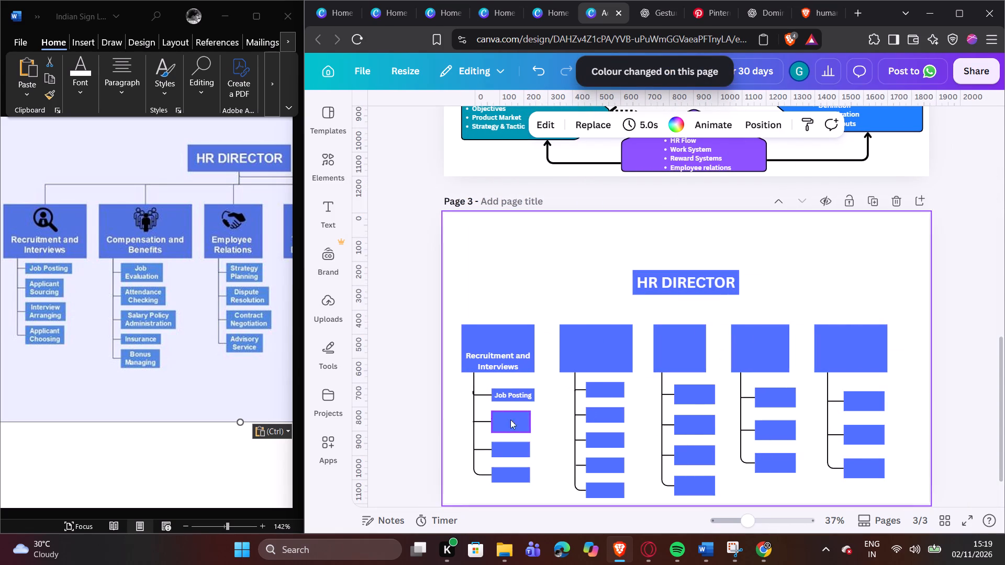
Label the second small box under Recruitment and Interviews with two lines, "Applicant" and "Sourcing".
double_click(515, 424)
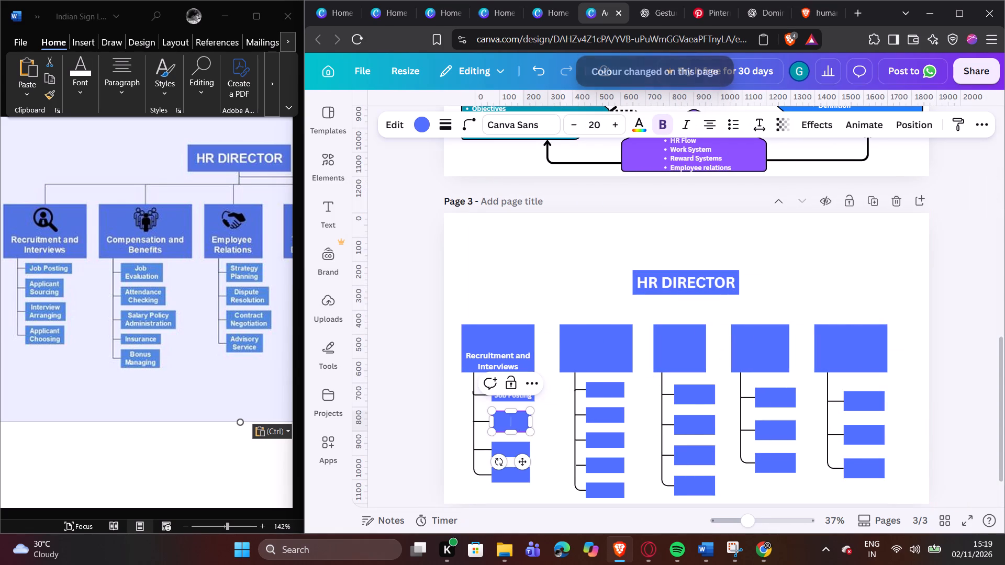
key(shift+a)
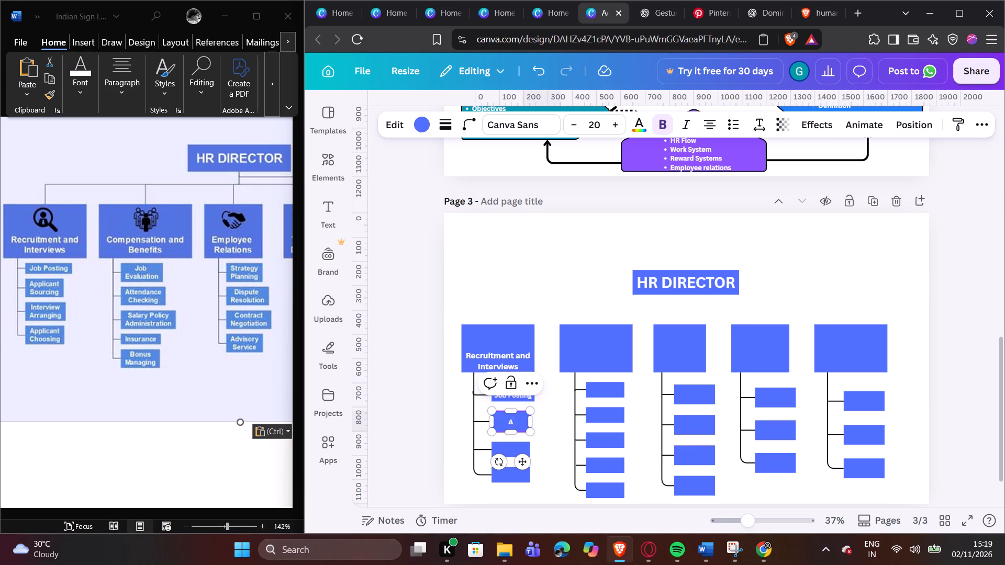
text(pplicatio)
key(n)
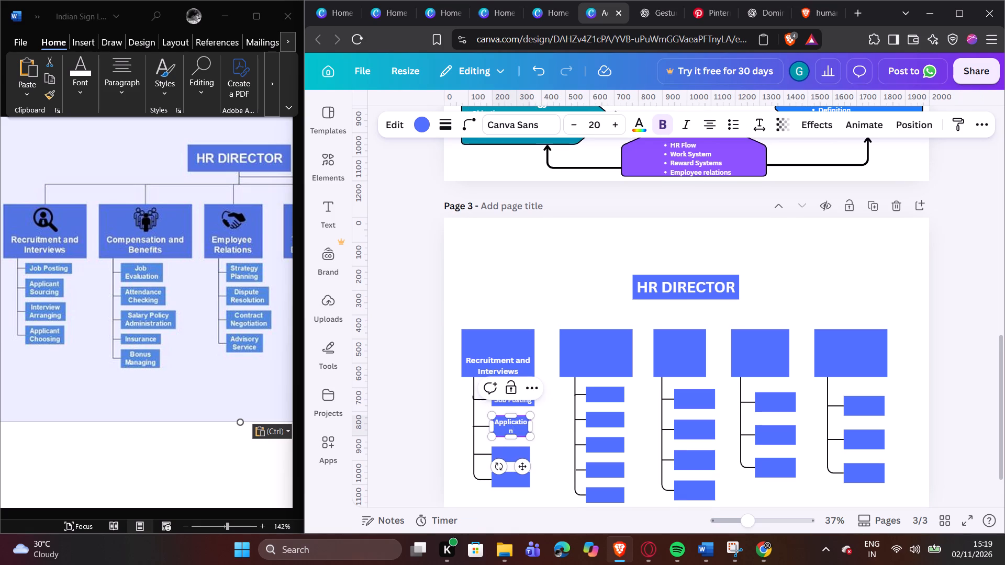
key(BackSpace)
key(BackSpace)
key(BackSpace)
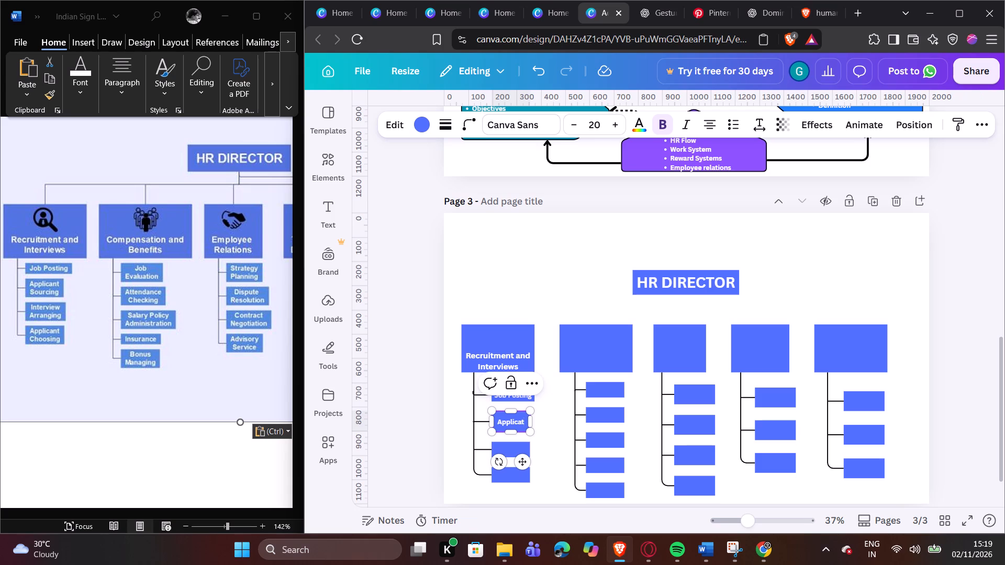
key(BackSpace)
text(nt)
key(Return)
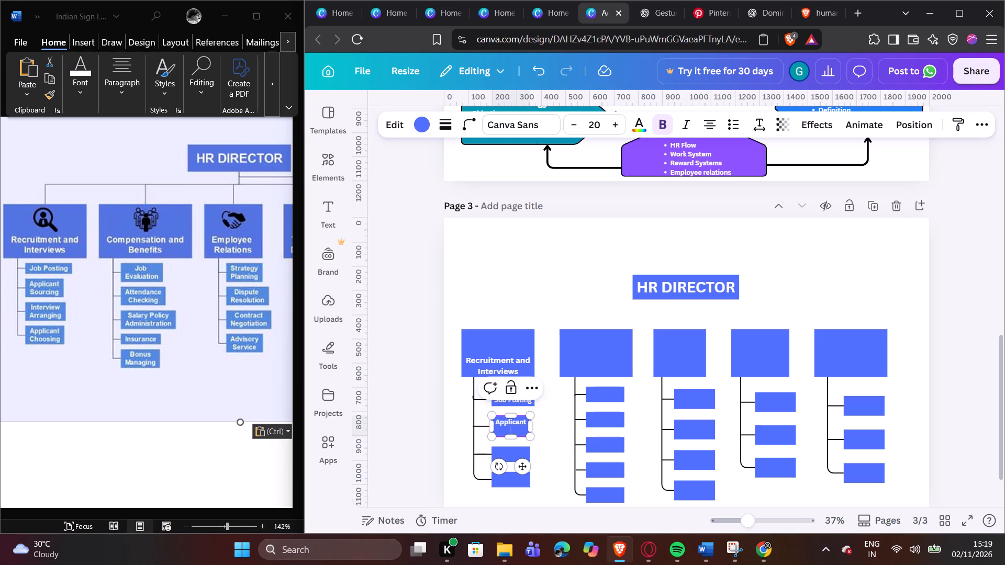
key(BackSpace)
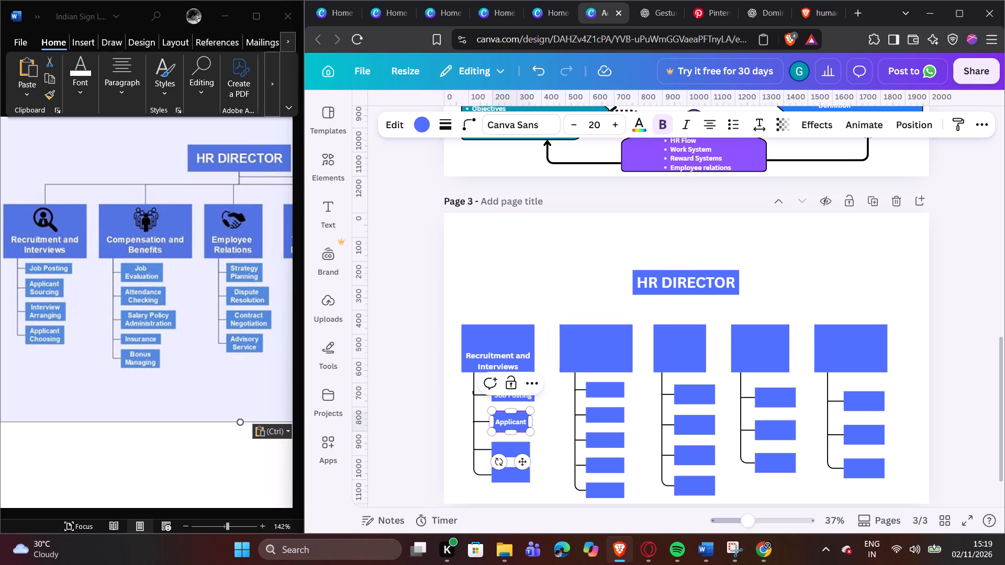
key(Return)
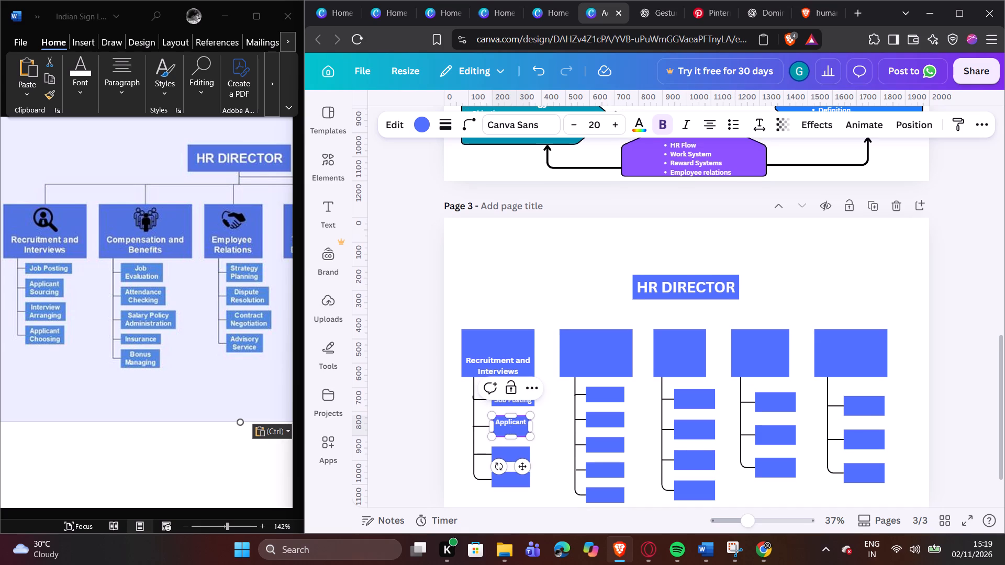
key(shift+s)
text(ou)
key(r)
text(cing)
click(463, 414)
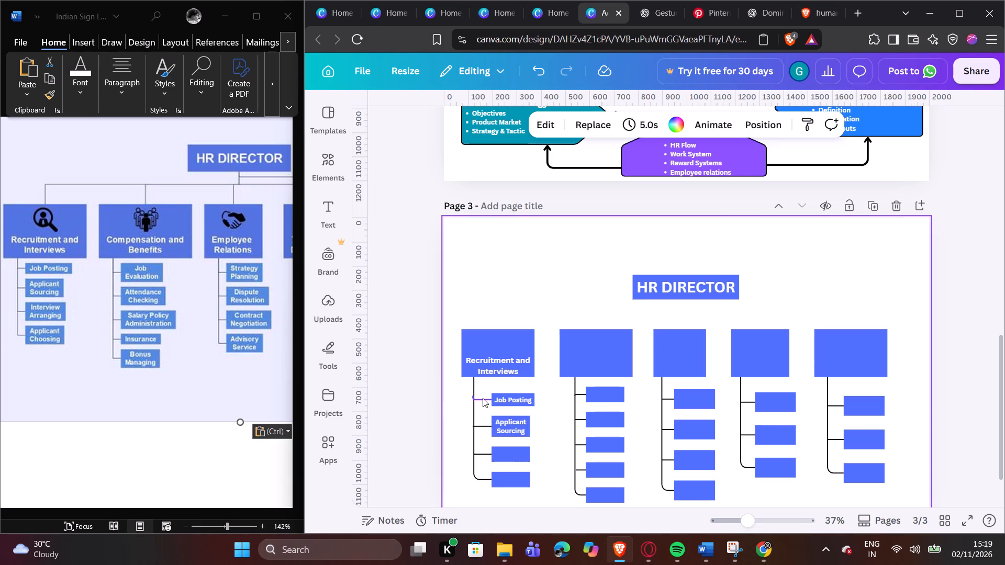
Straighten the connector leading to the Job Posting box by levelling its end on the vertical branch line.
click(483, 398)
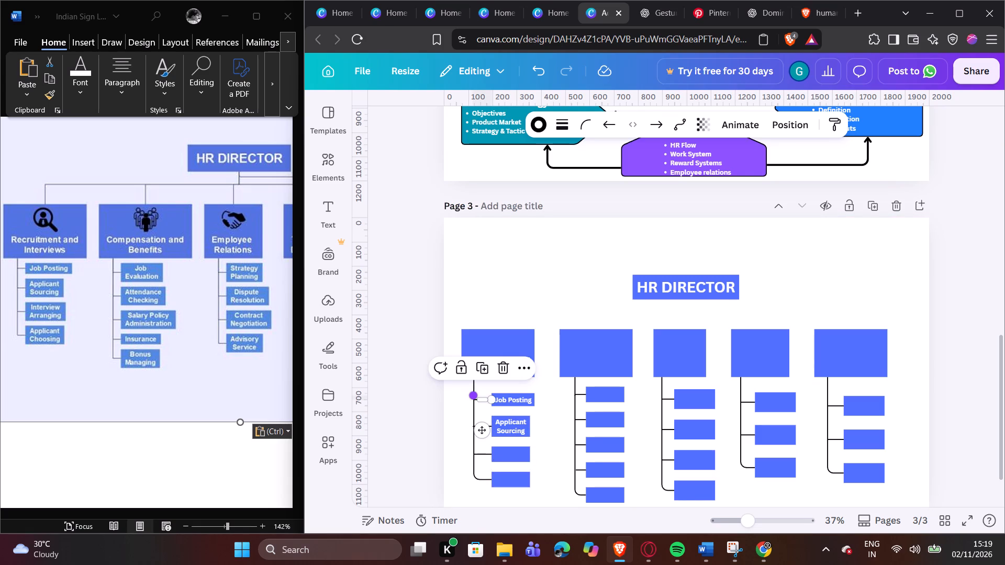
click(473, 395)
click(453, 399)
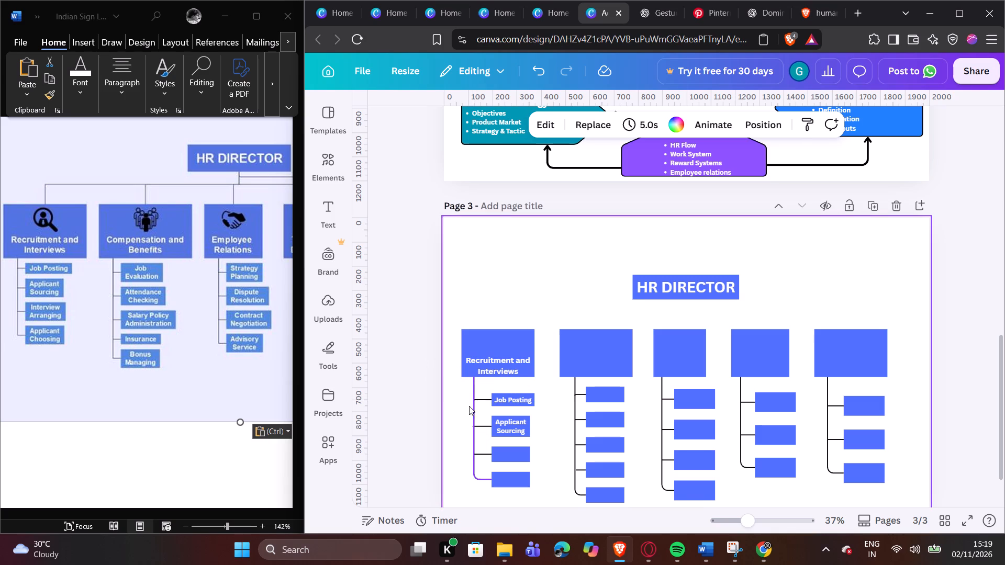
Label the third small box under Recruitment and Interviews with two lines, "Interview" and "Arranging".
scroll(579, 321, down, 2)
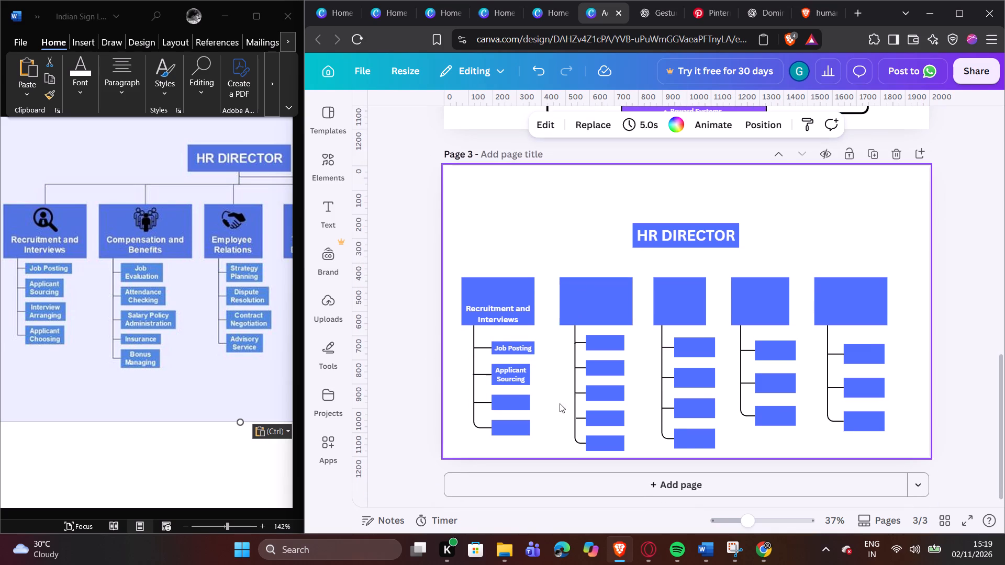
double_click(512, 403)
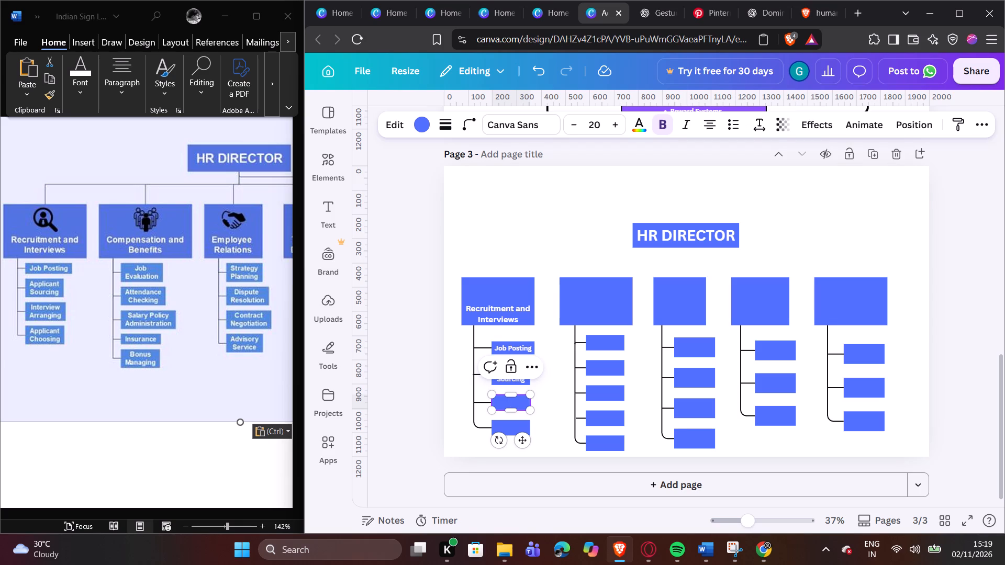
key(shift+i)
key(n)
text(ter)
text(vi)
text(ew)
key(Return)
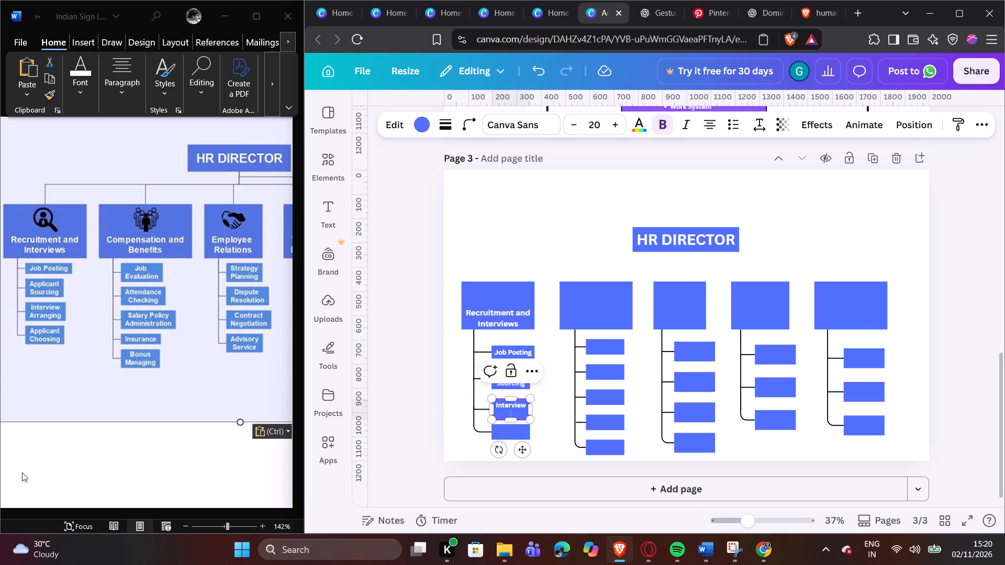
key(shift+a)
text(rr)
key(a)
text(nging)
click(514, 180)
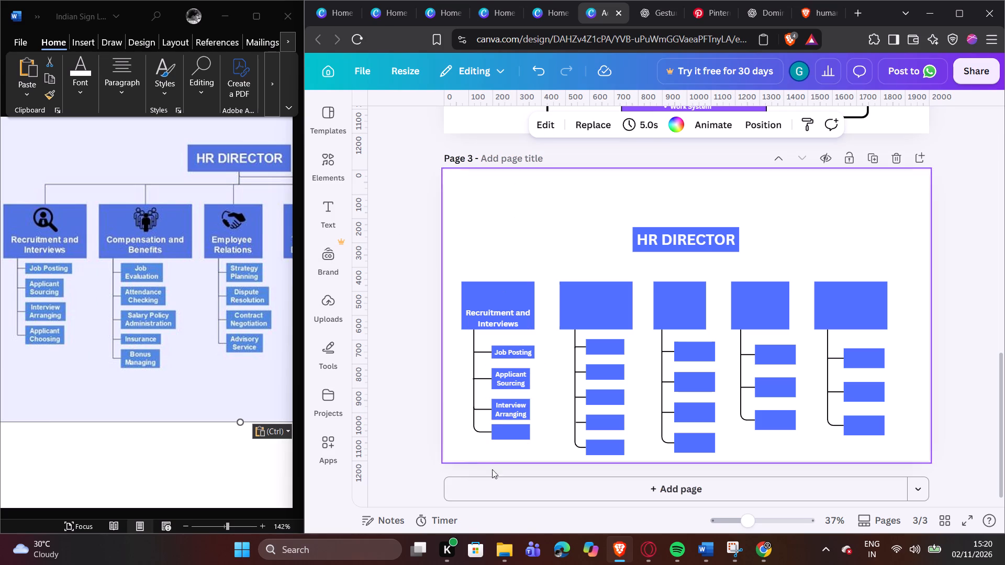
Label the fourth small box under Recruitment and Interviews with two lines, "Applicant" and "Choosing".
double_click(502, 434)
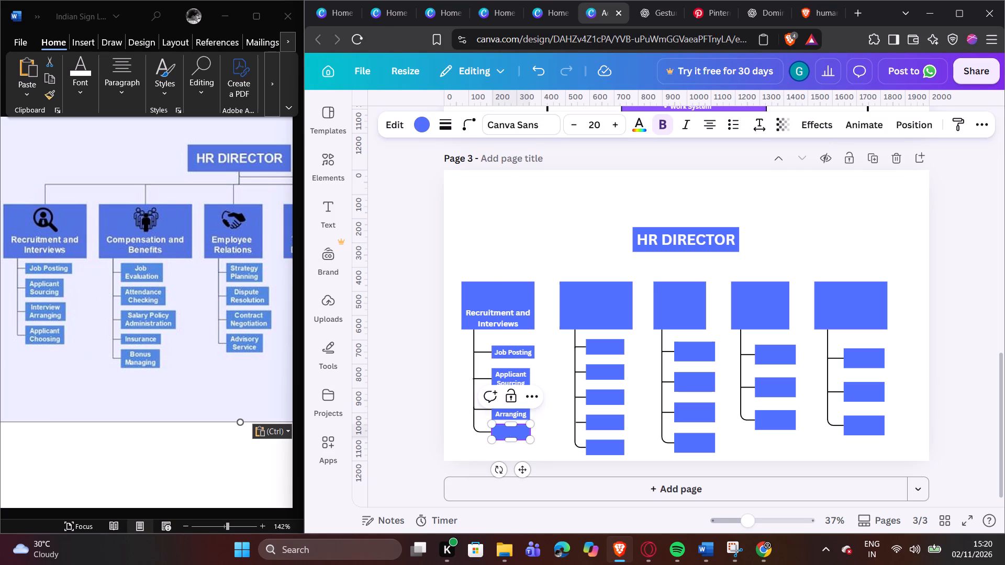
key(shift+a)
text(ppl)
text(ic)
key(a)
text(nt)
key(Return)
text(Ch)
text(oo)
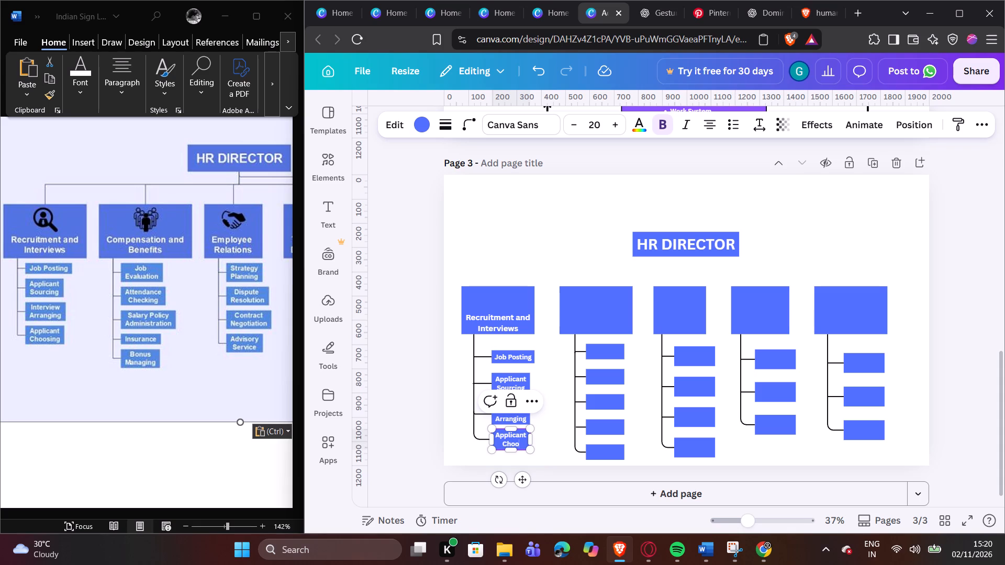
key(s)
text(ing)
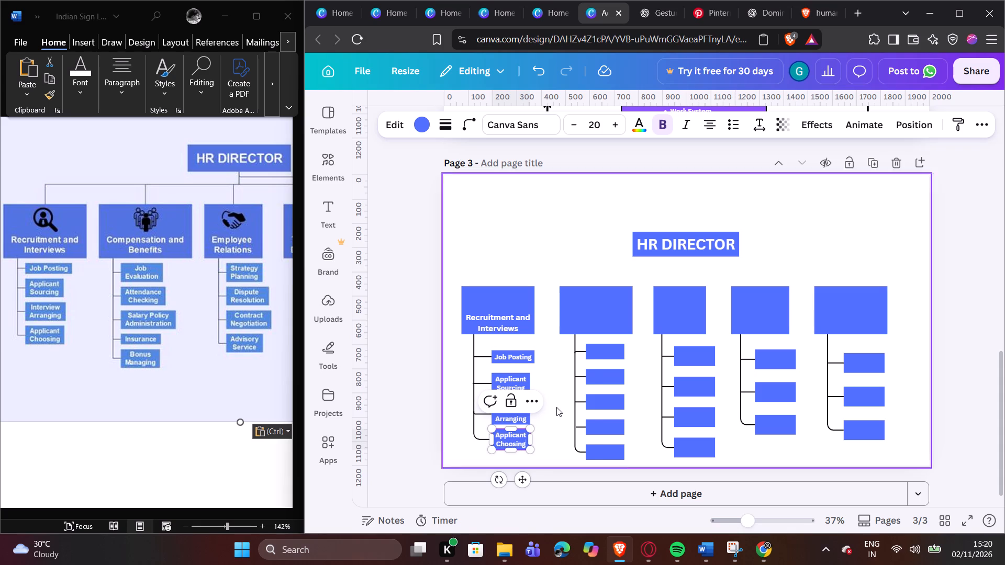
click(545, 236)
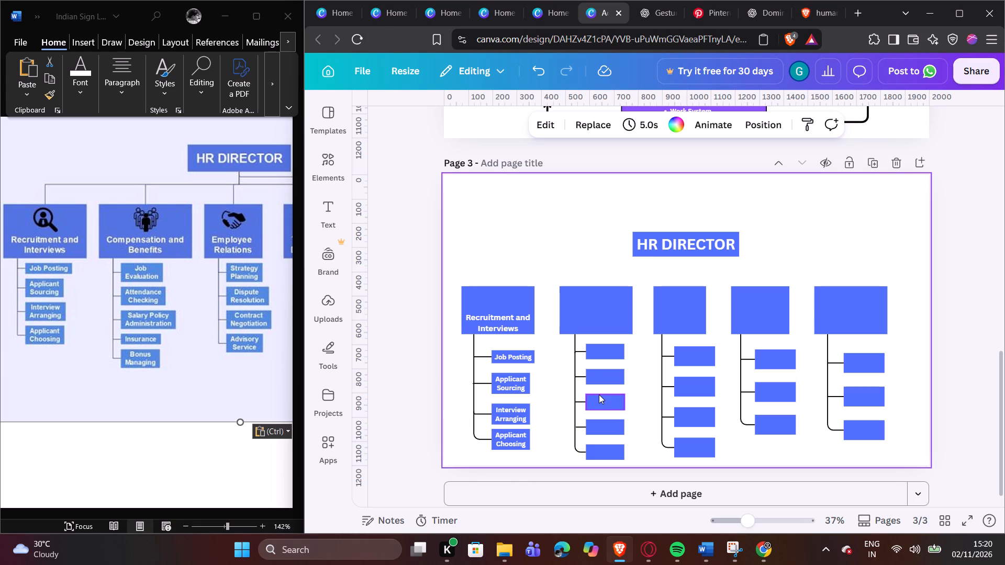
click(555, 248)
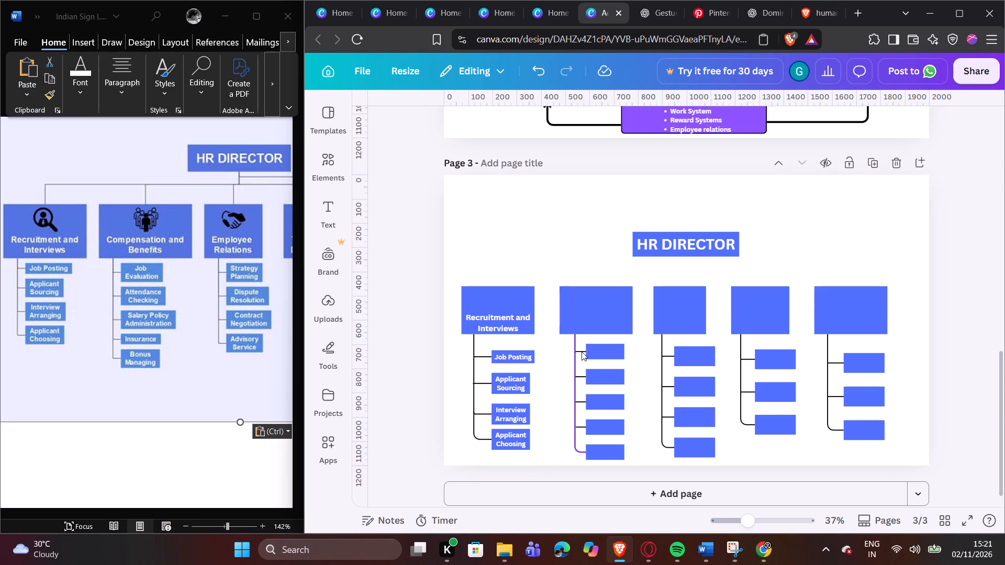
Duplicate the "Recruitment and Interviews" heading text onto the lower part of the second large department box.
click(489, 322)
click(496, 289)
drag(501, 330, 510, 331)
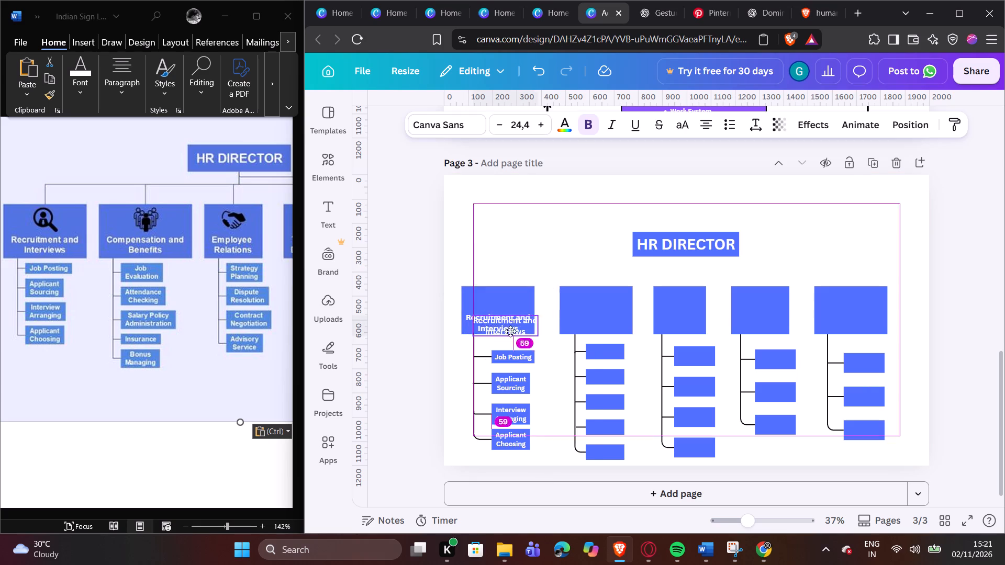
drag(510, 331, 594, 326)
Replace the copied heading on the second department box with two lines, "Compensation and" and "Benefits".
double_click(594, 326)
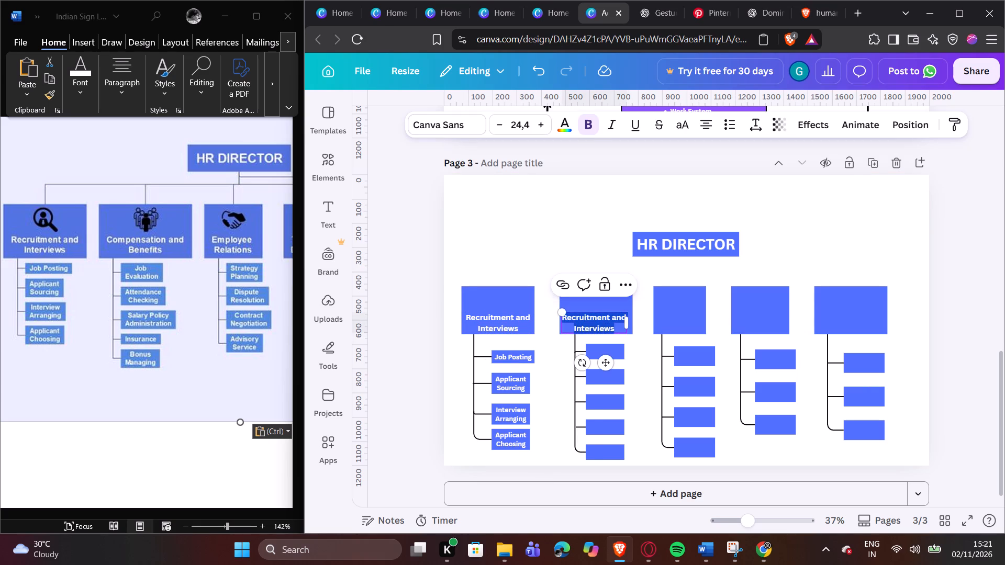
key(shift+c)
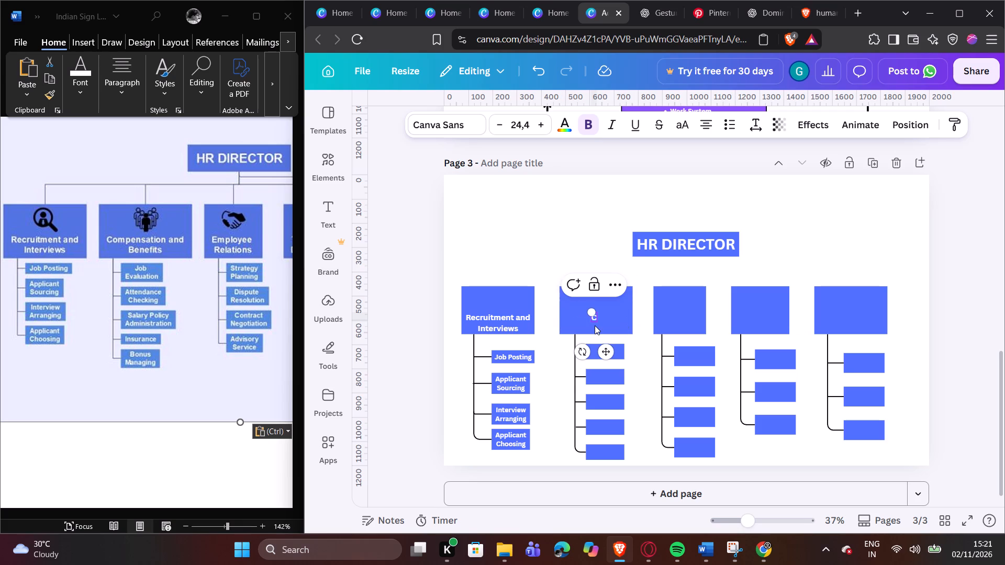
text(om)
text(pe)
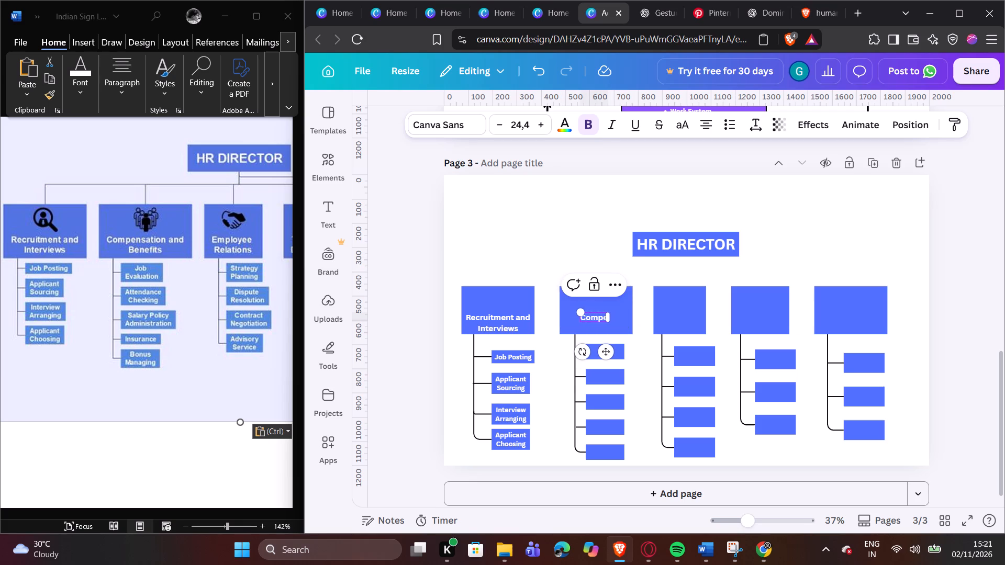
key(n)
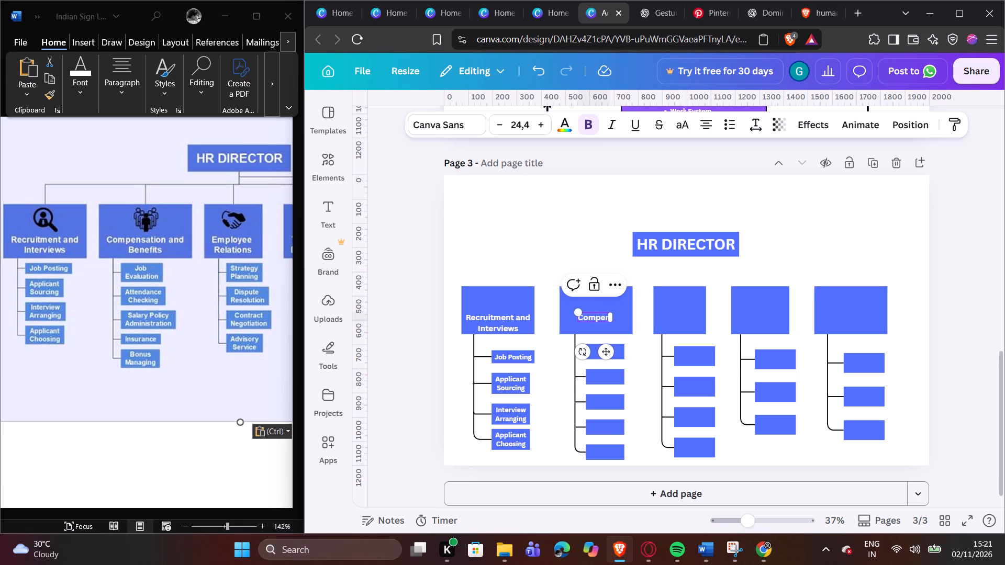
text(sat)
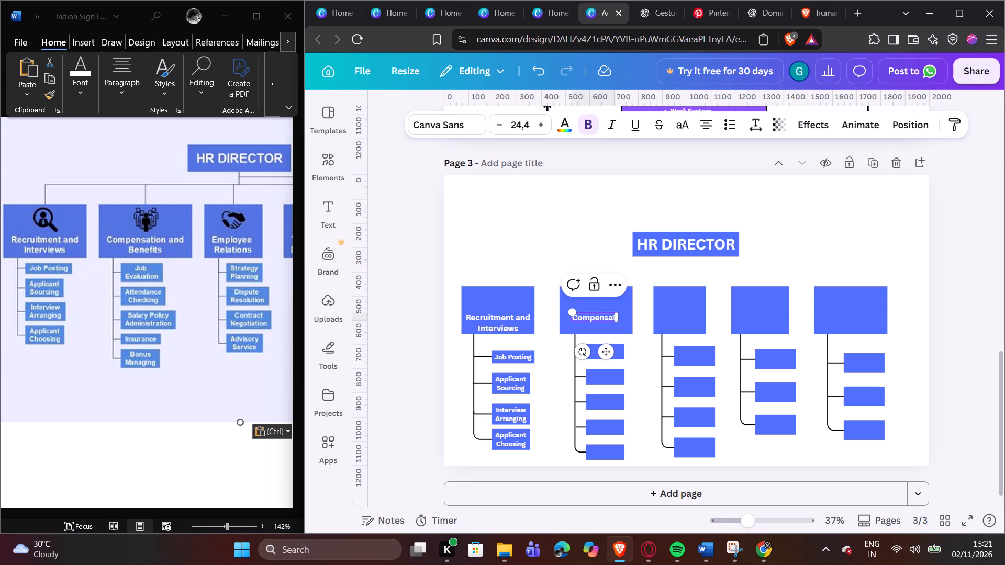
text(ion)
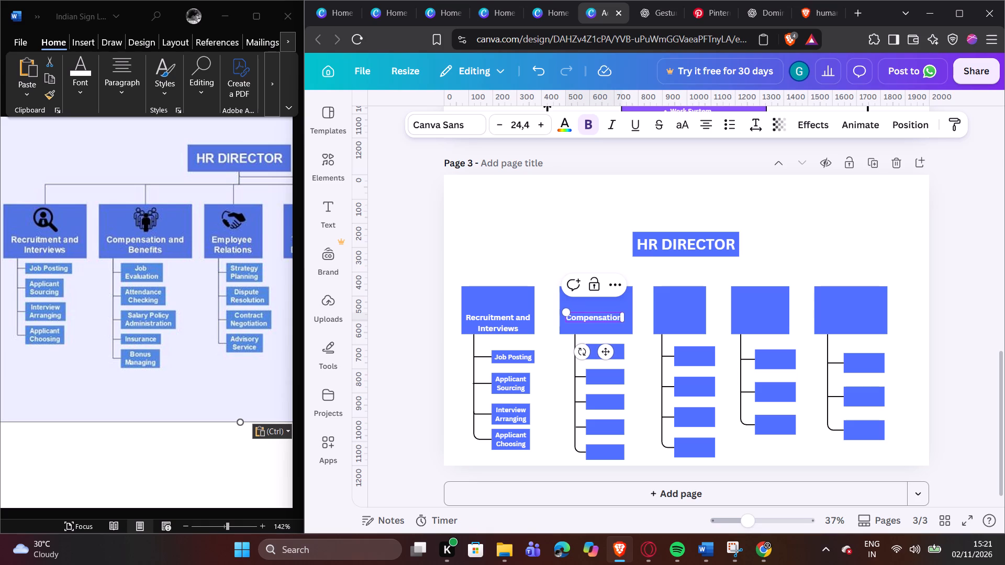
key(space)
text(and)
key(Return)
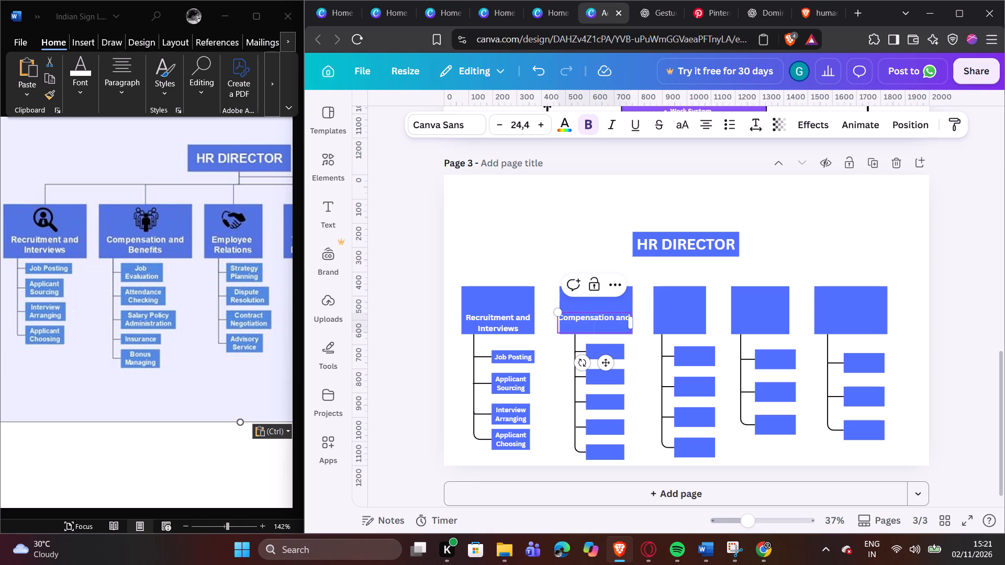
text(Be)
key(n)
key(e)
text(fits)
Shrink the "Compensation and Benefits" heading to about font size 23.7 so it fits within its box.
click(557, 308)
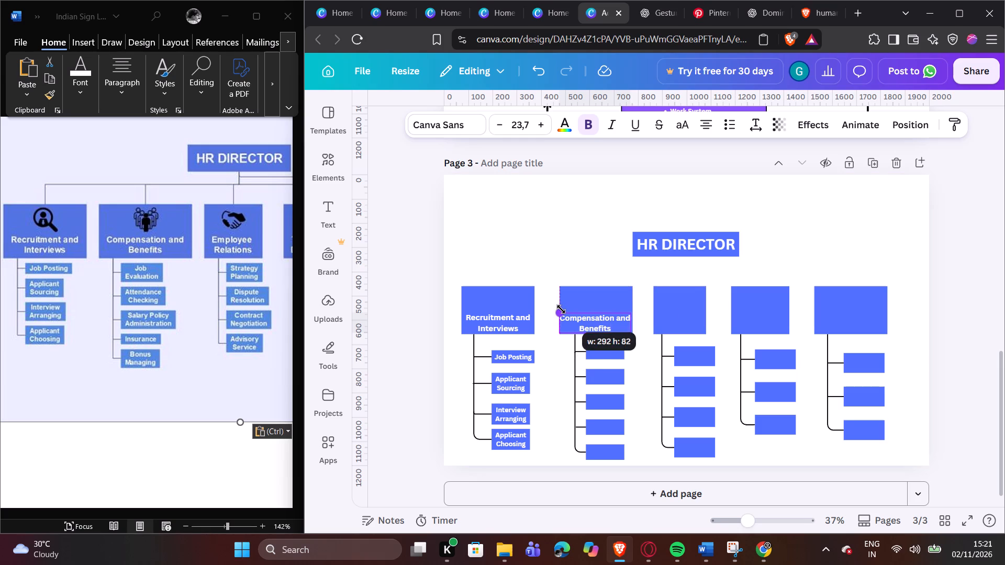
click(543, 273)
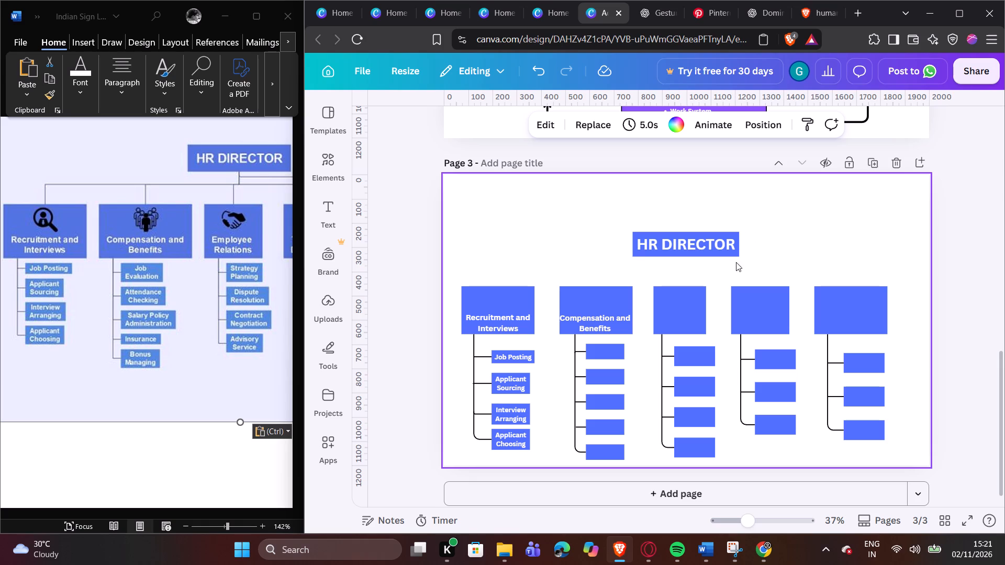
Shrink the "Compensation and Benefits" heading to font size 22.5 and centre it horizontally in the lower part of its department box.
click(599, 317)
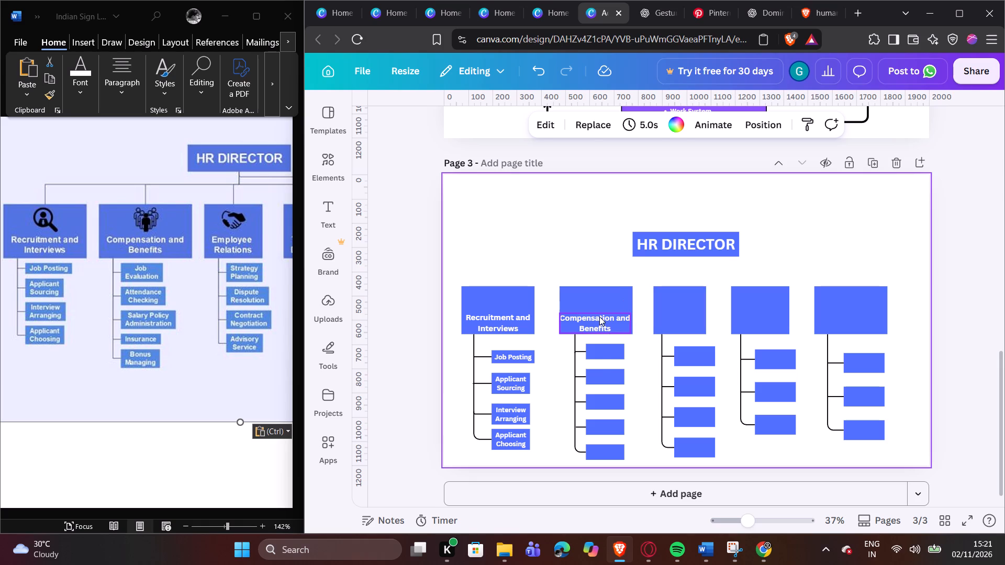
click(557, 314)
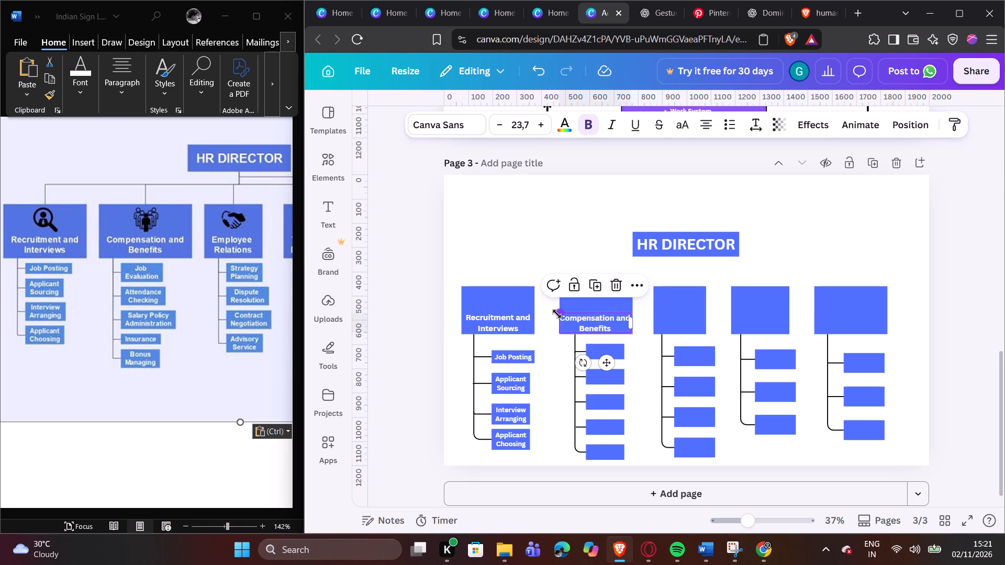
click(560, 315)
click(604, 213)
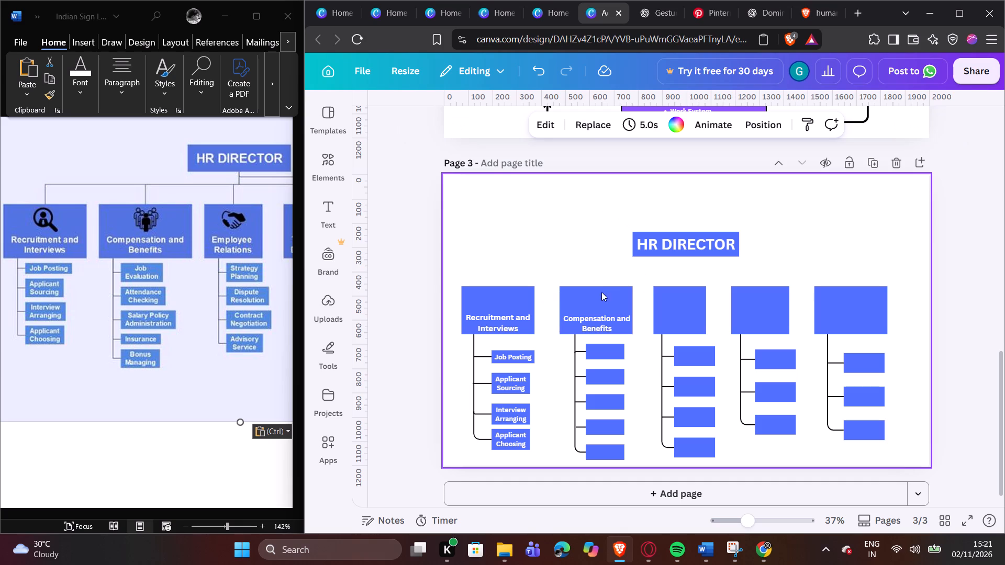
click(602, 320)
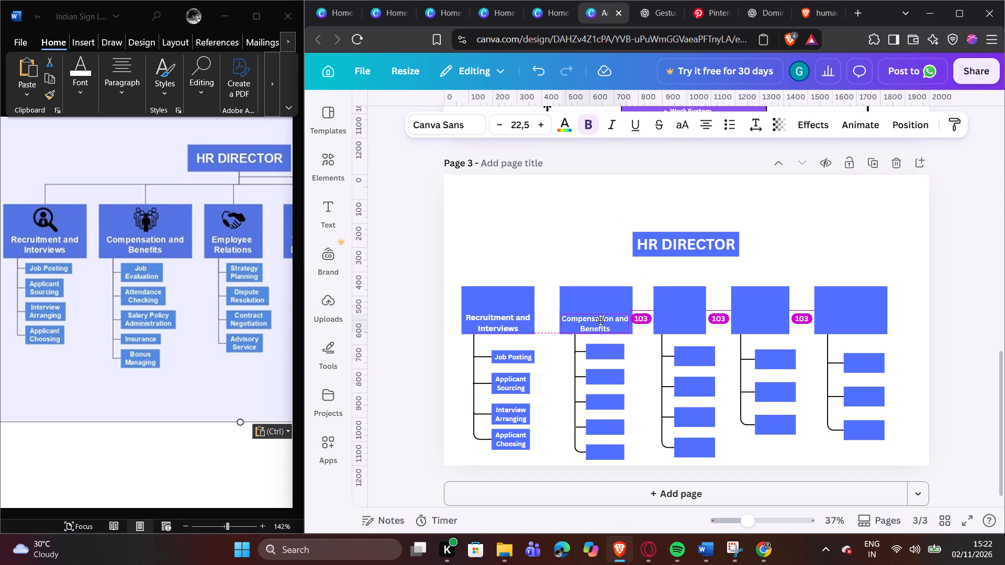
click(589, 247)
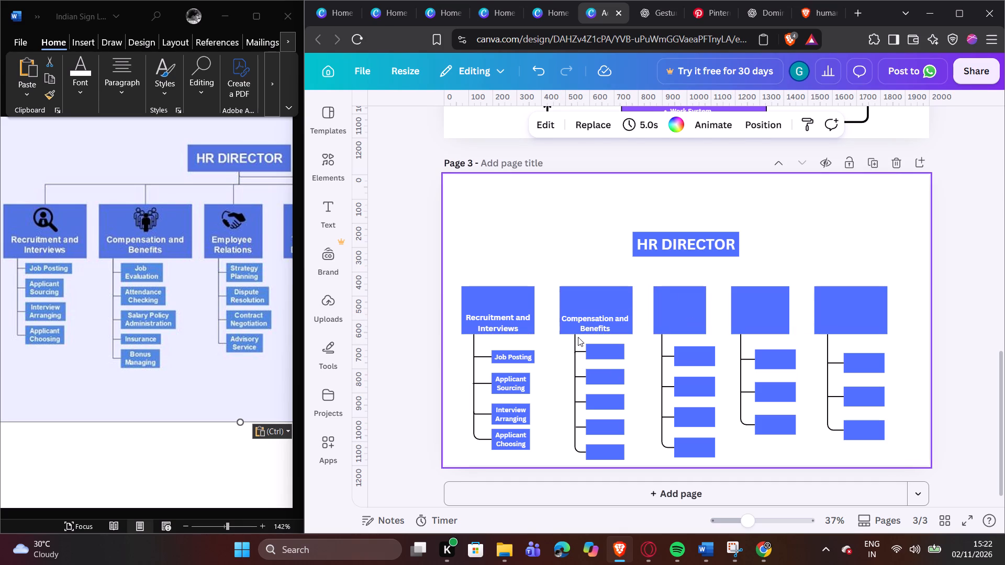
Duplicate the "Compensation and Benefits" heading onto the third department box and narrow the copy's text frame to fit the box width.
click(583, 324)
click(592, 284)
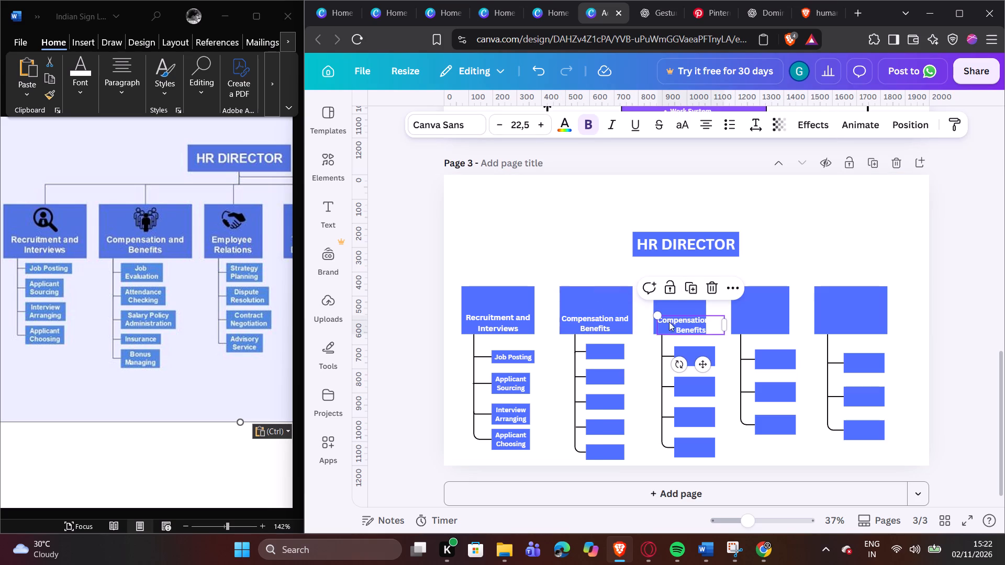
drag(729, 321, 709, 321)
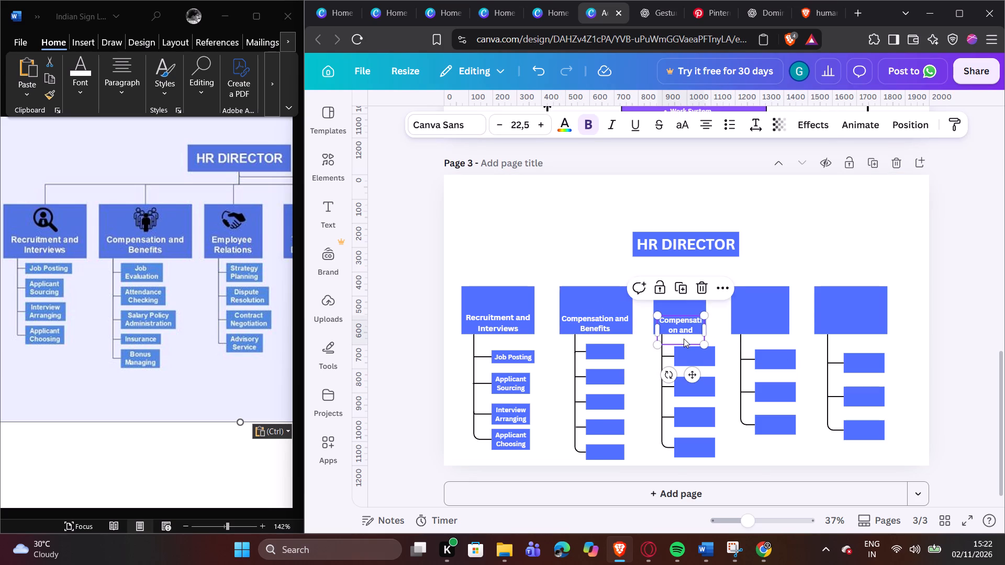
drag(683, 331, 681, 320)
Replace the copied heading on the third department box with two lines, "Employee" and "Relations".
click(681, 320)
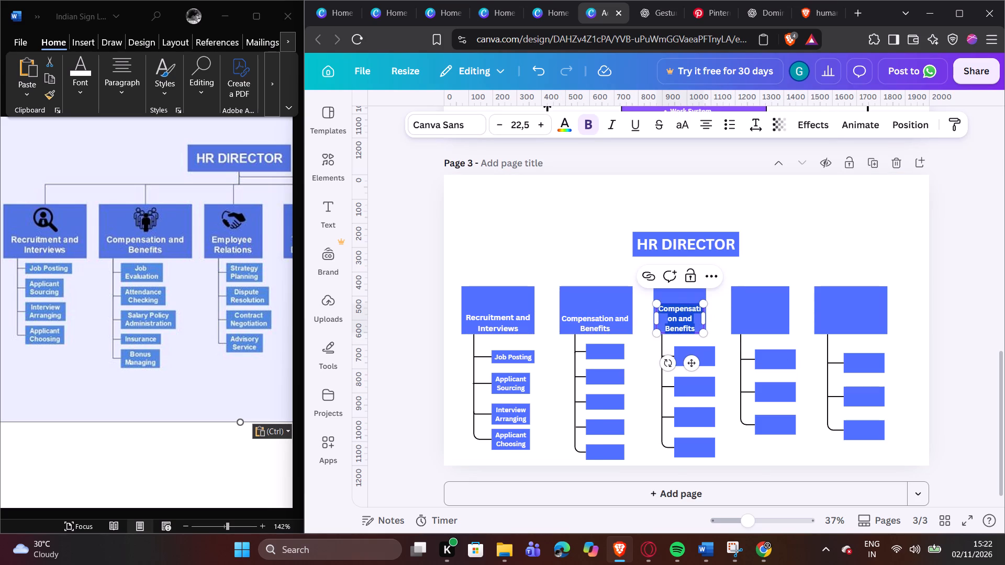
key(shift+e)
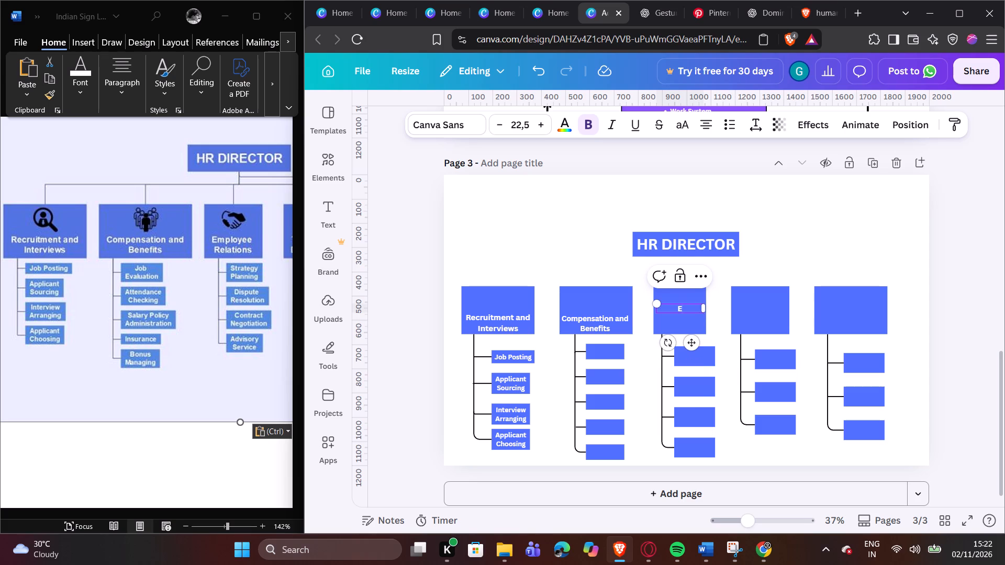
key(m)
text(plo)
text(yee)
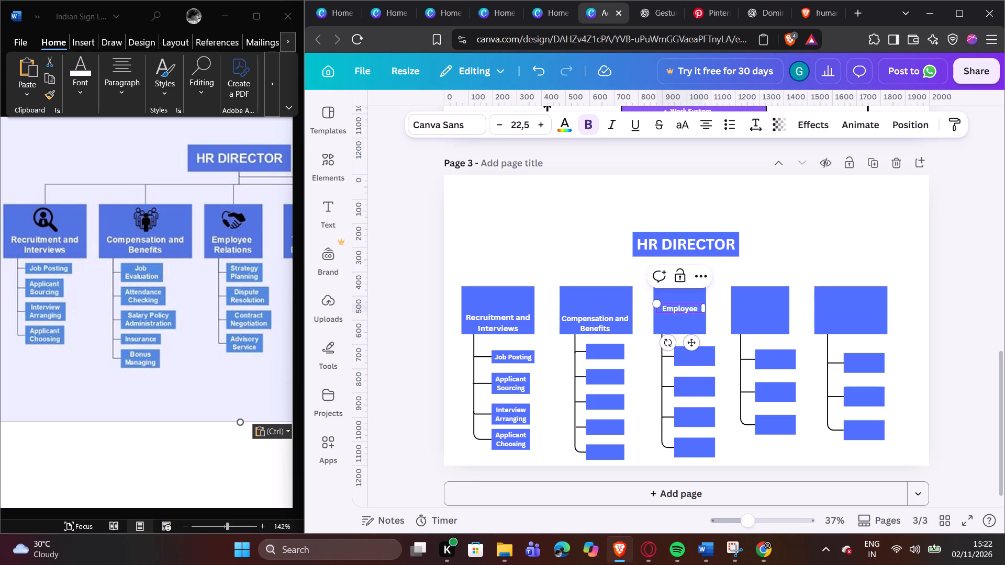
key(Return)
text(Re)
text(la)
text(tions)
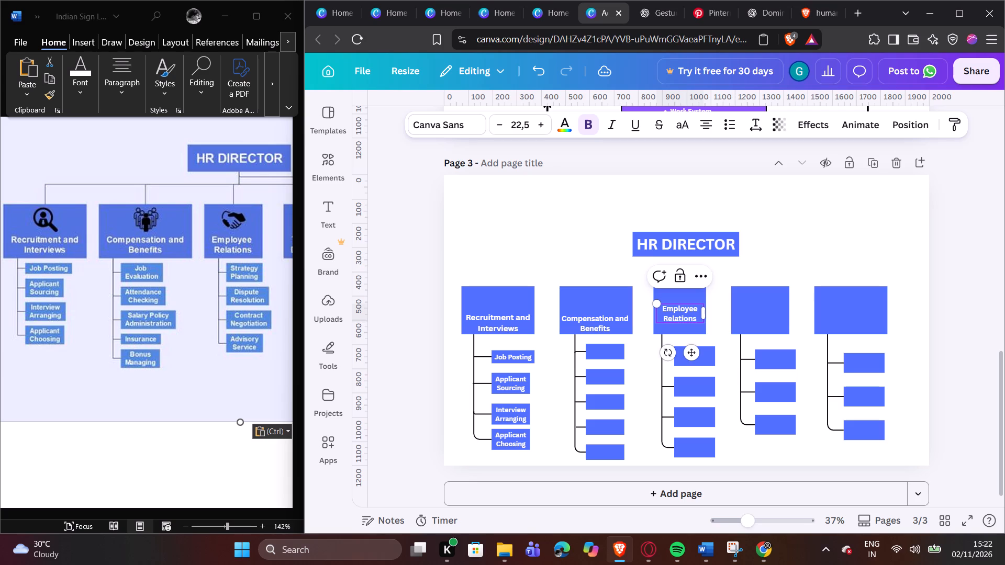
click(766, 238)
Move the "Employee Relations" heading down to the lower part of its department box.
drag(682, 311, 683, 312)
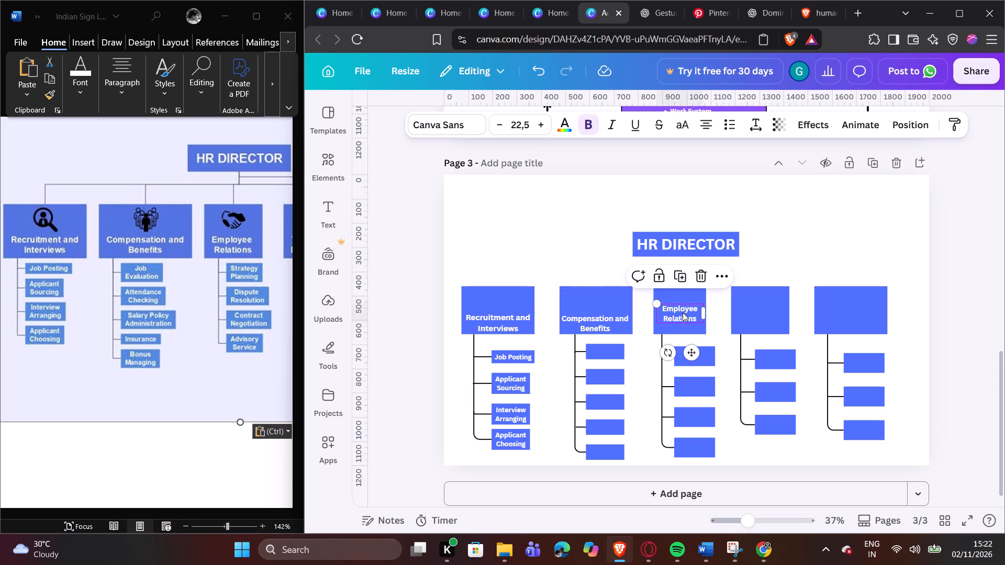
drag(683, 312, 683, 319)
click(778, 230)
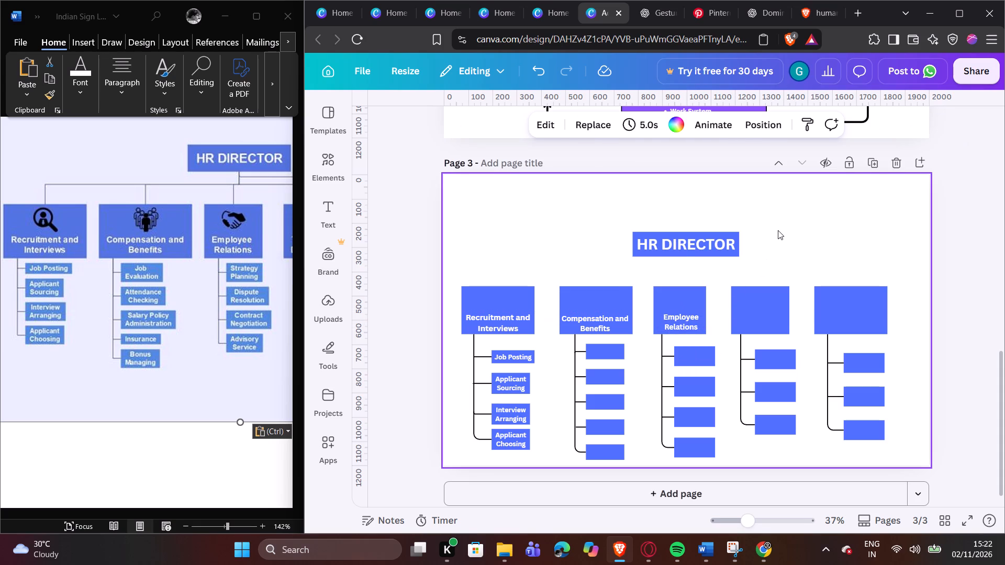
Duplicate the "Employee Relations" heading and centre the copy in the lower part of the fourth department box.
click(215, 487)
drag(159, 511, 165, 511)
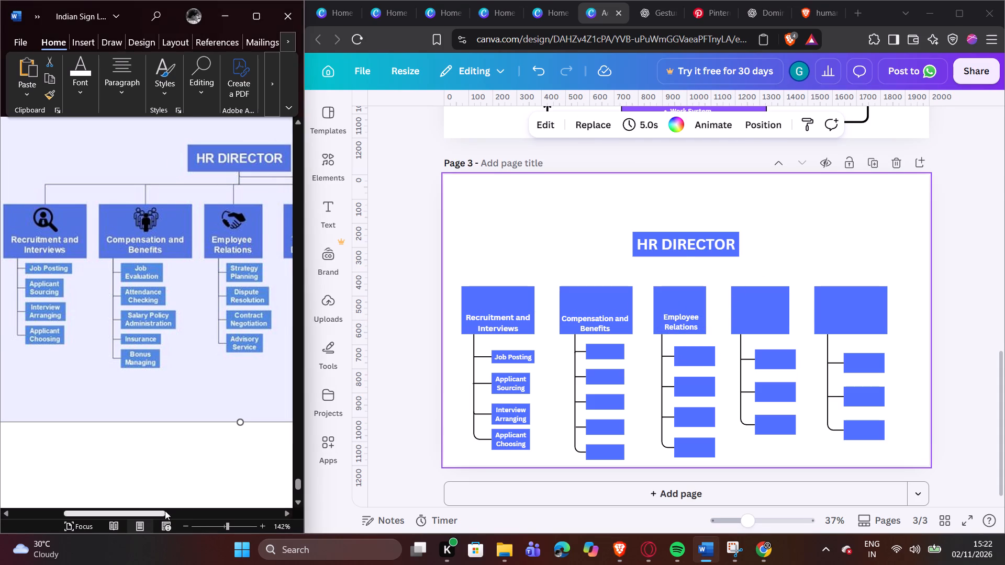
drag(165, 511, 238, 511)
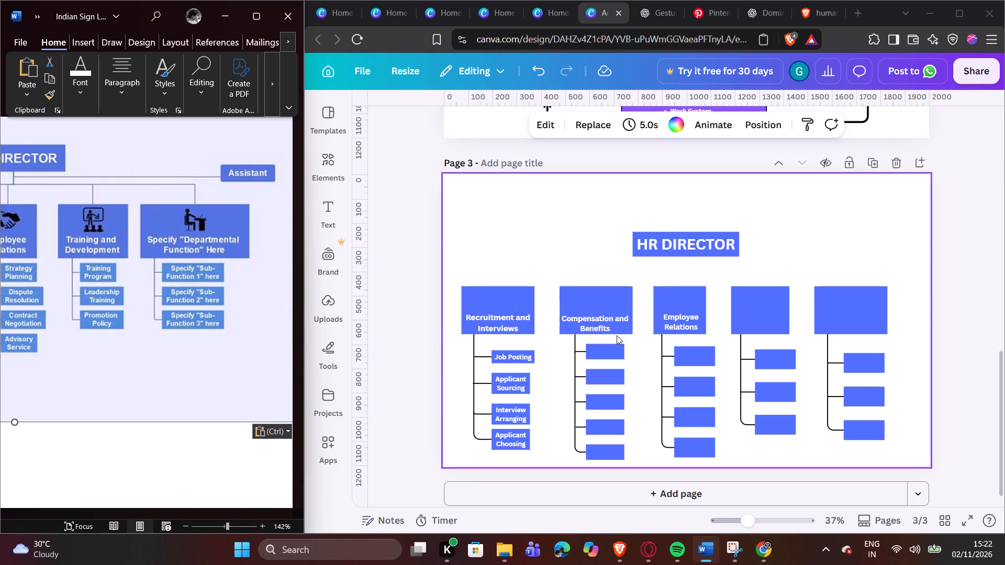
click(675, 318)
click(686, 287)
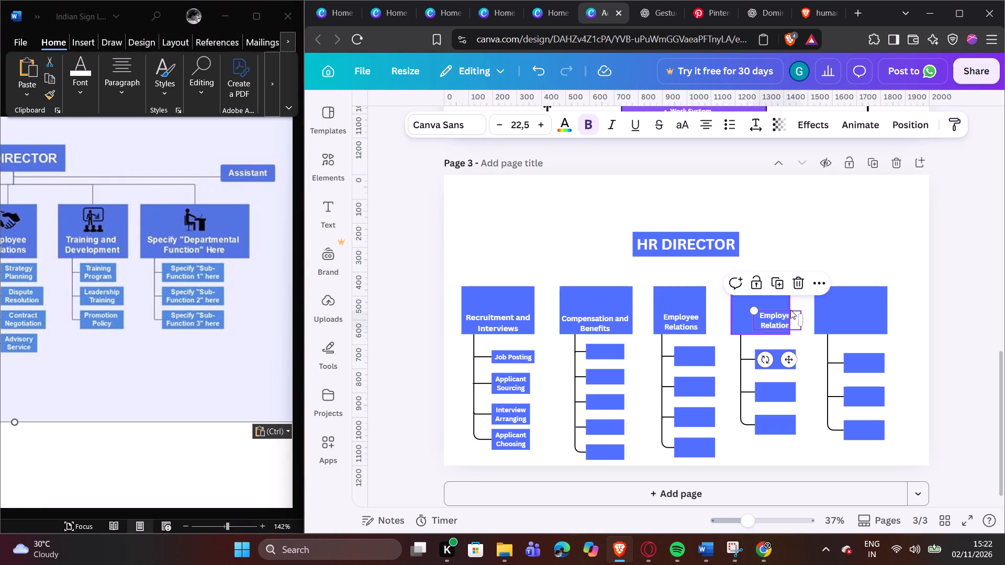
drag(786, 318, 769, 319)
Replace the copied heading on the fourth department box with two lines, "Training and" and "Development".
click(769, 319)
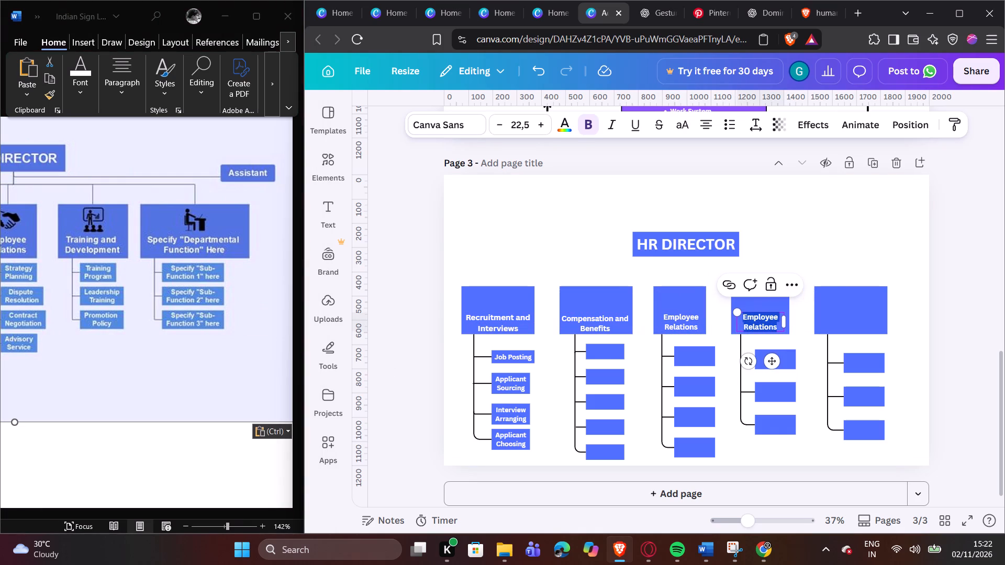
key(shift+t)
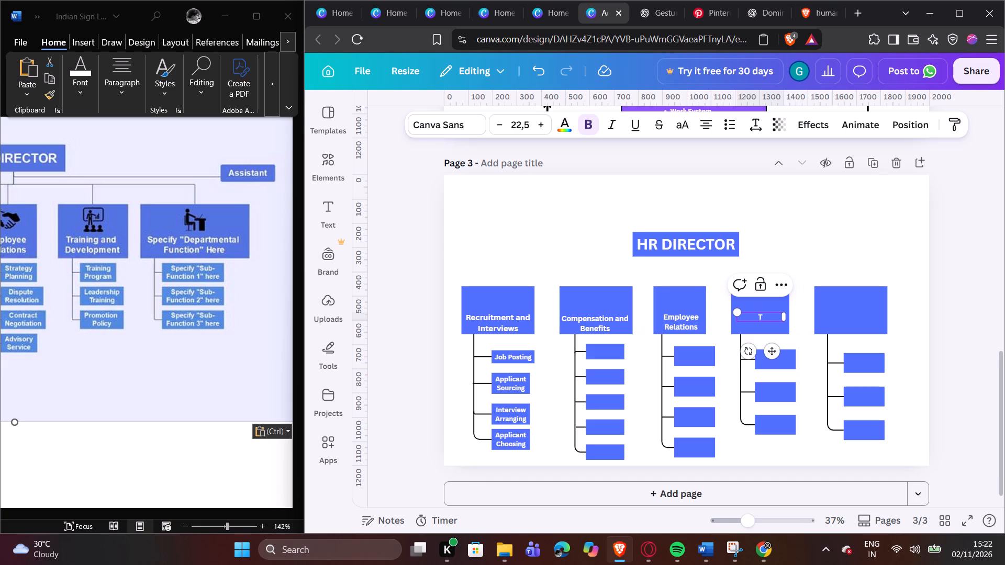
key(r)
key(a)
text(in)
text(in)
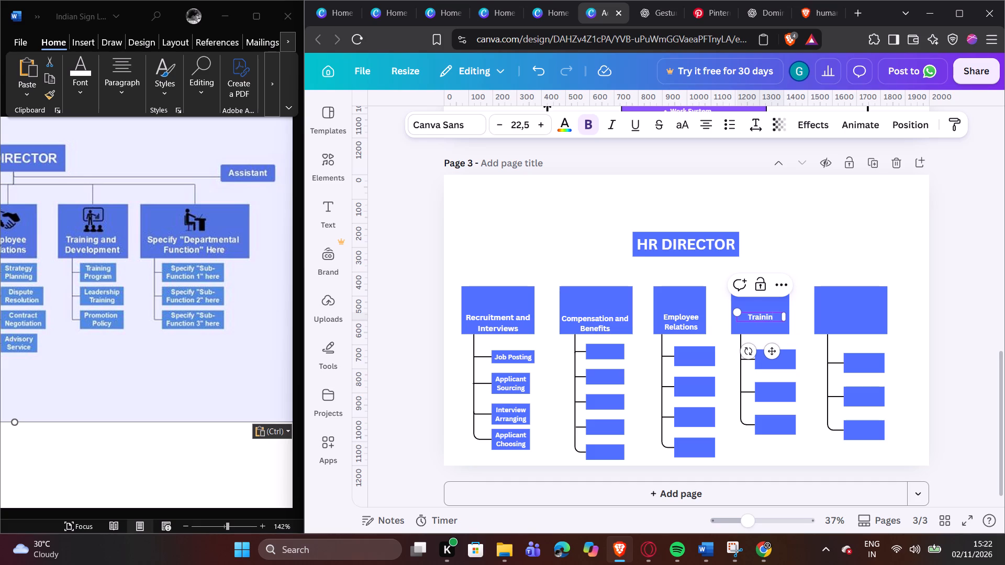
key(g)
key(space)
text(and)
key(Return)
text(De)
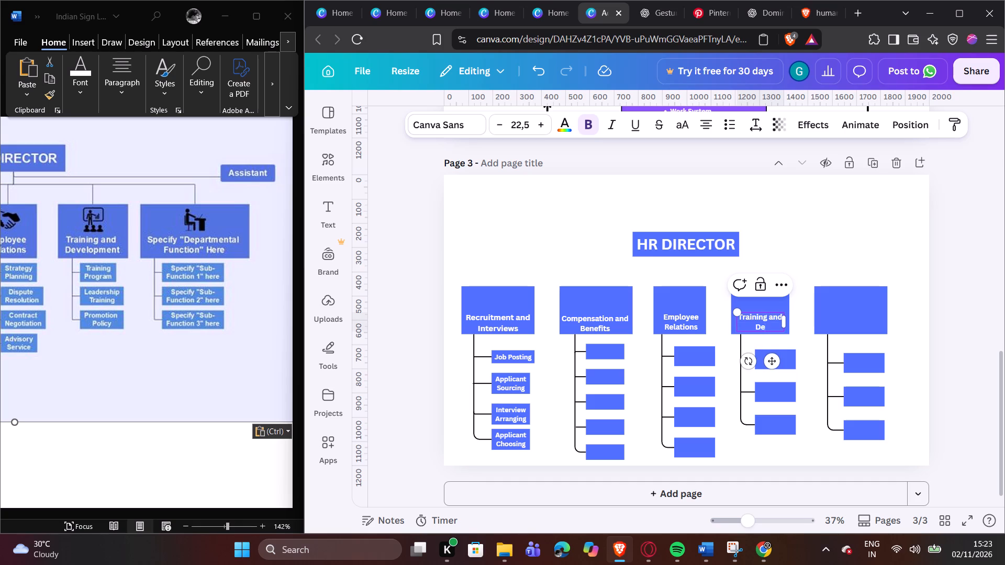
text(ve)
text(lopment)
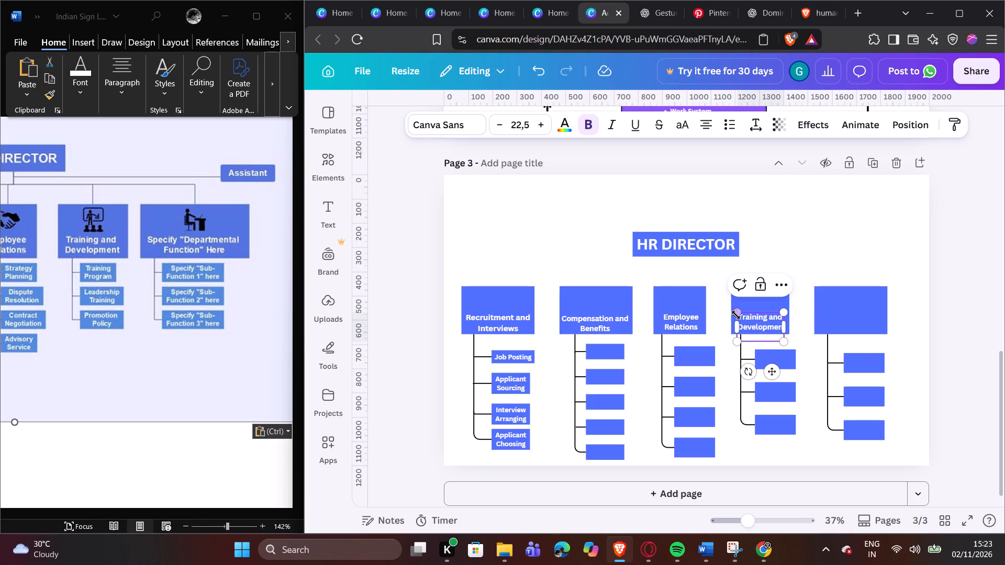
Widen the "Training and Development" text frame slightly and centre it horizontally in the fourth department box.
click(787, 326)
click(810, 334)
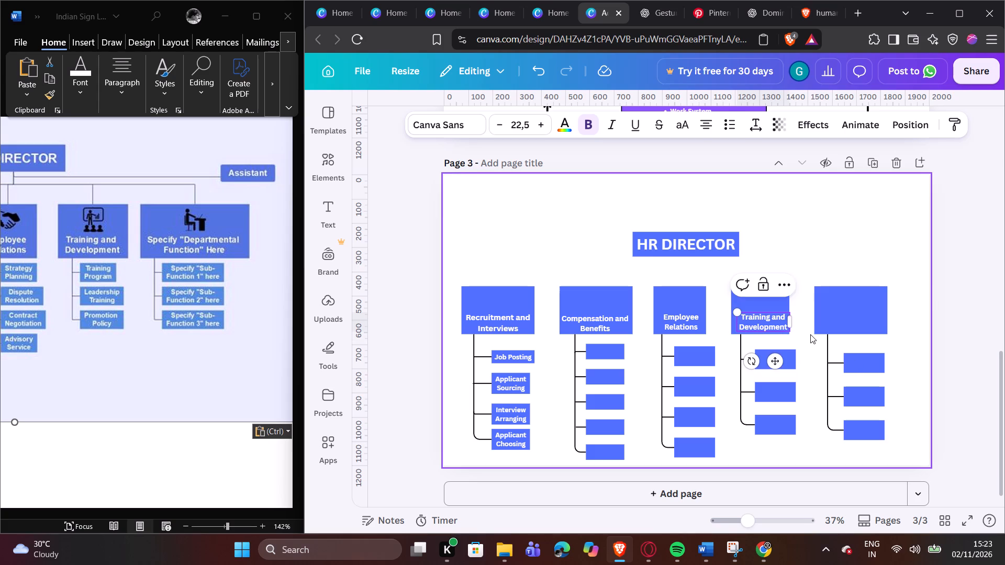
click(769, 322)
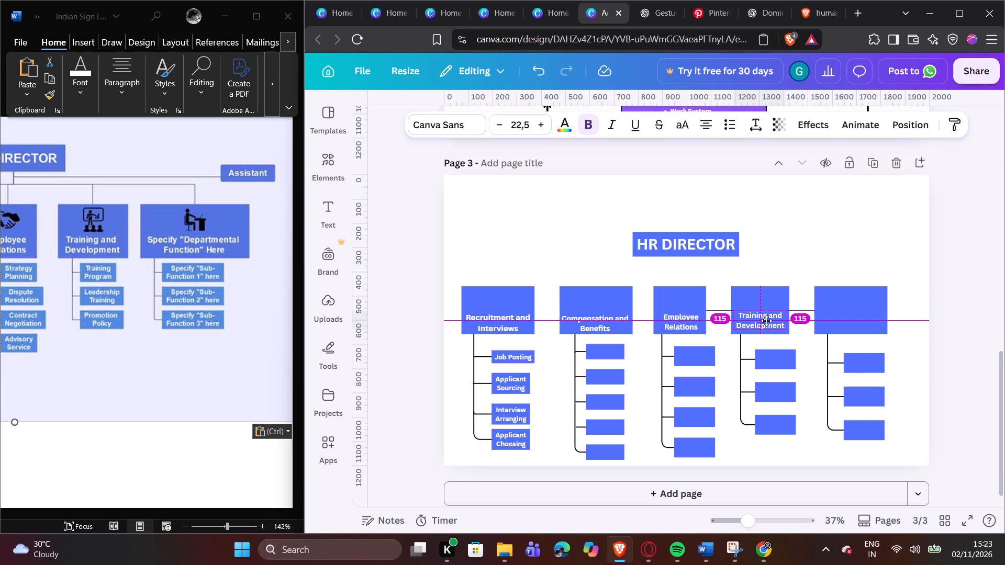
click(802, 335)
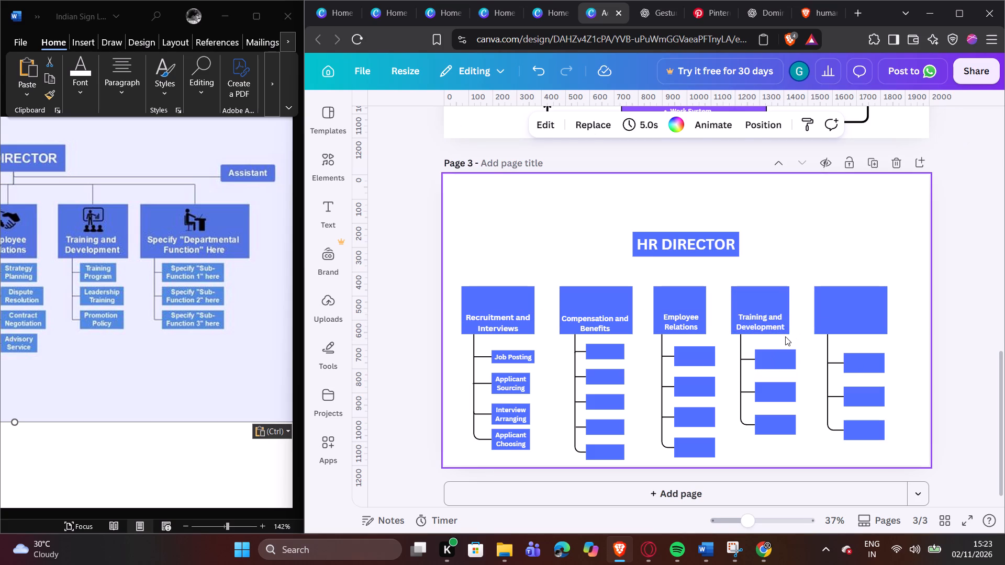
Duplicate the "Training and Development" heading and centre the copy in the lower part of the fifth department box.
click(775, 320)
click(757, 280)
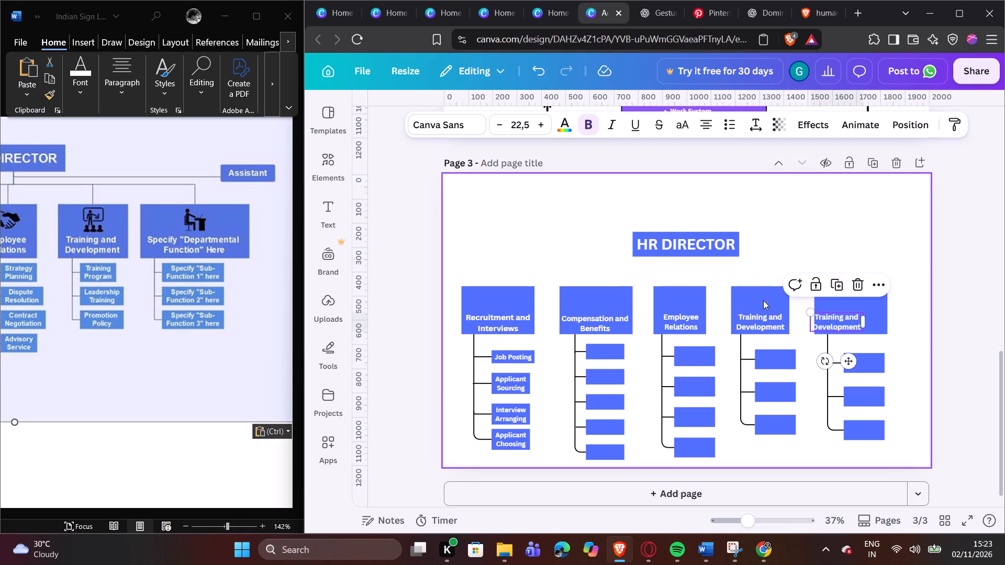
drag(836, 319, 850, 319)
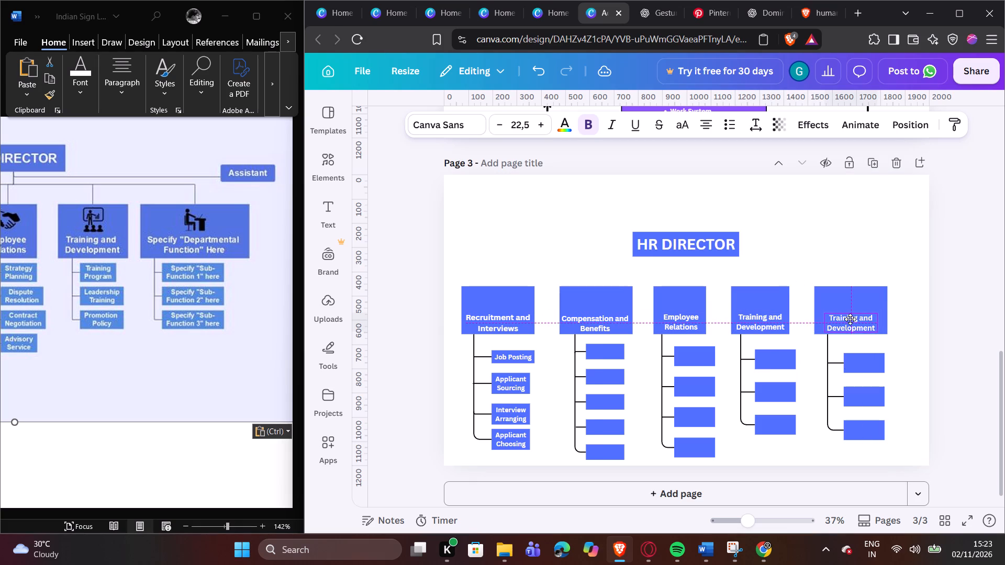
drag(850, 319, 850, 317)
Widen the copied "Training and Development" text frame slightly and recentre it horizontally in the fifth department box.
double_click(850, 317)
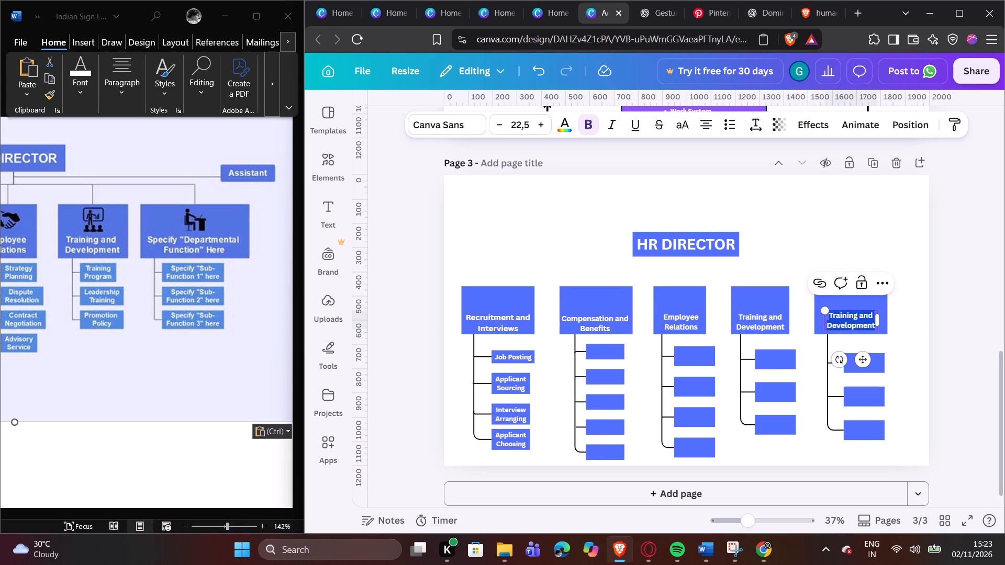
drag(878, 320, 881, 320)
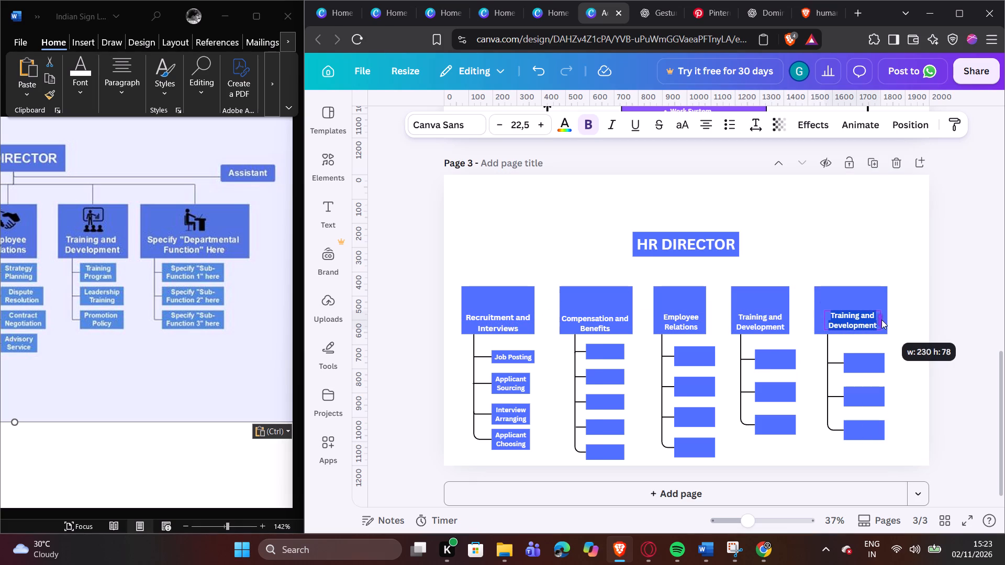
drag(881, 320, 885, 320)
click(892, 321)
click(908, 312)
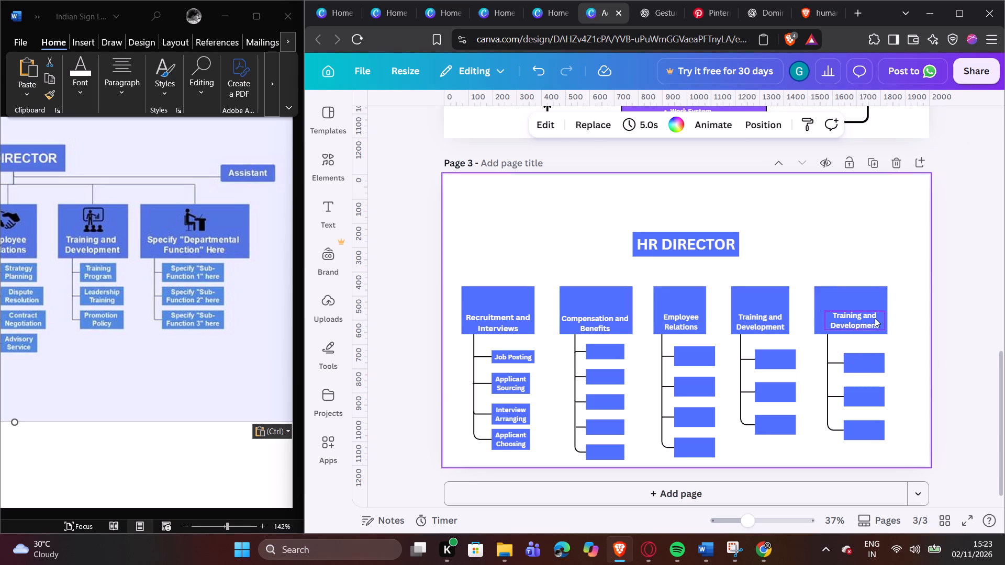
drag(855, 320, 849, 321)
Replace the copied heading on the fifth department box with 'Specify "Departmental"', breaking the line before the closing quotation mark.
click(849, 321)
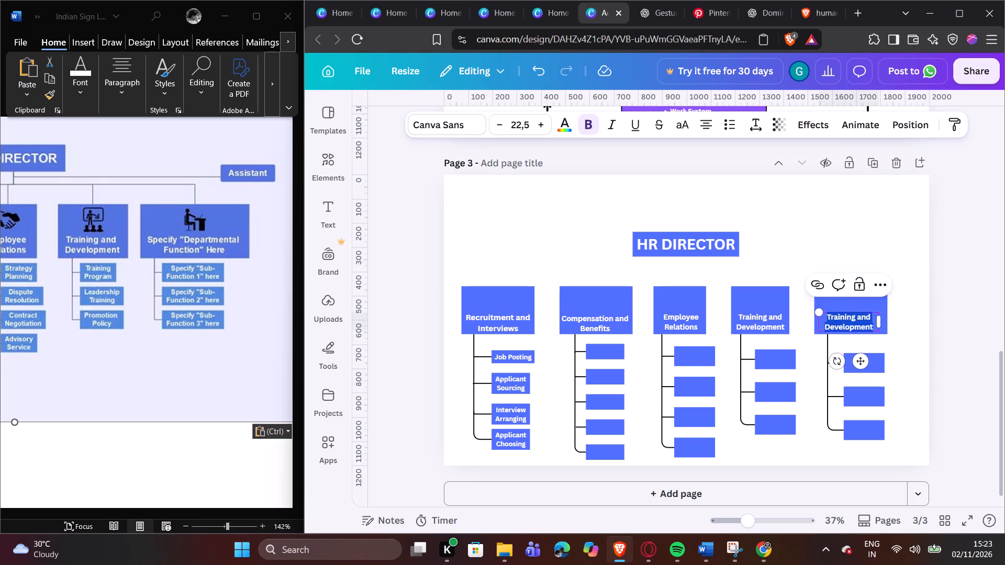
key(shift+s)
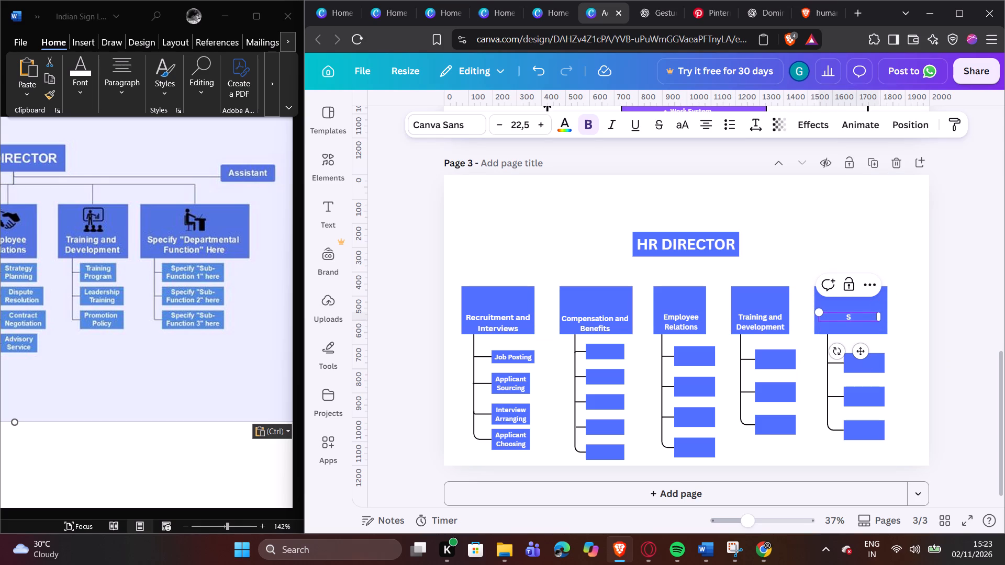
text(pe)
text(ci)
key(f)
key(y)
key(space)
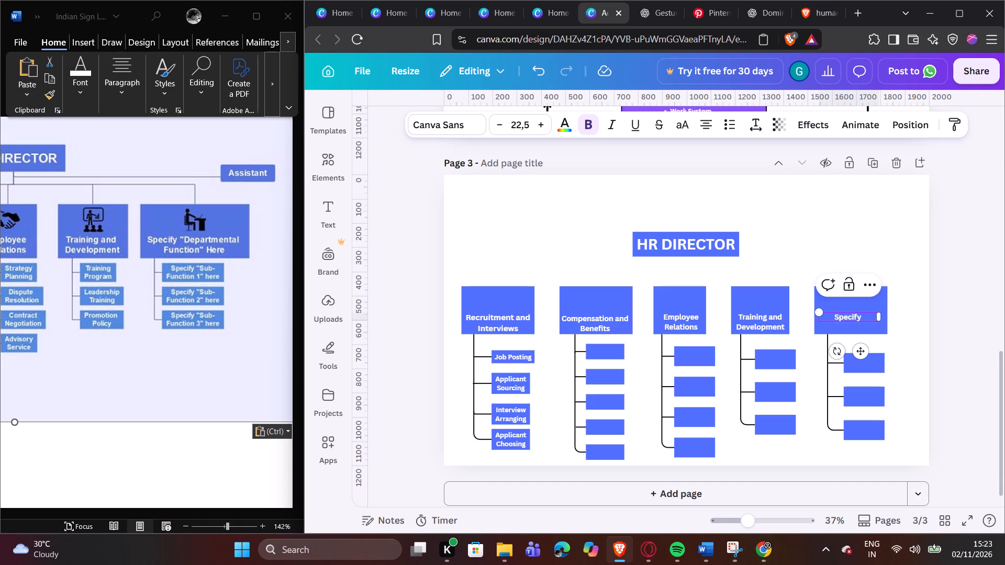
text("")
key(Left)
key(shift+d)
key(e)
text(part)
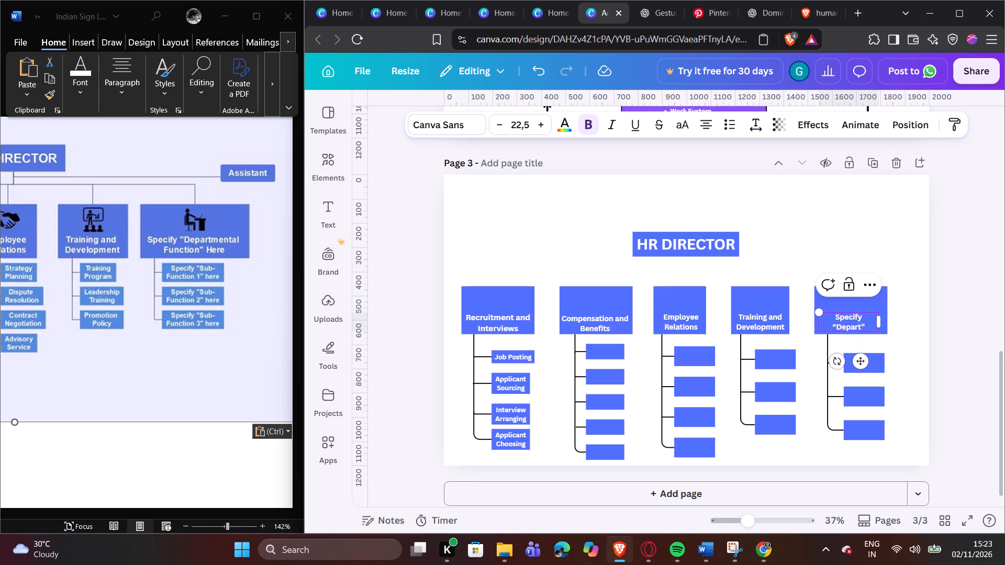
text(men)
text(ta)
key(l)
key(Return)
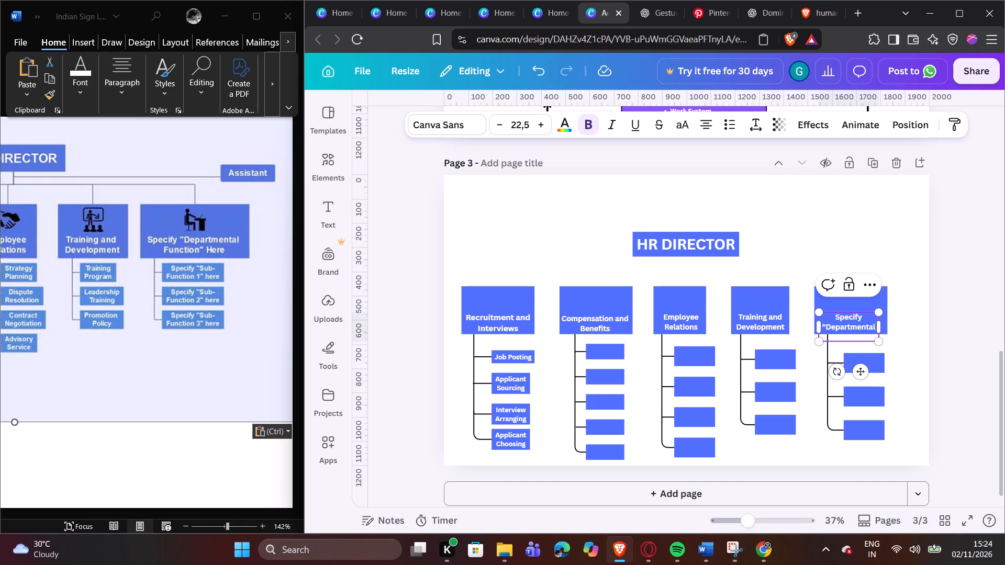
Widen the fifth heading's text frame so 'Specify "Departmental' fits on one line, and align it with the box's left edge.
click(878, 324)
drag(883, 327, 899, 325)
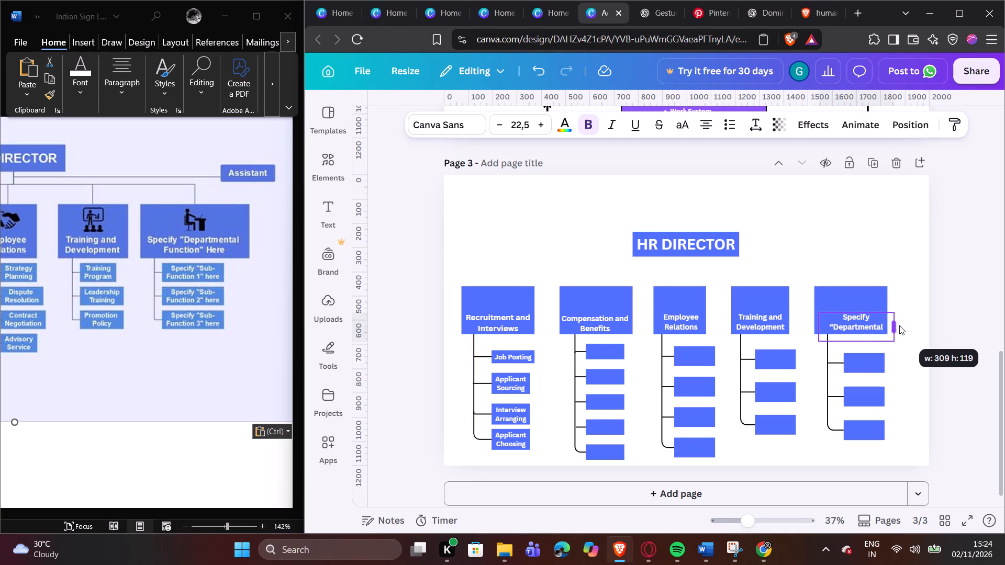
drag(899, 325, 911, 323)
click(906, 345)
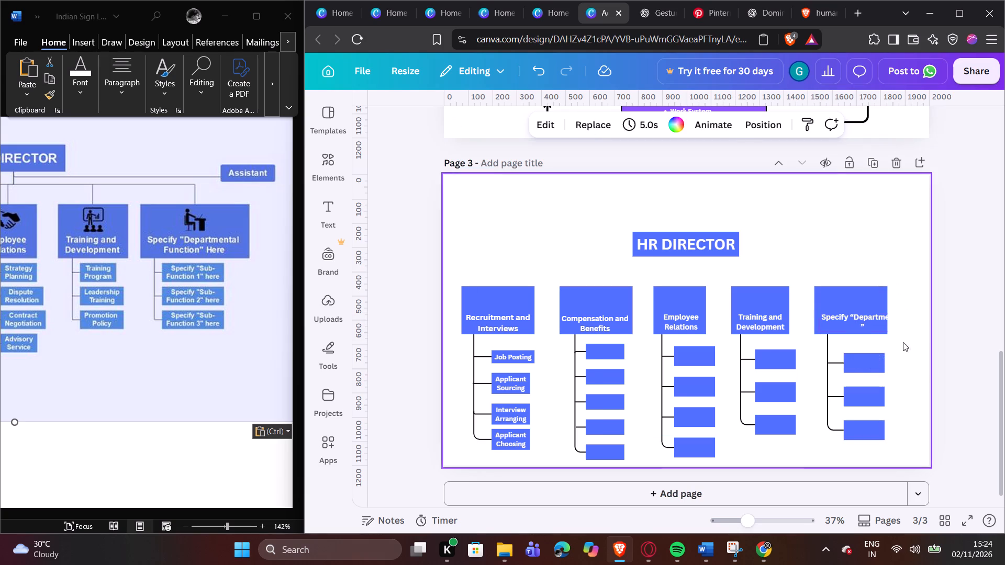
drag(875, 321, 870, 318)
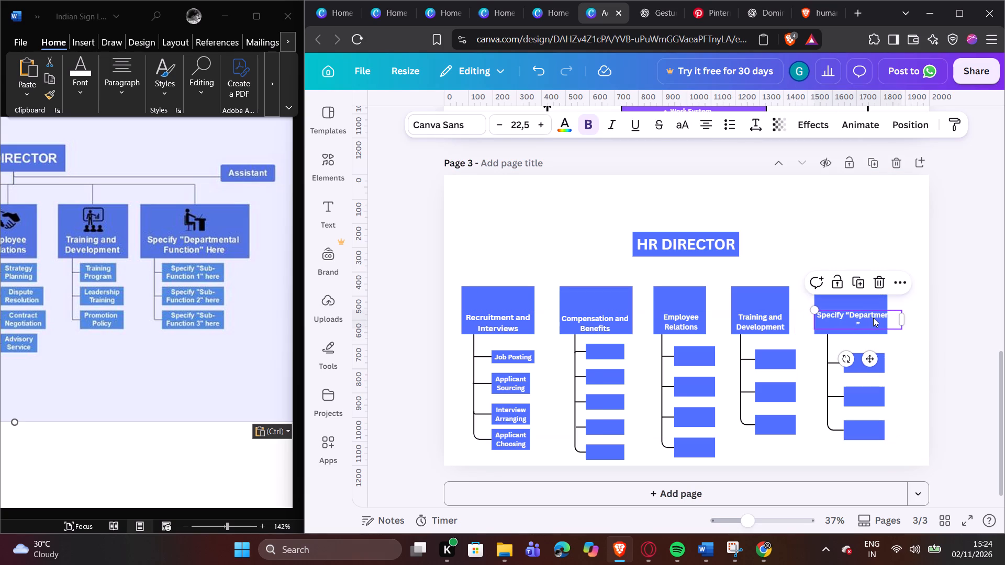
Widen the fifth department box to the right to match the width of its heading text frame.
click(863, 297)
drag(888, 307, 906, 310)
click(933, 342)
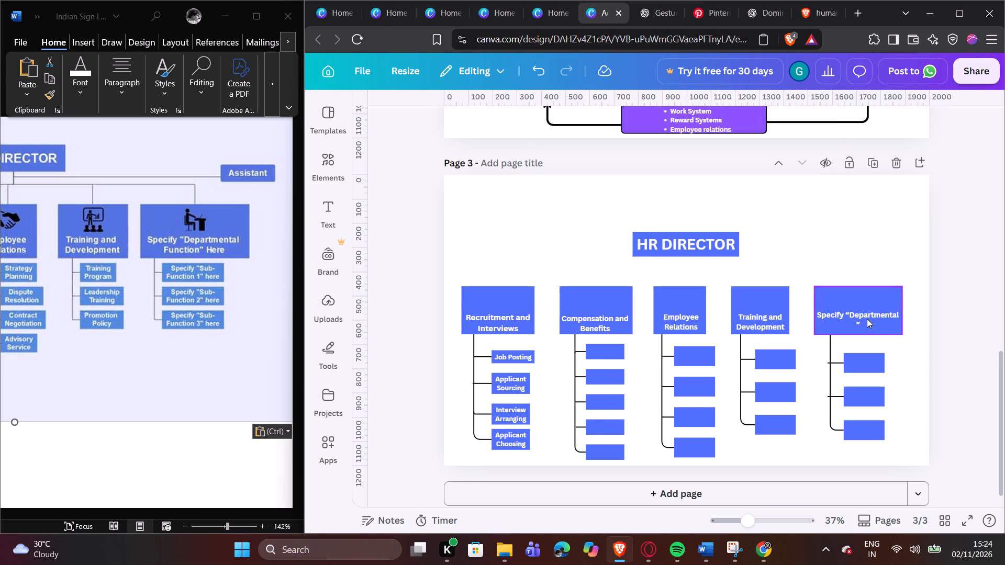
Complete the second line of the fifth department heading as 'Function" Here', keeping Function inside the quotation marks.
click(855, 319)
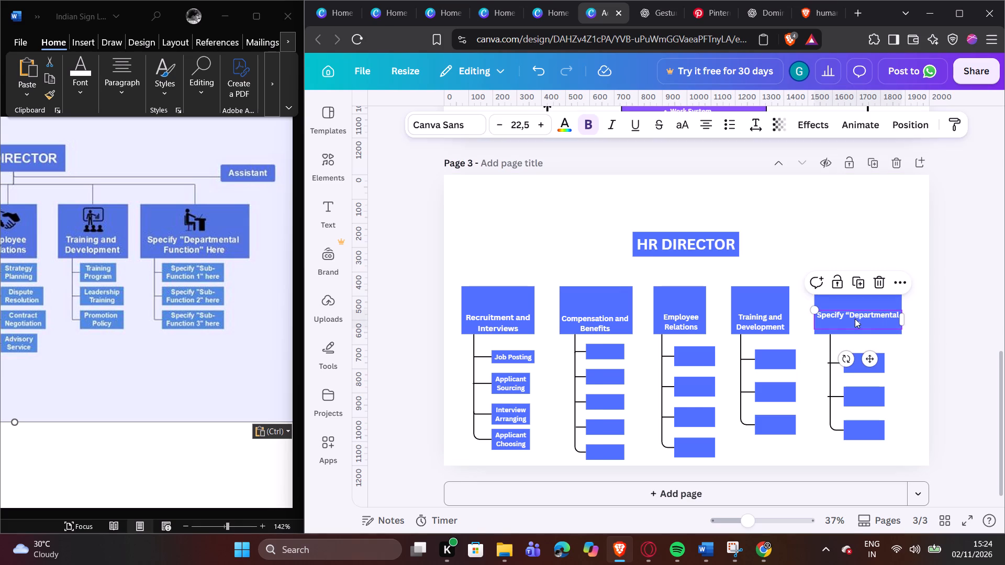
click(906, 355)
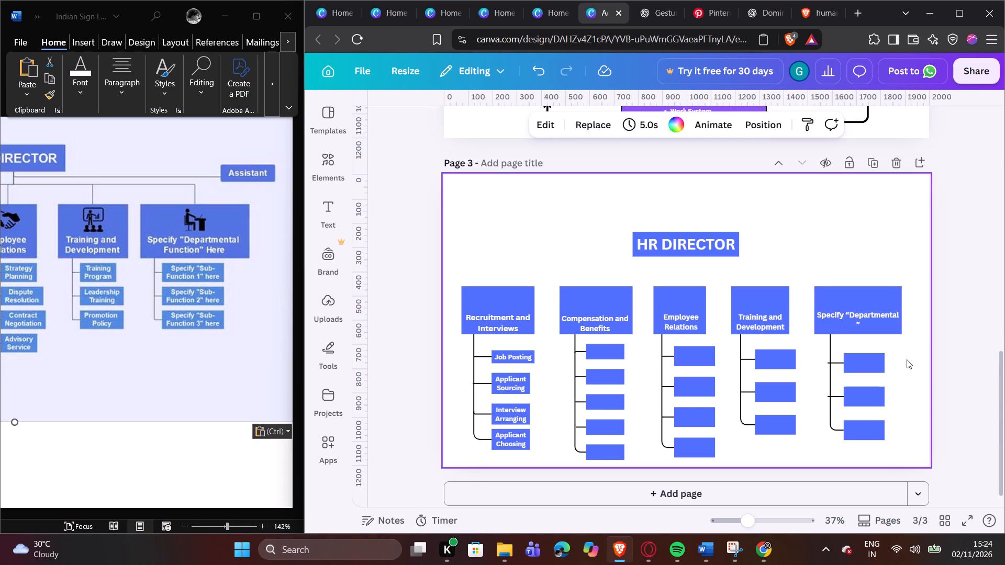
double_click(855, 323)
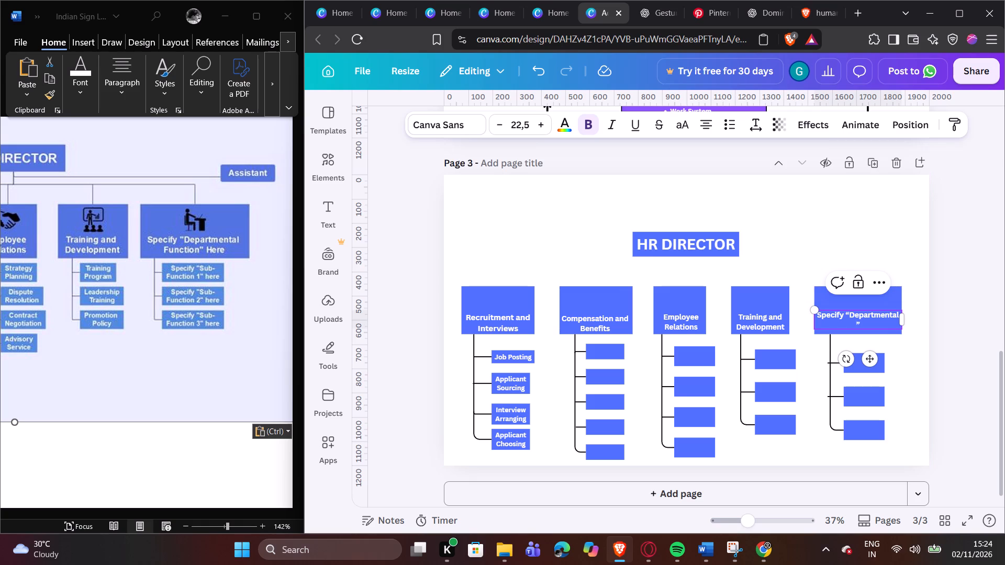
key(shift+f)
text(un)
key(c)
key(t)
text(ion)
key(Right)
key(space)
key(shift+h)
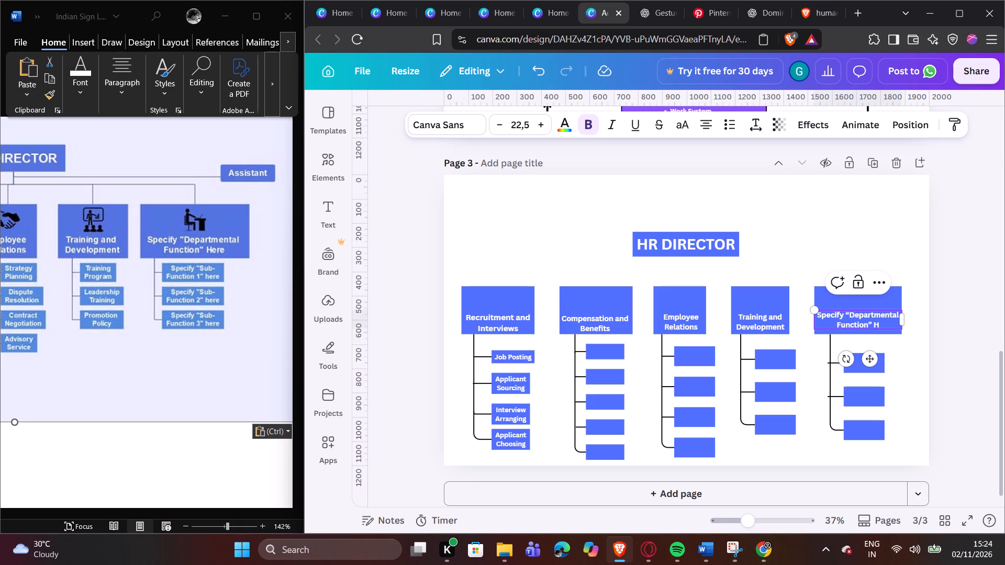
key(e)
text(re)
click(921, 332)
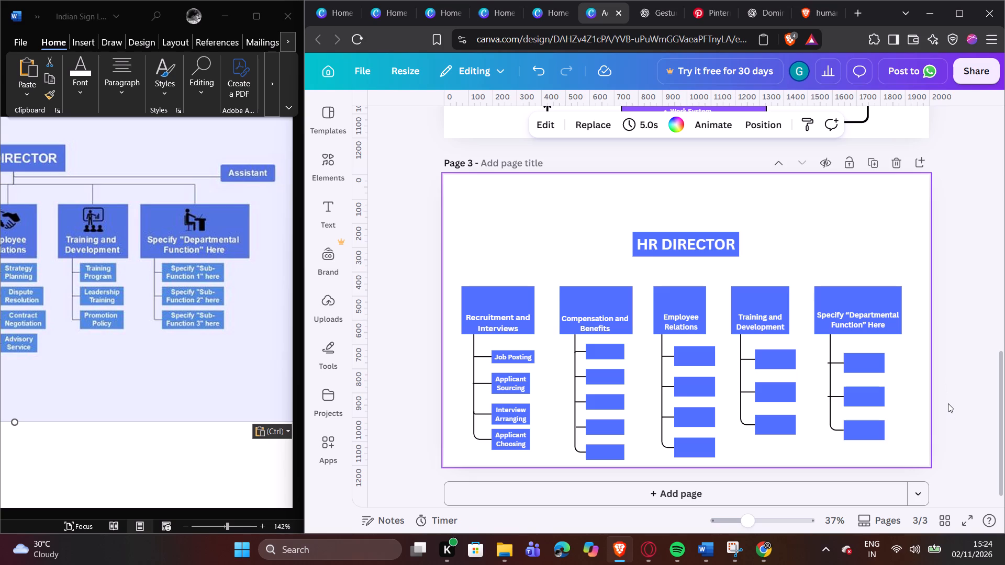
Shorten the top branch line under the fifth department box so it starts at the vertical connector.
click(833, 366)
drag(824, 361, 830, 361)
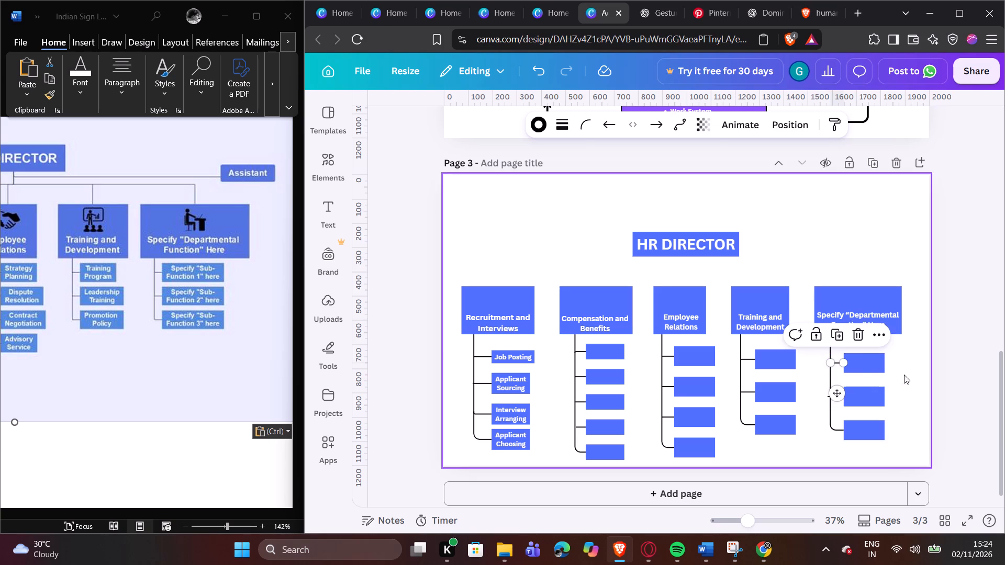
click(909, 375)
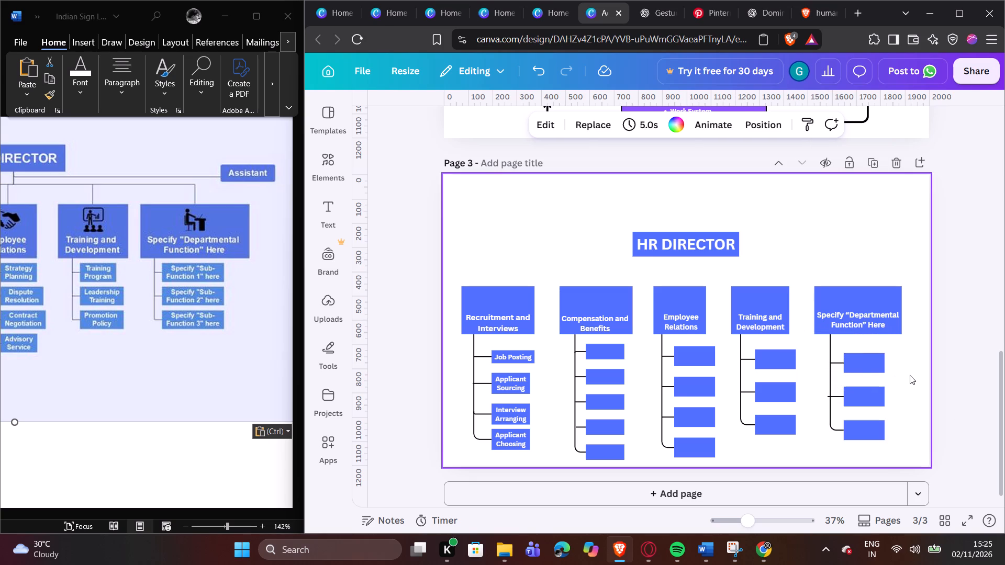
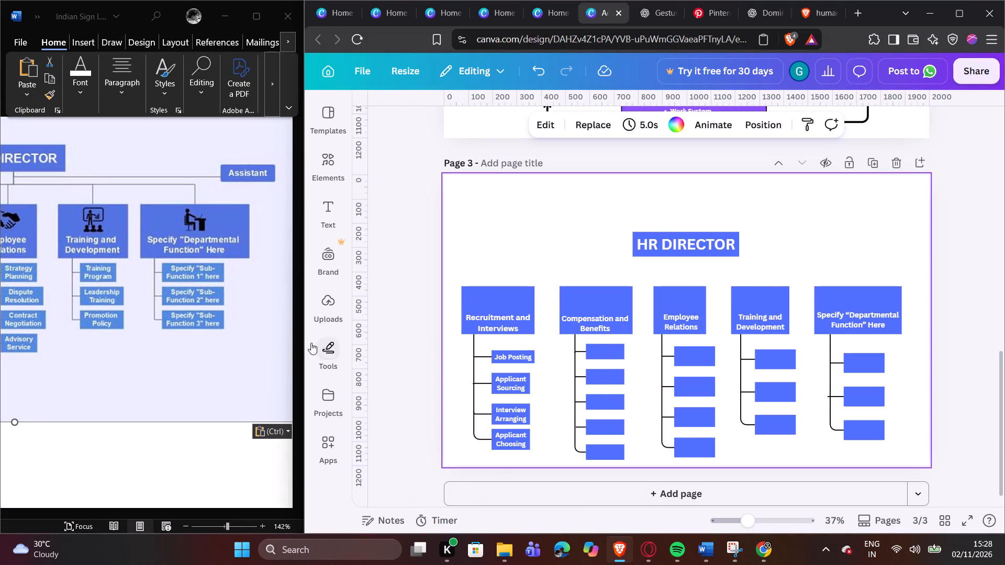
Switch to the Word reference and examine the functional org chart's sub-function boxes under Compensation and Benefits, Employee Relations, and Training and Development.
click(165, 447)
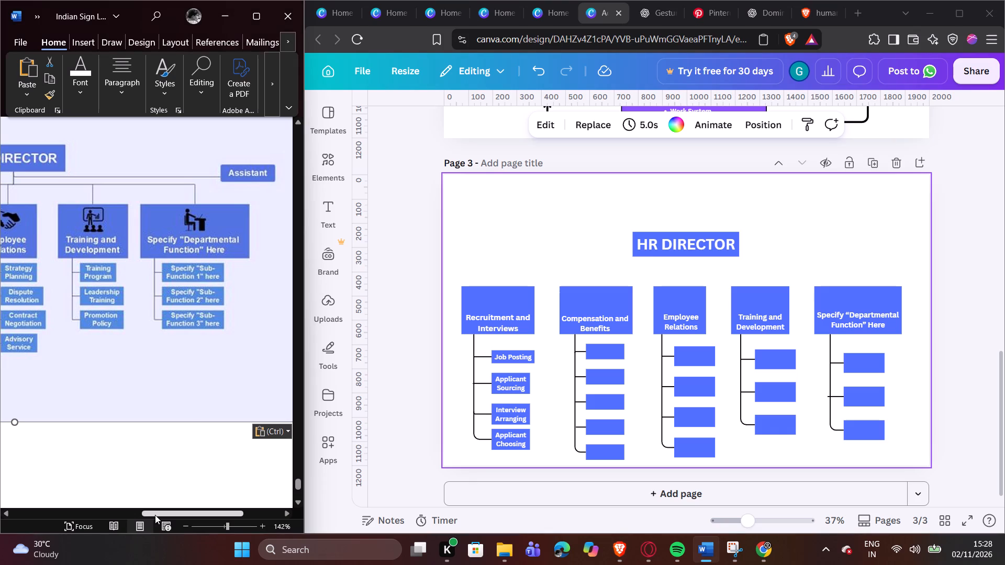
drag(155, 515, 92, 515)
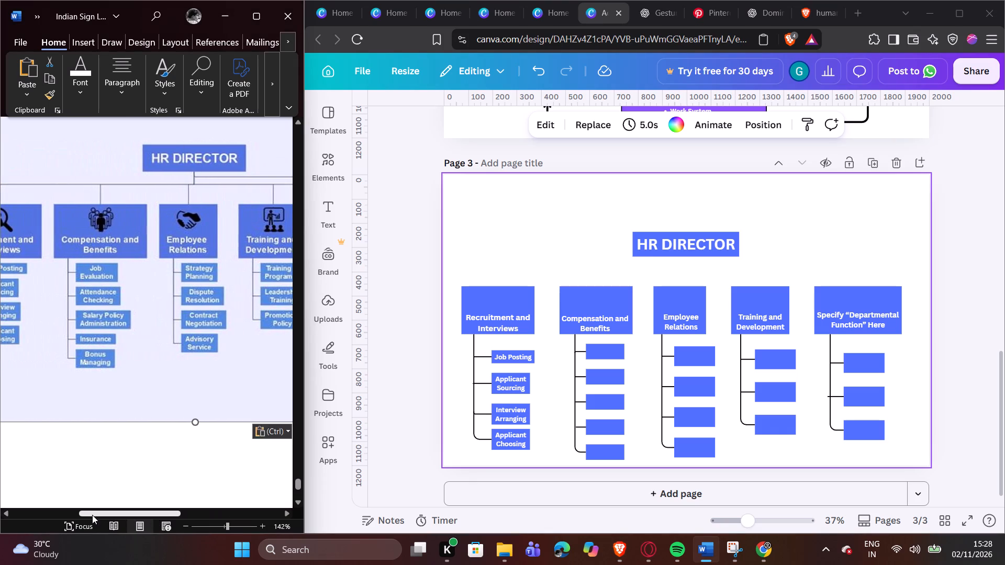
drag(92, 515, 97, 514)
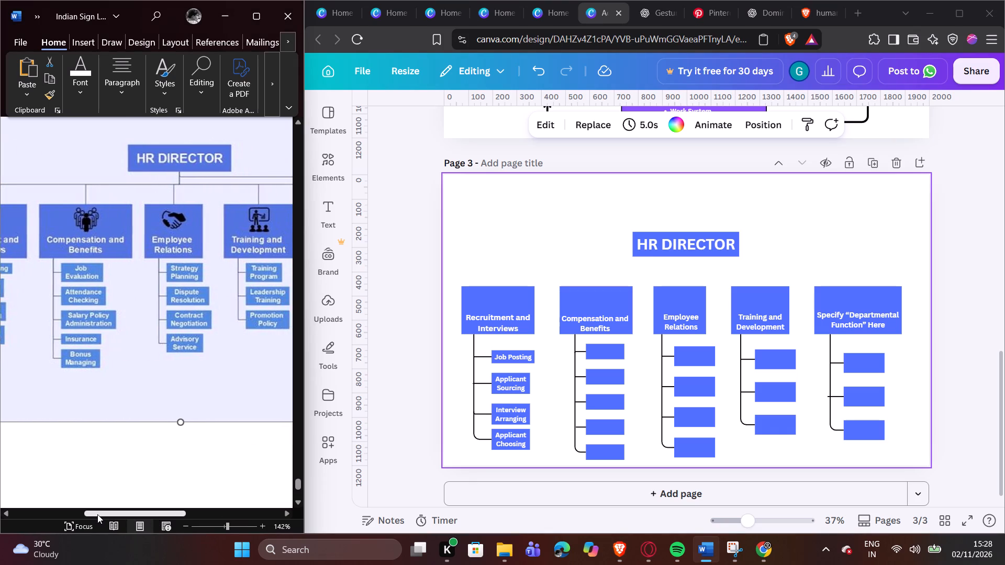
drag(97, 514, 105, 515)
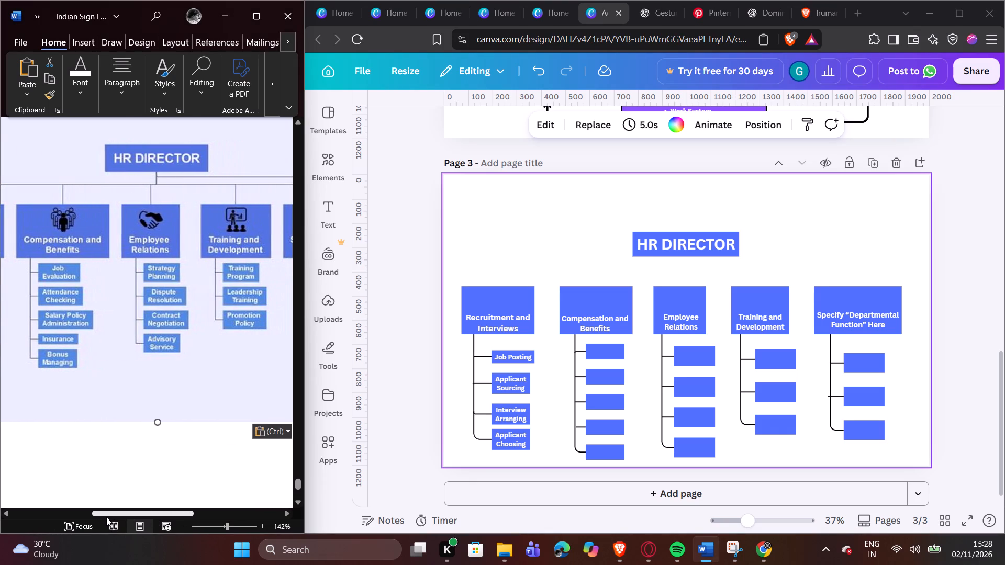
scroll(224, 525, up, 1)
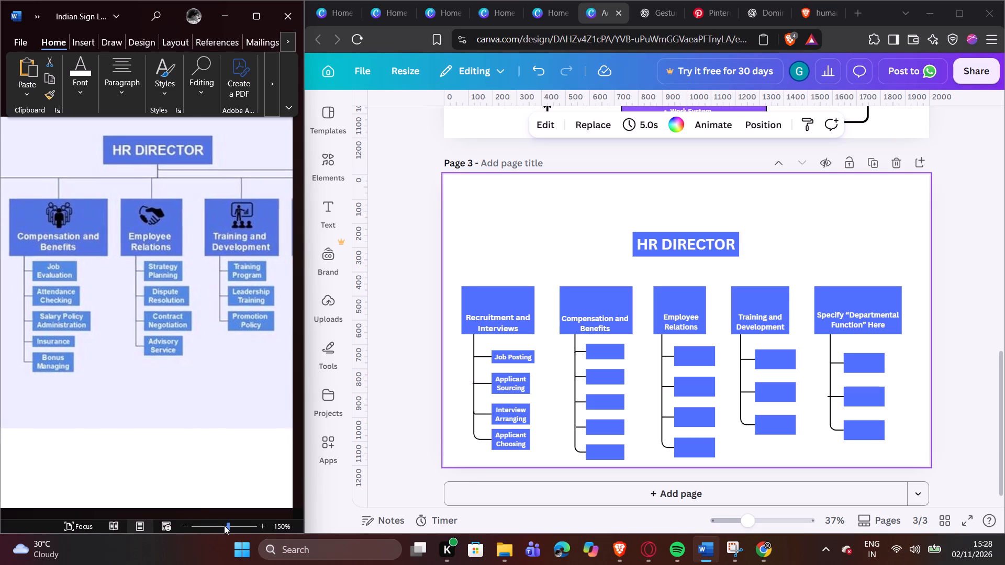
scroll(224, 525, down, 3)
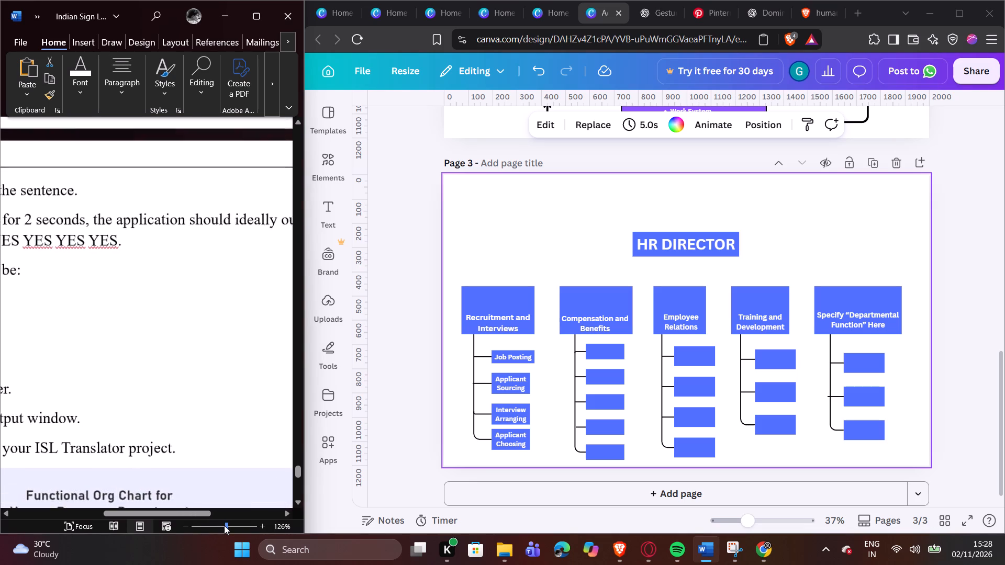
scroll(210, 459, down, 8)
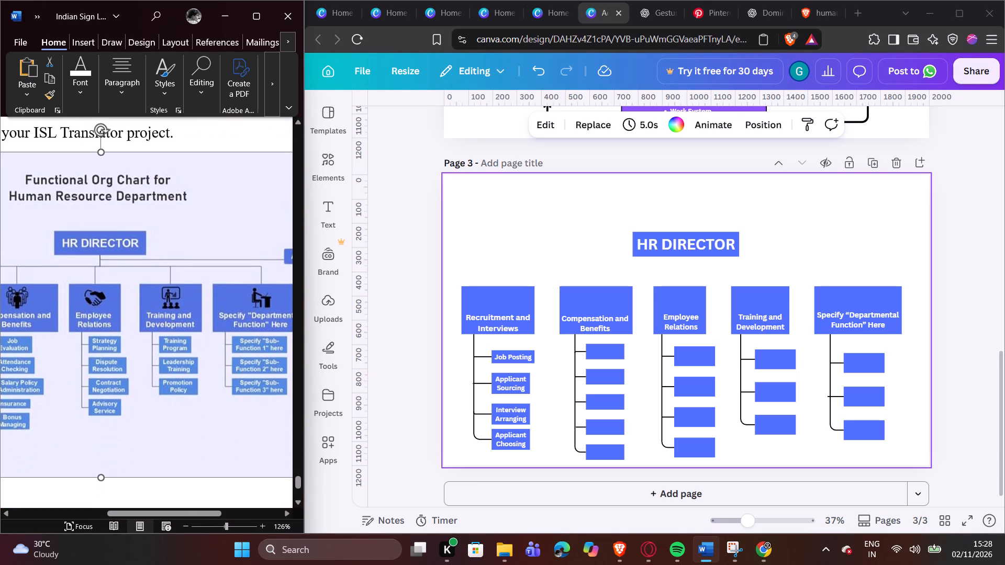
drag(186, 512, 160, 518)
scroll(225, 530, up, 2)
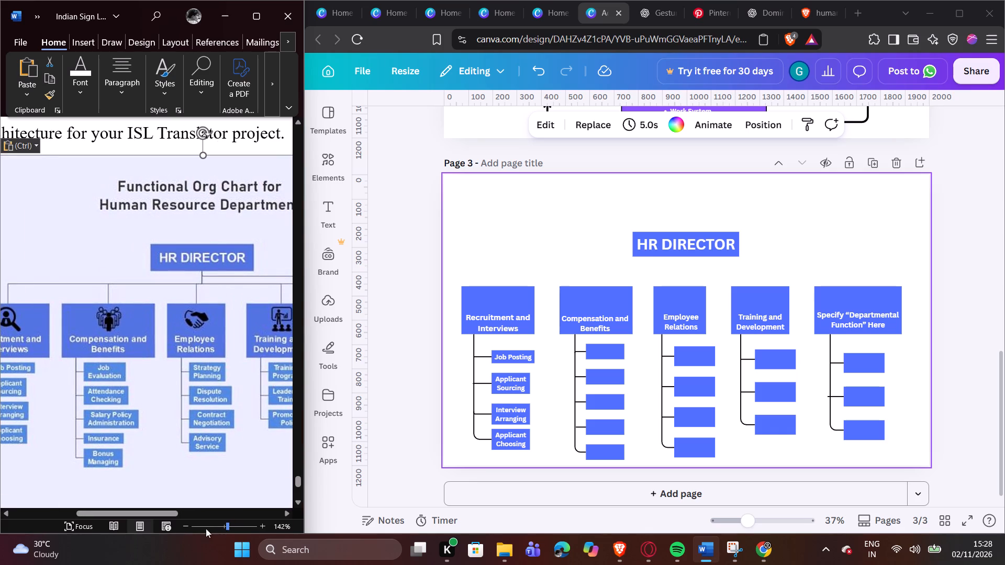
drag(167, 514, 188, 527)
scroll(176, 491, down, 1)
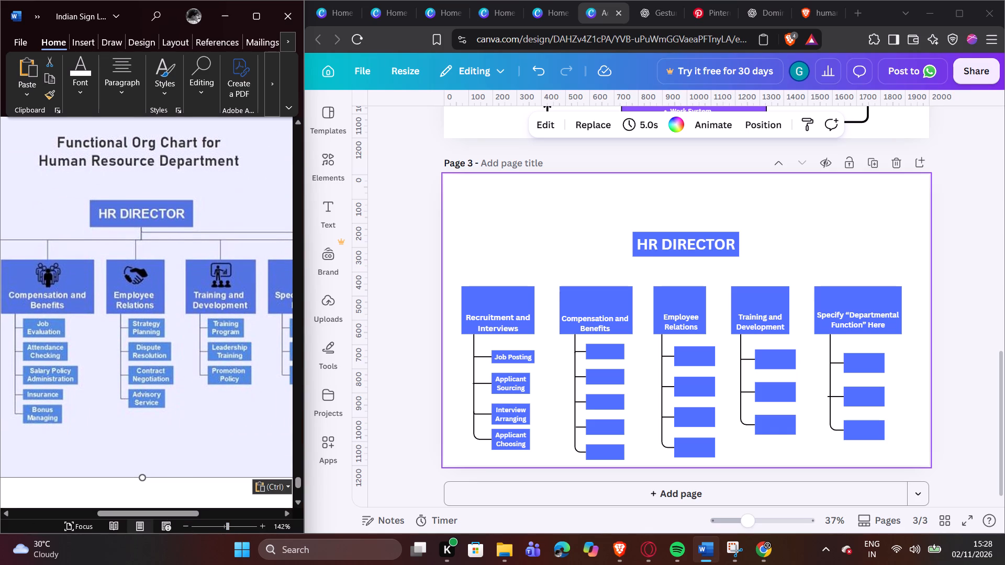
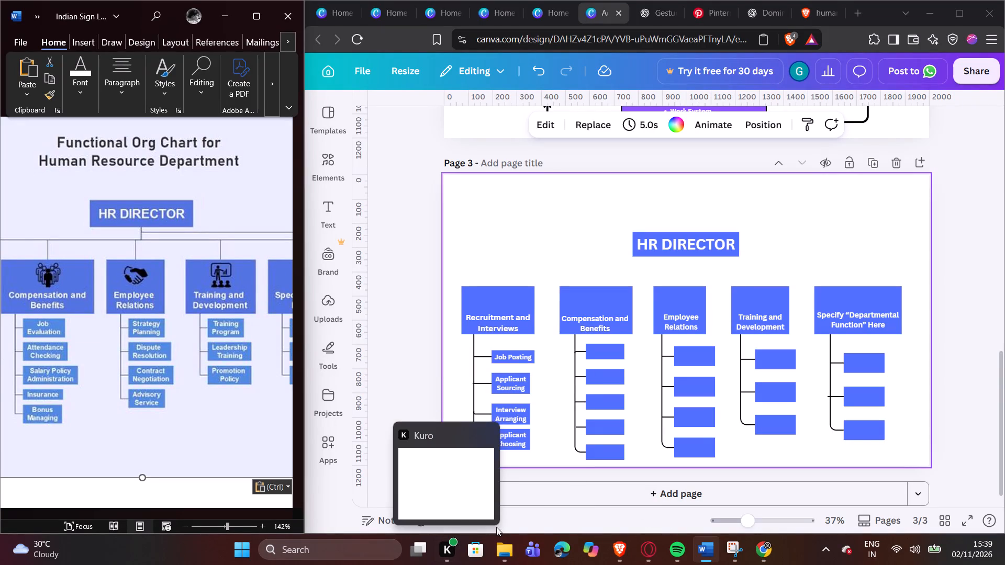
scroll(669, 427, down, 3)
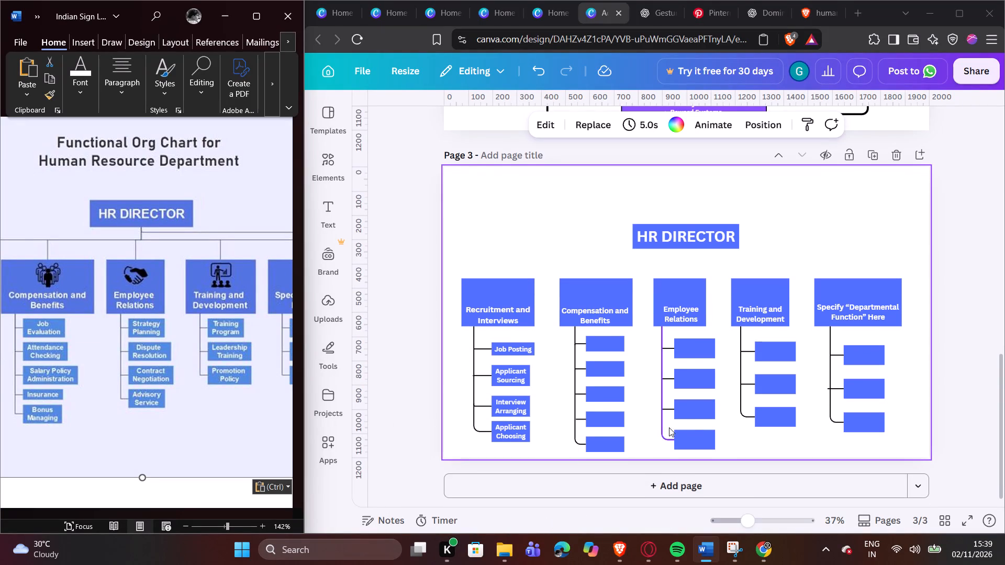
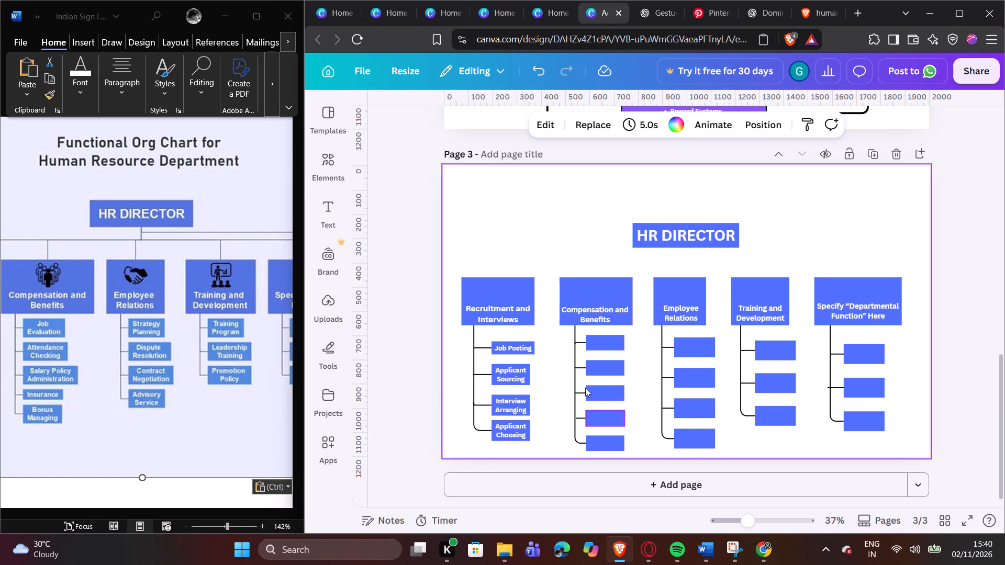
Label the first box under Compensation and Benefits "Job Evaluation", split over two lines.
click(143, 484)
click(152, 512)
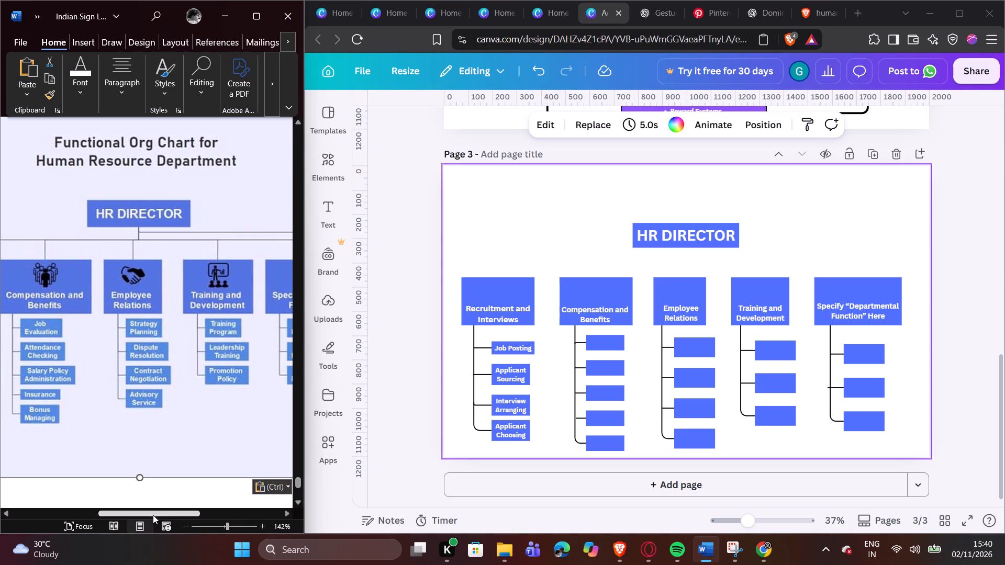
double_click(599, 341)
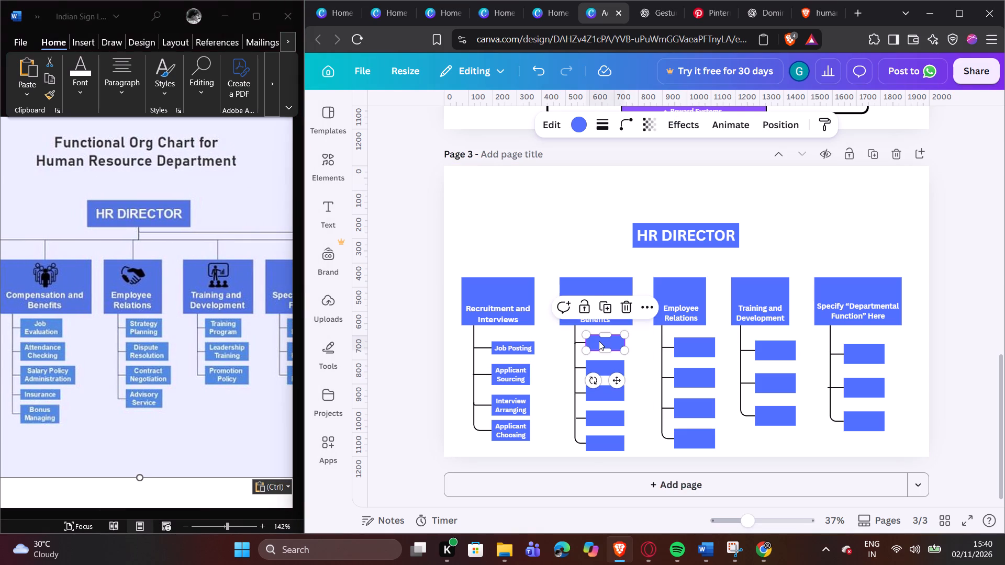
double_click(599, 341)
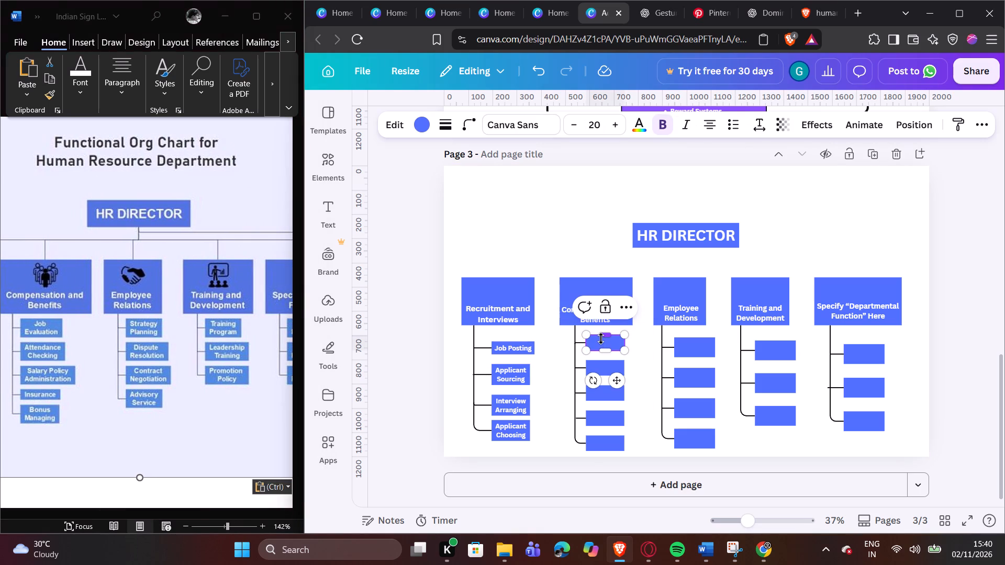
text(Job)
key(Return)
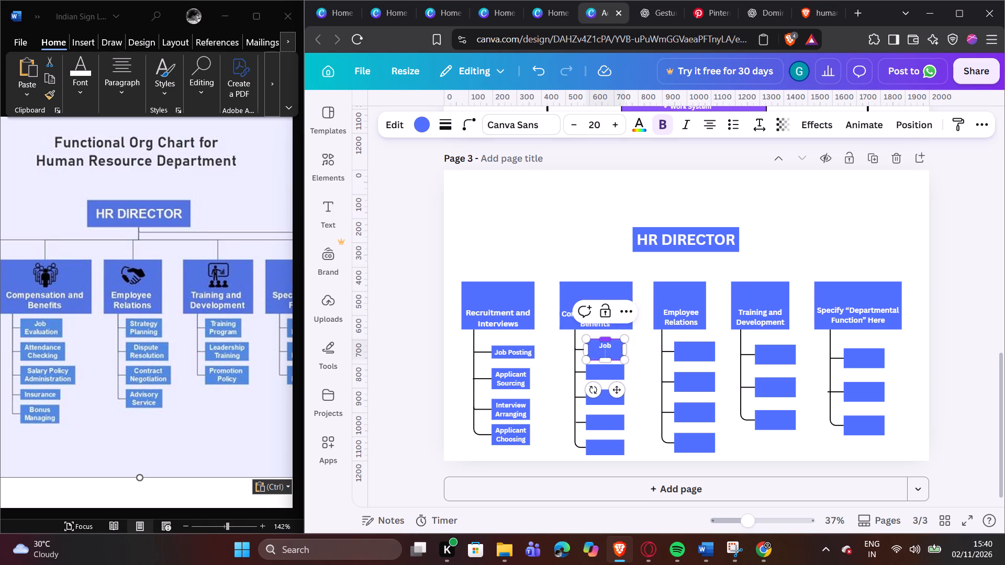
key(shift+e)
key(v)
key(a)
text(lu)
text(atio)
key(n)
Enter "Attendance" in the second box under Compensation and Benefits.
double_click(600, 374)
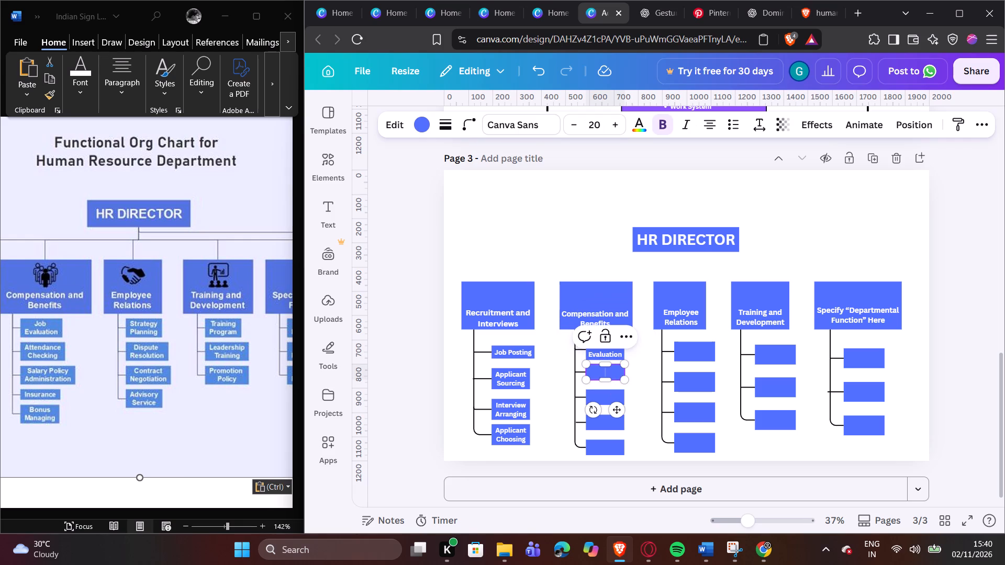
key(shift+a)
text(tt)
text(en)
text(dance)
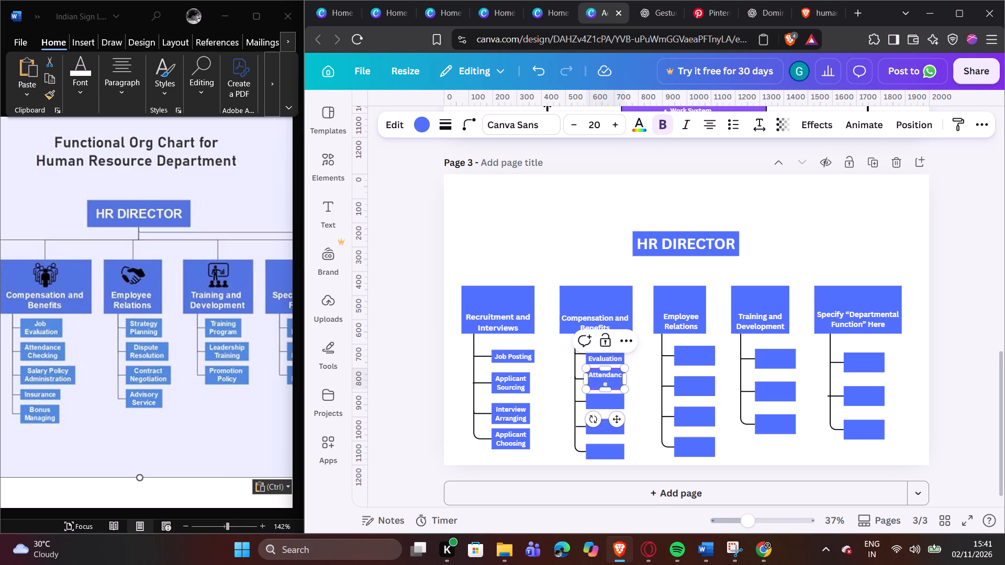
Widen the Job Evaluation and Attendance boxes slightly so that "Attendance" fits on one line.
click(641, 360)
click(623, 354)
click(622, 354)
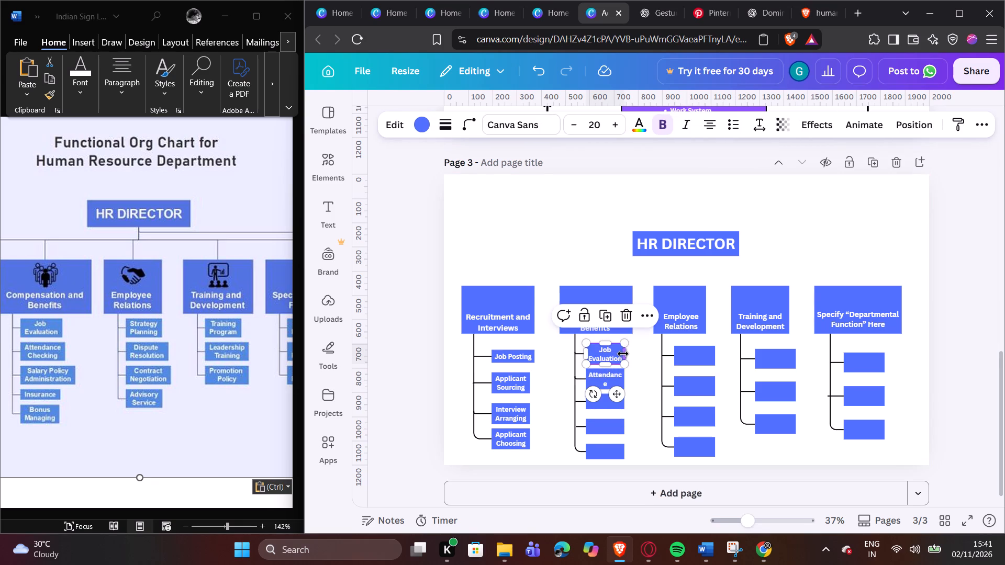
click(611, 382)
click(622, 381)
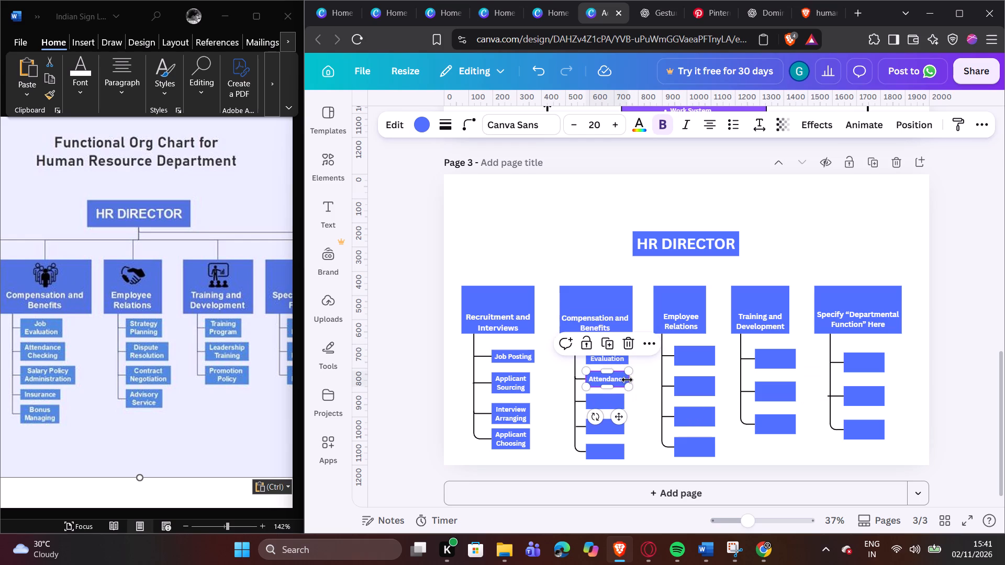
click(624, 381)
Add "Checking" as a second line in the Attendance box.
double_click(618, 378)
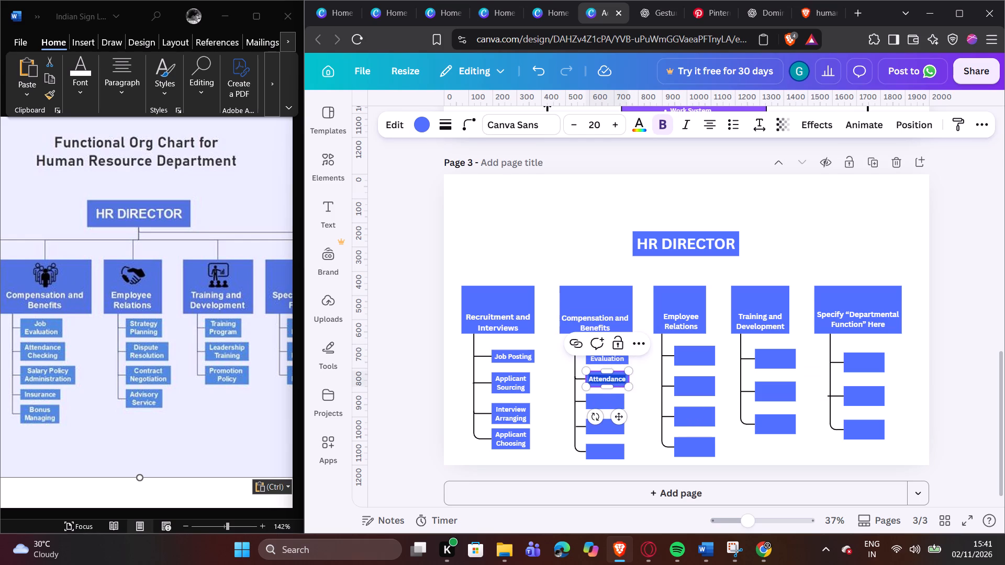
click(619, 378)
key(Right)
key(Right)
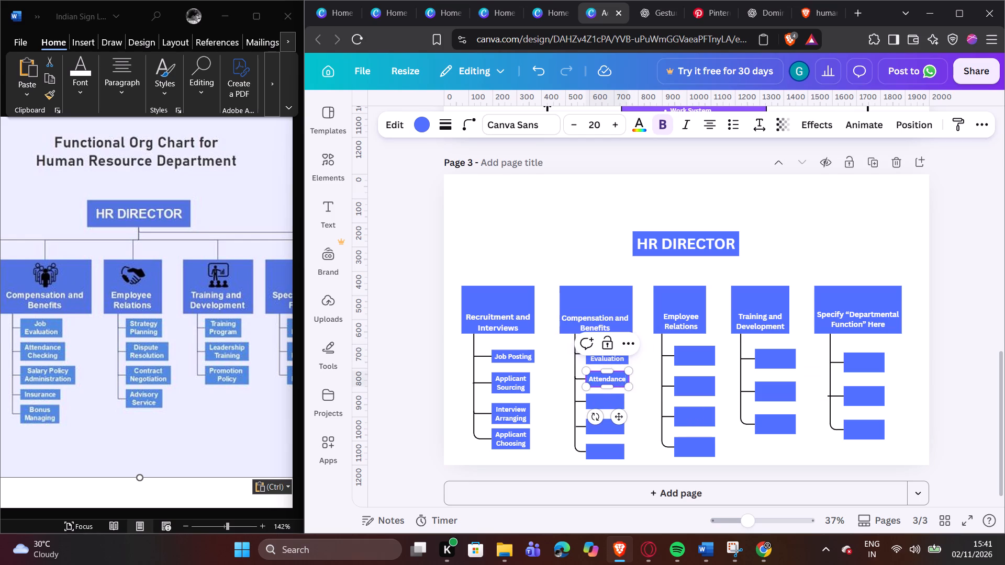
key(Right)
key(Return)
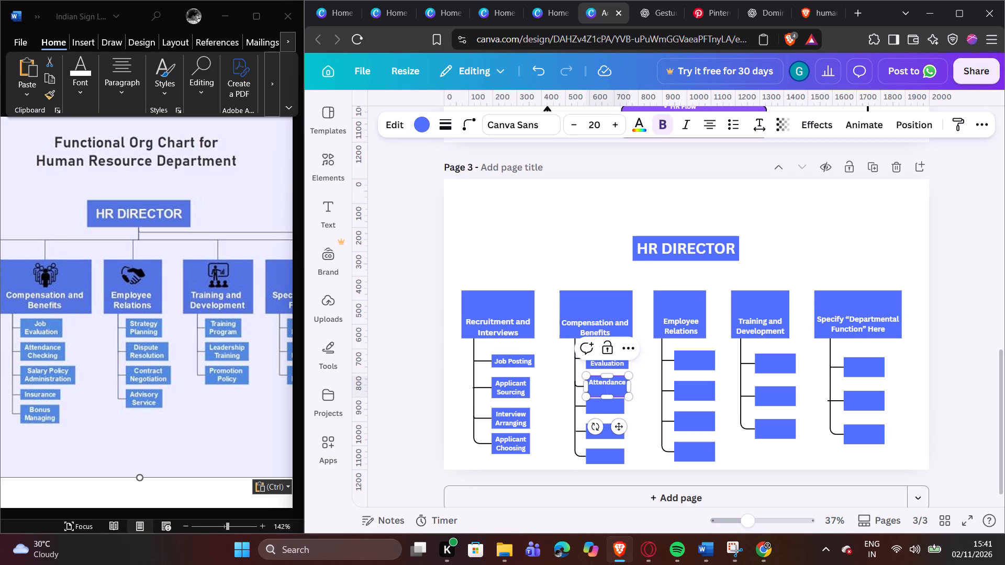
key(shift+c)
text(hec)
text(king)
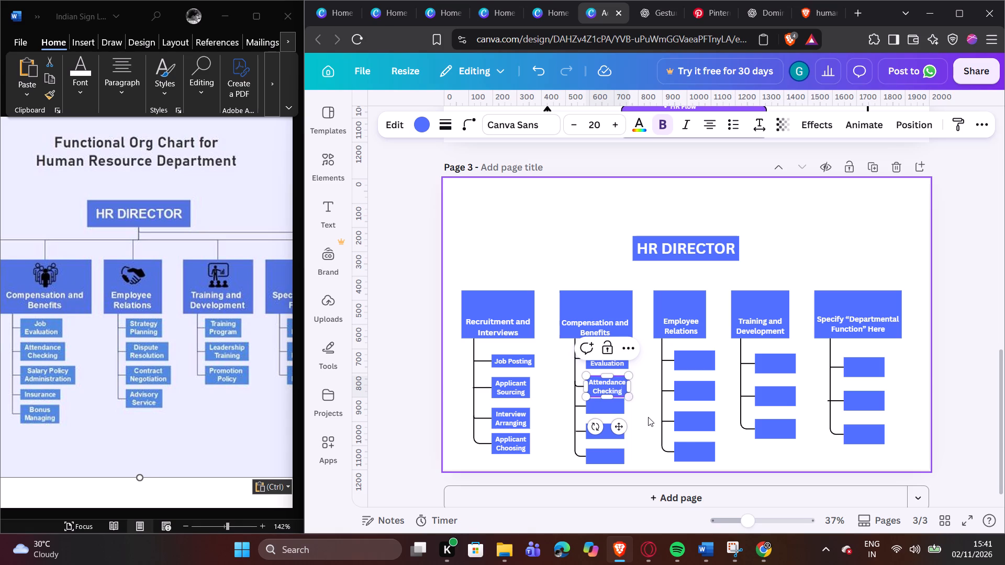
click(648, 417)
Move the third Compensation and Benefits box slightly down and straighten its connector to the vertical line.
drag(610, 404, 610, 409)
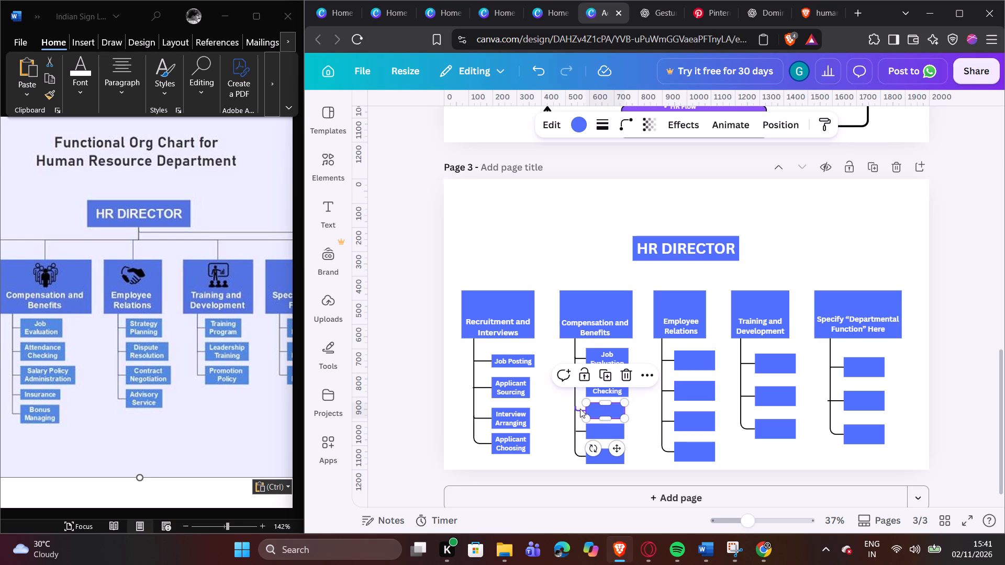
click(579, 410)
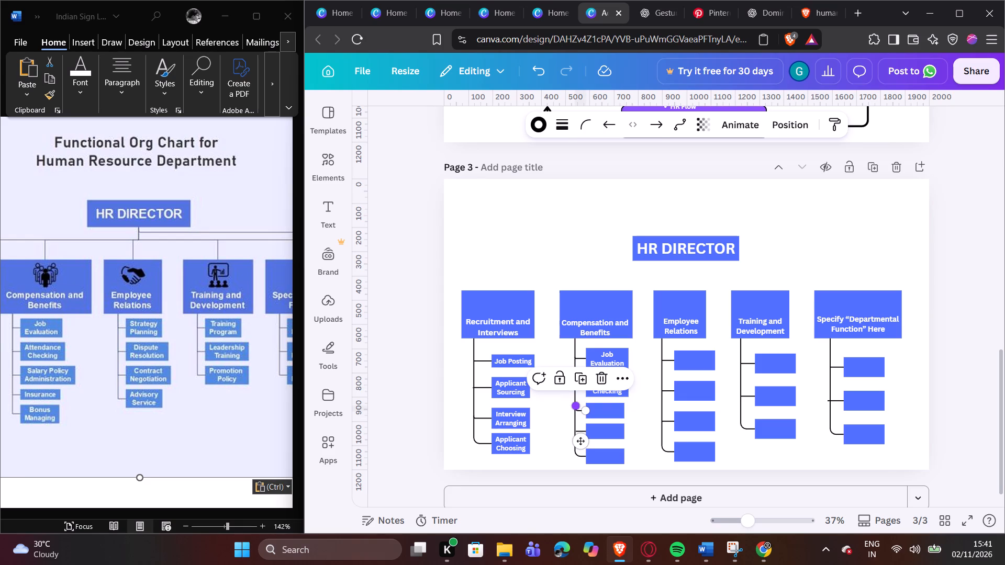
click(575, 403)
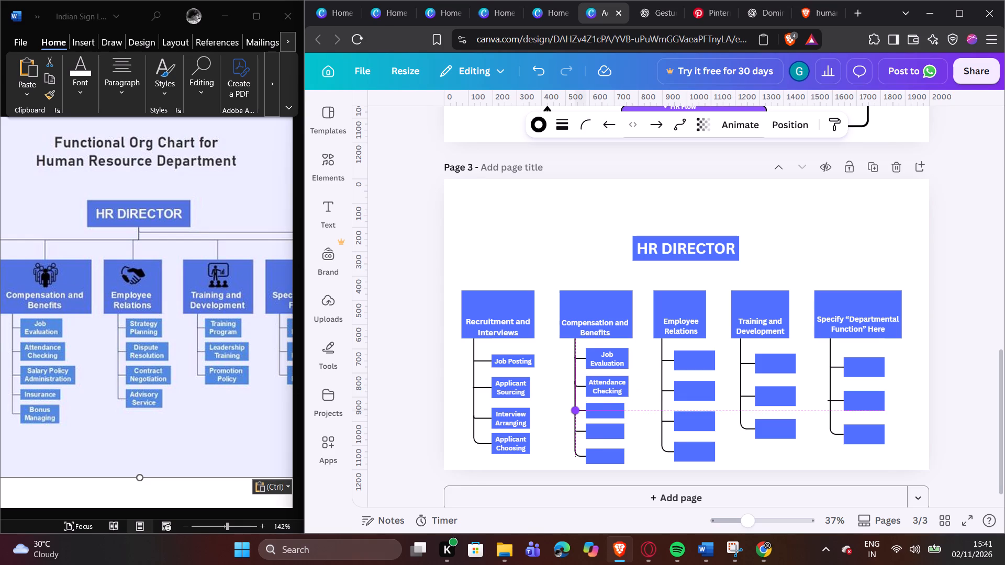
click(553, 405)
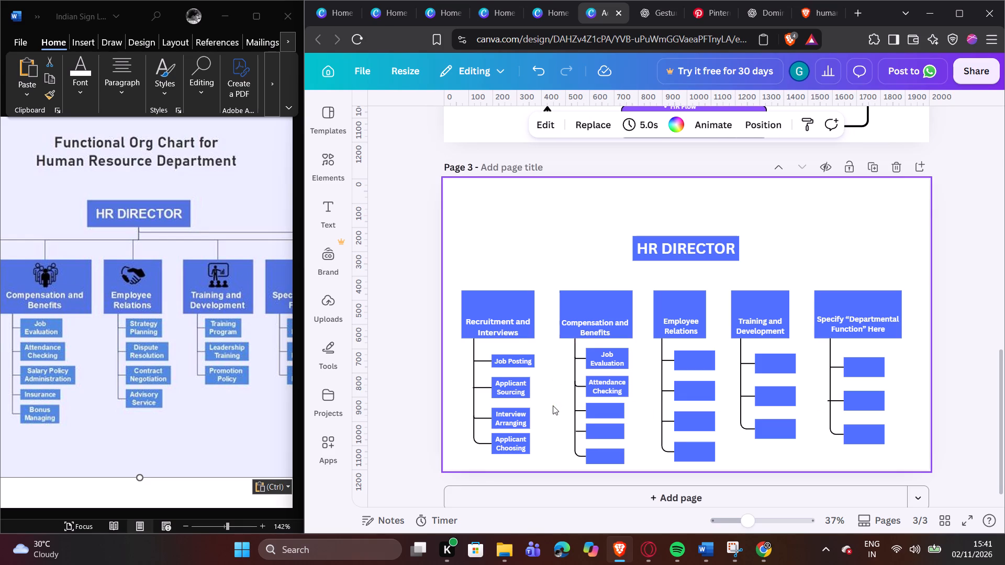
Enter "Salary Policy" in the third box under Compensation and Benefits and widen the box so the text fits on one line.
double_click(600, 413)
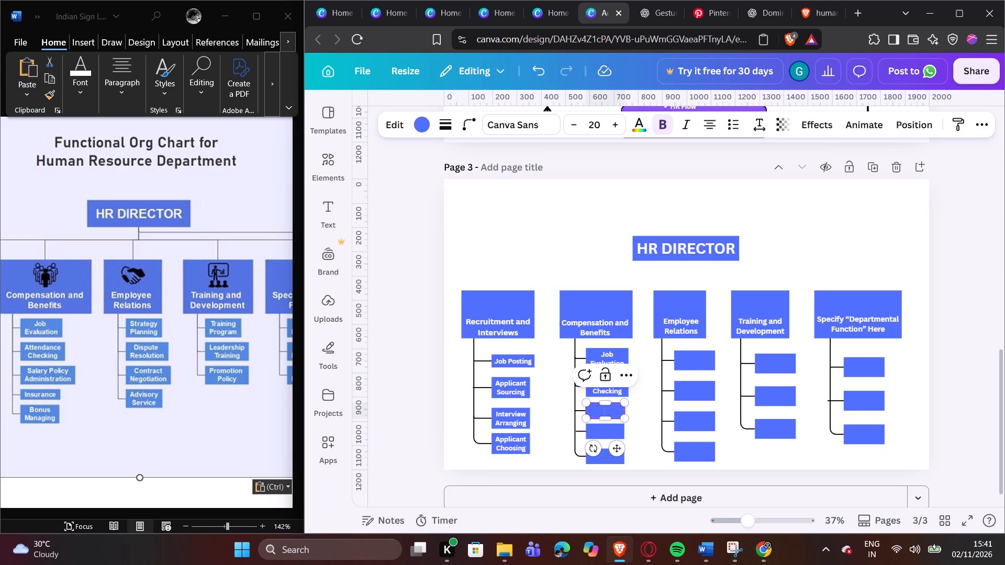
text(Sa)
text(la)
text(ry)
key(space)
text(Poli)
text(cy)
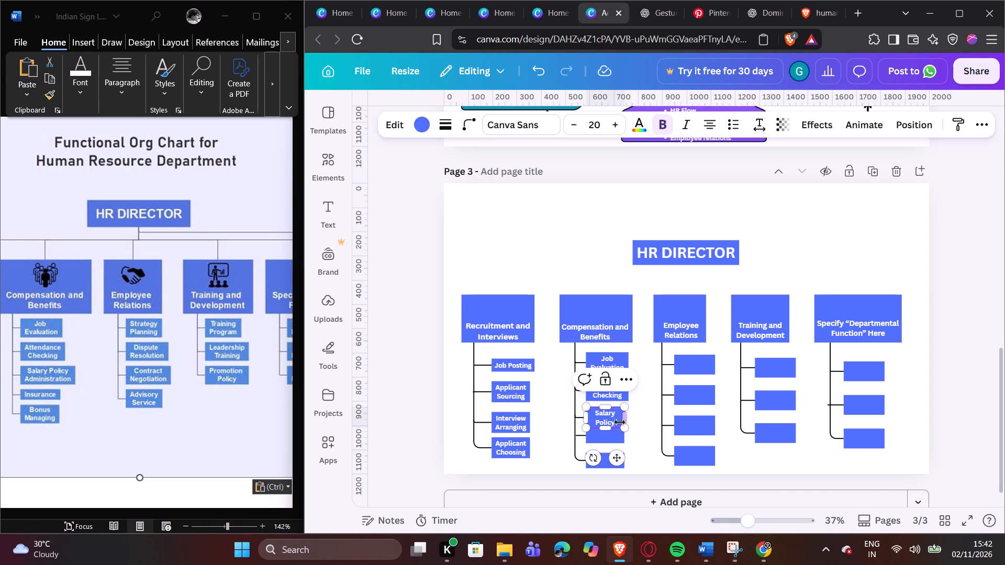
drag(621, 420, 626, 420)
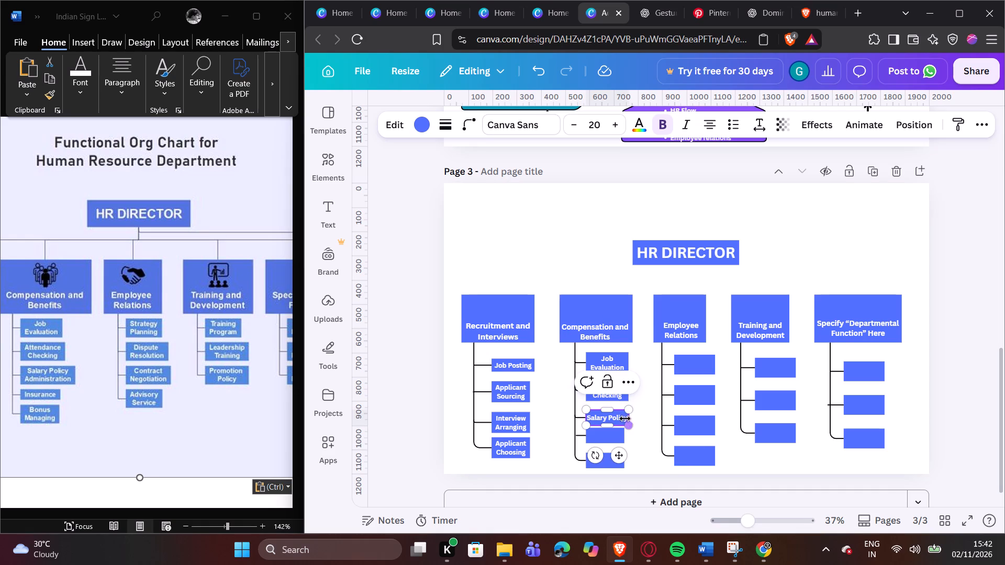
Add "Administration" as a second line in the Salary Policy box and widen the box so the word fits on one line.
key(Return)
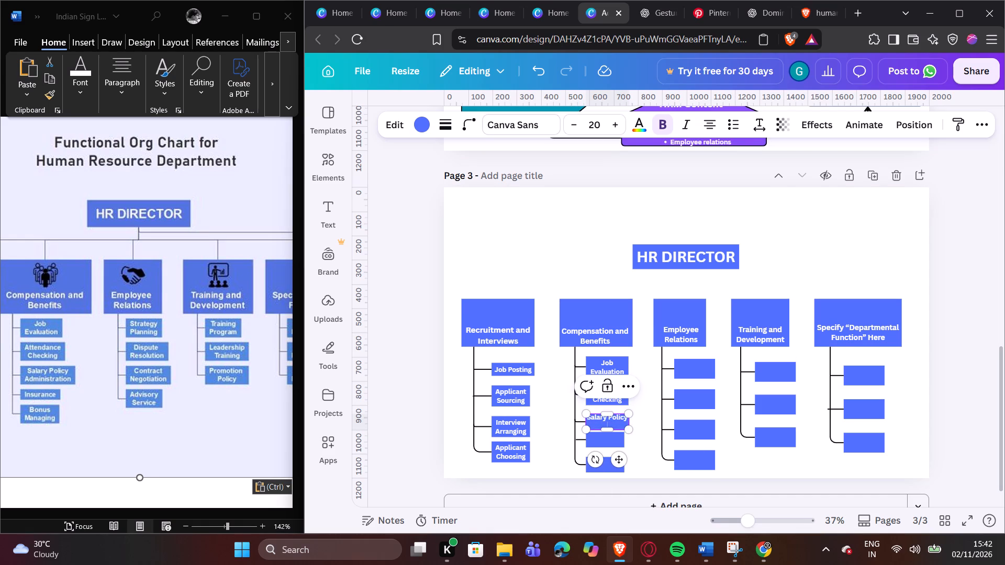
key(shift+a)
key(d)
text(mi)
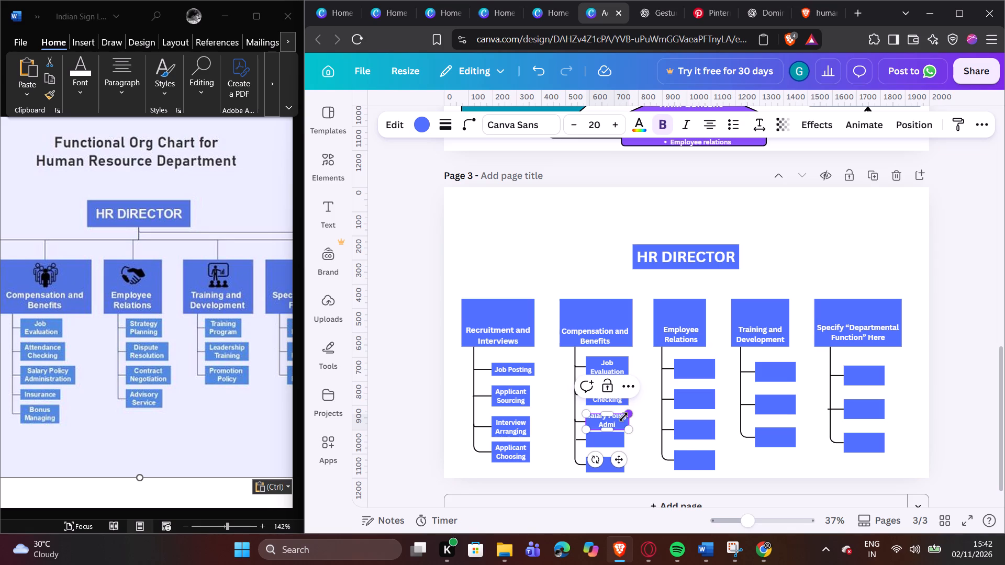
key(n)
text(is)
text(tr)
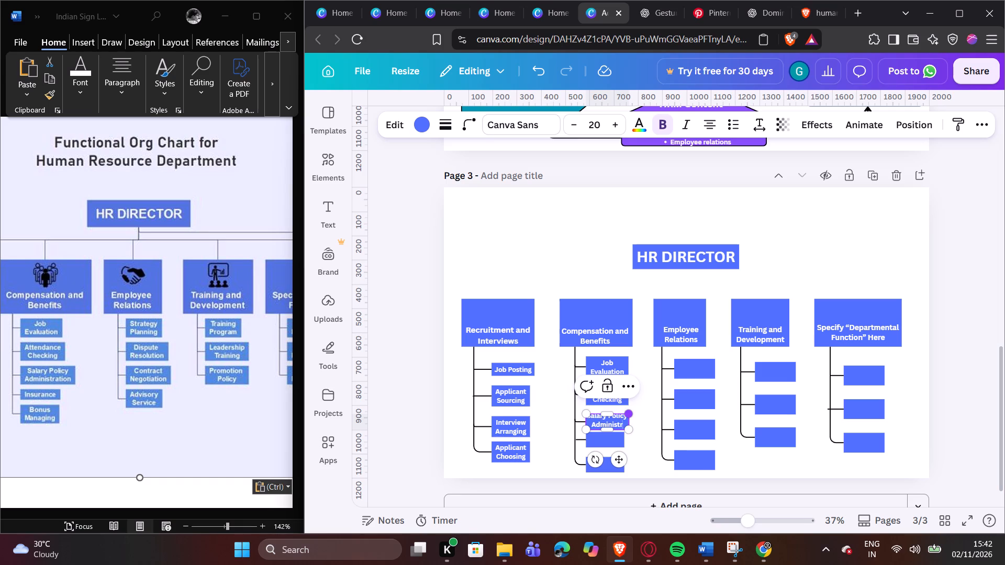
text(ation)
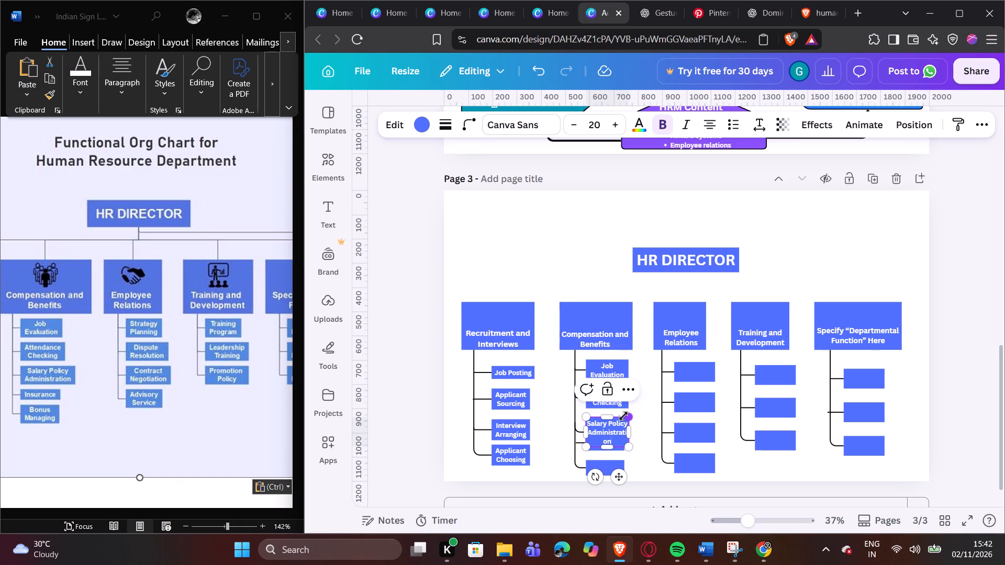
drag(629, 433, 630, 432)
drag(630, 432, 636, 430)
click(645, 455)
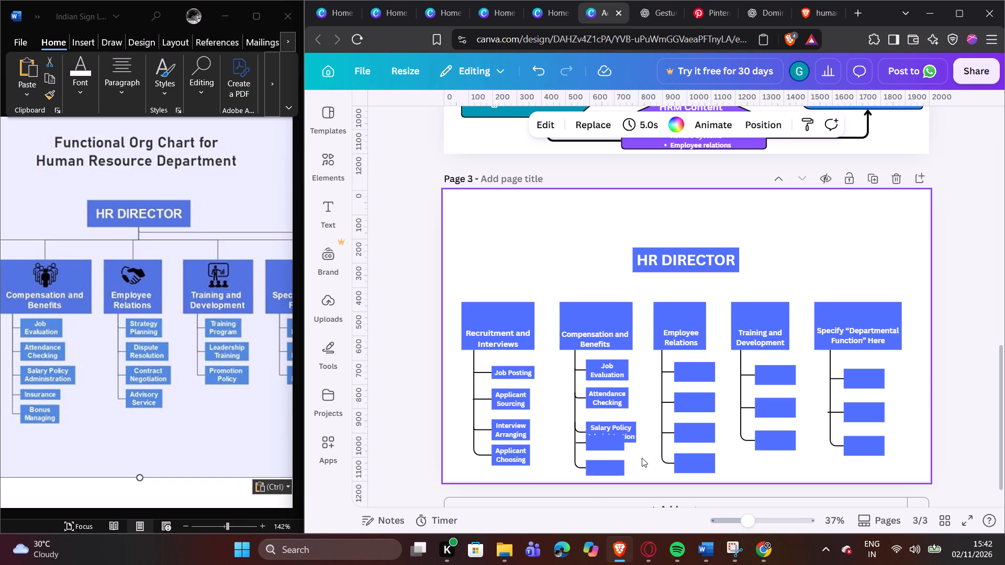
Move the fourth and fifth Compensation and Benefits boxes slightly down, keeping the fourth roughly aligned with the column.
drag(610, 446, 616, 455)
click(610, 472)
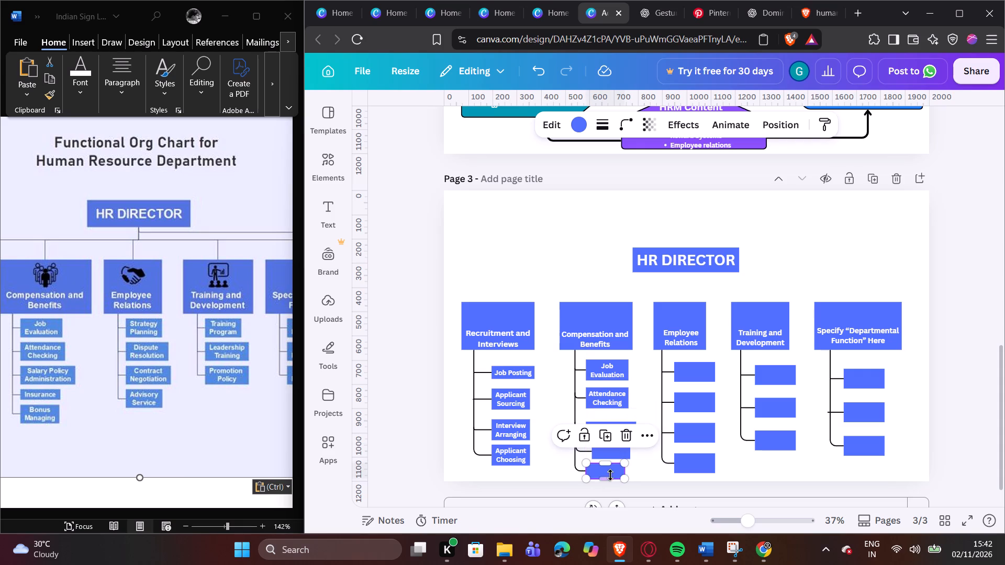
click(641, 468)
drag(616, 450, 611, 450)
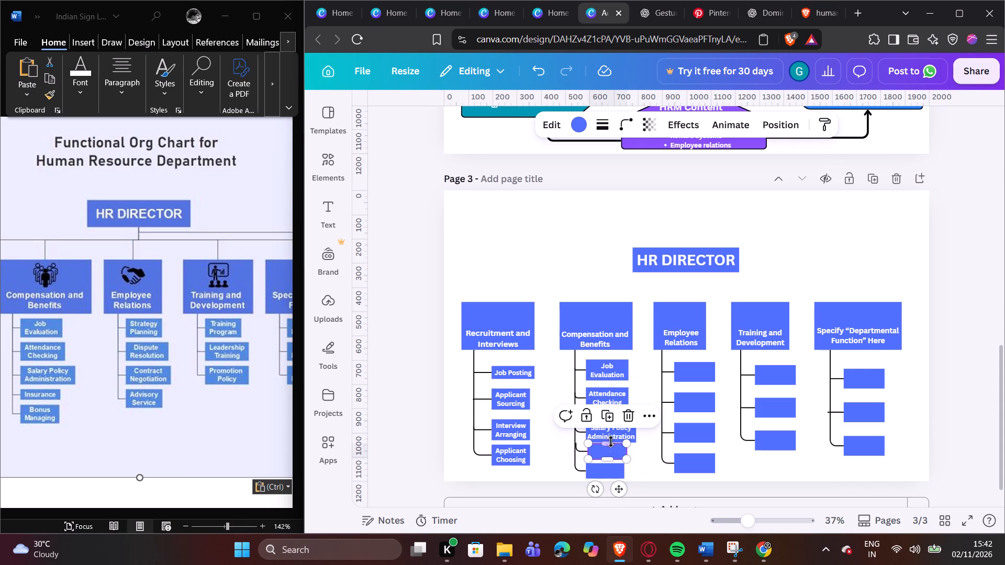
click(651, 438)
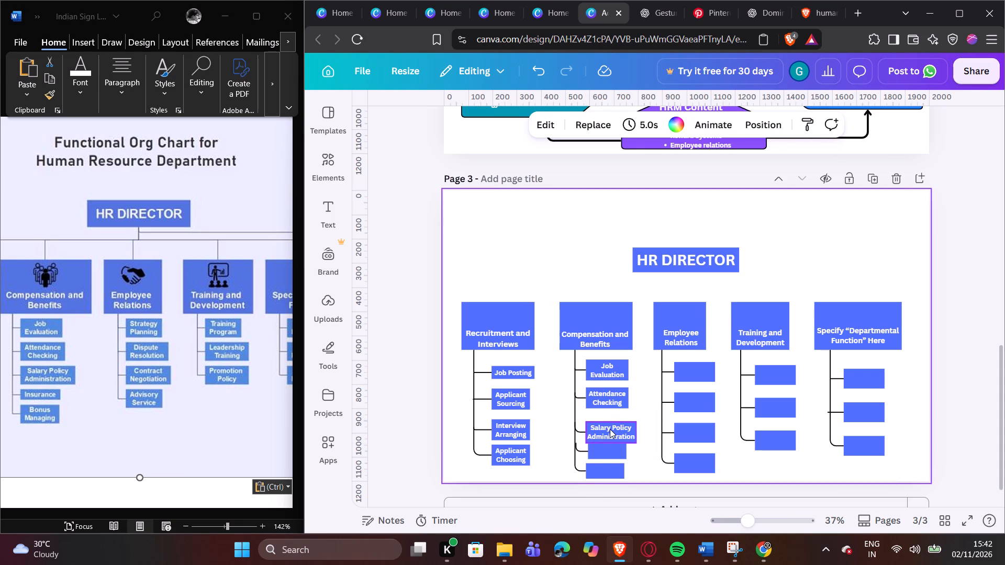
Move the Salary Policy Administration box slightly up to leave a gap above the fourth box.
click(610, 428)
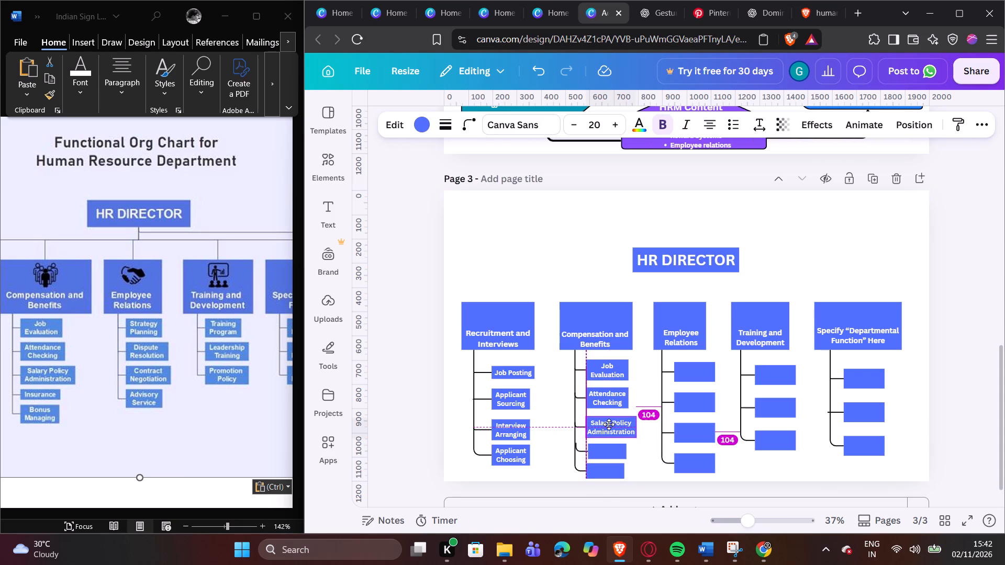
click(641, 451)
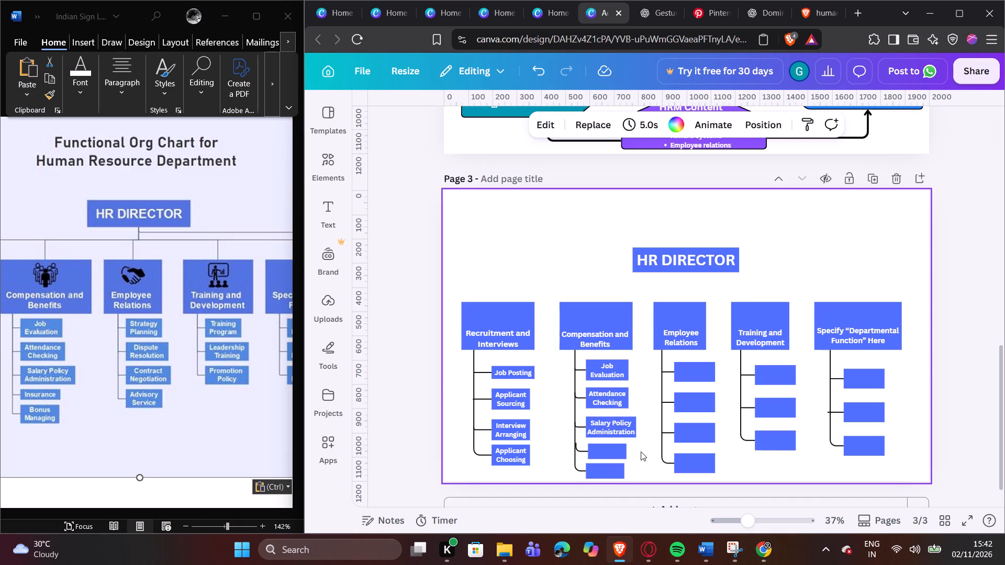
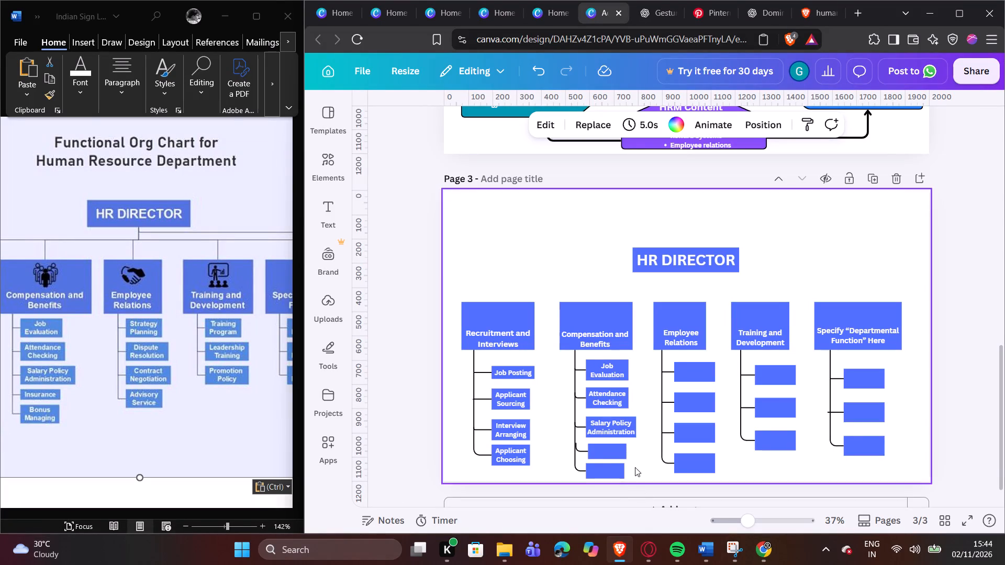
Straighten the connector to the fourth Compensation and Benefits box so it runs horizontally from the vertical line.
click(610, 454)
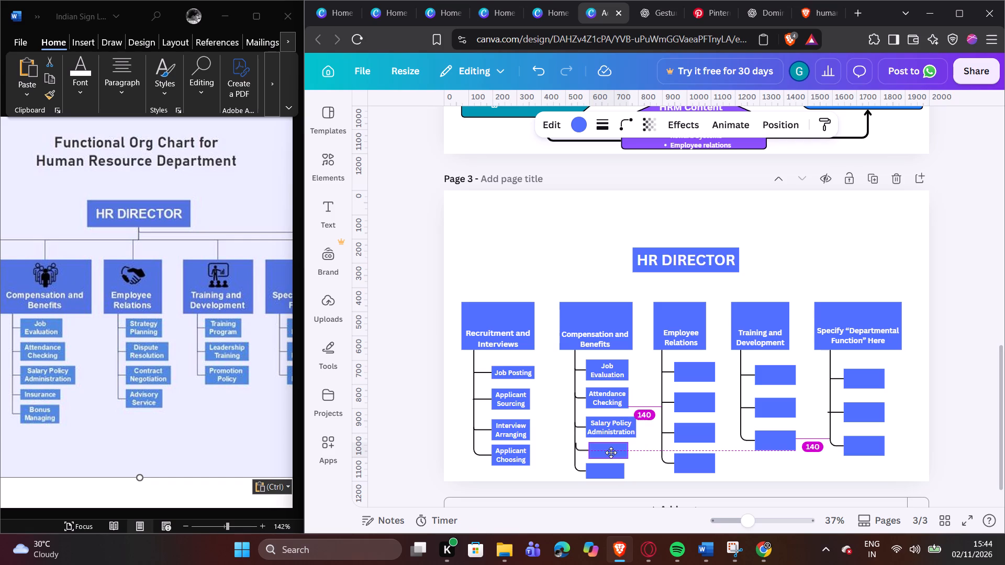
click(580, 450)
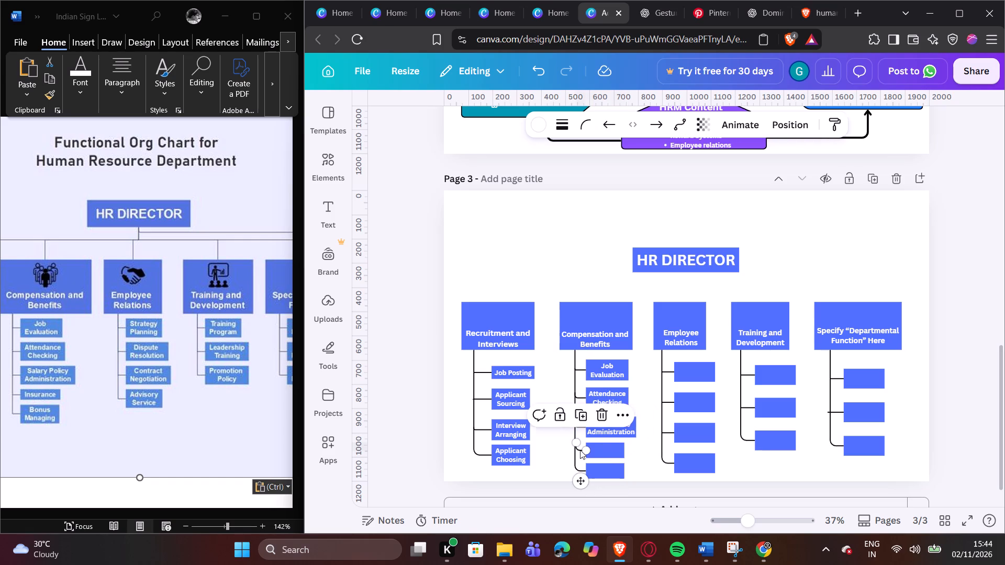
drag(576, 445, 576, 453)
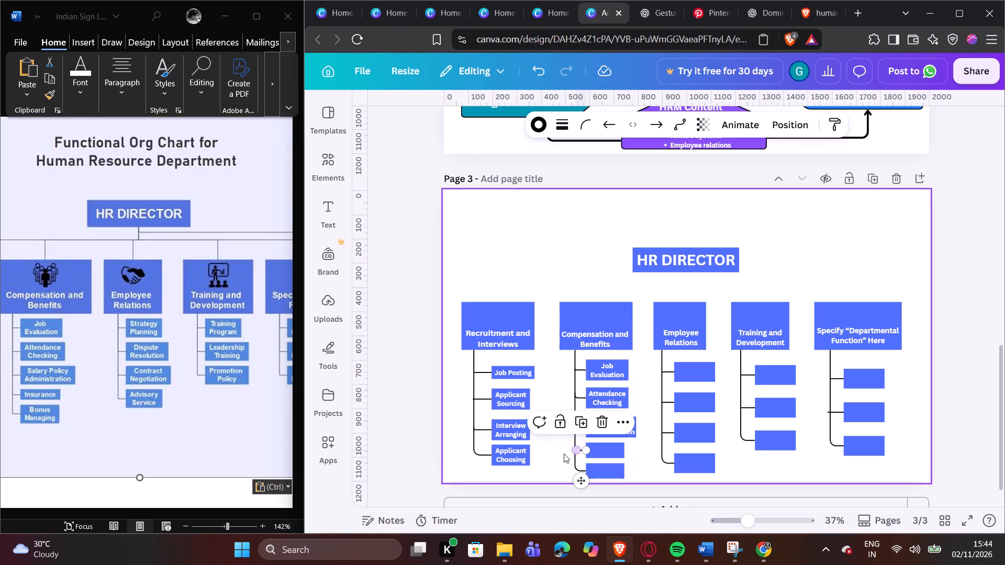
click(563, 453)
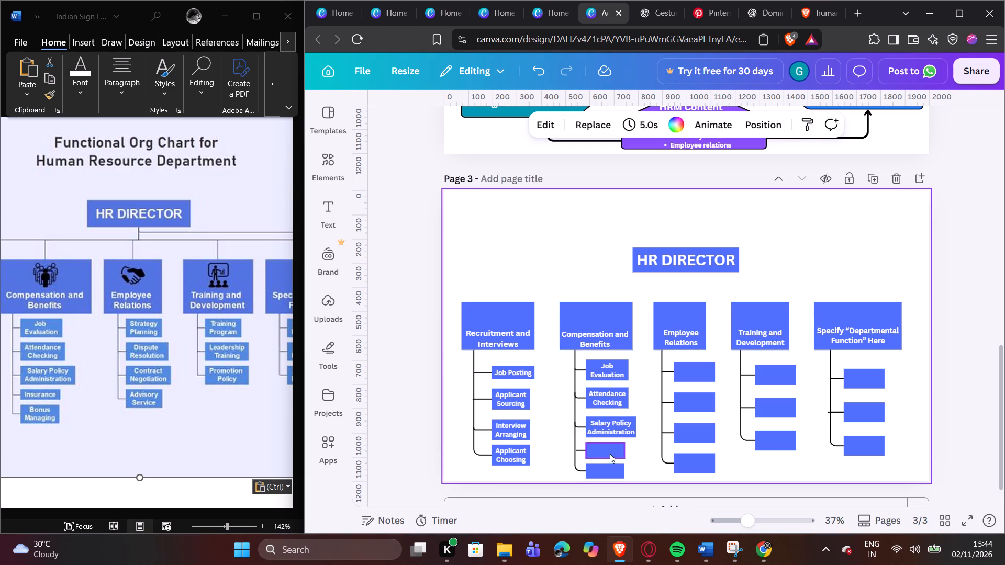
Enter "Contract Negotiation" on two lines in the fourth Compensation and Benefits box and widen it so "Negotiation" fits on one line.
double_click(610, 453)
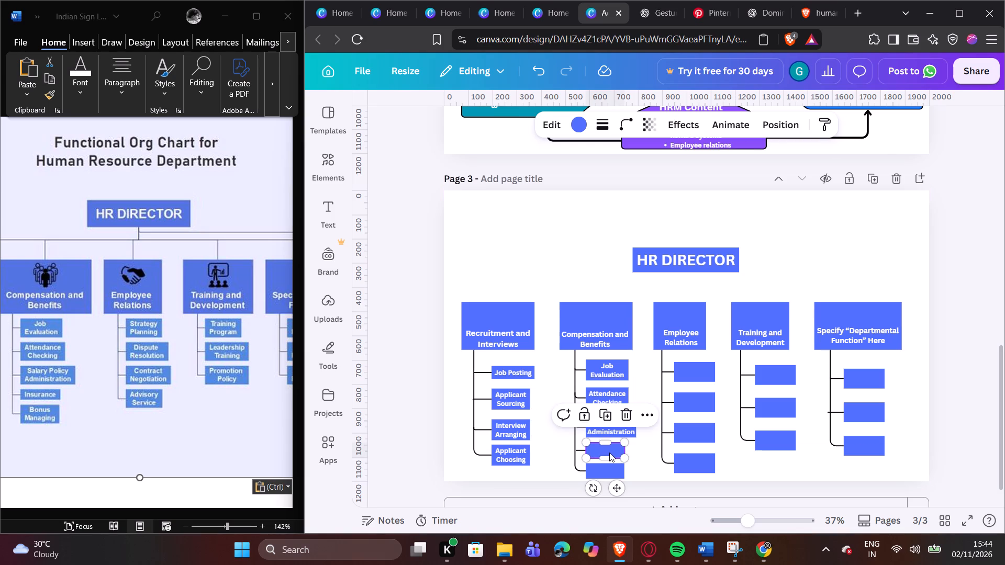
click(609, 453)
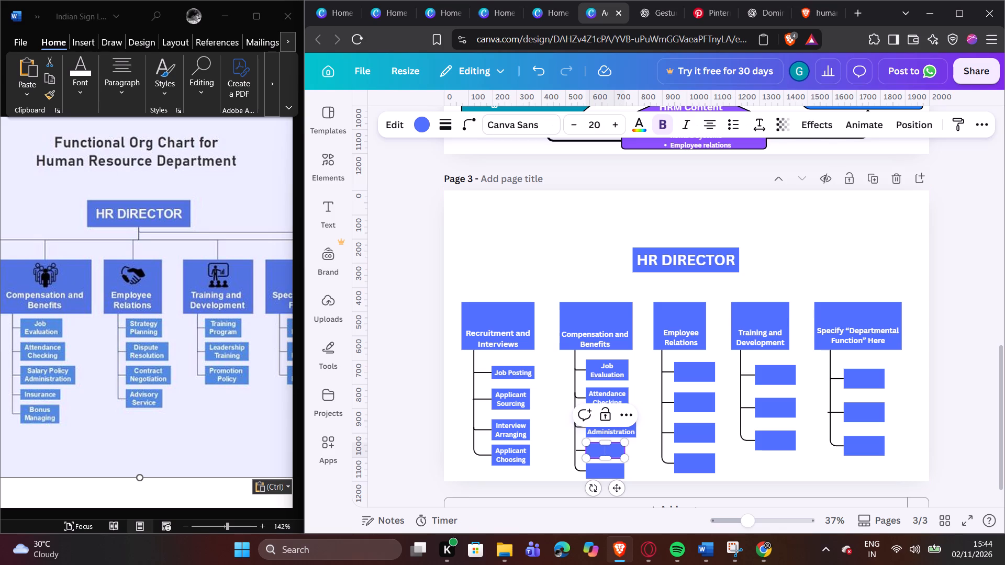
key(shift+c)
key(o)
key(n)
text(tr)
text(act)
key(Return)
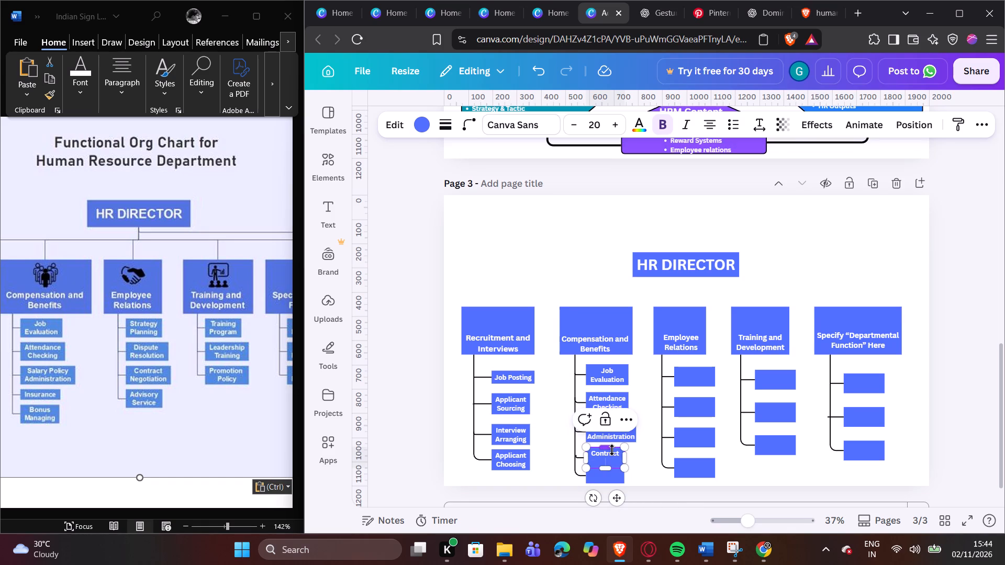
key(shift+n)
text(ego)
key(t)
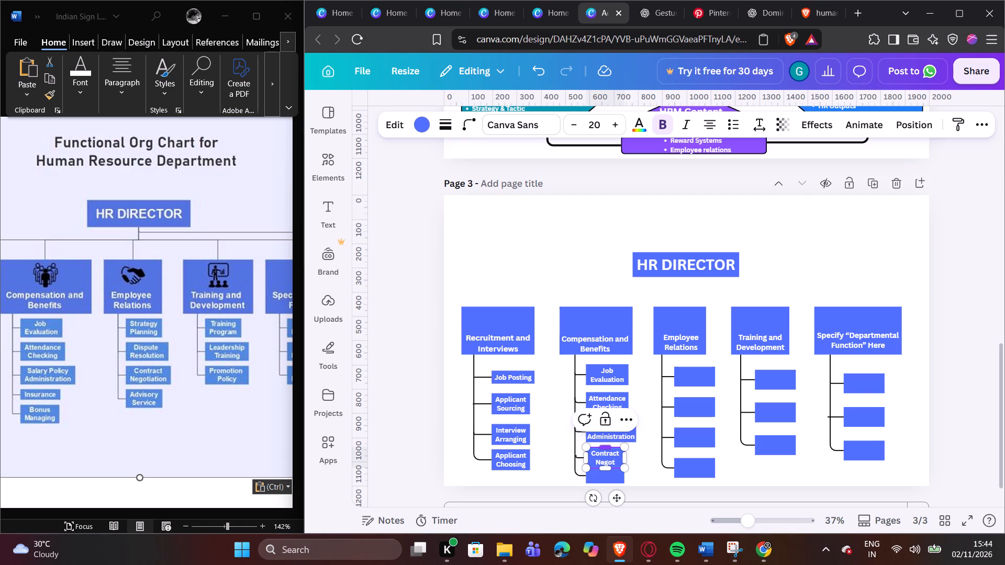
key(i)
key(a)
text(tion)
drag(620, 466, 621, 468)
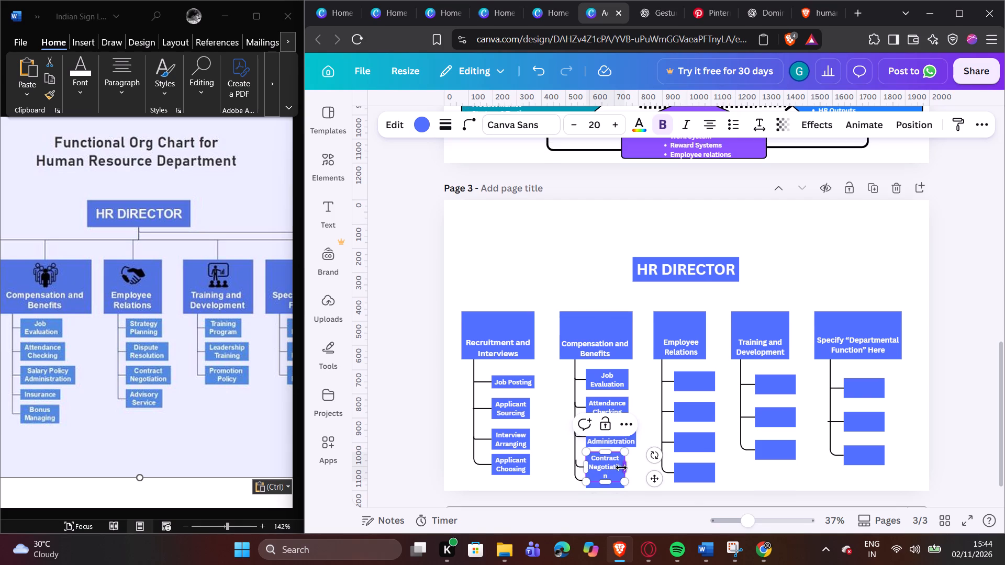
drag(621, 468, 632, 465)
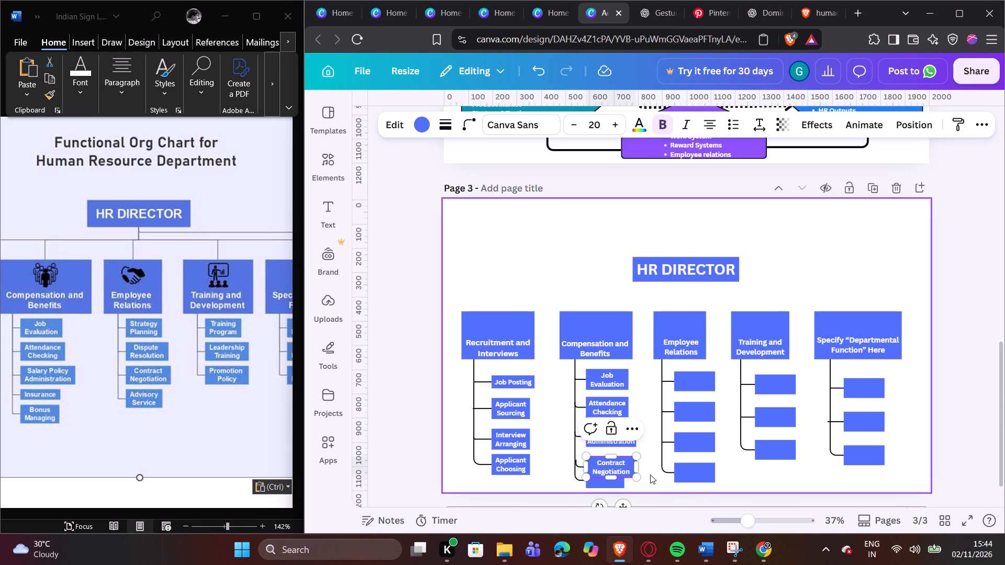
click(650, 474)
Move the Contract Negotiation and Salary Policy Administration boxes up, leaving a small gap between them and space above the fifth box.
drag(622, 466, 621, 460)
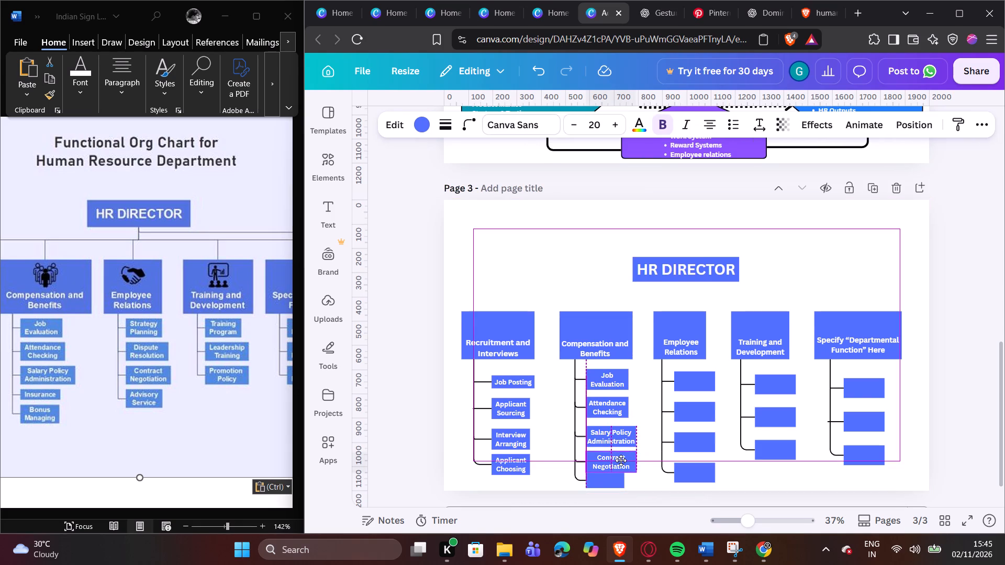
drag(621, 460, 623, 458)
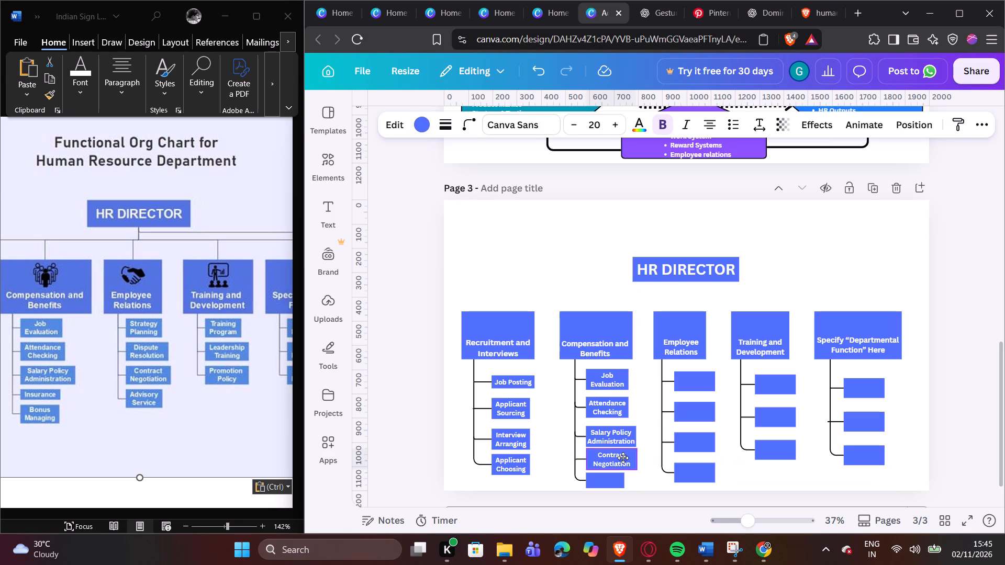
drag(623, 458, 621, 458)
drag(617, 436, 617, 432)
click(621, 459)
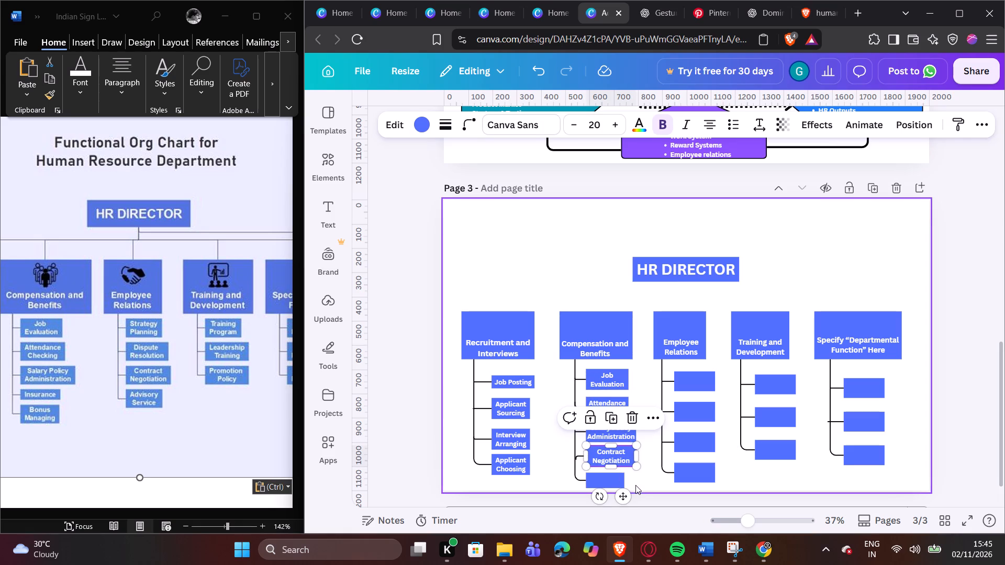
Realign the connector of the Contract Negotiation box so it meets the box horizontally.
click(578, 456)
click(575, 461)
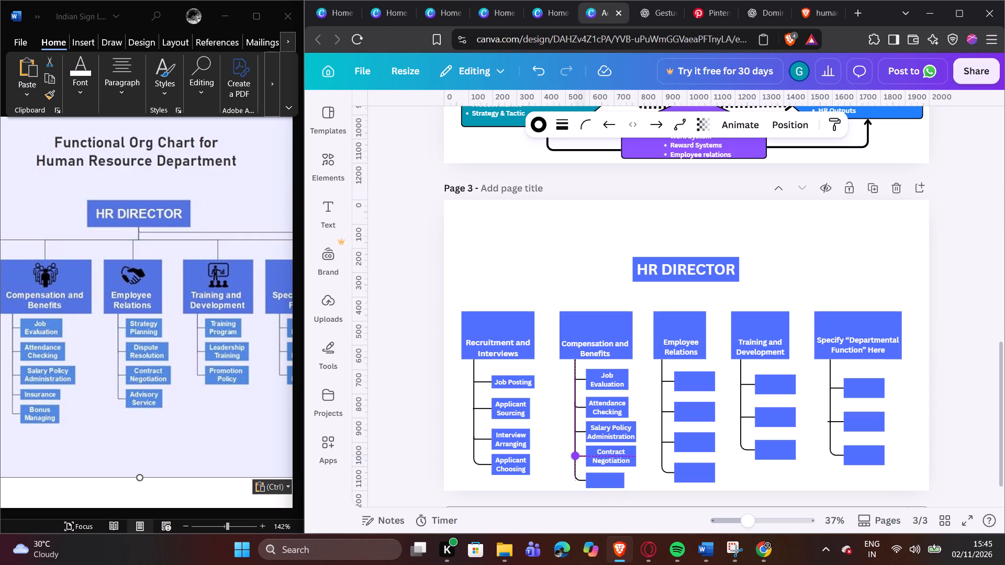
click(560, 456)
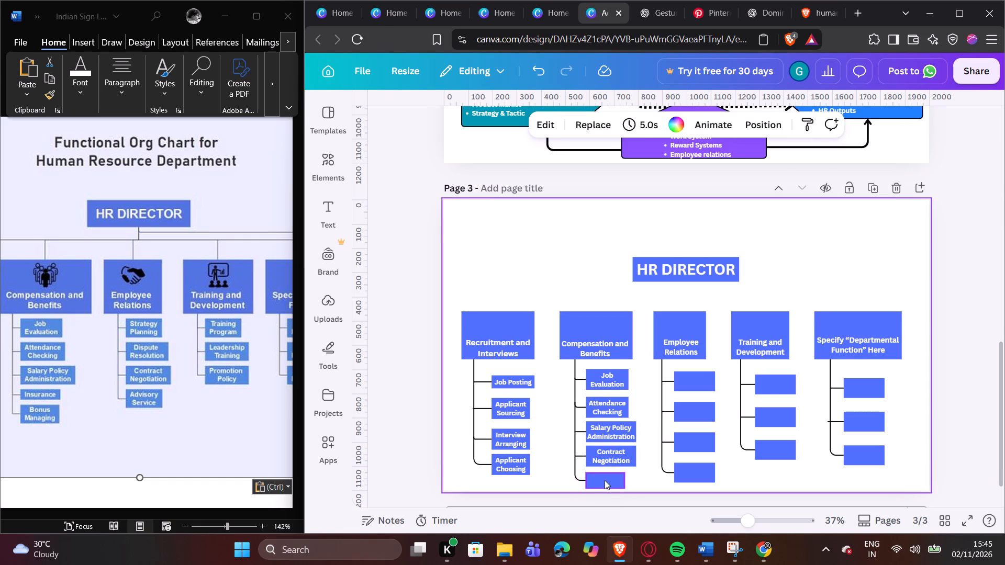
Nudge the second to fifth Compensation and Benefits boxes slightly up and left, spacing them evenly and left-aligning the lower three.
click(611, 406)
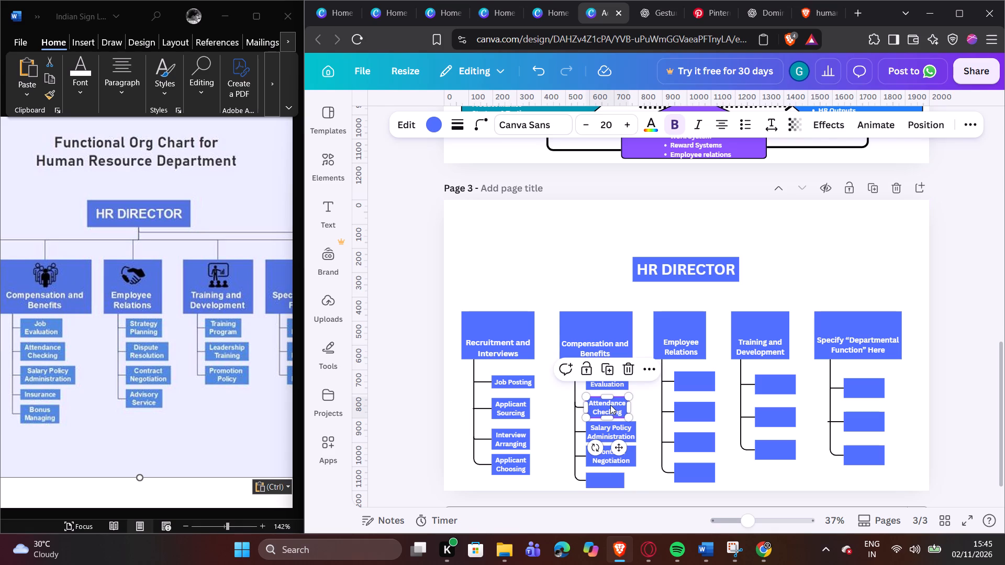
click(645, 412)
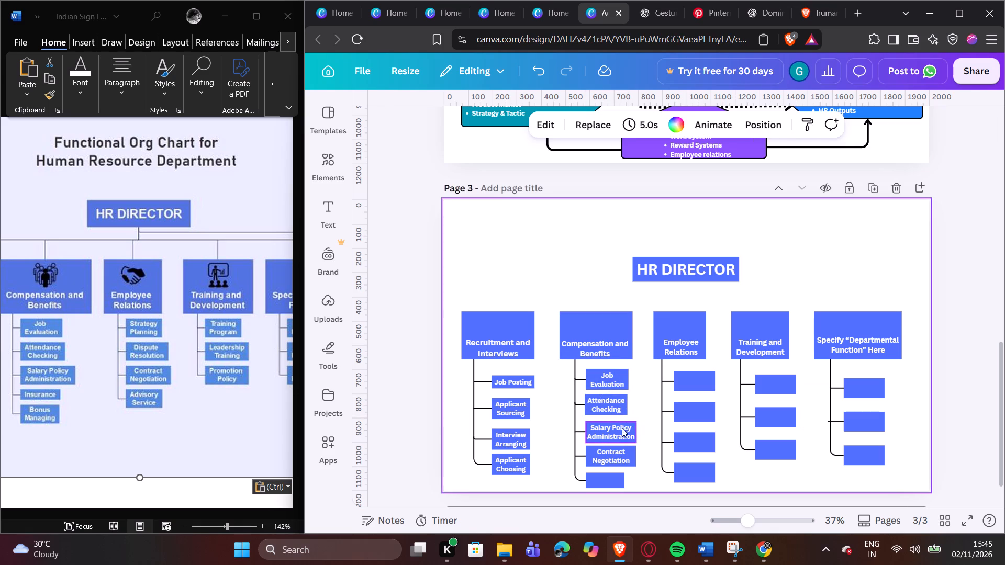
click(617, 431)
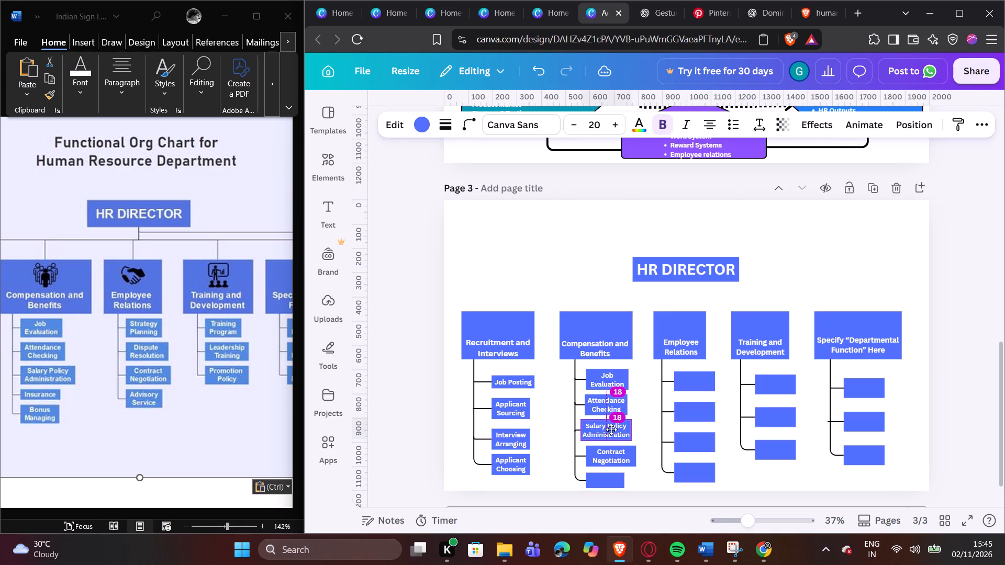
click(646, 454)
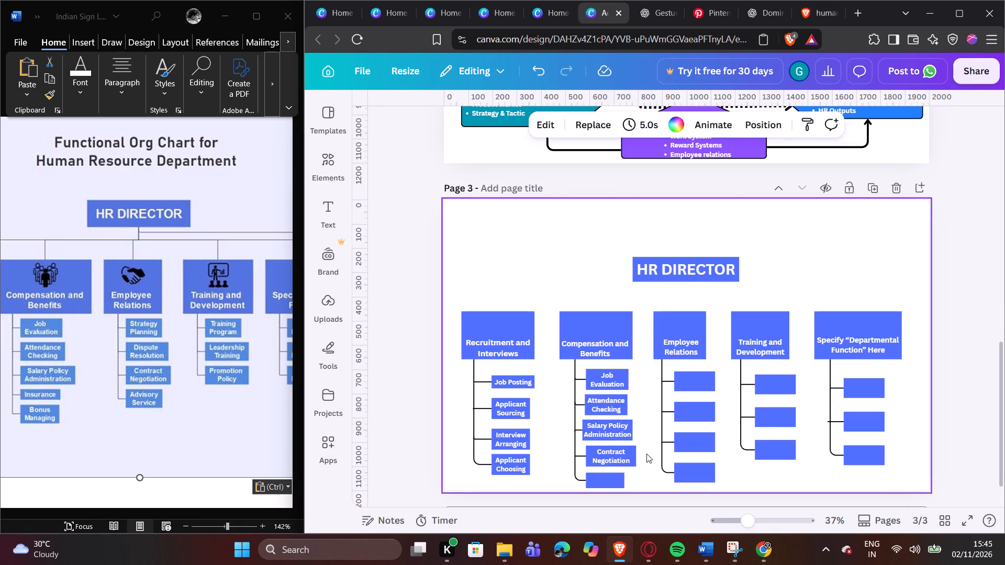
click(619, 455)
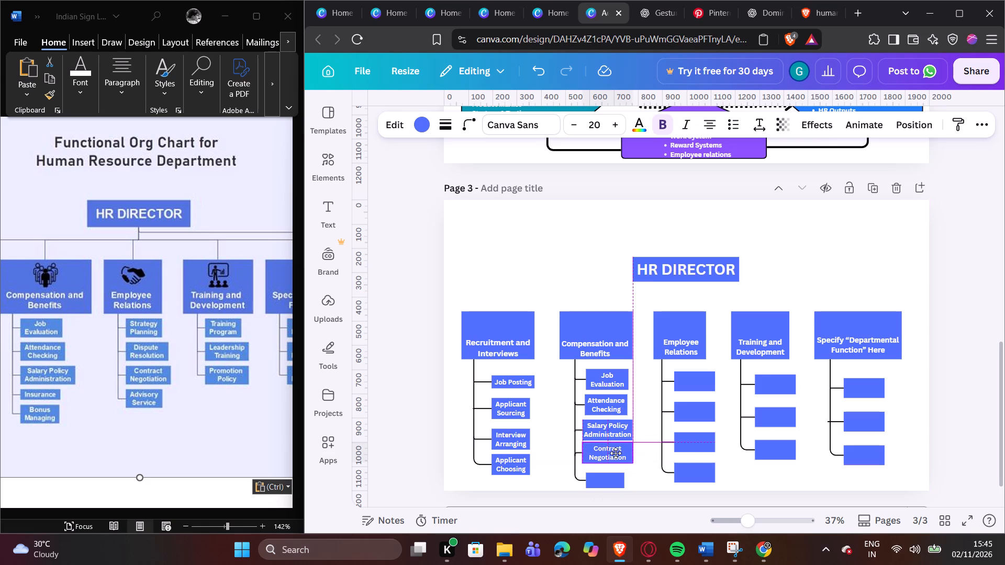
click(647, 472)
drag(609, 483, 604, 480)
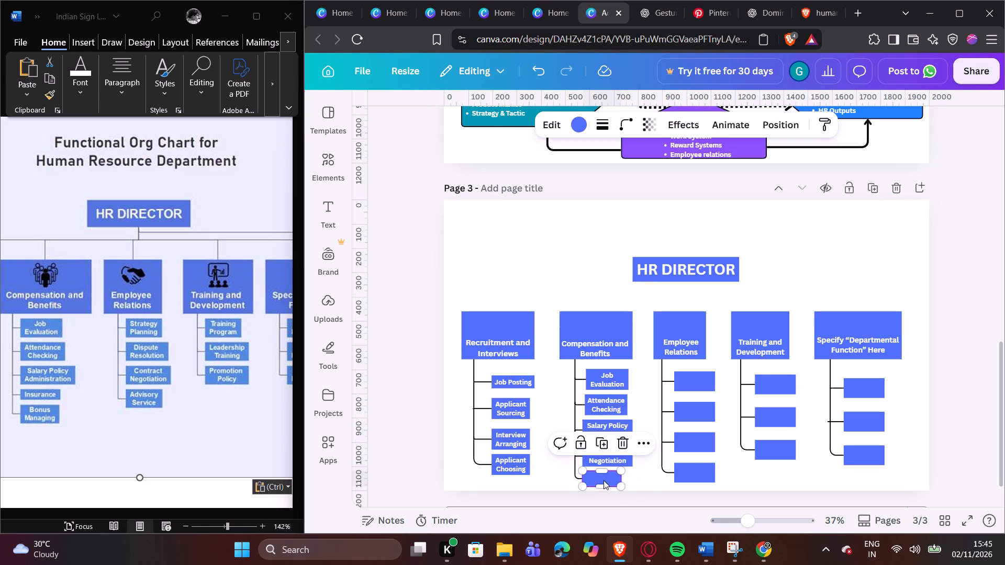
Enter "Advisory Service" on two lines in the fifth Compensation and Benefits box and widen the box to about 185.
double_click(604, 480)
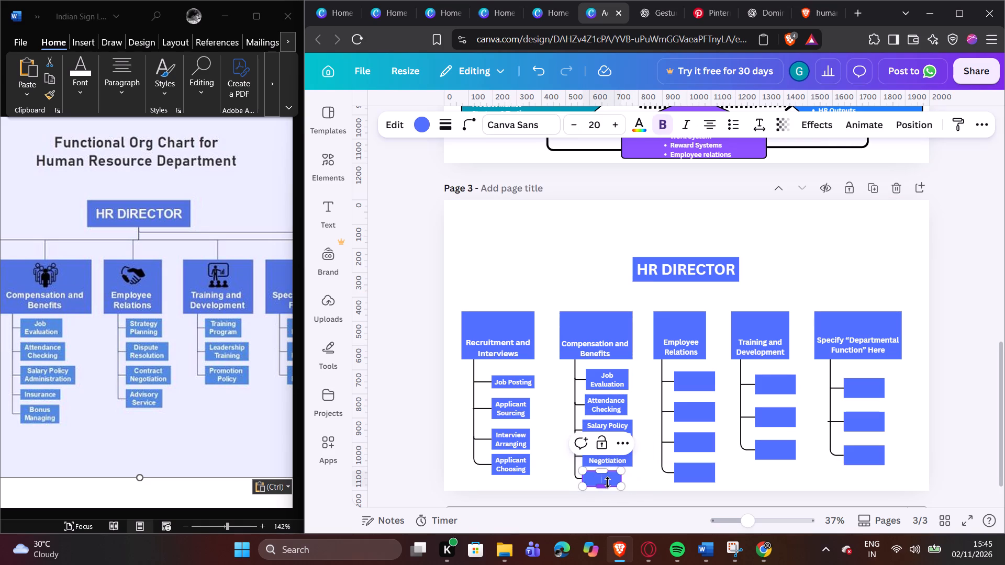
text(Ad)
text(vi)
text(sory)
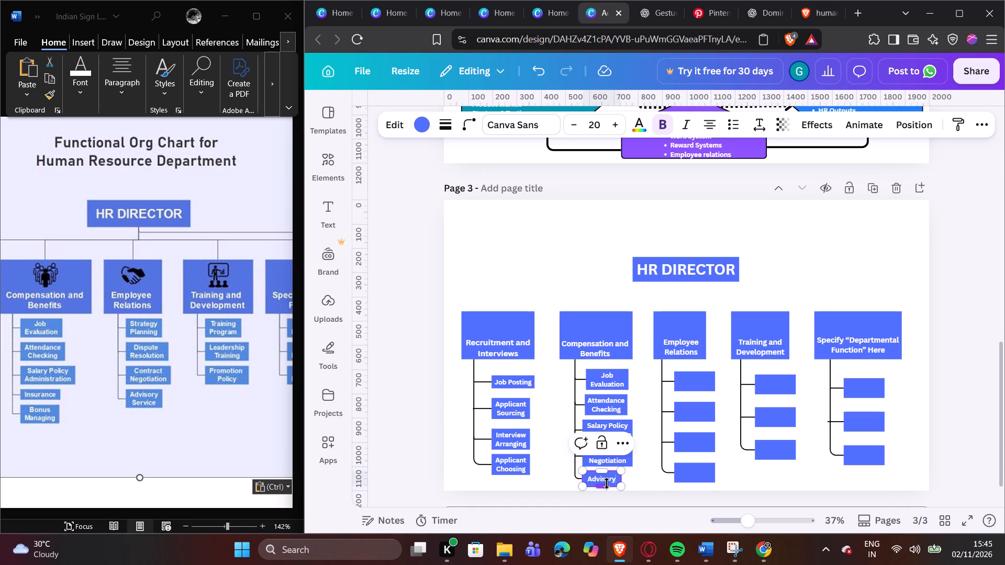
key(Return)
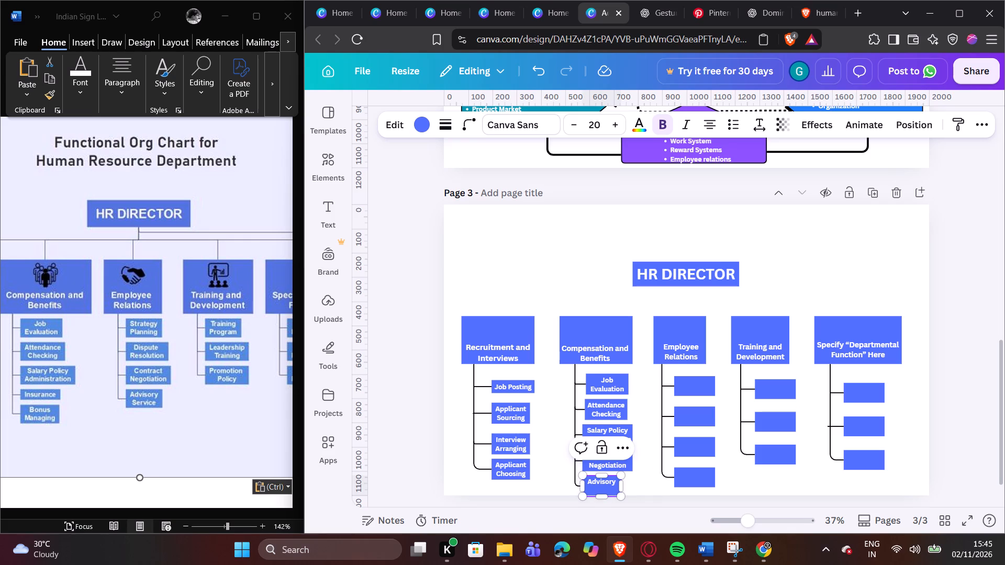
key(shift+s)
text(er)
text(vi)
key(c)
key(e)
click(620, 487)
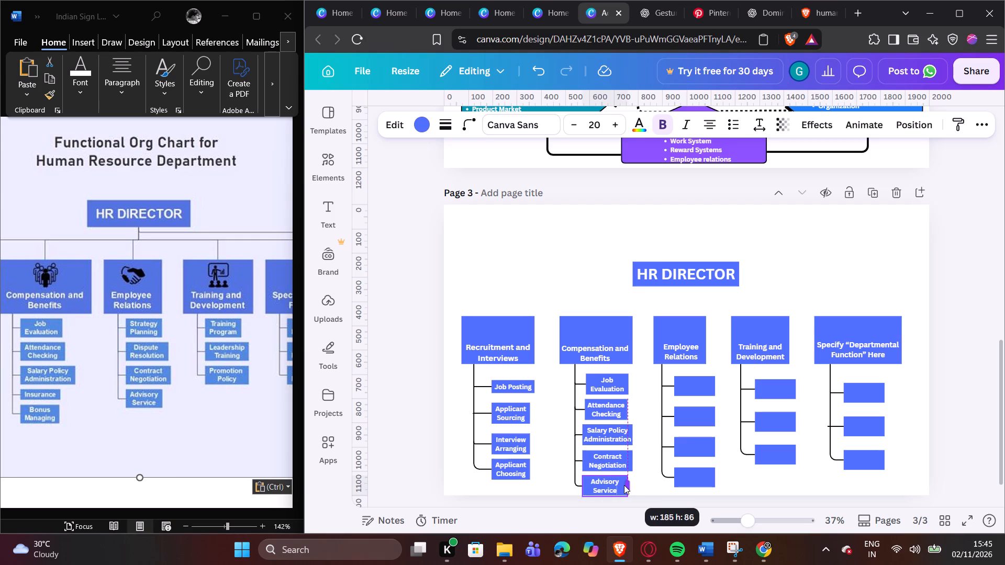
click(641, 485)
Move the Contract Negotiation box slightly up to even the gaps to its neighbouring boxes.
click(619, 466)
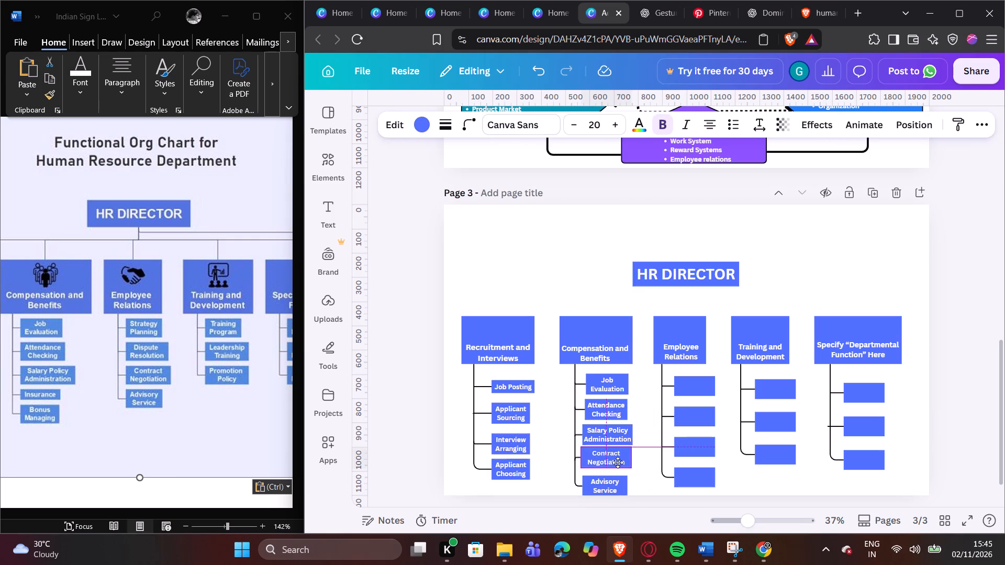
Nudge the Advisory Service, Job Evaluation and Attendance Checking boxes slightly up, aligning Attendance Checking with Job Evaluation.
click(647, 482)
click(599, 487)
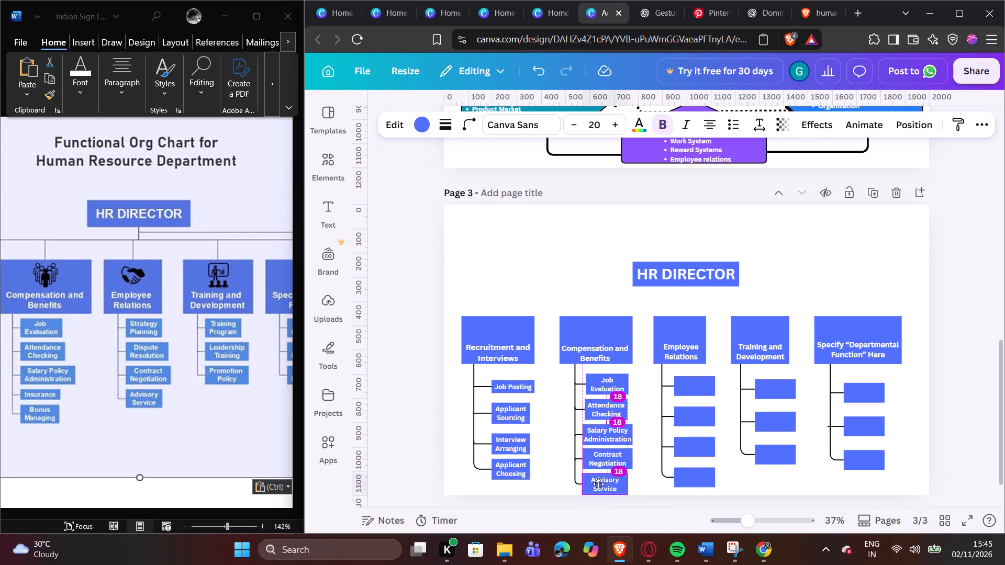
click(645, 481)
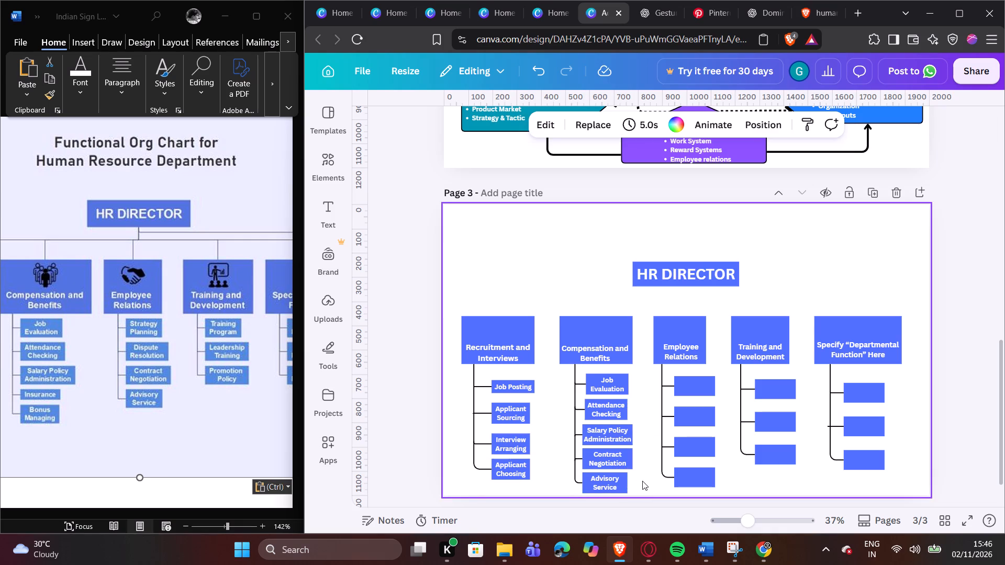
drag(608, 382, 608, 383)
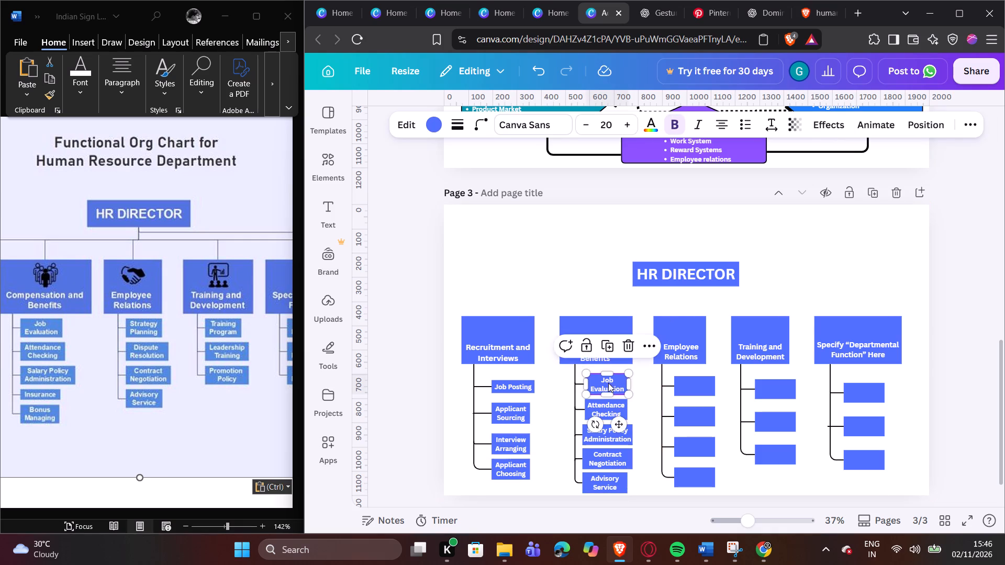
drag(608, 383, 609, 377)
click(642, 401)
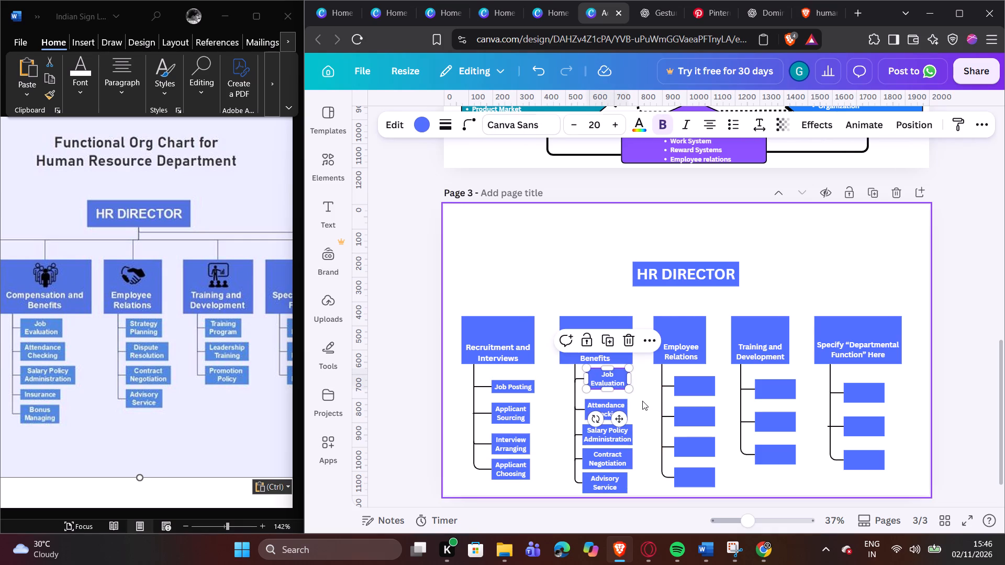
click(607, 409)
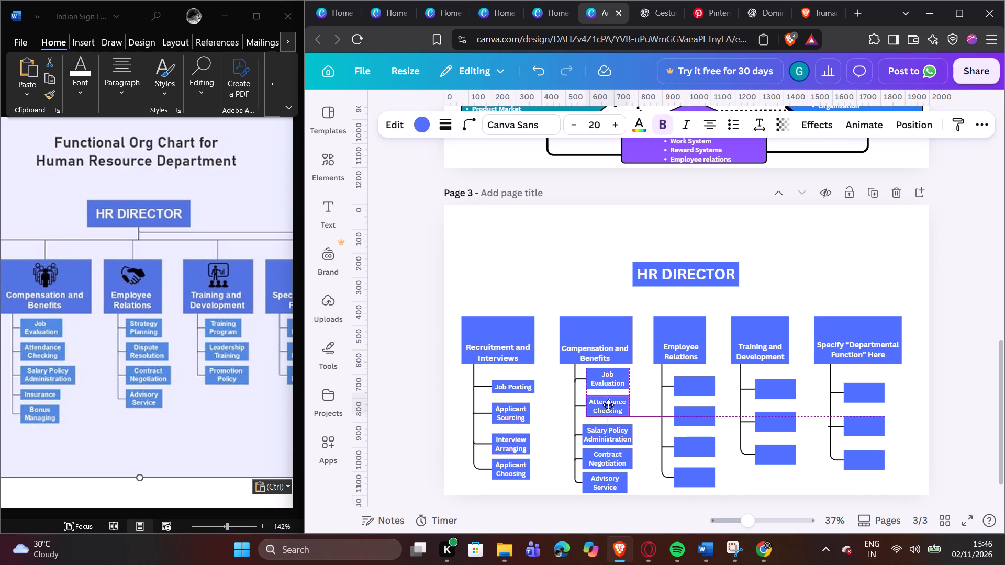
click(655, 418)
Move the Salary Policy Administration box slightly up and try to level its connector line.
click(609, 437)
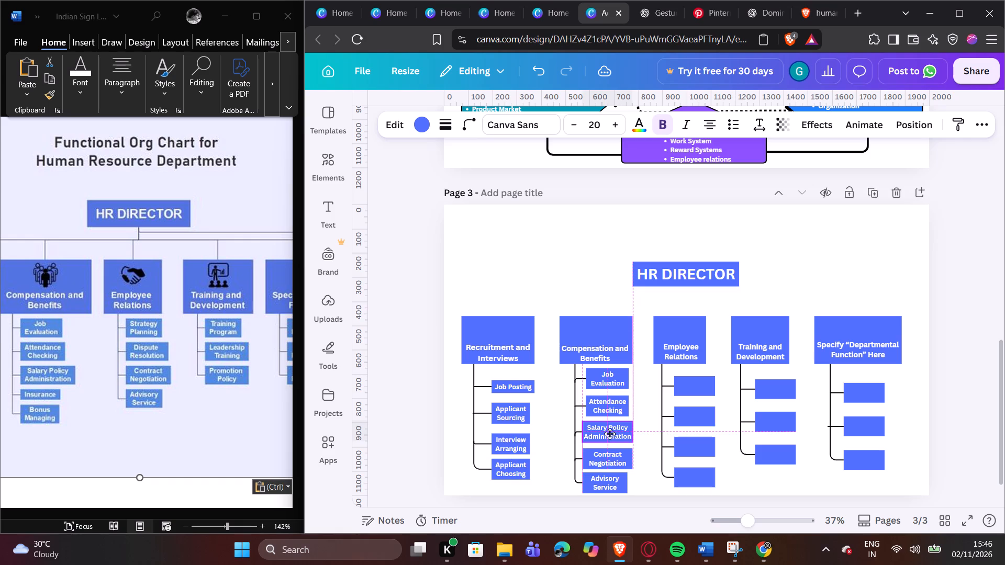
click(577, 430)
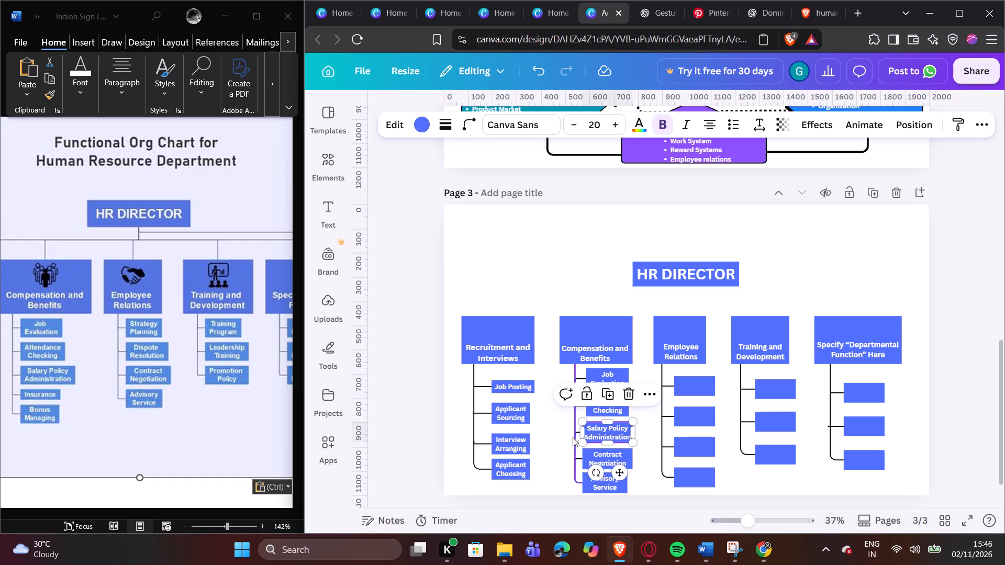
click(566, 434)
click(579, 433)
drag(572, 435, 572, 430)
click(558, 431)
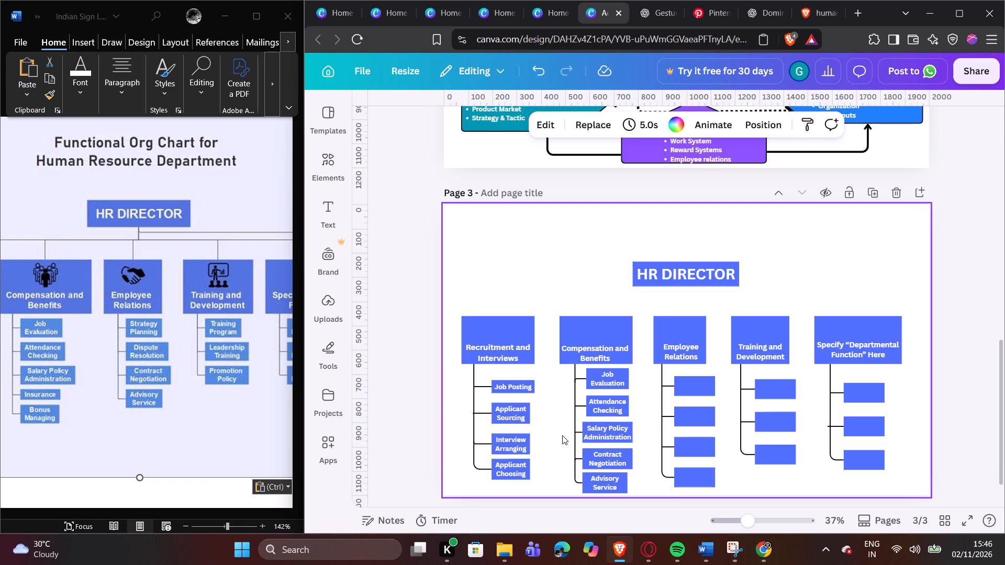
Nudge the Contract Negotiation, Salary Policy Administration and Advisory Service boxes slightly up to tighten their spacing.
click(601, 459)
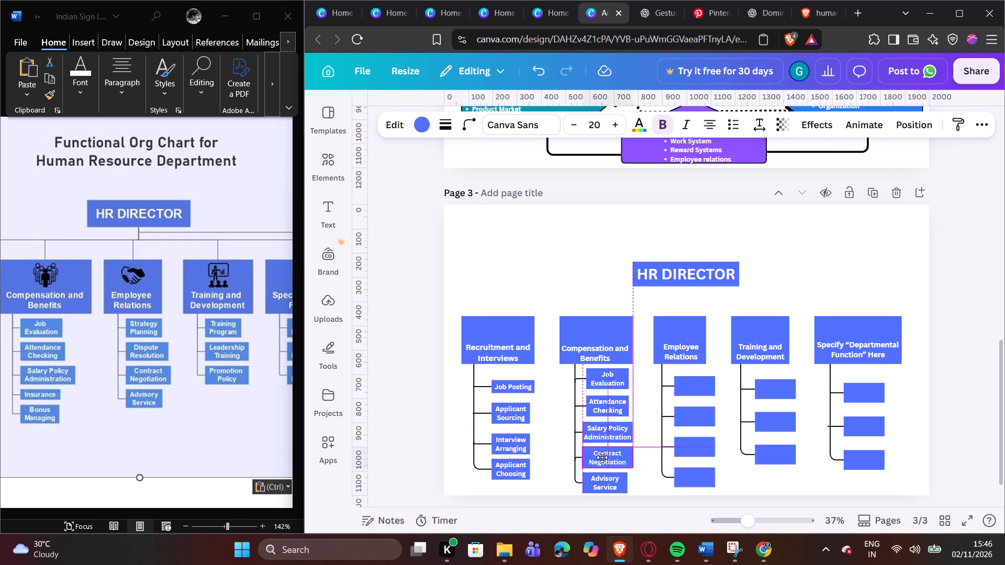
click(645, 449)
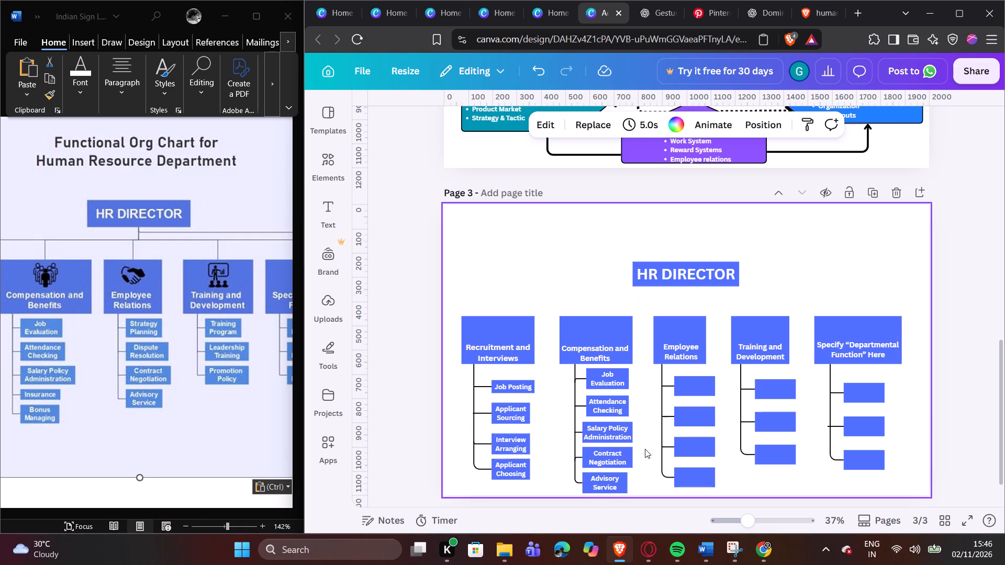
click(610, 435)
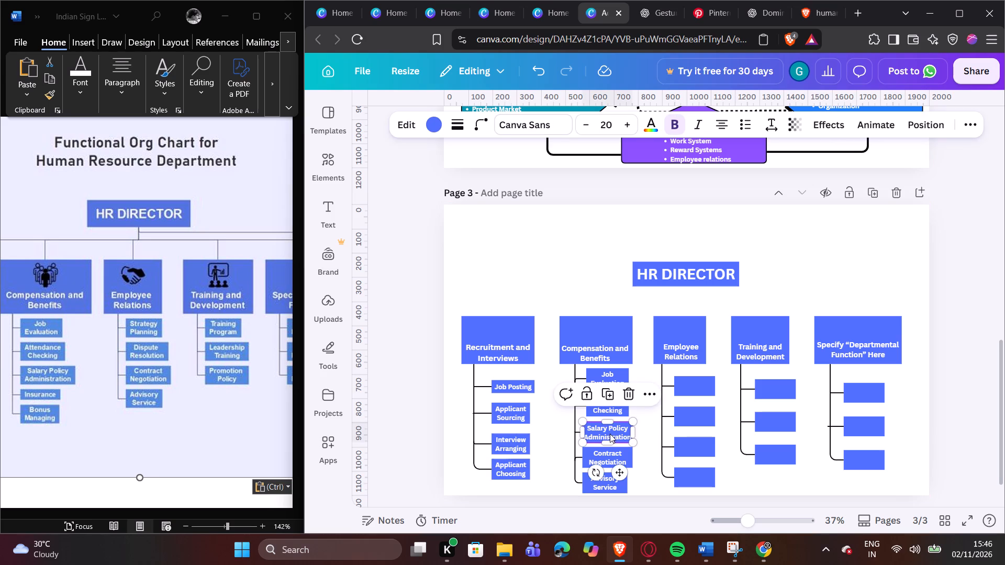
click(641, 446)
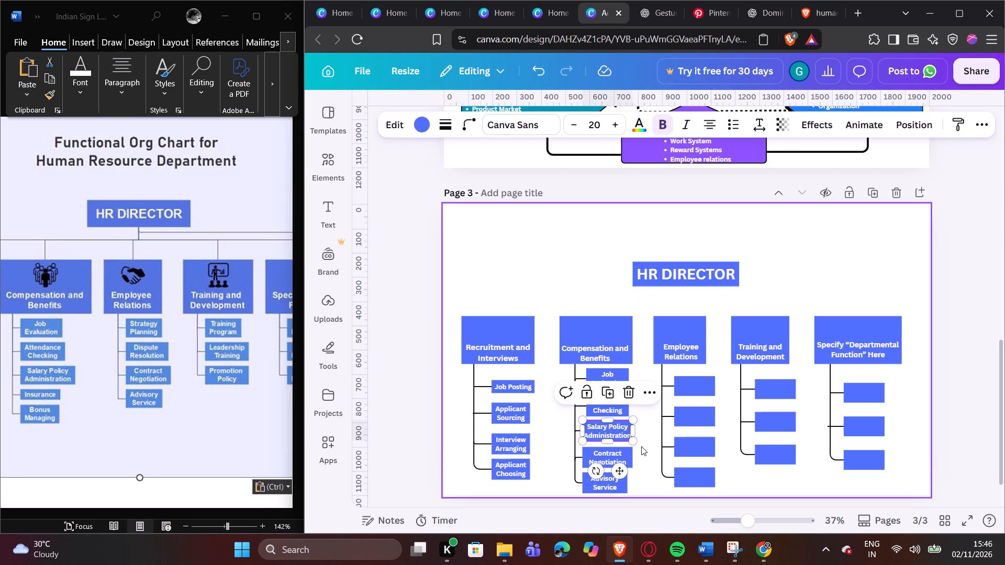
click(609, 457)
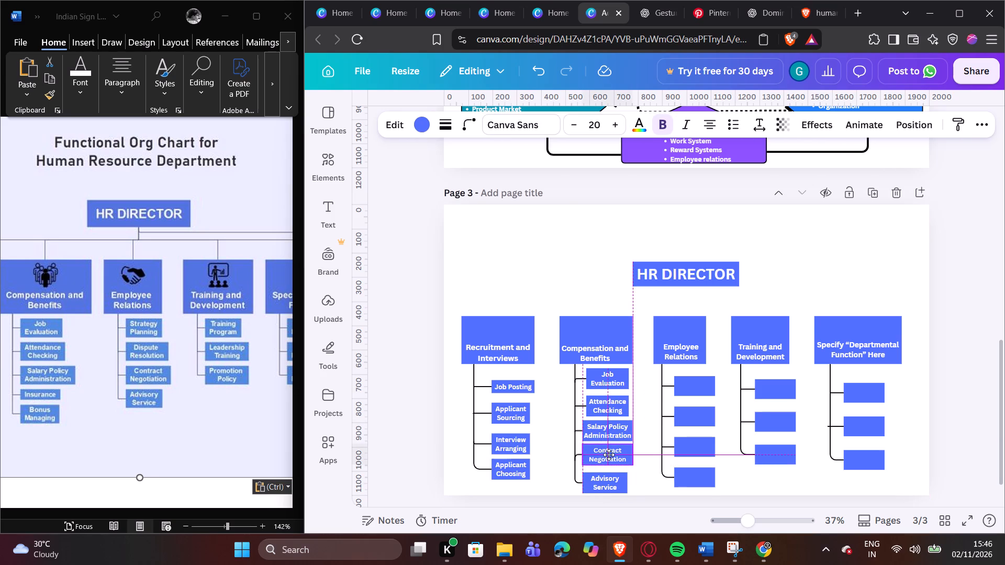
click(653, 474)
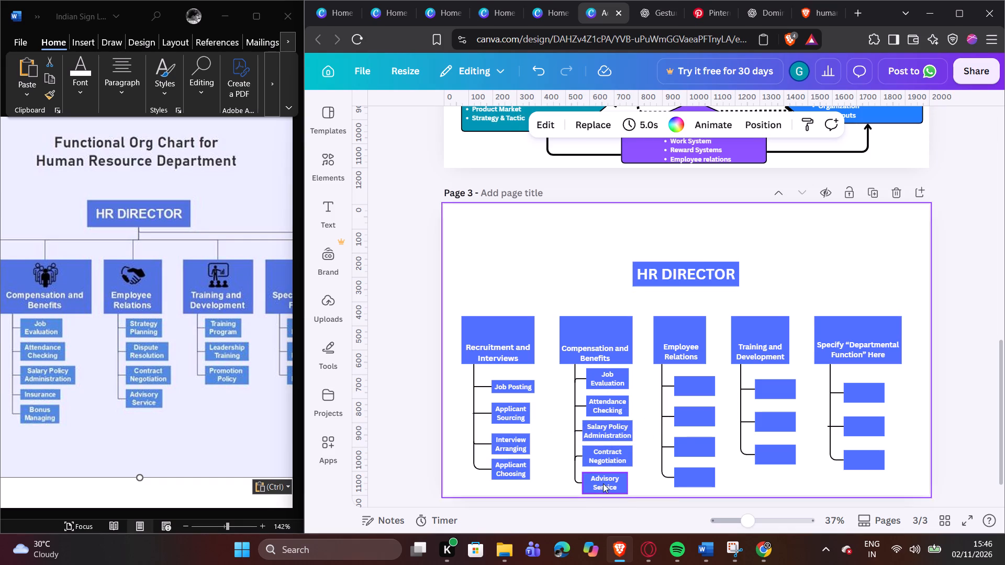
click(603, 483)
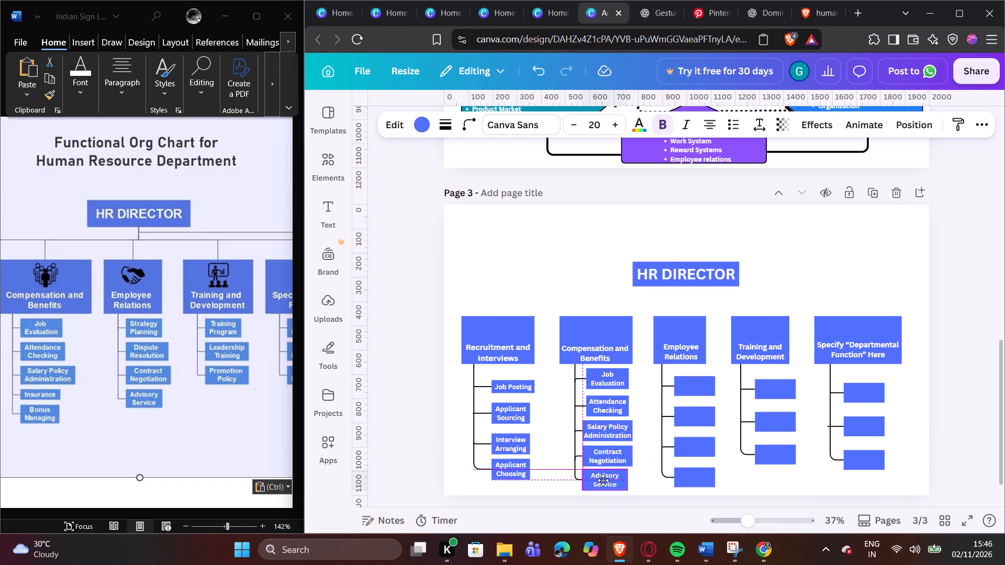
click(652, 475)
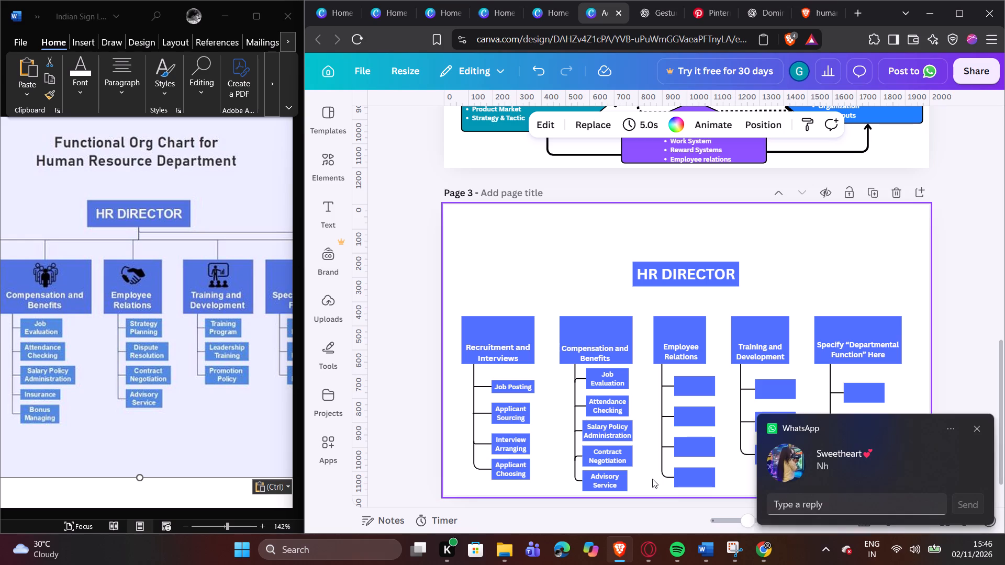
Fine-tune the heights of the Attendance Checking and Salary Policy Administration boxes to even the gaps in the Compensation and Benefits column.
click(606, 404)
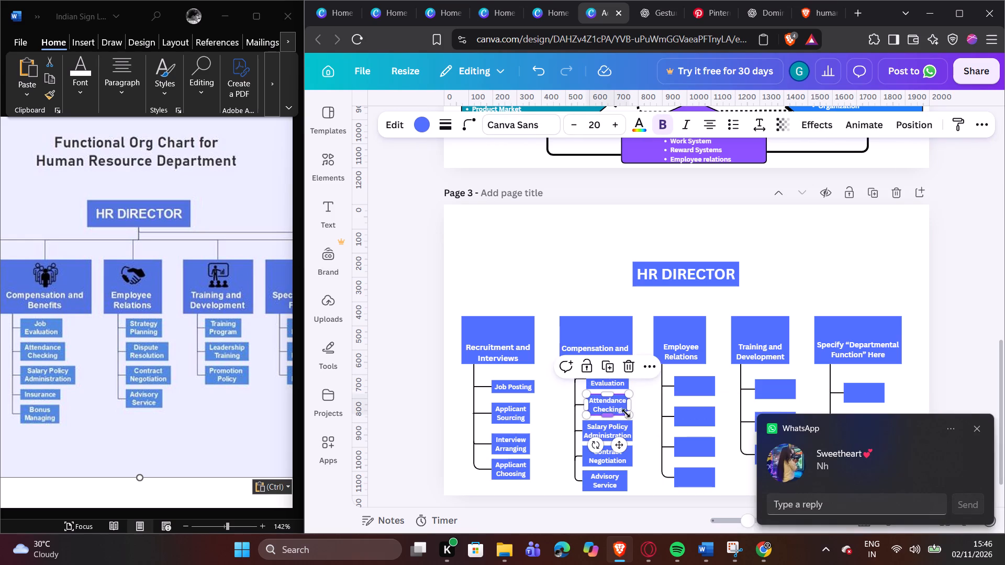
click(647, 416)
click(613, 434)
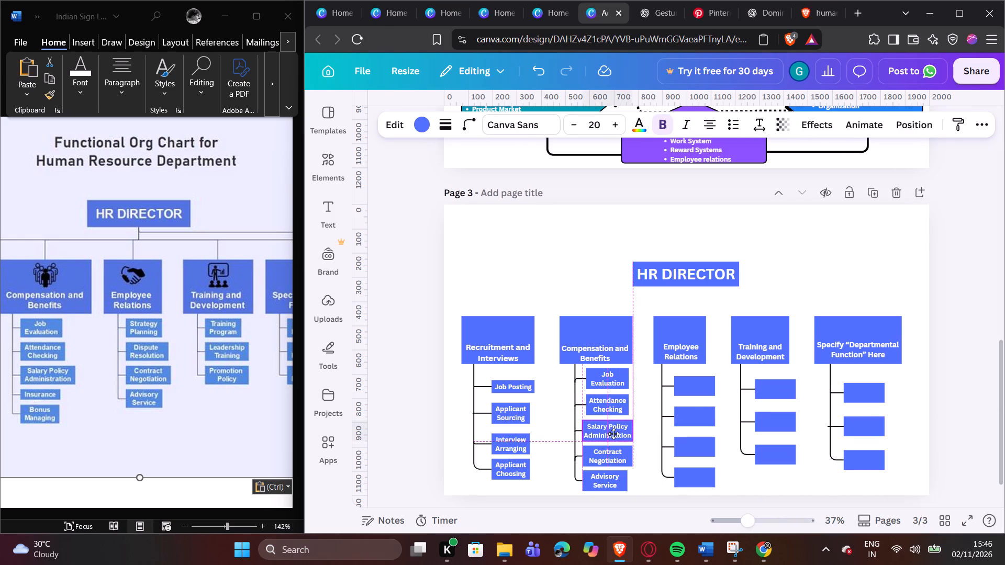
click(650, 447)
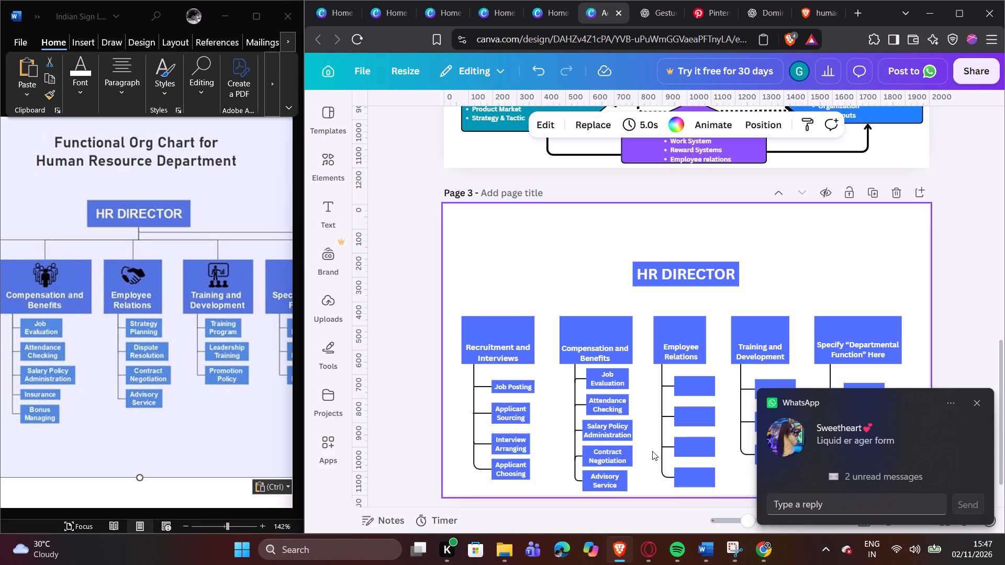
click(609, 404)
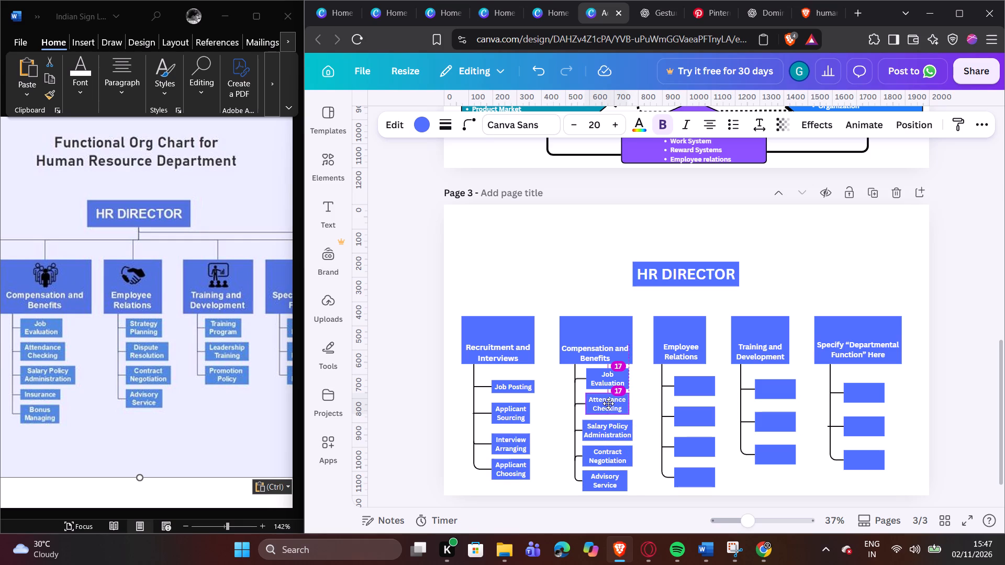
click(638, 402)
click(606, 429)
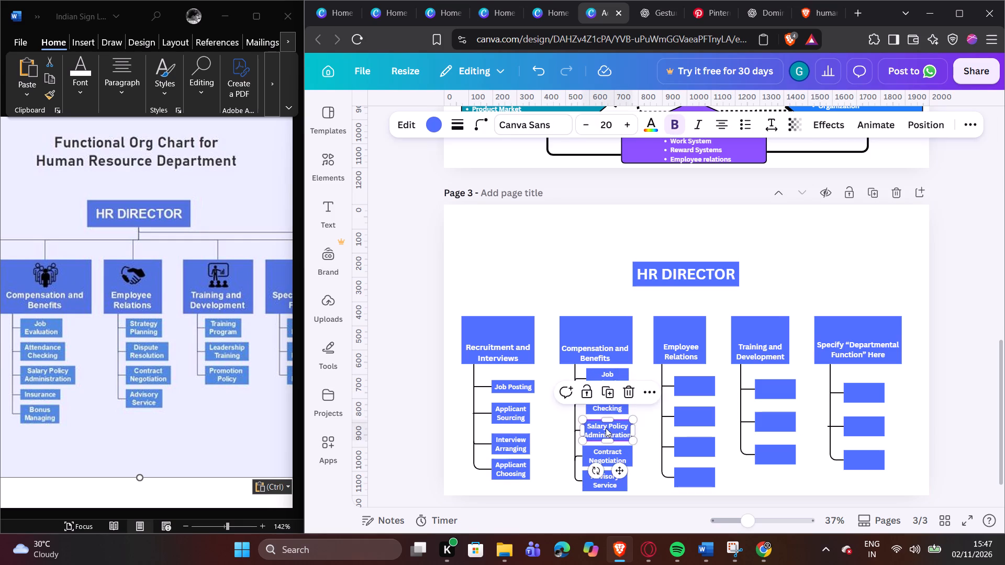
click(654, 425)
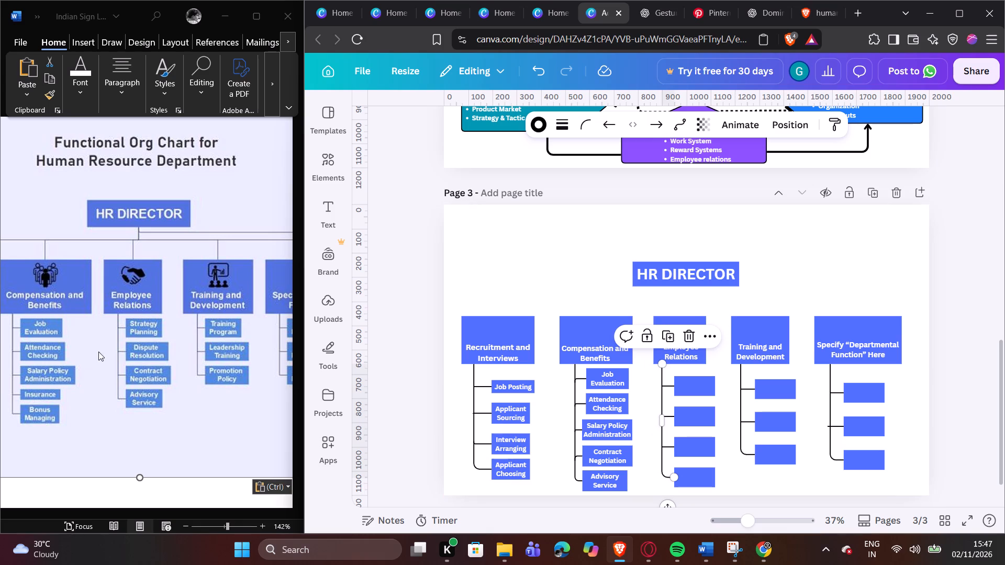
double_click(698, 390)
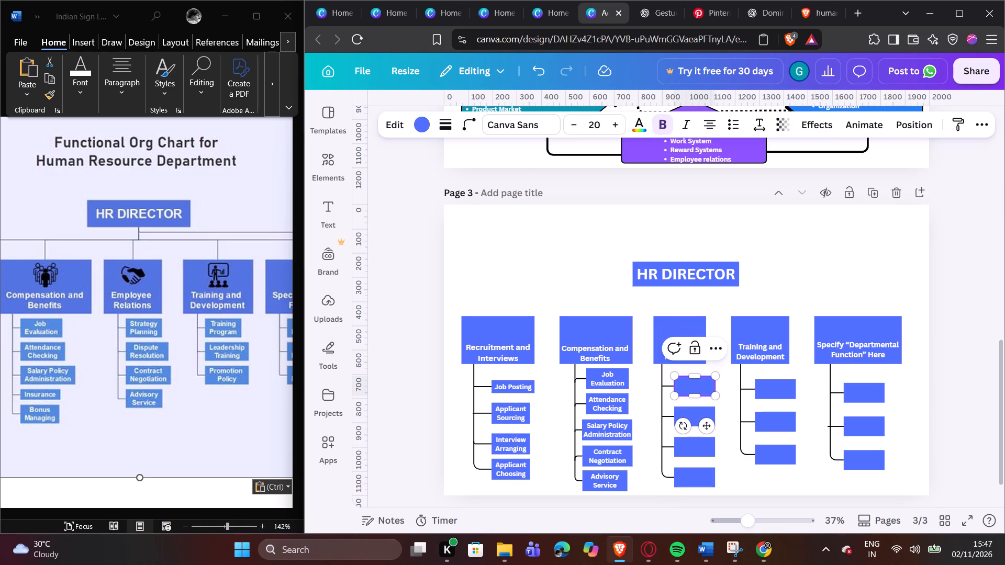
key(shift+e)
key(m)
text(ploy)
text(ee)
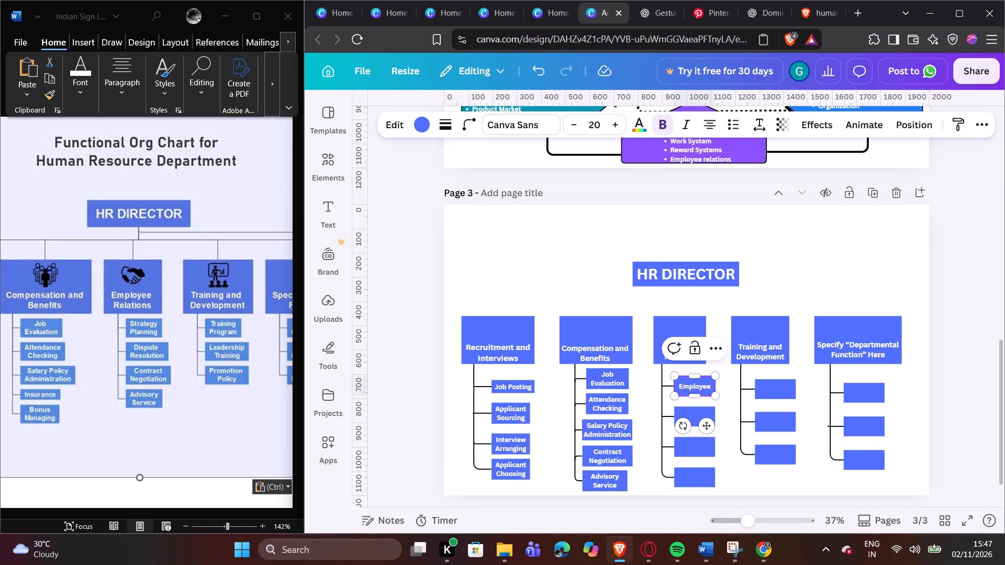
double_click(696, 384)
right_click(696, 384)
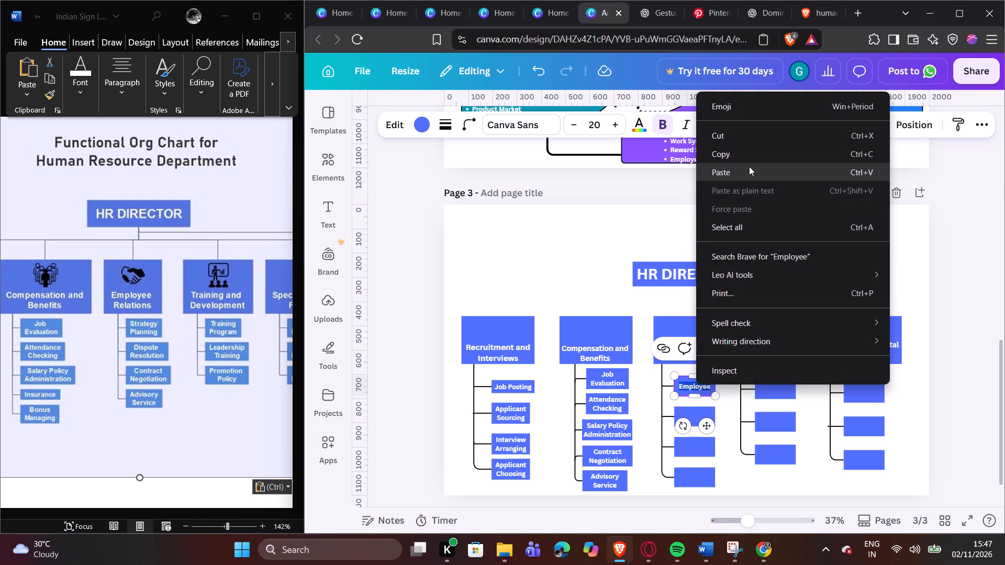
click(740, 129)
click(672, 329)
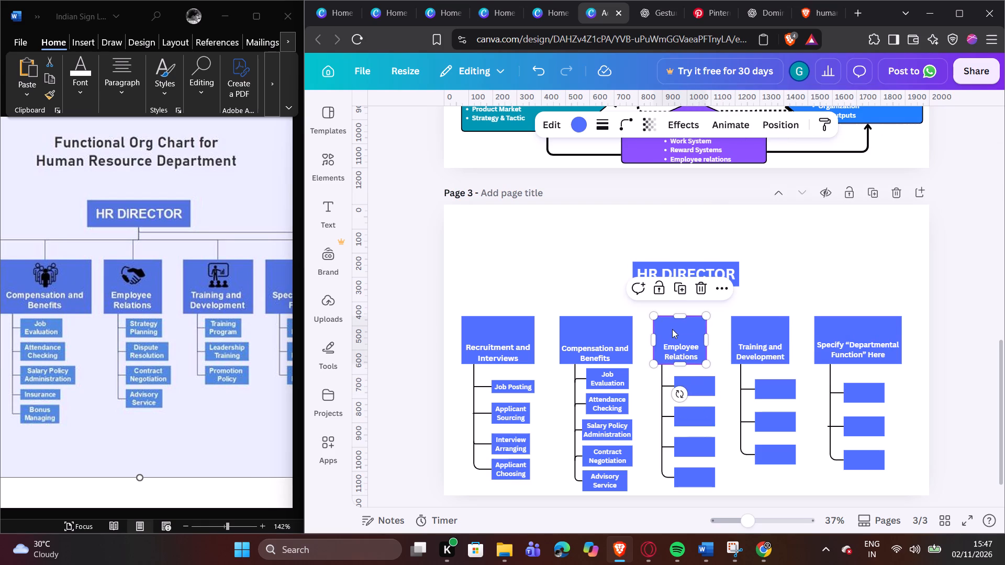
Label the first empty box under Employee Relations "Strategy Planning" on two lines.
double_click(689, 387)
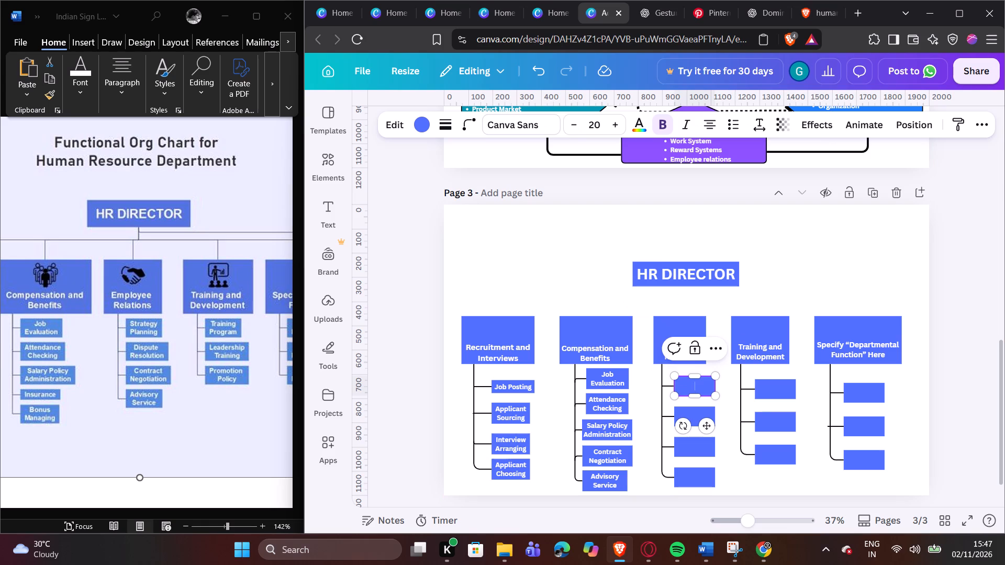
key(shift+s)
key(t)
key(r)
key(a)
text(te)
text(gy)
key(Return)
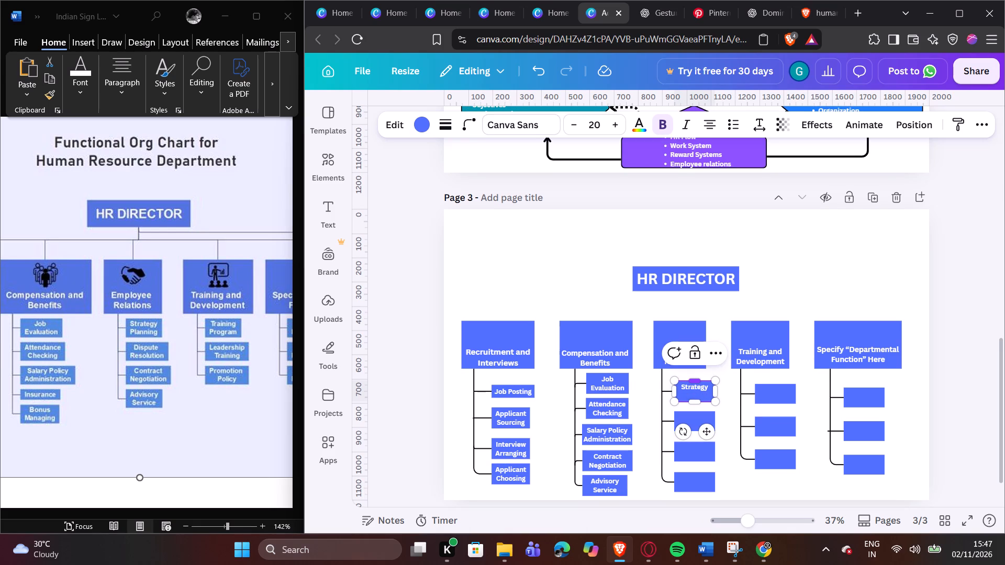
text(Pl)
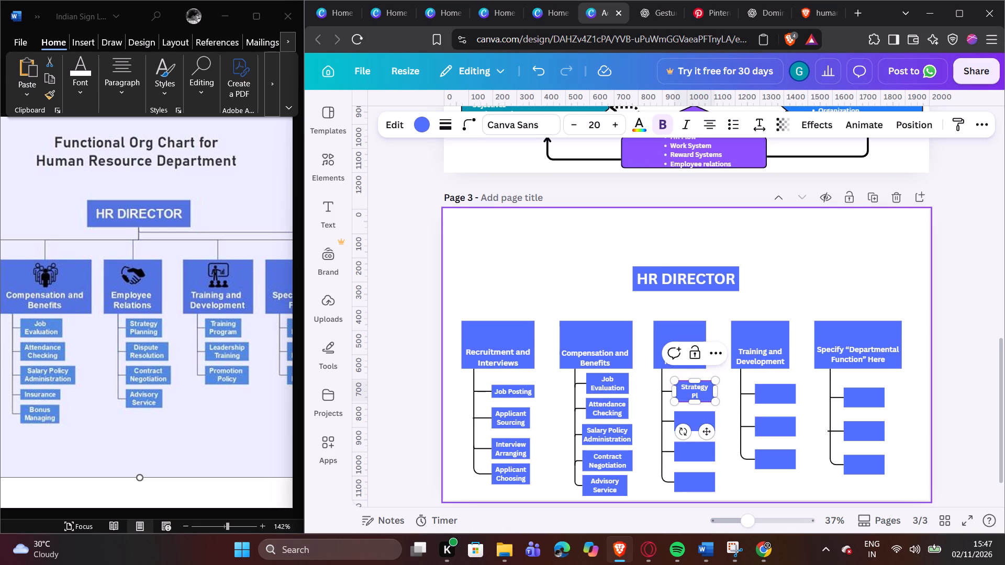
key(a)
text(nn)
text(in)
key(g)
click(728, 407)
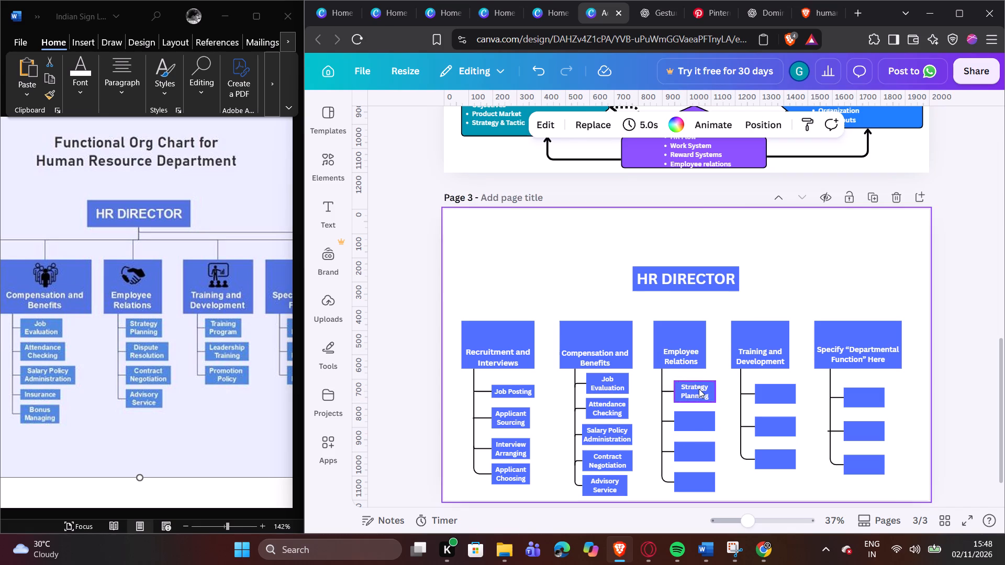
Move the Strategy Planning box slightly up and level its connector line with it.
drag(699, 389, 699, 382)
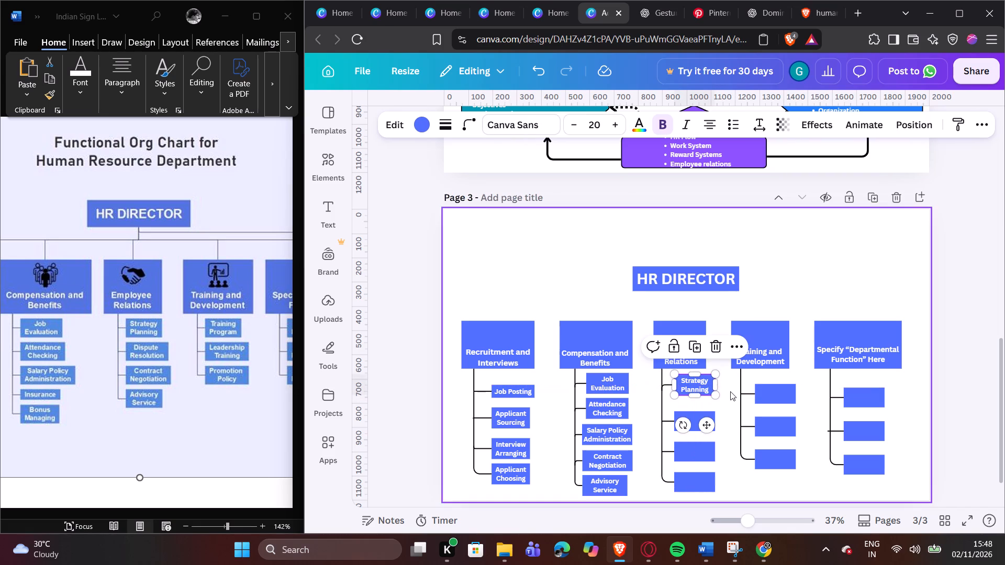
click(730, 392)
click(664, 383)
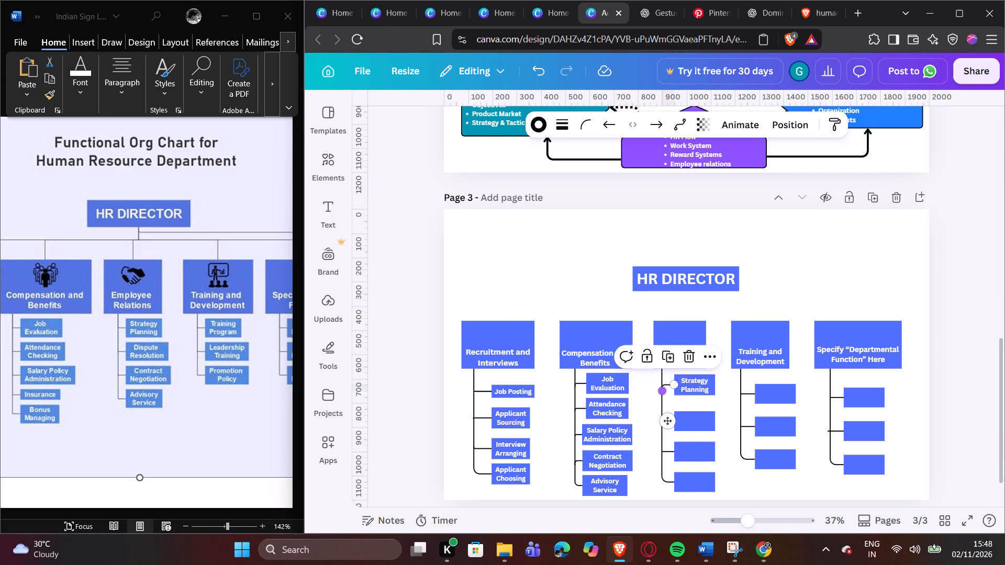
drag(662, 390, 662, 385)
click(651, 392)
Move the second Employee Relations box slightly up towards Strategy Planning and level its connector line.
drag(692, 419, 692, 419)
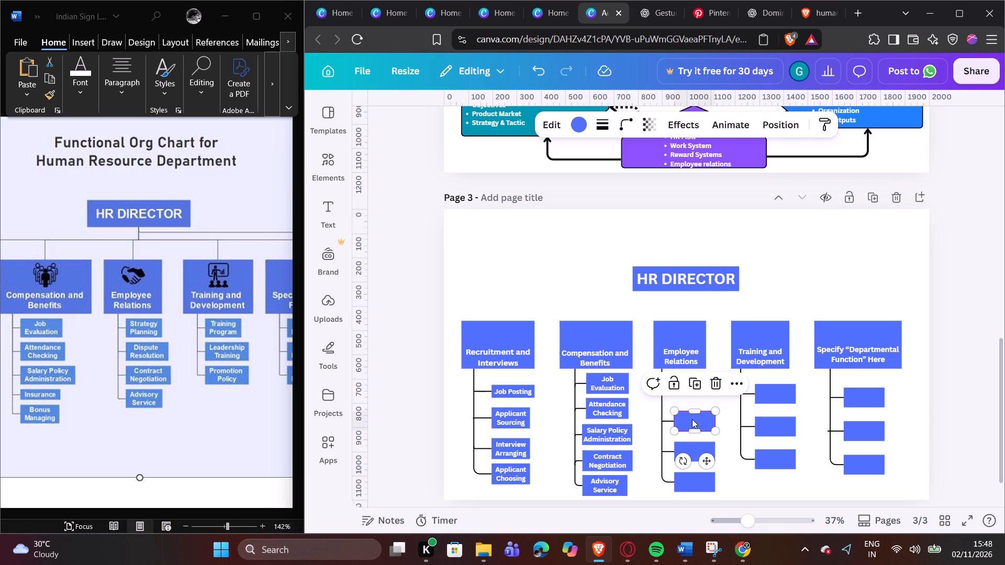
drag(692, 419, 693, 410)
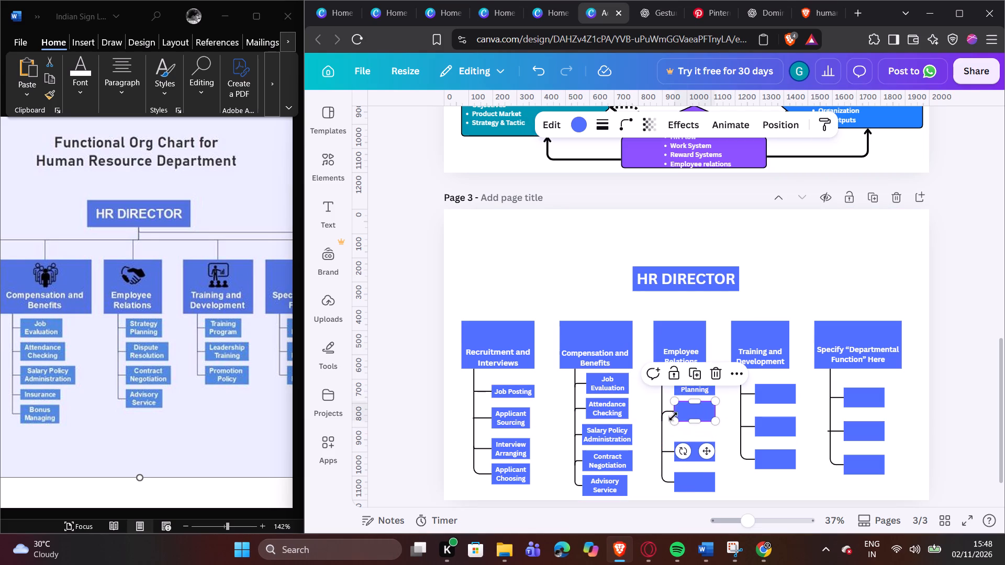
click(665, 413)
drag(661, 420, 660, 419)
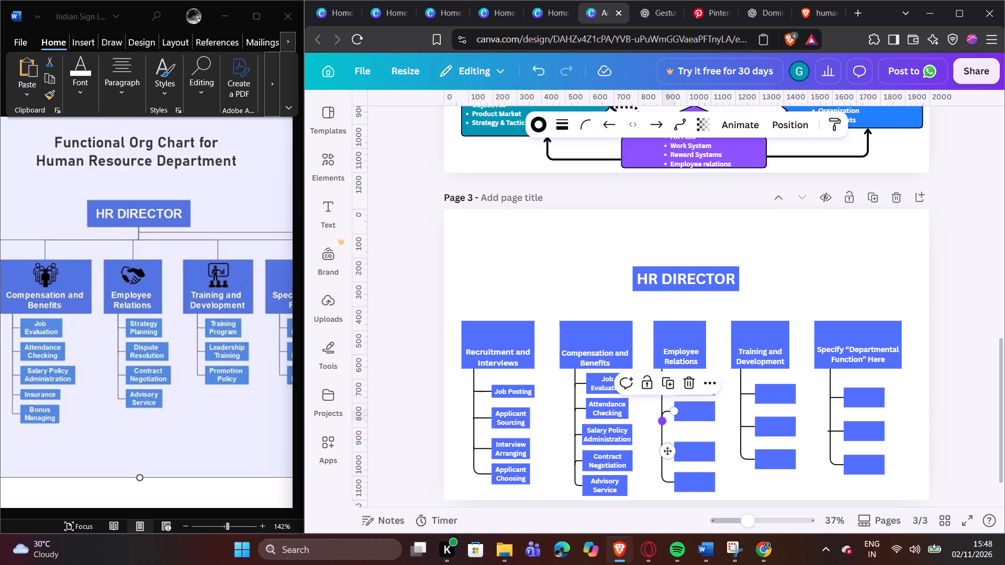
drag(660, 419, 660, 410)
click(650, 410)
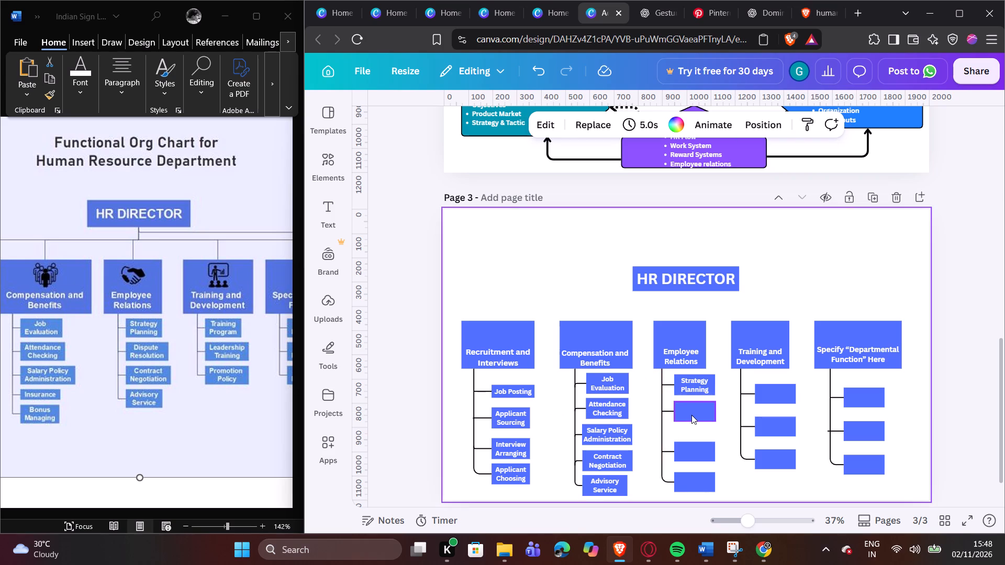
drag(691, 414, 691, 419)
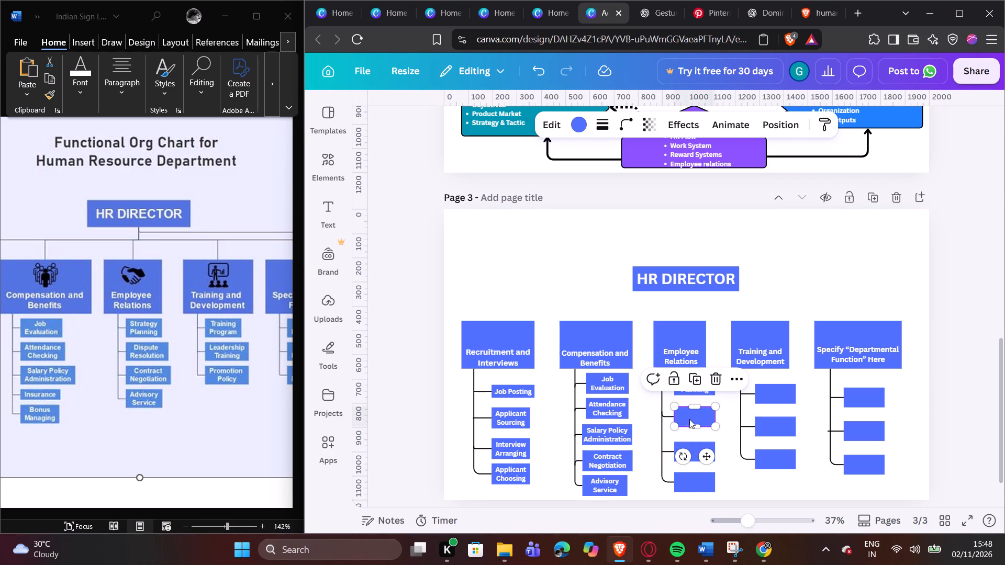
click(665, 414)
click(664, 414)
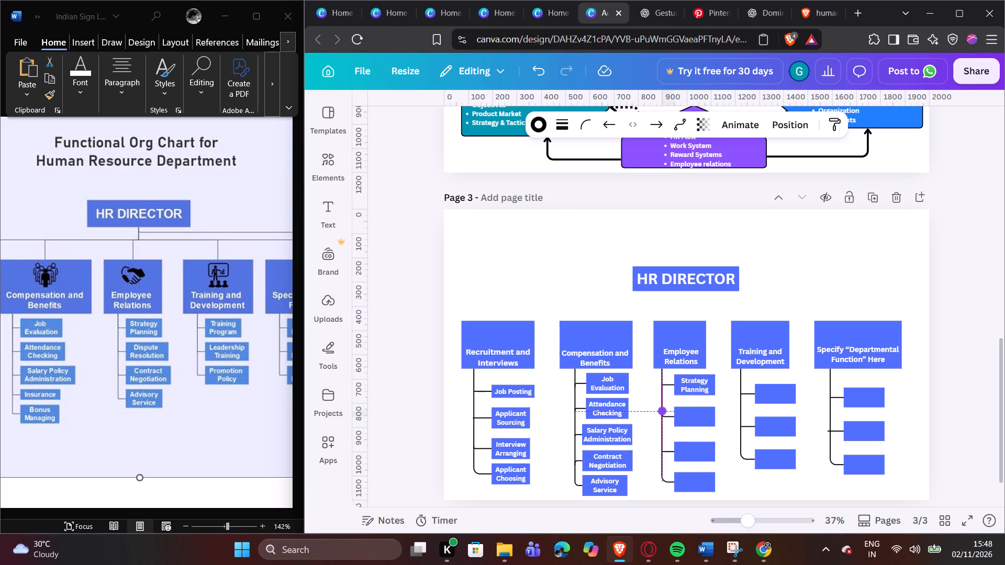
Label the second box under Employee Relations "Dispute Resolution" on two lines.
double_click(692, 416)
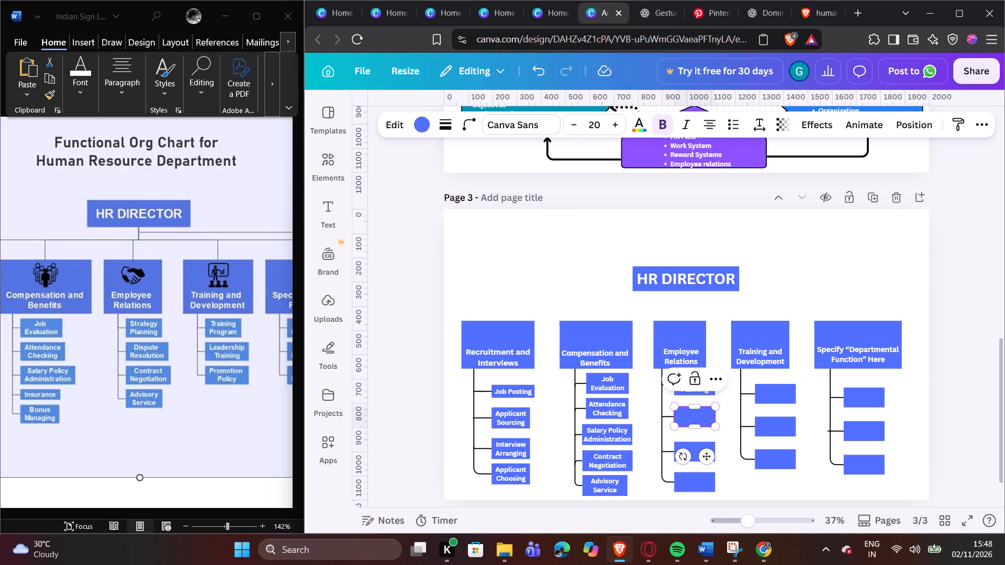
key(shift+d)
key(i)
text(sp)
text(ut)
key(e)
key(Return)
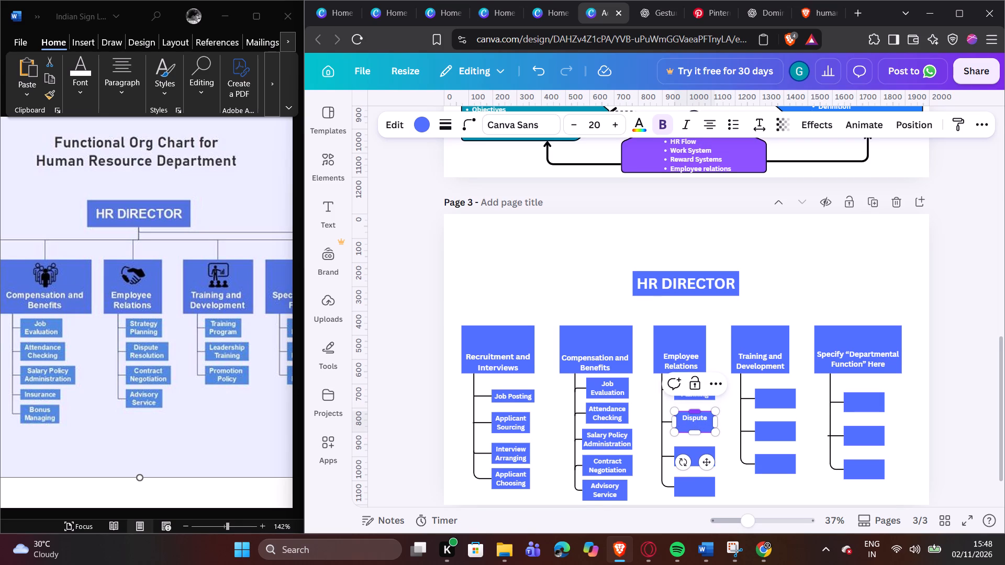
key(shift+r)
key(e)
text(so)
key(l)
text(ution)
click(729, 448)
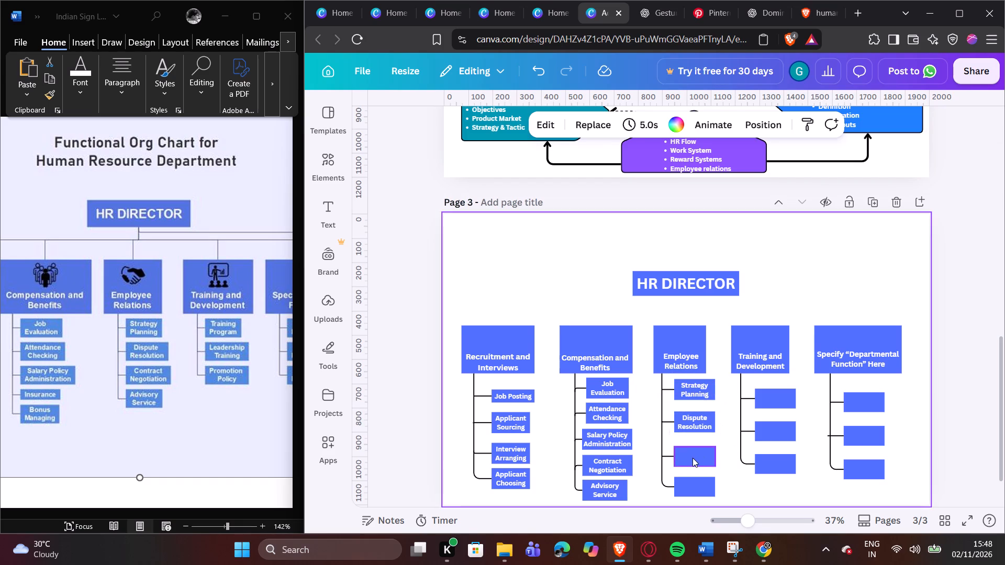
Label the third box under Employee Relations "Contract Negotiation" on two lines.
double_click(691, 458)
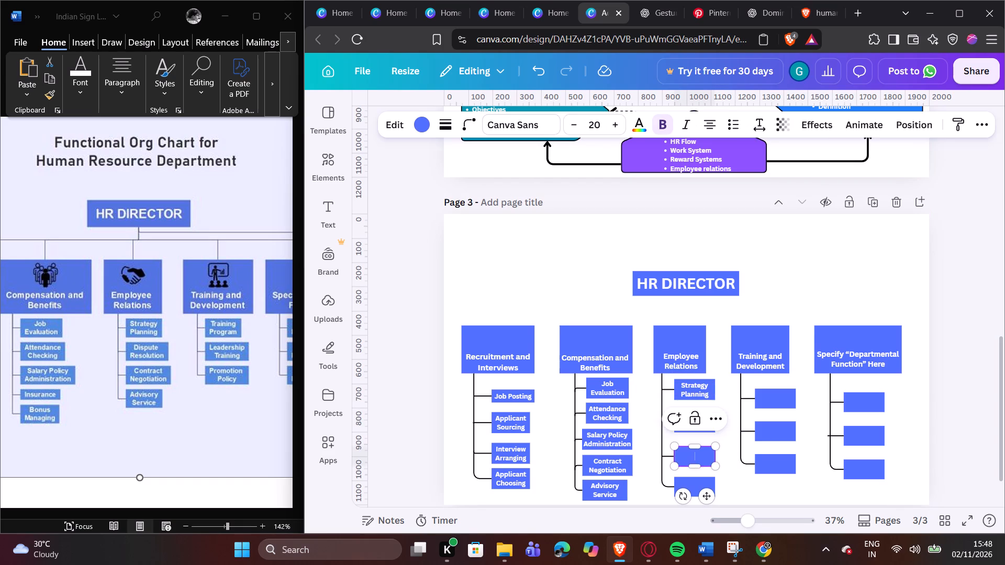
key(shift+c)
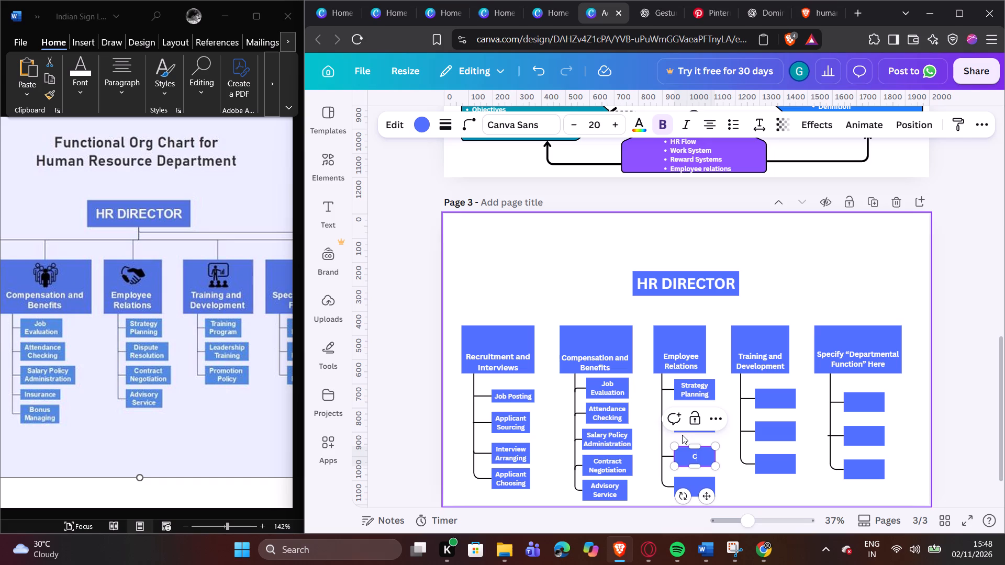
text(on)
text(tract)
key(Return)
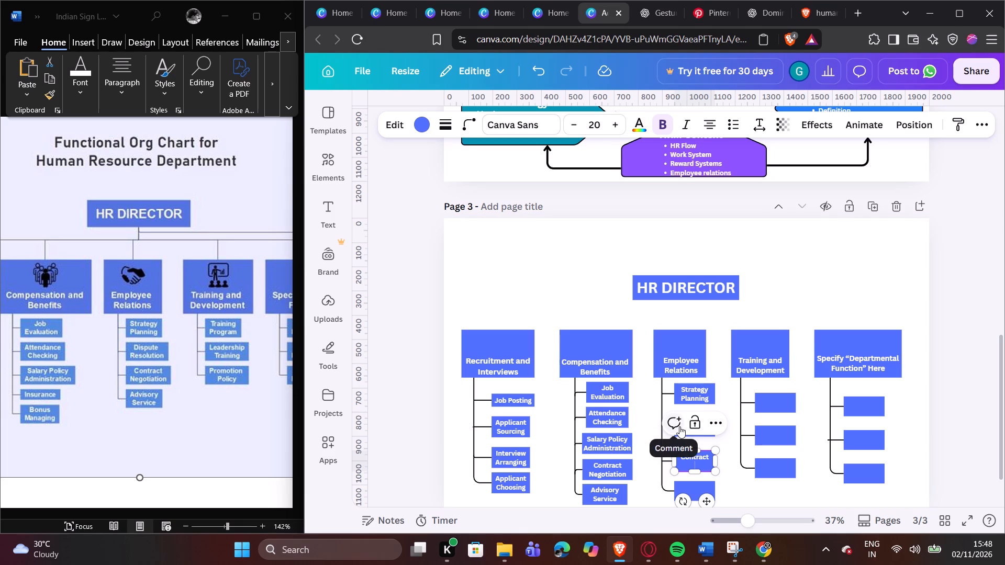
text(Ne)
key(g)
key(o)
text(ti)
text(atio)
key(n)
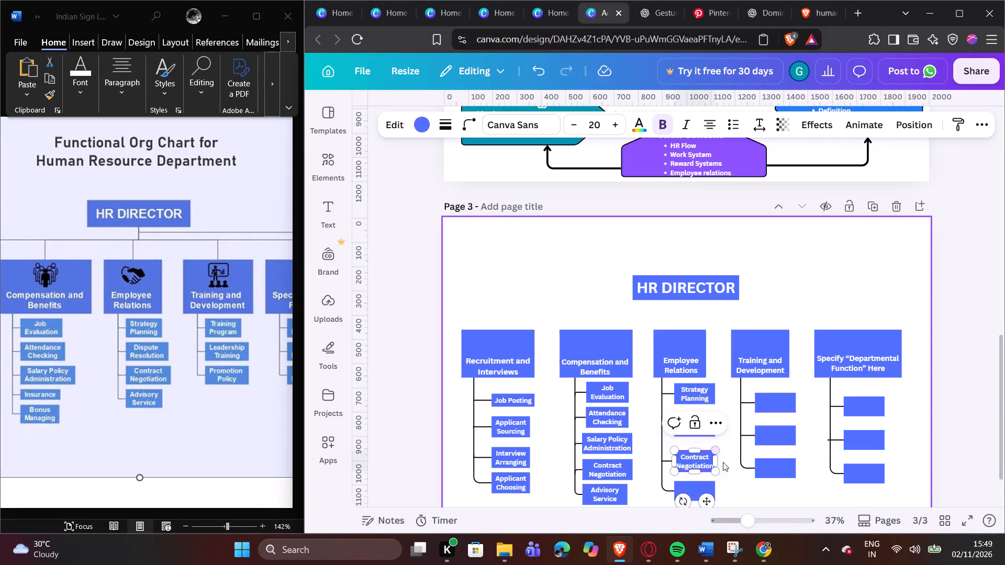
Move the Contract Negotiation box under Employee Relations slightly up and level its connector line with it.
click(731, 485)
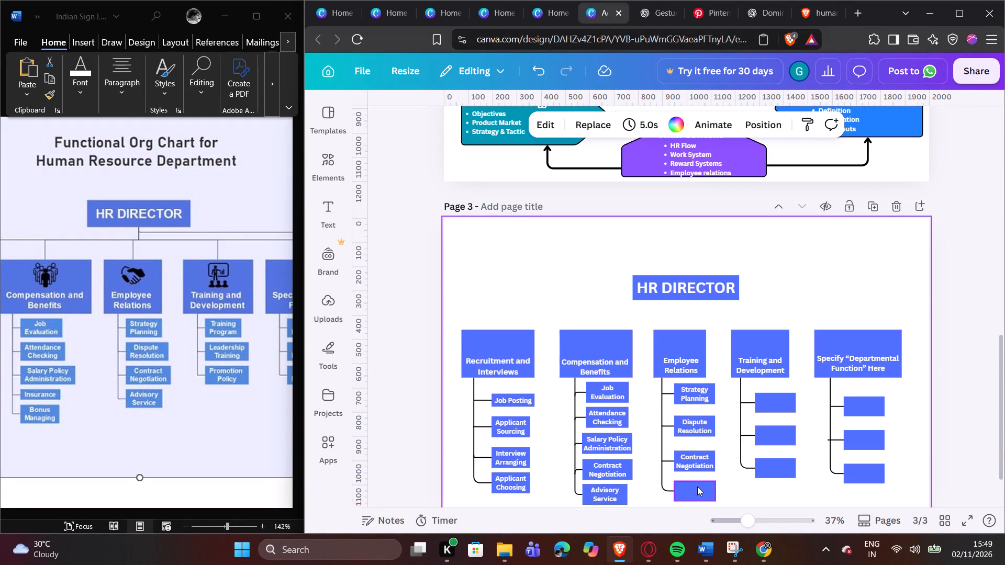
drag(694, 459, 693, 454)
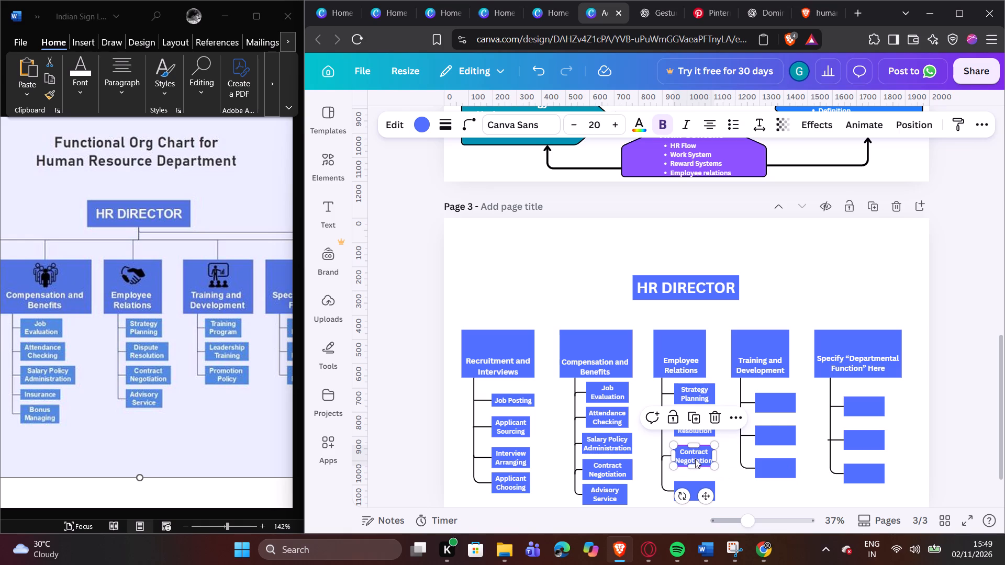
click(722, 471)
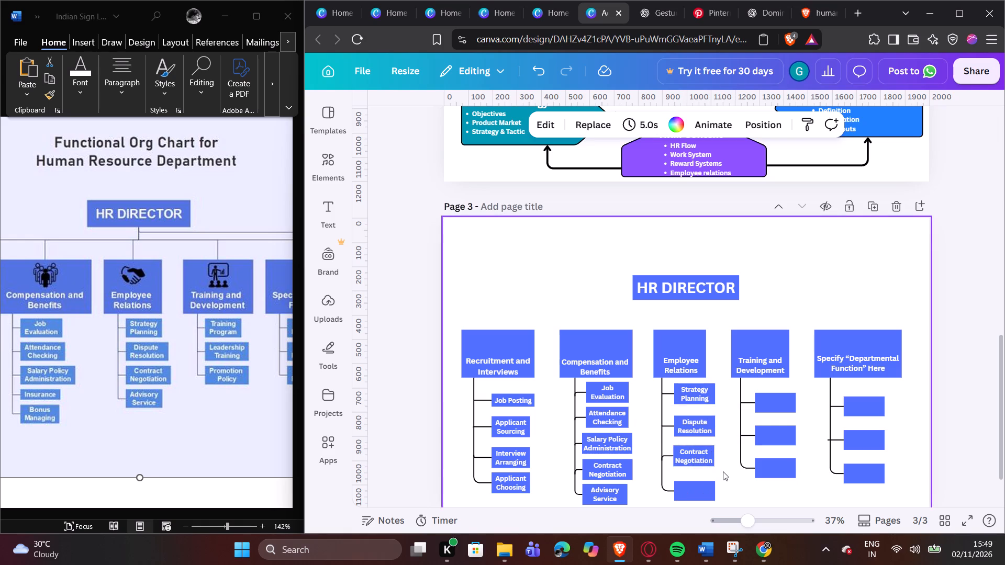
click(703, 465)
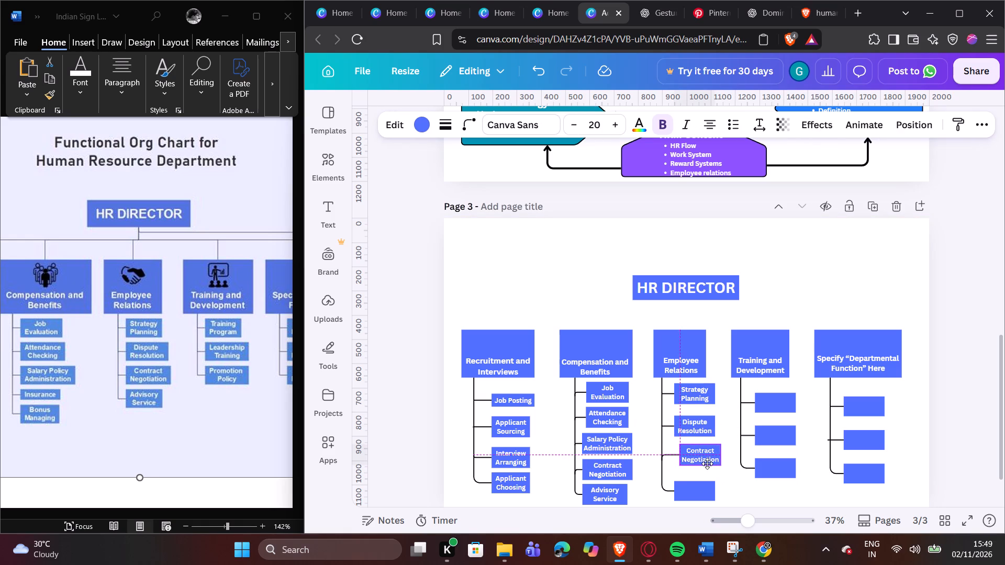
click(727, 477)
click(666, 456)
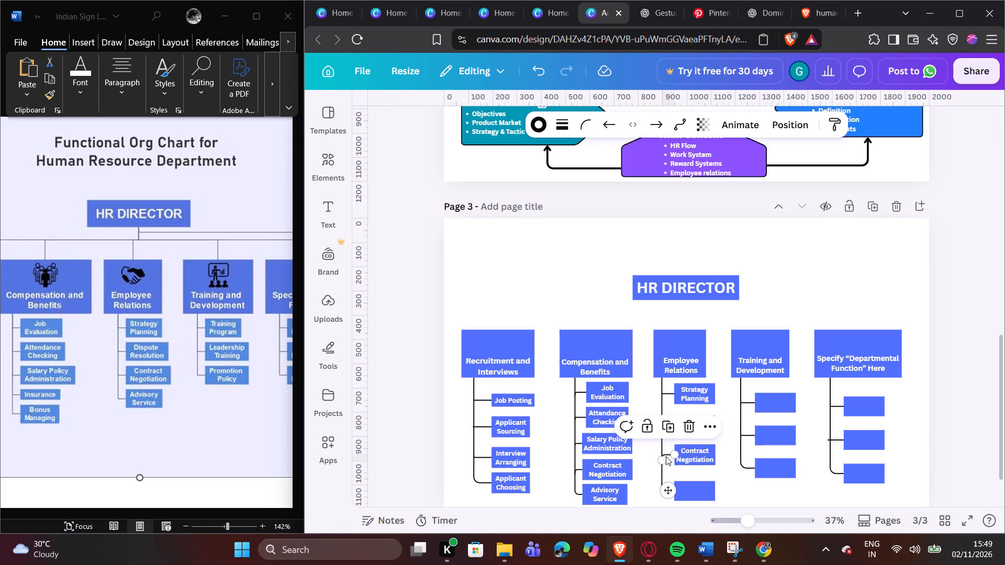
drag(659, 462, 660, 458)
click(642, 458)
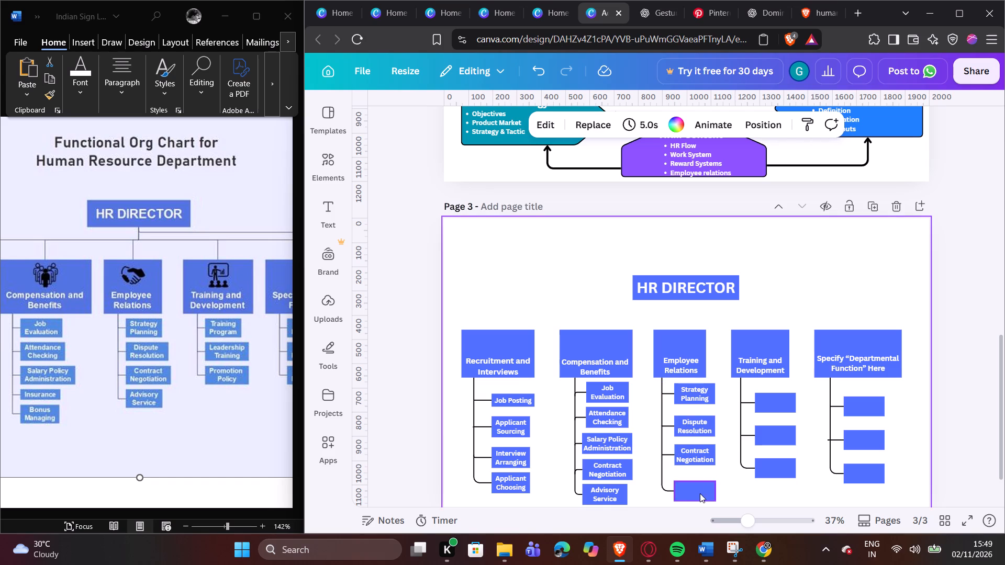
Move the fourth, empty box under Employee Relations slightly up towards Contract Negotiation.
drag(700, 493, 700, 487)
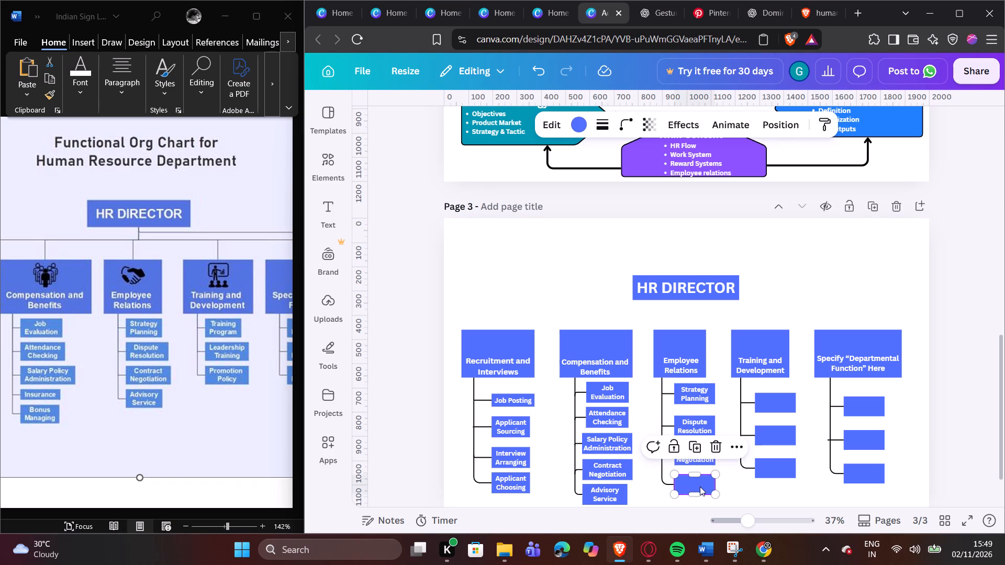
click(700, 487)
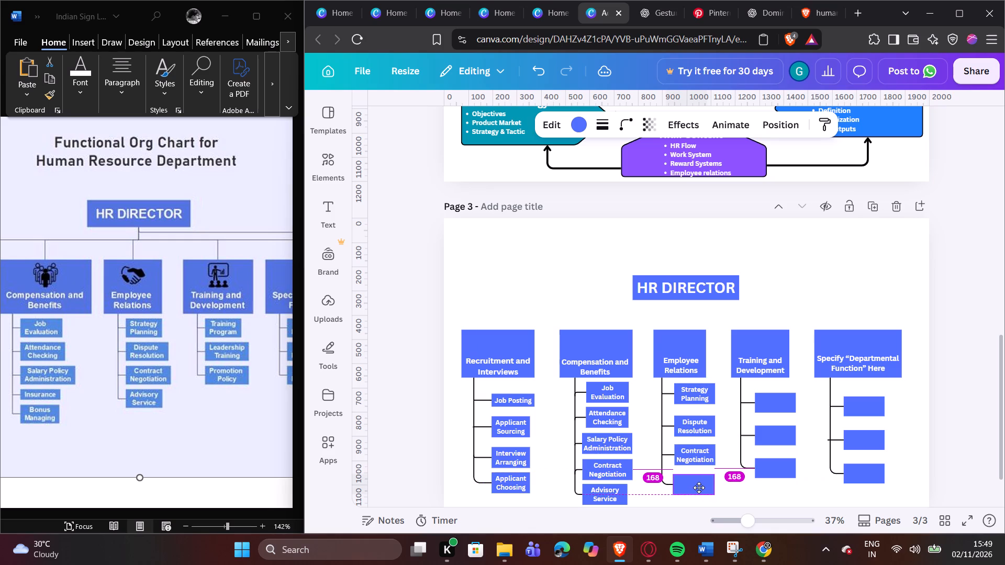
Label the fourth box under Employee Relations "Advisory Service" on two lines.
double_click(699, 487)
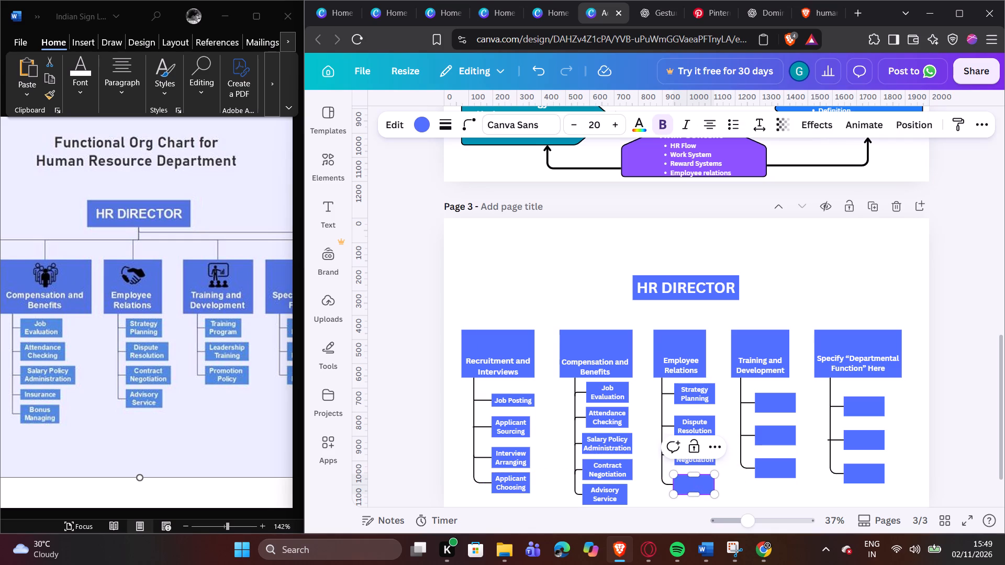
key(shift+a)
key(d)
text(vi)
key(s)
key(o)
text(ry)
key(Return)
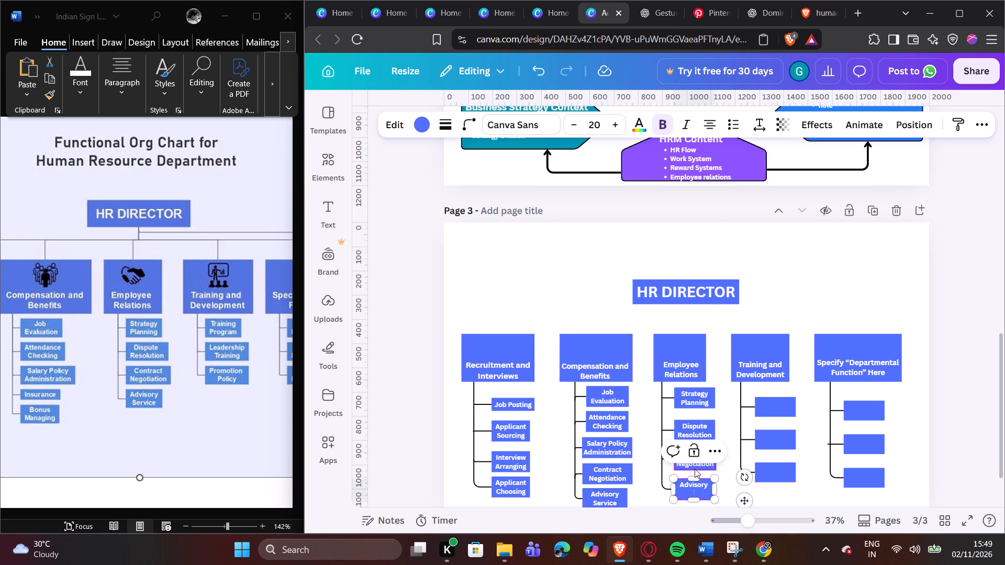
key(shift+s)
key(e)
key(r)
key(v)
key(i)
text(ce)
click(774, 504)
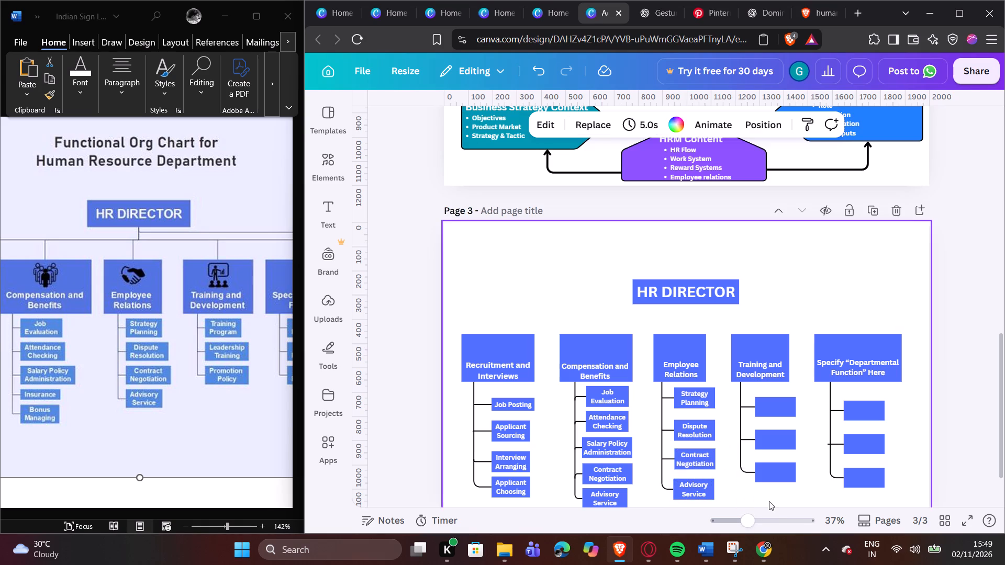
Nudge the Dispute Resolution and Contract Negotiation boxes under Employee Relations slightly up and level the Contract Negotiation connector line.
click(703, 487)
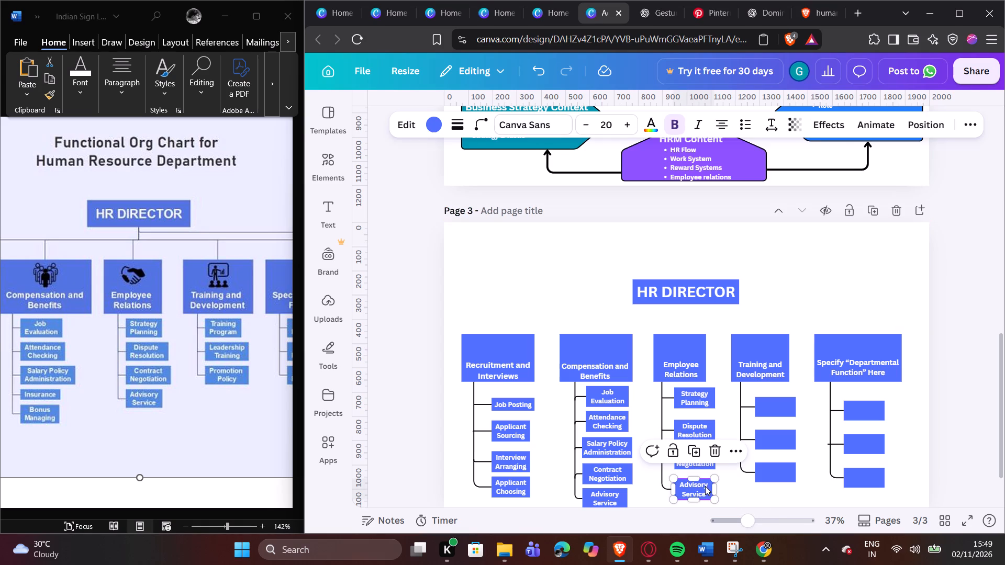
click(730, 491)
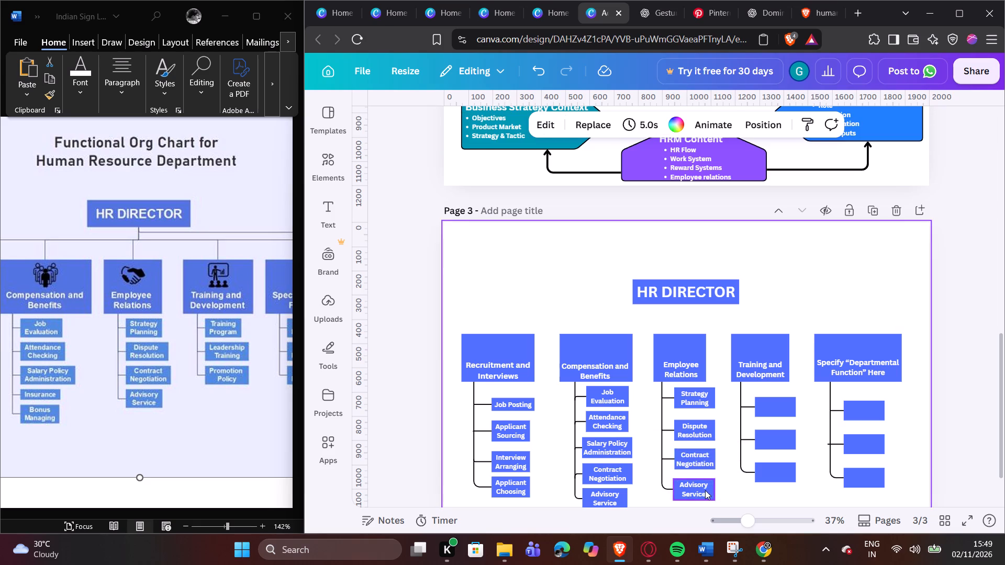
click(702, 490)
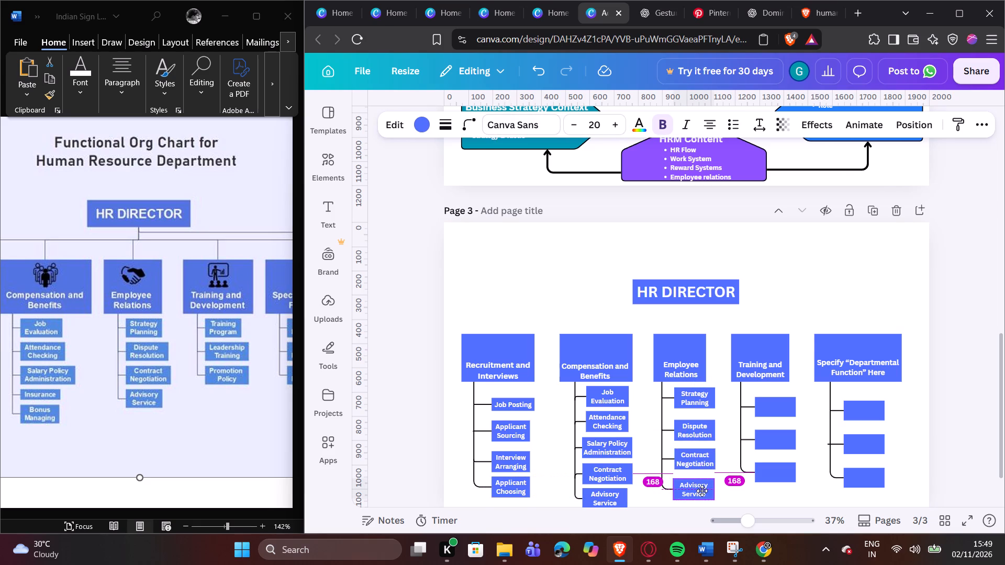
click(703, 430)
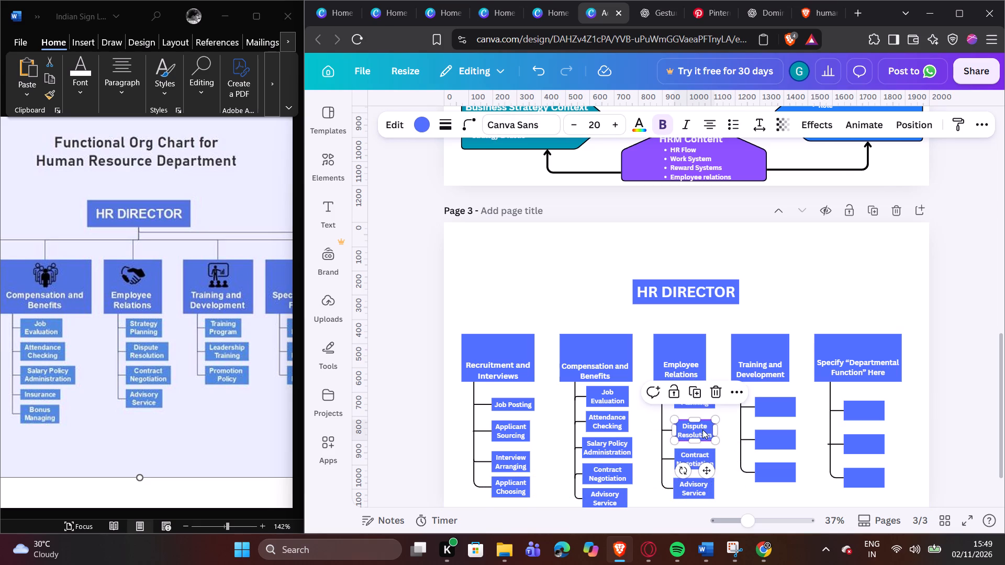
click(699, 457)
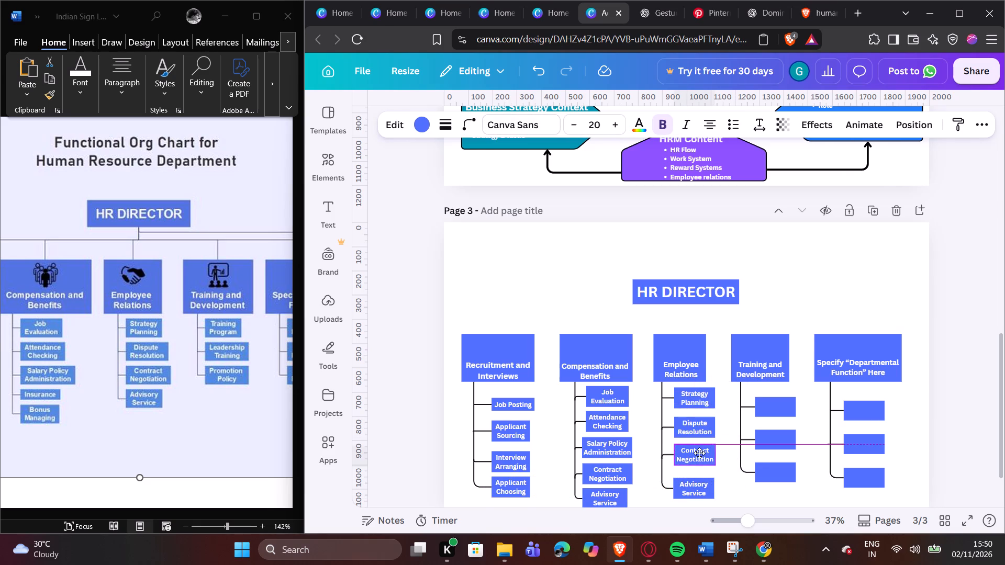
click(667, 455)
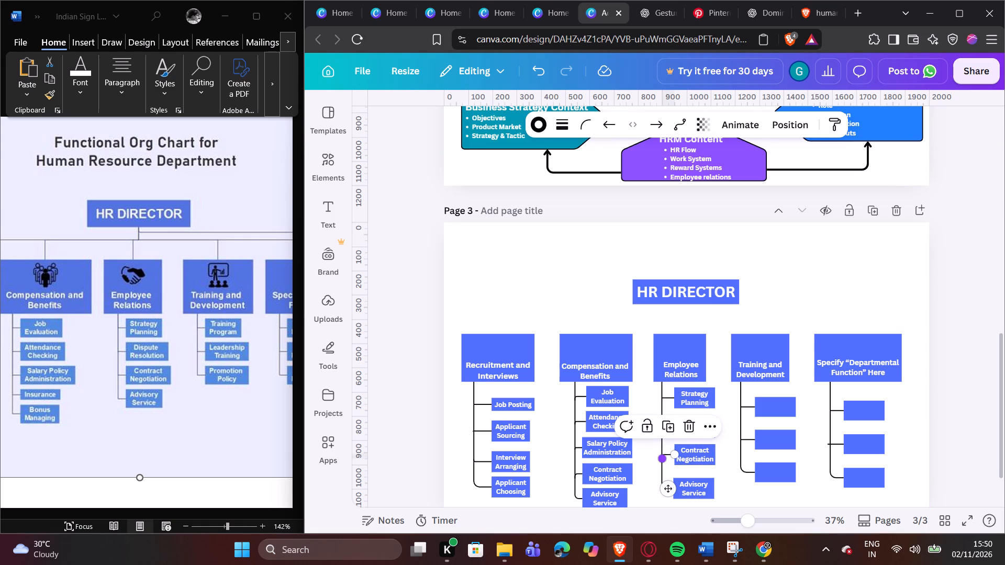
click(660, 458)
click(651, 453)
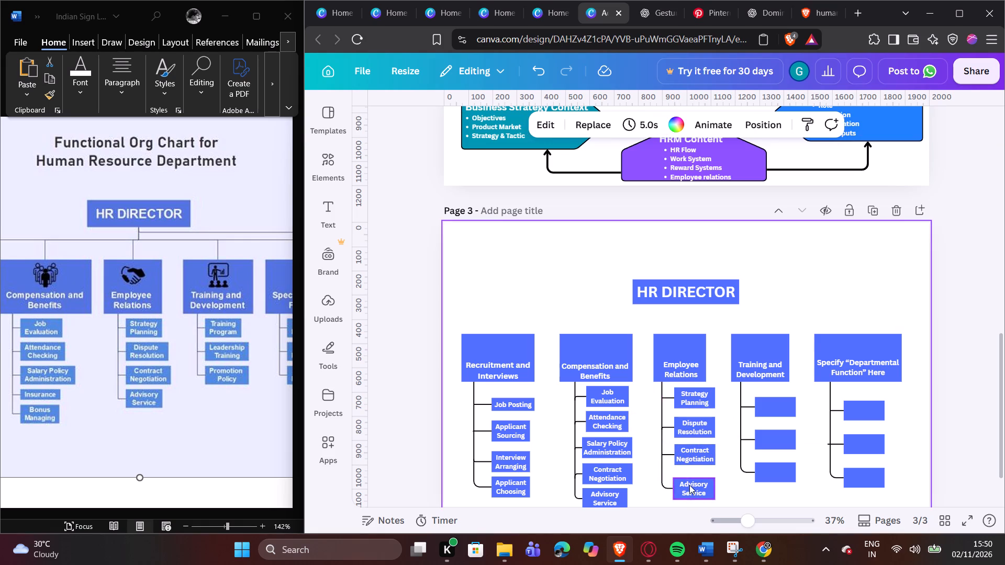
Move the Advisory Service box under Employee Relations slightly up to even out the column's spacing.
drag(690, 486, 689, 481)
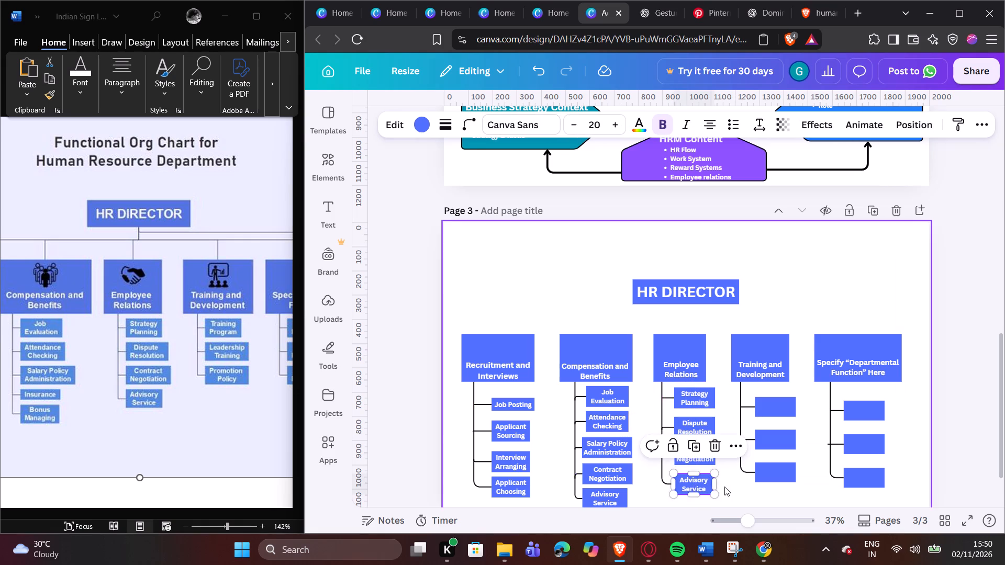
click(727, 487)
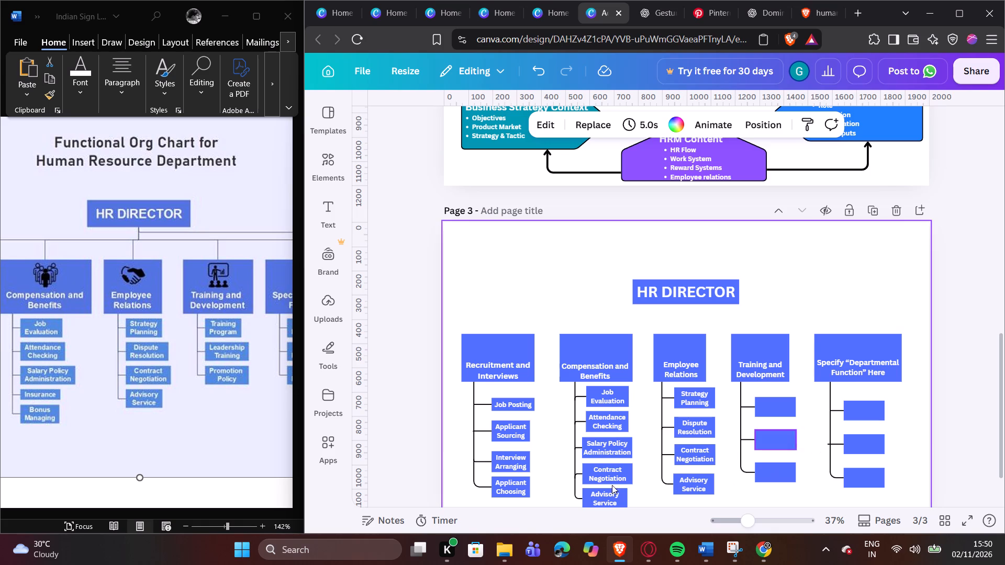
Switch to the Word reference and view the sub-functions of the Training and Development and Specify "Departmental Function" columns.
click(209, 473)
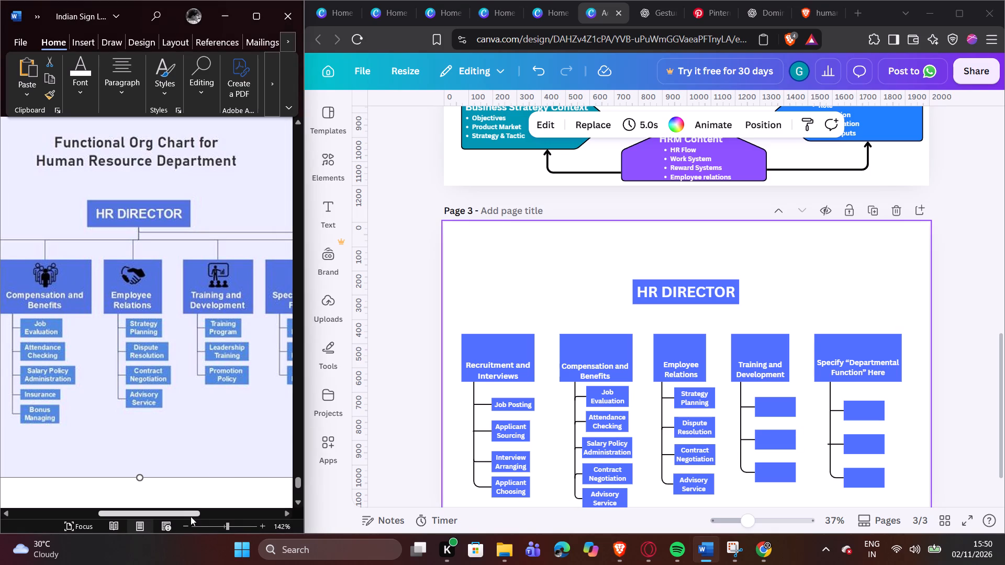
drag(191, 515, 233, 508)
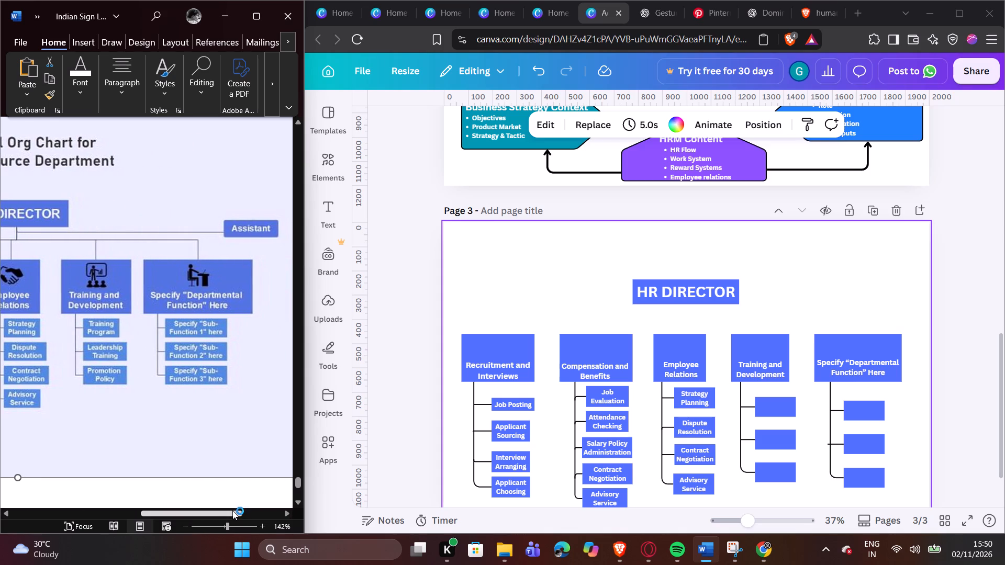
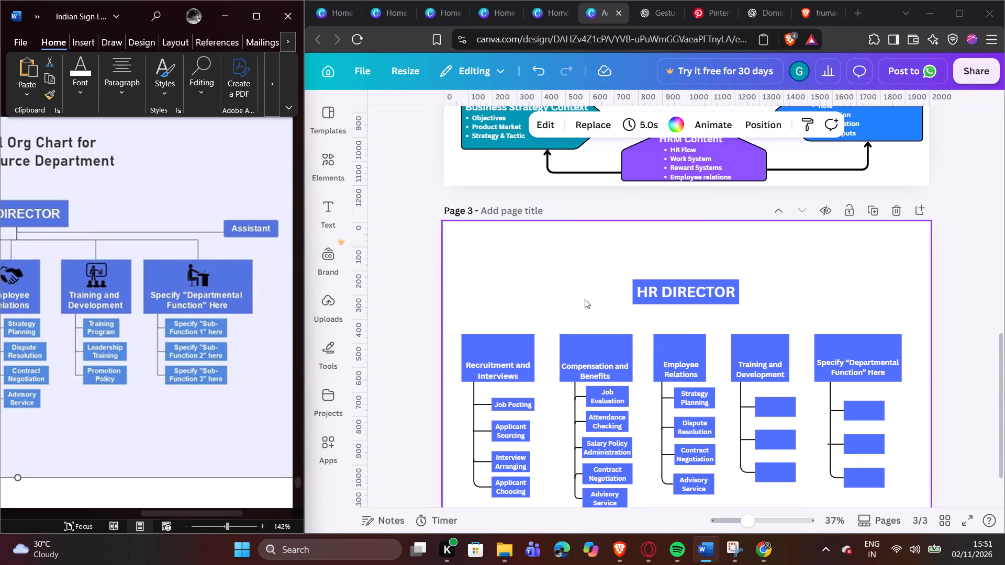
Move the top empty box under Training and Development slightly upward and align its connector's start point on the vertical line with it.
drag(773, 407, 773, 401)
click(748, 402)
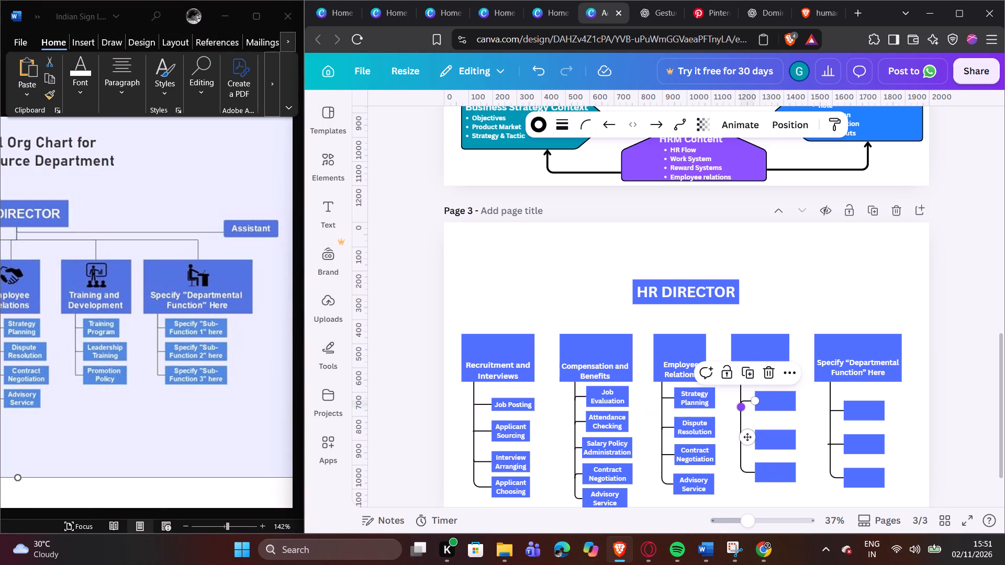
drag(741, 407, 741, 405)
drag(741, 405, 741, 400)
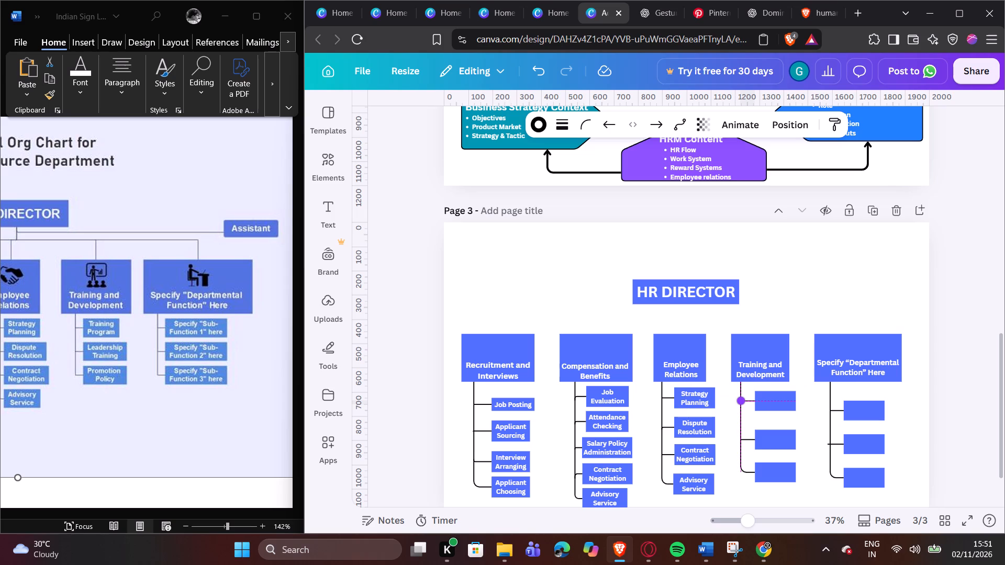
drag(741, 400, 741, 402)
Label the top box under Training and Development "Training Program", with the words on two lines.
double_click(780, 395)
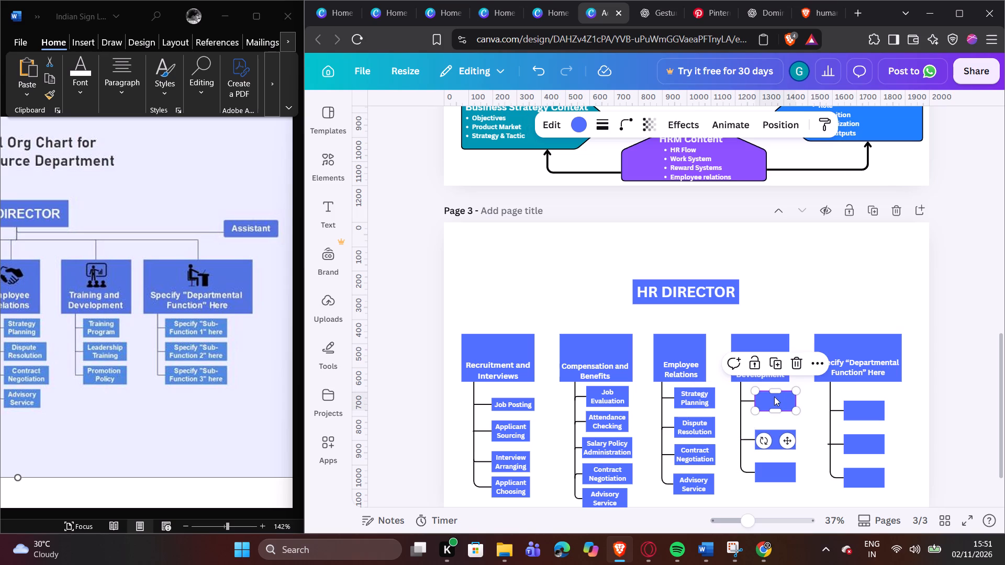
key(shift+t)
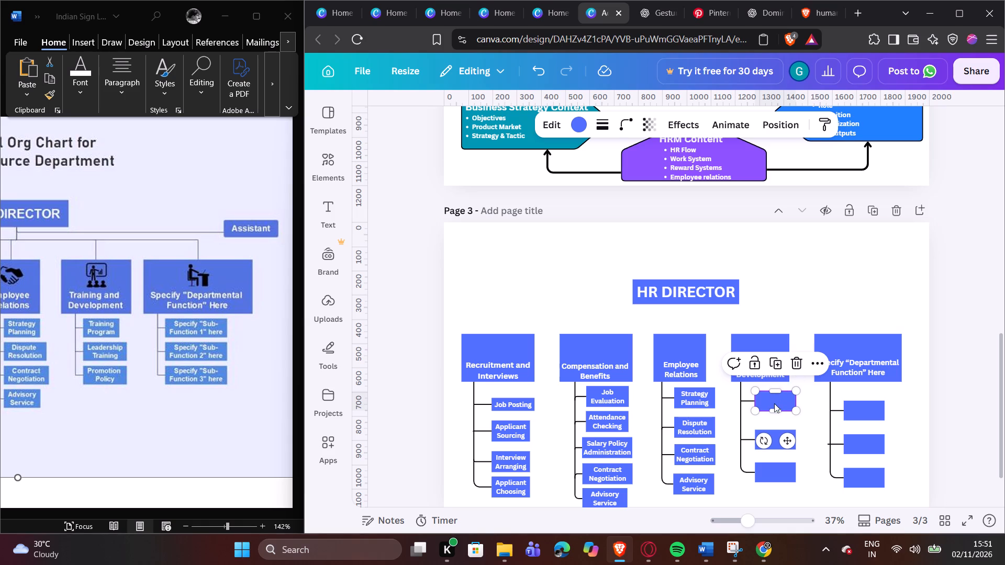
double_click(774, 403)
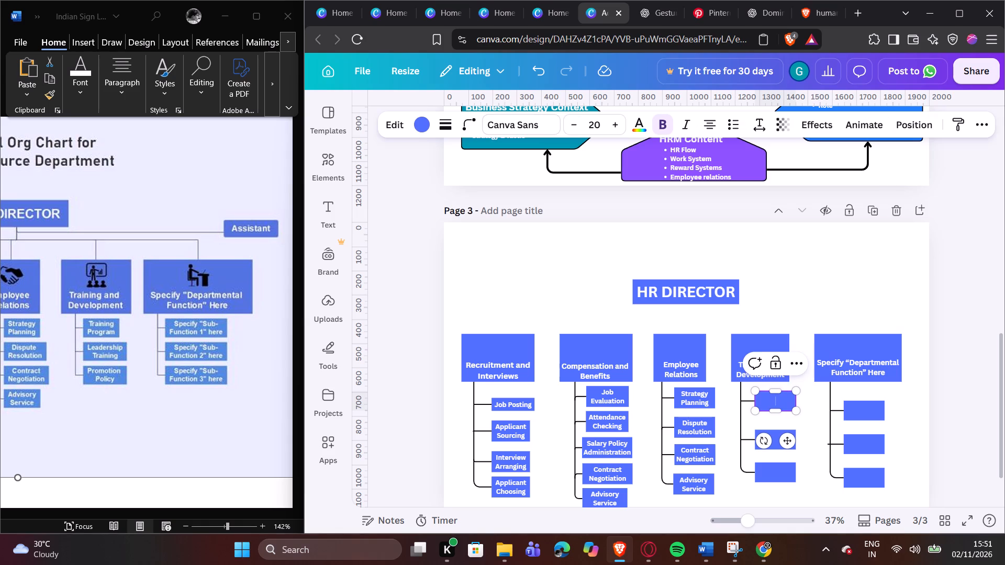
key(shift+t)
text(ra)
text(ining)
key(Return)
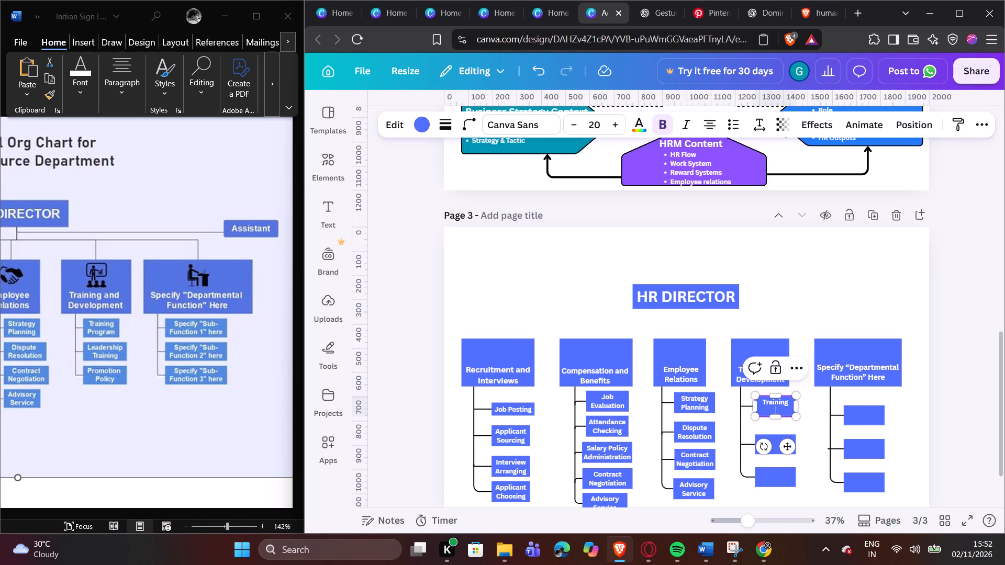
key(shift+p)
text(ro)
text(gr)
key(a)
key(m)
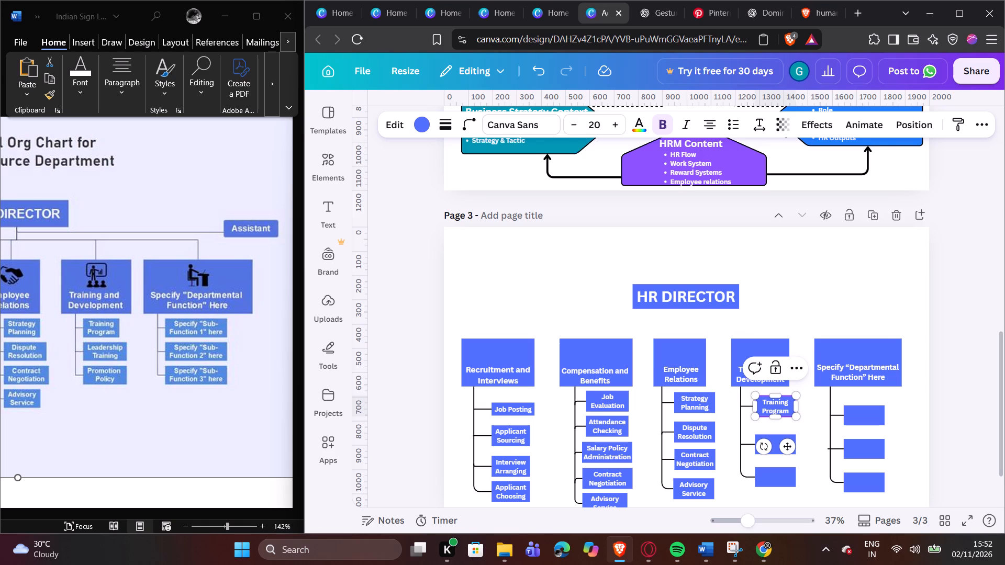
click(809, 425)
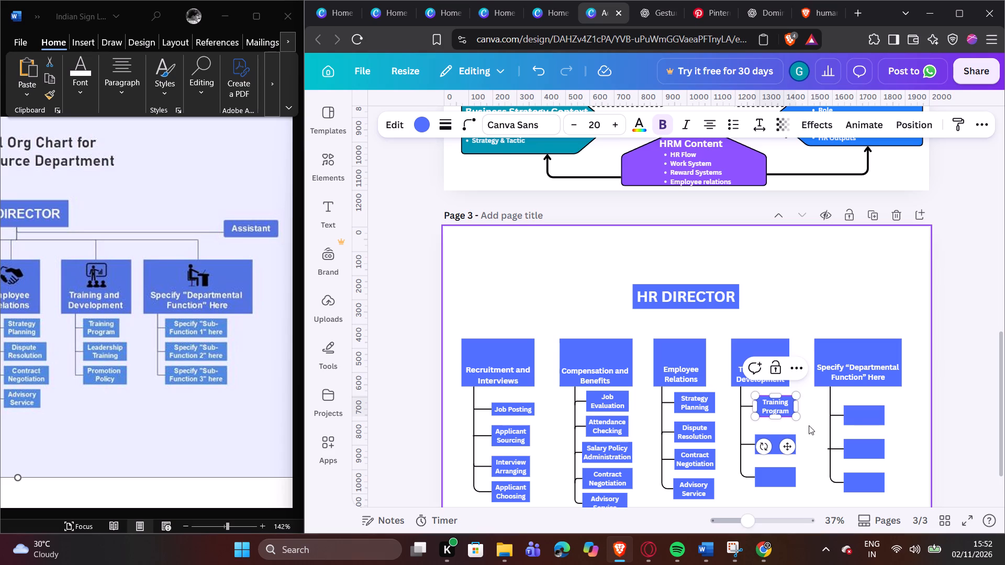
Label the middle box under Training and Development "Leadership Training", with the words on two lines.
double_click(780, 443)
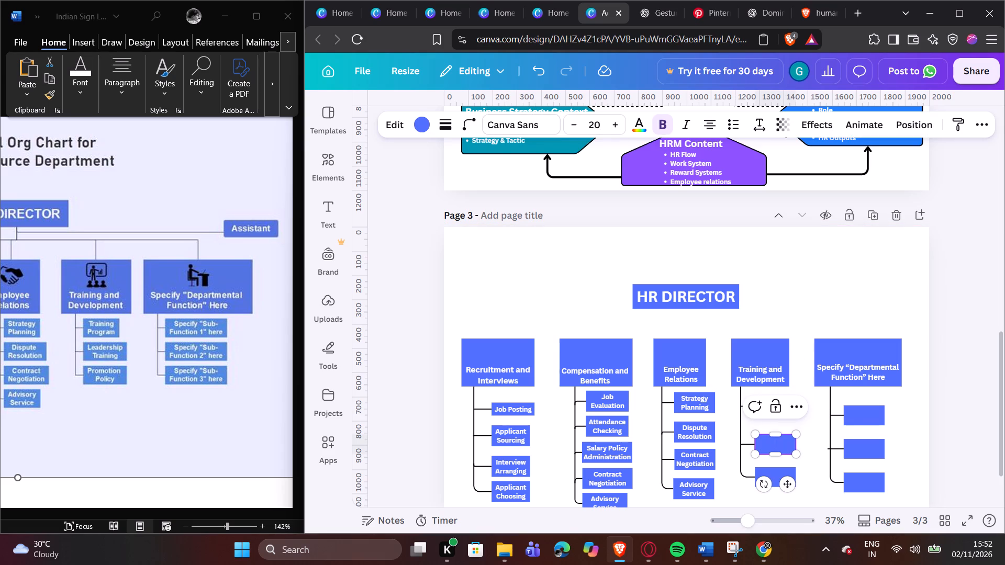
key(shift+l)
text(ea)
text(dership)
key(Return)
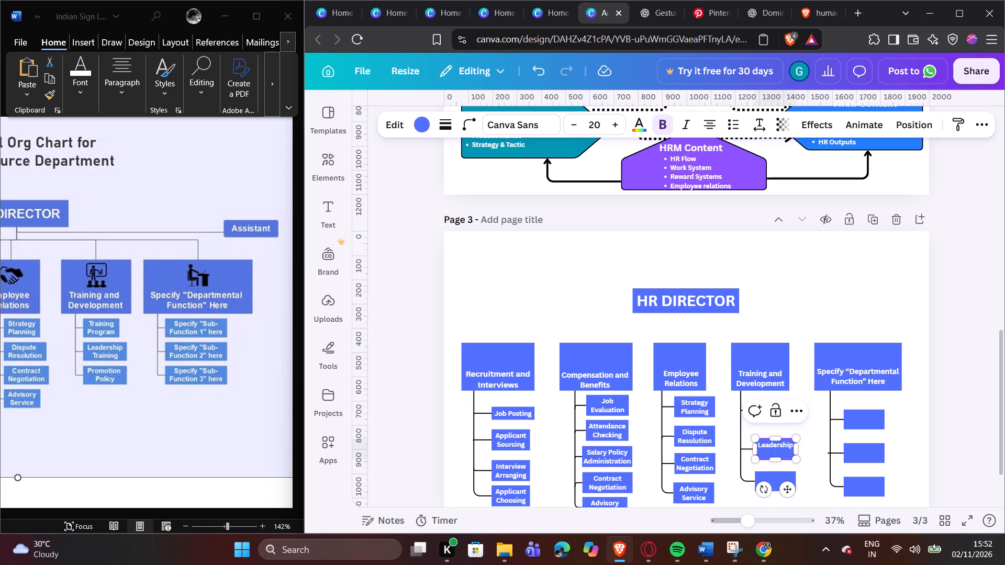
key(shift+t)
key(r)
key(a)
text(ining)
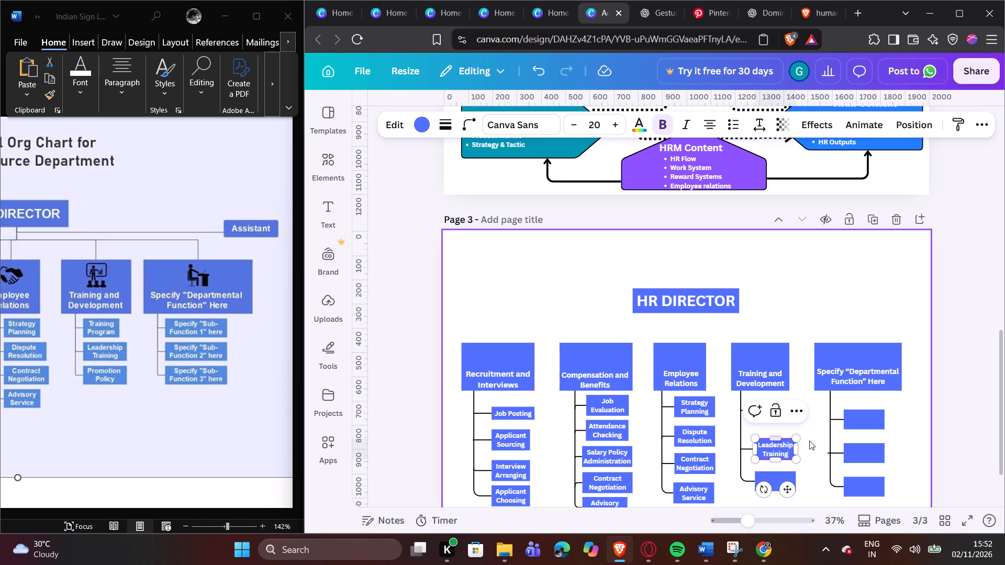
click(809, 482)
Label the bottom box under Training and Development "Promotion Policy", with the words on two lines.
scroll(808, 482, down, 1)
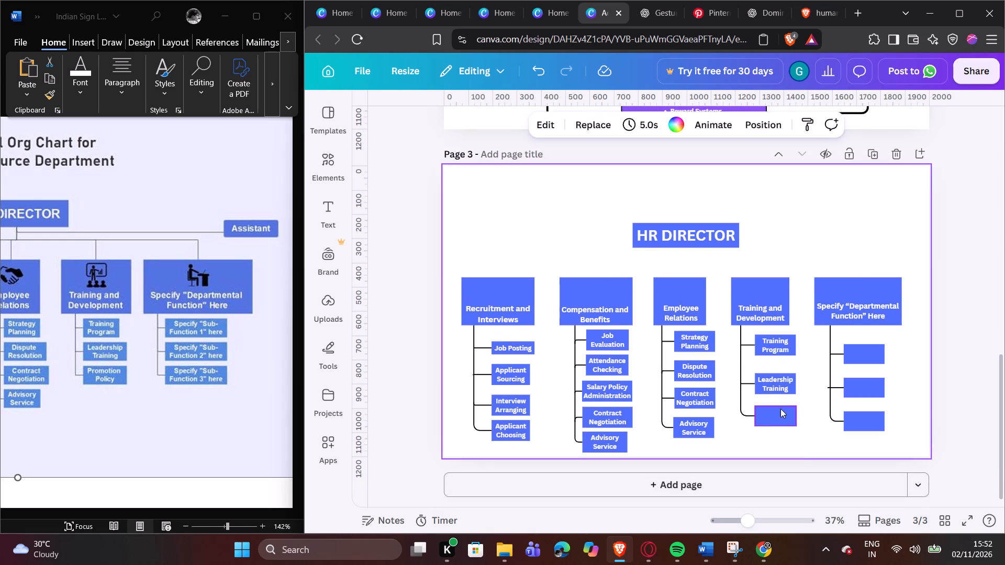
double_click(778, 409)
double_click(778, 416)
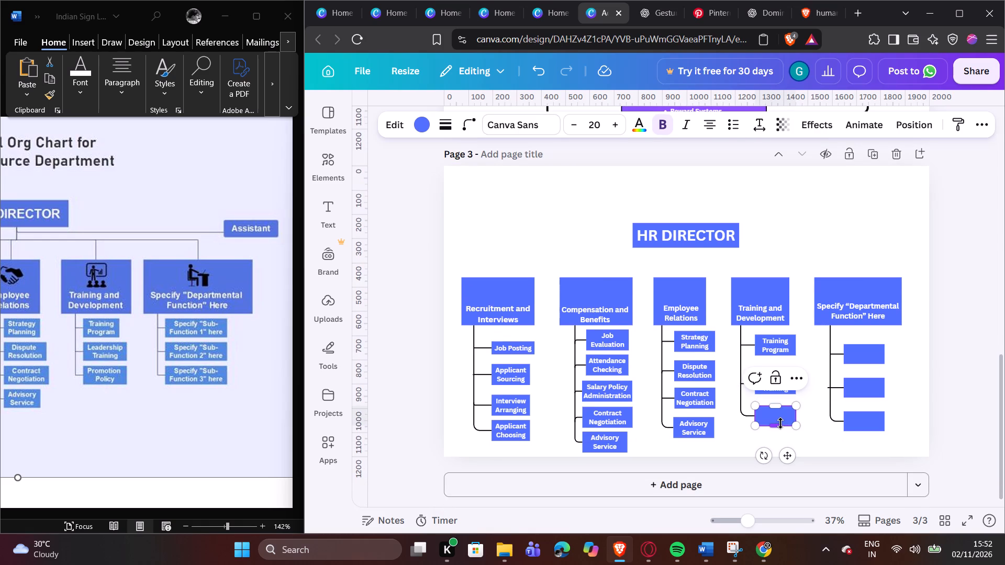
key(shift+p)
key(r)
key(o)
key(m)
key(o)
text(tio)
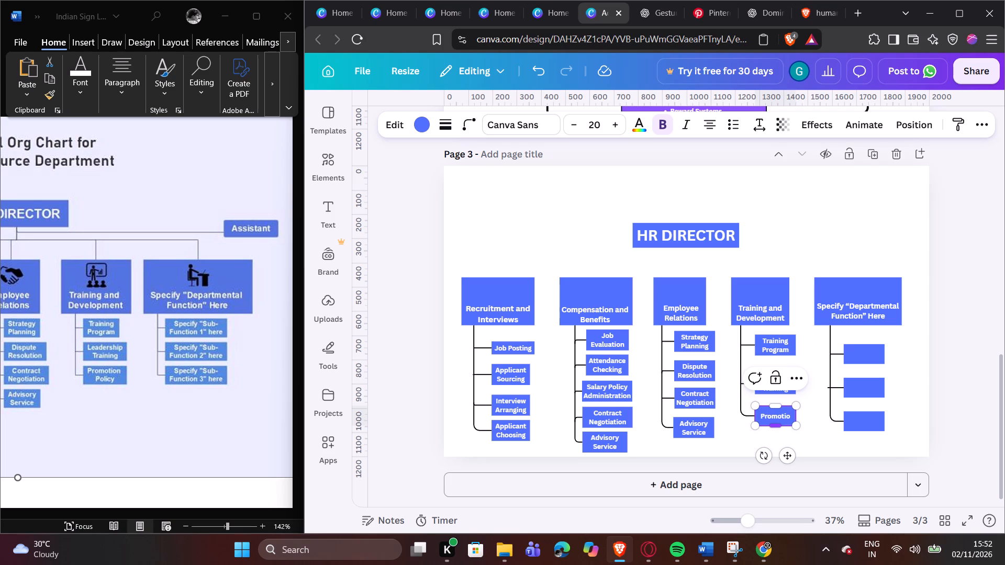
key(n)
key(Return)
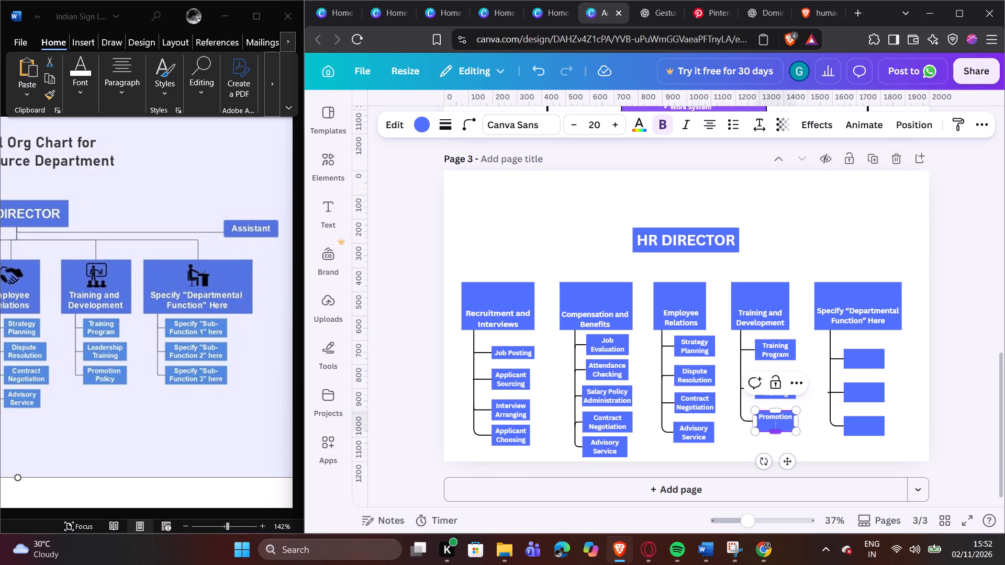
text(Po)
text(li)
text(cy)
click(811, 455)
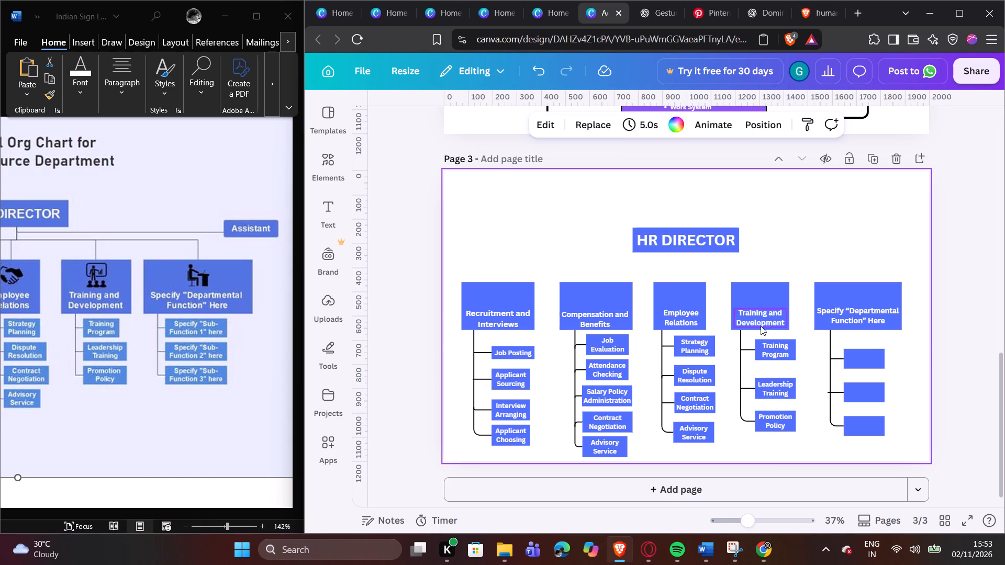
Move the top empty box under Specify "Departmental Function" Here slightly upward and straighten its connector from the vertical line.
drag(864, 354, 860, 344)
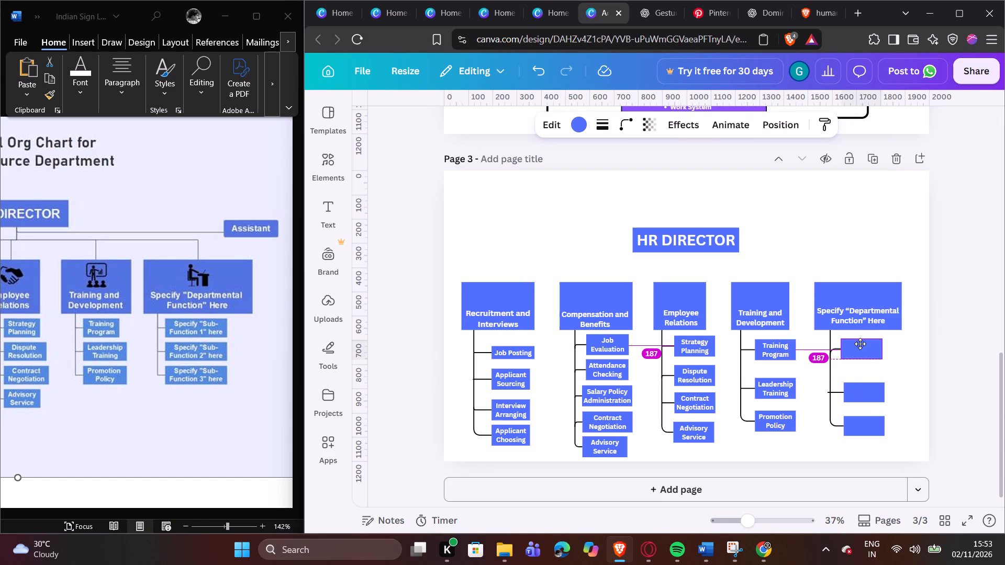
drag(860, 344, 861, 344)
click(829, 352)
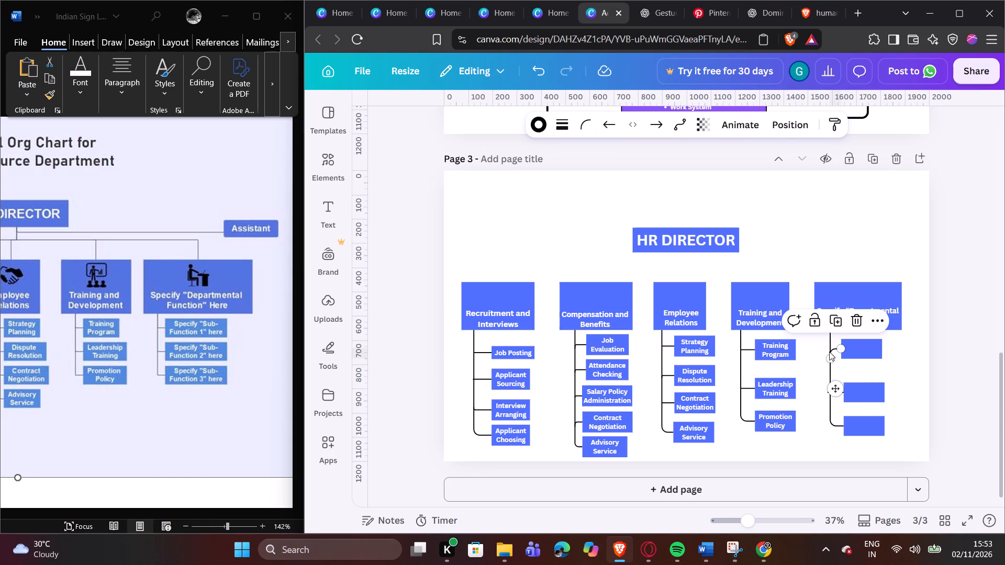
drag(828, 358, 825, 349)
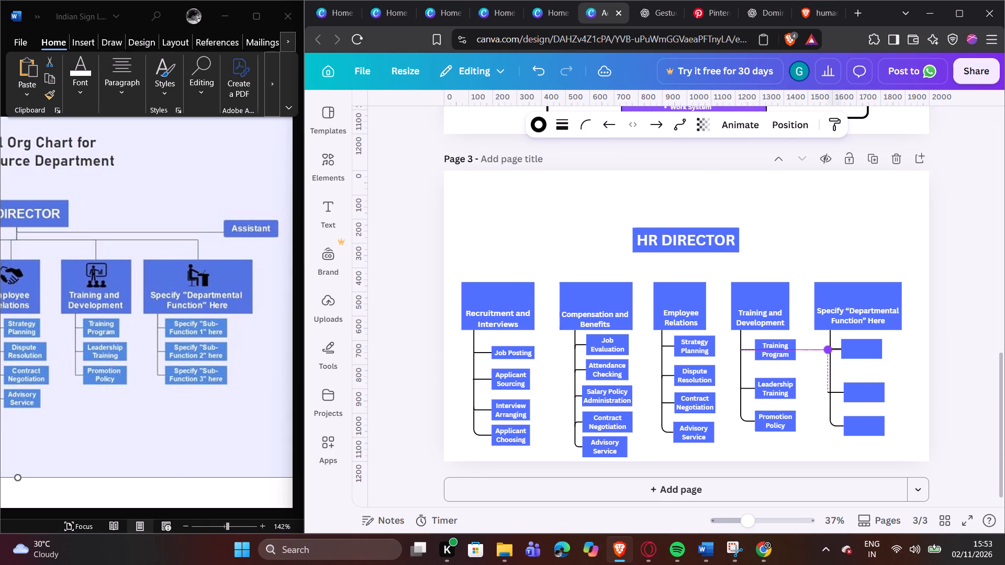
drag(825, 349, 827, 347)
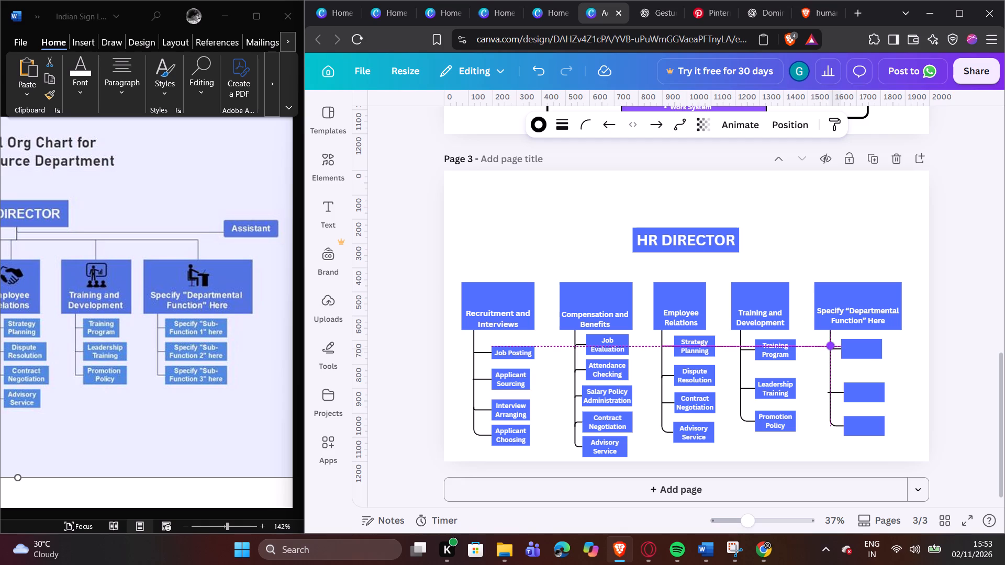
drag(827, 347, 827, 348)
click(805, 353)
click(833, 348)
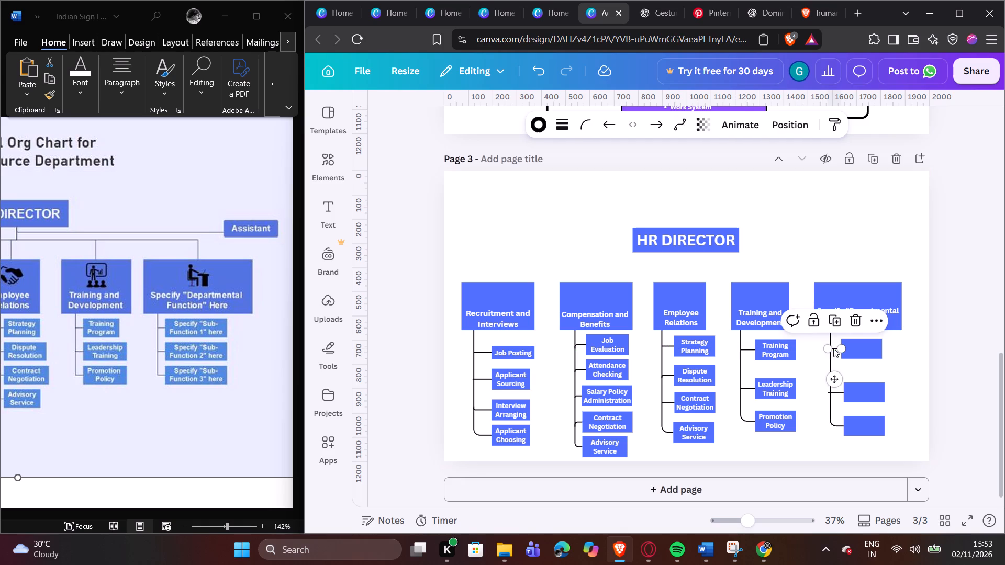
click(828, 348)
click(820, 350)
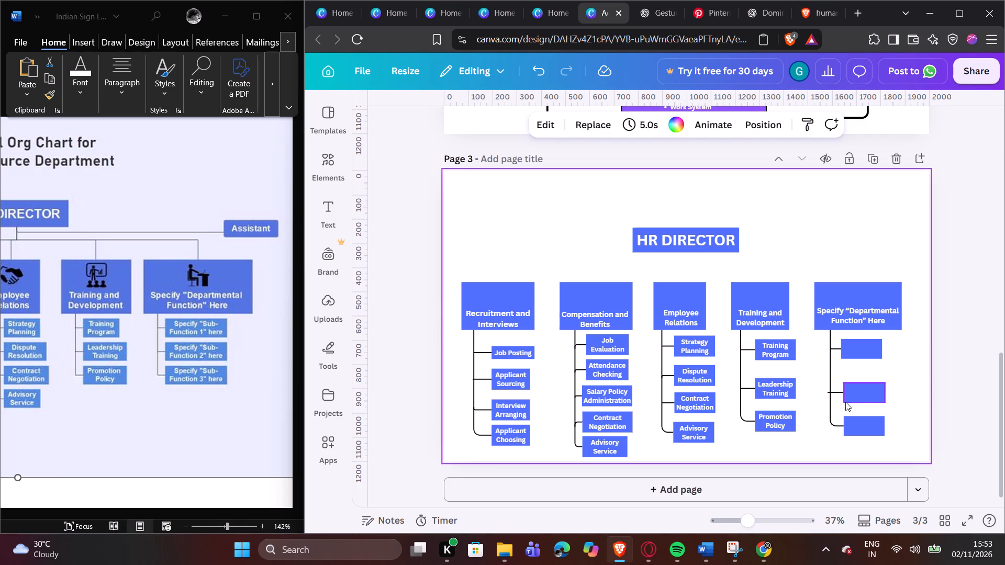
Move the middle empty box under Specify "Departmental Function" Here slightly upward and align its connector's start point on the vertical line.
drag(862, 390, 861, 381)
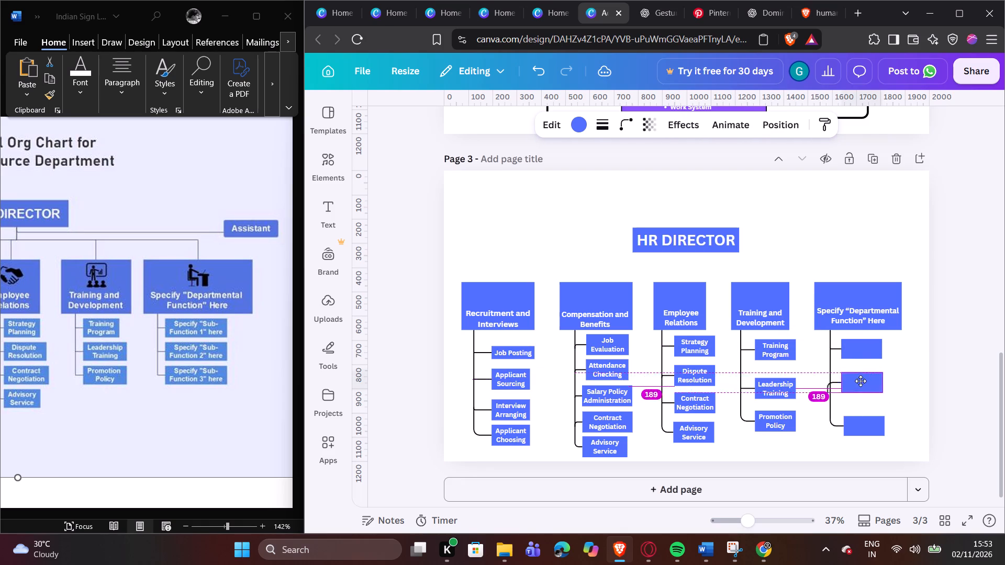
drag(861, 381, 861, 382)
click(830, 386)
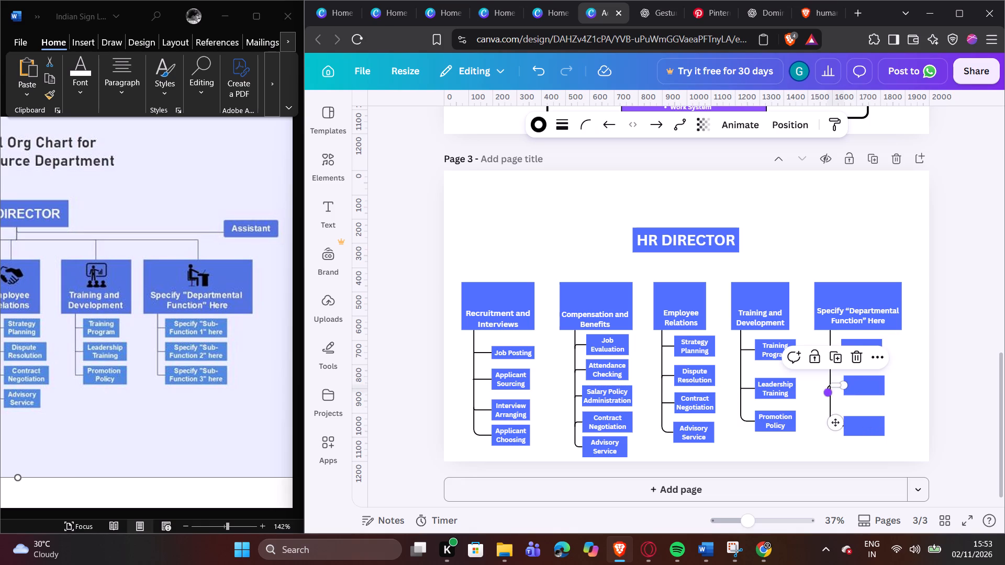
drag(825, 392, 830, 387)
click(806, 382)
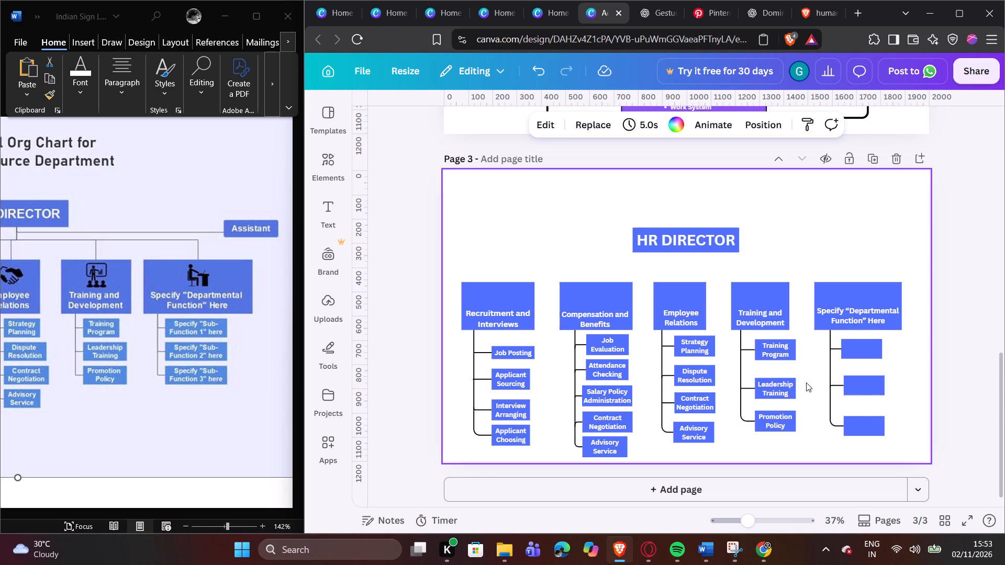
Widen the top empty box under Specify "Departmental Function" Here slightly.
click(858, 346)
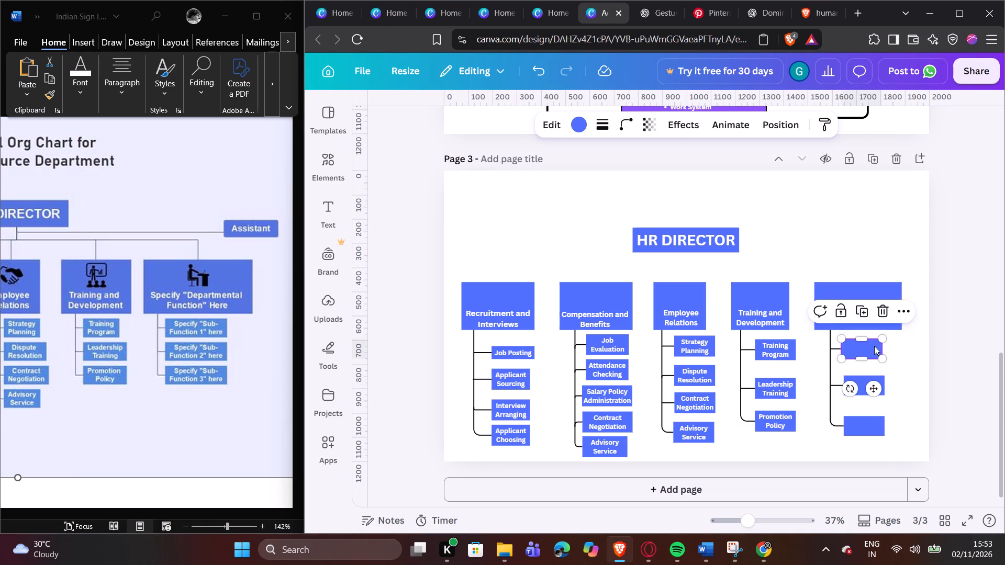
drag(881, 357, 888, 356)
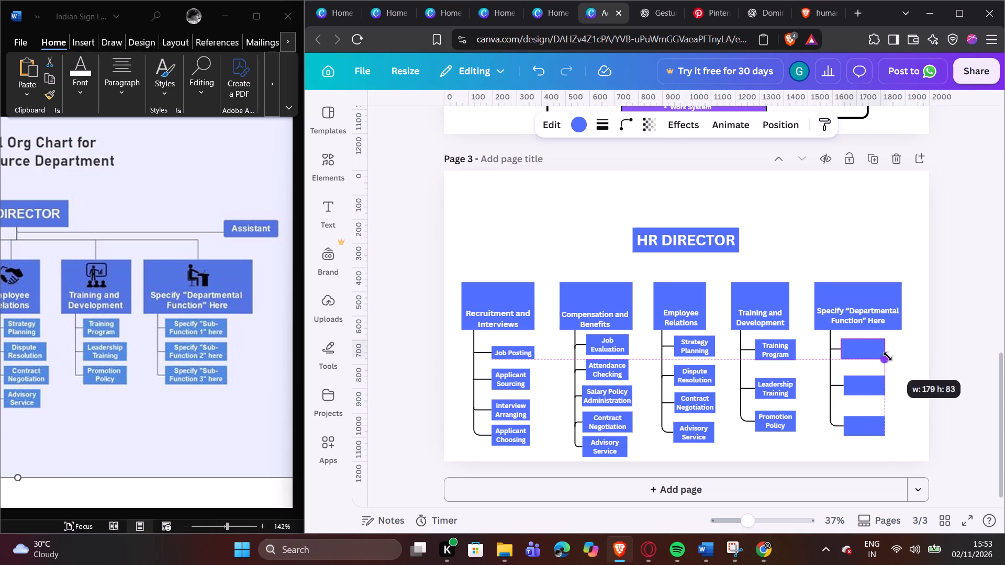
drag(888, 356, 891, 356)
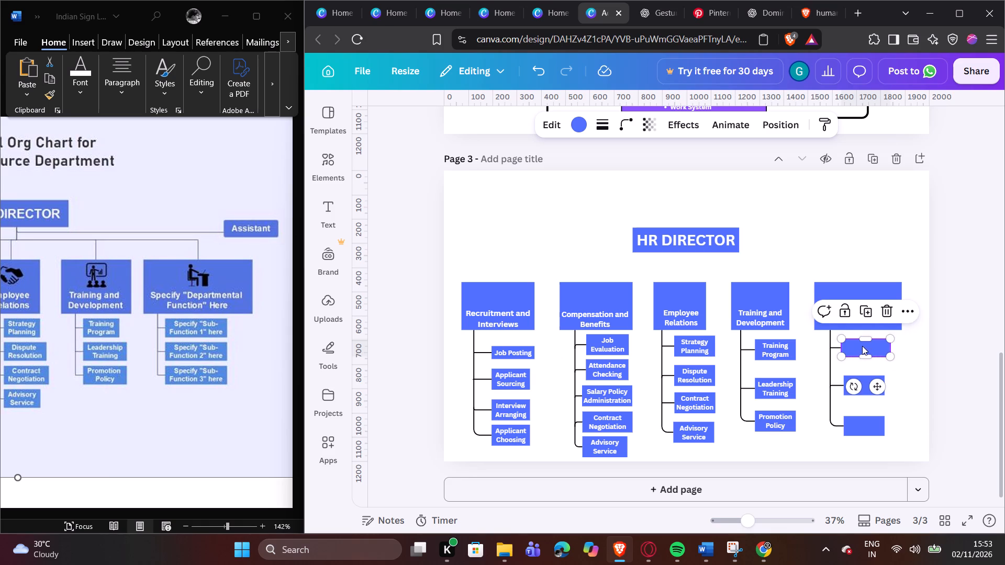
Label the top box under the Departmental Function heading 'Specify "Sub-Function 1" here' and widen it so the text fits on two lines.
double_click(862, 345)
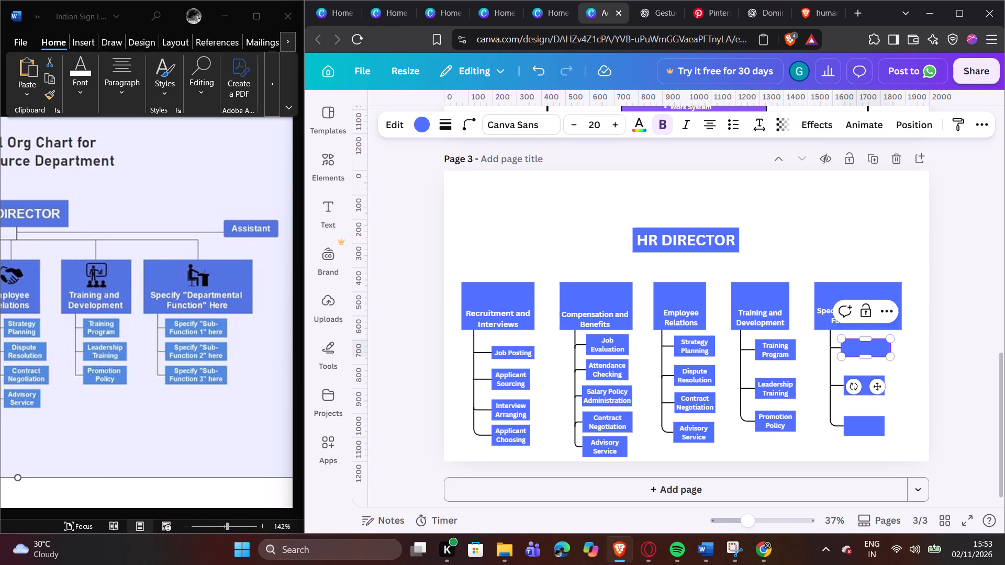
key(shift+s)
key(p)
text(eci)
text(fy)
key(space)
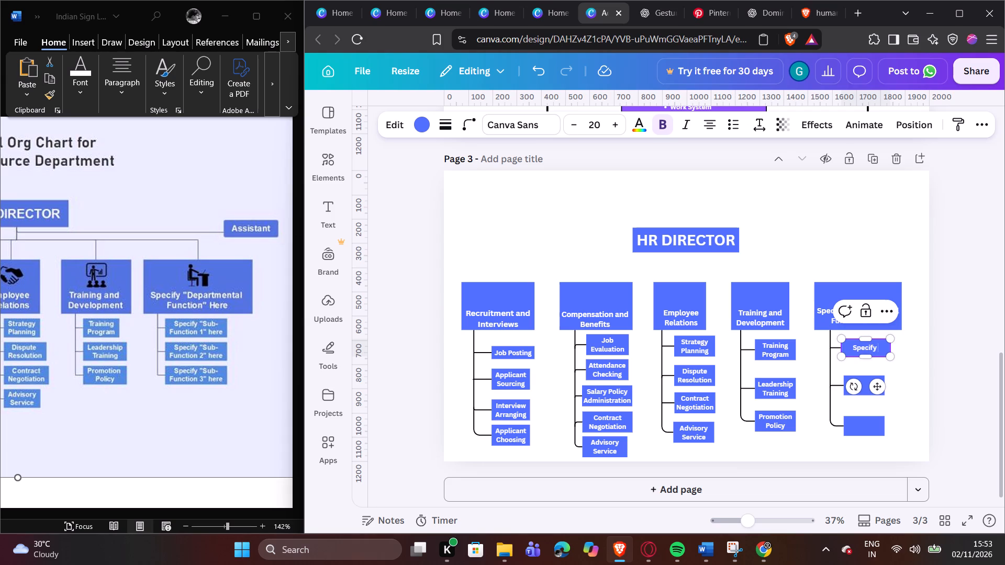
text("")
key(Left)
key(shift+s)
text(ub)
key(minus)
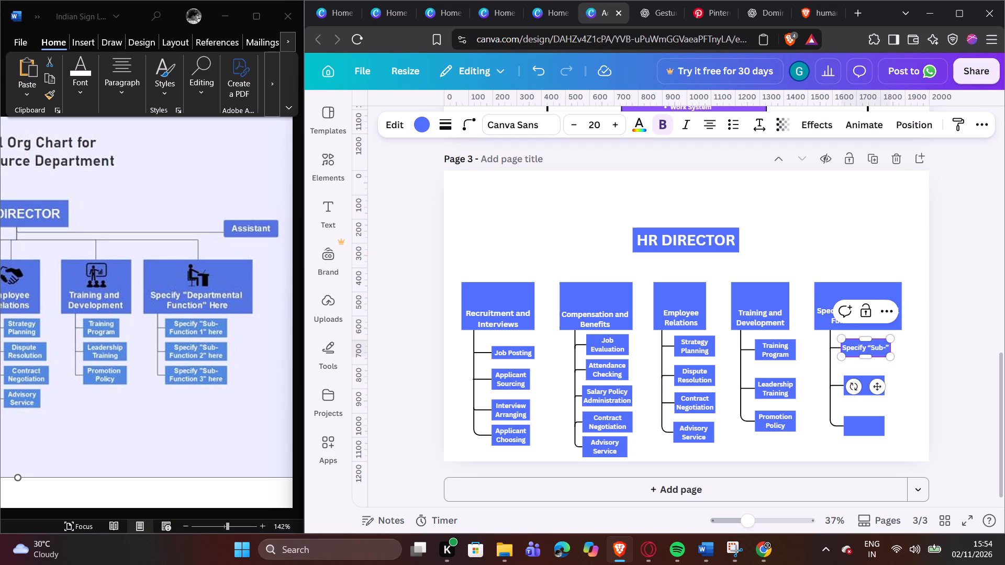
key(shift+f)
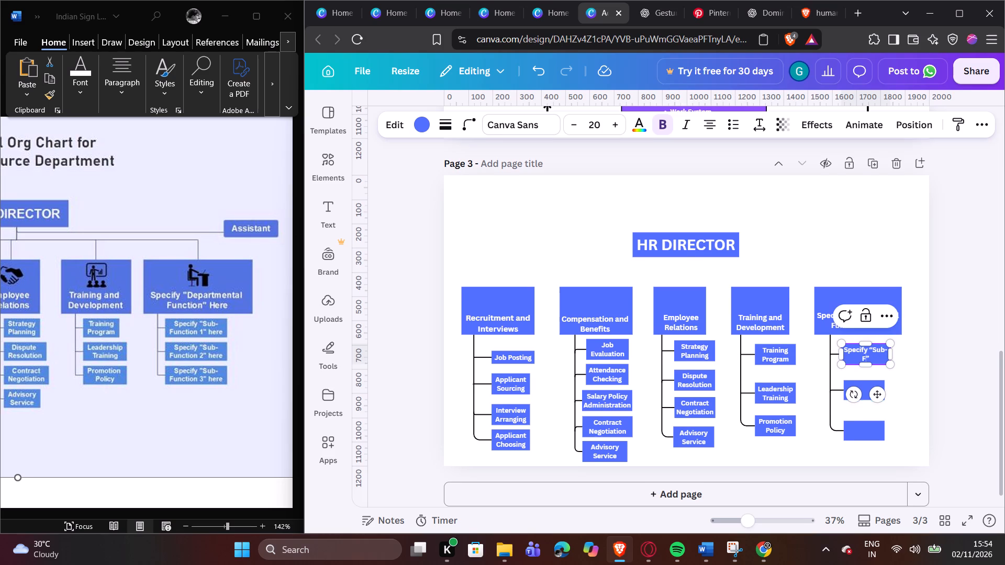
text(un)
key(c)
text(tio)
text(n 1)
key(Right)
key(space)
text(he)
text(re)
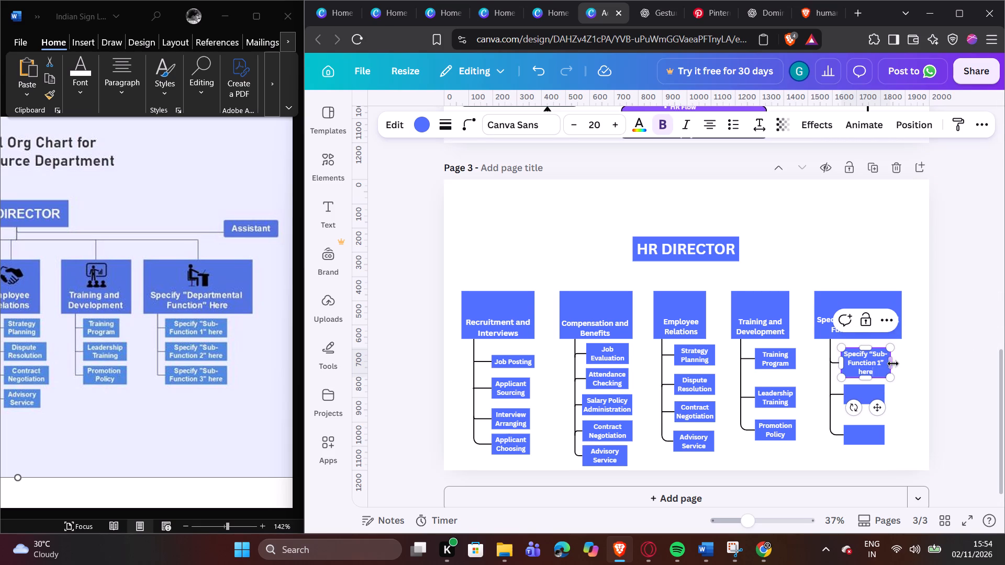
drag(891, 363, 896, 363)
click(917, 387)
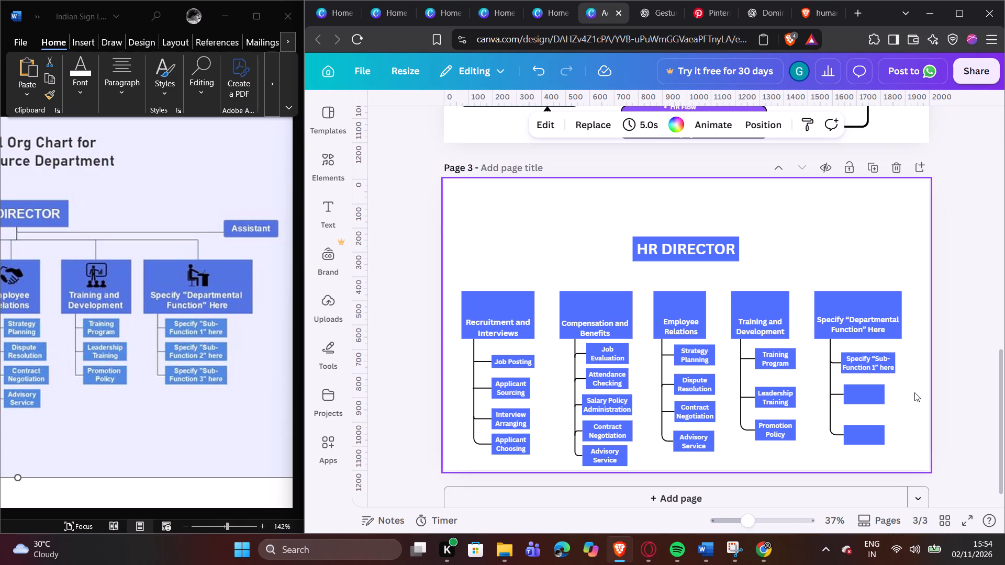
Label the middle box under the Departmental Function heading 'Specify "Sub-Function 2" here'.
click(874, 393)
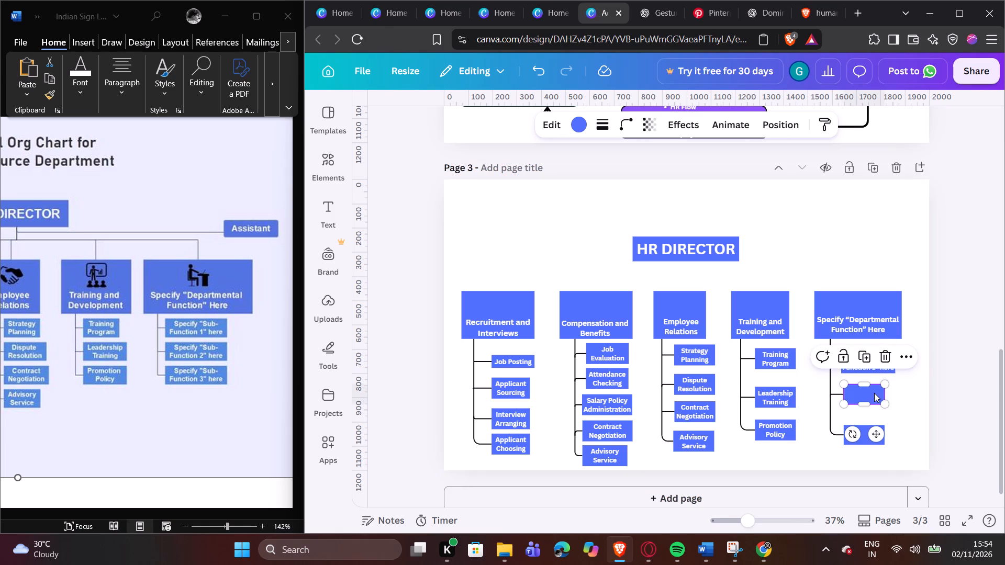
double_click(874, 392)
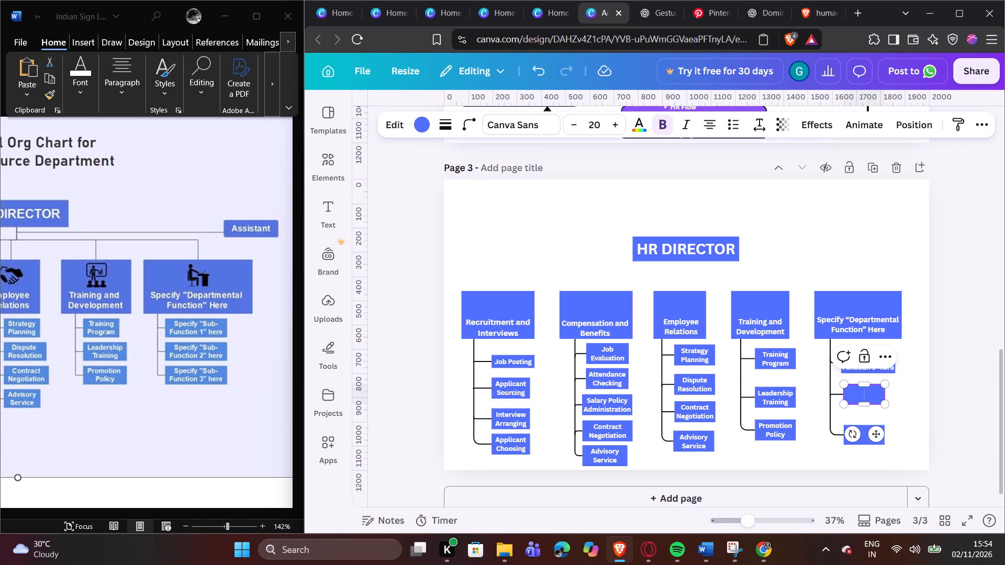
text(Se)
key(BackSpace)
text(pe)
text(cif)
text(y)
key(space)
text("")
key(Left)
text(Sub)
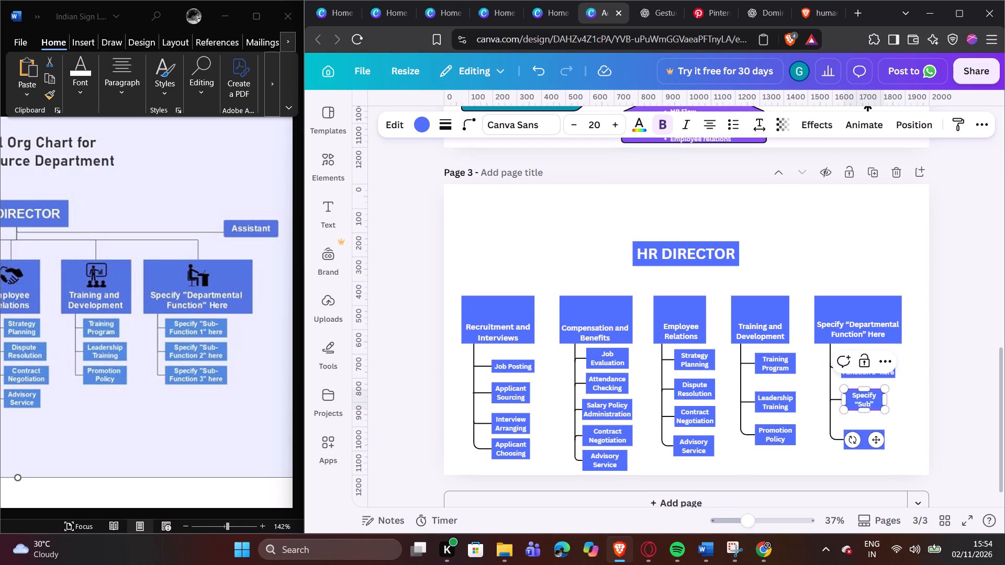
key(minus)
key(Return)
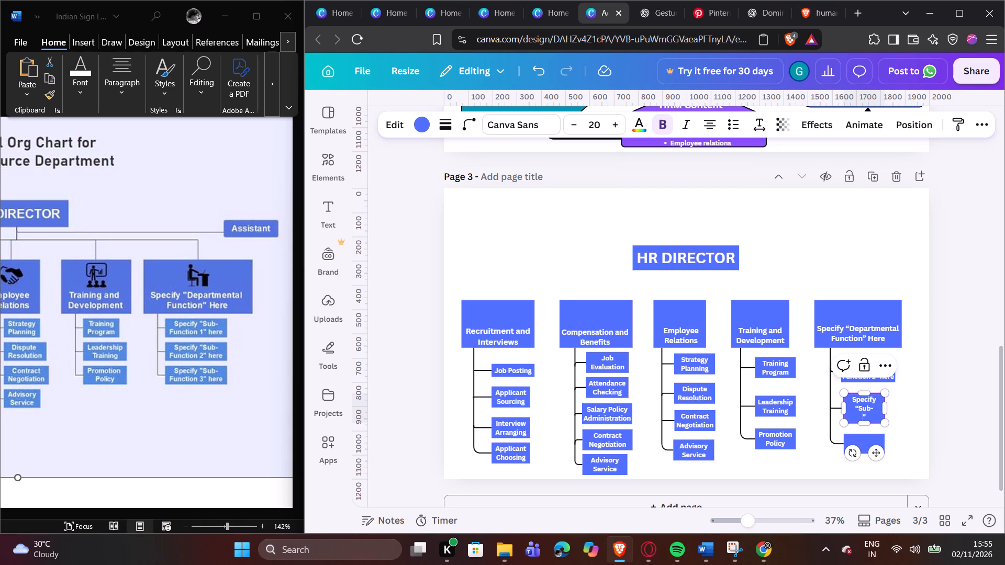
key(shift+f)
key(u)
text(nctio)
text(n 2)
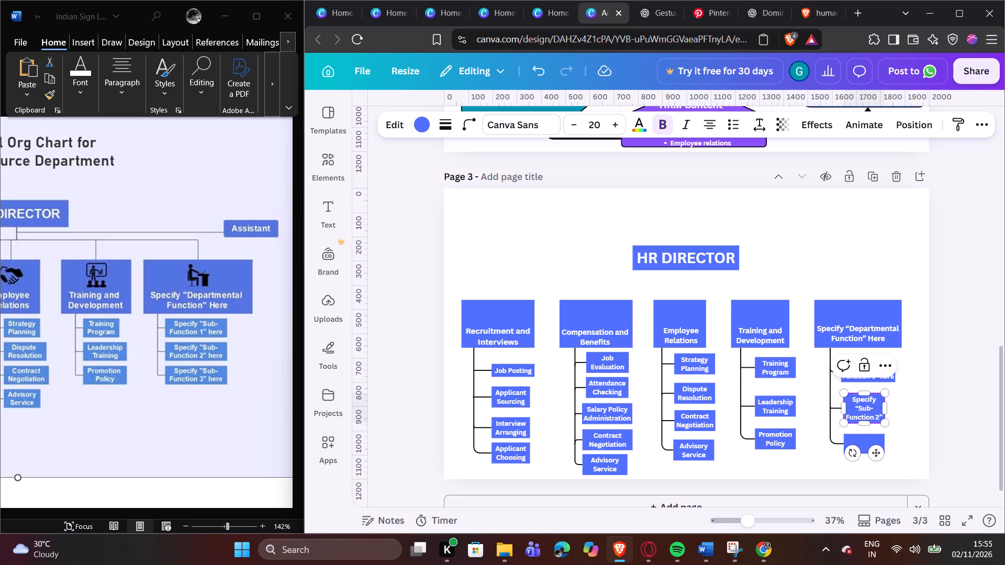
key(Right)
key(space)
text(here)
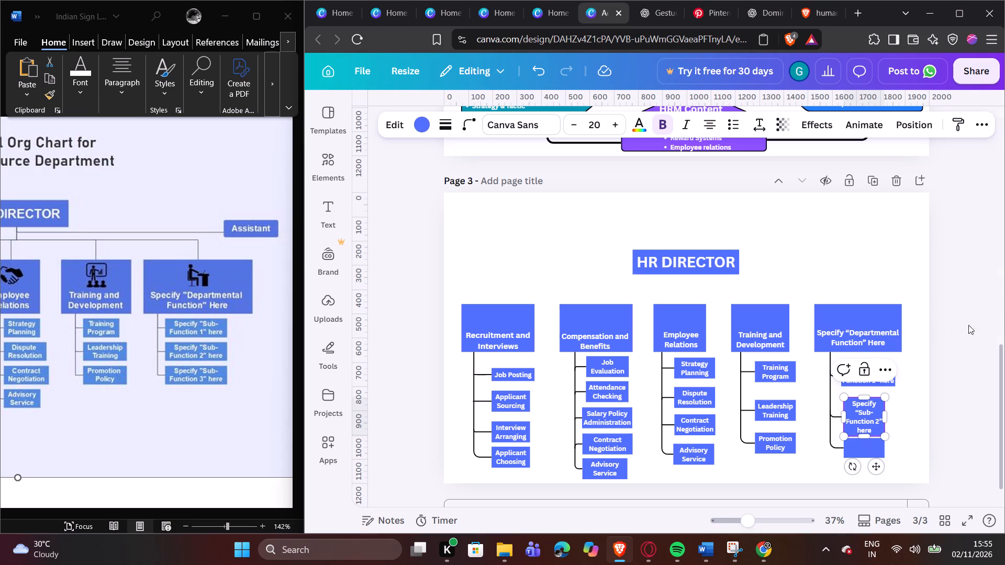
Widen the Sub-Function 2 box so its text fits on two lines.
drag(884, 414, 896, 413)
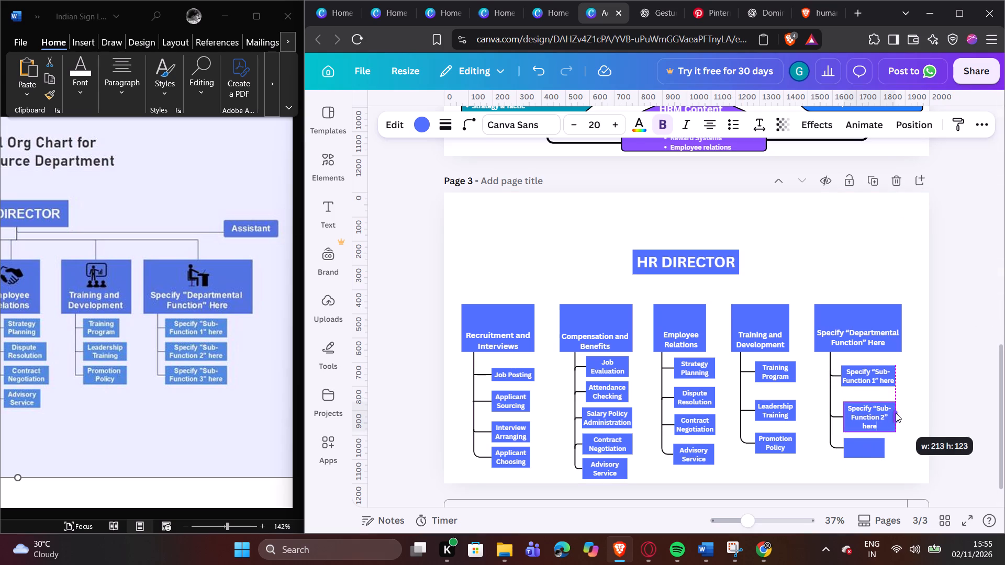
drag(896, 413, 901, 413)
click(914, 419)
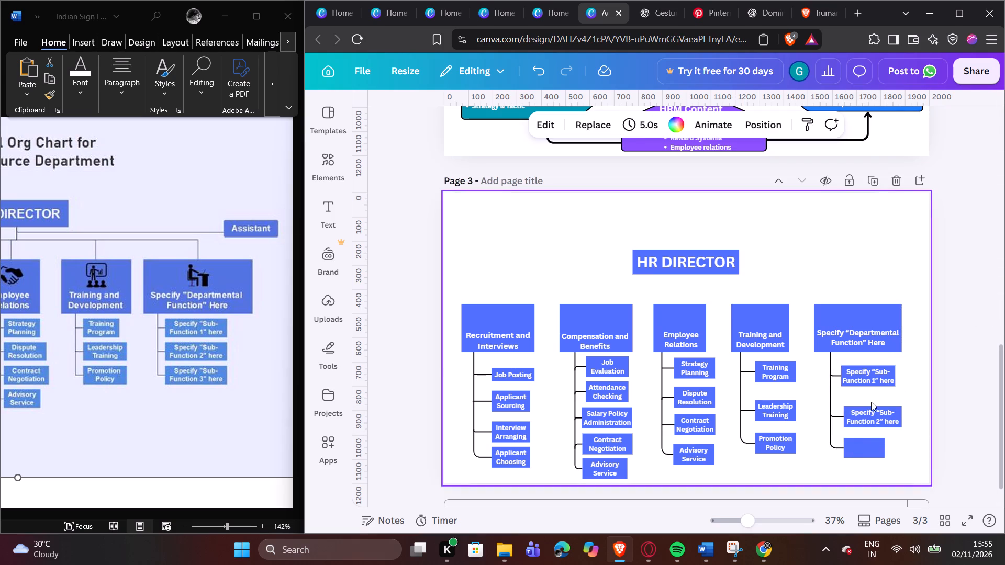
Widen the Sub-Function 1 box slightly so its edge lines up with the Sub-Function 2 box below.
triple_click(880, 417)
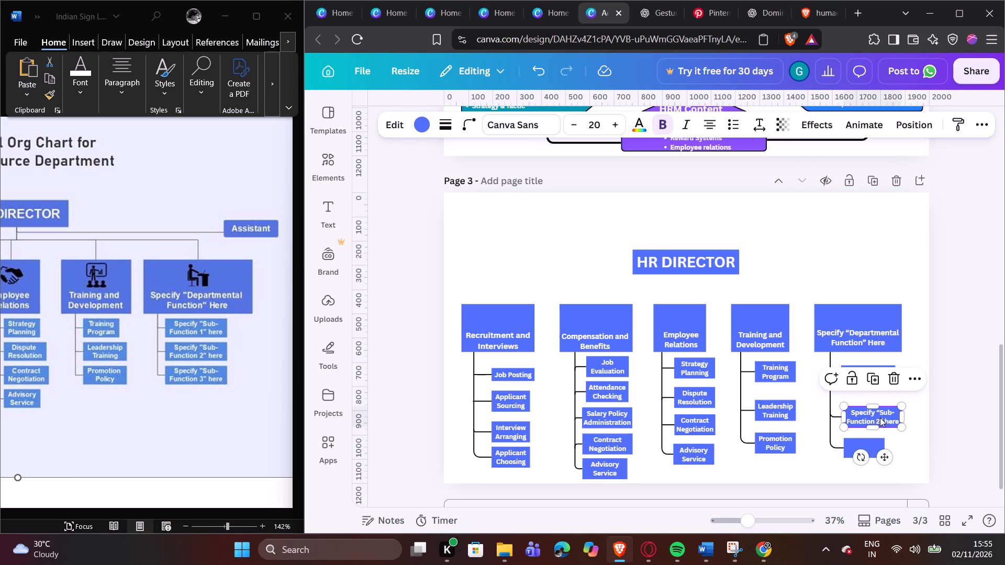
click(889, 388)
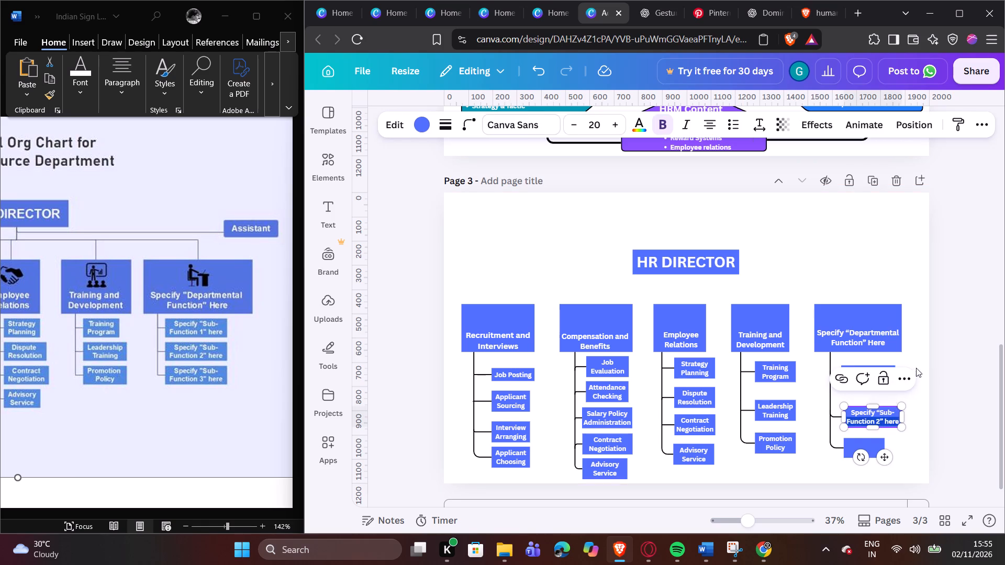
click(913, 352)
double_click(884, 379)
drag(895, 379, 897, 379)
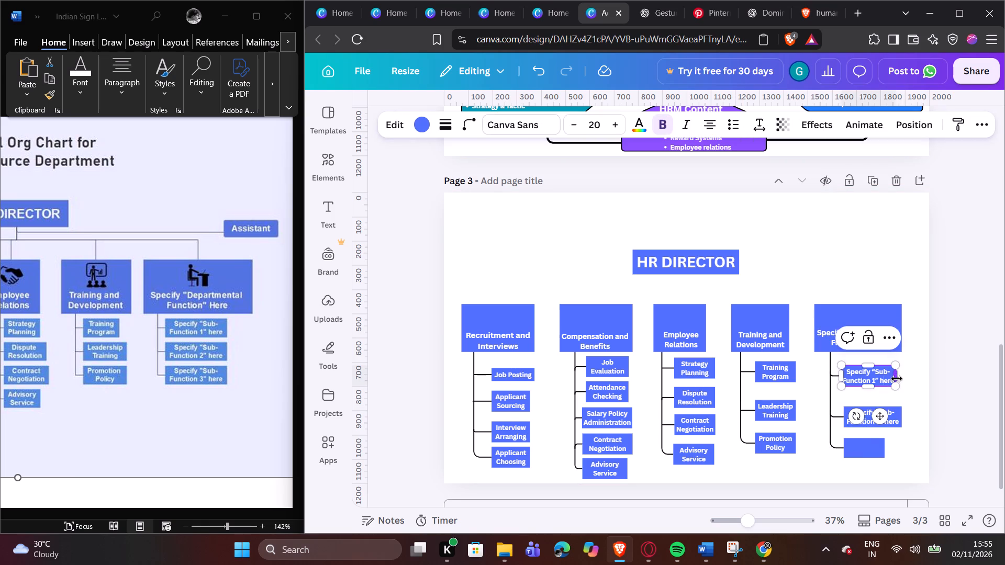
drag(897, 379, 901, 379)
click(918, 406)
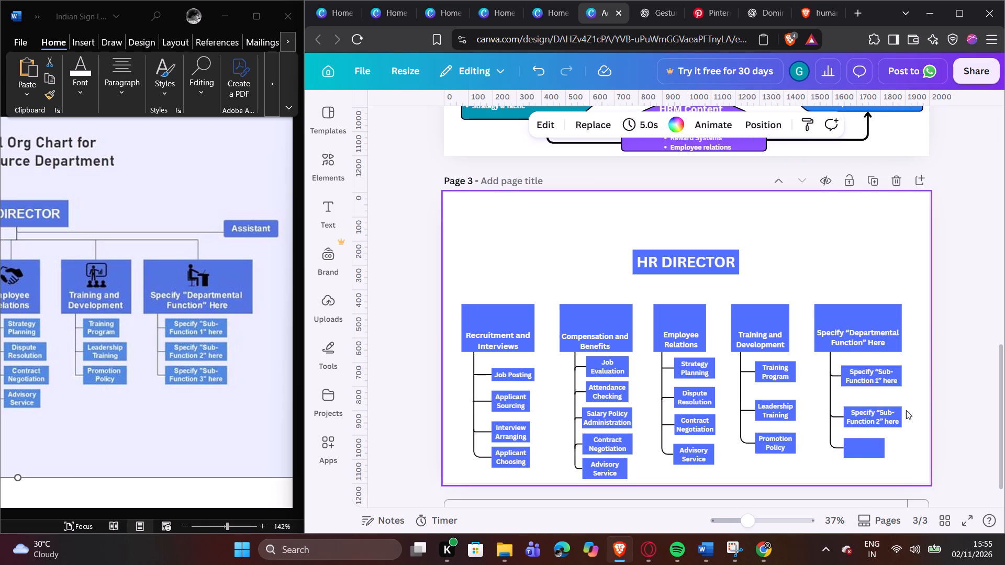
click(886, 416)
click(908, 395)
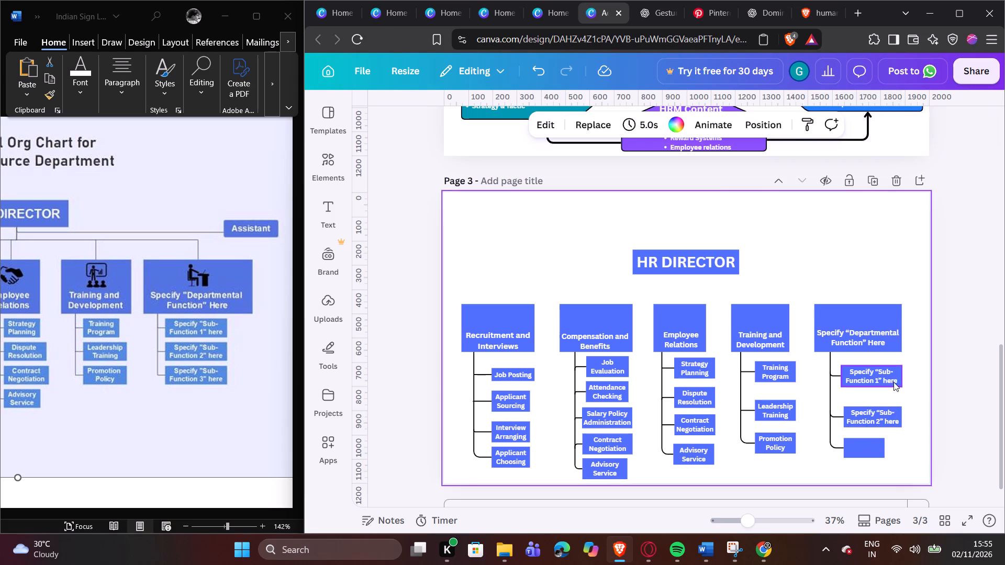
click(893, 382)
click(899, 376)
click(922, 383)
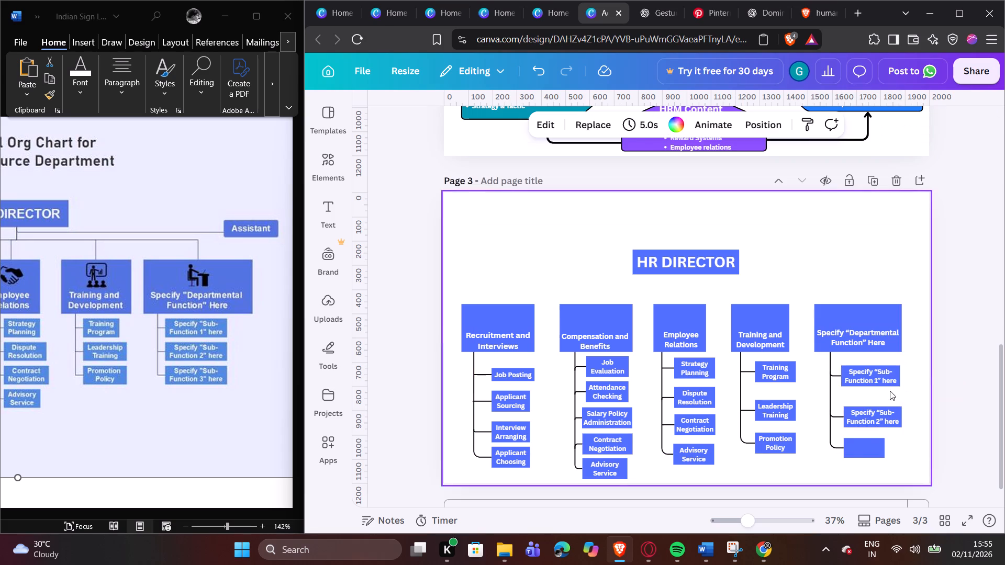
Copy the full text of the Sub-Function 2 box into the empty bottom box under the Departmental Function heading.
triple_click(881, 415)
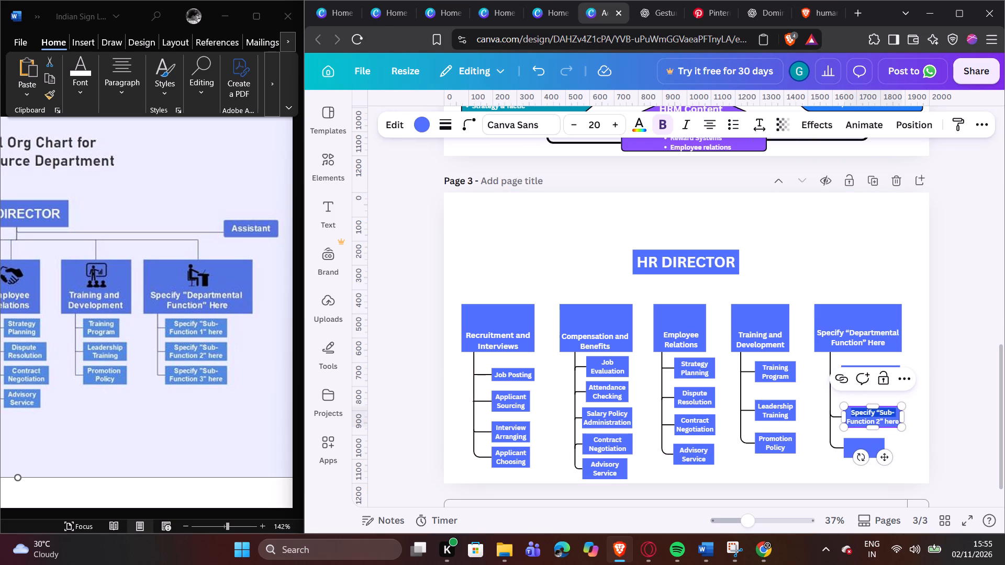
key(ctrl+a)
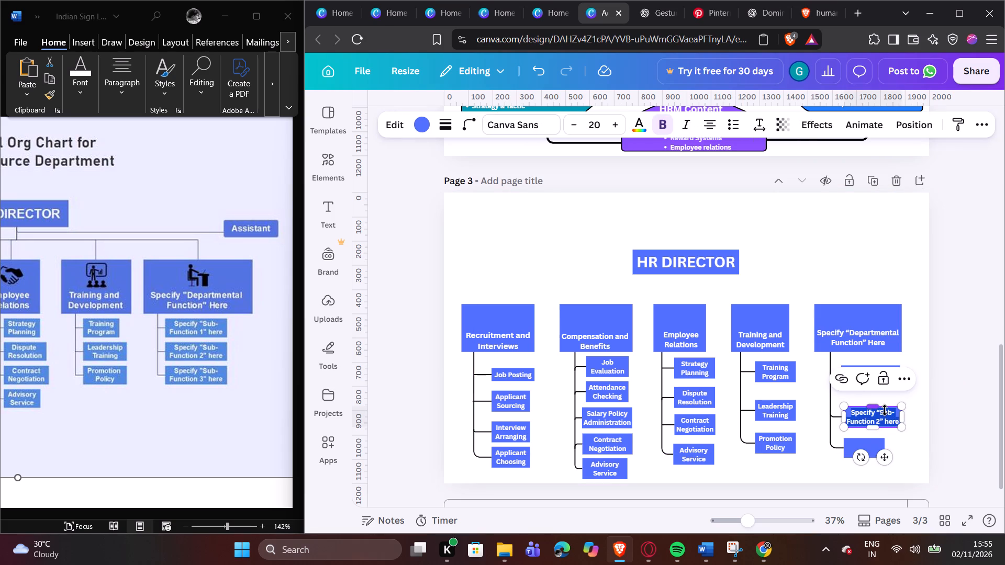
key(ctrl+c)
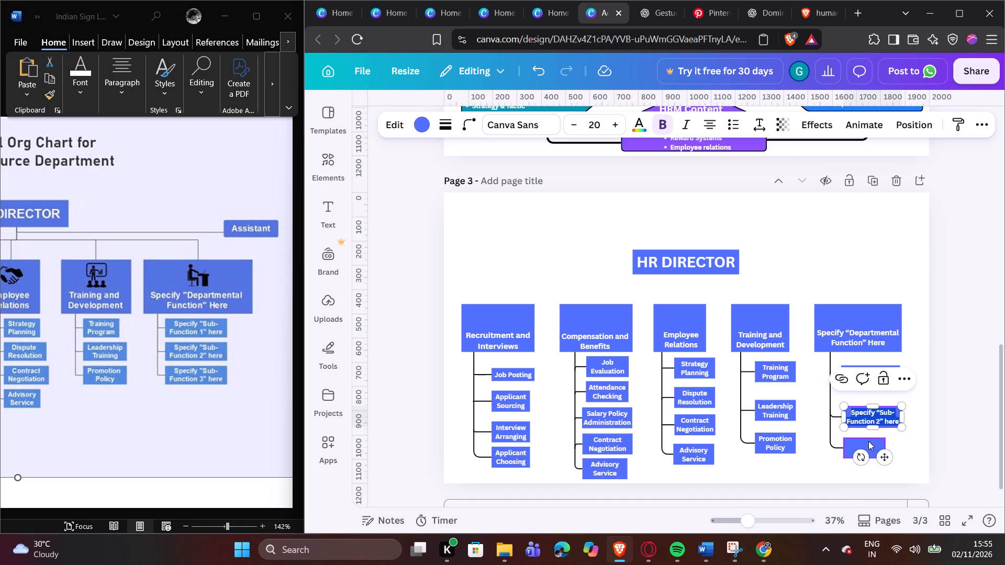
double_click(868, 441)
double_click(868, 447)
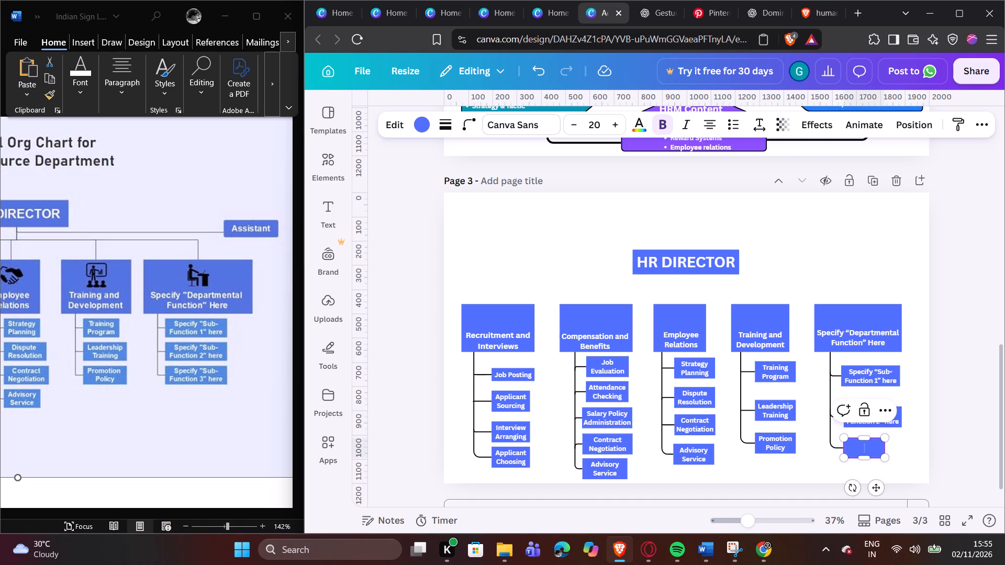
key(ctrl+v)
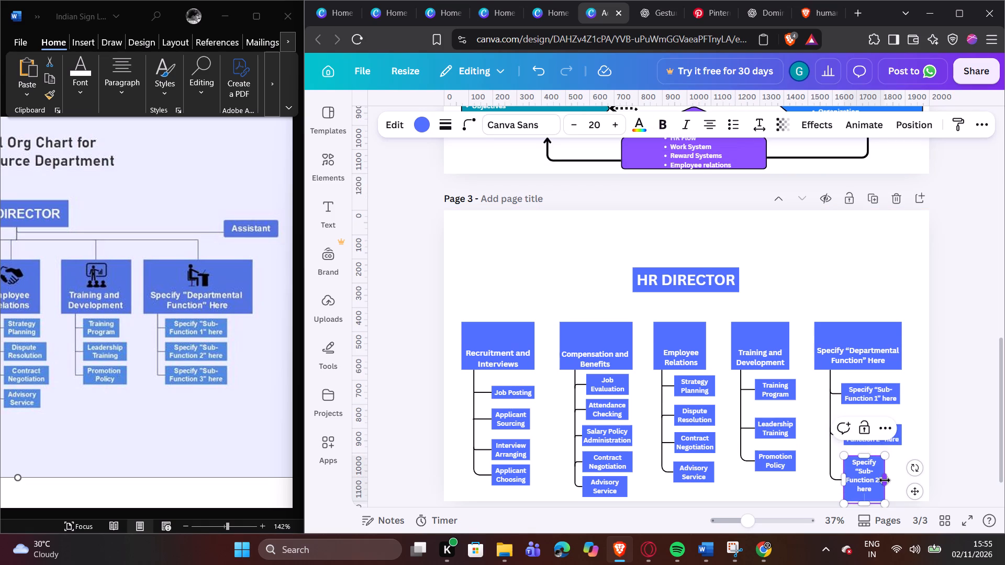
Widen the bottom box so its text fits on two lines, and remove the empty line after the text.
drag(885, 480, 904, 476)
drag(875, 493, 874, 483)
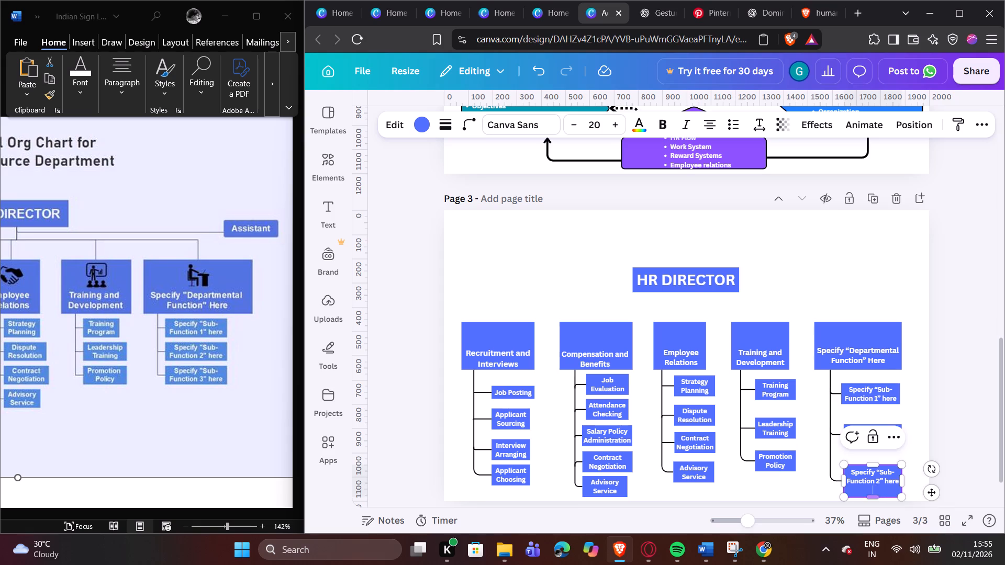
drag(875, 501, 872, 482)
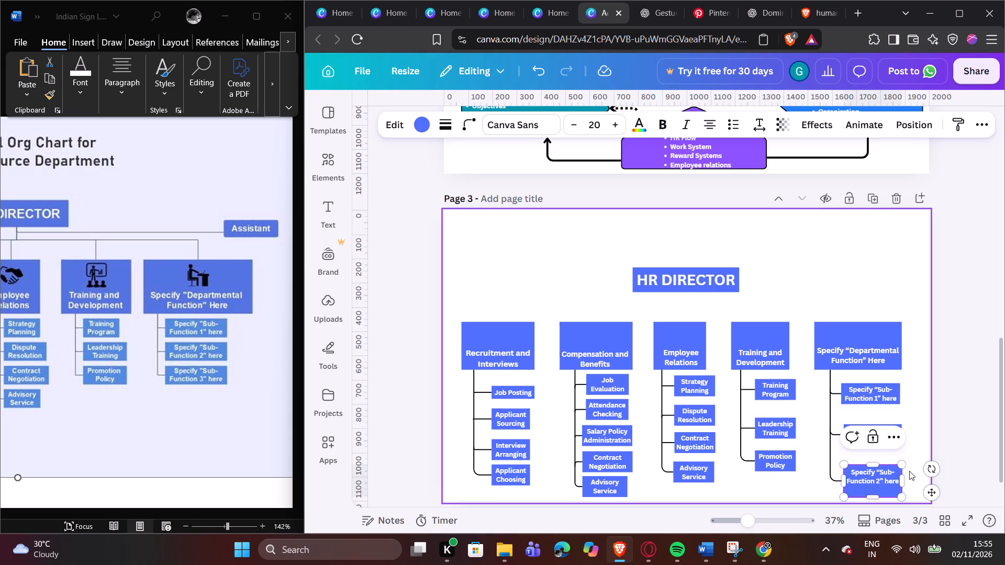
key(BackSpace)
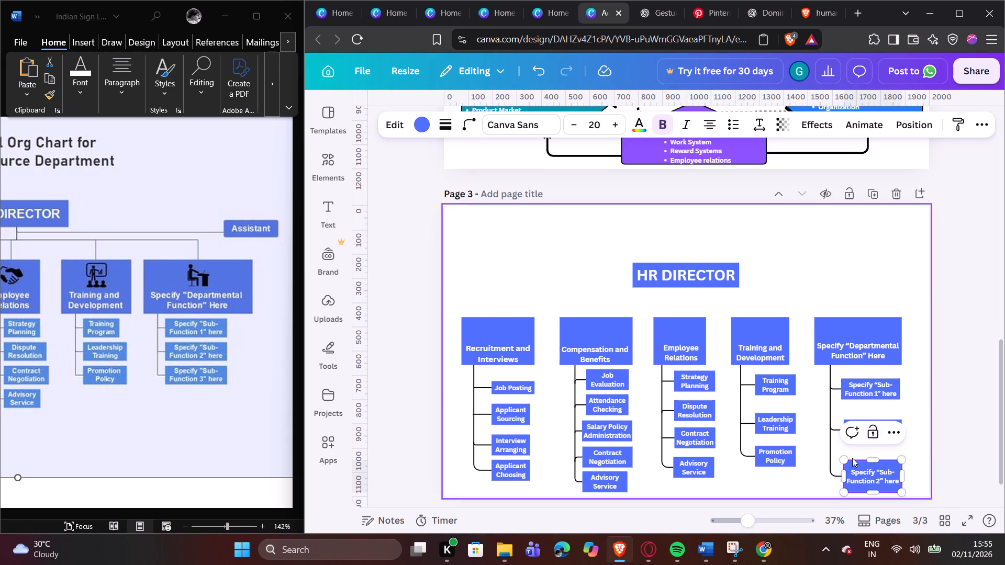
drag(869, 454, 873, 468)
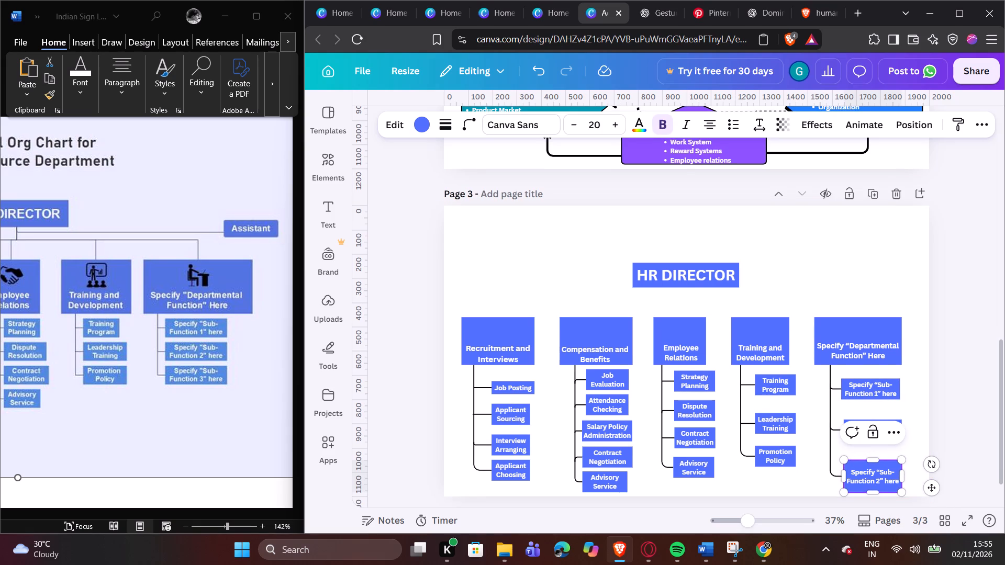
Reduce the height of the bottom Sub-Function box under the Departmental Function heading so it fits its two lines of text.
triple_click(888, 478)
click(888, 478)
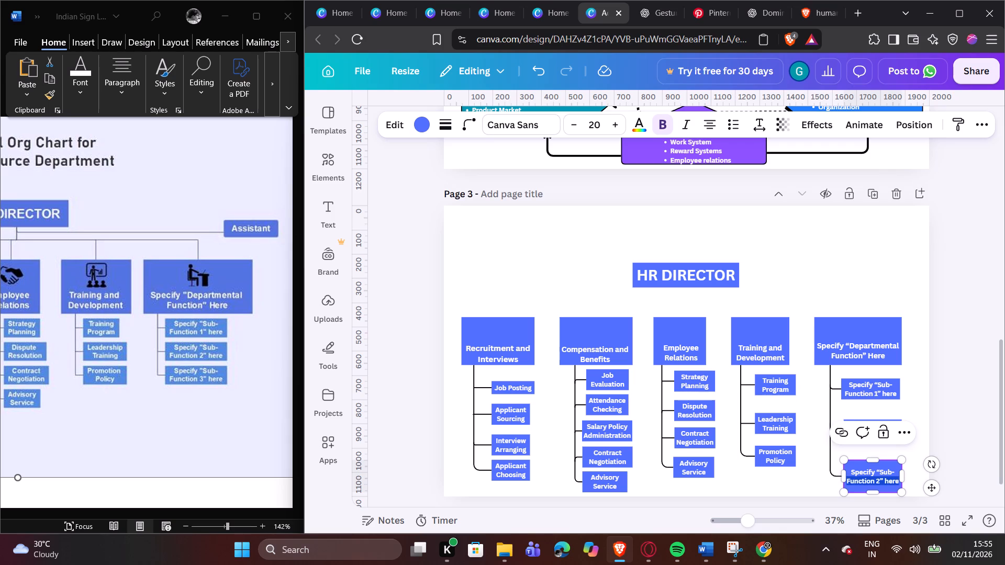
double_click(849, 470)
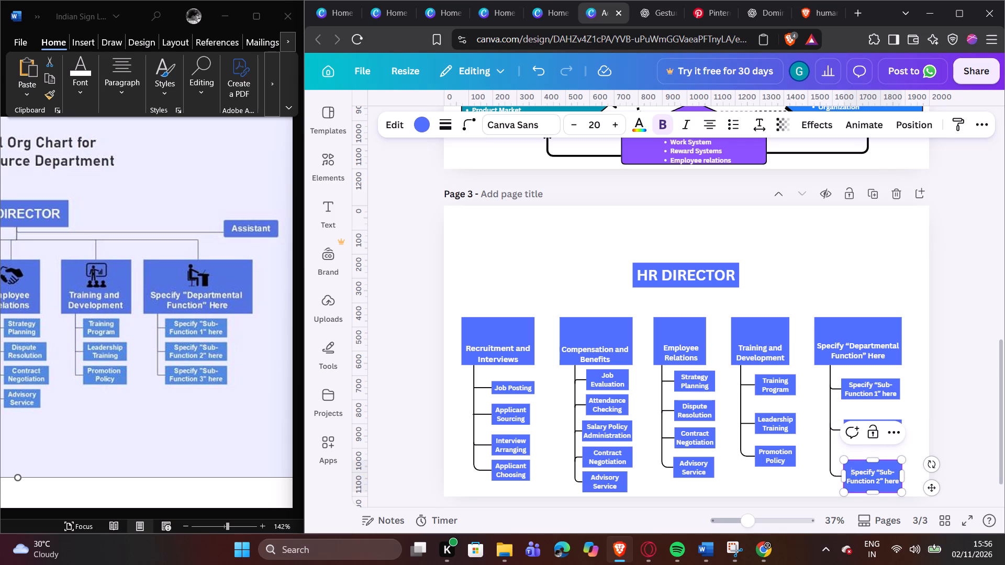
triple_click(849, 470)
click(851, 471)
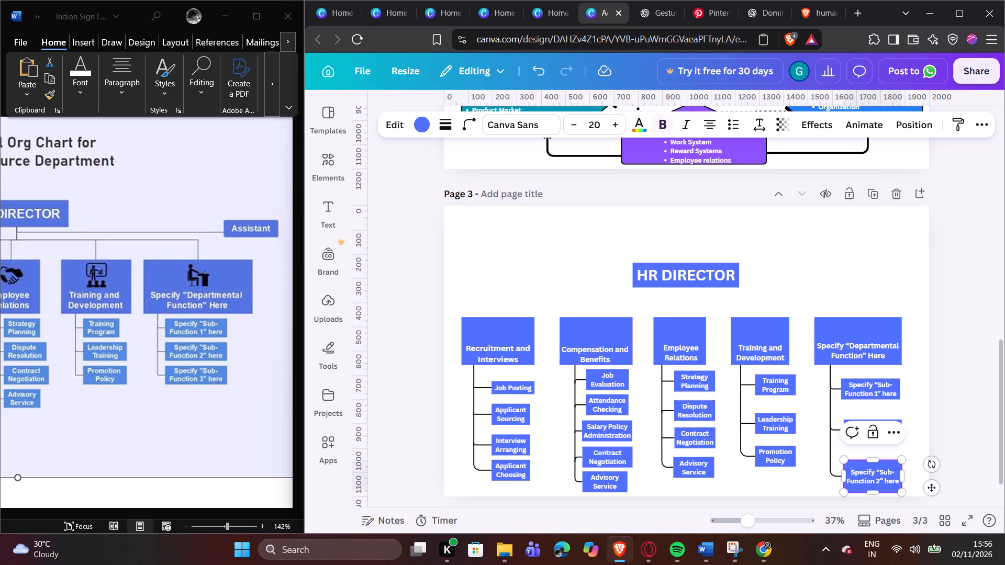
click(852, 471)
key(BackSpace)
key(BackSpace)
key(BackSpace)
drag(870, 462, 873, 477)
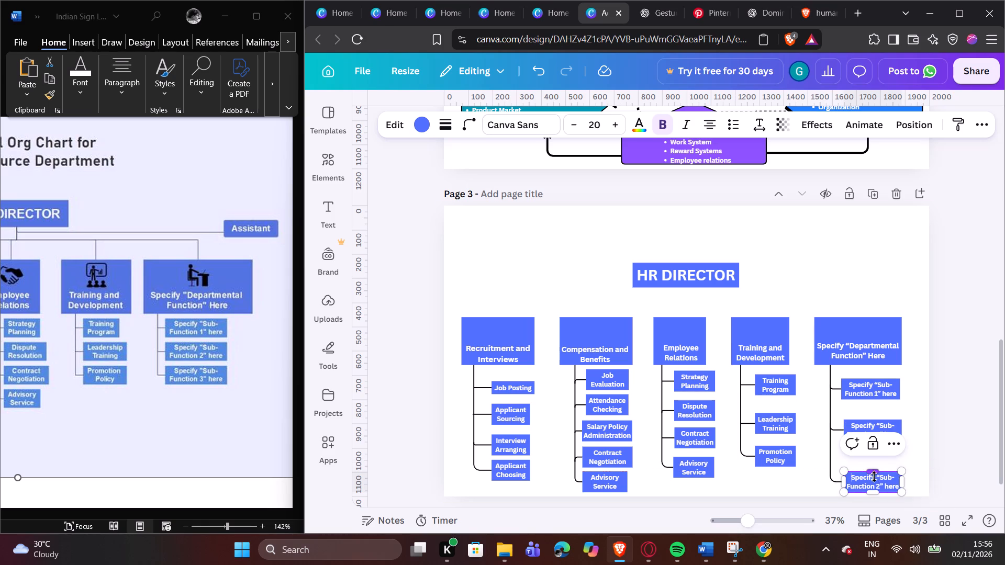
Move the two lower Sub-Function boxes up so they align and space evenly under the Sub-Function 1 box.
click(873, 460)
drag(878, 479, 878, 474)
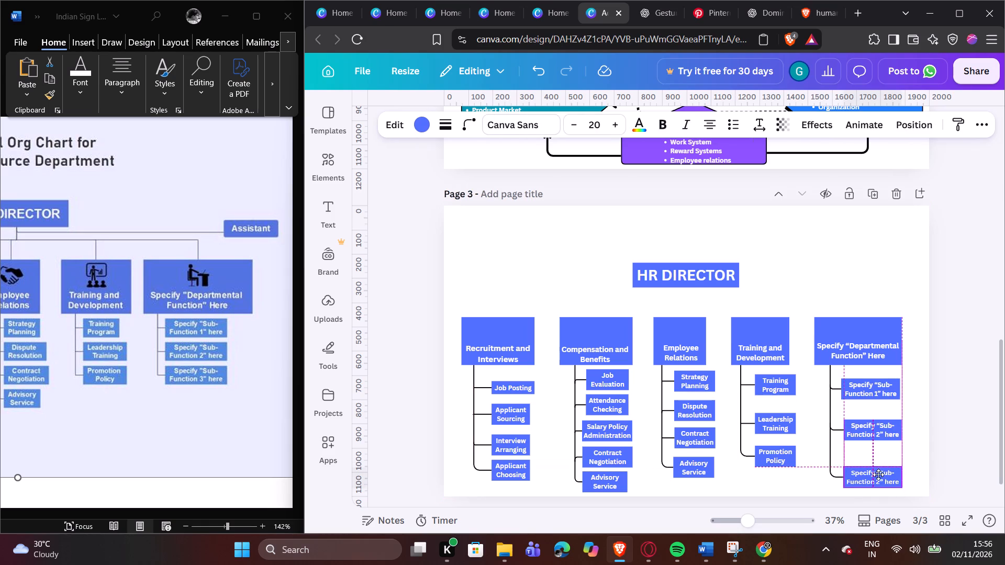
drag(878, 474, 878, 467)
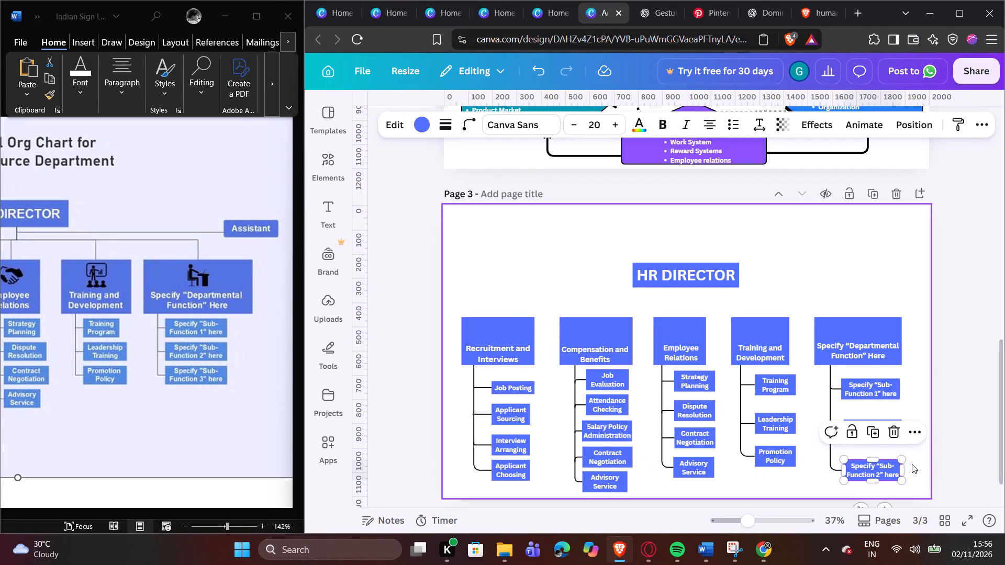
drag(869, 467, 869, 457)
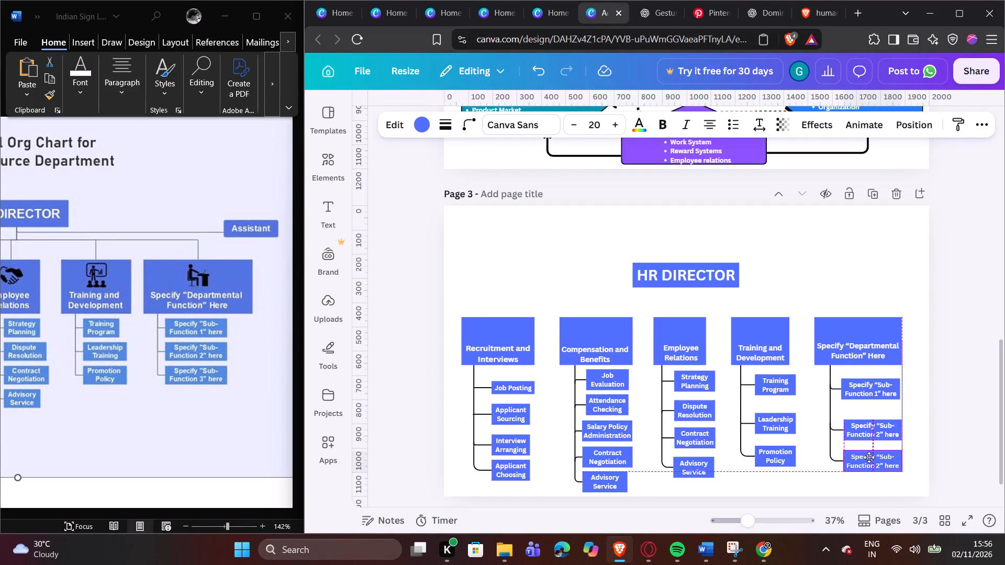
drag(869, 457, 869, 454)
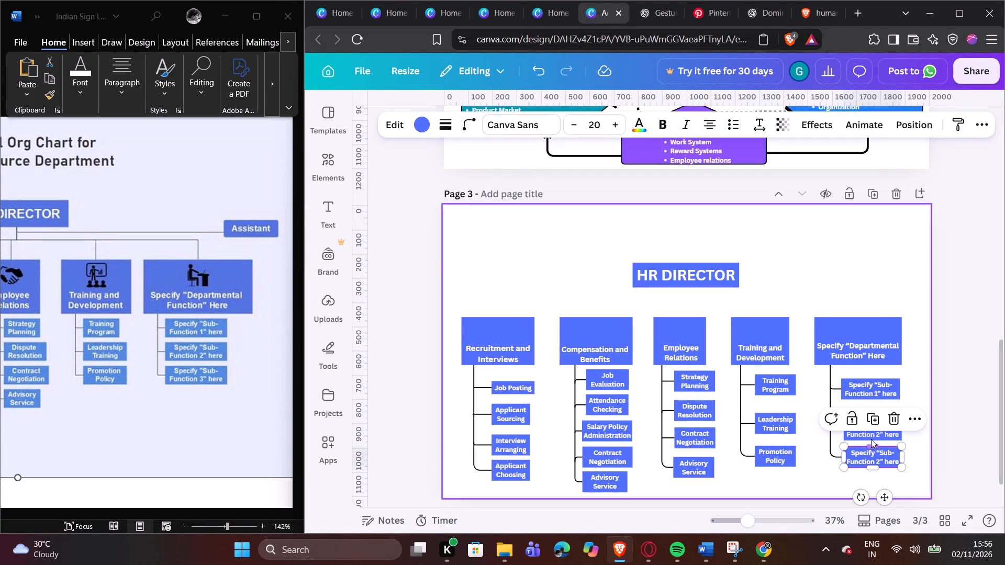
drag(875, 433, 874, 424)
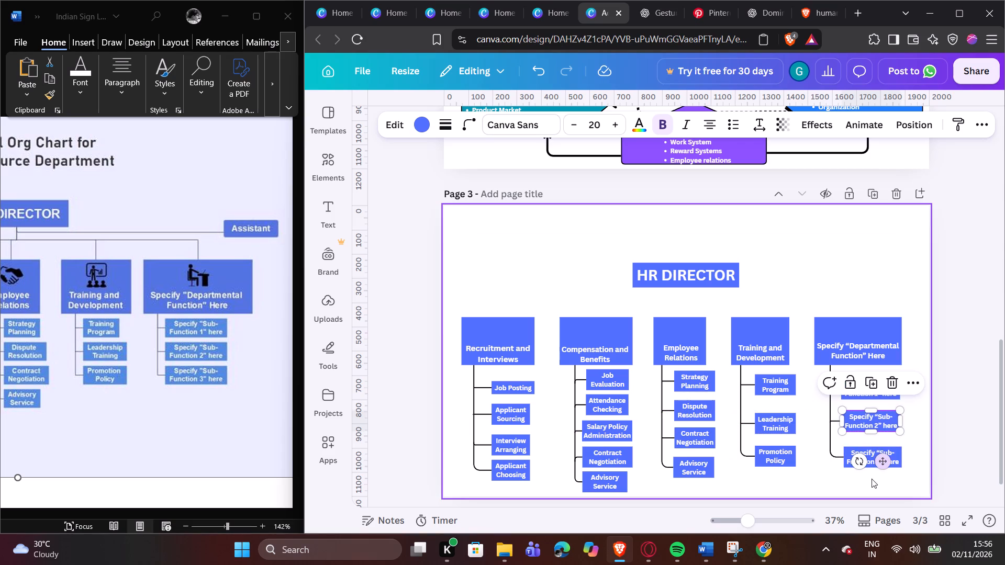
click(871, 479)
click(870, 455)
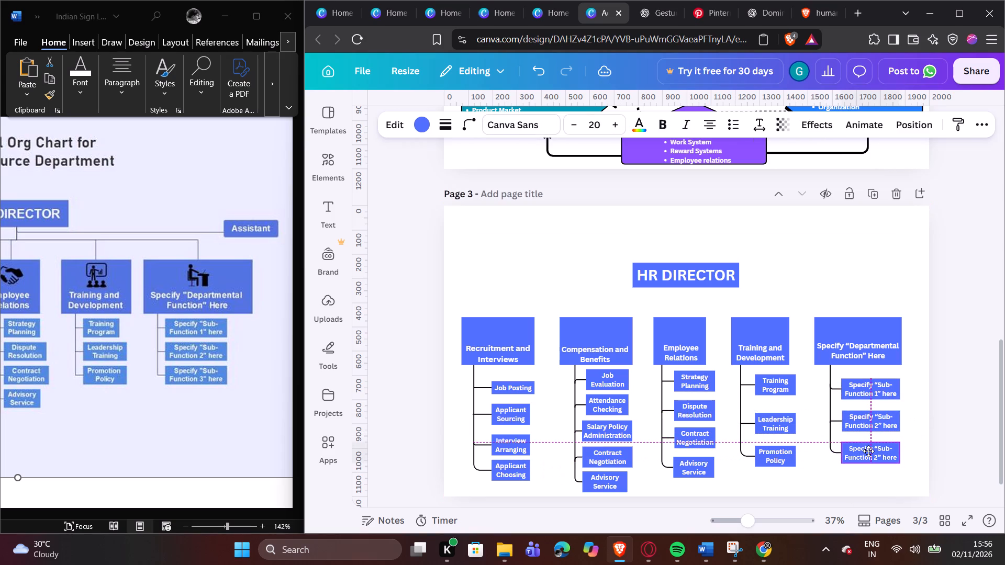
click(899, 478)
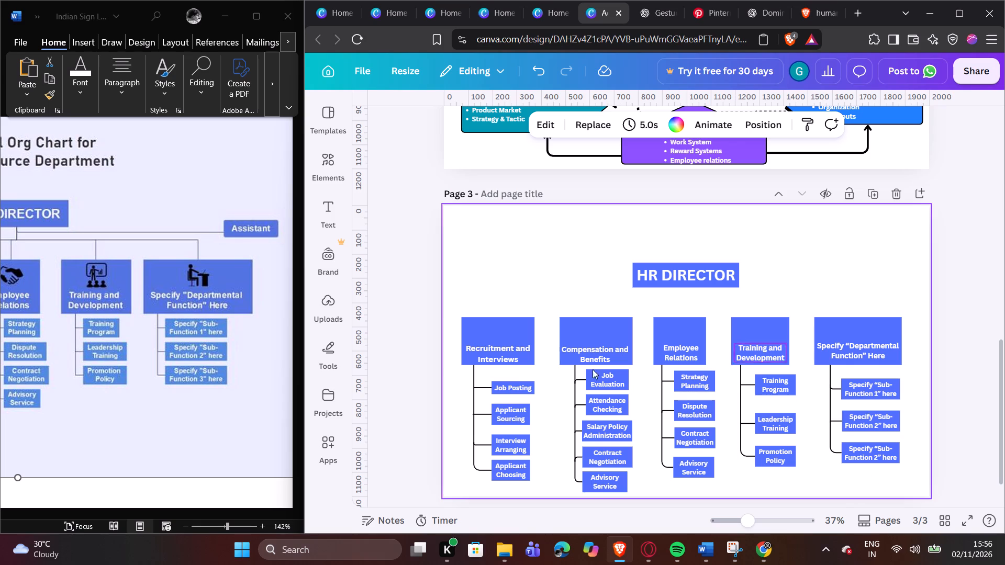
Duplicate a connector beside the Job Posting box and attach the copy's end to the bottom center of the HR DIRECTOR box.
click(475, 383)
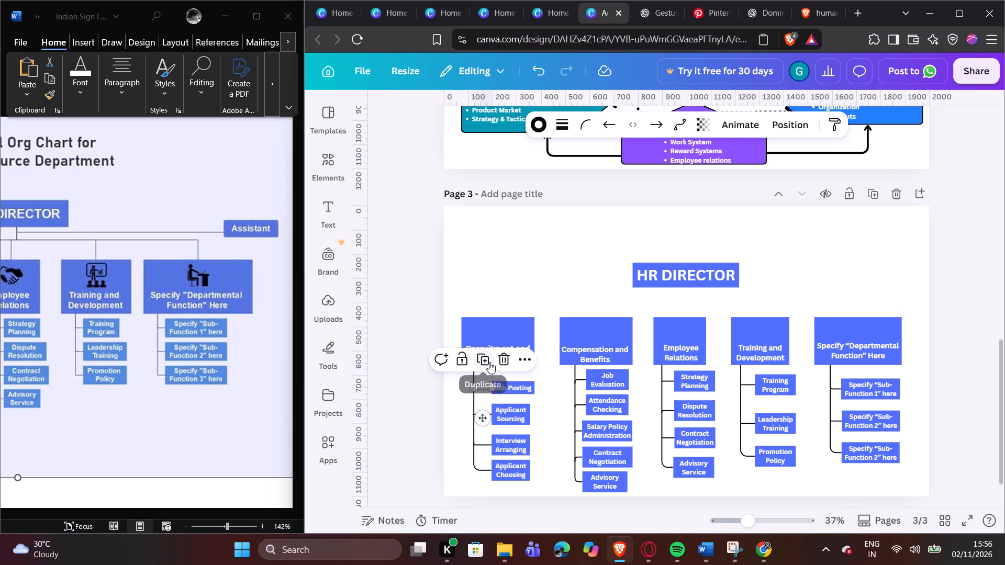
click(487, 360)
drag(479, 393, 551, 355)
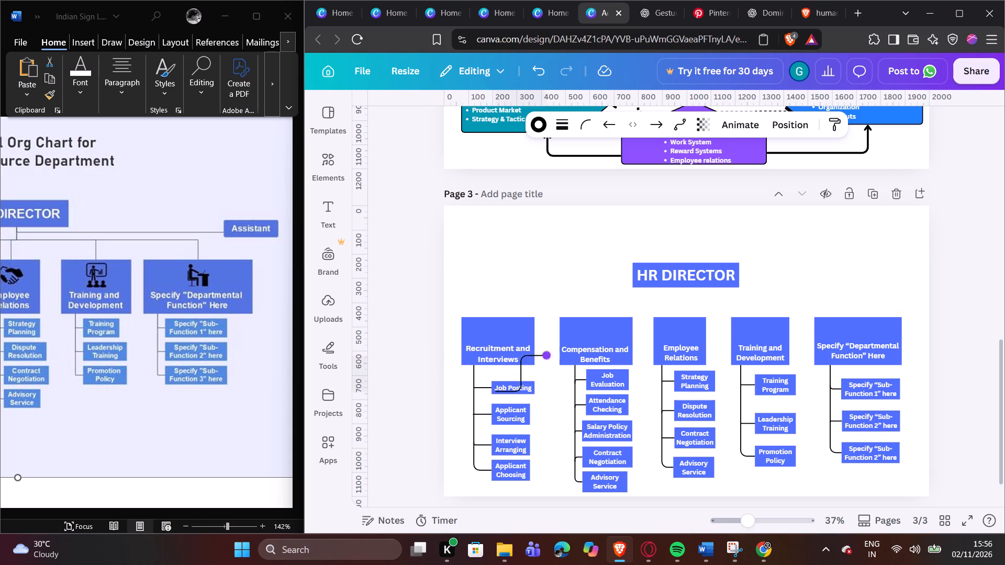
drag(551, 355, 695, 290)
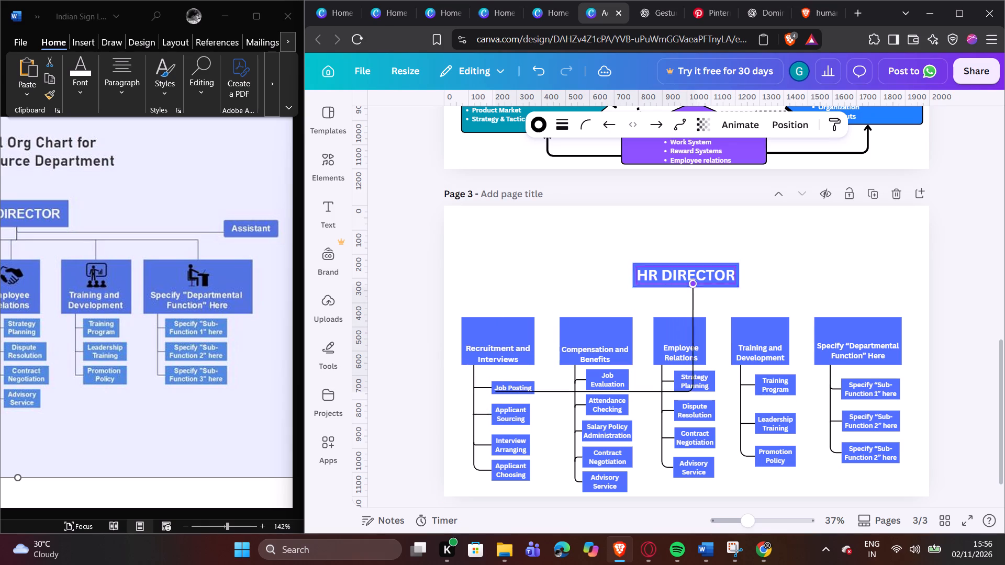
drag(695, 290, 689, 290)
click(743, 304)
Unlock the HR DIRECTOR rectangle, move it up slightly, and center its title text on it again.
click(703, 277)
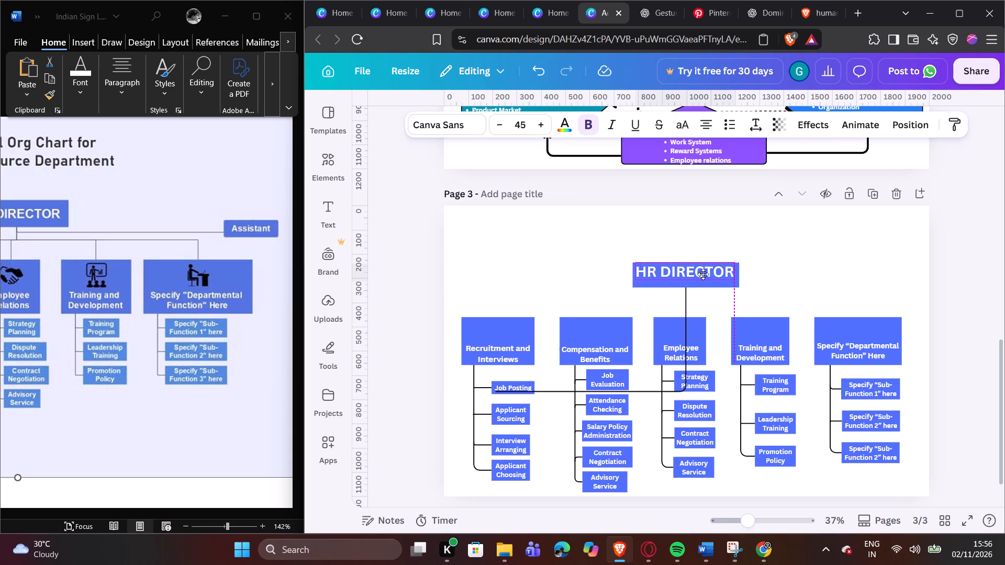
drag(701, 286, 703, 265)
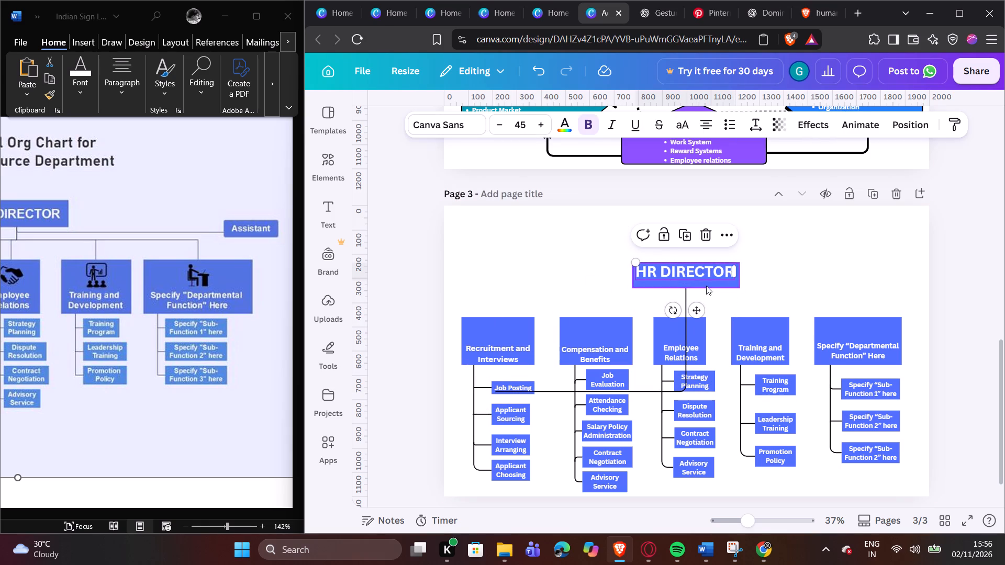
click(706, 286)
drag(706, 284, 703, 274)
click(695, 285)
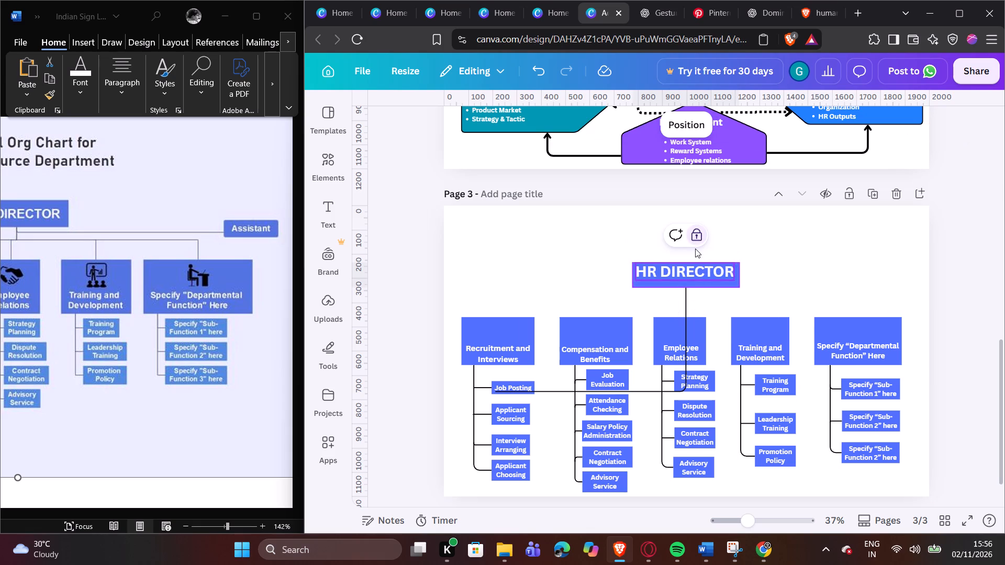
click(694, 238)
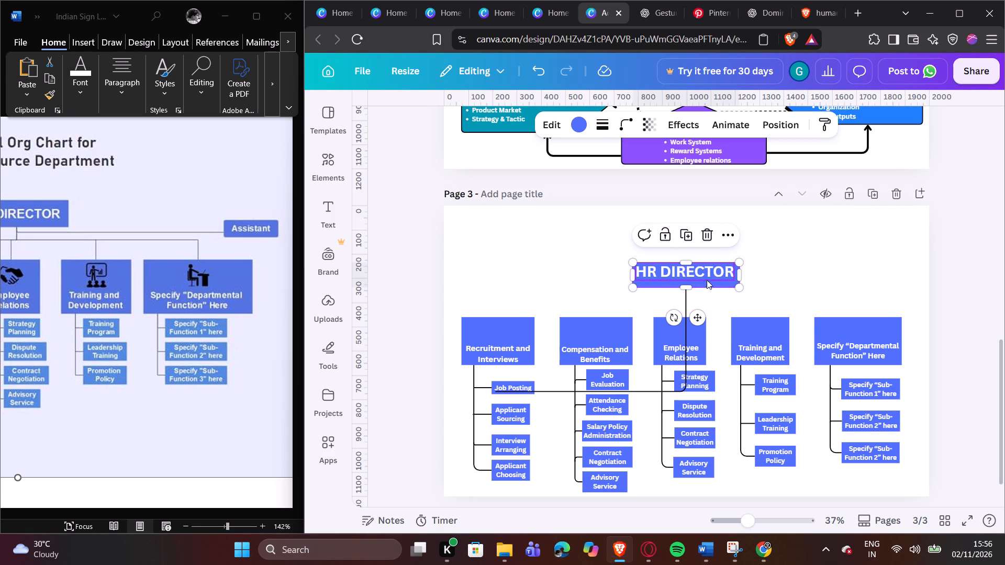
drag(706, 282, 706, 272)
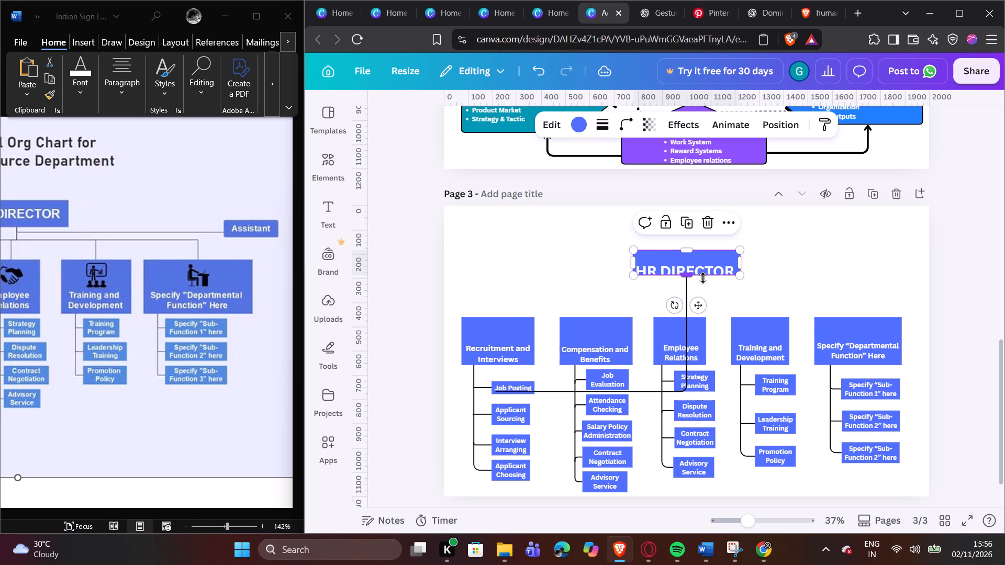
click(697, 299)
click(724, 304)
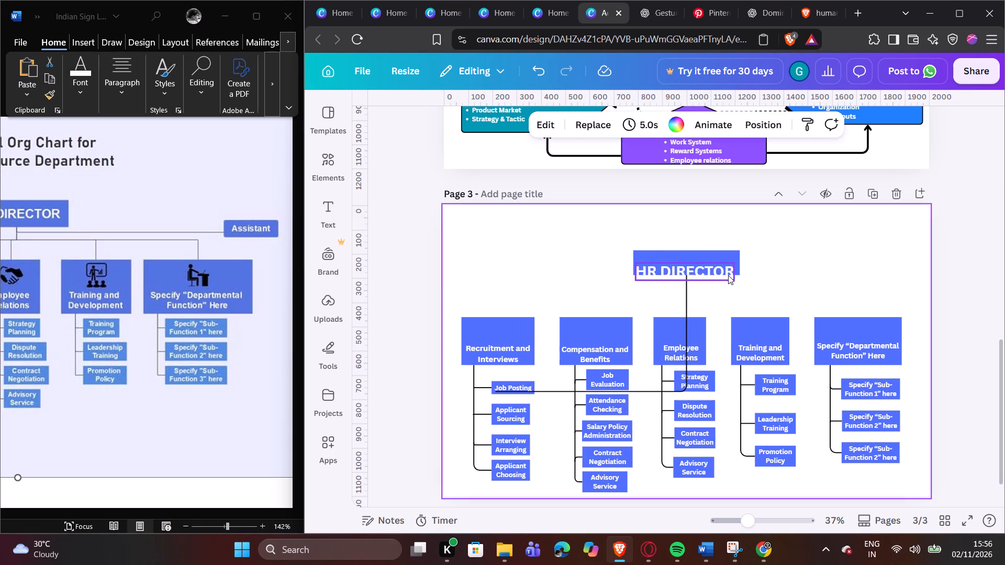
drag(713, 268, 714, 261)
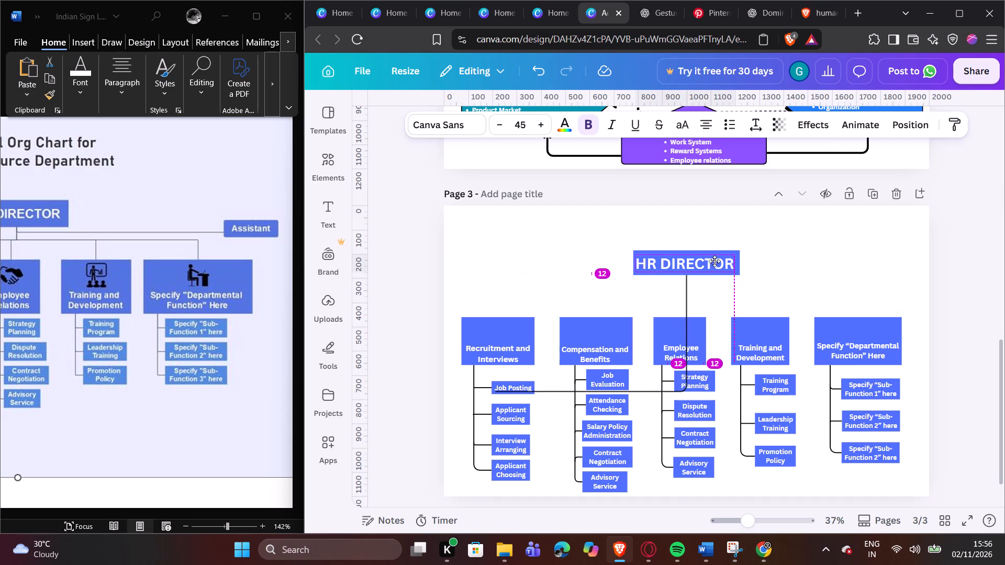
drag(714, 261, 715, 261)
click(727, 278)
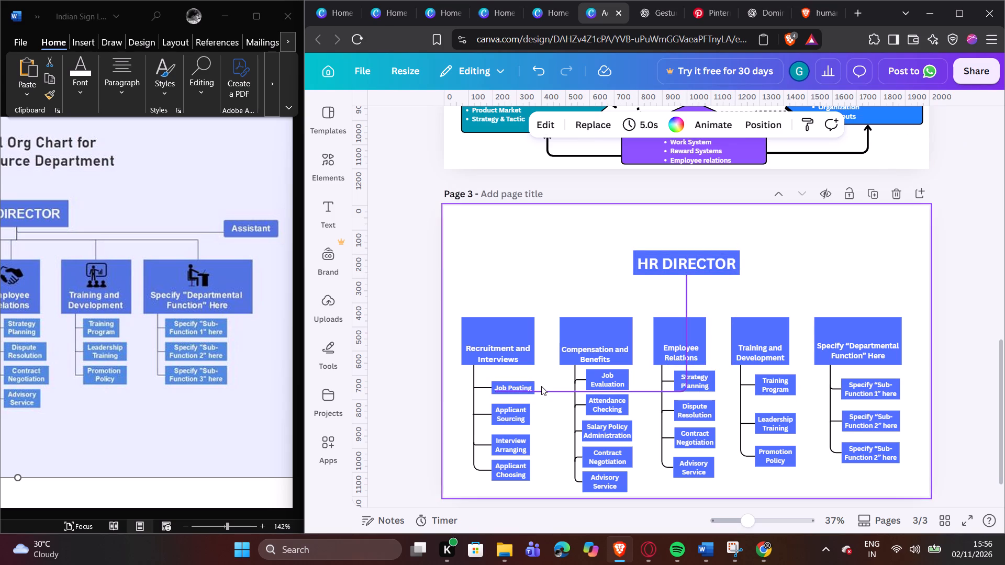
Shorten the connector attached to the HR DIRECTOR box into a short vertical stub directly below it.
click(542, 388)
drag(495, 390, 687, 297)
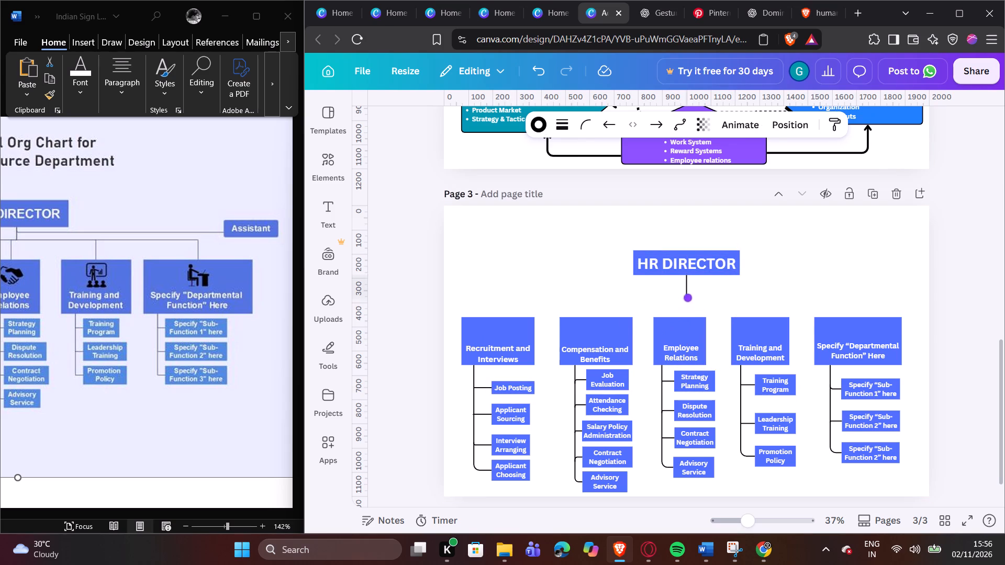
drag(687, 297, 688, 290)
drag(688, 290, 687, 290)
click(736, 291)
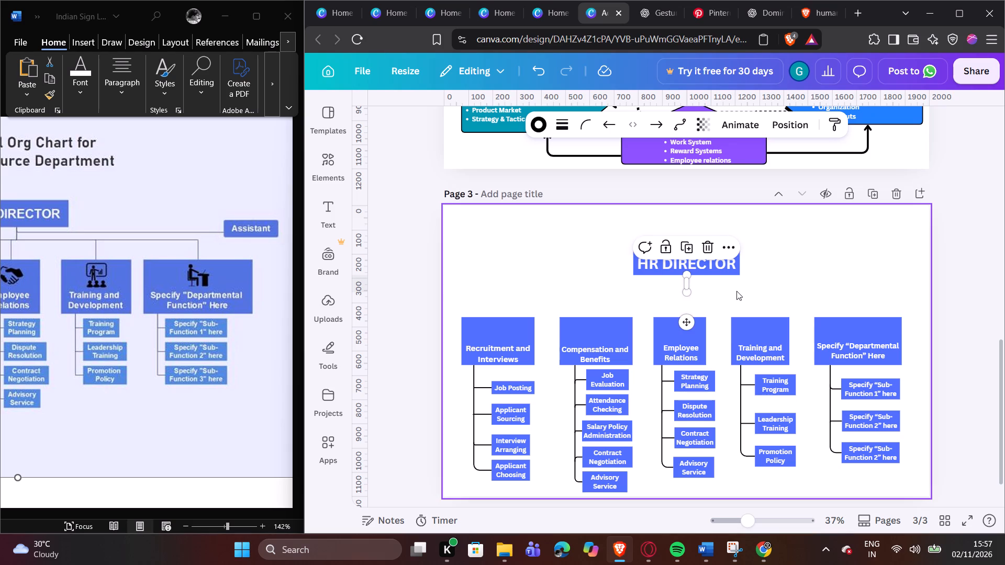
Duplicate the vertical stub, stretch the copy across to above the Recruitment and Interviews heading, and make it a Straight line.
click(687, 285)
click(682, 244)
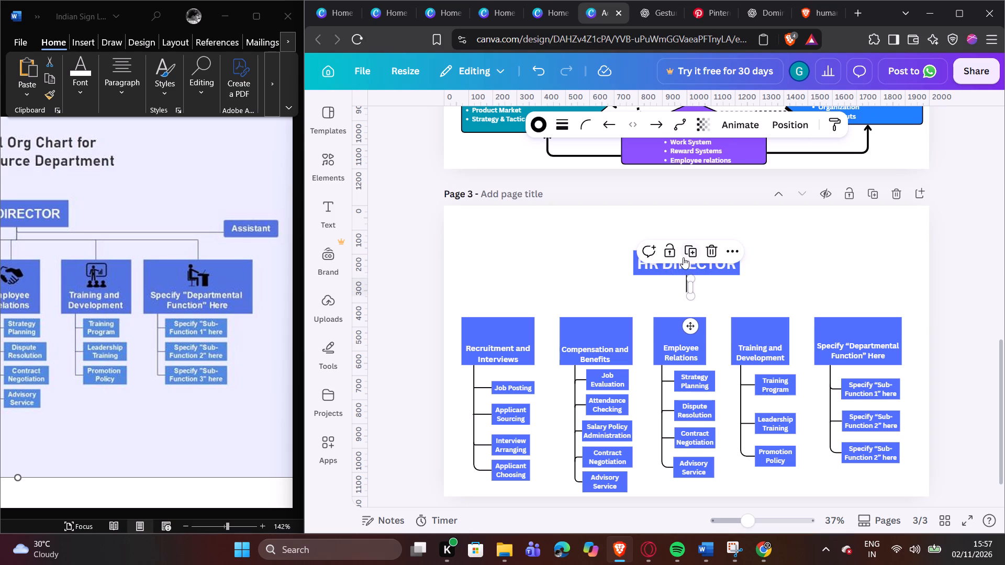
drag(693, 279, 492, 296)
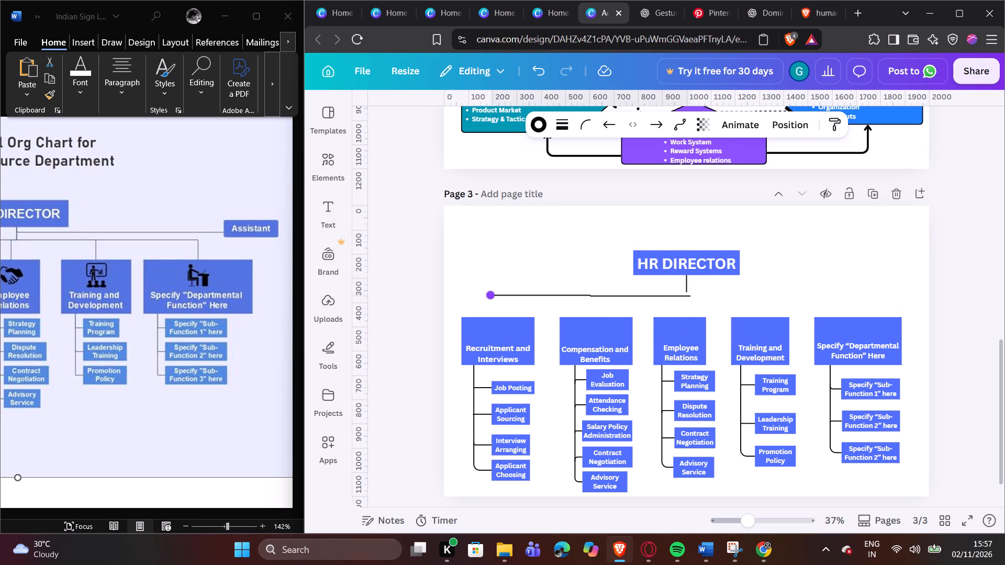
drag(492, 296, 482, 300)
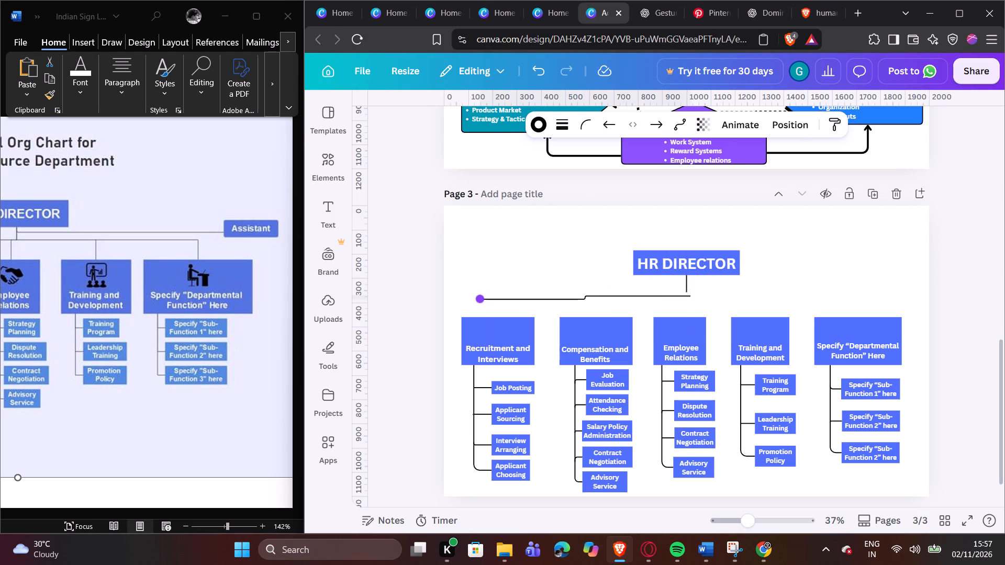
drag(482, 300, 479, 303)
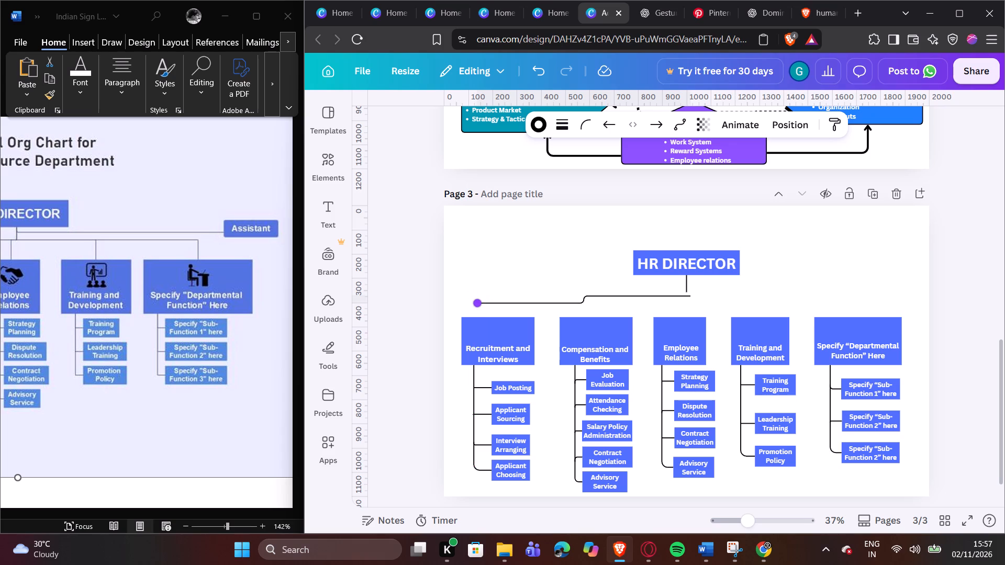
drag(479, 303, 480, 300)
click(686, 119)
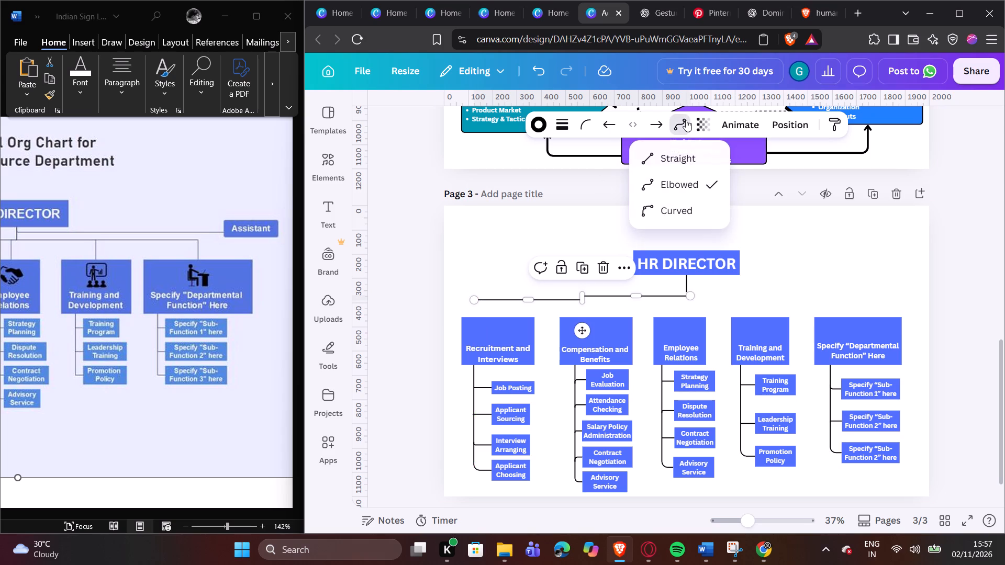
click(678, 156)
Extend the other end of the straight line horizontally to above the Departmental Function heading.
drag(691, 293, 703, 293)
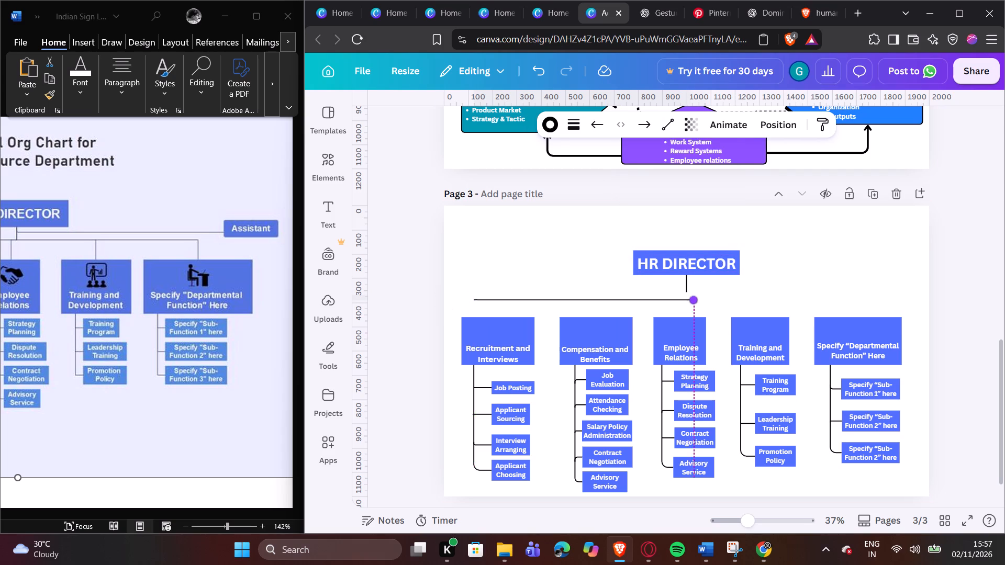
drag(703, 293, 877, 290)
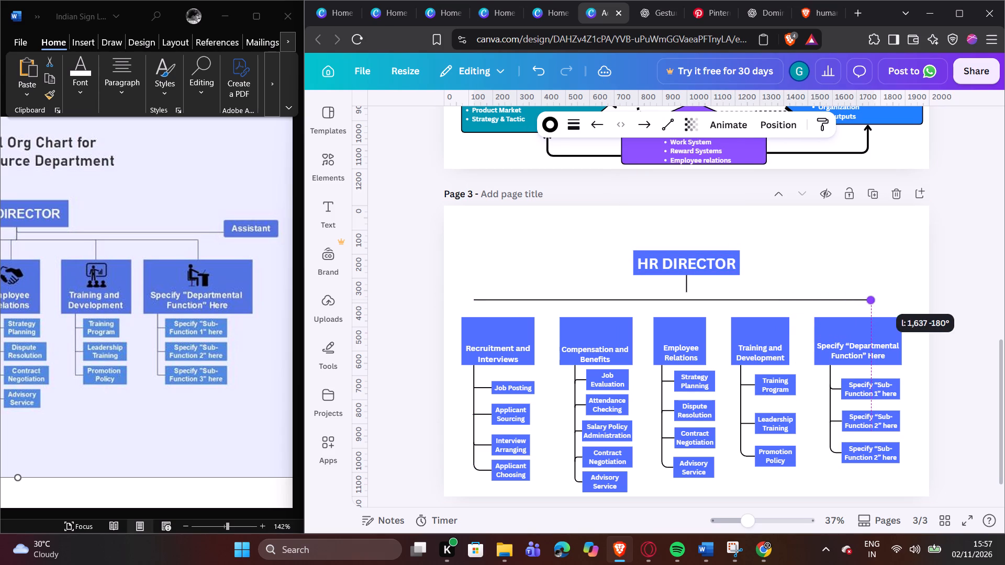
drag(877, 290, 879, 291)
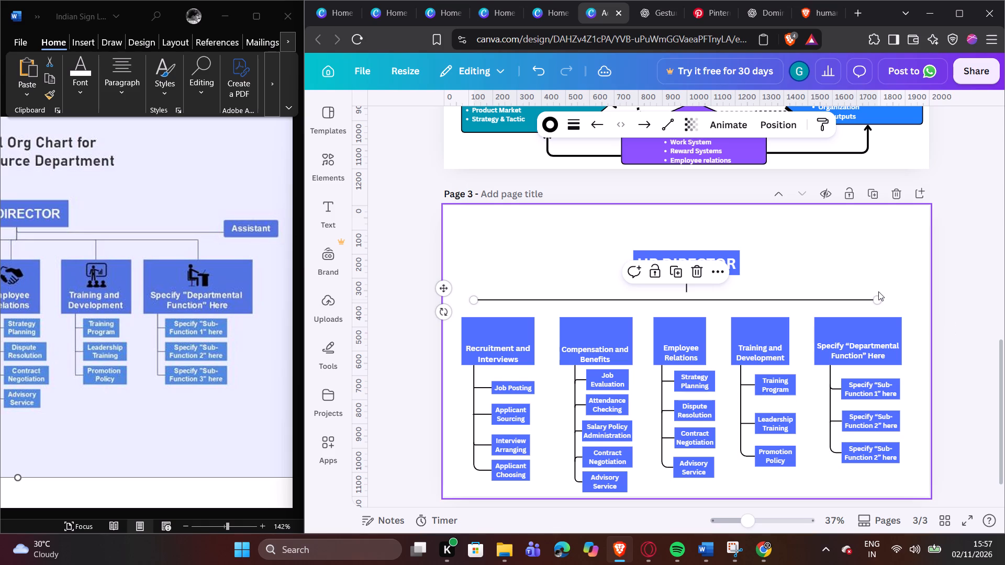
Attach the horizontal line's ends to the tops of the Recruitment and Interviews and Departmental Function headings, and make it an Elbowed line.
click(866, 288)
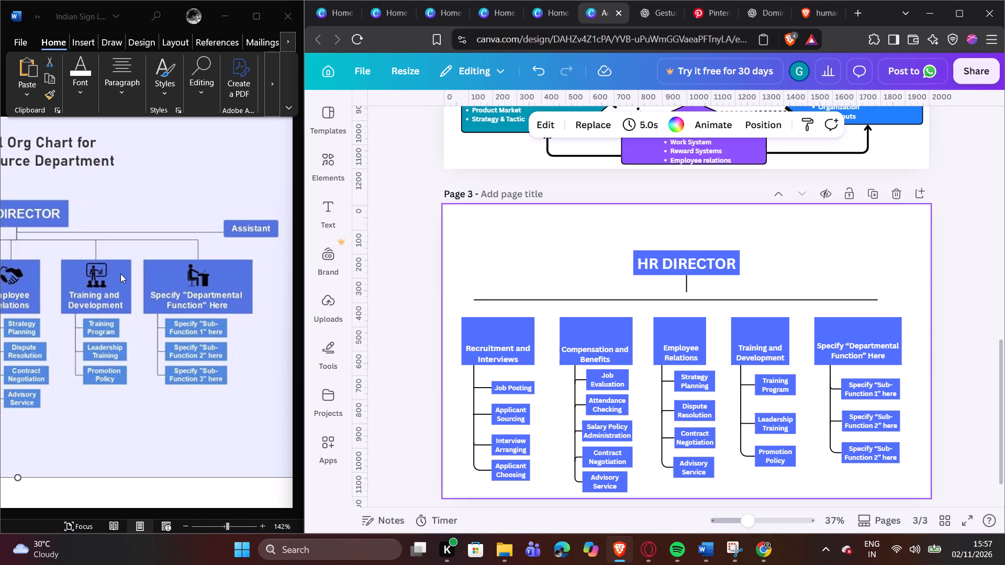
click(220, 528)
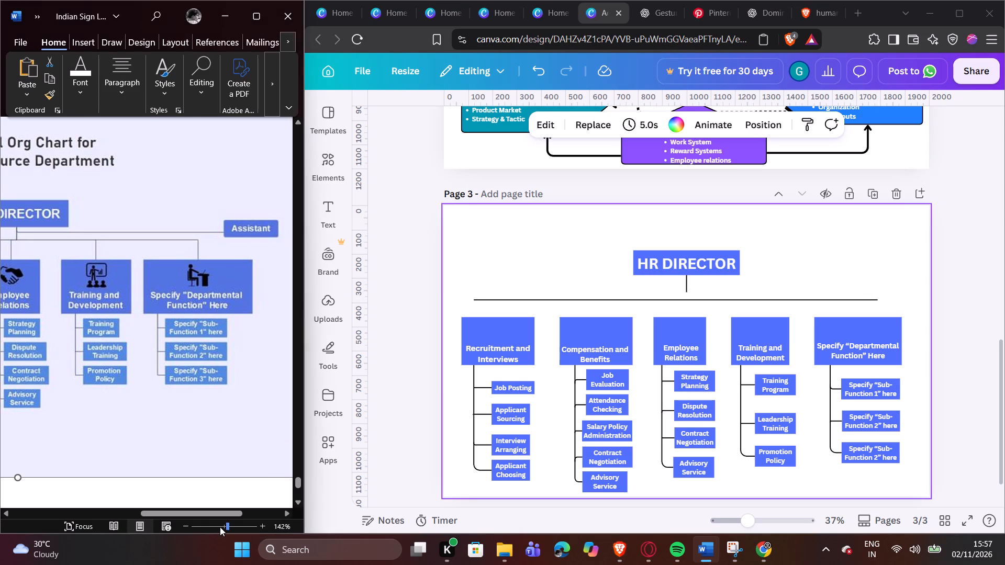
click(220, 527)
scroll(180, 473, down, 4)
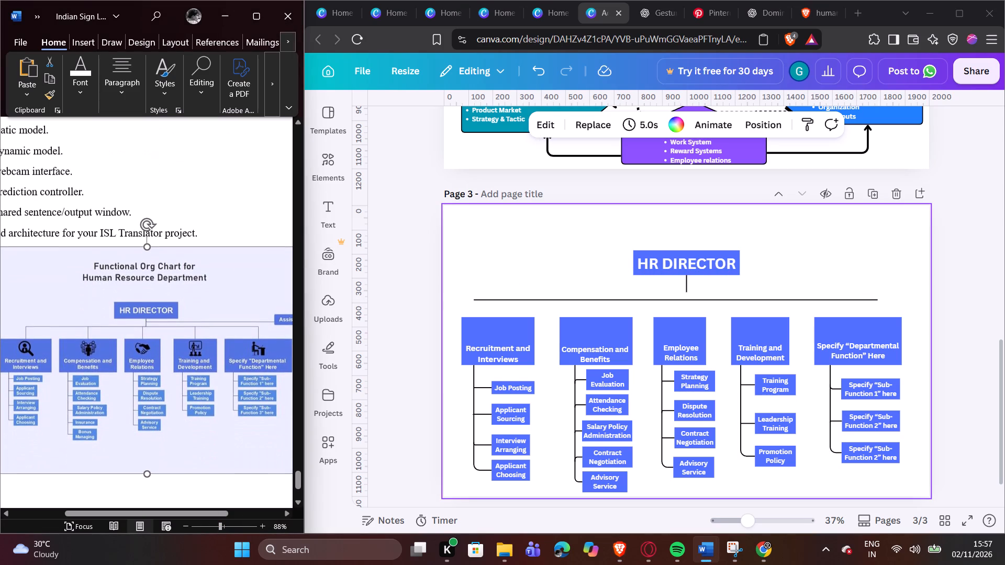
click(482, 295)
drag(476, 302, 496, 318)
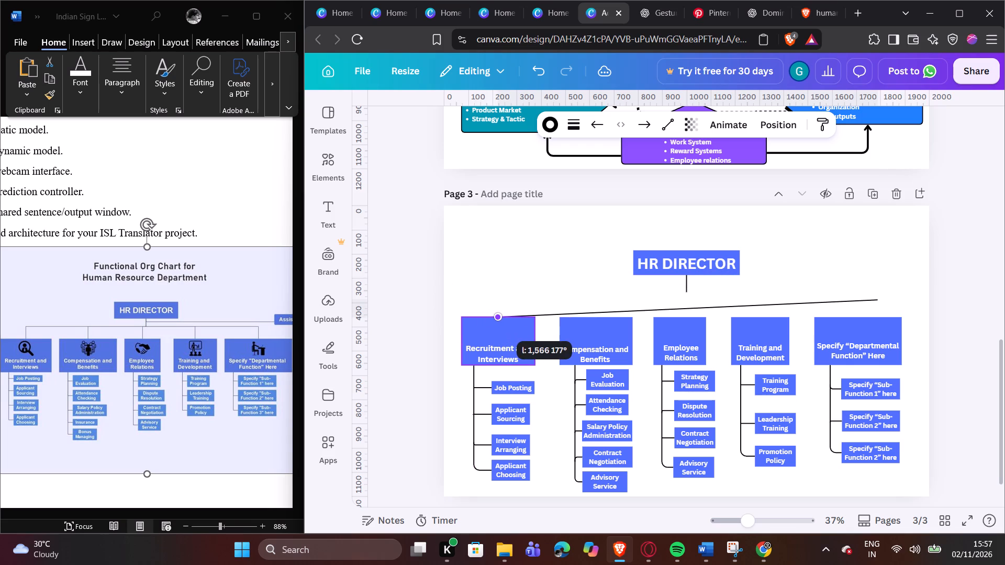
drag(875, 299, 866, 311)
click(662, 120)
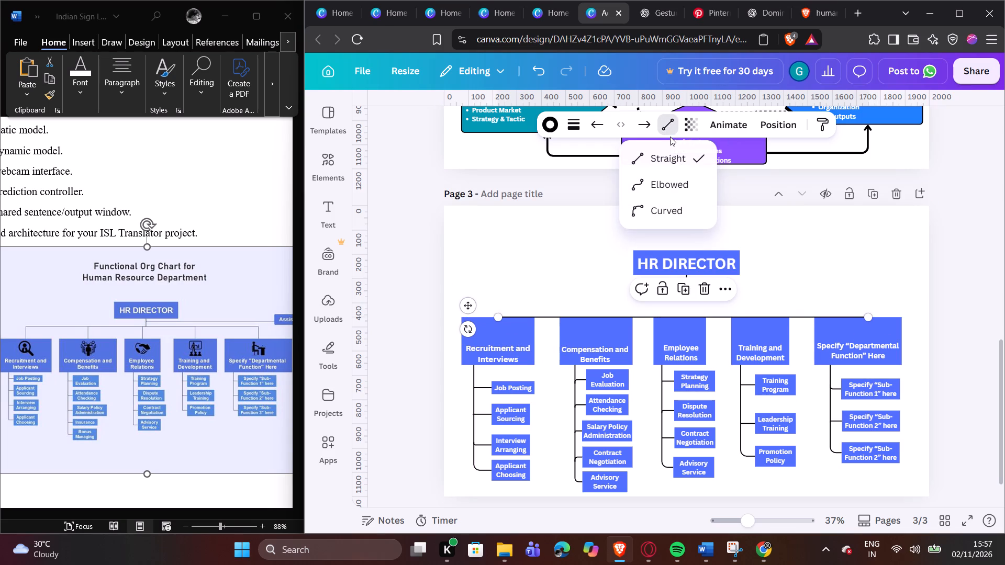
click(669, 184)
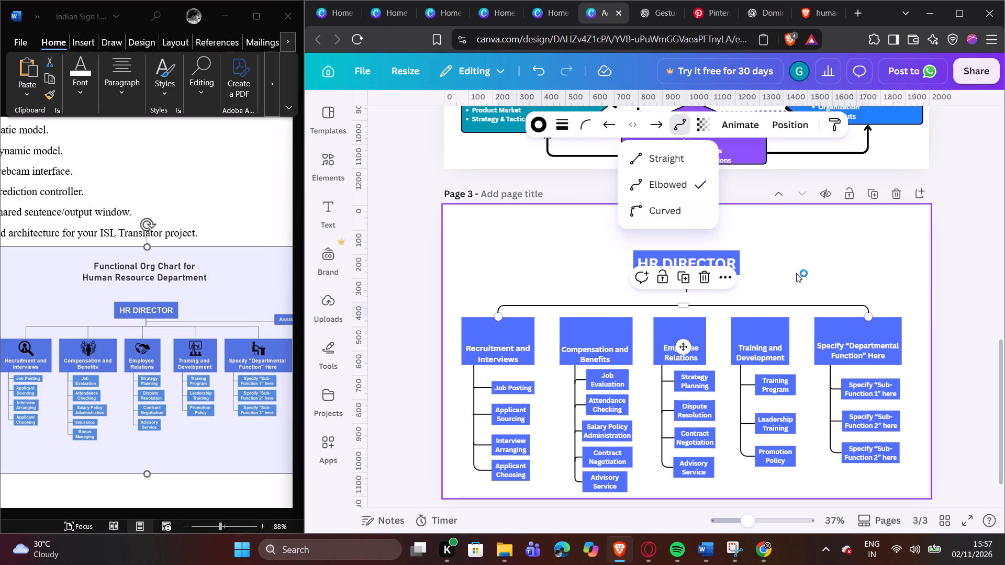
click(796, 272)
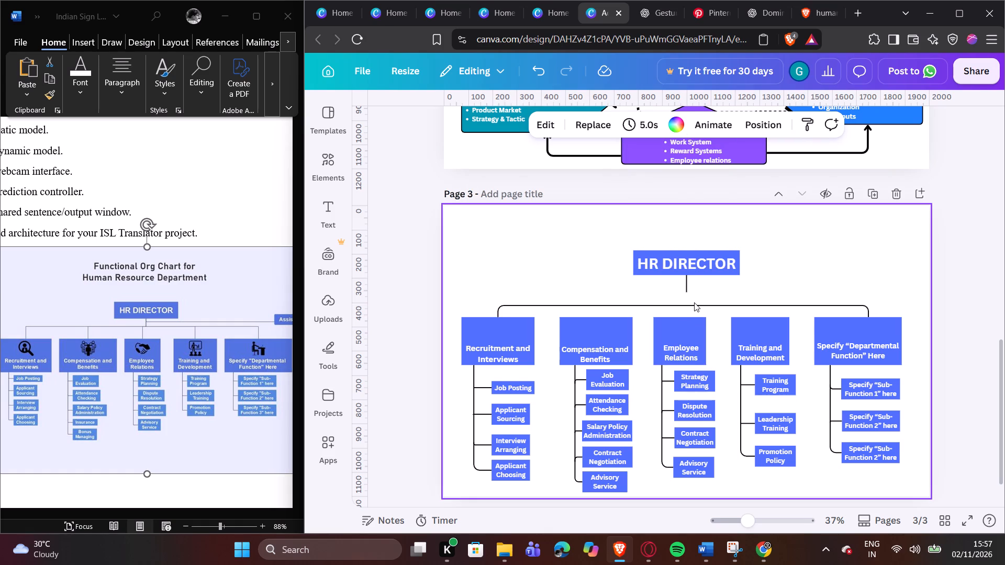
Raise the elbowed connector's horizontal segment to meet the bottom of the vertical stub under HR DIRECTOR.
click(694, 302)
drag(684, 305, 684, 295)
click(758, 275)
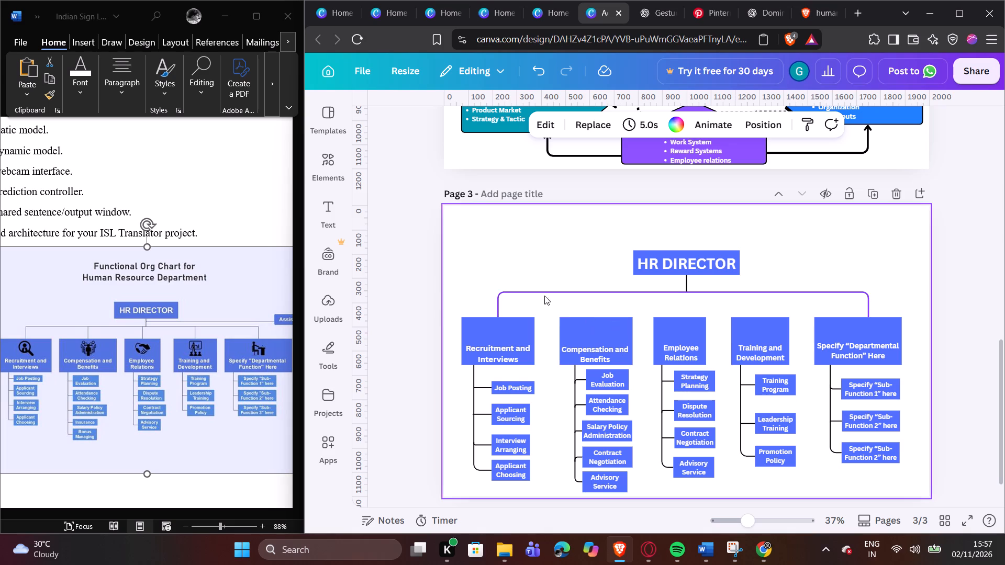
Duplicate the stub under HR DIRECTOR and fit the copy vertically between the horizontal connector and the Compensation and Benefits heading.
click(686, 282)
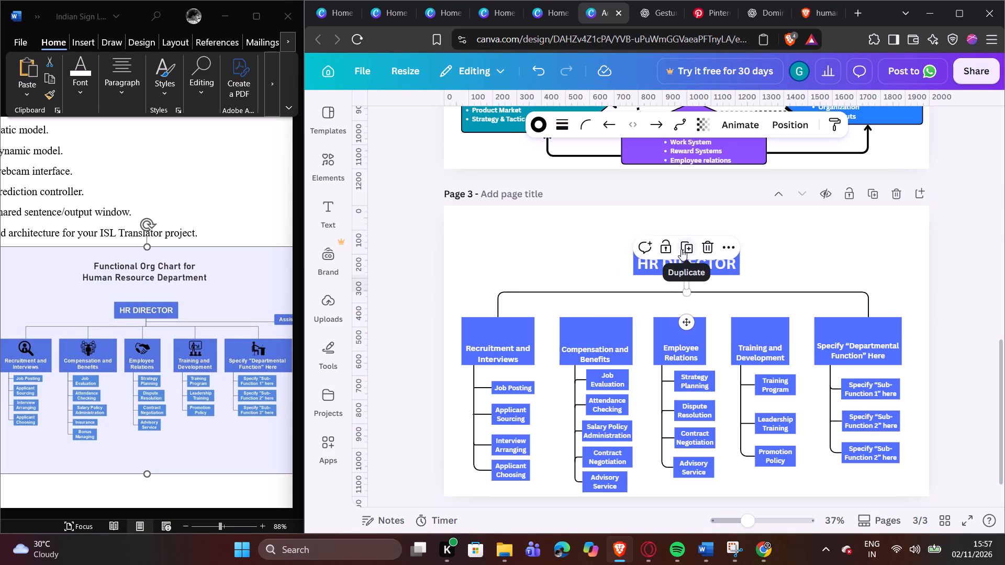
click(690, 243)
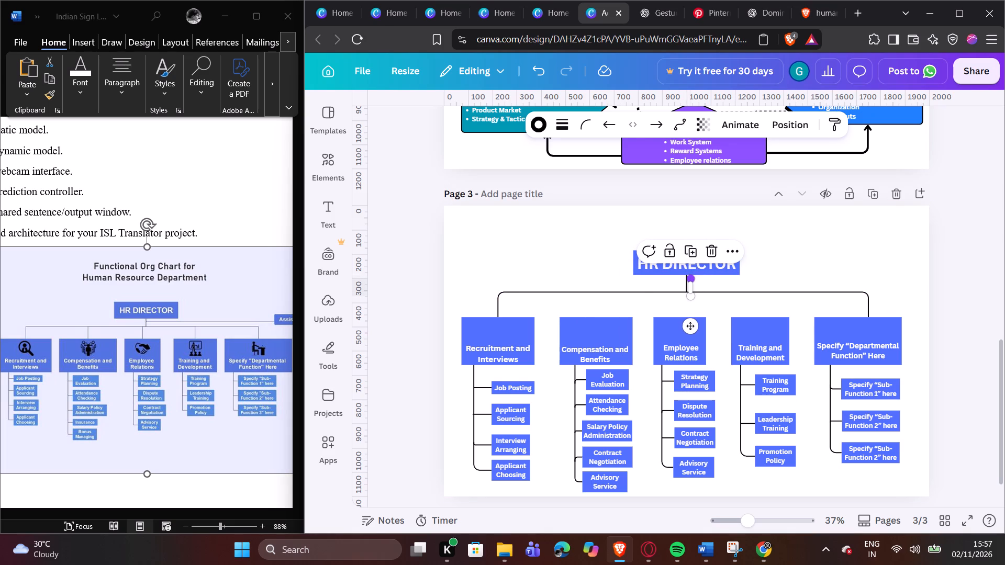
drag(690, 279, 589, 292)
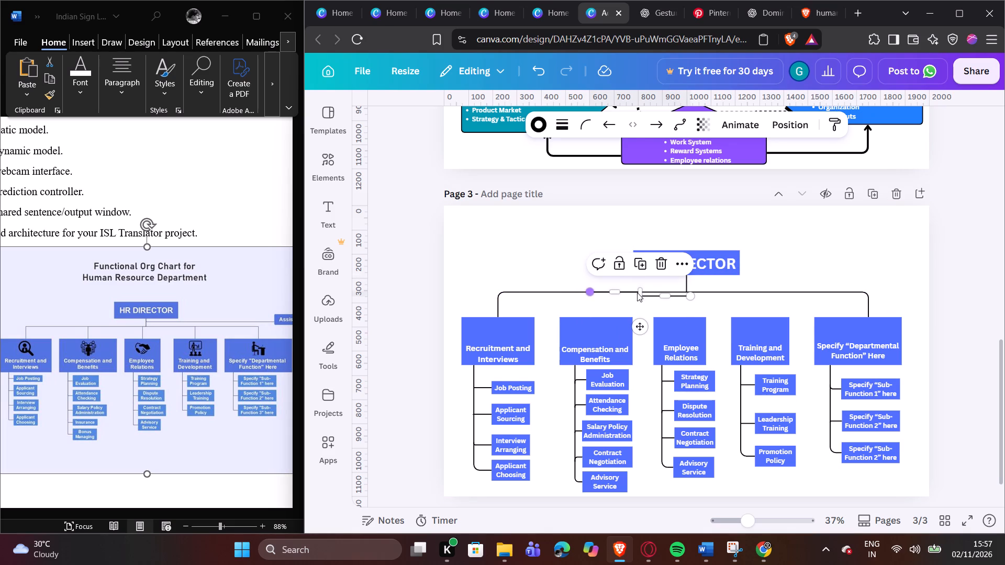
drag(689, 293, 594, 310)
click(645, 300)
click(594, 299)
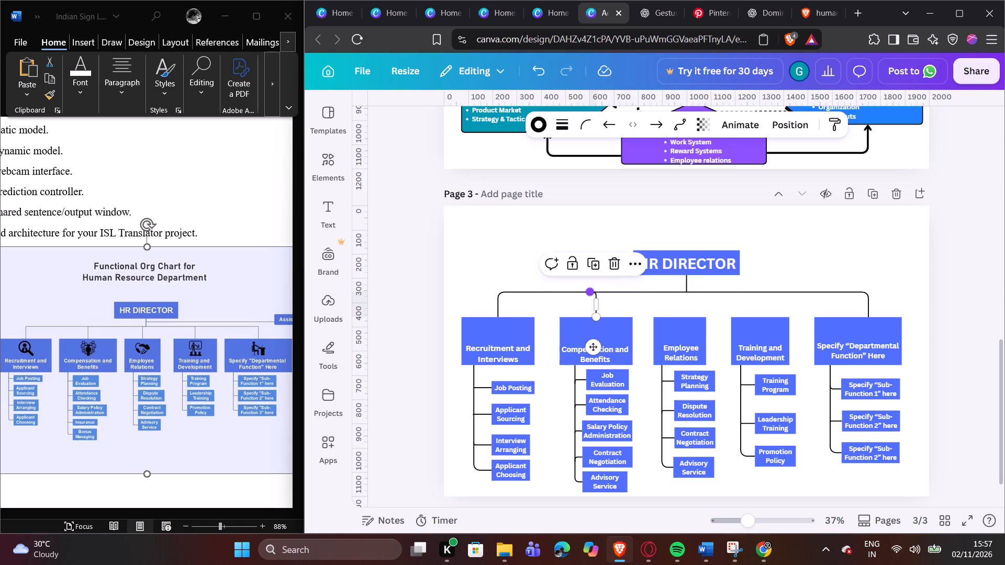
drag(592, 289, 599, 289)
click(620, 294)
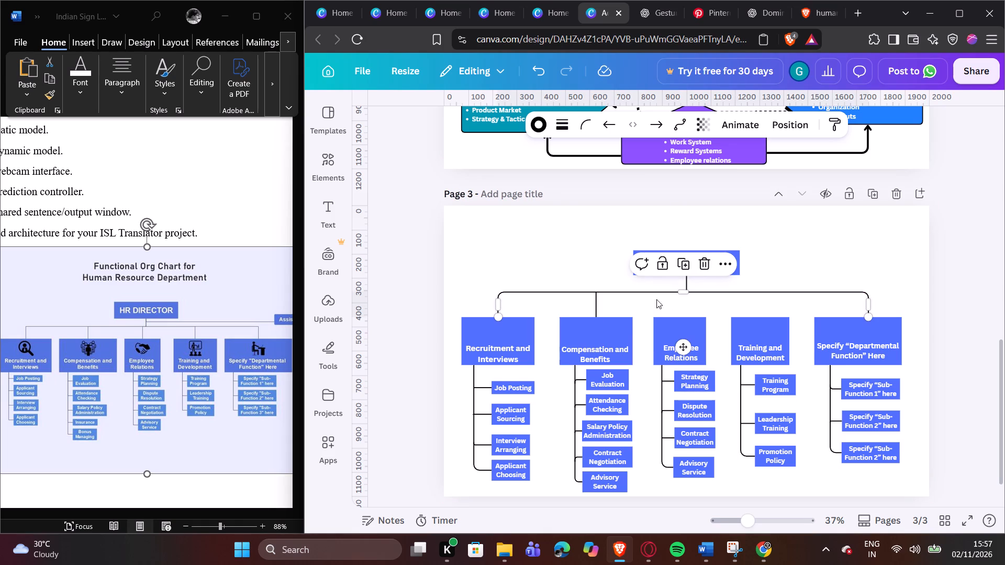
Duplicate the Compensation and Benefits stub and fit the copy between the horizontal connector and the top of the Employee Relations heading.
click(597, 299)
click(595, 262)
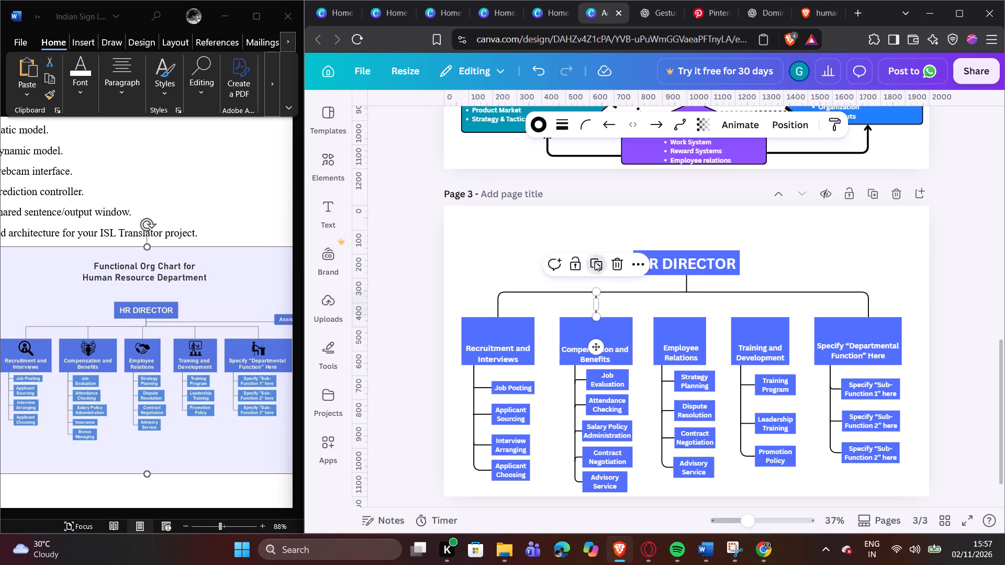
click(537, 303)
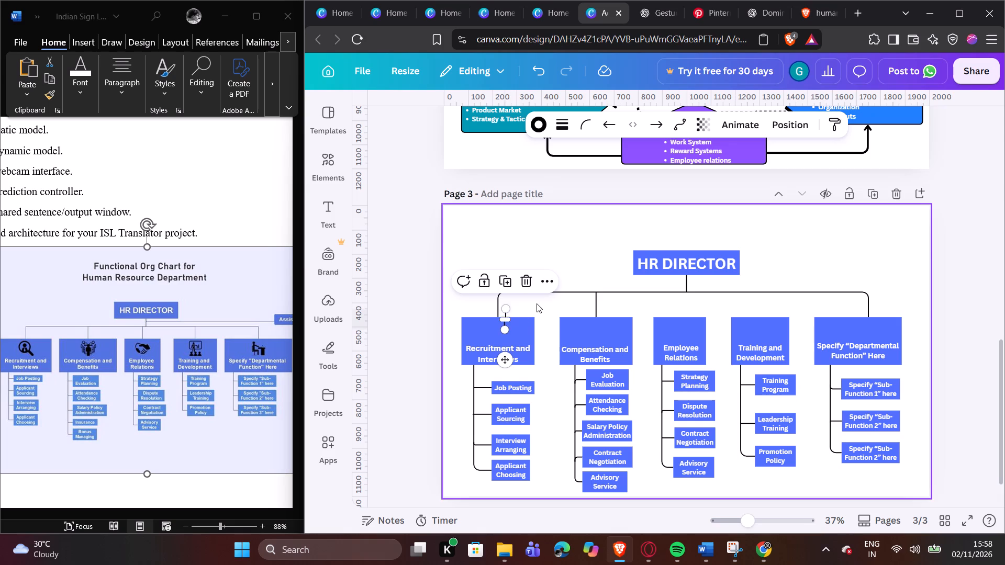
drag(506, 319, 671, 306)
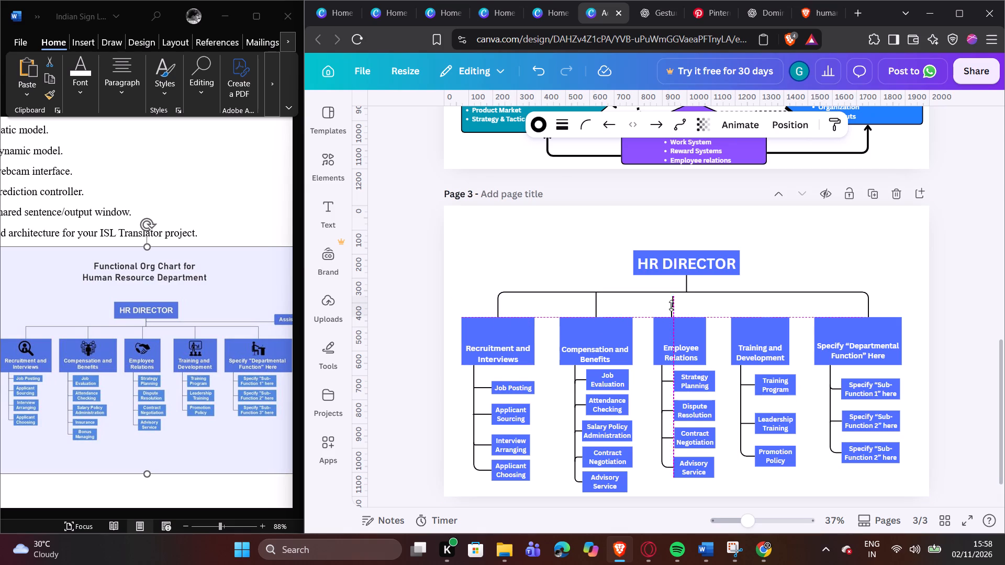
drag(671, 306, 675, 301)
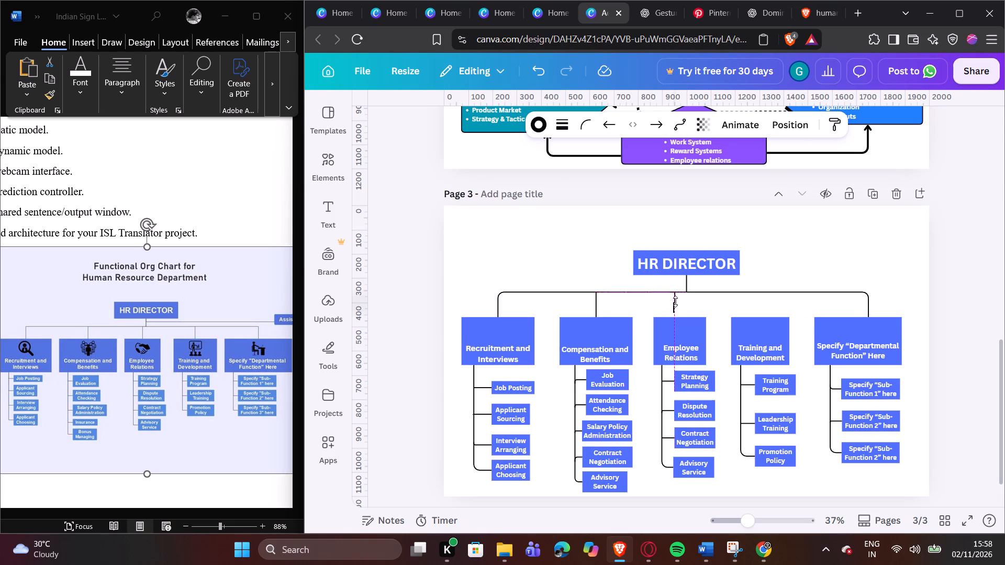
drag(675, 301, 673, 302)
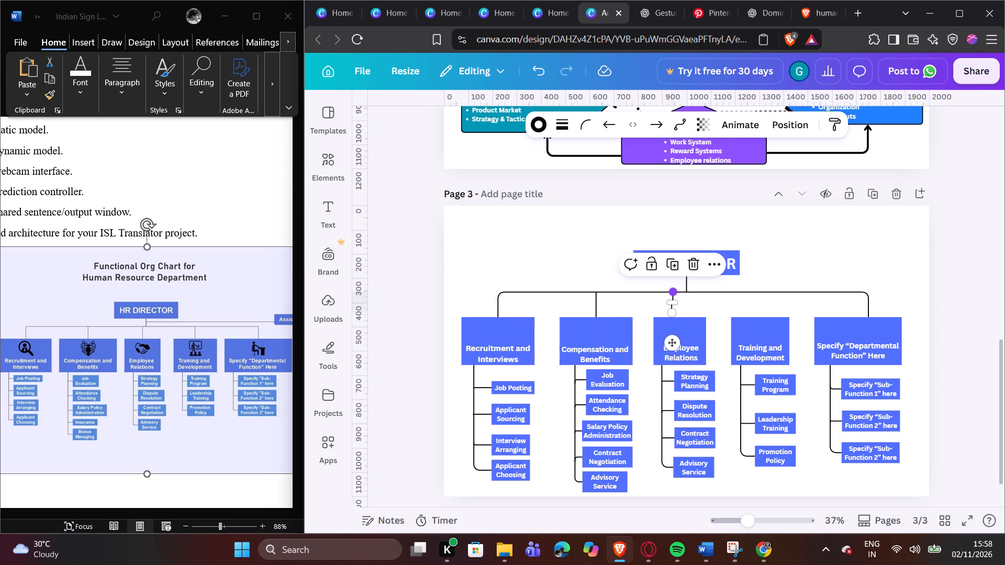
click(673, 295)
click(672, 313)
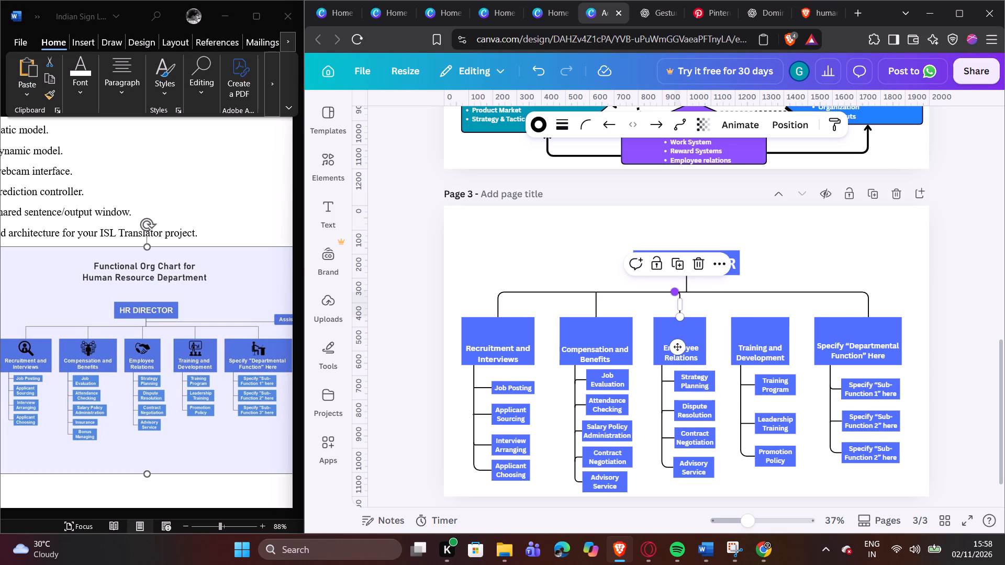
drag(680, 300, 675, 301)
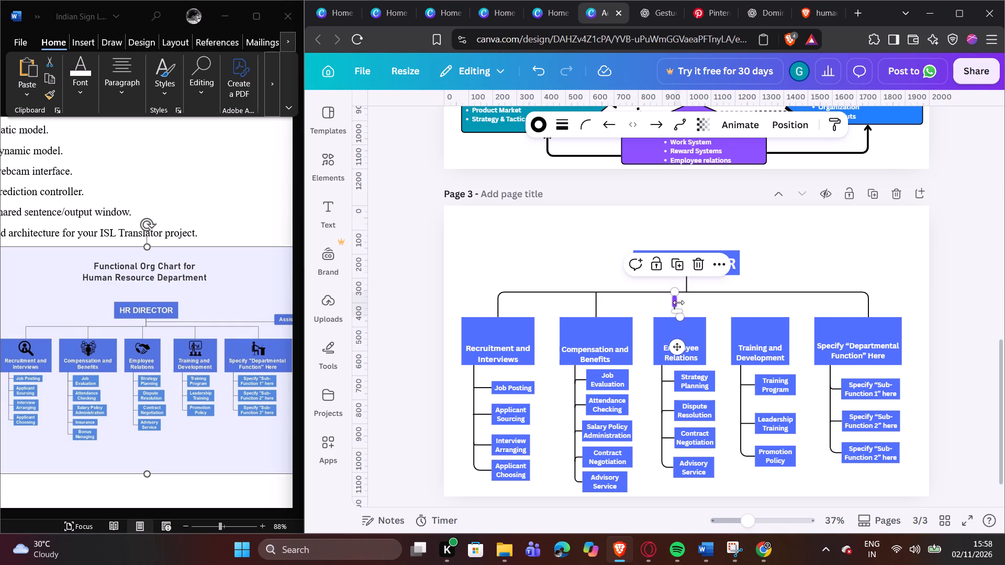
drag(683, 319, 675, 319)
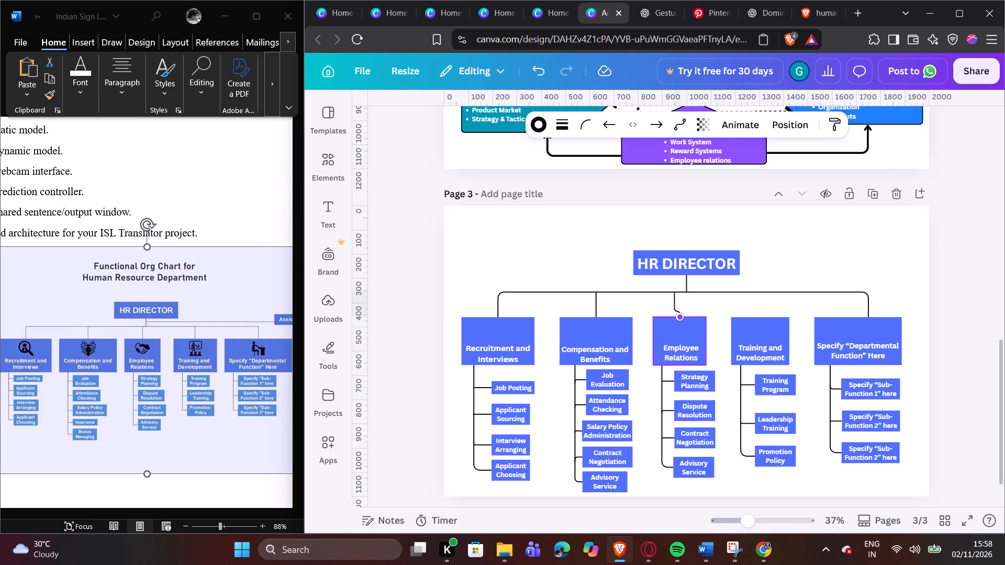
drag(675, 319, 676, 318)
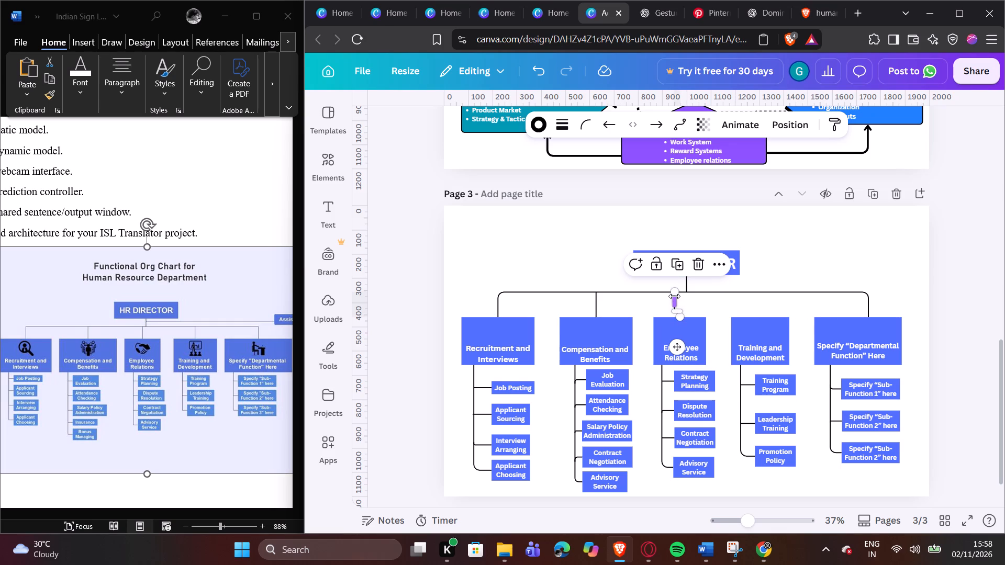
click(674, 292)
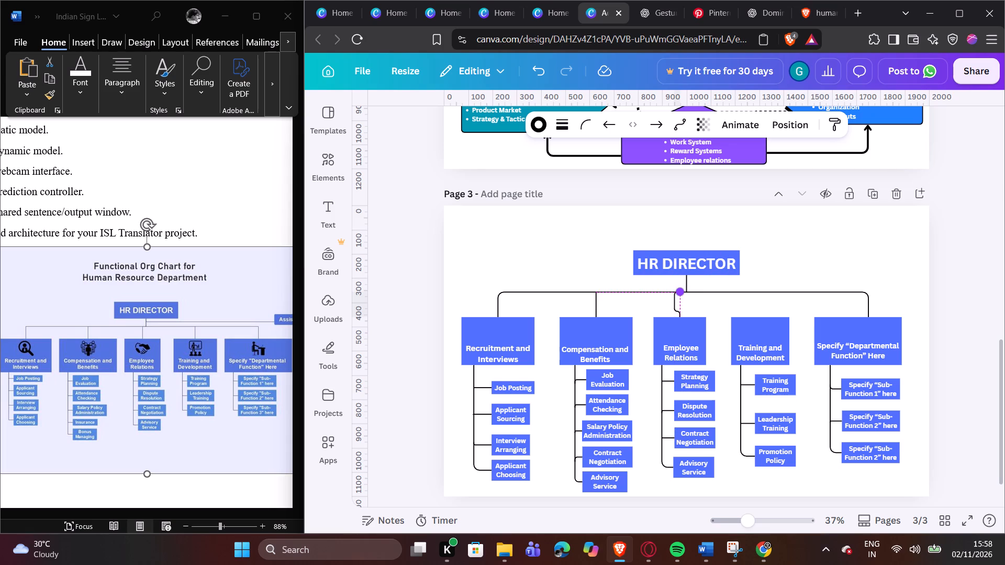
click(676, 300)
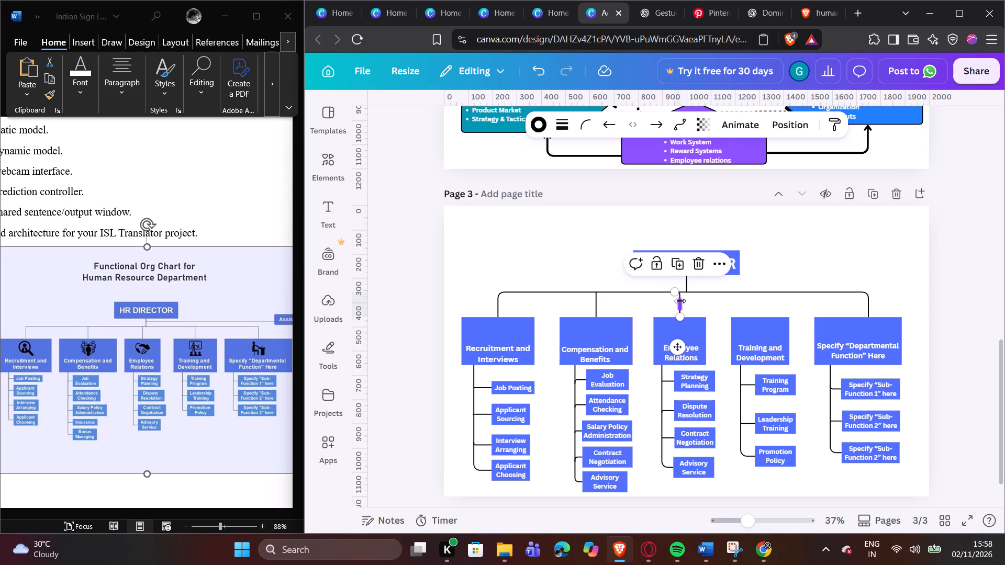
click(701, 301)
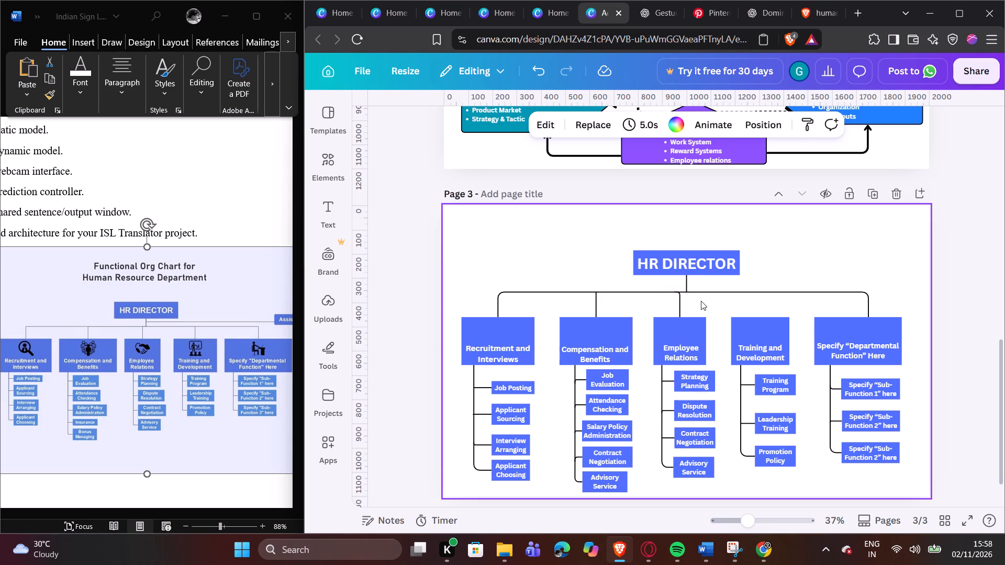
Duplicate the Compensation and Benefits stub again and fit the copy between the horizontal connector and the Training and Development heading.
click(597, 305)
click(595, 265)
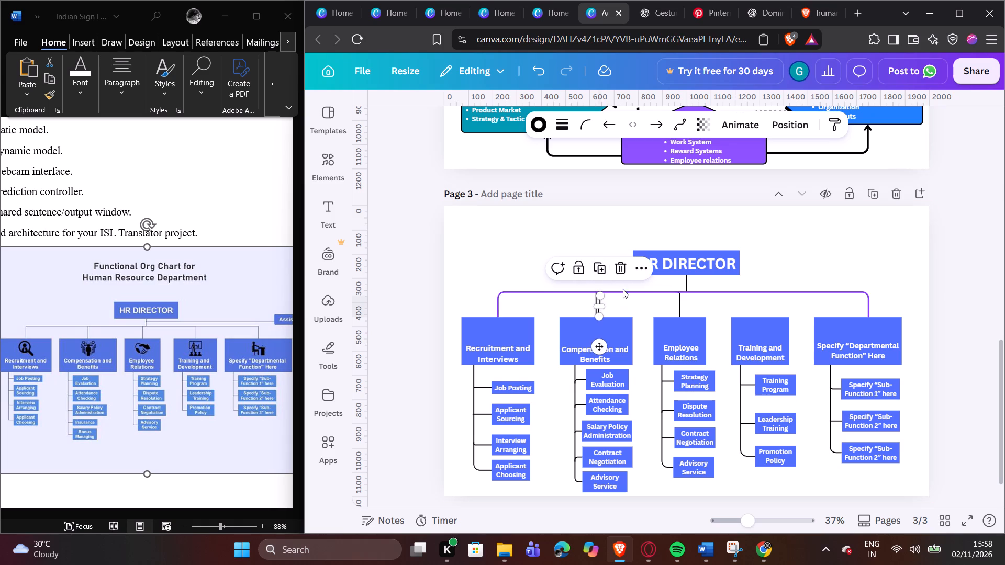
click(630, 300)
click(600, 304)
drag(602, 294, 604, 296)
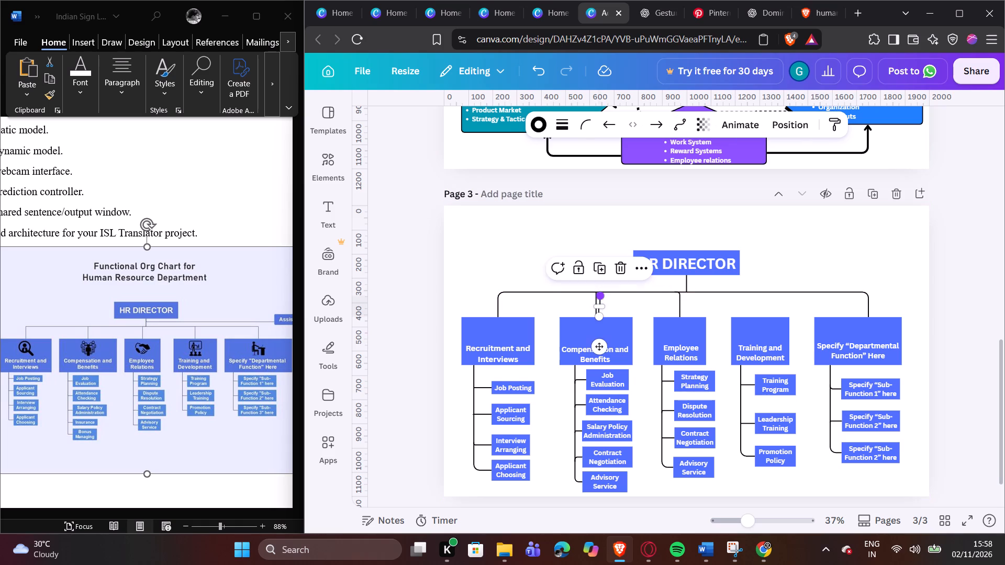
drag(604, 296, 757, 295)
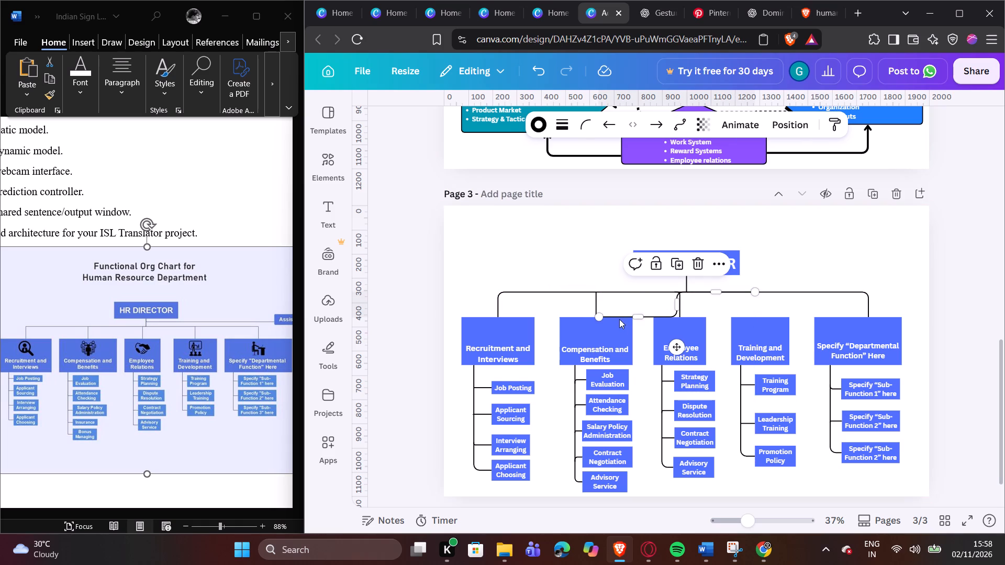
drag(596, 315, 760, 318)
click(796, 303)
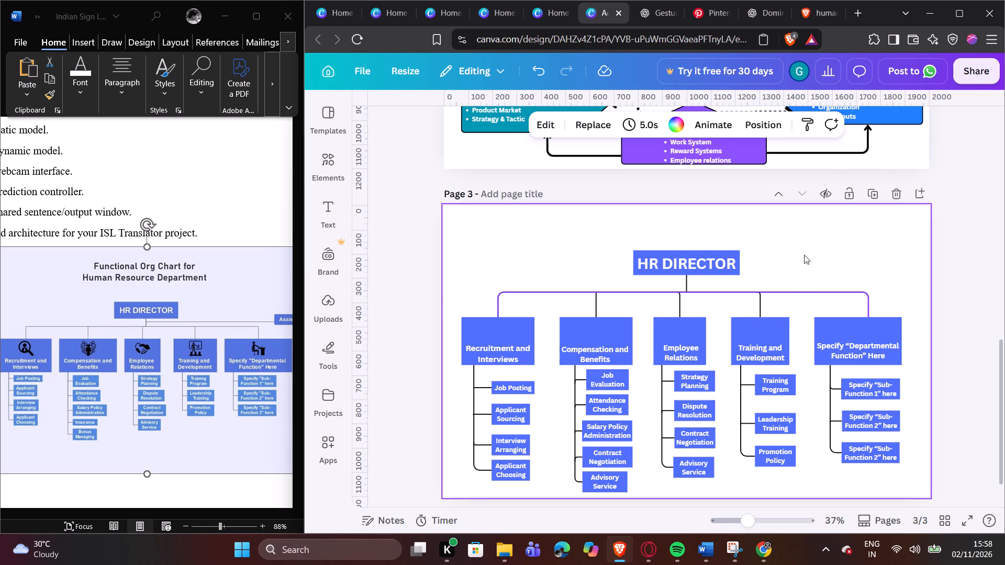
click(807, 240)
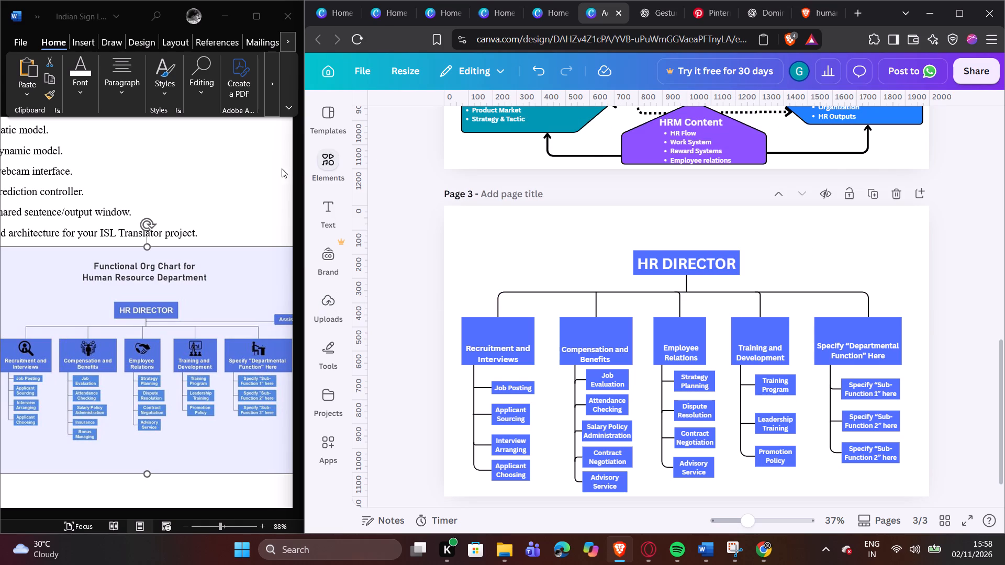
Search the elements for "recruitment" and insert the black graphic of a person with a magnifying glass.
click(316, 160)
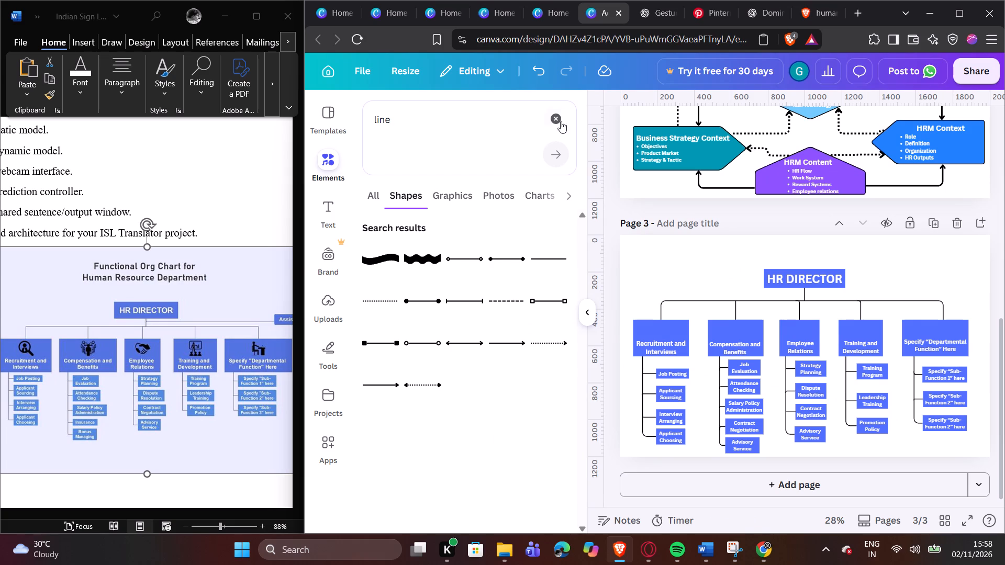
click(554, 122)
text(re)
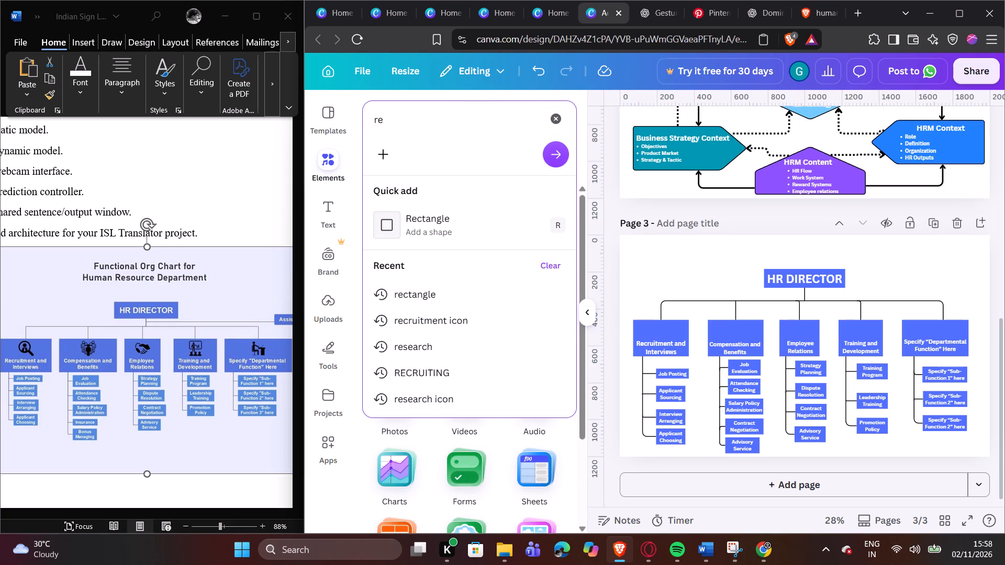
key(c)
key(r)
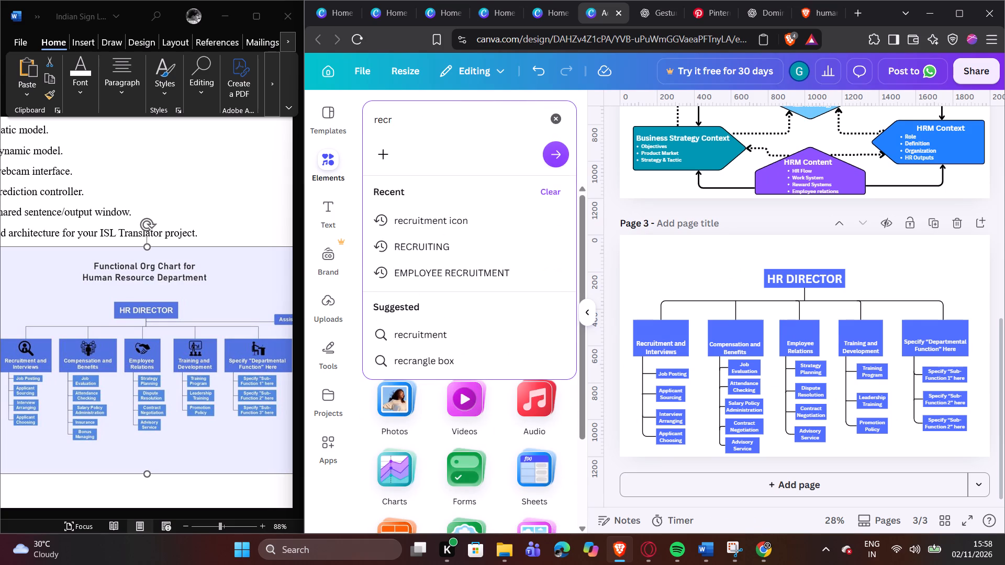
text(uitment)
key(Return)
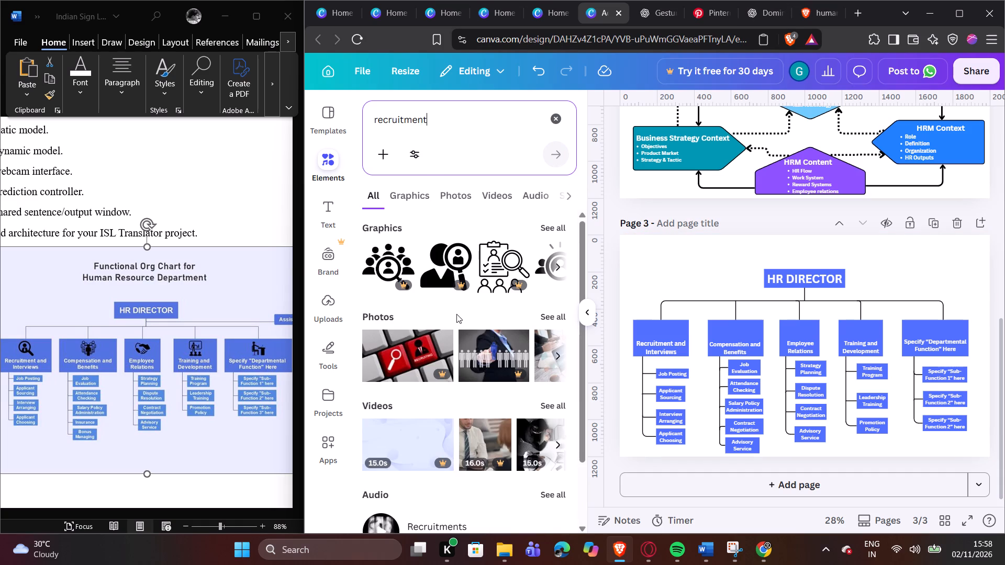
click(443, 260)
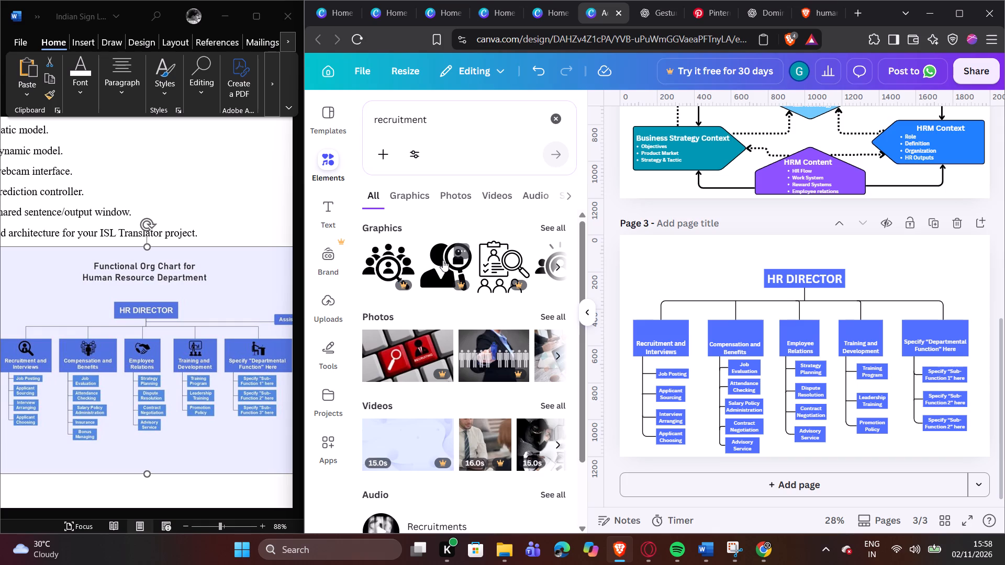
Shrink the recruitment icon and centre it above the text inside the Recruitment and Interviews heading box.
drag(854, 304, 790, 377)
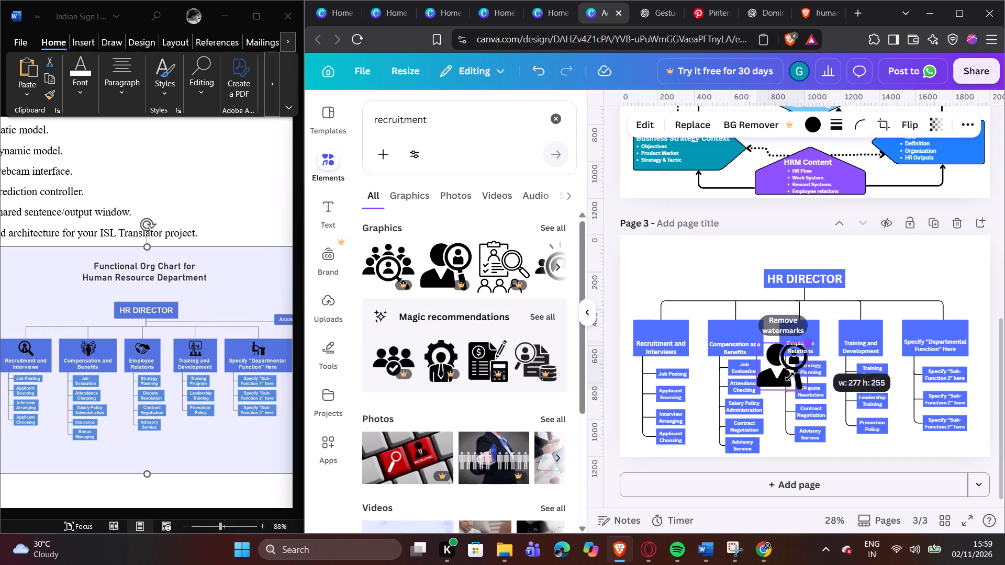
drag(790, 377, 795, 383)
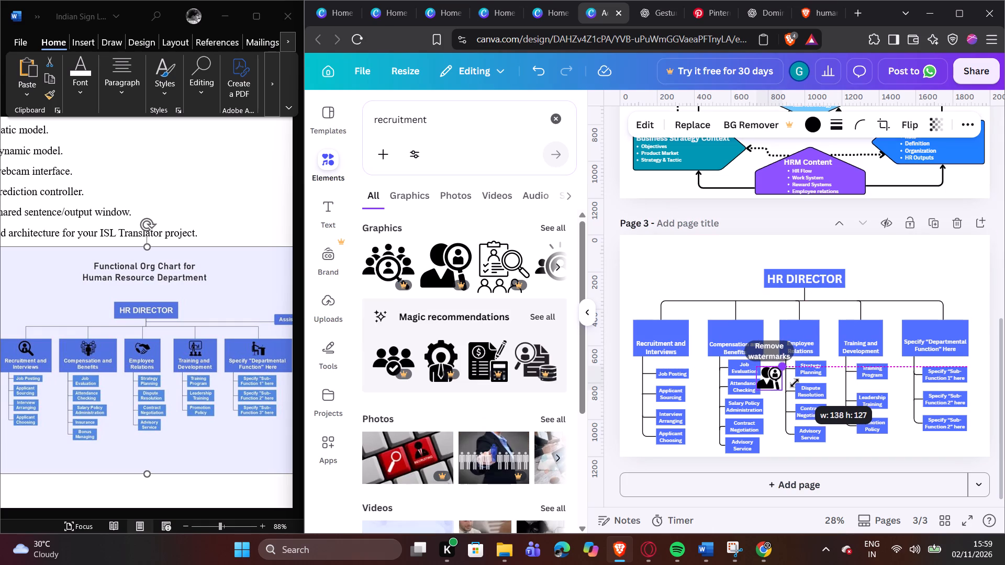
drag(795, 383, 794, 384)
click(847, 454)
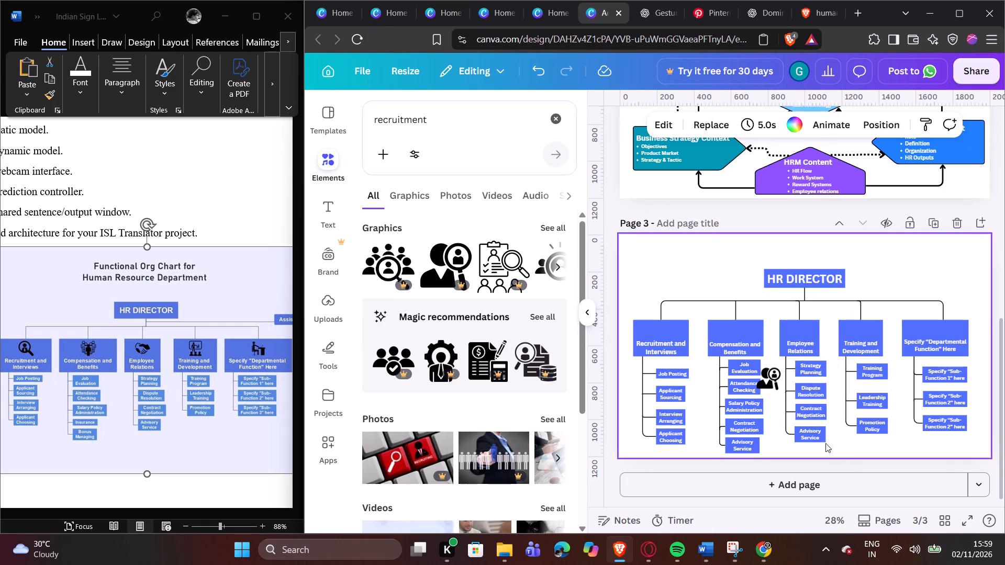
drag(774, 385, 666, 334)
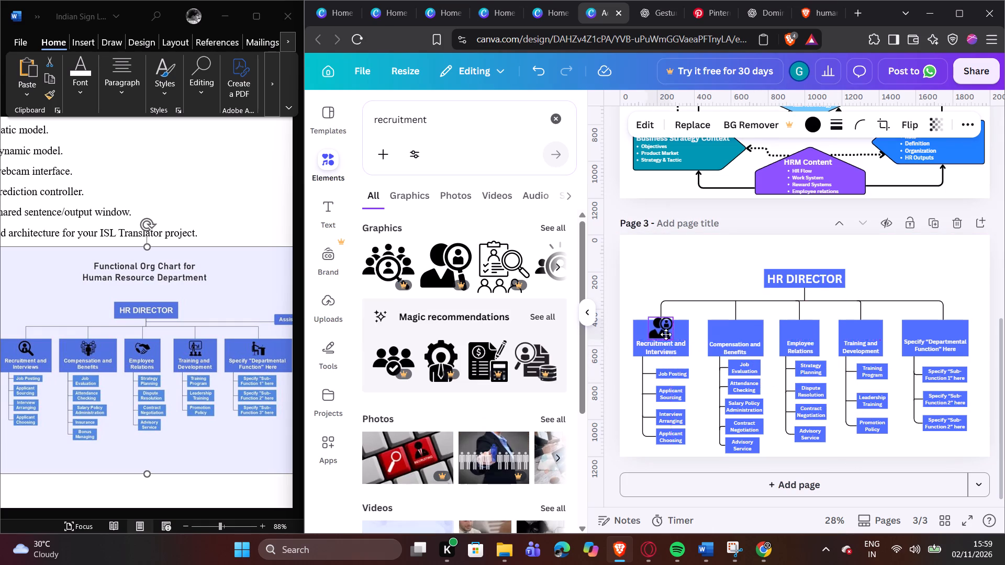
drag(666, 334, 669, 336)
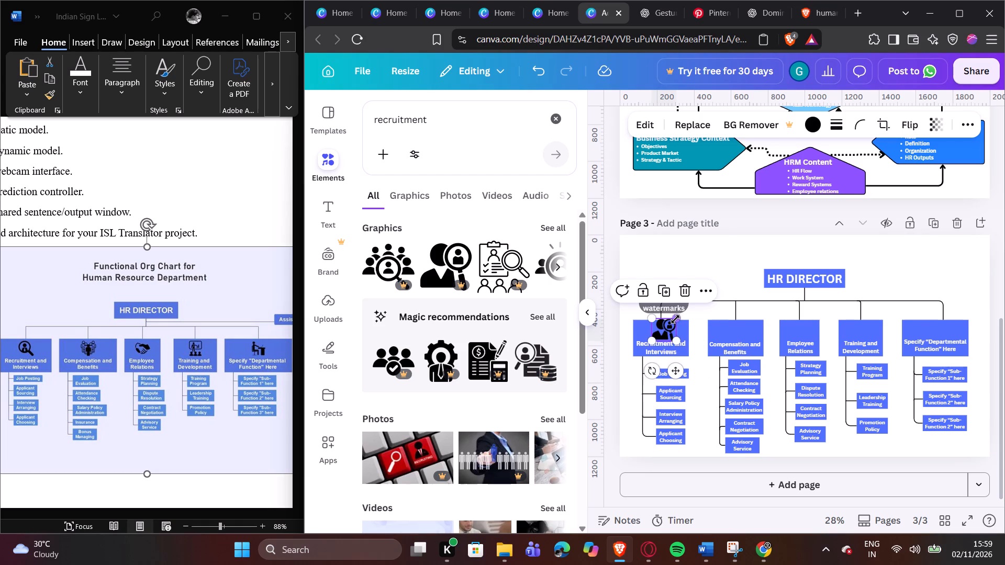
drag(675, 319, 673, 326)
click(681, 266)
click(661, 328)
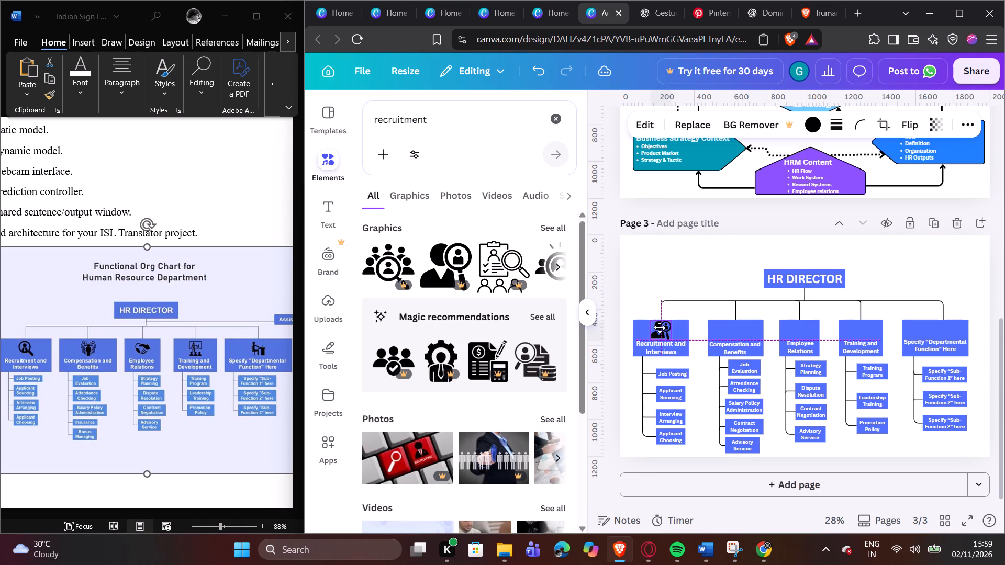
click(683, 258)
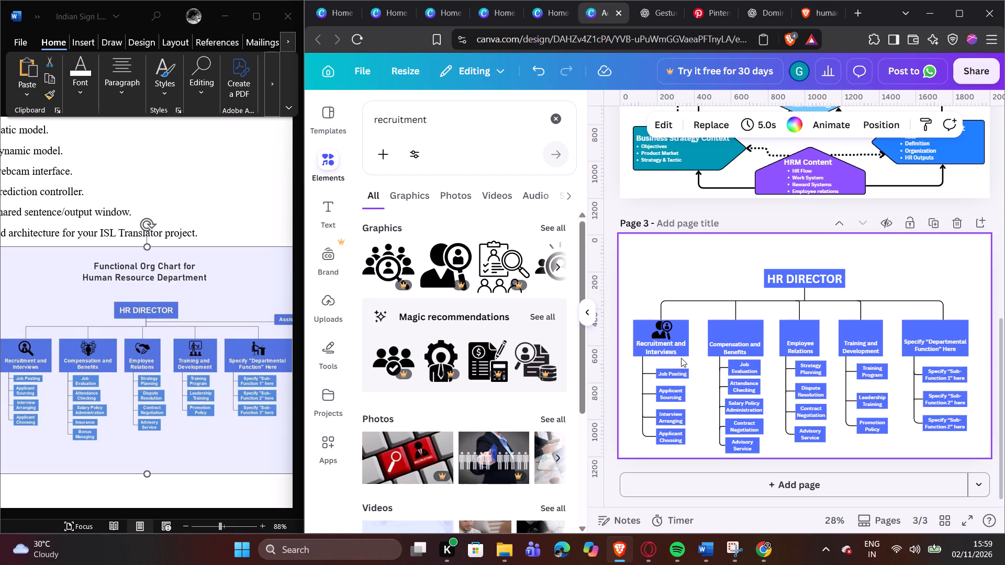
Recolour the icon on the Recruitment and Interviews heading from the design's colours to white.
click(663, 334)
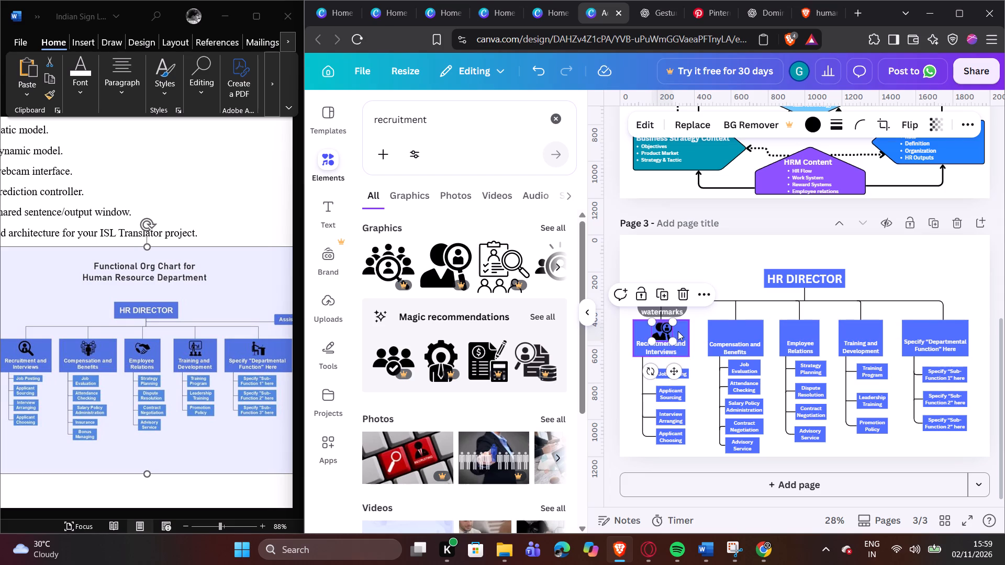
click(679, 331)
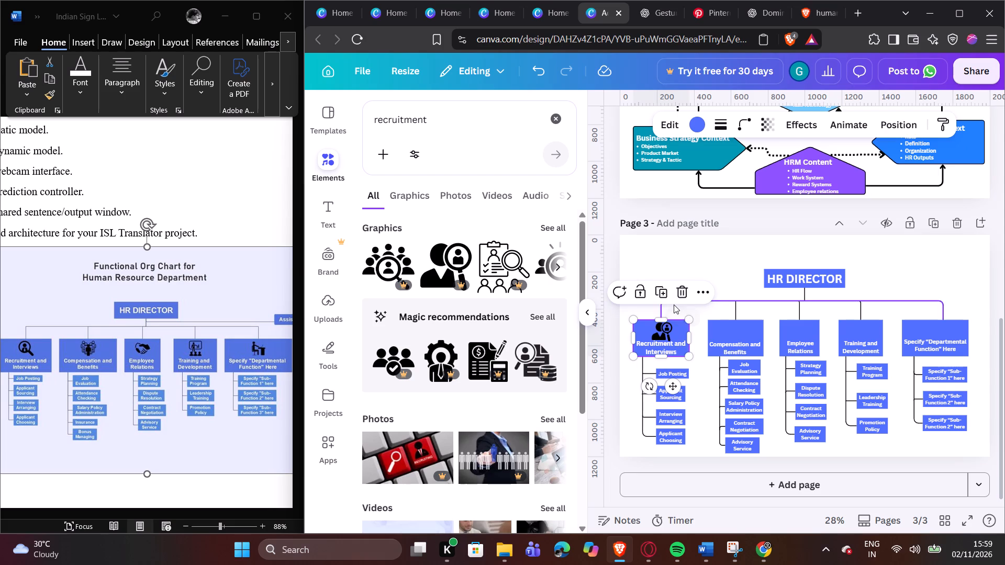
click(674, 304)
click(677, 315)
click(664, 331)
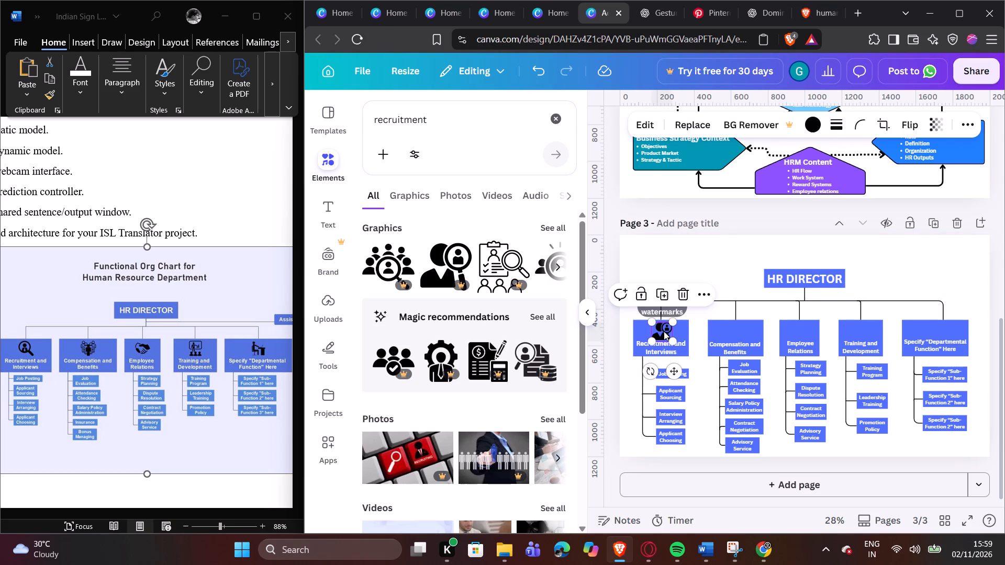
click(813, 124)
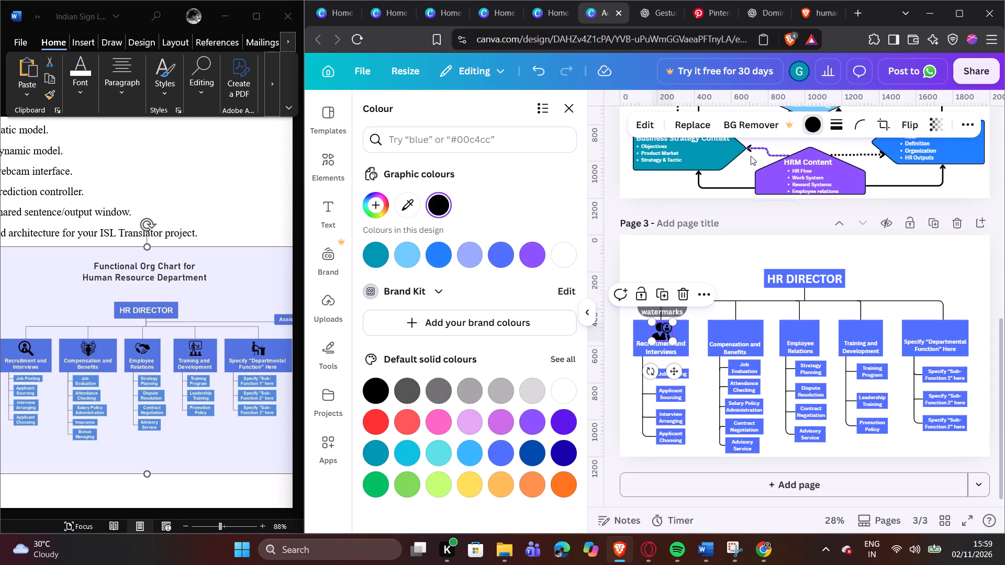
click(555, 253)
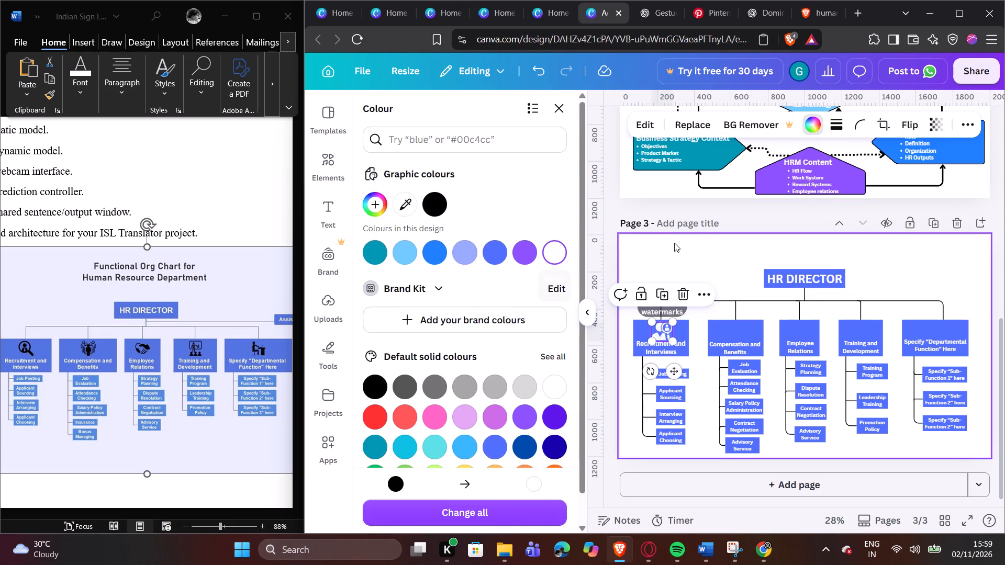
click(674, 243)
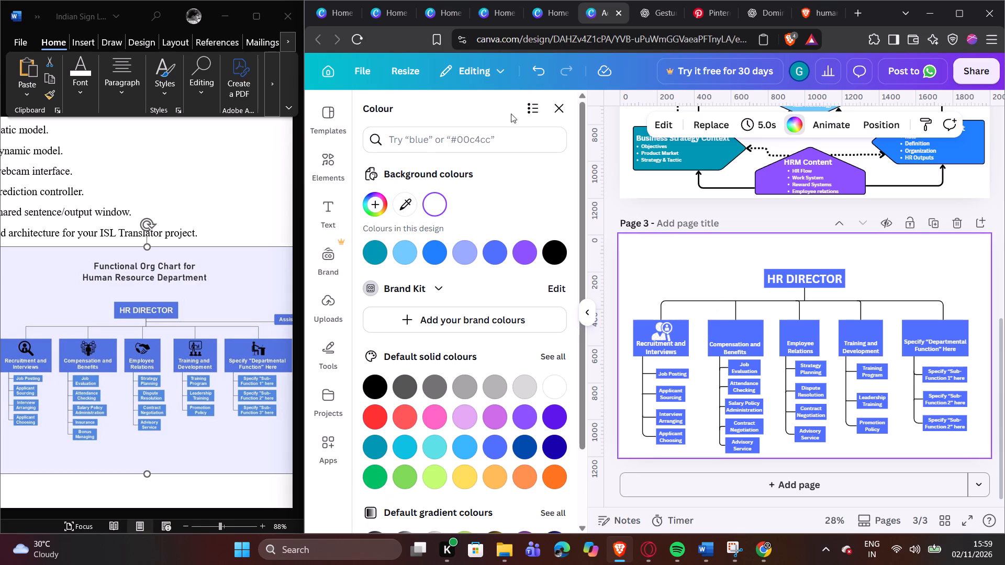
Search the elements for "compensation and benefits", limiting the results to graphics.
click(333, 160)
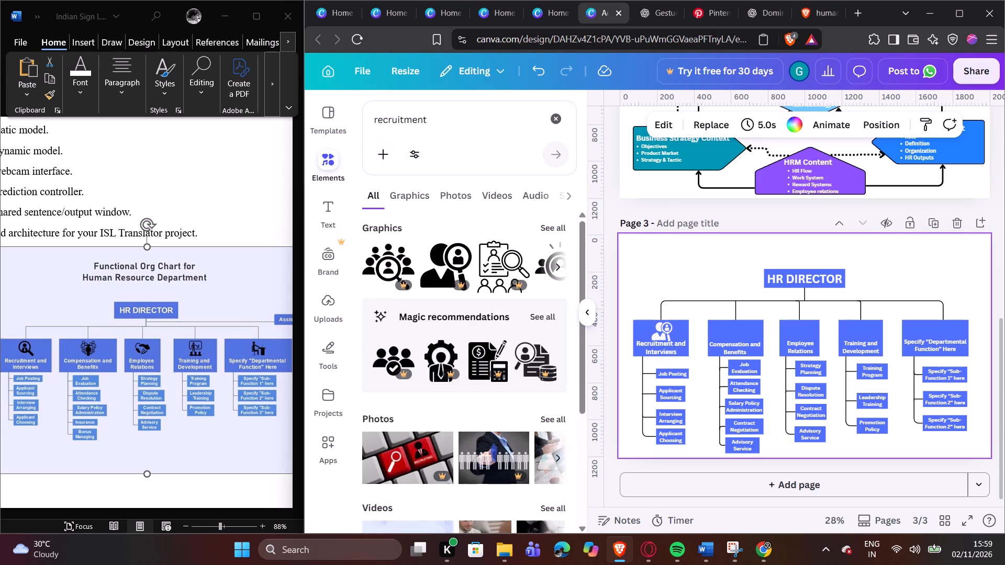
click(548, 119)
text(compr)
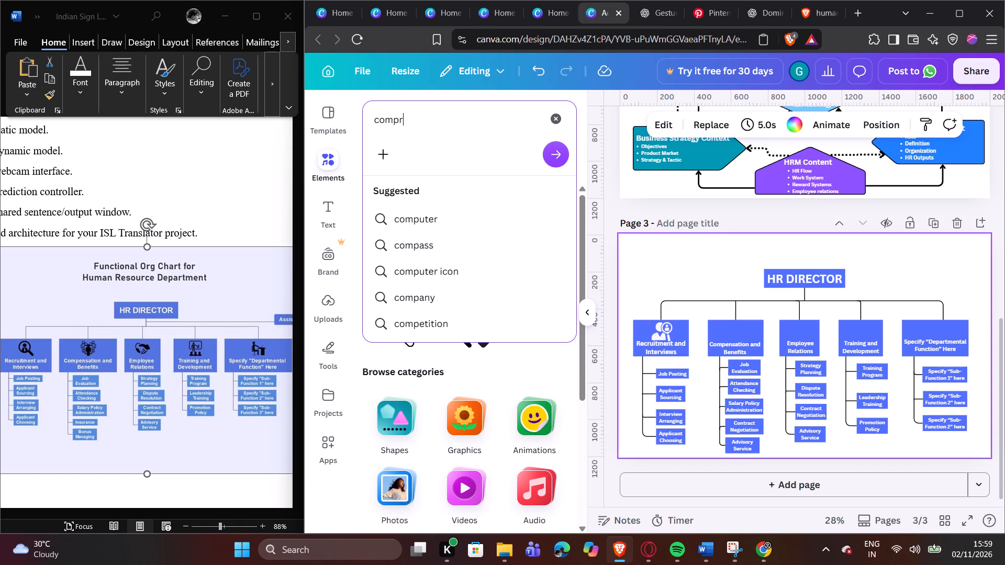
key(e)
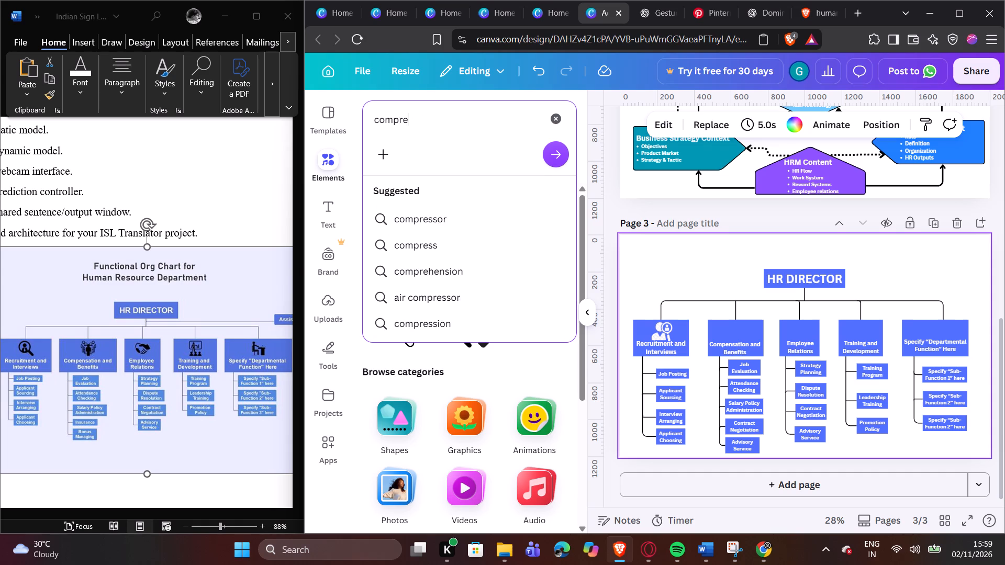
text(nsation)
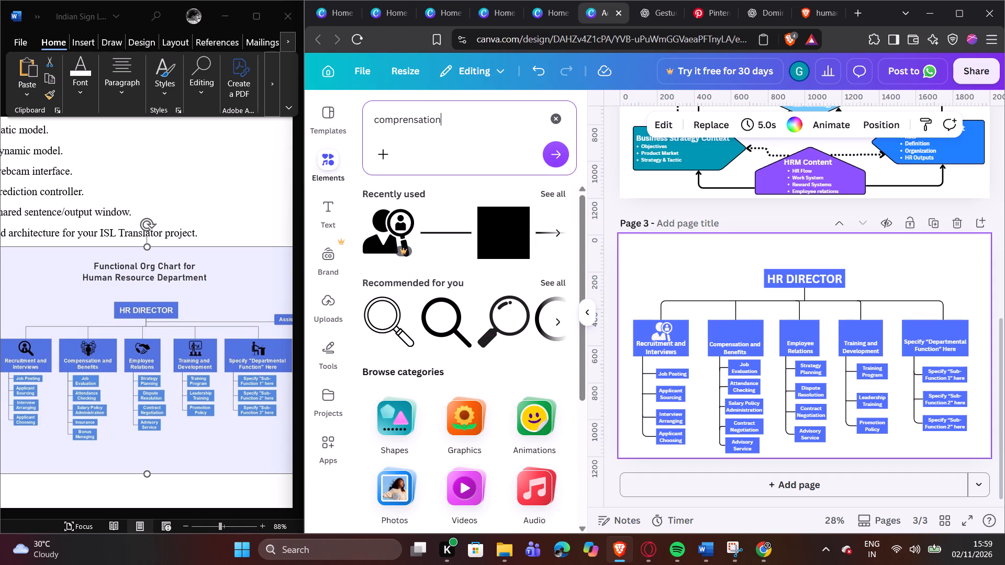
key(space)
text(and be)
text(nefits)
key(Return)
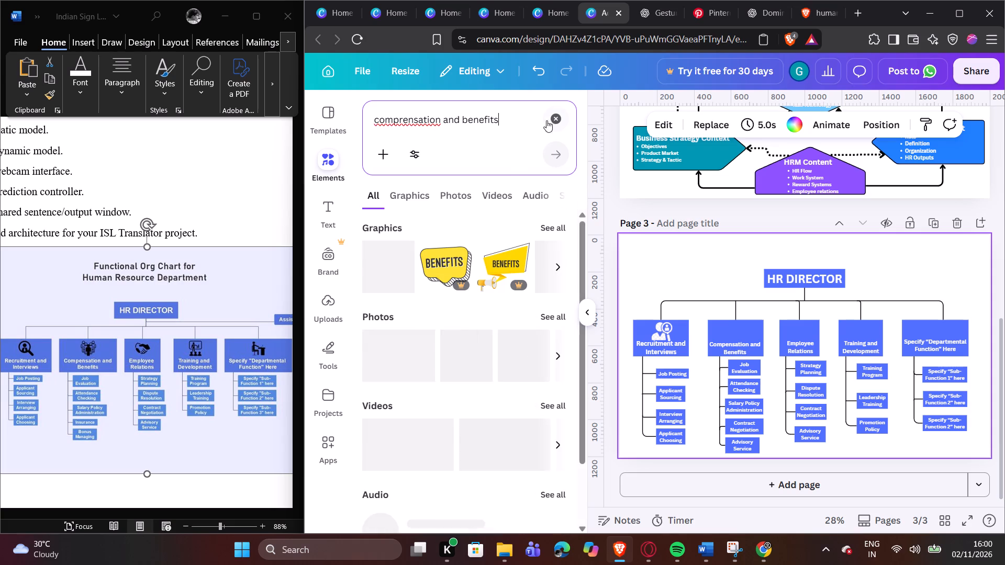
click(410, 196)
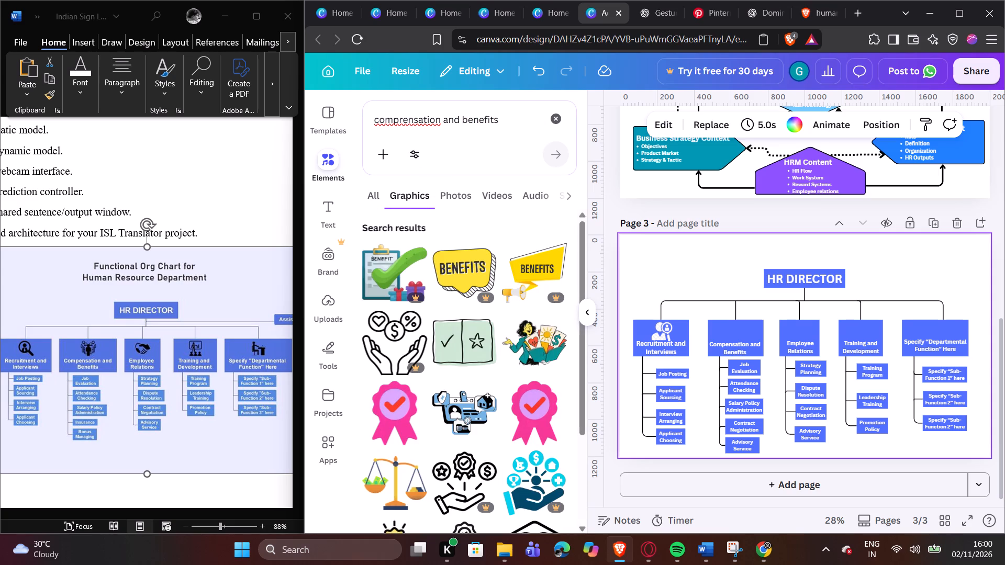
click(409, 120)
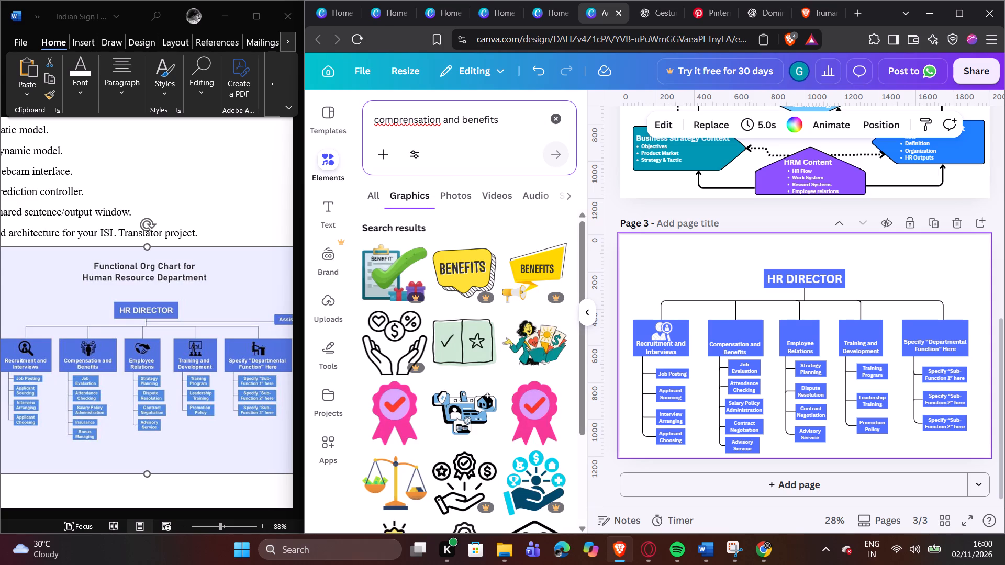
click(404, 118)
key(BackSpace)
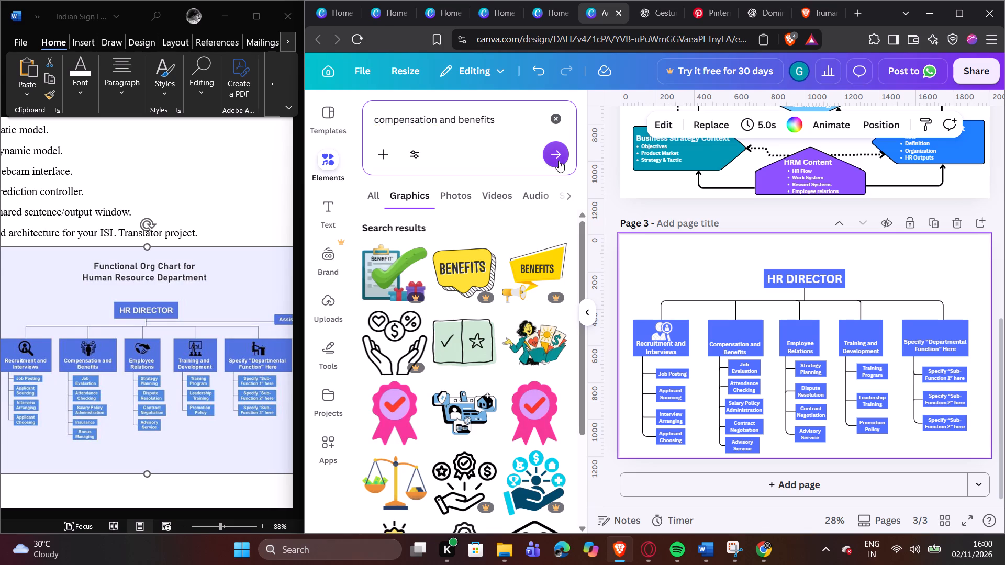
click(552, 152)
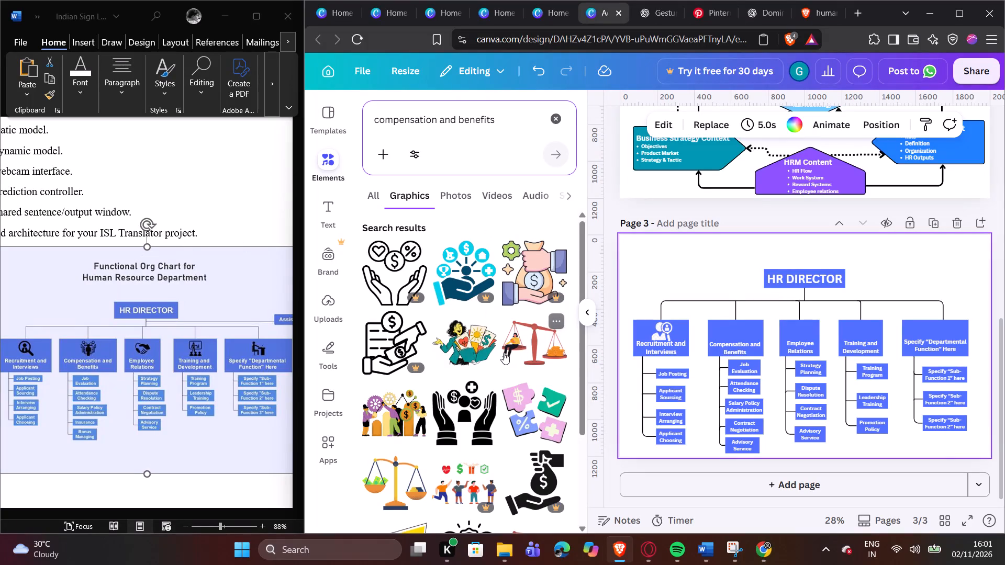
Browse the compensation and benefits graphics and insert the black one of two raised hands around a person with dollar, plus and heart symbols.
scroll(501, 358, down, 2)
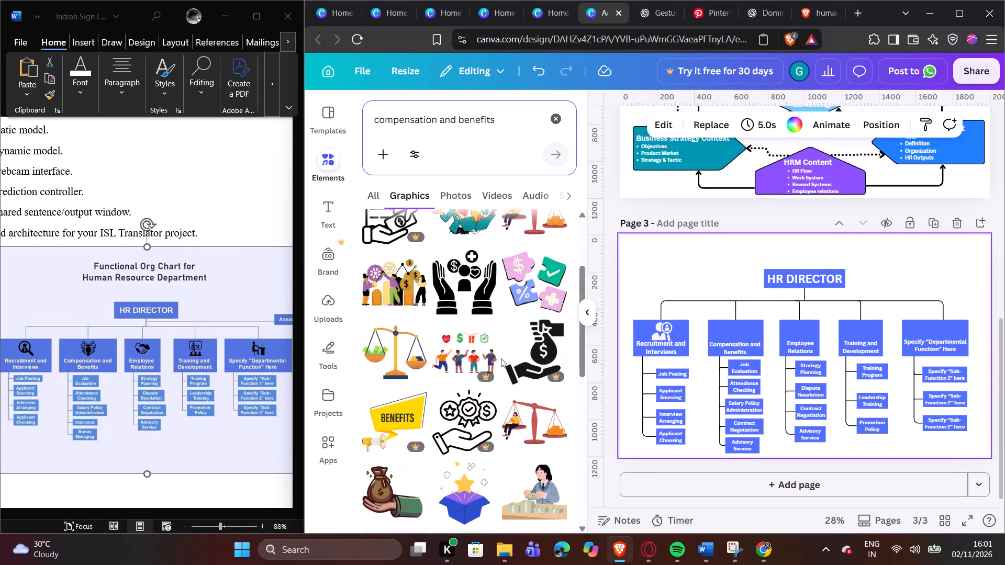
scroll(501, 358, down, 2)
scroll(444, 303, down, 5)
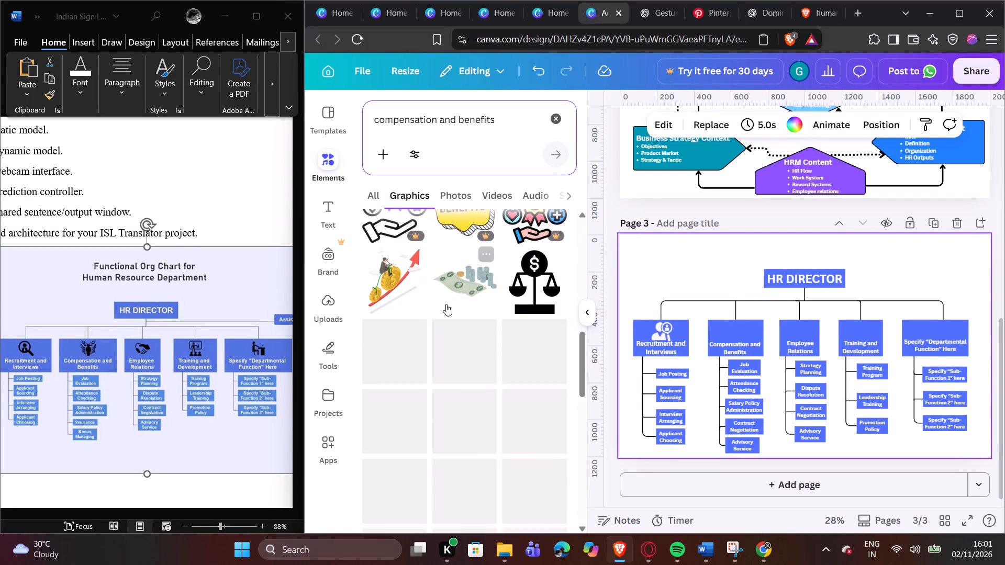
scroll(453, 312, down, 3)
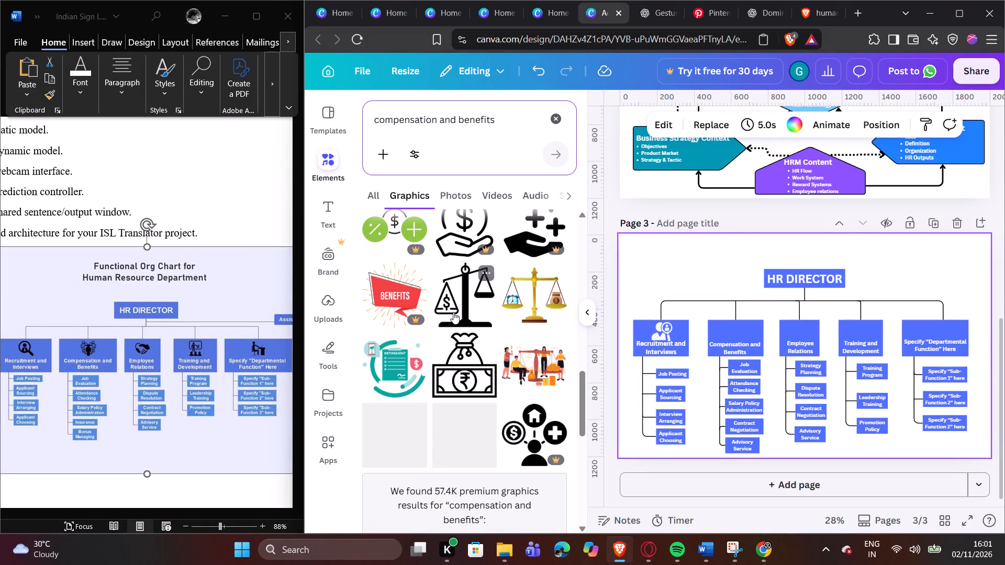
scroll(454, 312, down, 2)
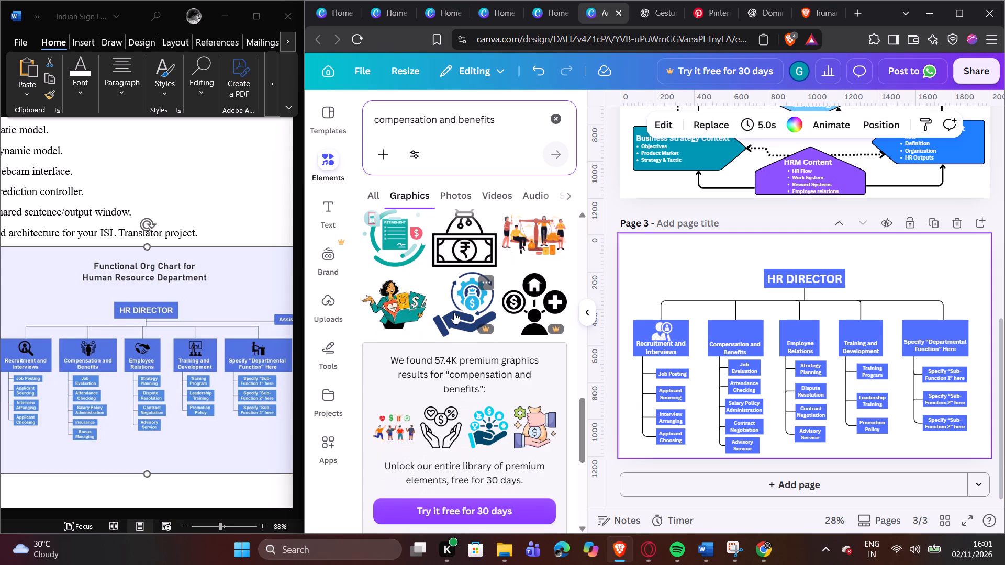
scroll(454, 312, up, 6)
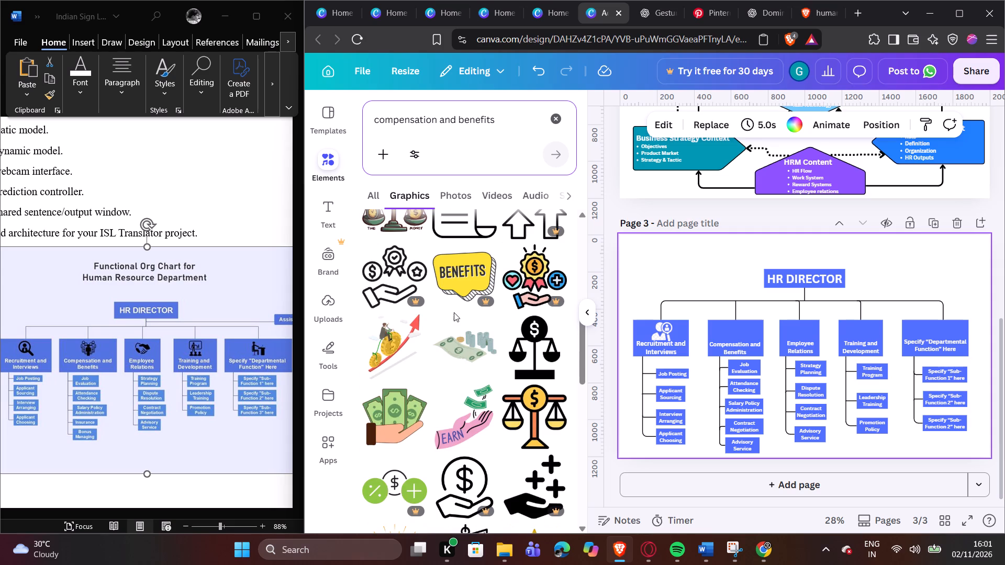
scroll(454, 312, up, 5)
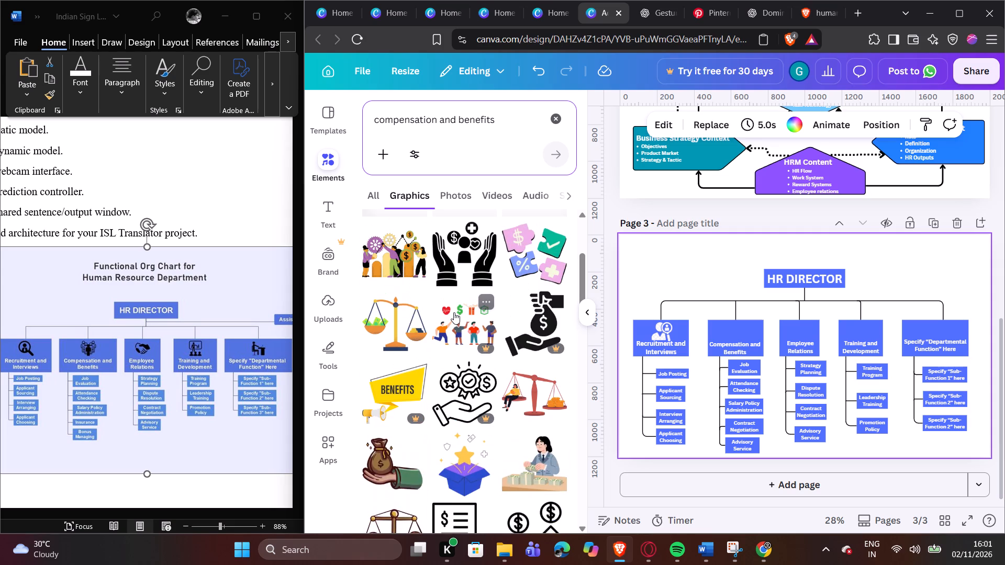
scroll(454, 312, up, 2)
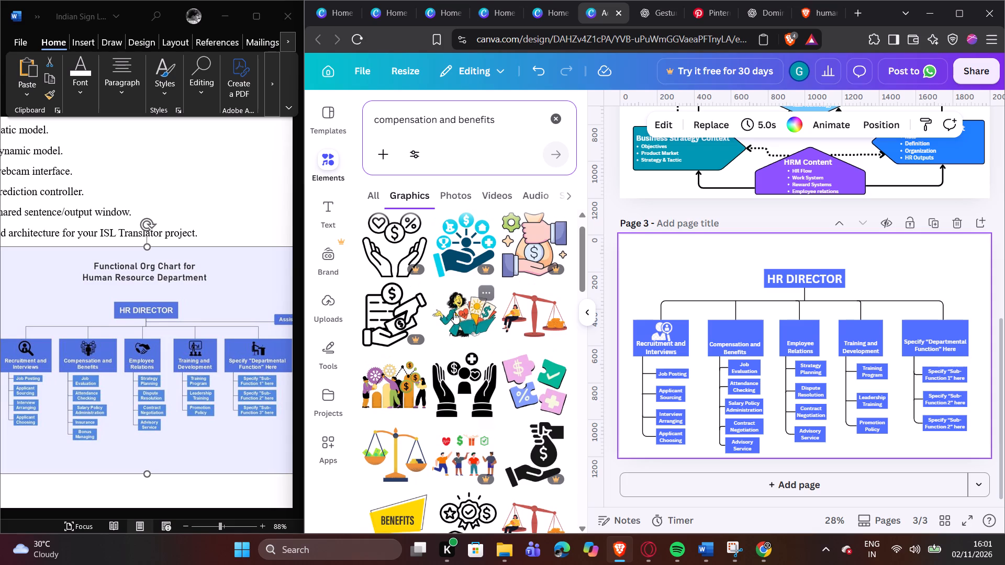
scroll(454, 312, up, 4)
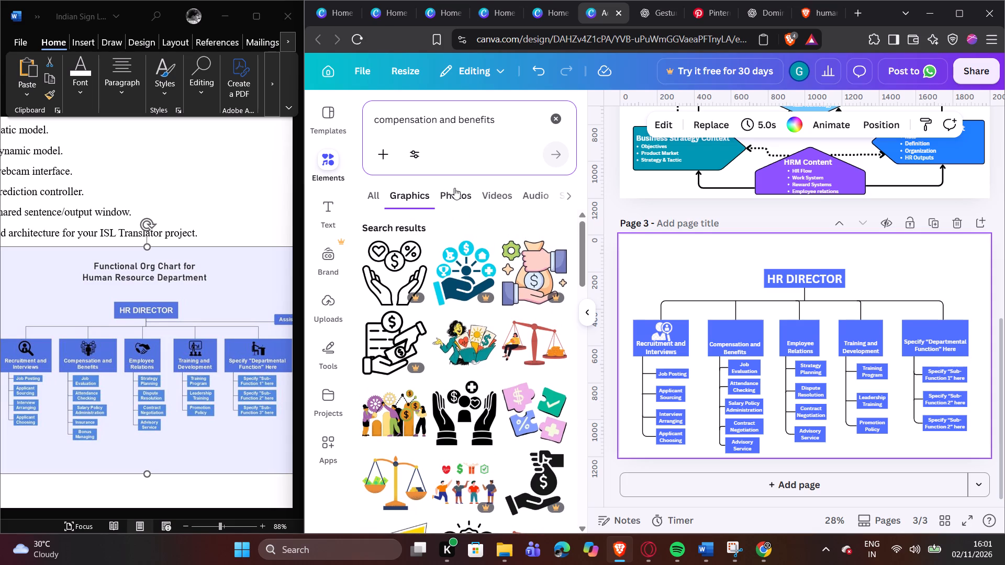
scroll(471, 346, down, 2)
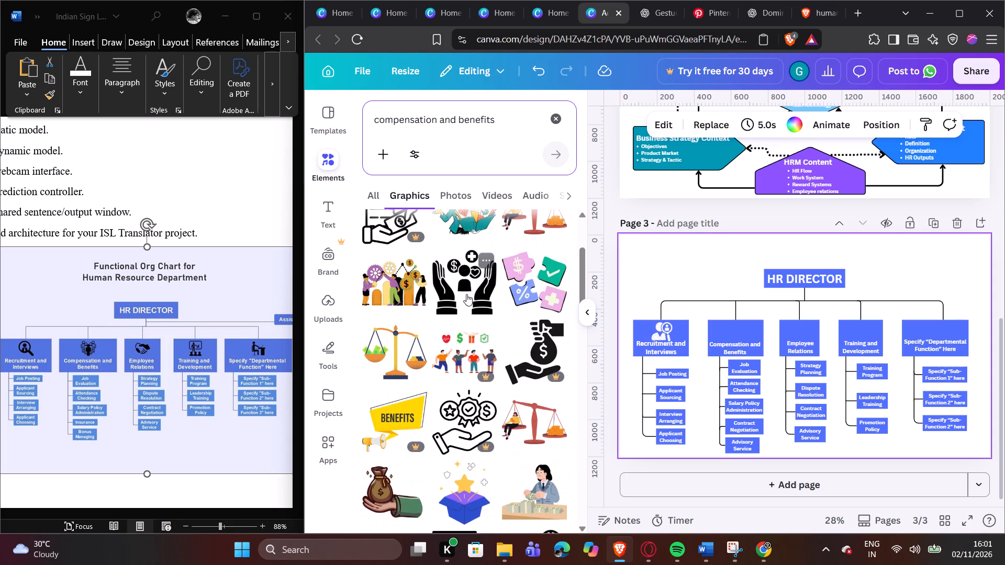
click(466, 294)
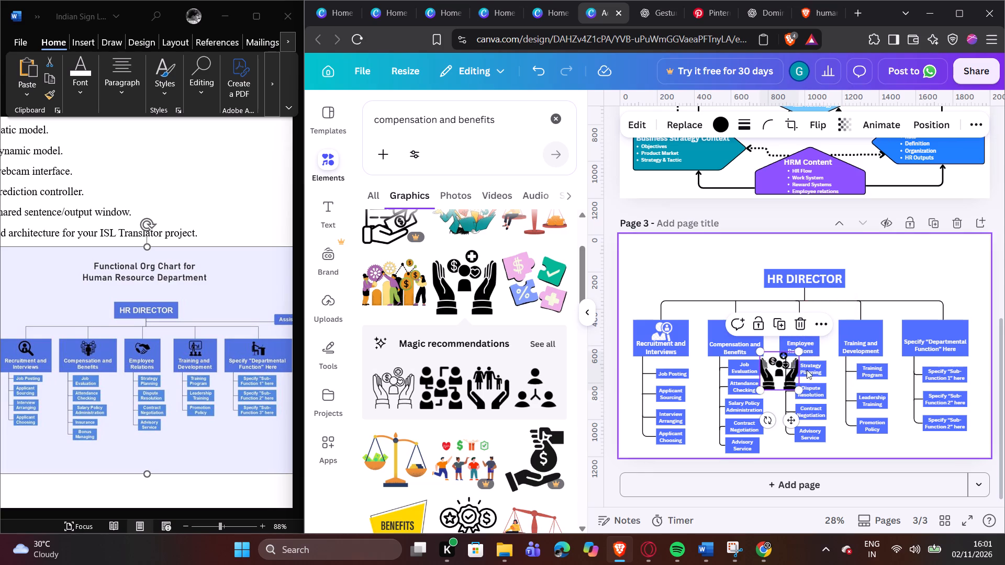
Shrink the raised-hands icon and centre it above the text inside the Compensation and Benefits heading box.
drag(782, 369, 743, 317)
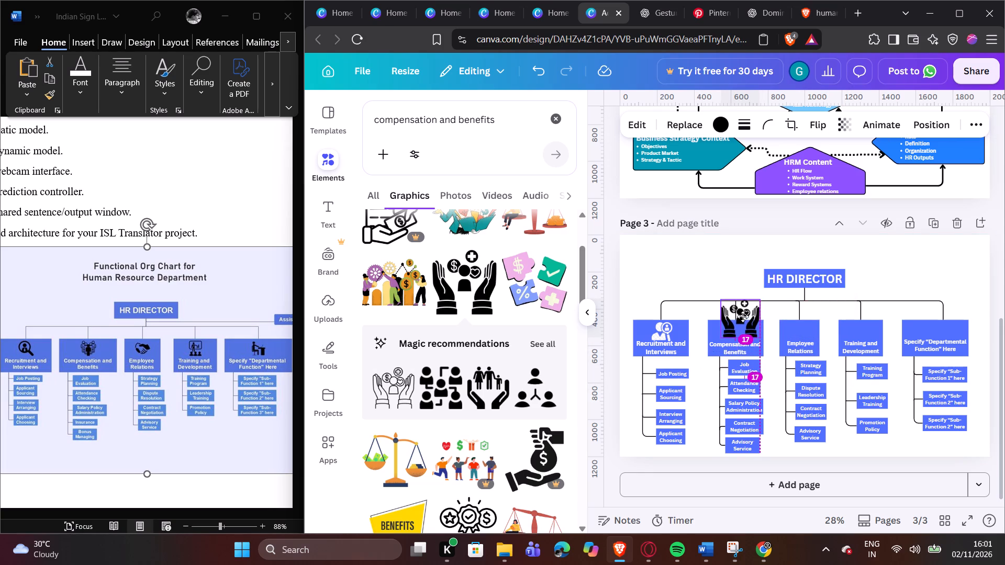
drag(743, 317, 741, 320)
drag(759, 303, 756, 321)
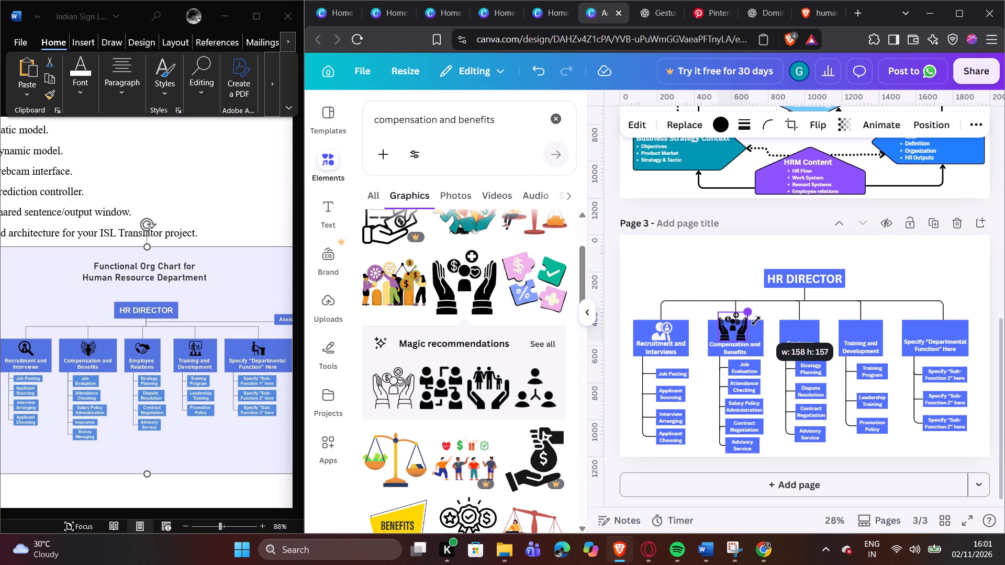
drag(756, 321, 755, 328)
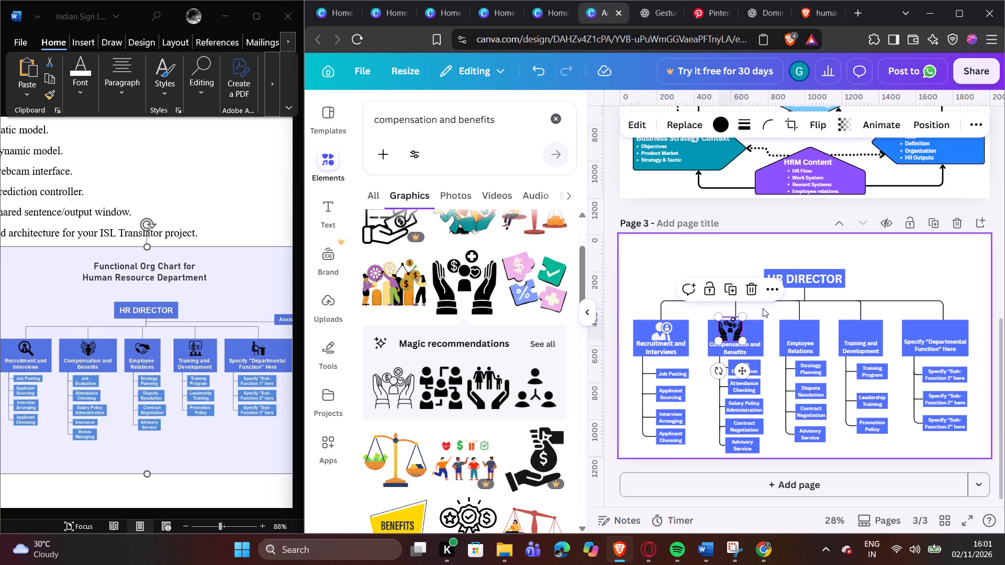
drag(745, 317, 745, 323)
click(760, 310)
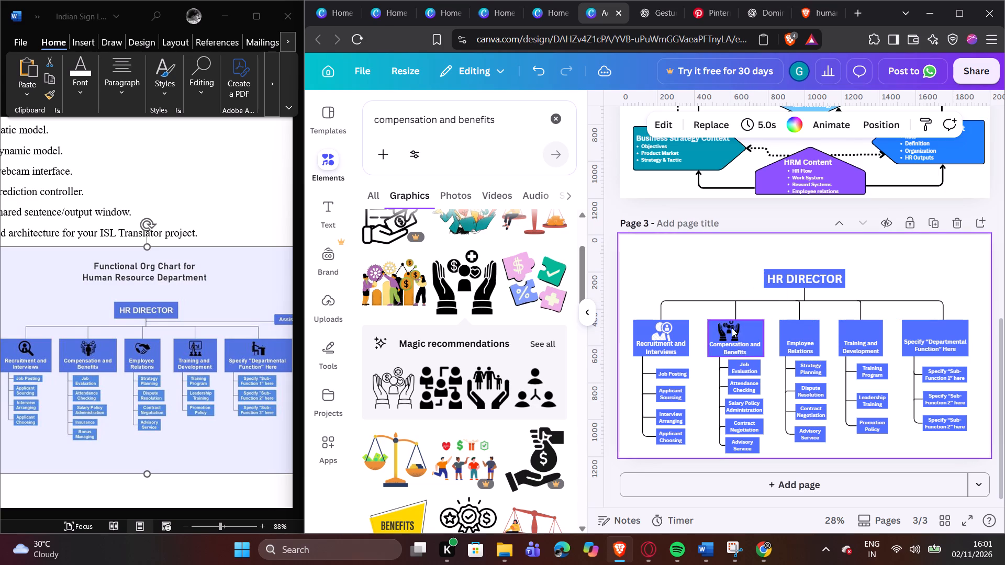
drag(732, 328, 738, 328)
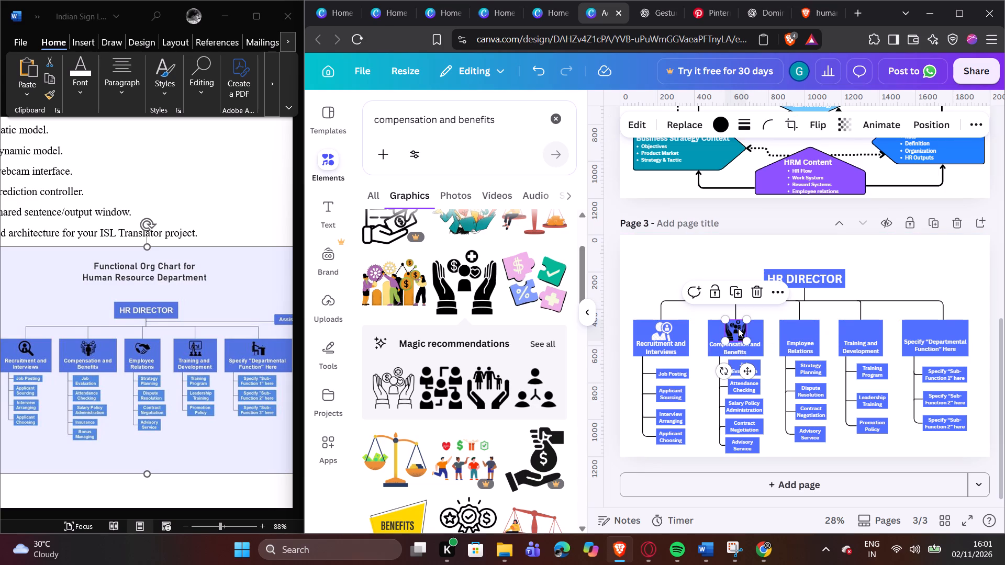
click(738, 328)
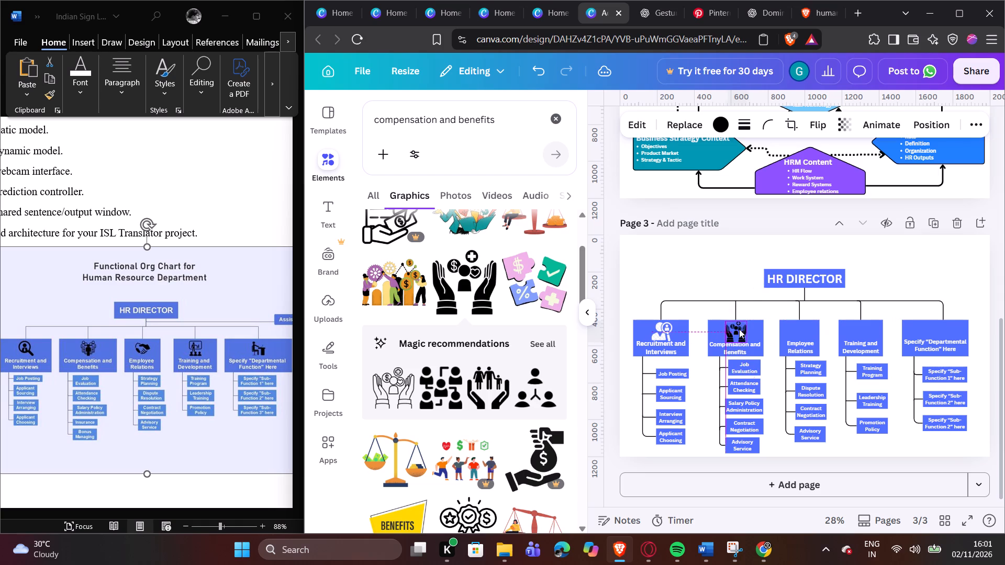
Recolour the raised-hands icon on the Compensation and Benefits heading to white.
click(722, 128)
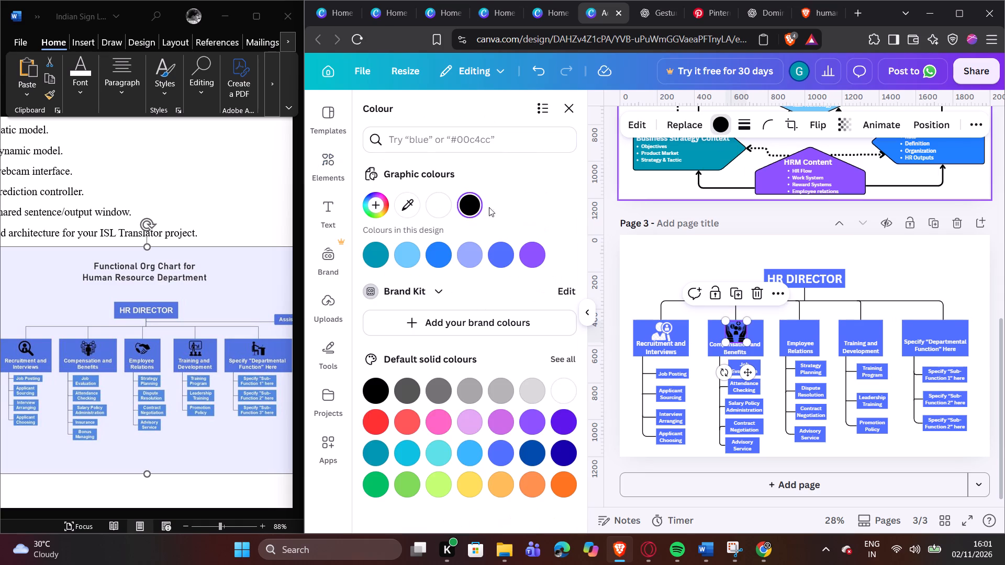
click(437, 200)
click(869, 254)
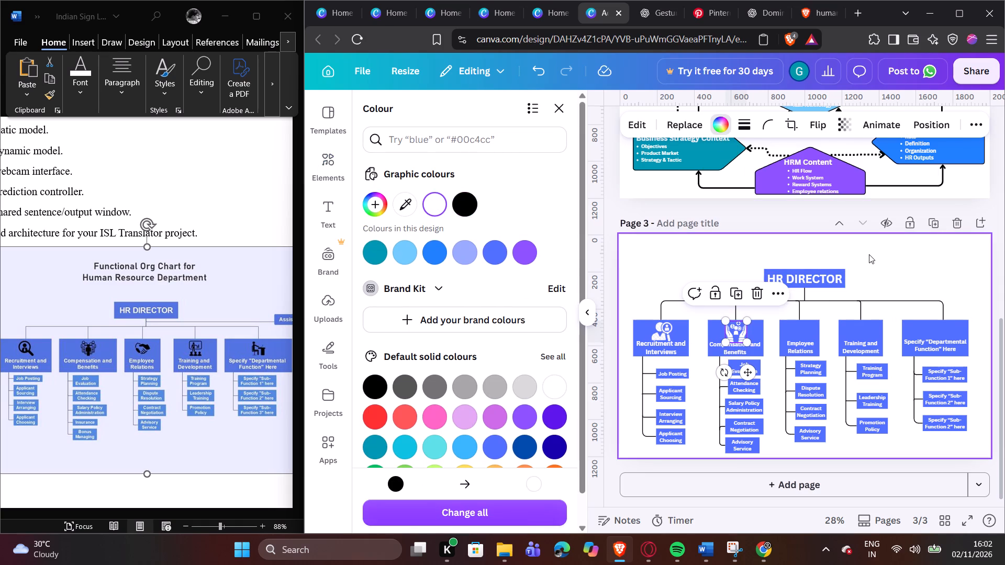
click(734, 331)
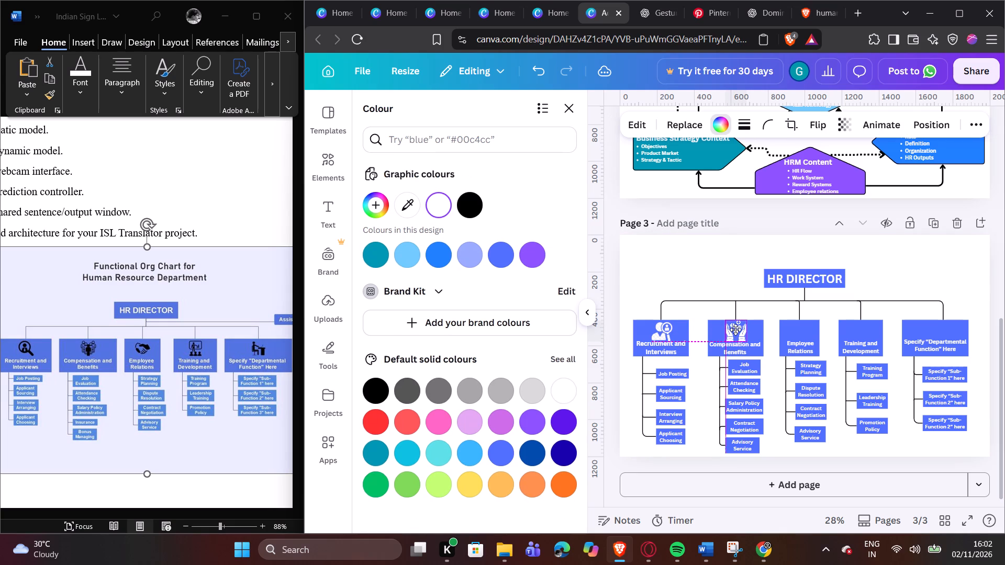
click(739, 252)
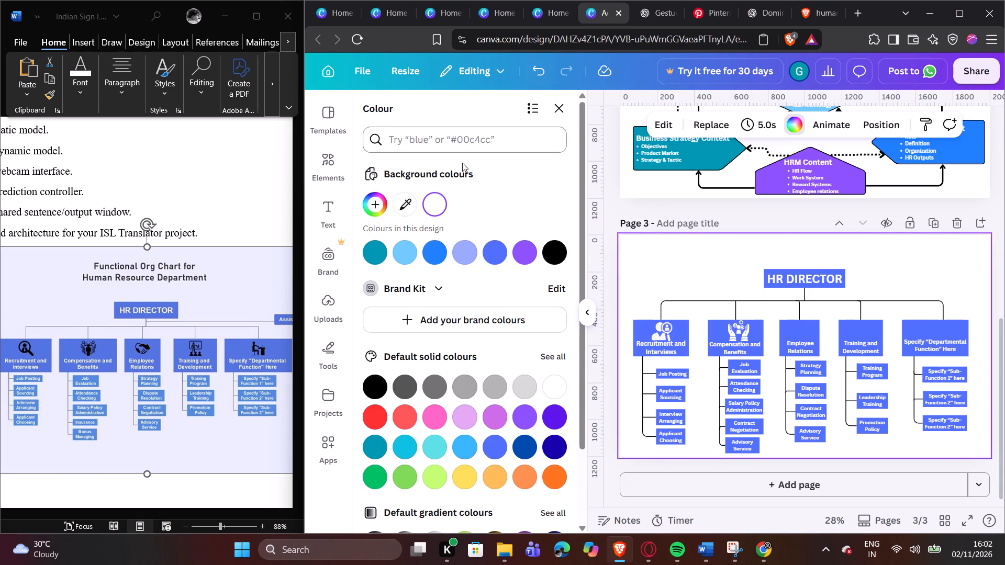
Search the elements for "handshake", limiting the results to graphics.
click(334, 171)
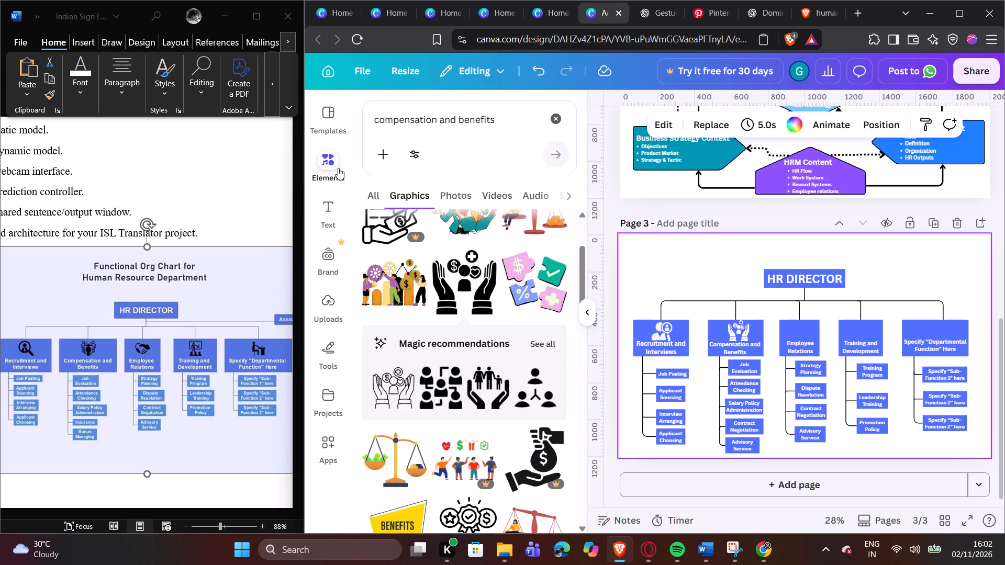
click(563, 120)
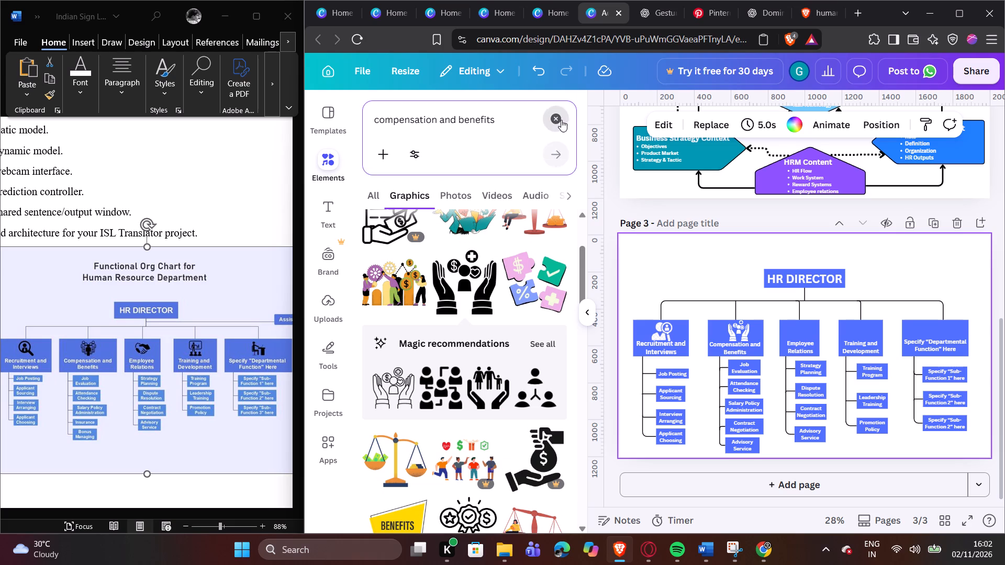
text(handsh)
text(ake)
key(Return)
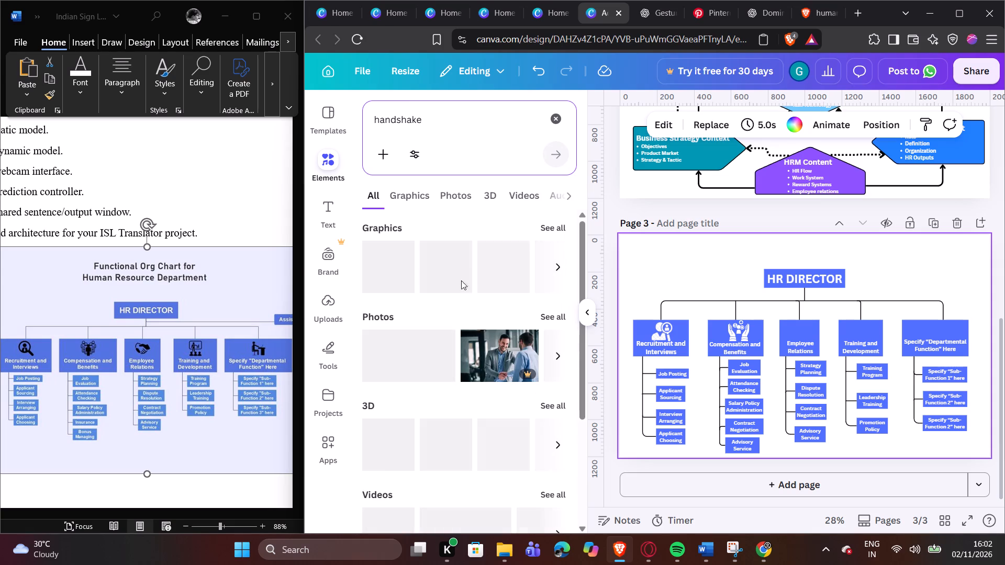
click(414, 189)
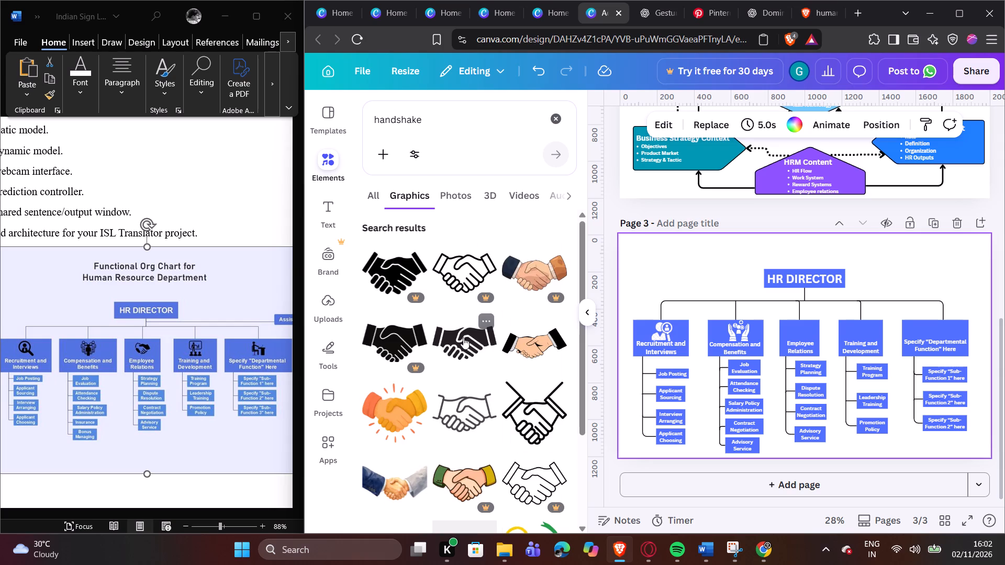
Browse the handshake graphics and insert the solid black handshake on page 3.
scroll(463, 340, down, 4)
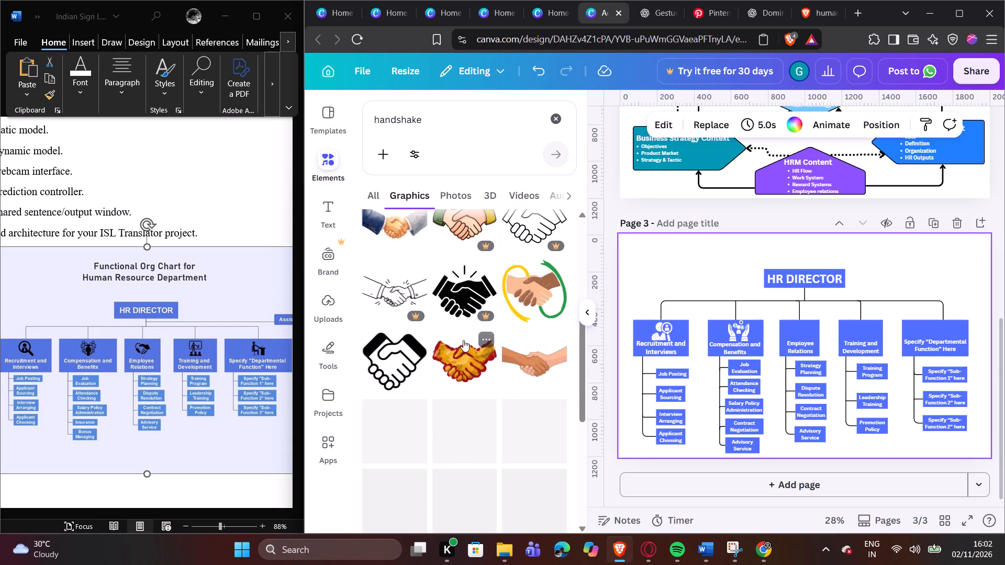
scroll(463, 340, down, 3)
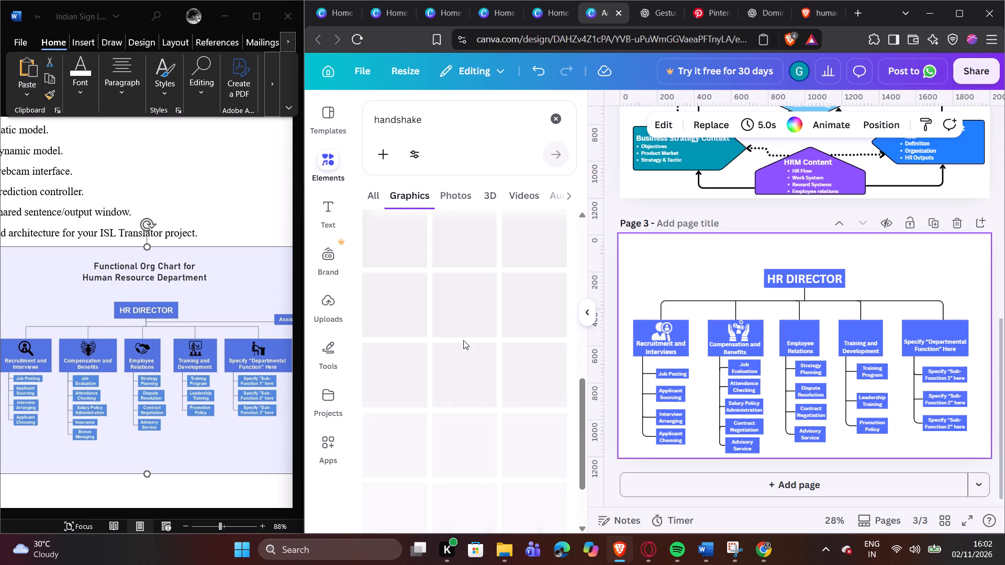
scroll(463, 340, up, 3)
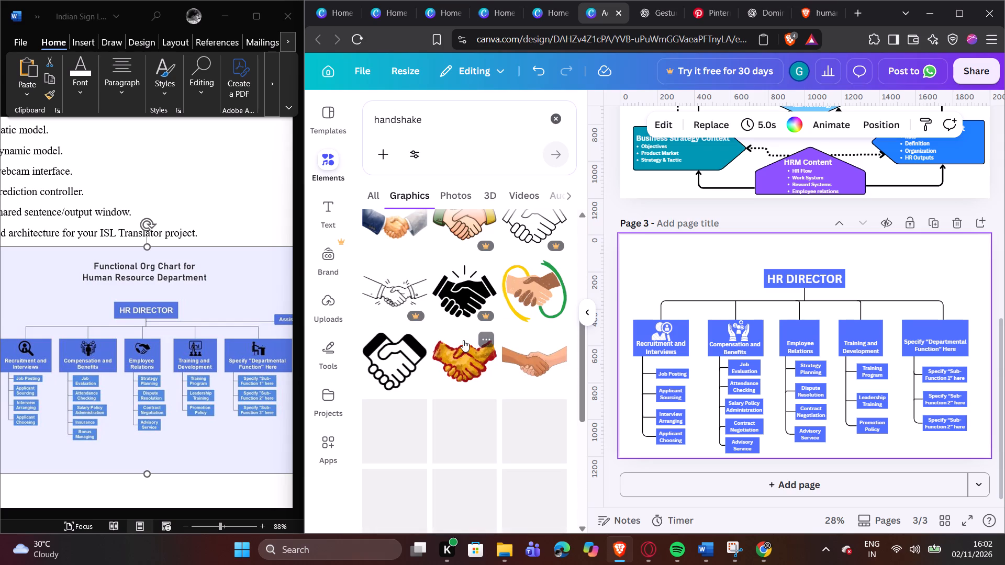
scroll(463, 340, up, 5)
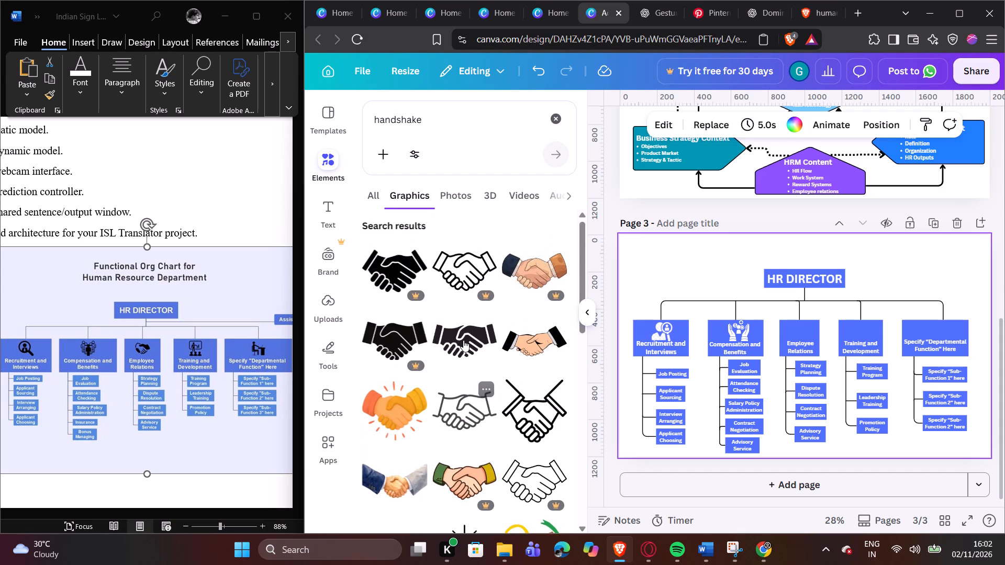
scroll(463, 340, up, 5)
scroll(463, 340, down, 6)
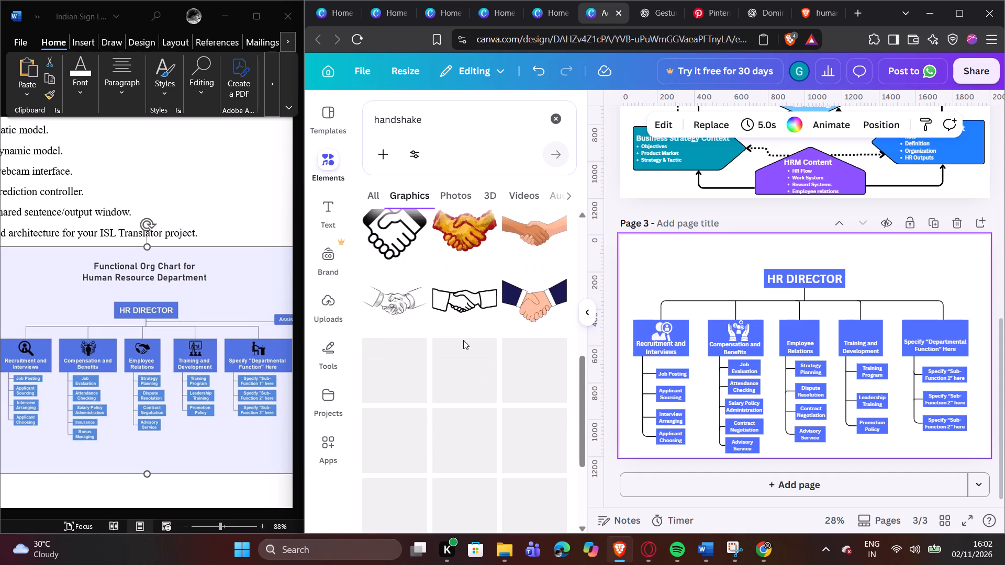
scroll(463, 340, down, 1)
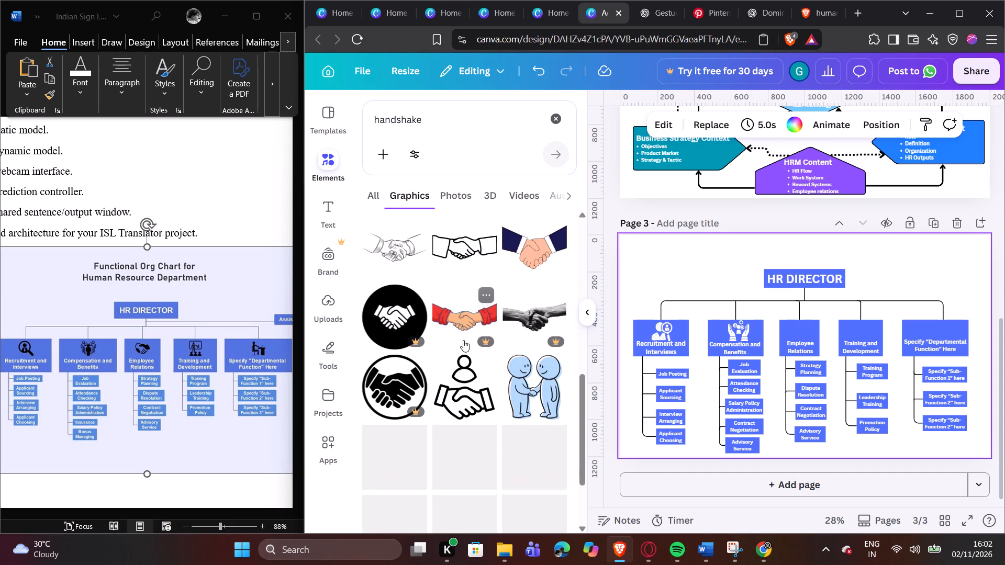
scroll(463, 340, down, 2)
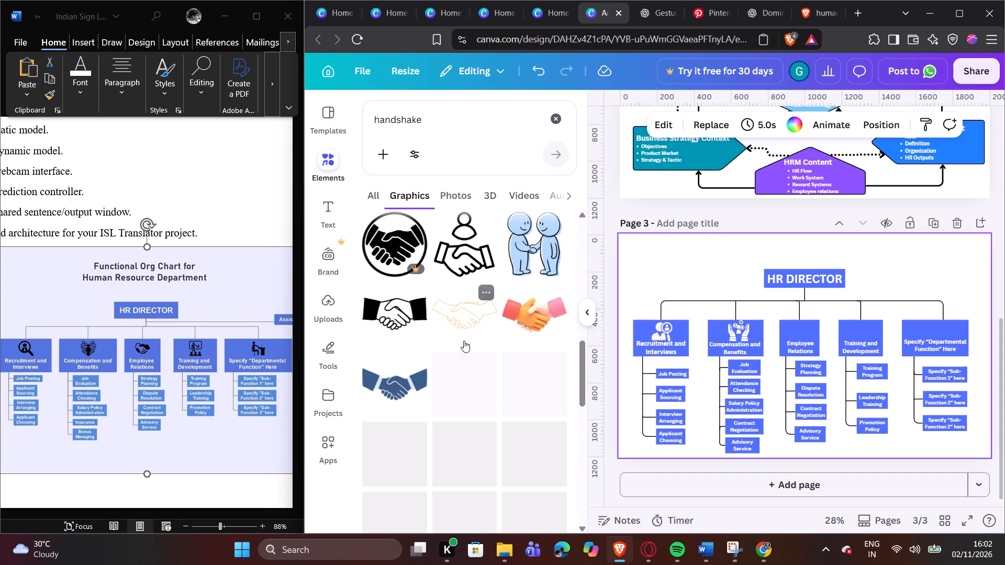
scroll(464, 341, up, 16)
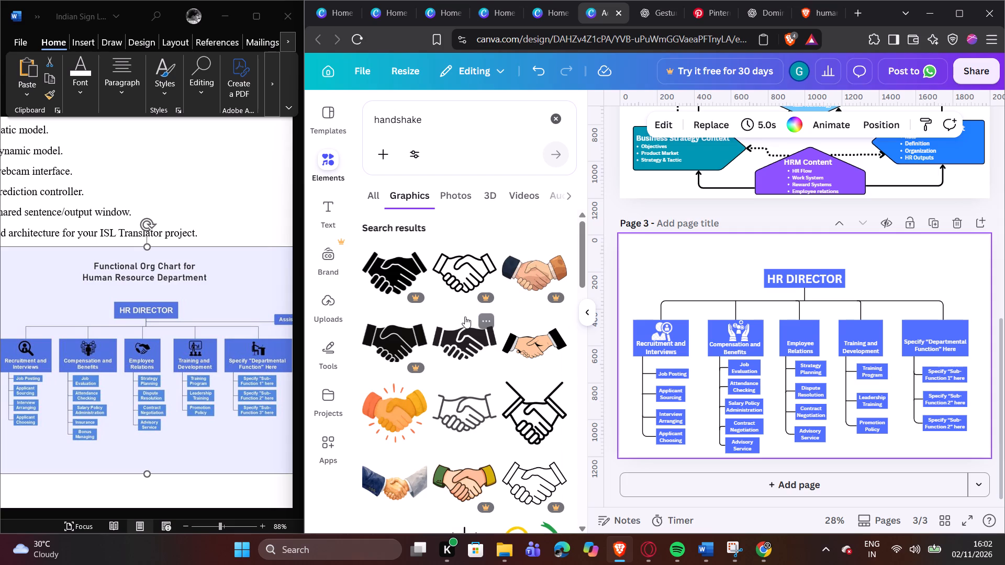
scroll(398, 267, up, 1)
click(398, 267)
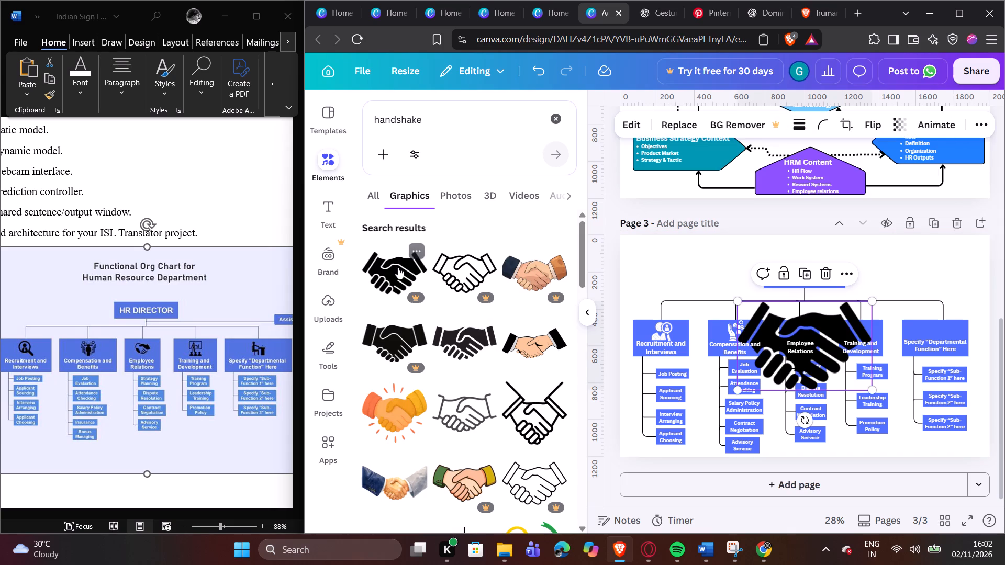
Shrink the black handshake graphic and place it above the text inside the Employee Relations heading box.
drag(876, 299, 877, 302)
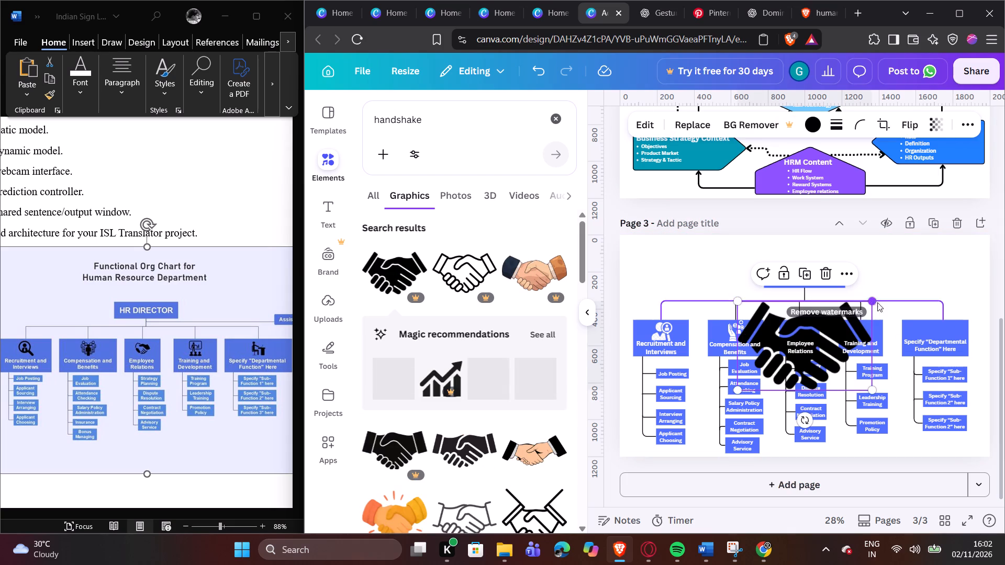
drag(877, 302, 781, 375)
click(789, 464)
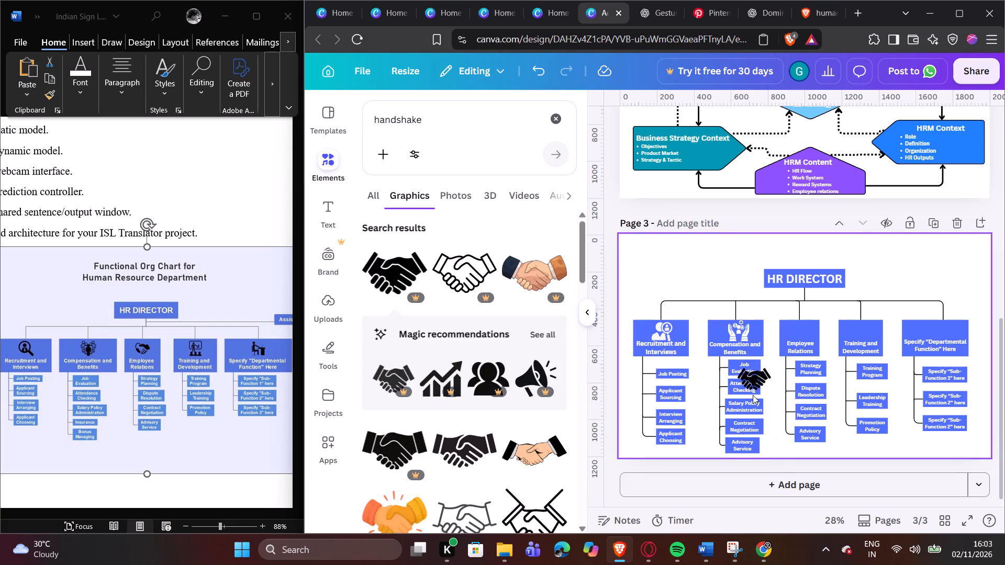
drag(748, 377, 794, 329)
drag(814, 321, 808, 322)
click(883, 274)
click(806, 328)
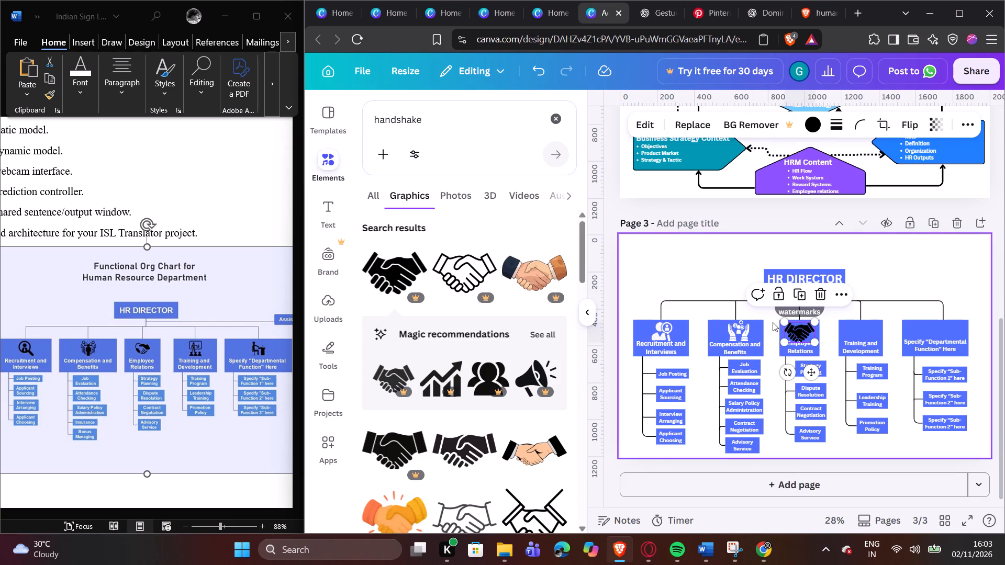
click(784, 320)
click(872, 258)
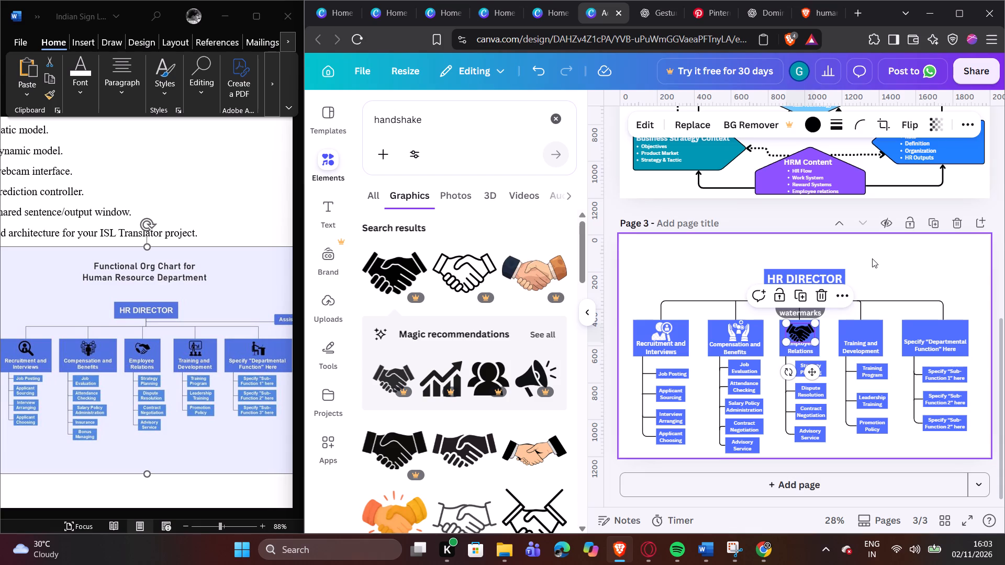
click(805, 330)
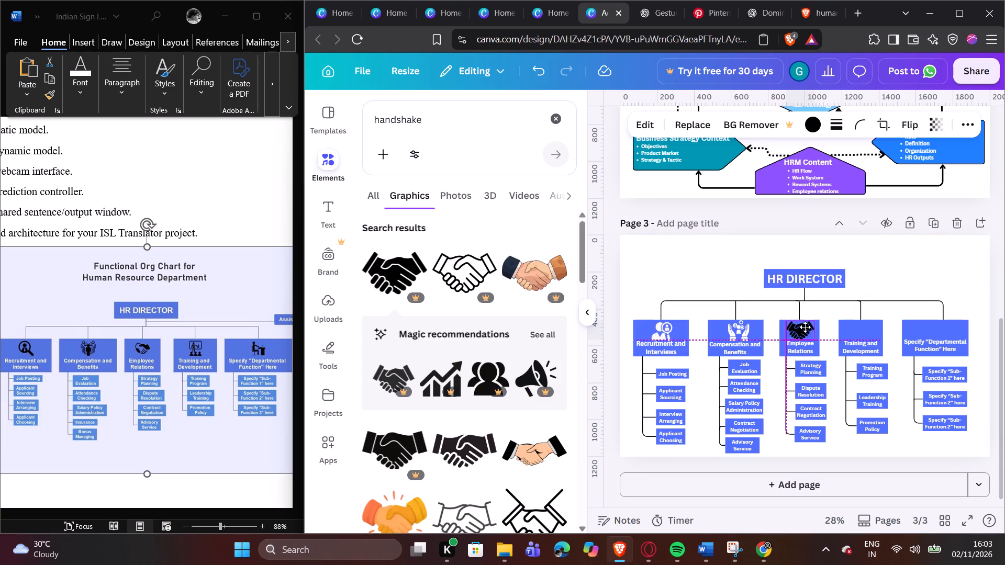
click(864, 261)
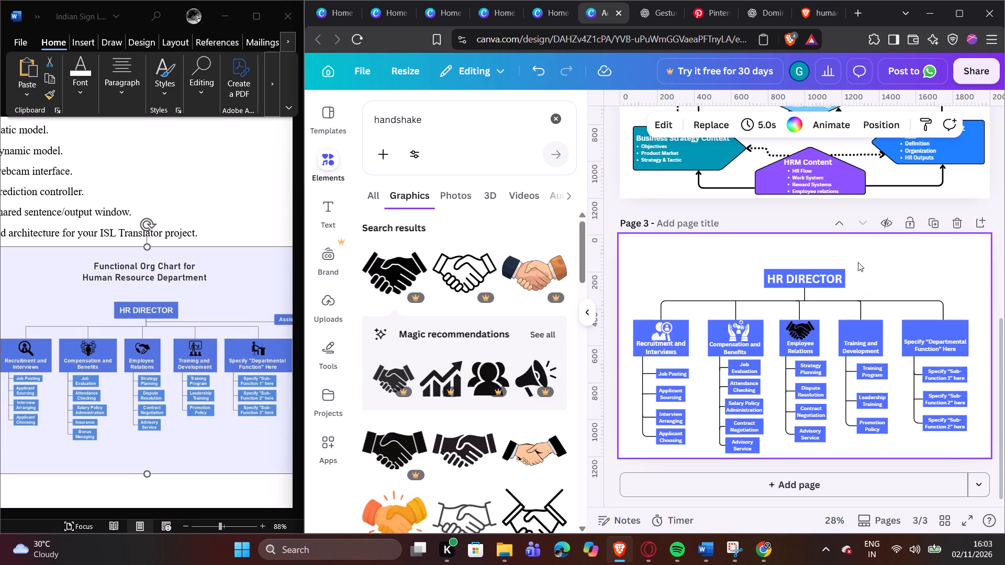
Recolour the handshake icon on the Employee Relations heading to white.
click(801, 330)
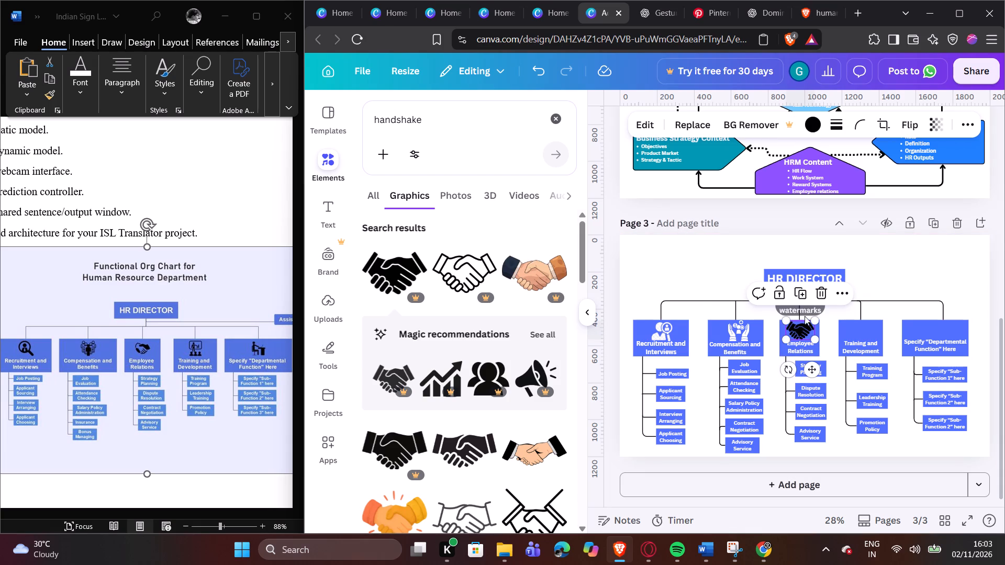
click(812, 120)
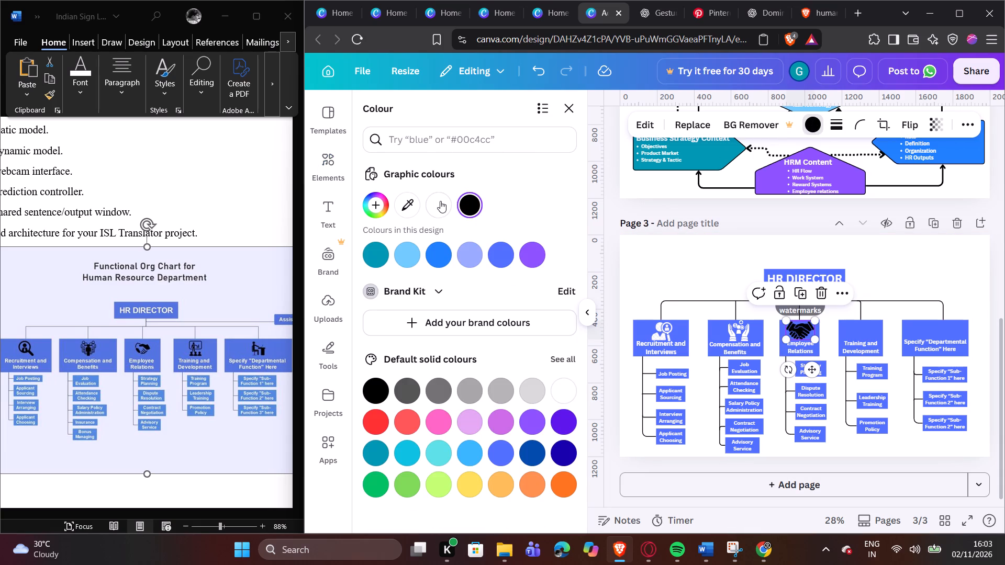
click(441, 201)
click(906, 259)
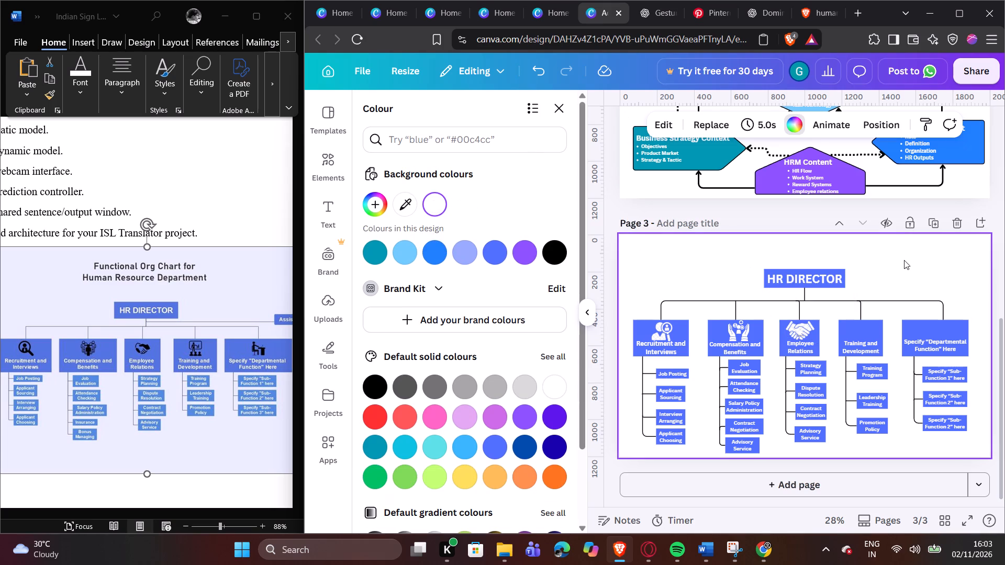
Resize the white handshake icon to about 145 by 96 and centre it above the Employee Relations text.
click(789, 330)
click(810, 320)
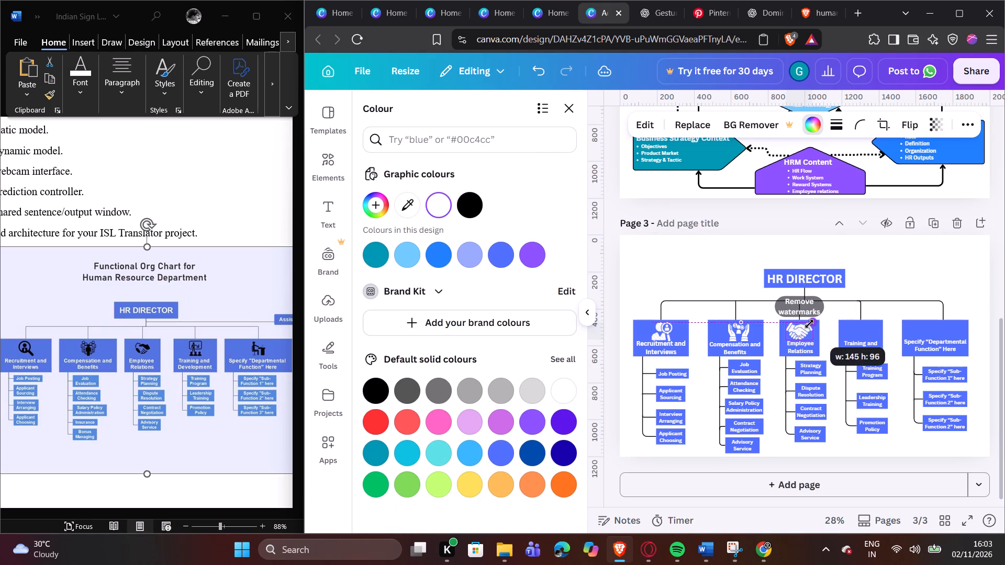
click(863, 274)
click(796, 329)
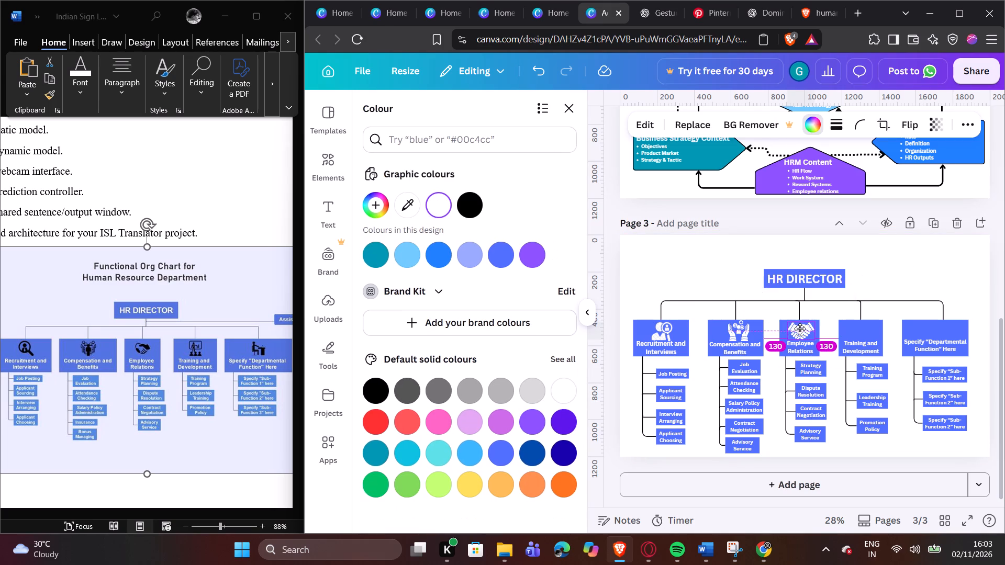
click(882, 259)
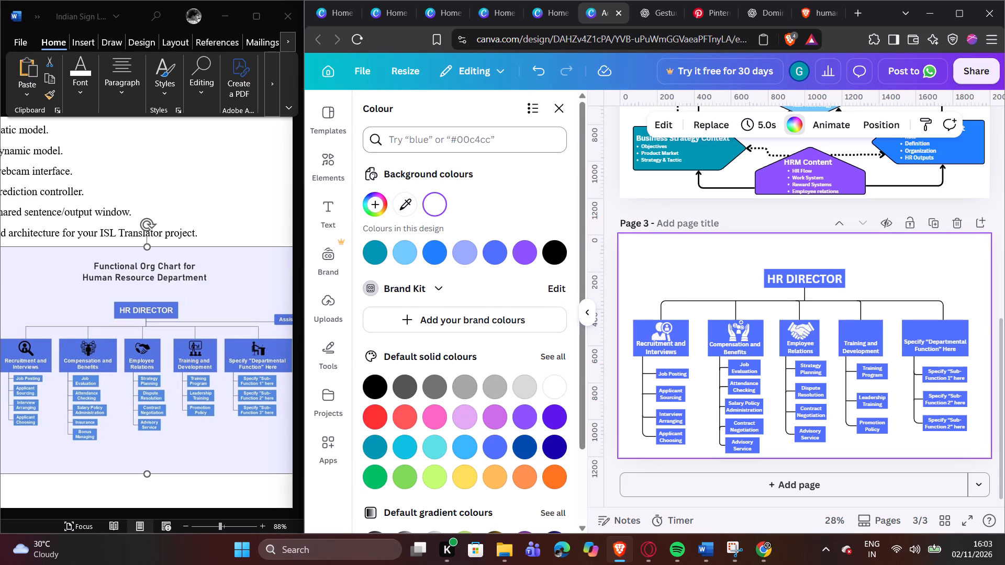
Search the elements for "Training and development", limiting the results to graphics.
click(328, 155)
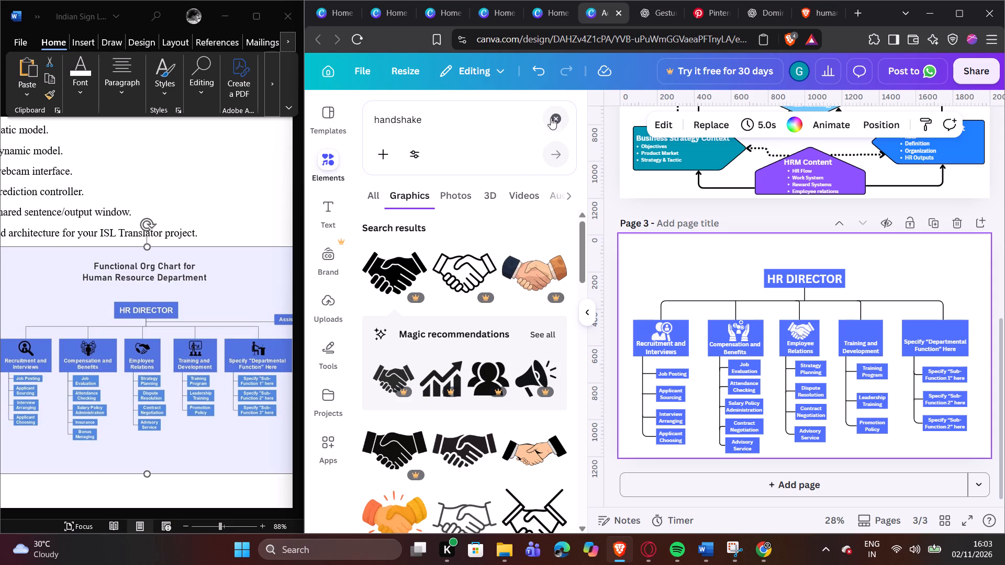
click(551, 117)
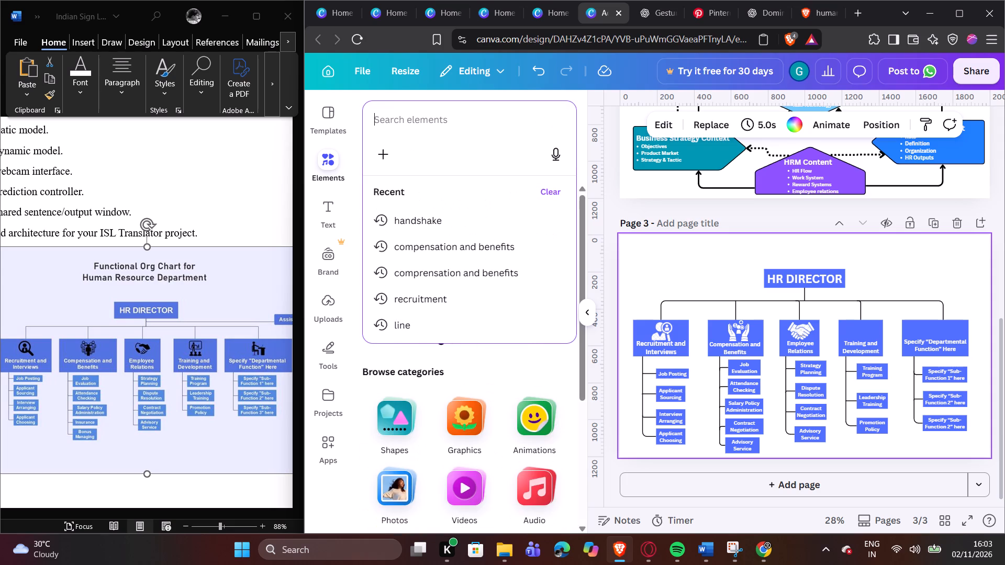
key(shift+t)
text(rain)
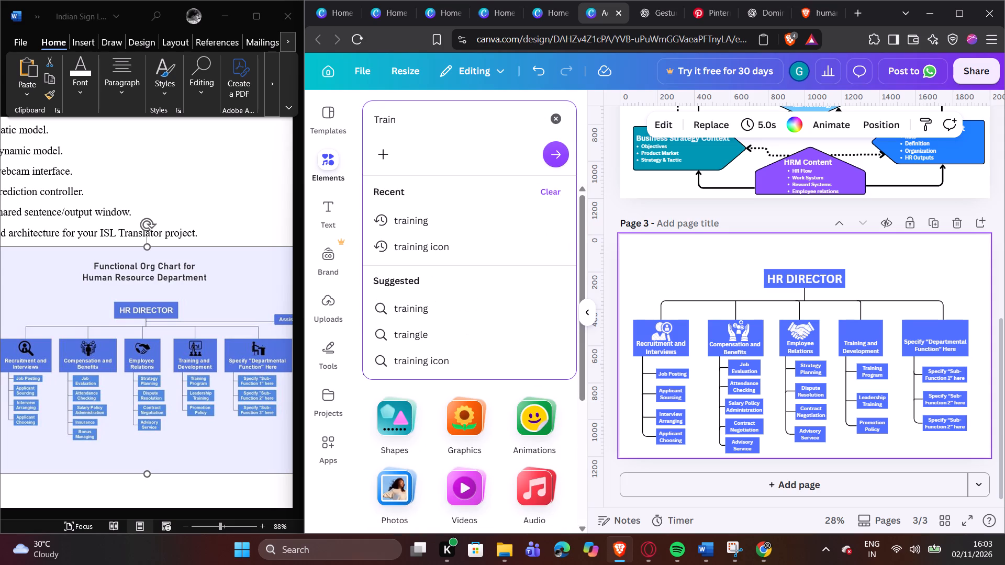
text(ing)
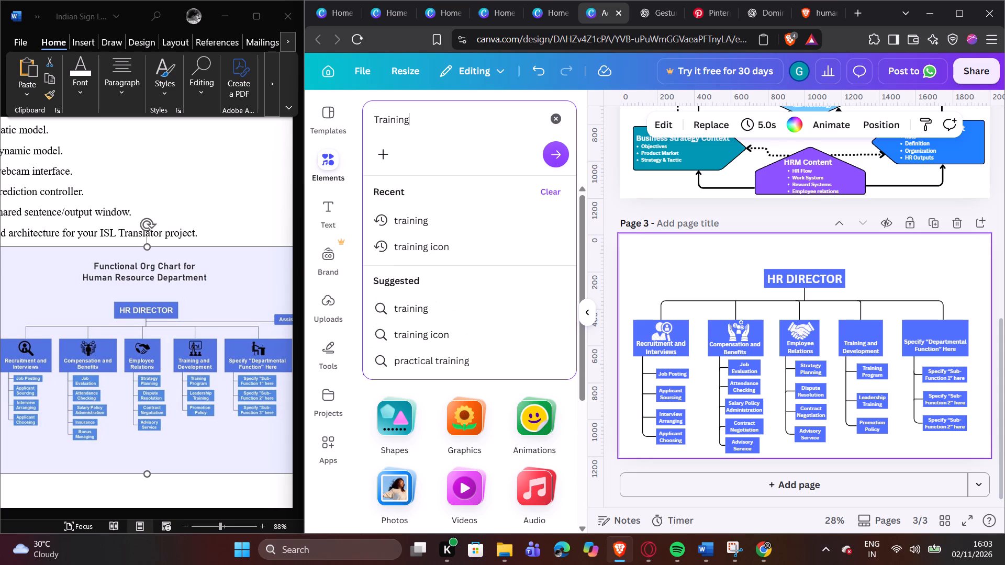
key(space)
text(and de)
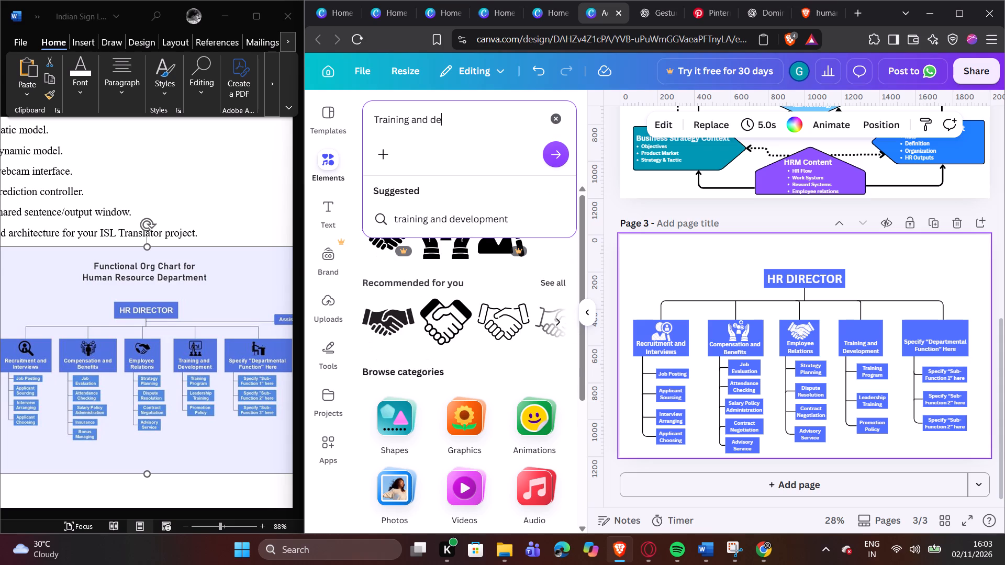
text(velo)
text(pp)
key(BackSpace)
key(m)
text(ent)
key(Return)
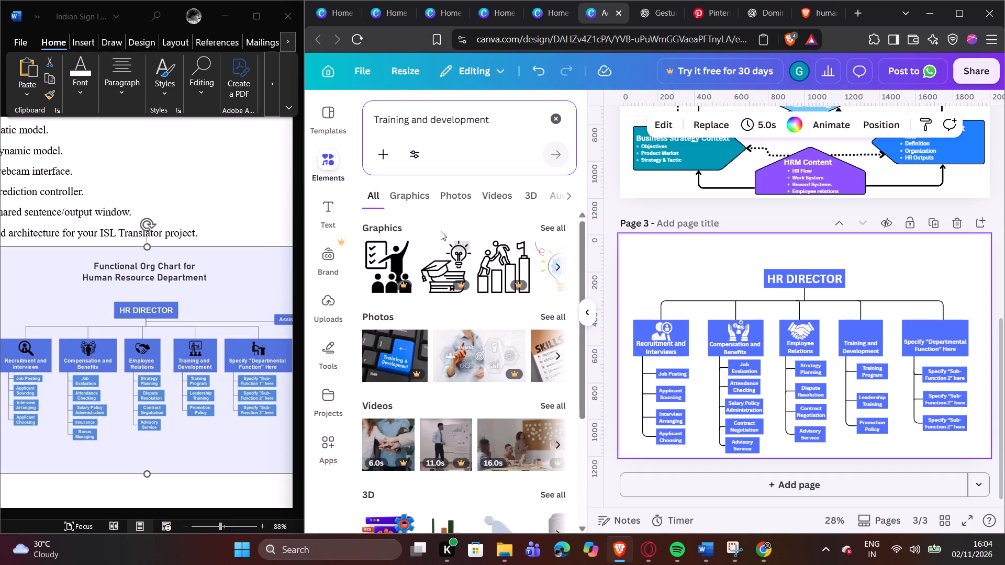
click(408, 198)
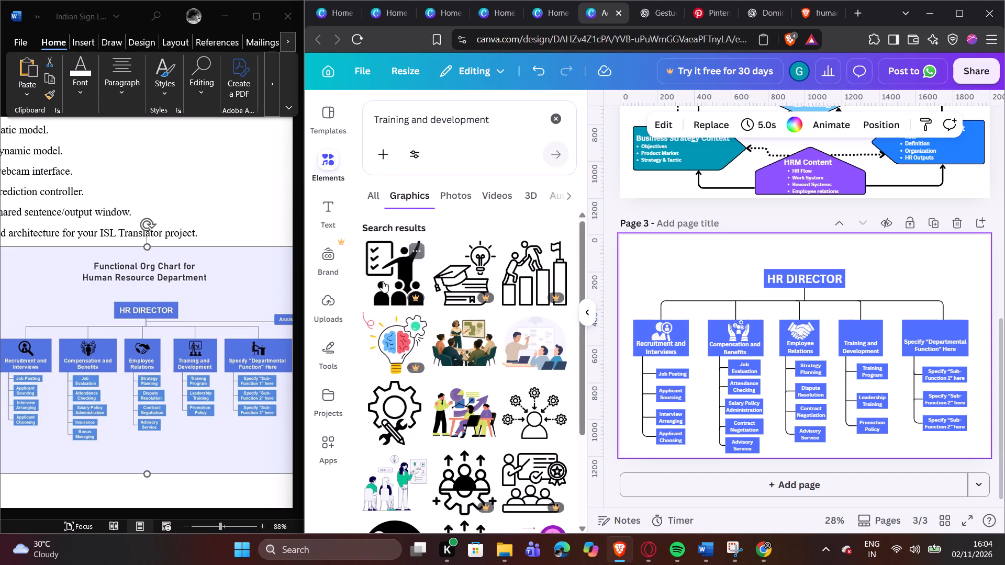
Browse the training graphics and insert the solid black presenter with a chart board and audience on page 3.
scroll(492, 411, down, 2)
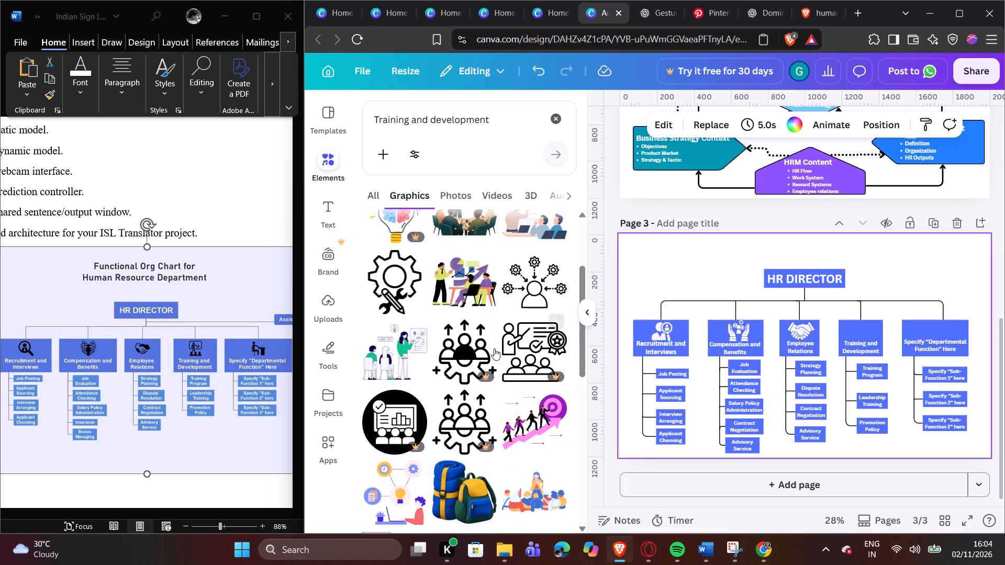
scroll(493, 348, down, 4)
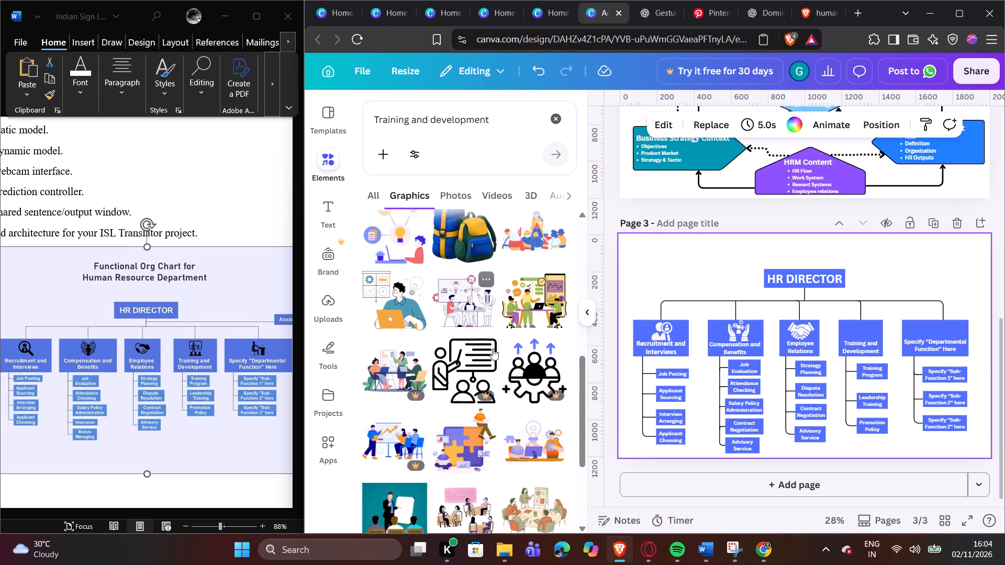
scroll(493, 348, down, 1)
scroll(474, 311, down, 1)
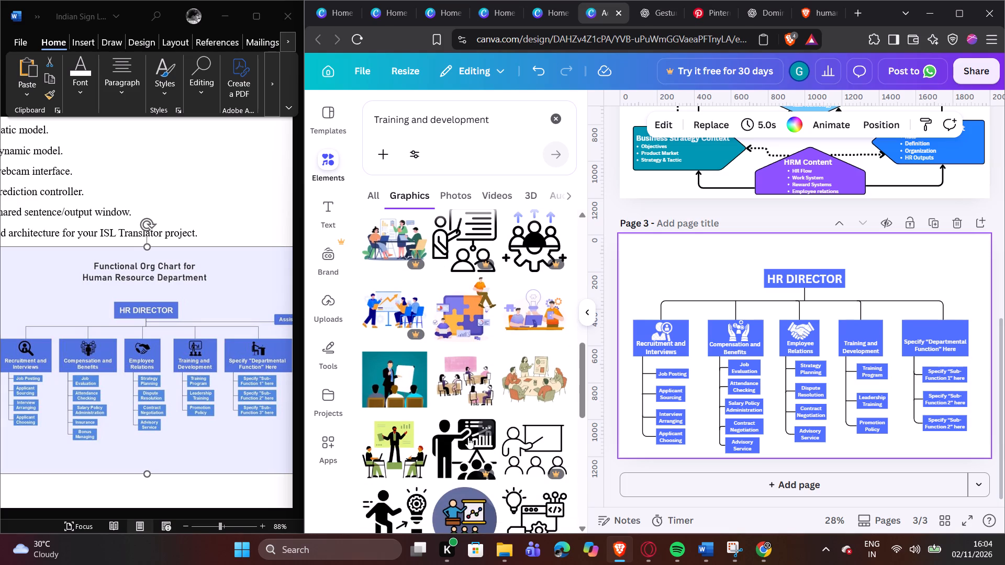
click(468, 437)
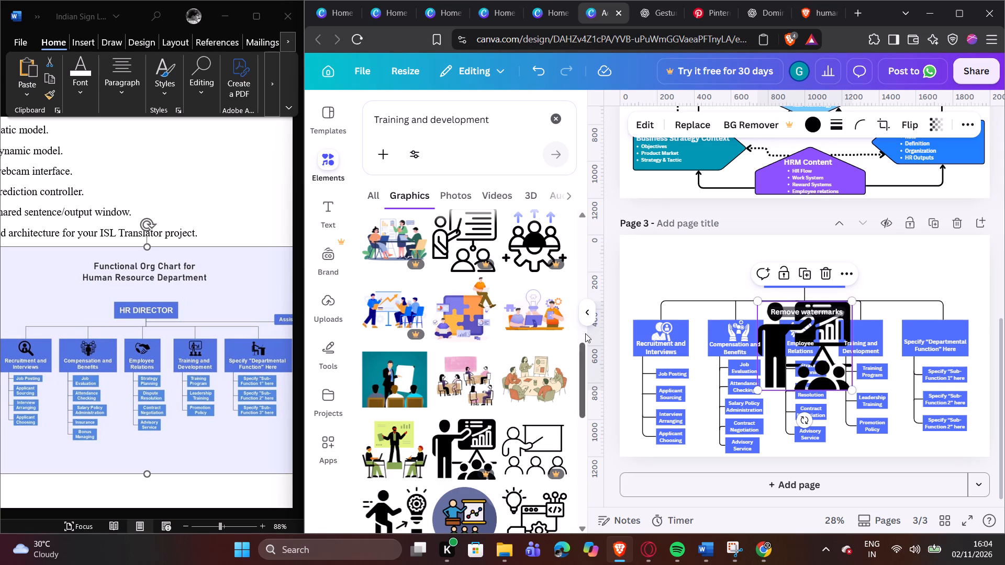
Shrink the presenter graphic and centre it above the text inside the Training and Development heading box.
click(591, 317)
drag(628, 413, 733, 326)
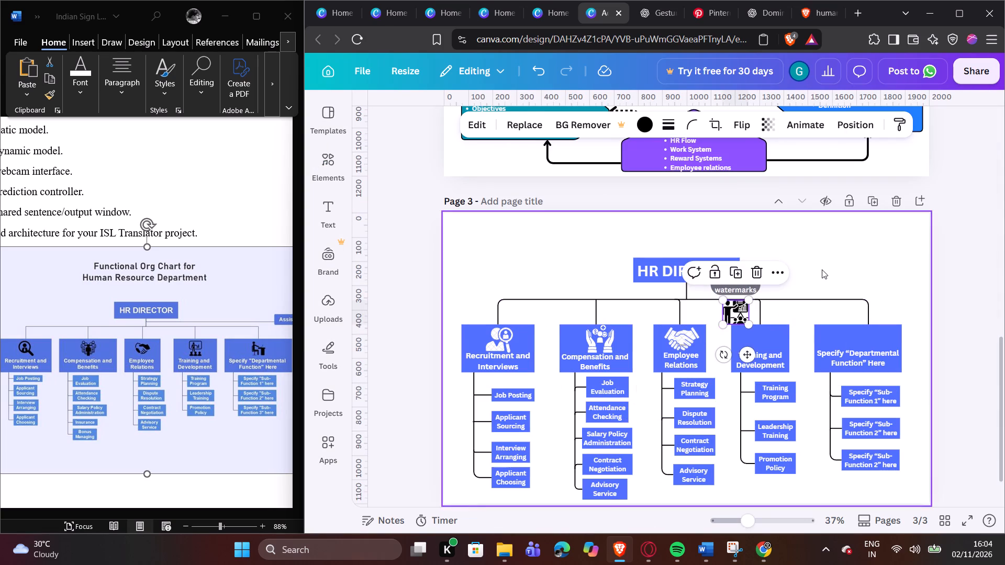
click(822, 269)
drag(734, 310, 758, 336)
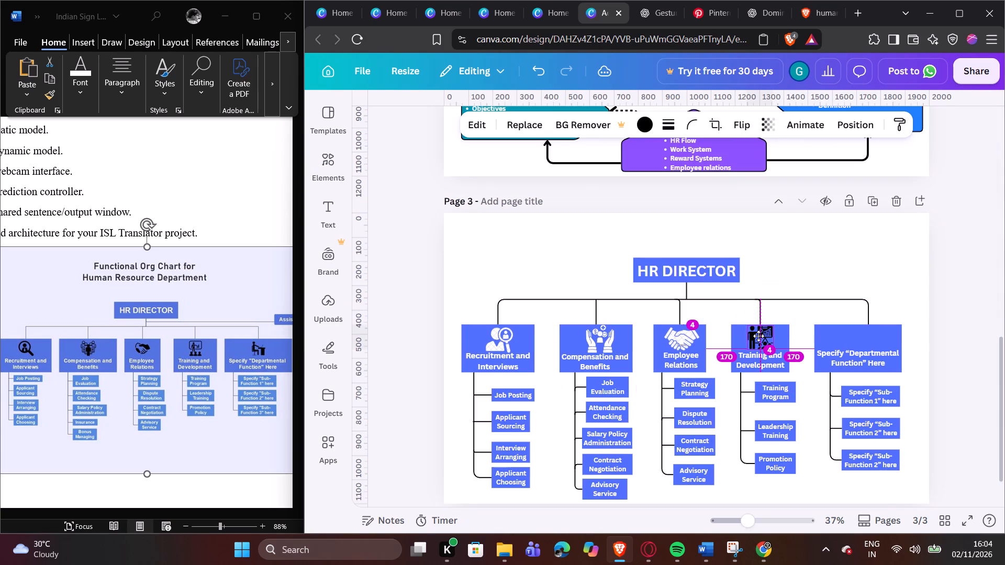
drag(758, 336, 761, 337)
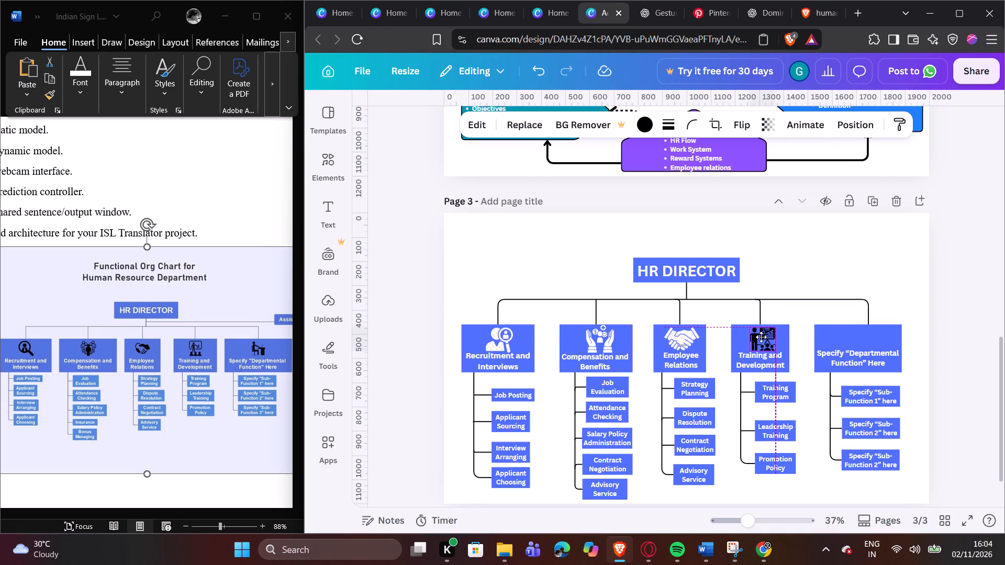
drag(761, 337, 761, 337)
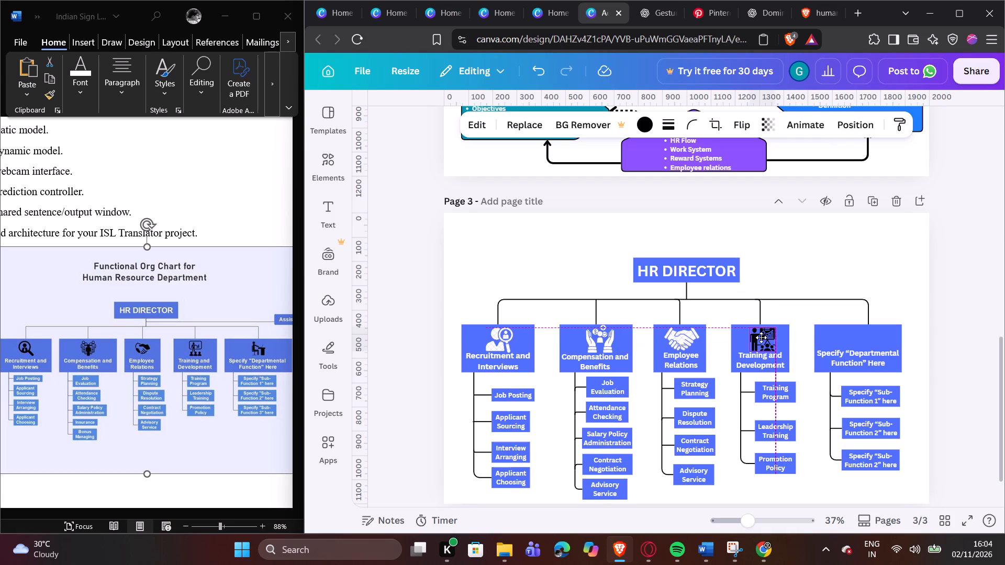
drag(761, 337, 762, 336)
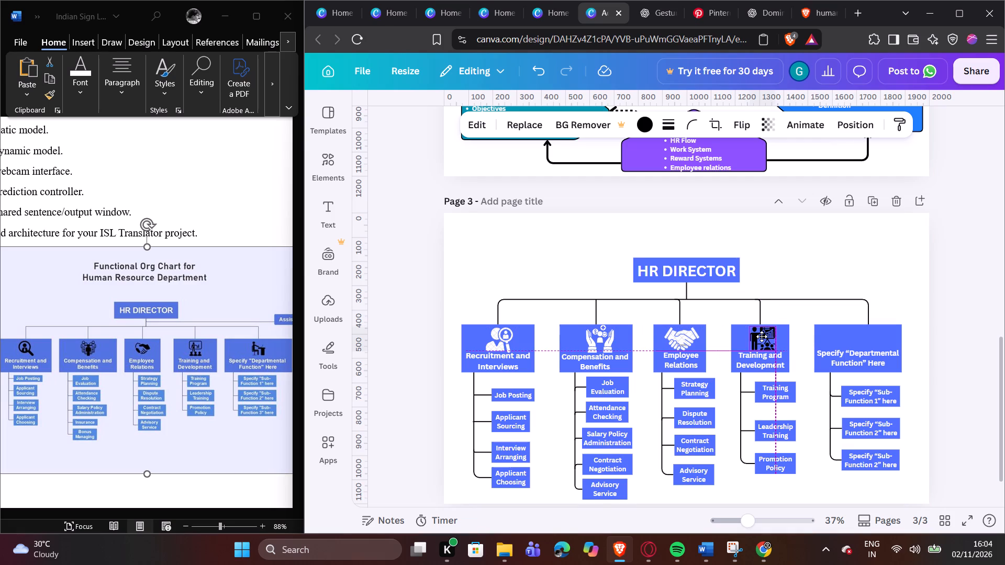
drag(762, 336, 762, 337)
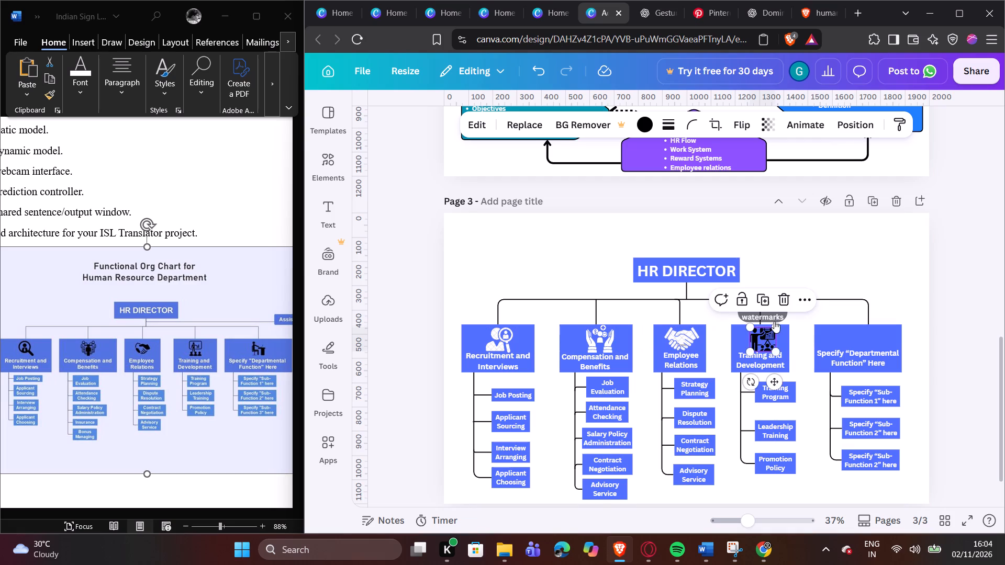
click(794, 249)
Recolour the presenter icon on the Training and Development heading to white.
click(761, 340)
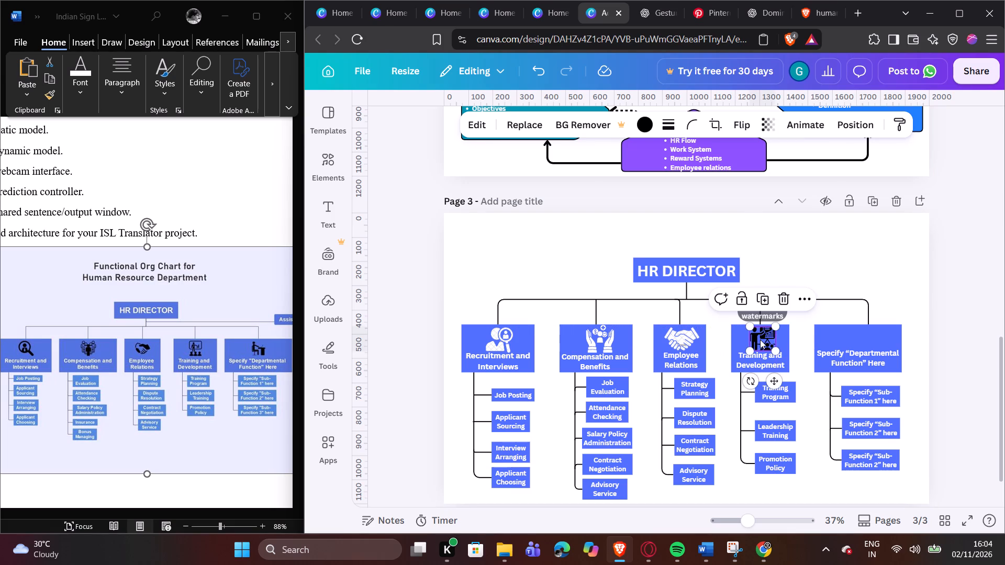
click(646, 125)
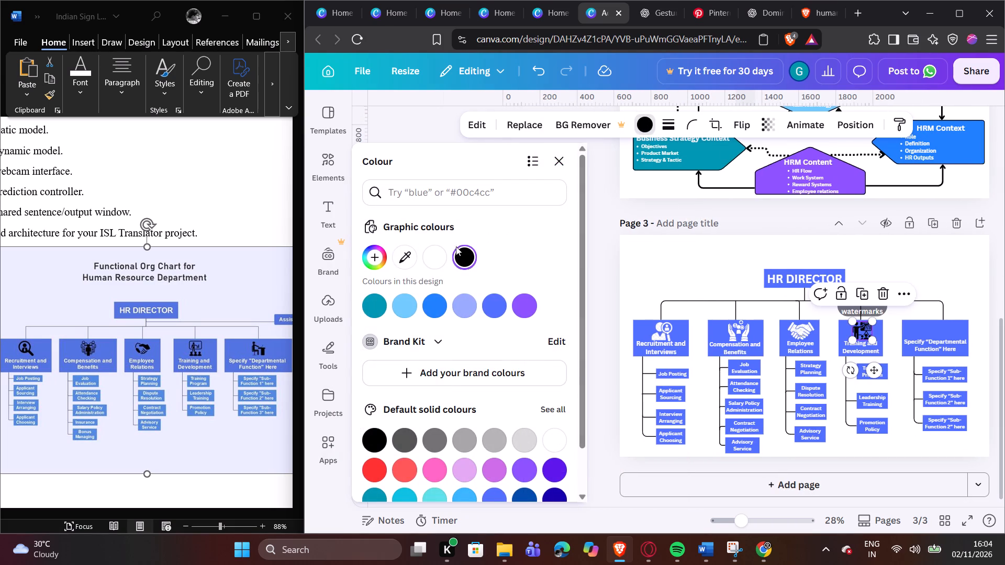
click(441, 252)
click(651, 265)
click(652, 264)
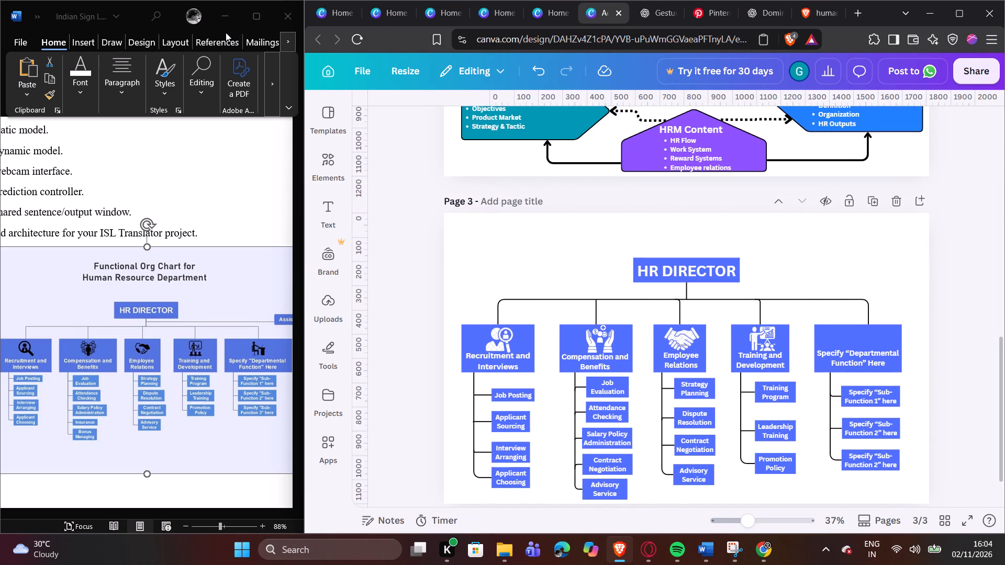
Bring up the elements library and clear the previous search text.
click(343, 166)
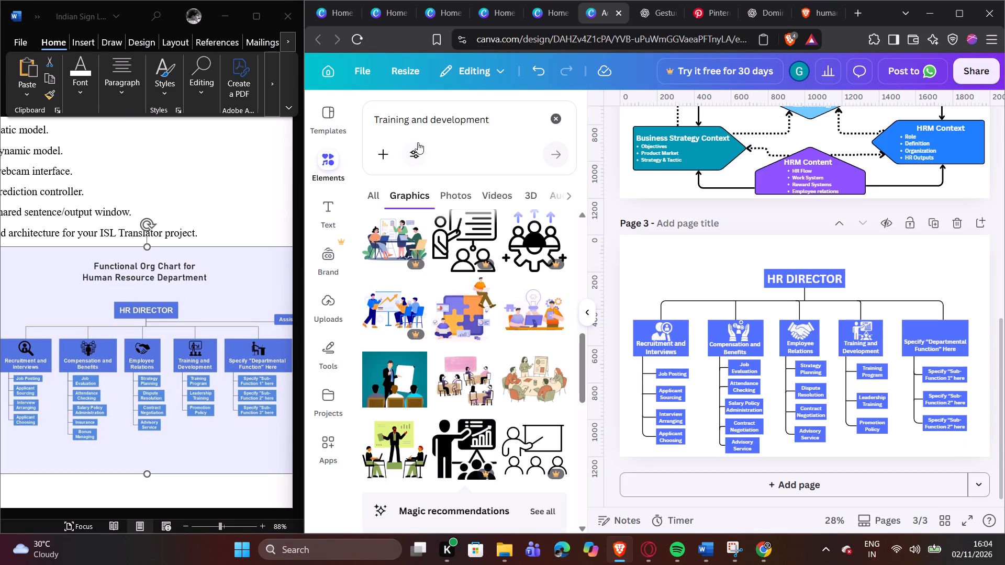
click(552, 121)
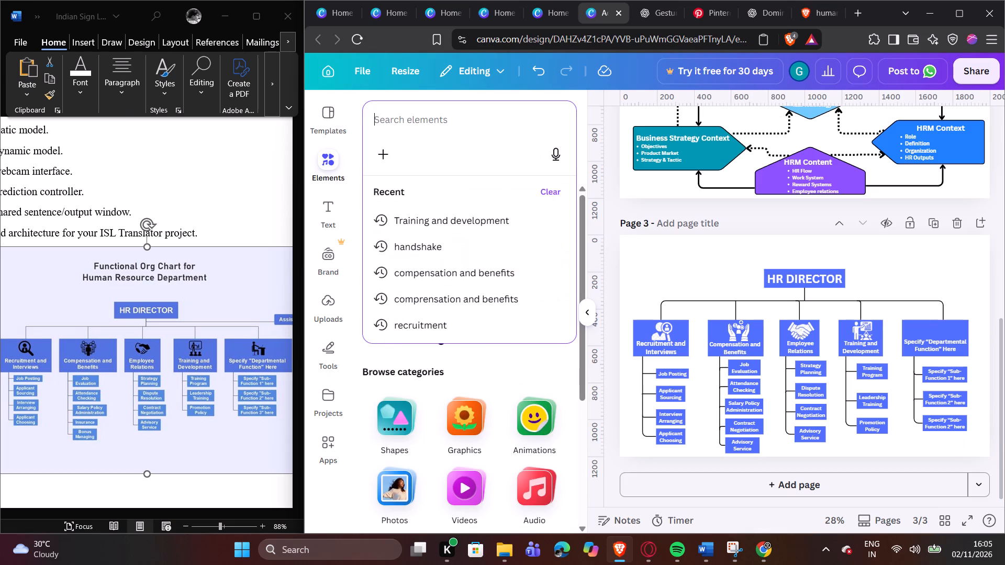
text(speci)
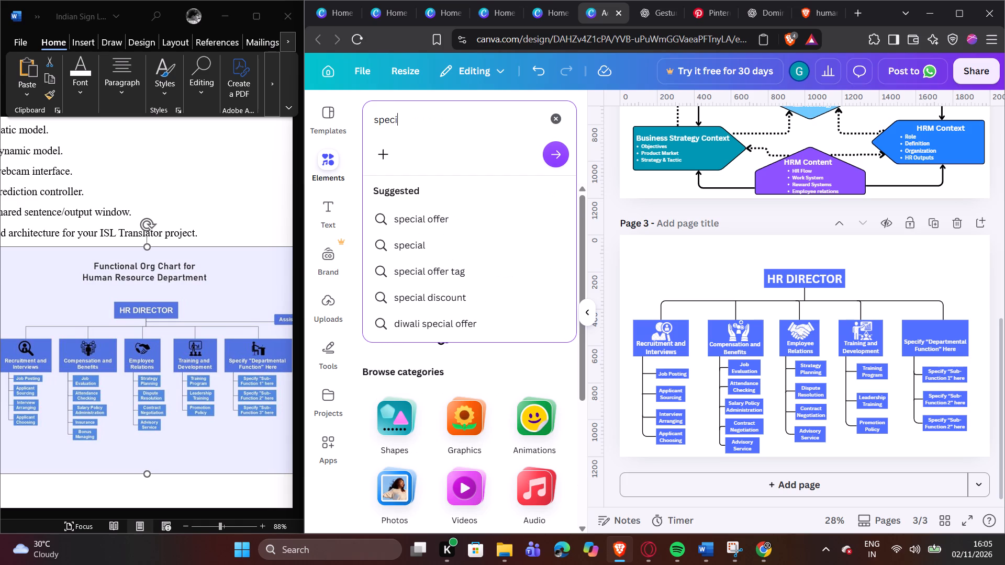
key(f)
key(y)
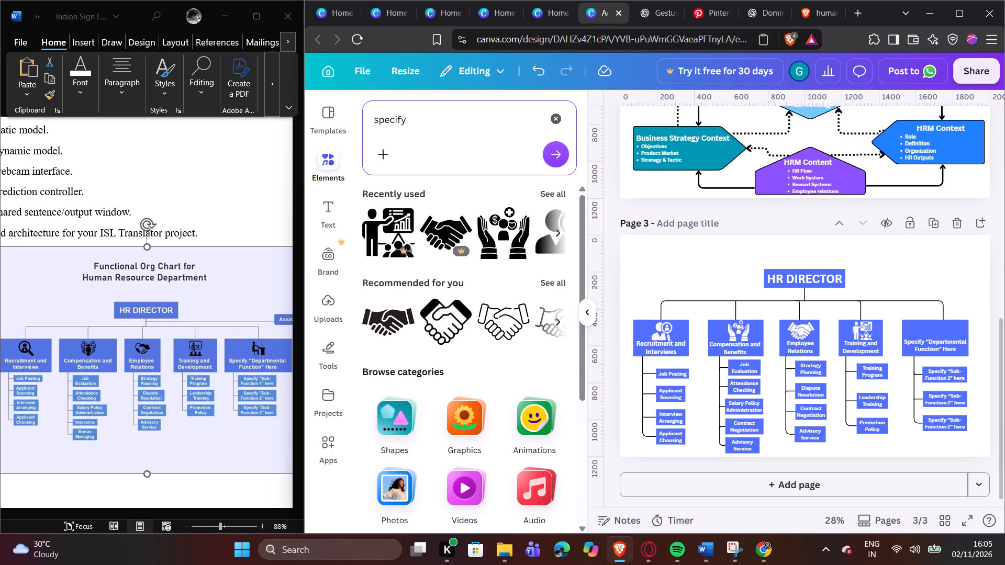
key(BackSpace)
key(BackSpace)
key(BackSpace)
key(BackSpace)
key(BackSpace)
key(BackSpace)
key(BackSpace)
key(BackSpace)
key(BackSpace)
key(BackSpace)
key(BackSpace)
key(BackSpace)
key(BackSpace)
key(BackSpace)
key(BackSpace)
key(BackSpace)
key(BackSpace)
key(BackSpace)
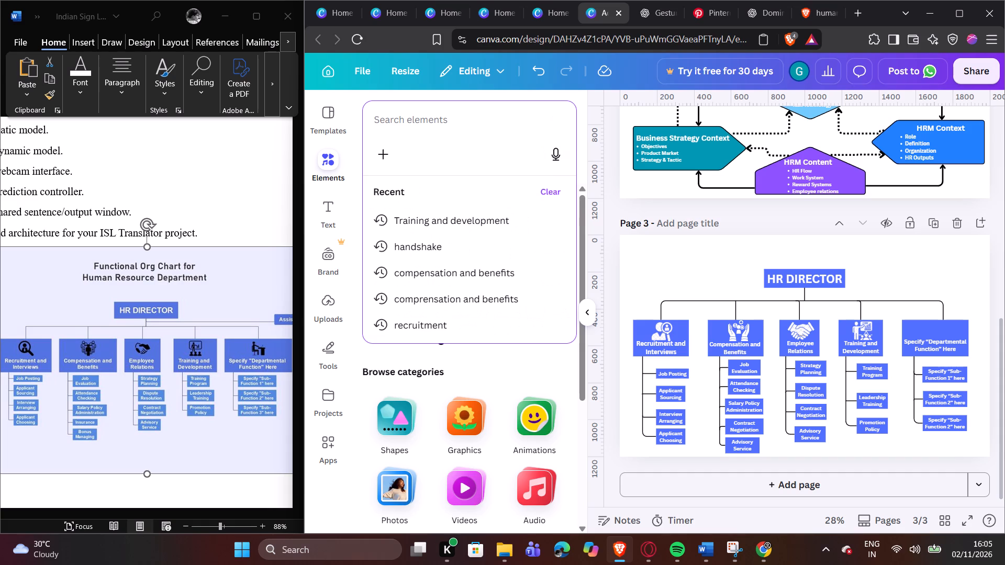
Search the elements for "Departmental function", limit the results to graphics, and look for a suitable heading icon.
text(De)
key(p)
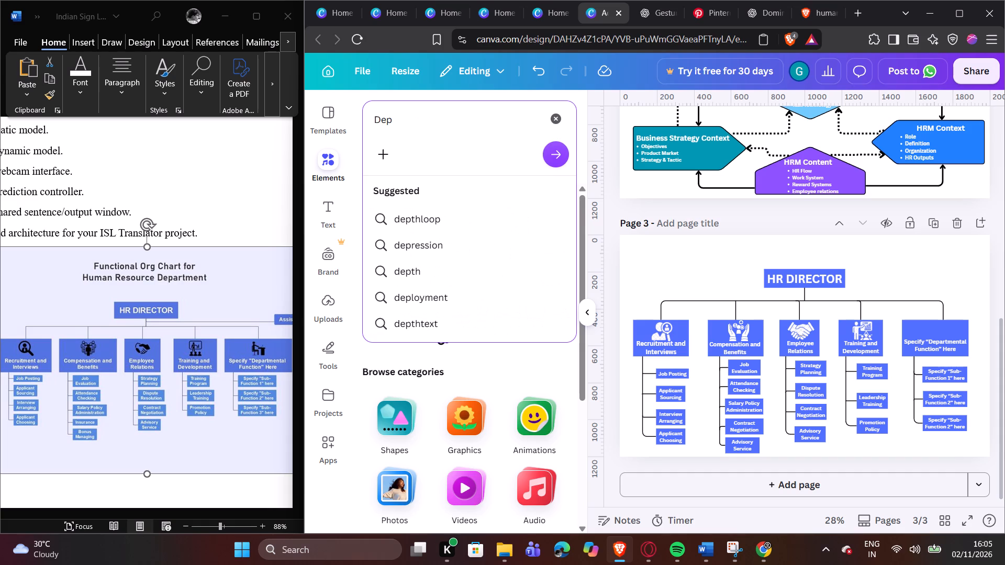
text(art)
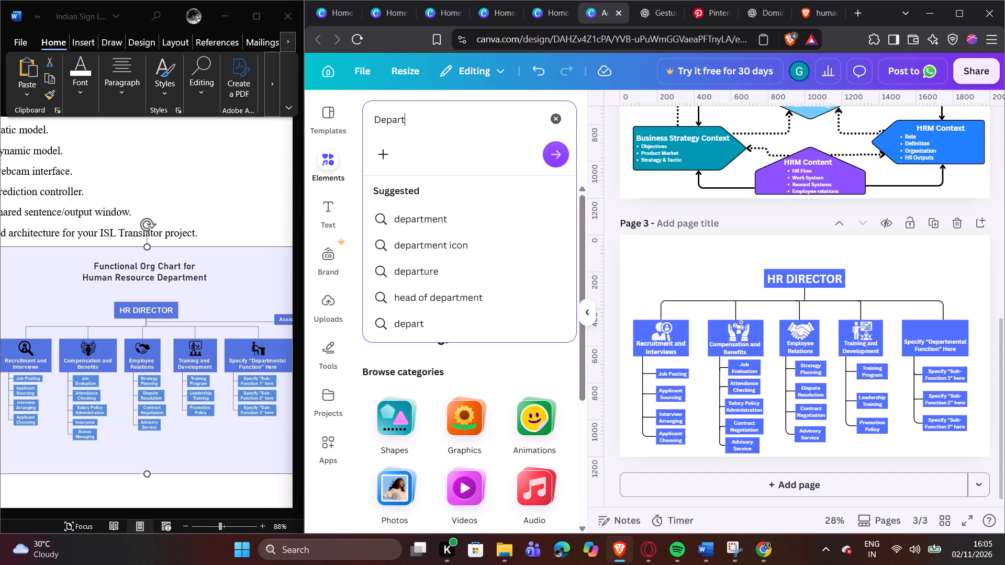
text(men)
text(ta)
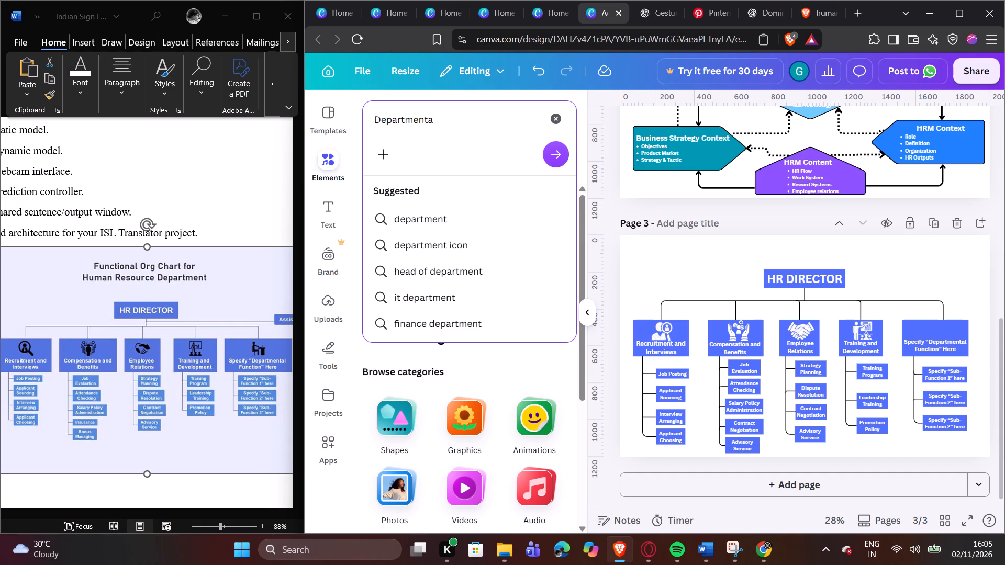
key(l)
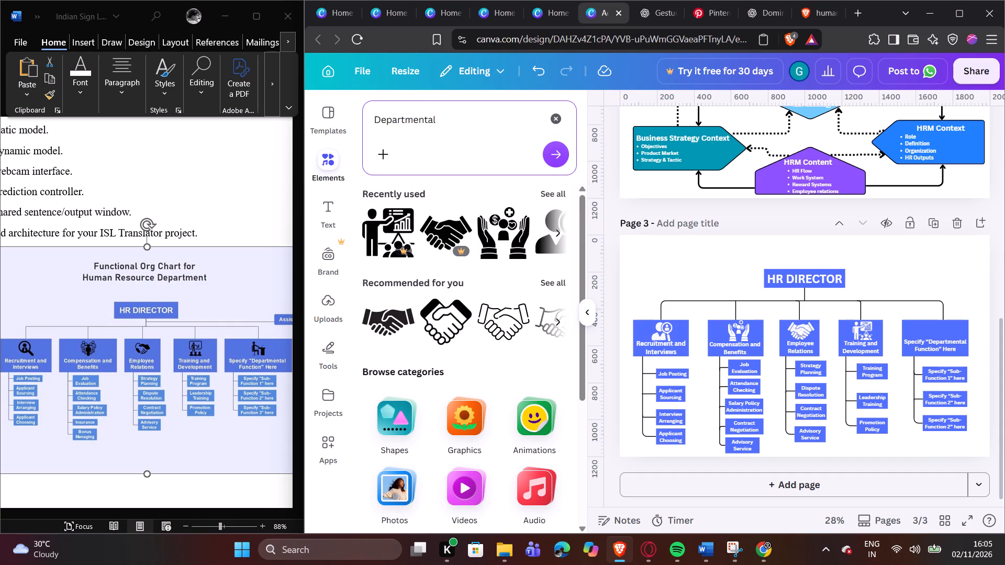
key(space)
text(functio)
key(n)
key(Return)
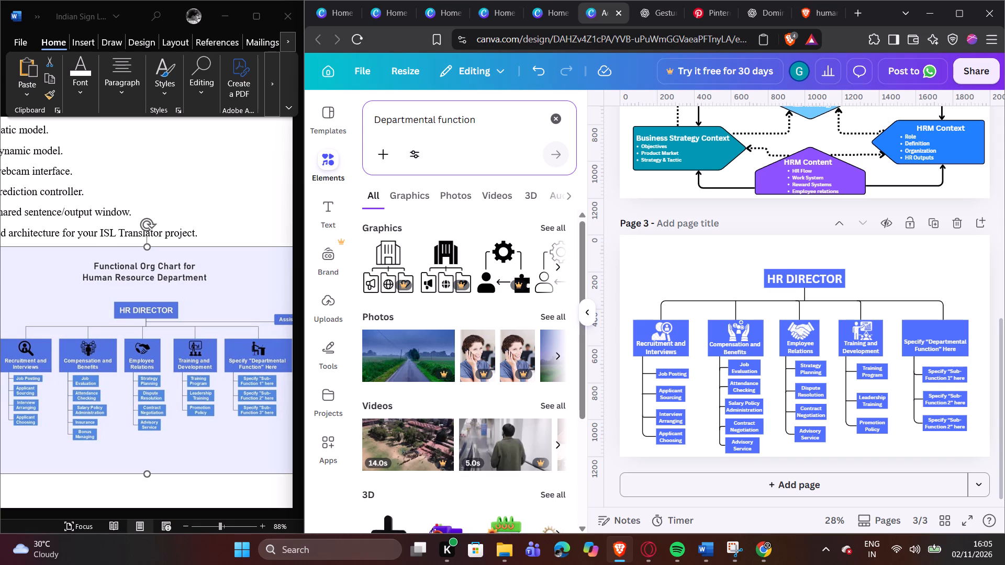
click(422, 189)
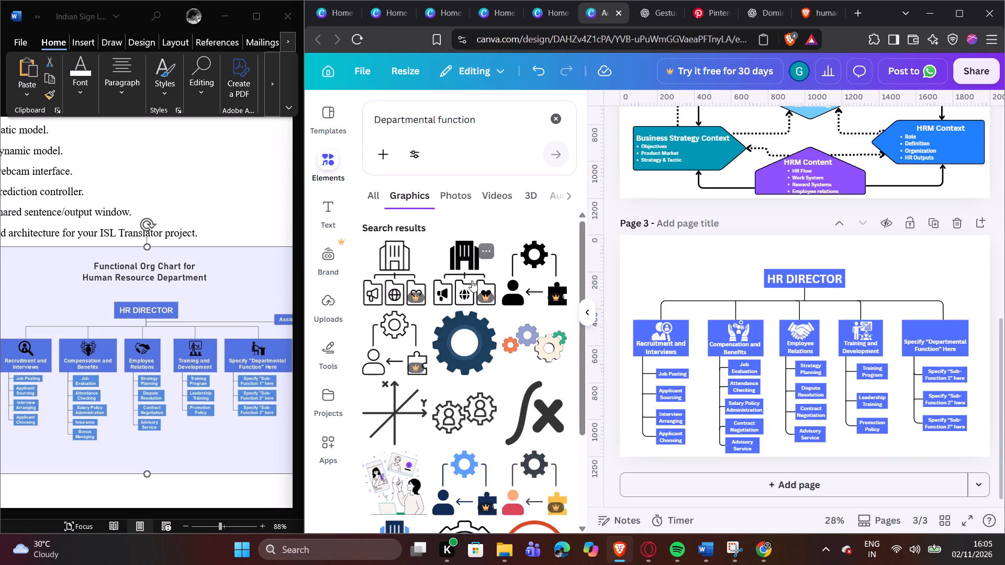
scroll(472, 280, down, 5)
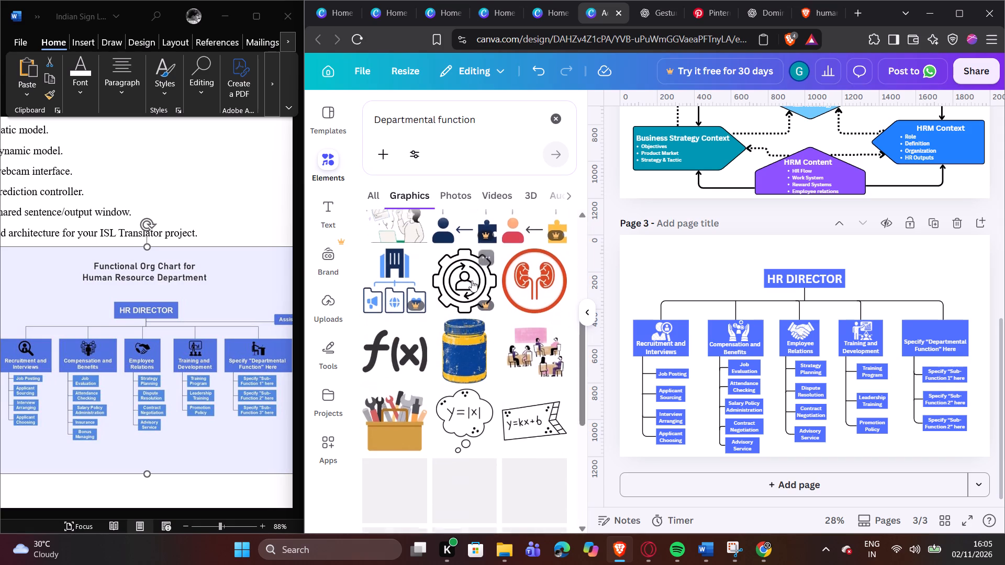
Extend the graphics search to "Departmental function on desk" and look for a person seated at a desk.
click(481, 122)
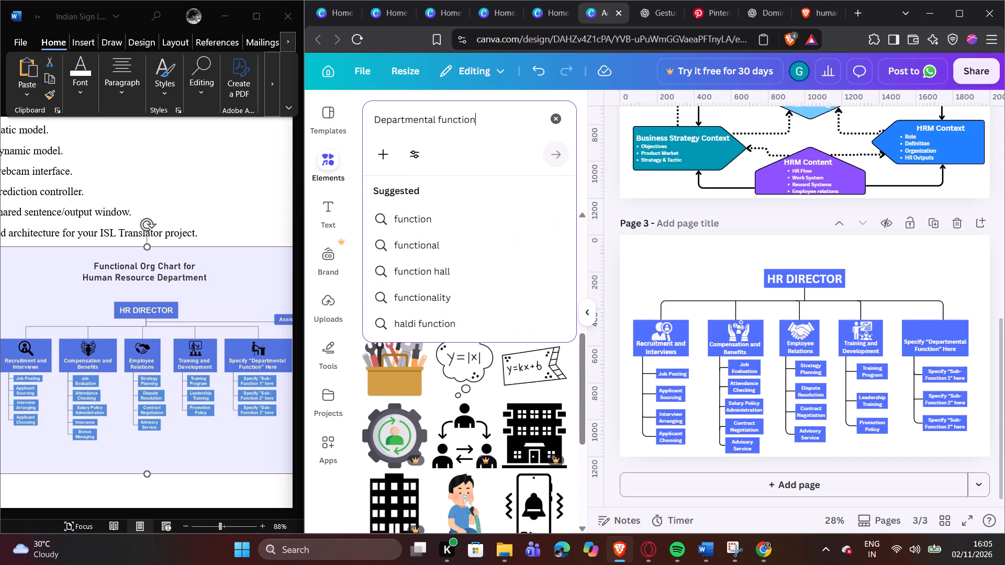
key(space)
text(on desk)
key(Return)
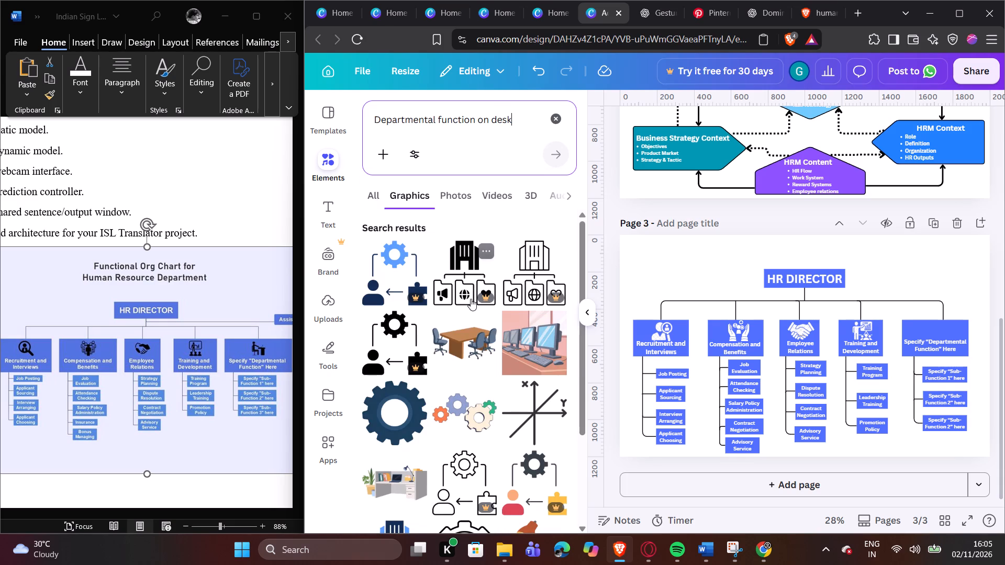
scroll(496, 316, down, 1)
scroll(496, 315, up, 3)
scroll(461, 262, down, 7)
scroll(461, 262, up, 12)
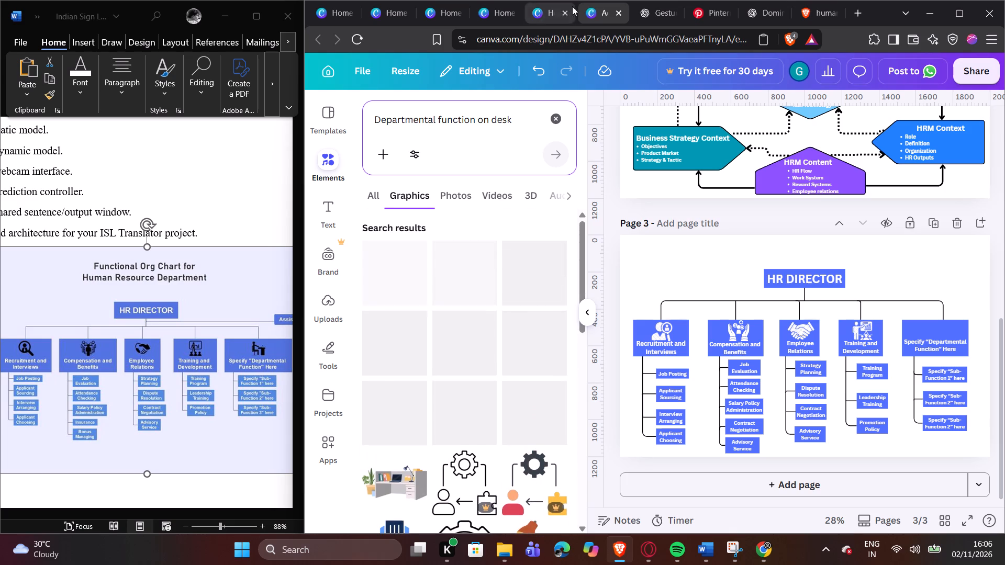
Shorten the search text to "desk" and search the graphics for it.
click(437, 107)
drag(435, 107, 430, 108)
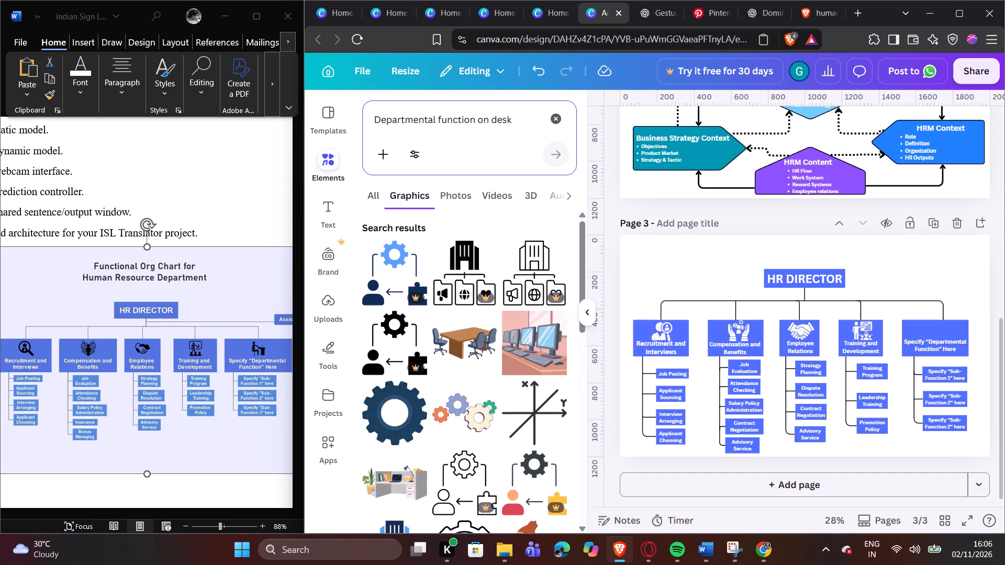
click(440, 115)
click(484, 119)
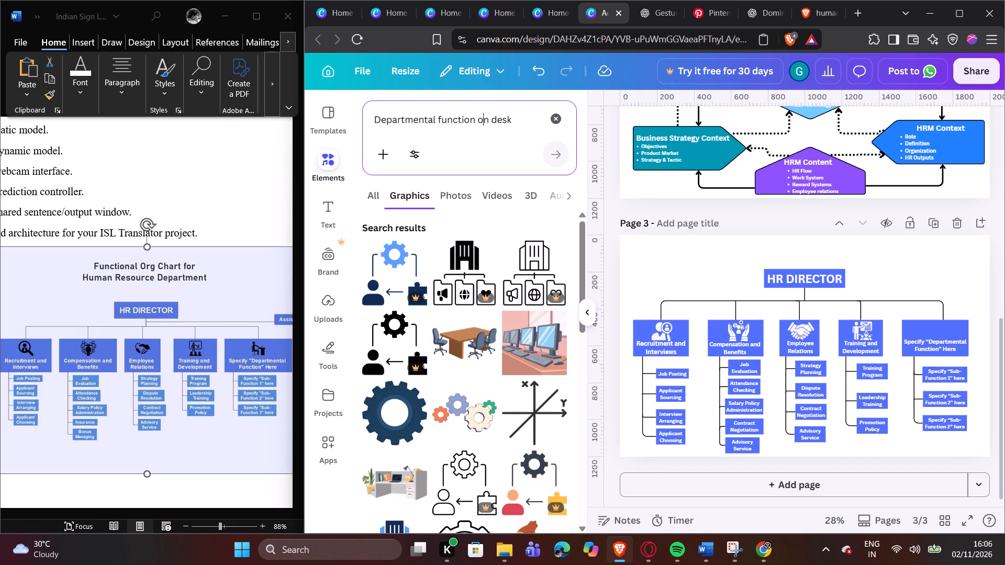
click(490, 121)
drag(490, 121, 416, 112)
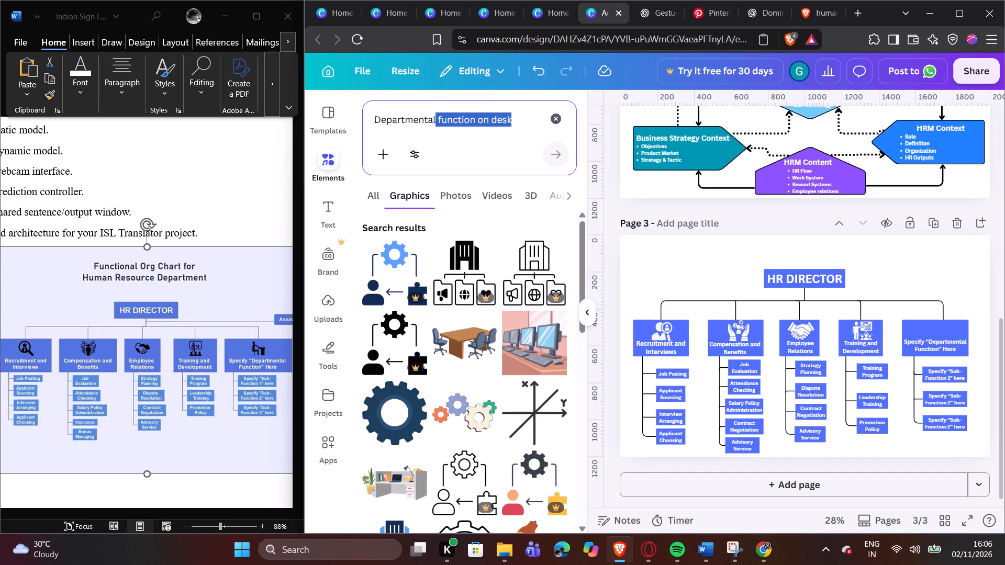
click(489, 123)
click(488, 122)
click(488, 119)
drag(488, 119, 486, 119)
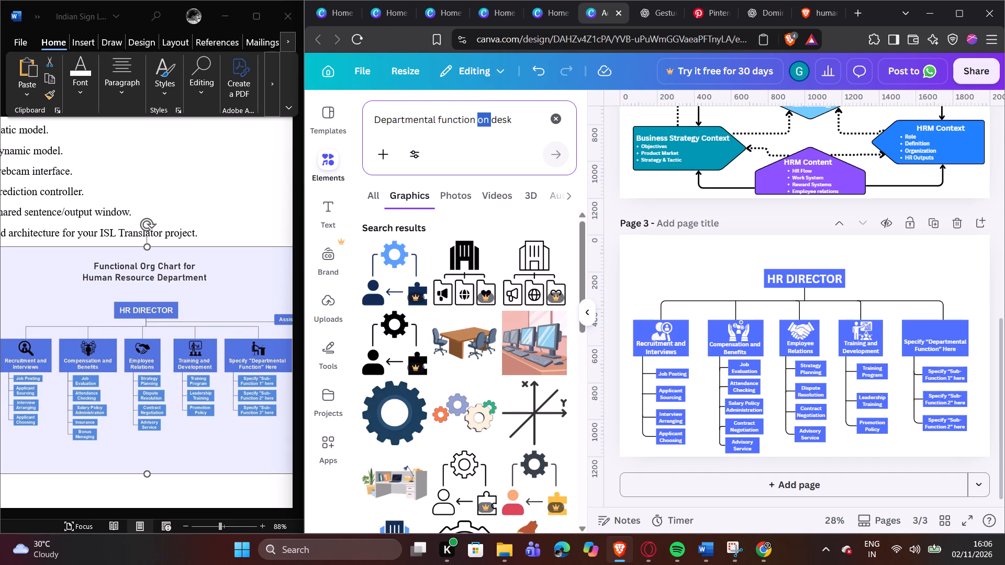
drag(486, 119, 364, 108)
key(BackSpace)
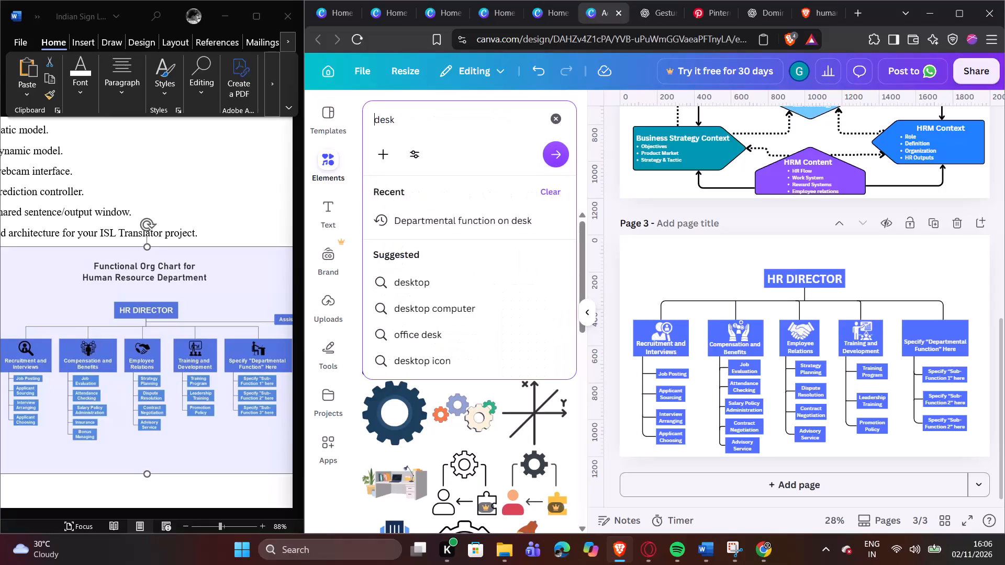
key(Return)
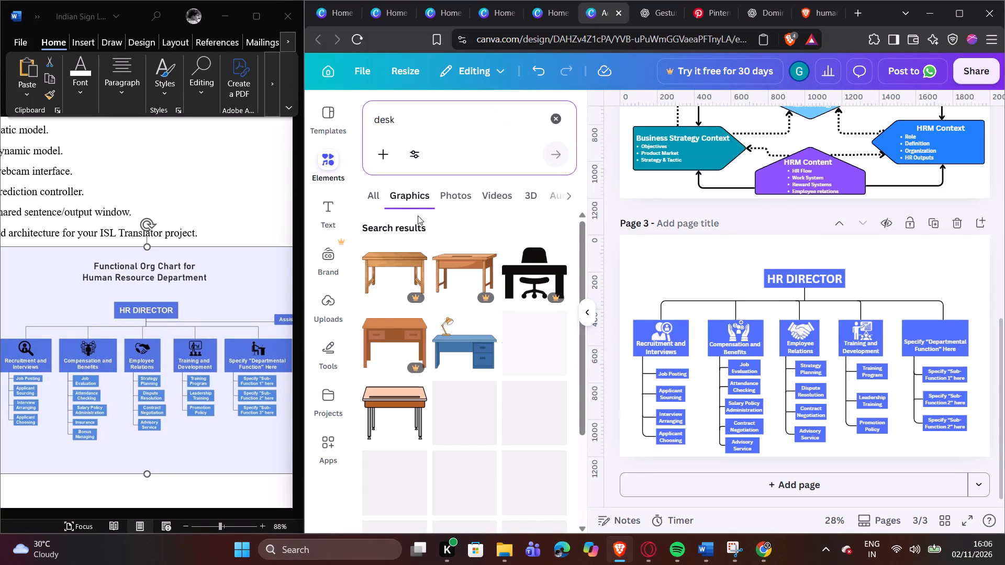
Search the graphics for "working on desk" and insert the solid black figure seated at a desk with a laptop on page 3.
click(401, 128)
click(380, 124)
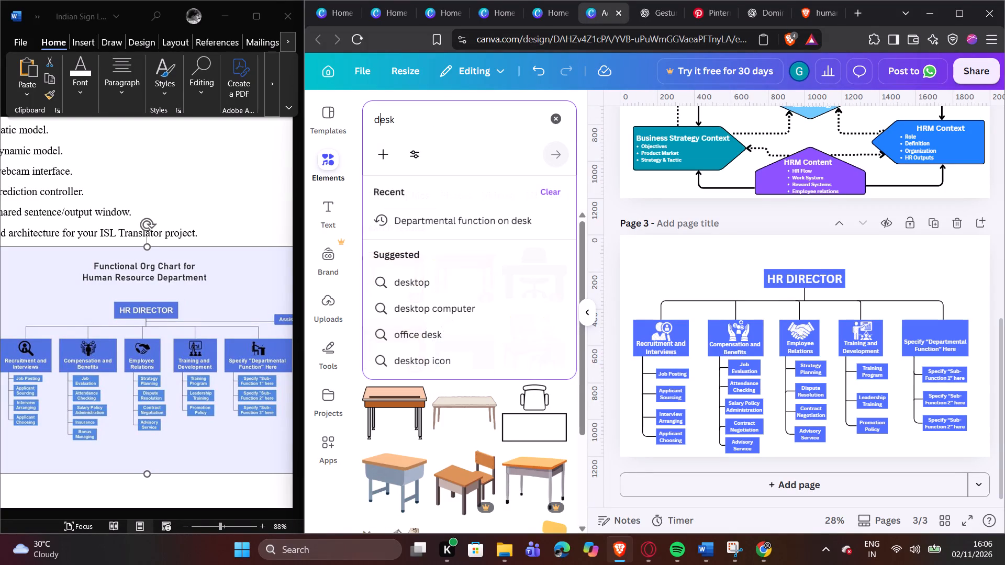
click(373, 123)
text(working)
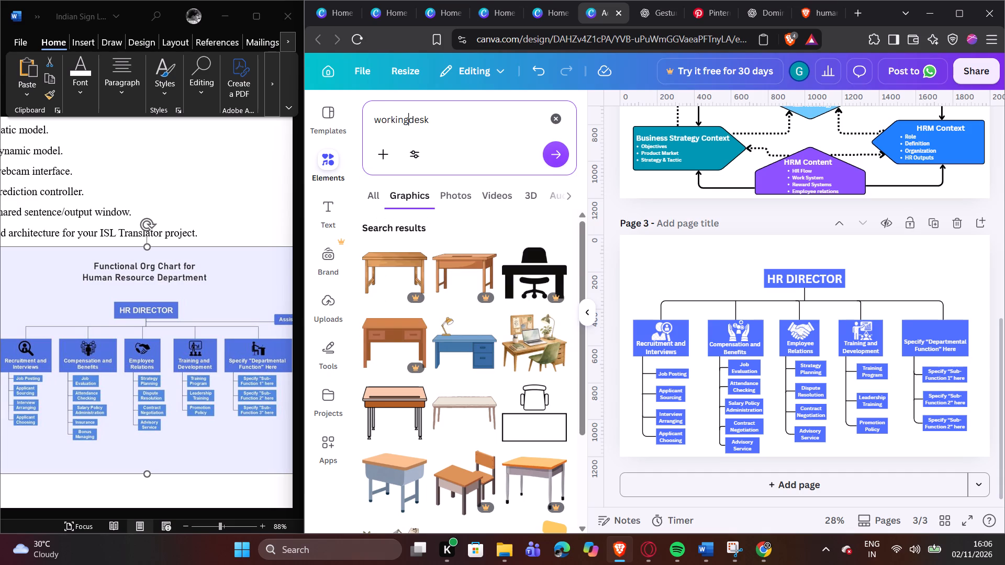
key(space)
text(on)
key(space)
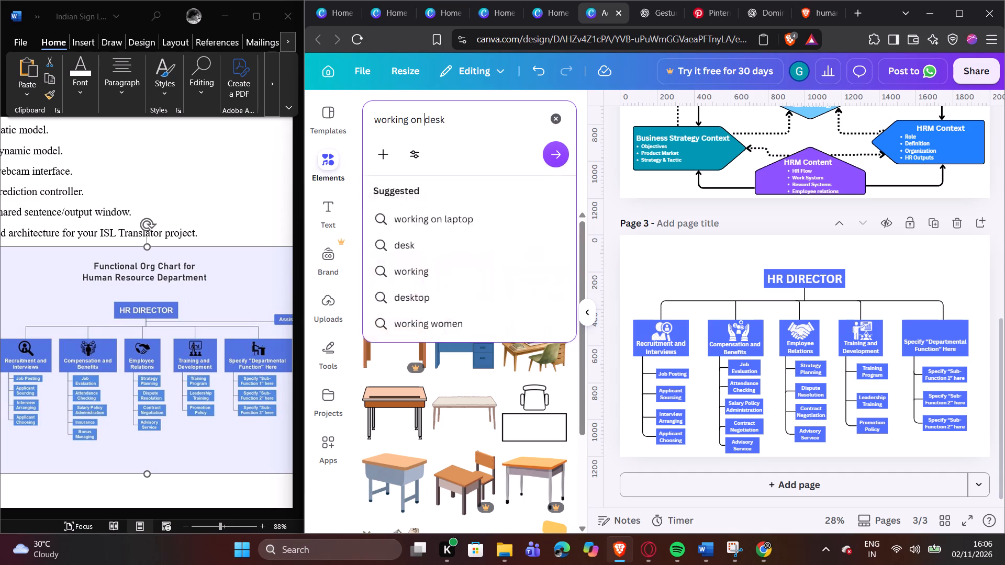
key(Return)
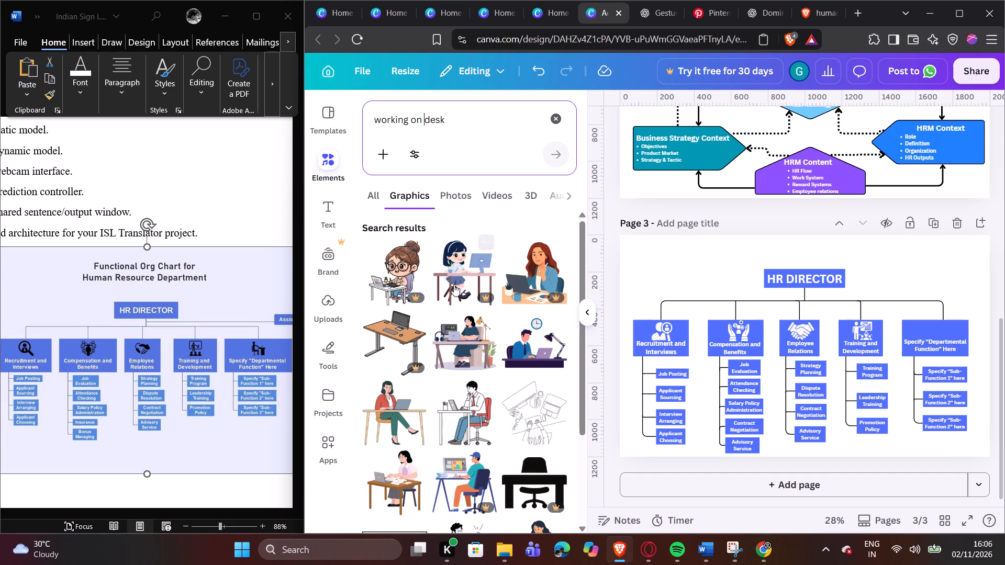
scroll(457, 298, down, 6)
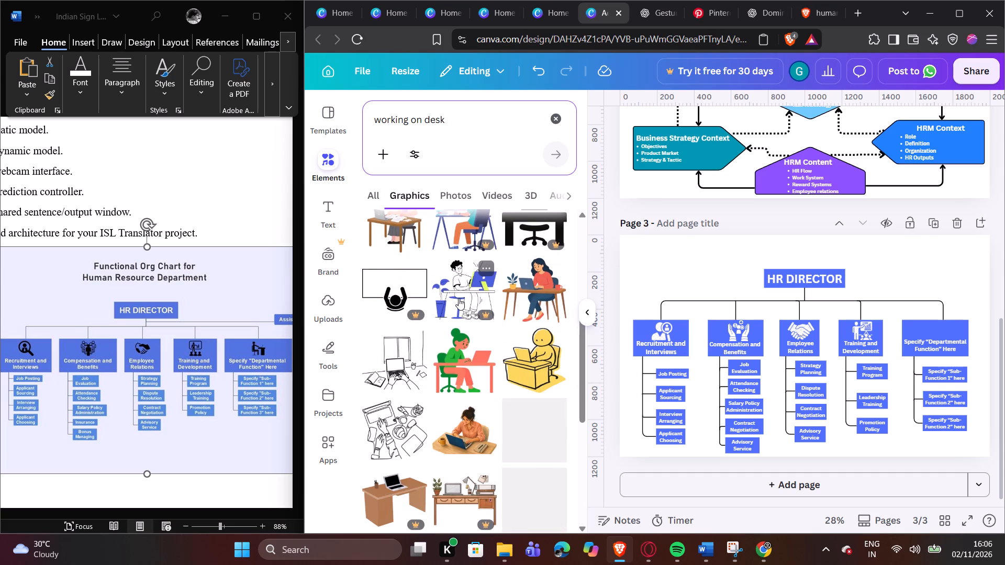
scroll(459, 298, down, 5)
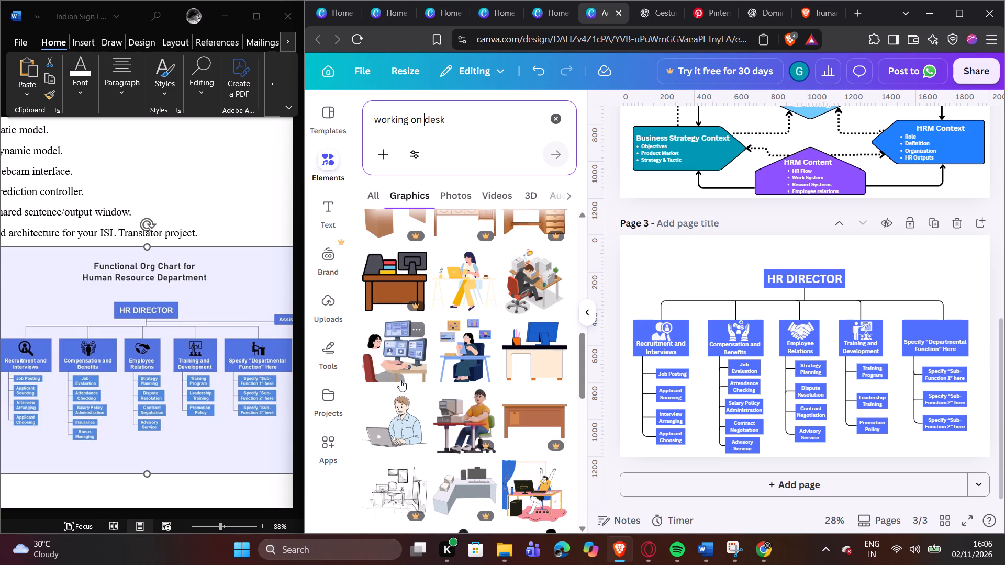
scroll(462, 408, down, 5)
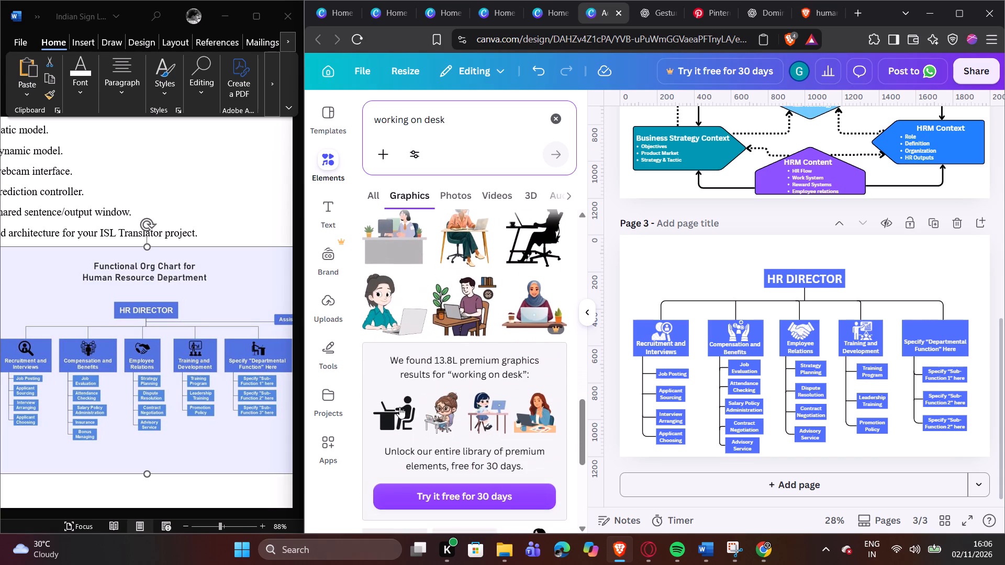
click(398, 407)
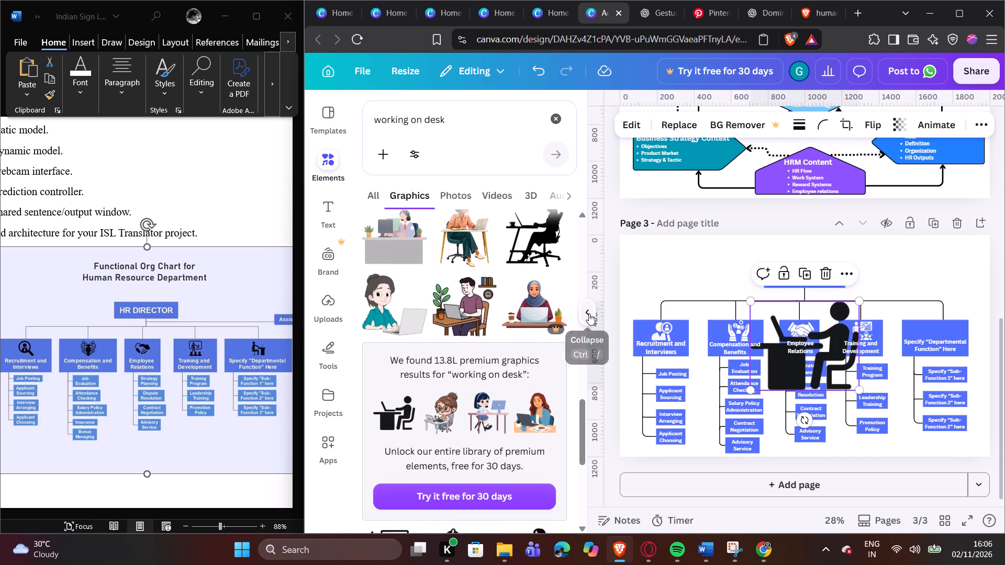
Shrink the black desk figure to icon size and place it above the text in the Specify "Departmental Function" Here heading box.
click(589, 313)
drag(722, 344, 858, 287)
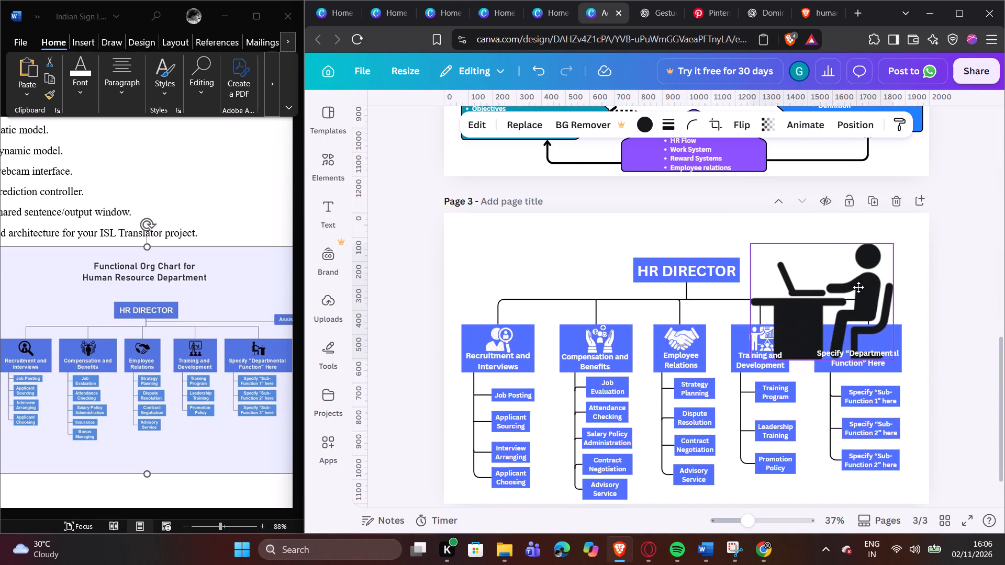
drag(858, 287, 860, 285)
drag(898, 239, 810, 348)
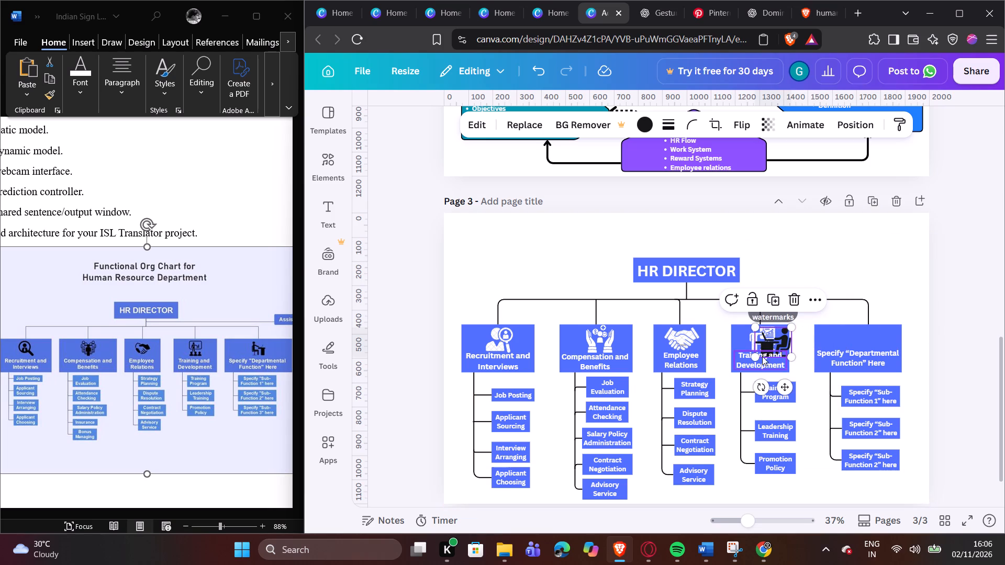
click(802, 335)
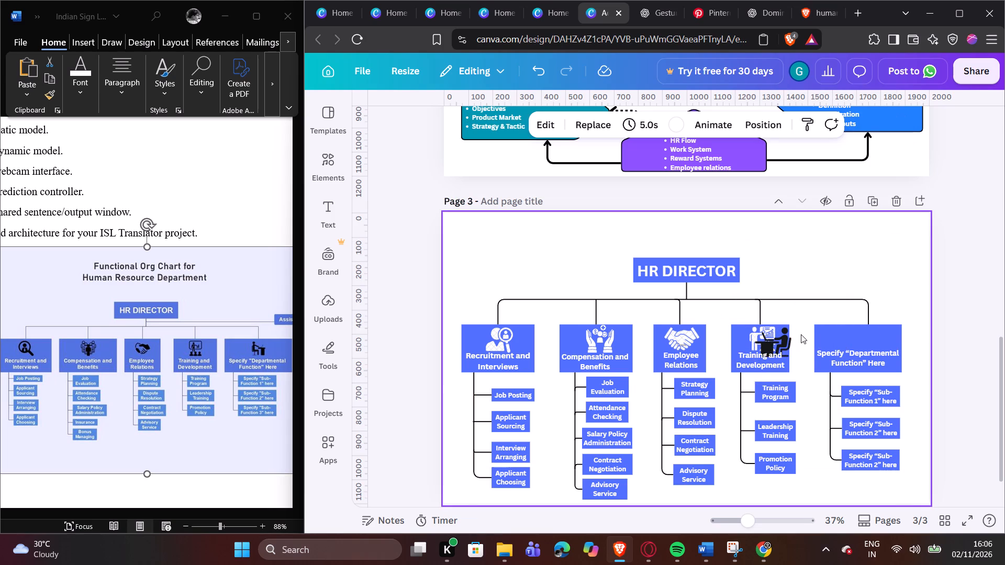
click(761, 345)
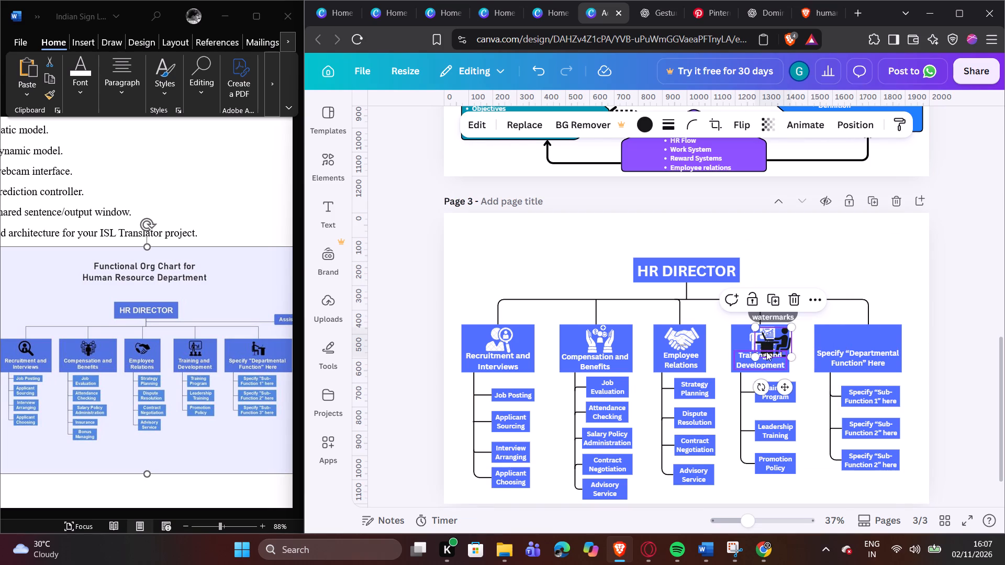
drag(756, 354, 762, 346)
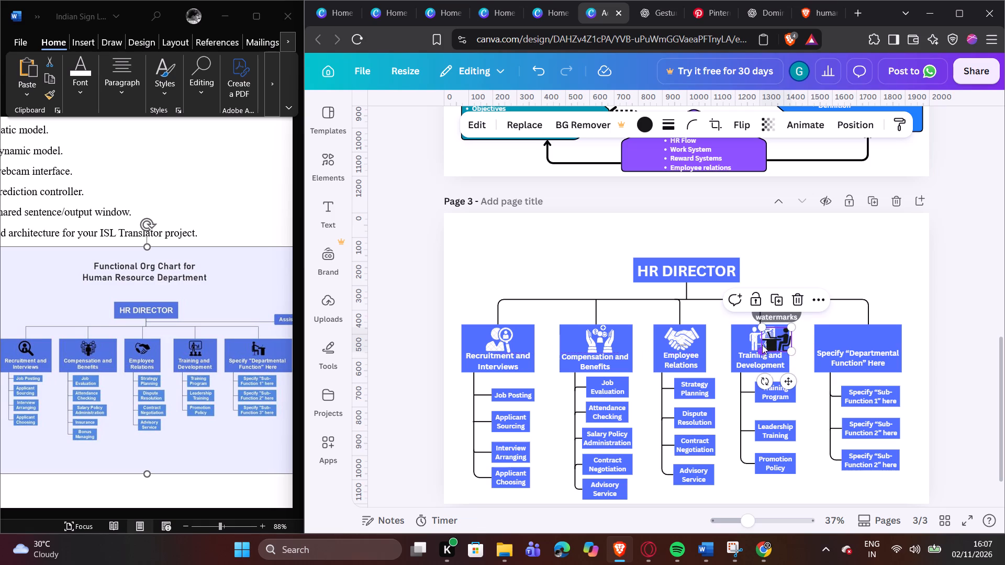
click(804, 335)
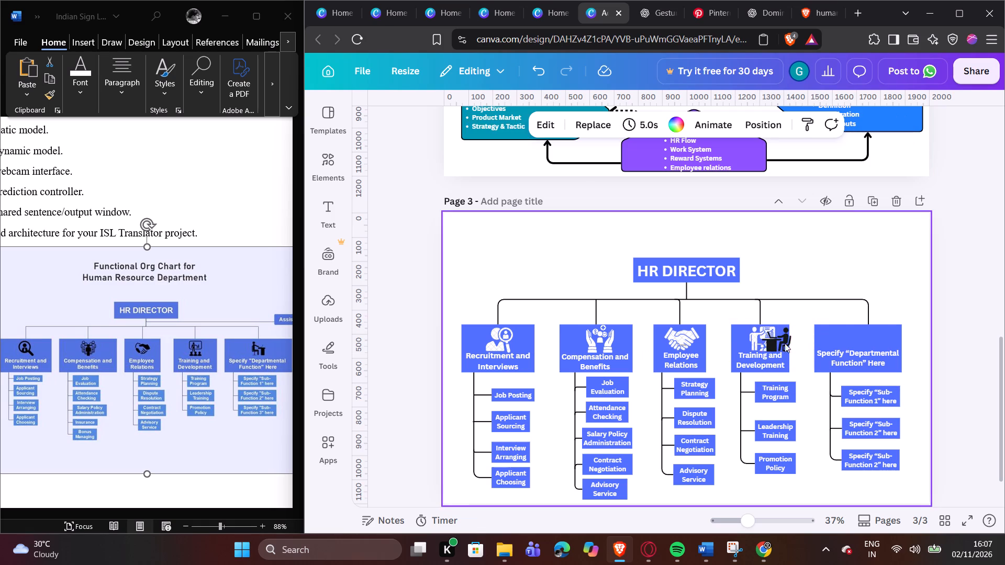
drag(770, 346, 856, 344)
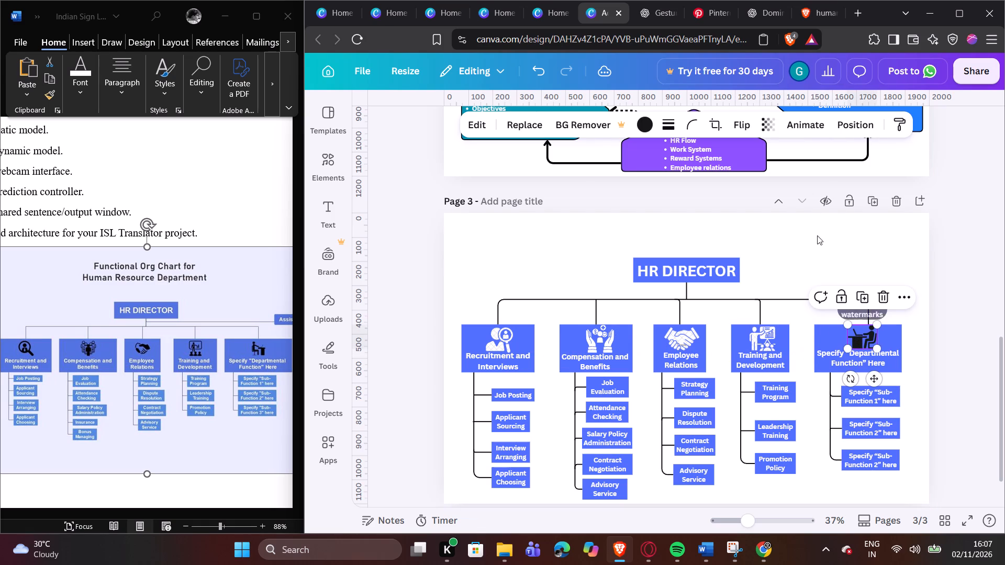
Recolour the desk figure icon in the Specify "Departmental Function" Here heading white.
click(642, 121)
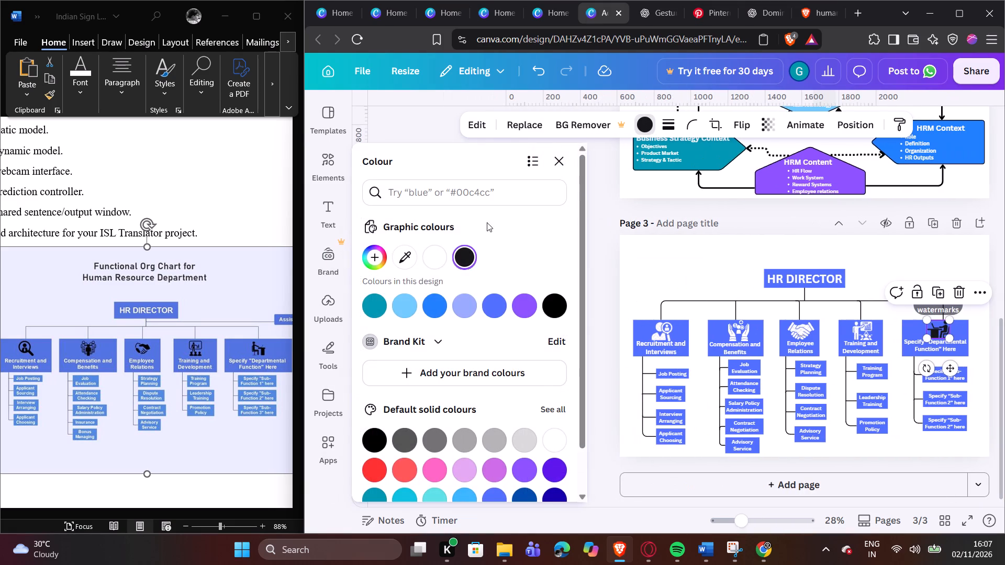
click(434, 246)
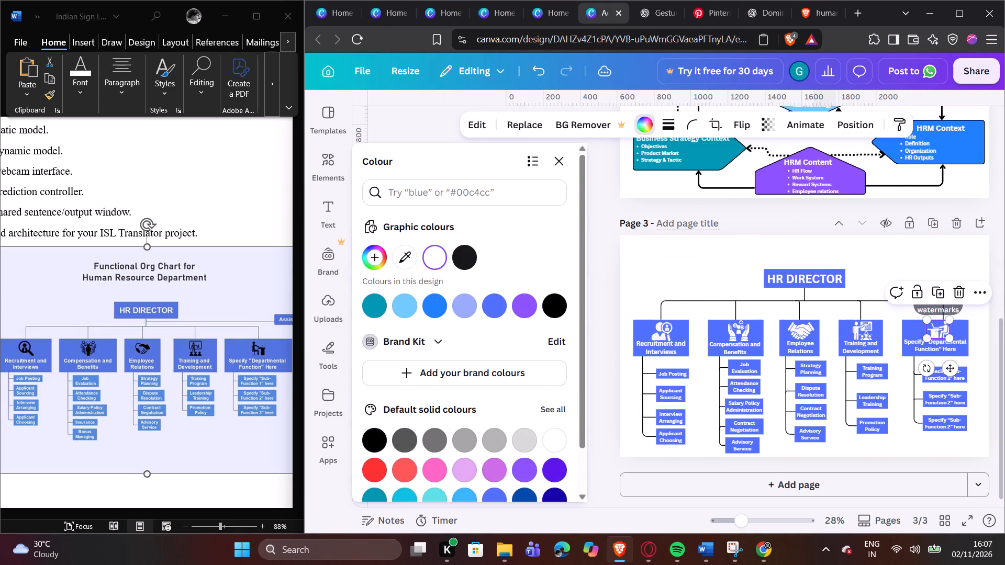
click(664, 259)
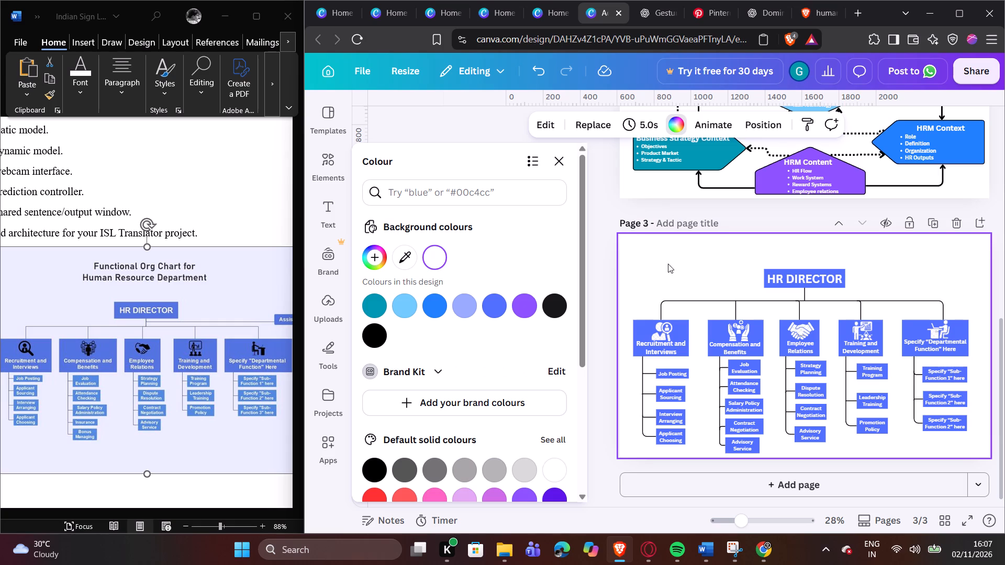
click(592, 278)
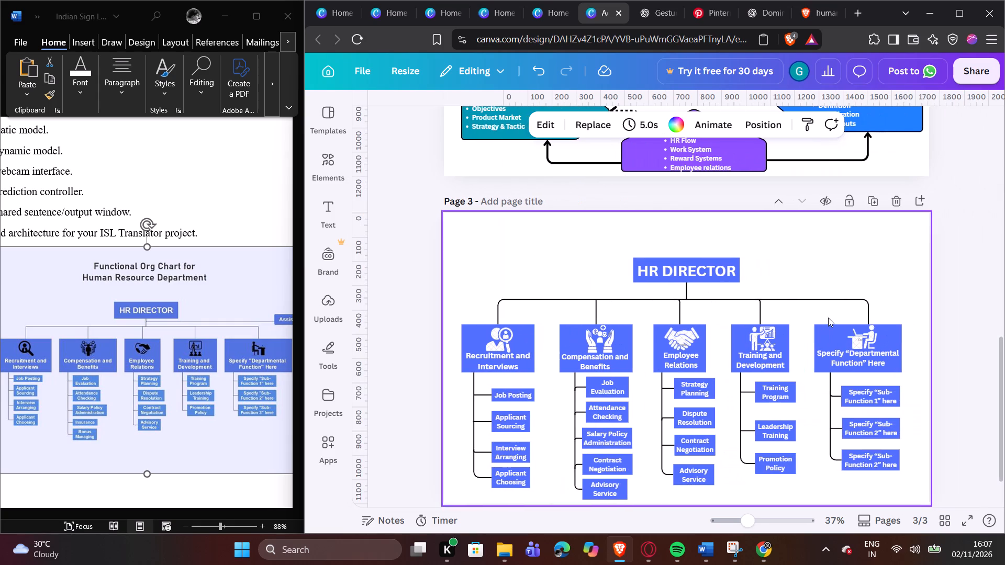
Fine-tune the white desk icon's placement above the text of the Specify "Departmental Function" Here heading.
click(861, 332)
click(880, 326)
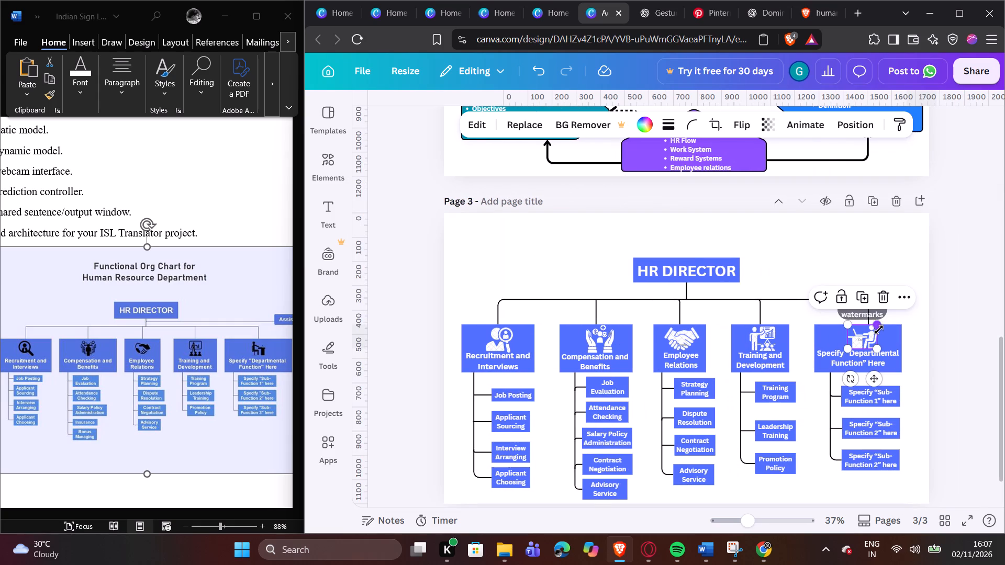
click(895, 239)
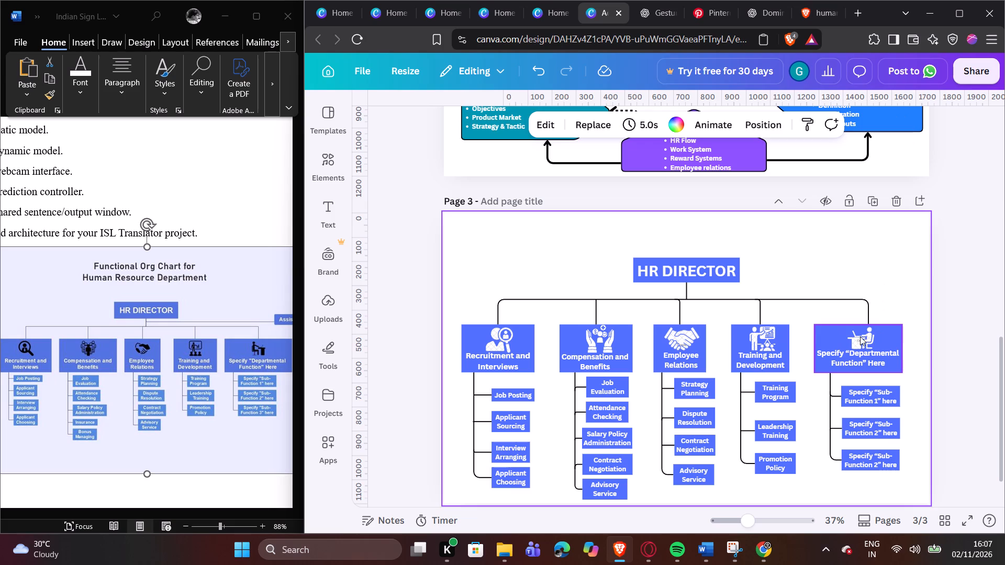
click(860, 336)
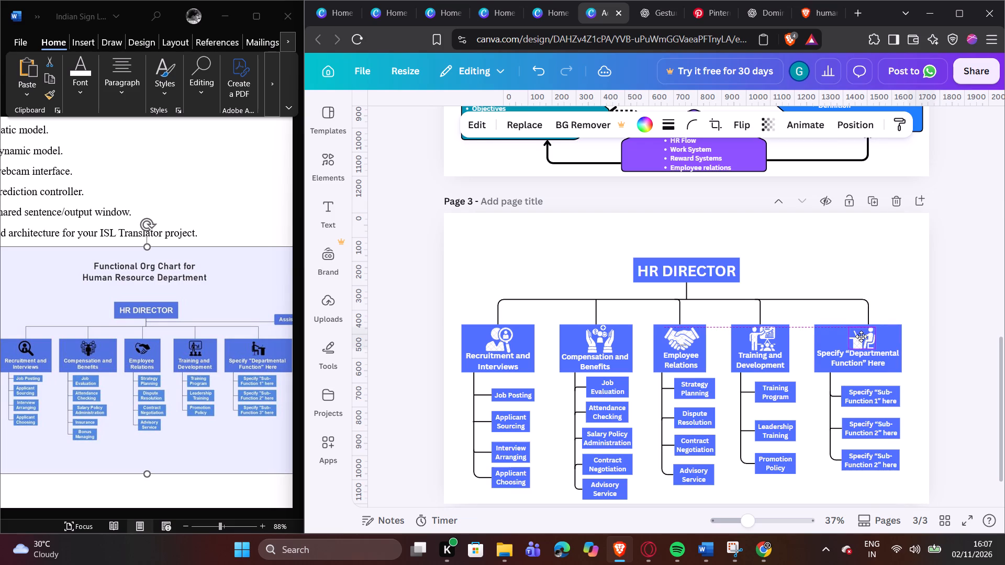
click(881, 245)
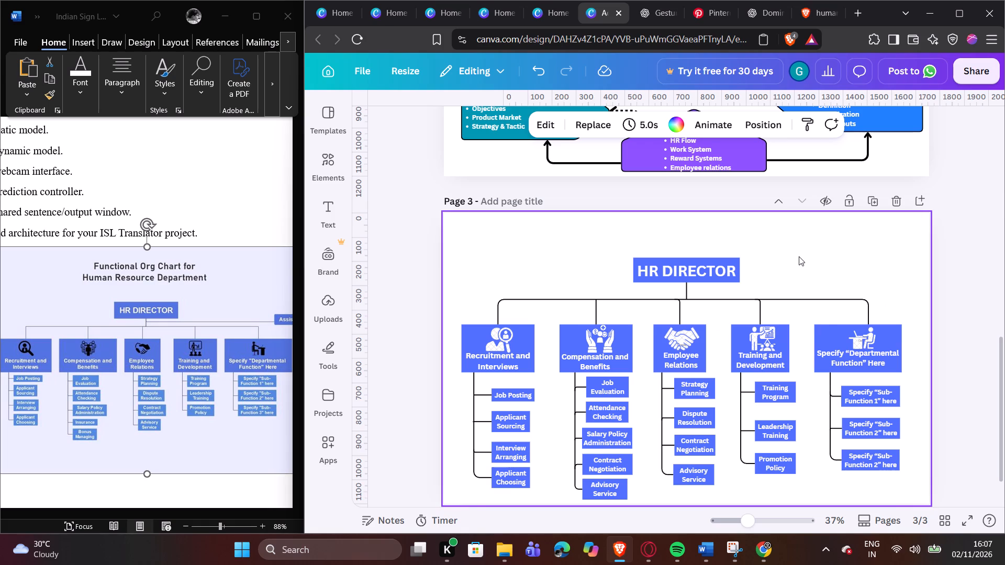
Unlock page 2, which holds the Warwick Model diagram.
scroll(798, 256, up, 6)
click(738, 298)
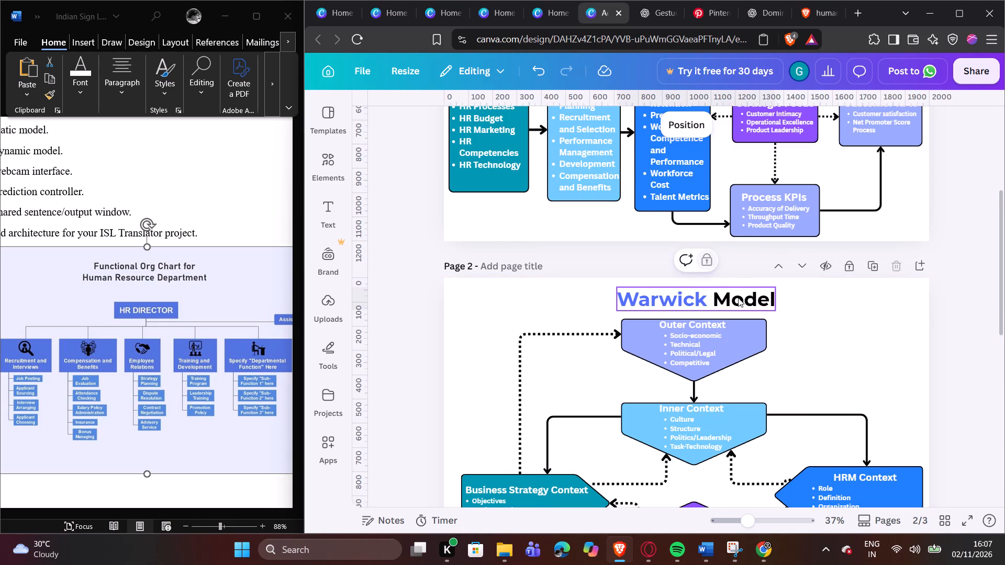
click(846, 264)
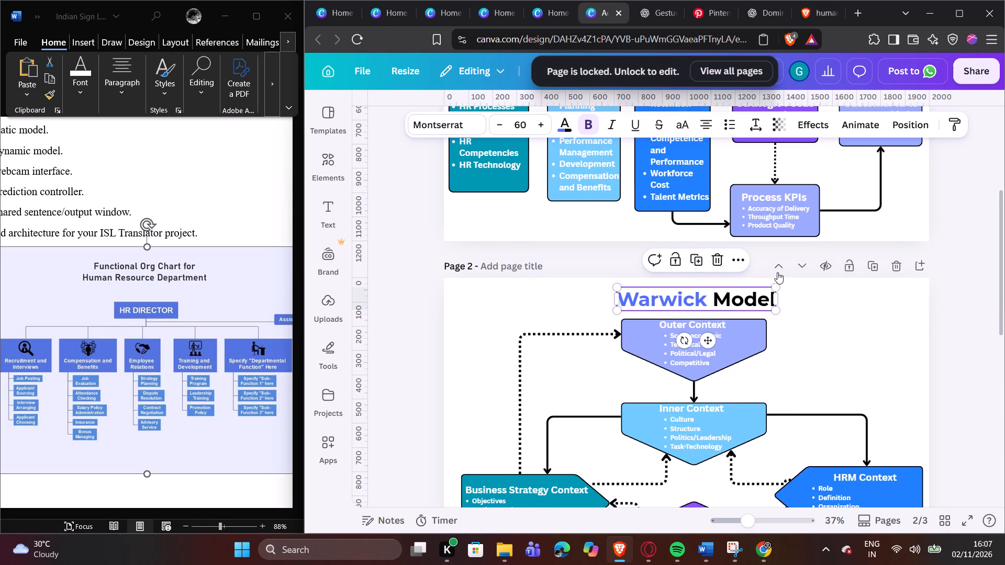
Duplicate the Warwick Model title and move the copy onto page 3 above the HR DIRECTOR box.
click(695, 257)
drag(722, 299, 717, 375)
scroll(717, 372, down, 4)
scroll(710, 300, up, 3)
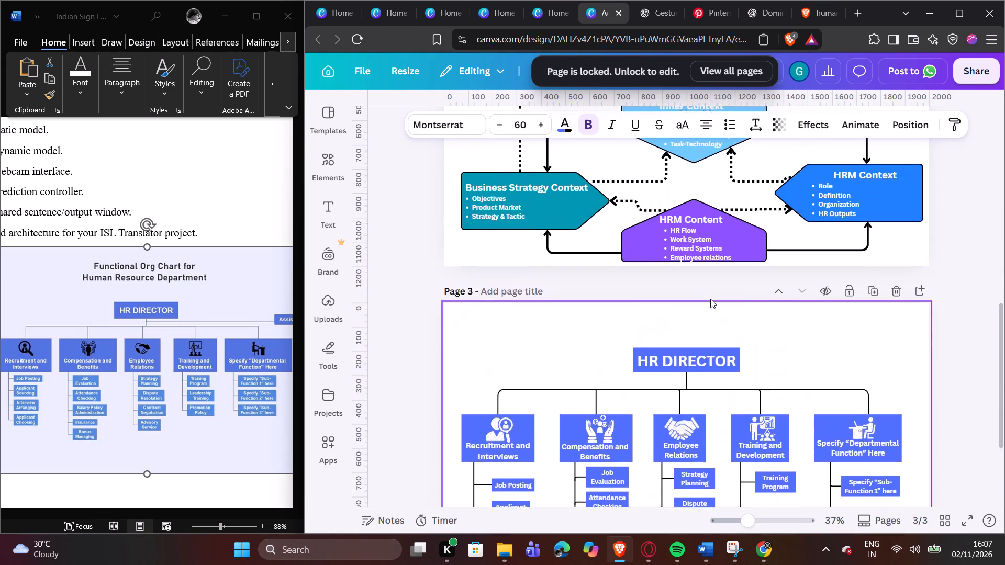
drag(712, 139, 715, 158)
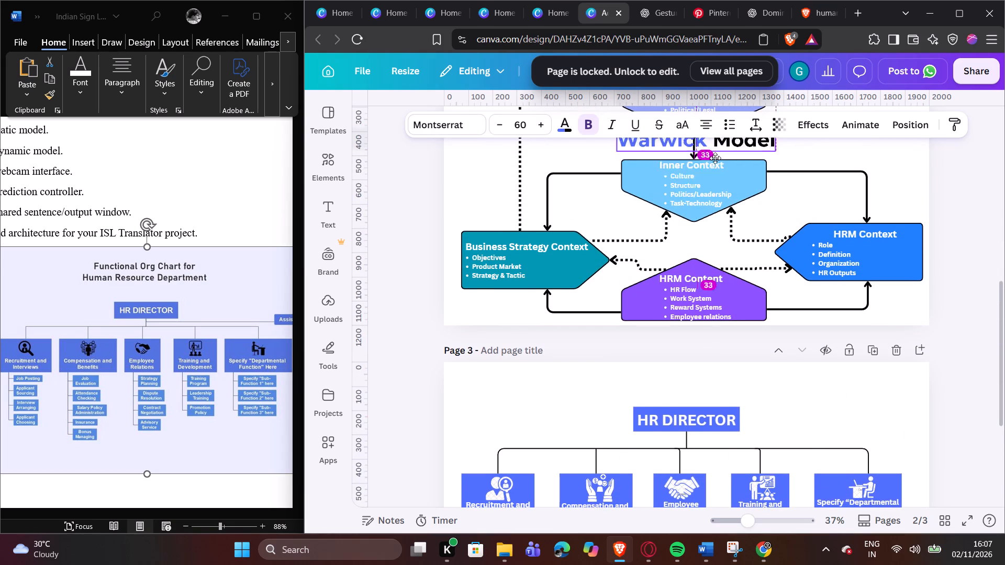
drag(715, 158, 697, 395)
Lock page 2 again.
scroll(752, 282, up, 4)
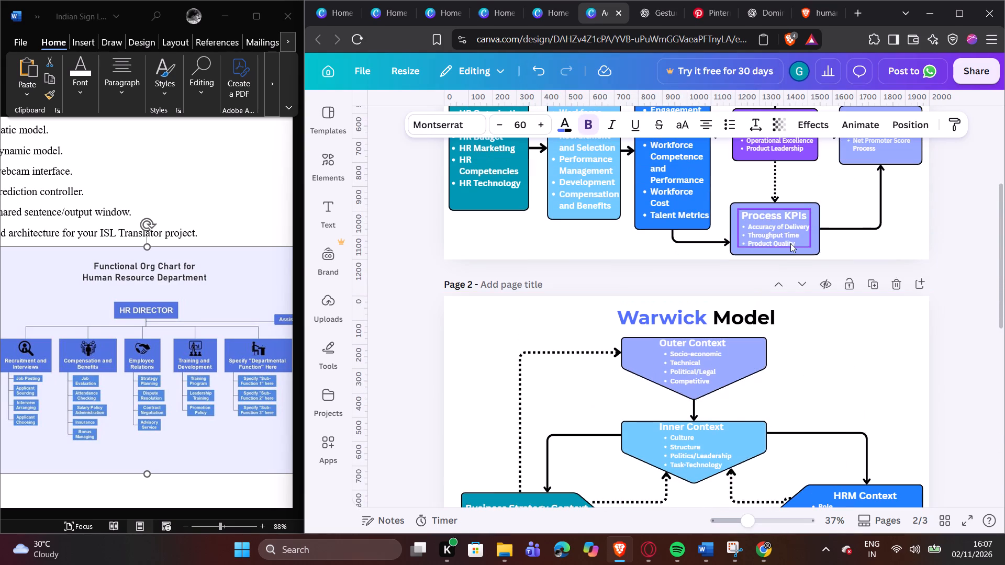
click(846, 280)
Move the copied title up near the top edge of page 3, roughly centred above the HR DIRECTOR box.
scroll(845, 280, down, 6)
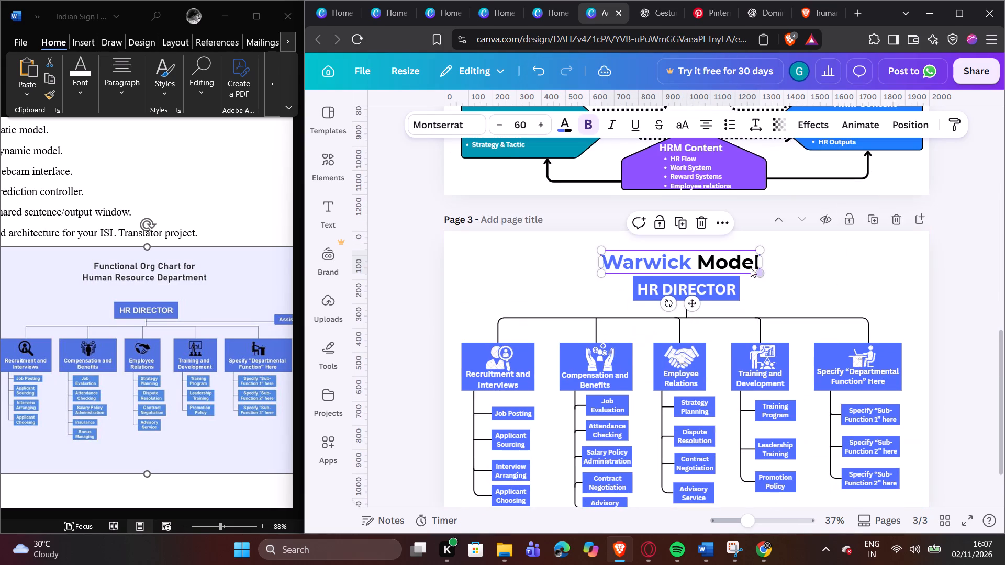
drag(705, 254, 710, 242)
Replace the word "Warwick" in the page 3 title with "Functional".
double_click(650, 248)
click(669, 248)
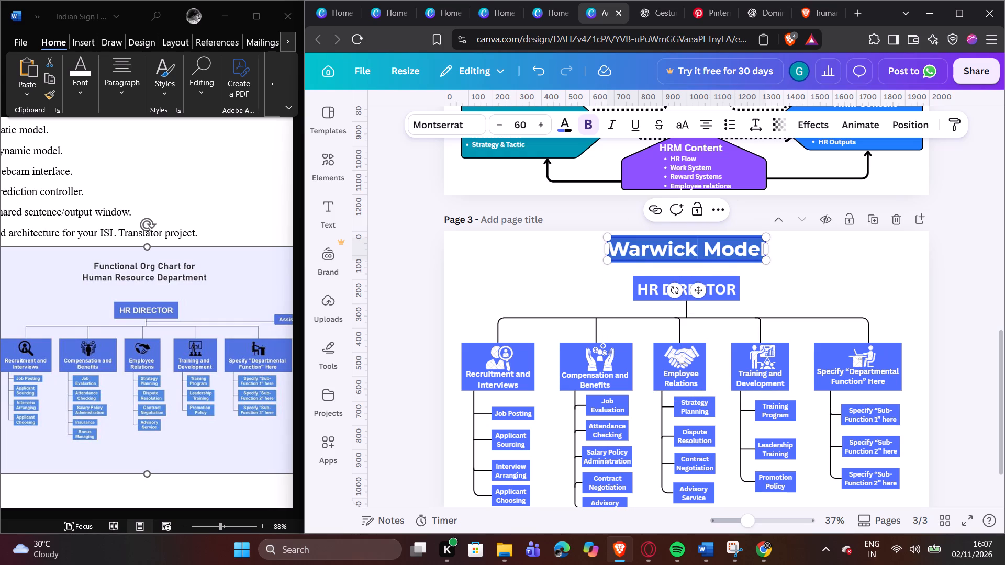
drag(692, 250, 611, 249)
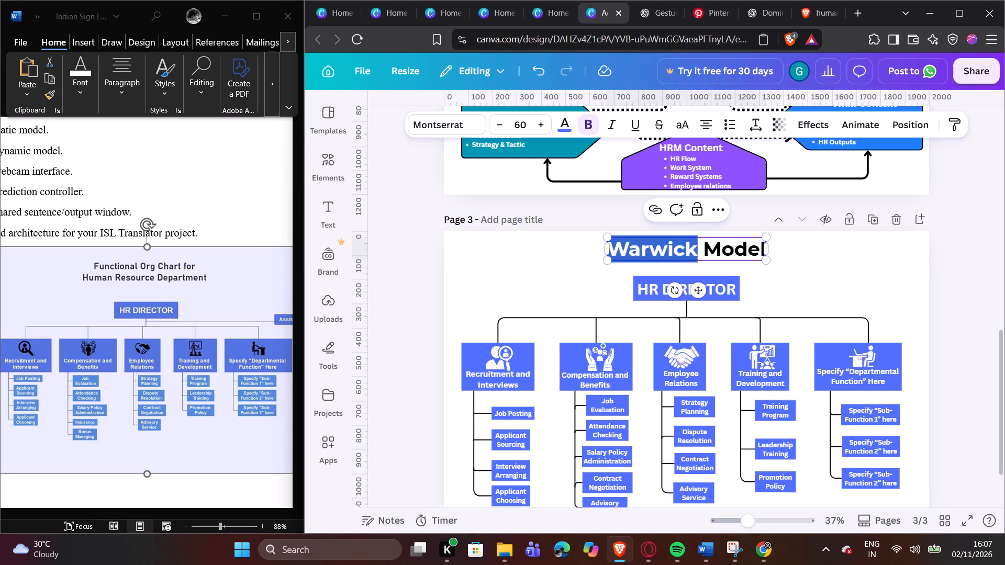
key(shift+f)
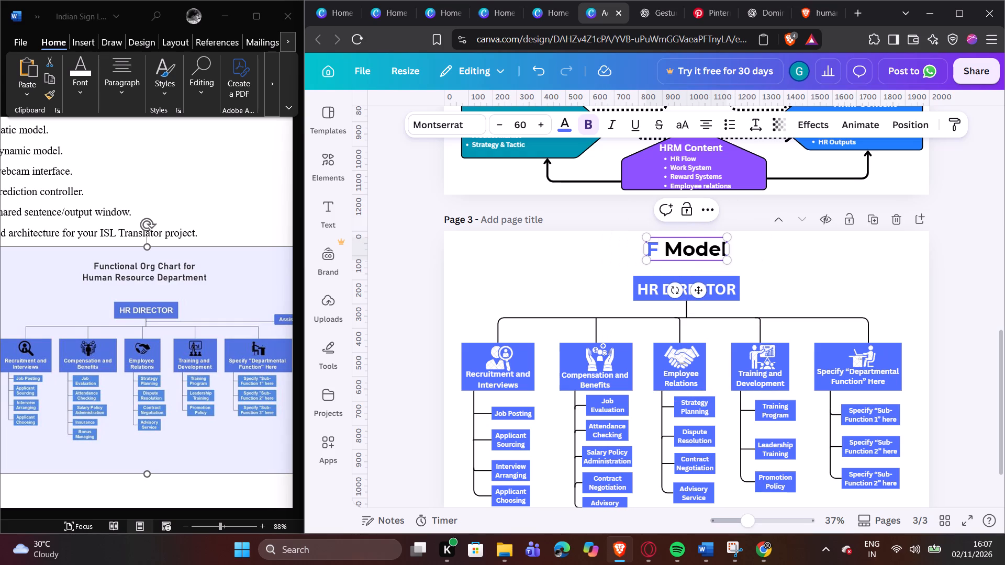
text(un)
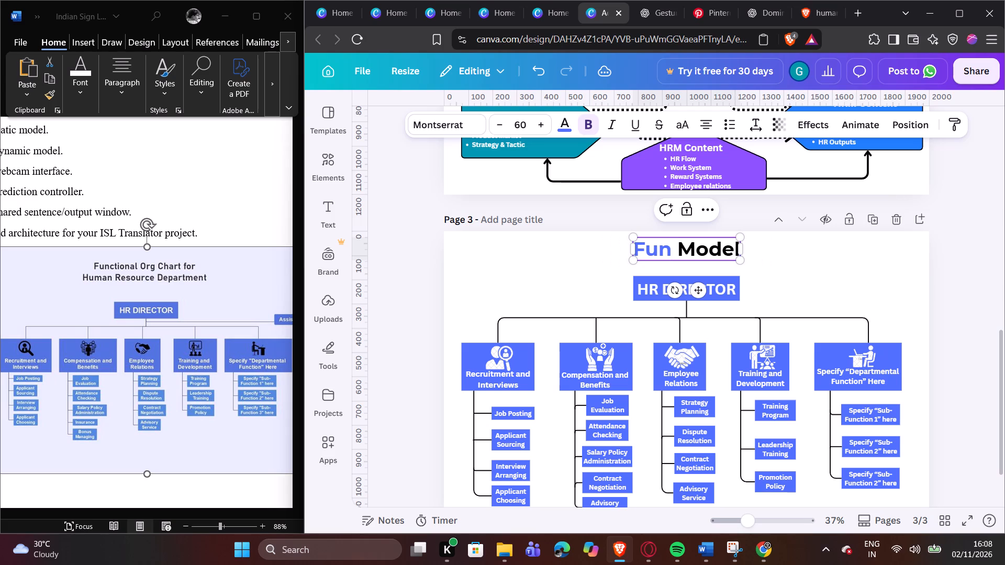
text(cti)
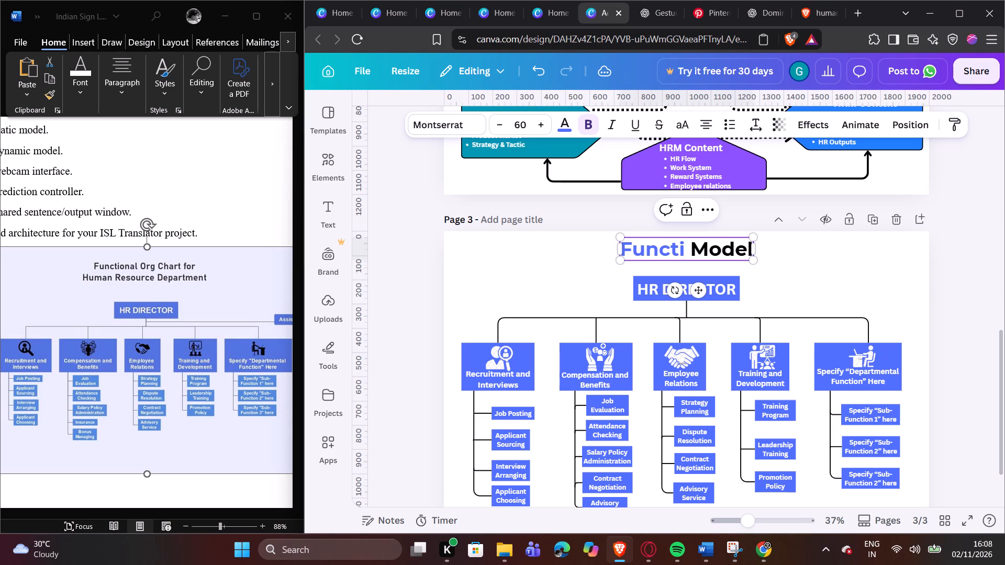
key(o)
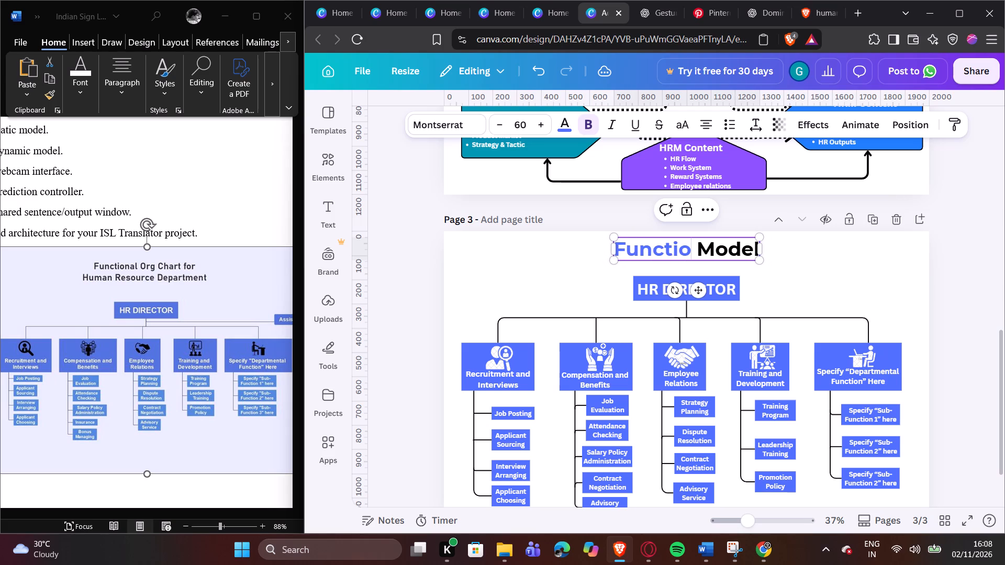
text(nal)
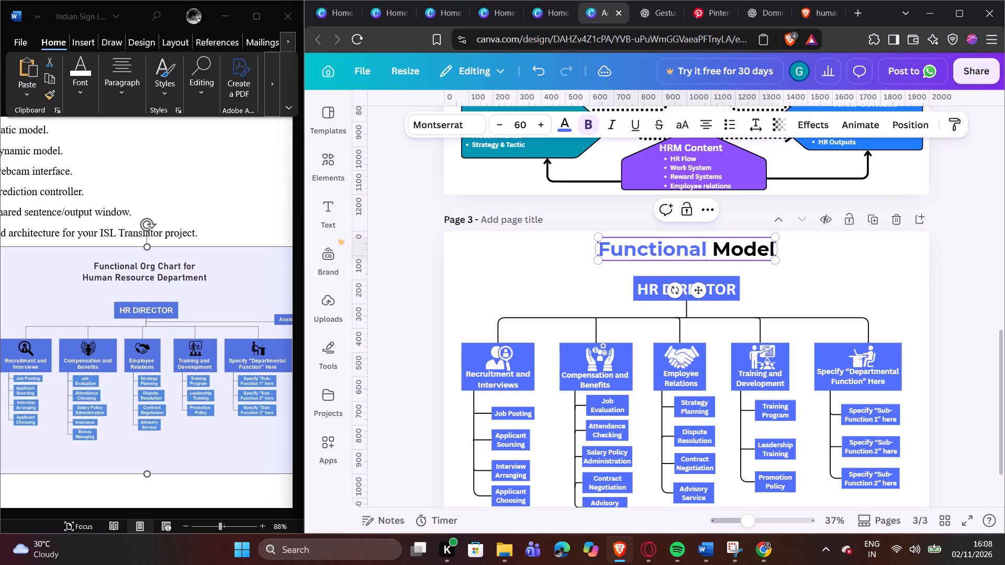
Replace the word "Model" in the page 3 title with "Org Chart for".
drag(715, 252, 764, 254)
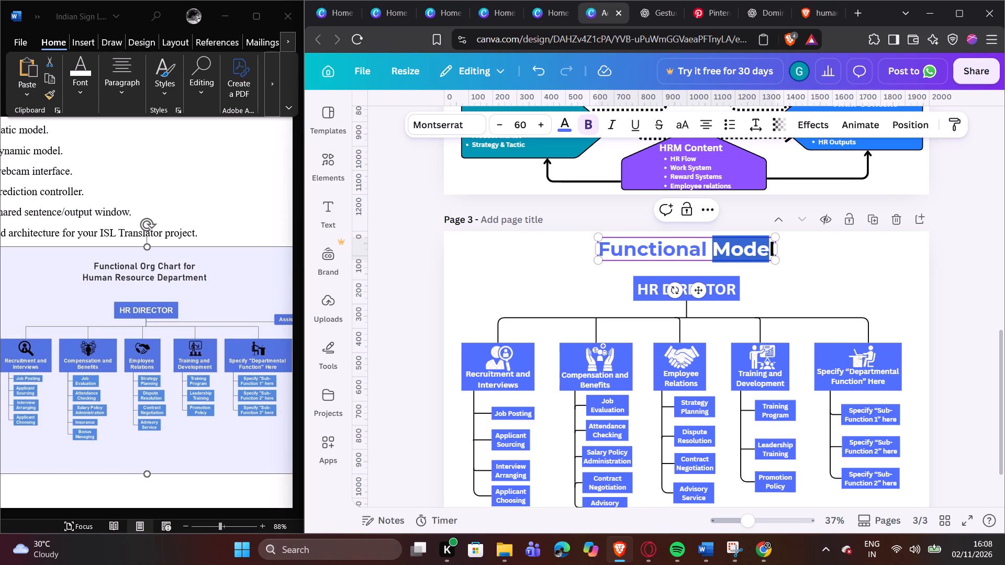
drag(764, 254, 773, 255)
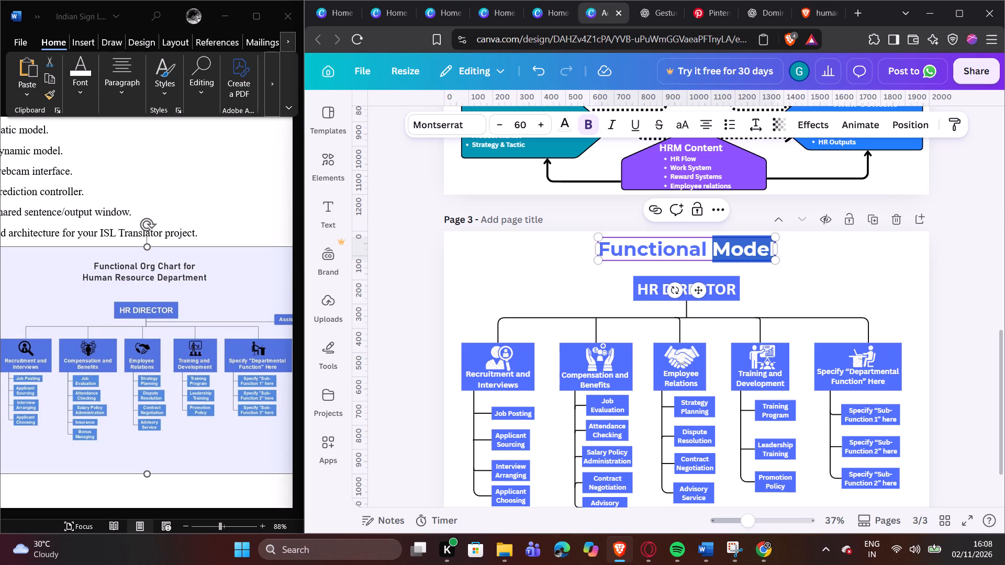
key(shift+o)
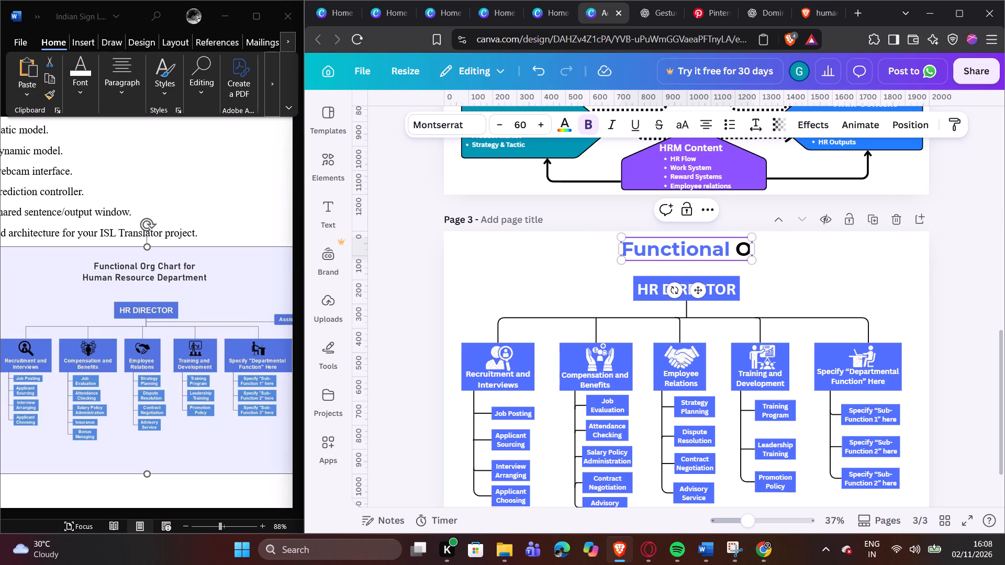
key(r)
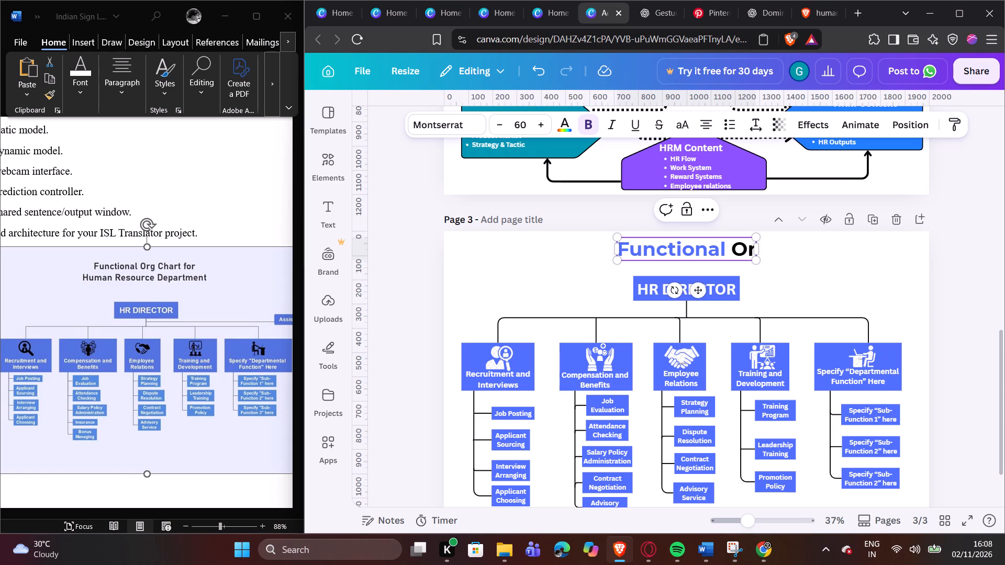
text(g)
key(space)
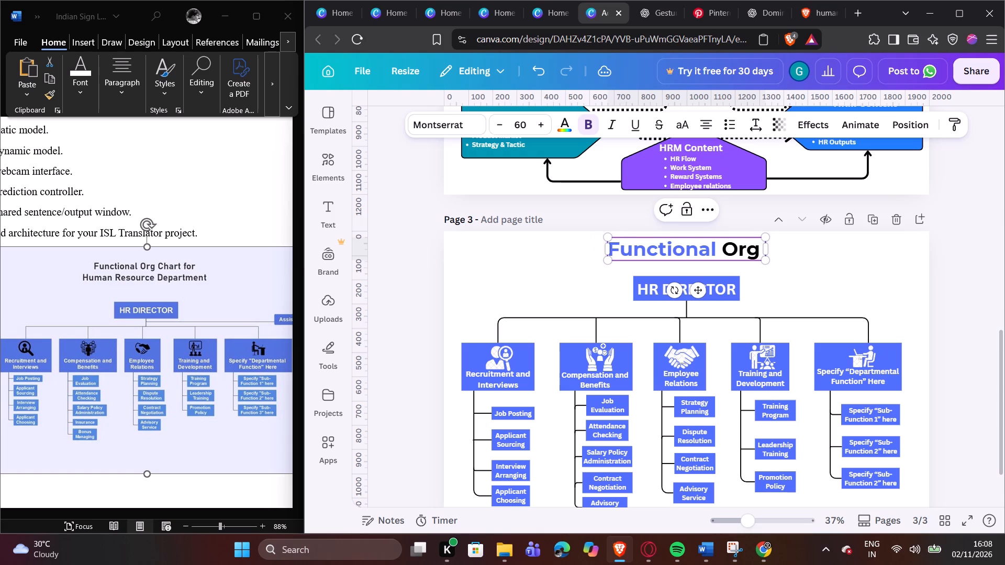
text(Chart)
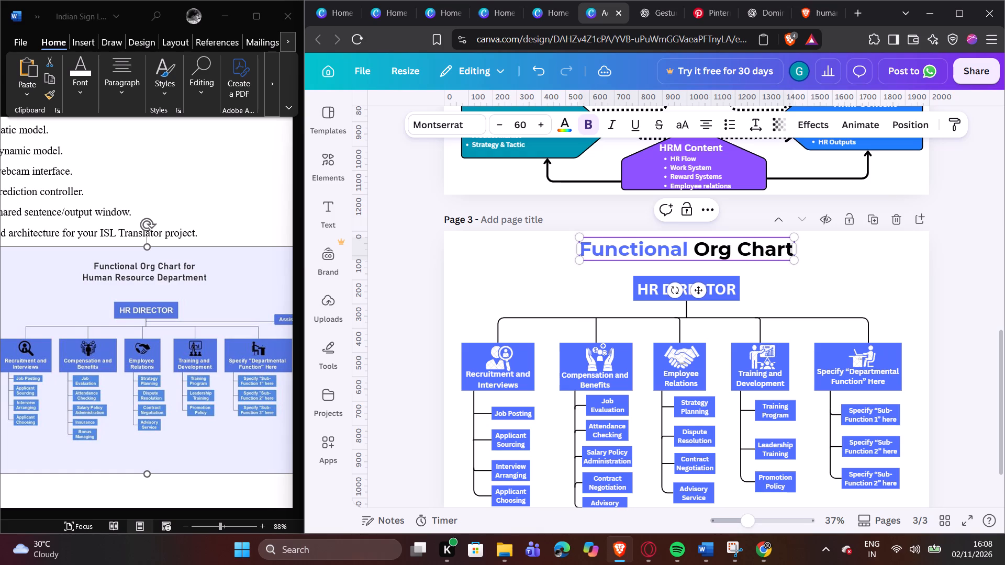
key(space)
key(space)
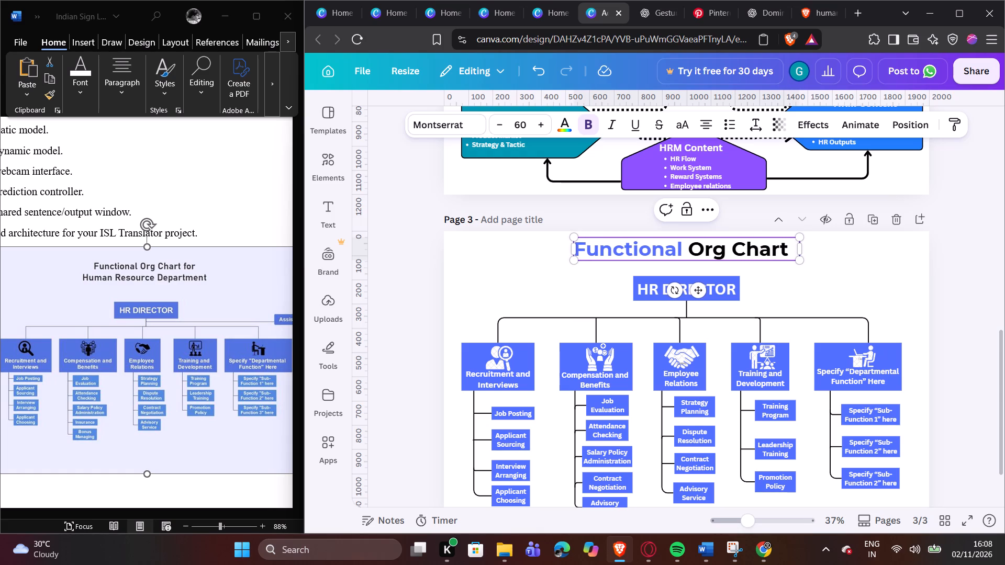
key(BackSpace)
key(BackSpace)
key(space)
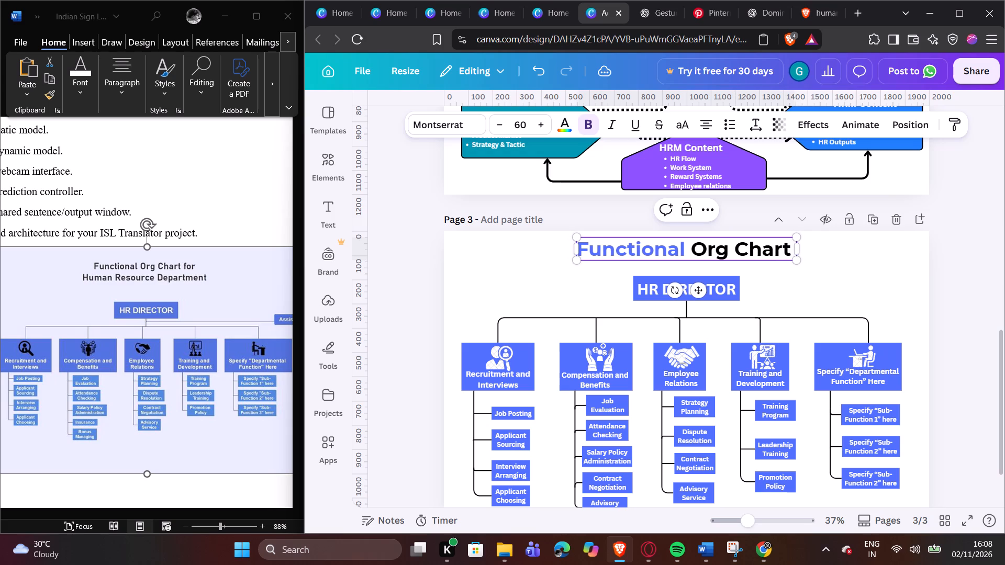
text(for)
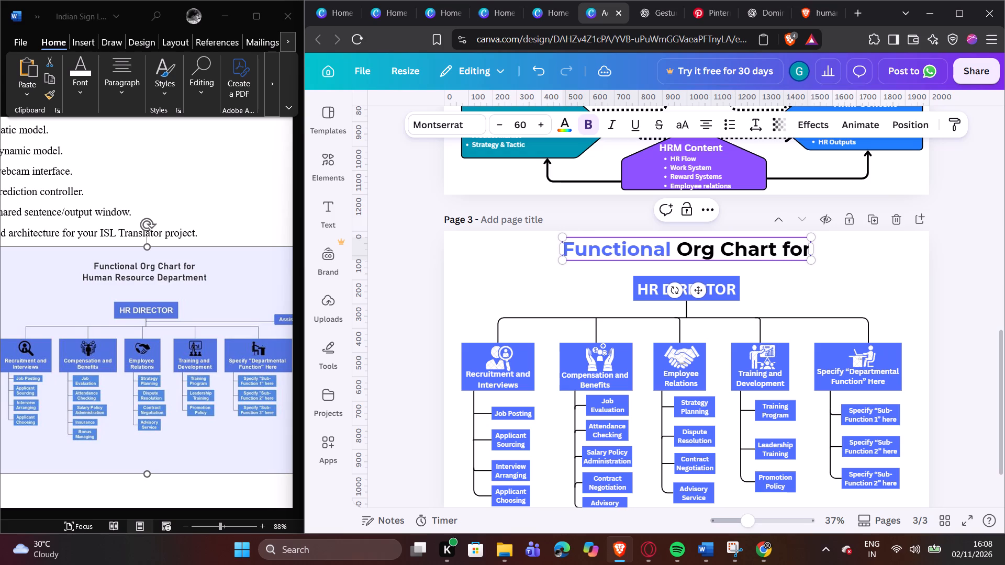
Add a second line reading "Human Resource Department" to the page 3 title.
key(Return)
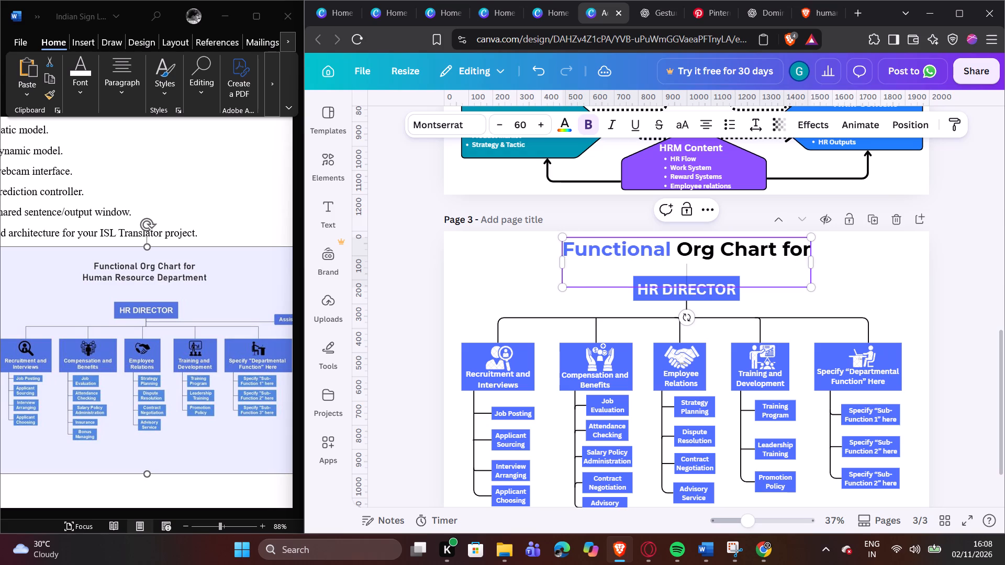
key(shift+h)
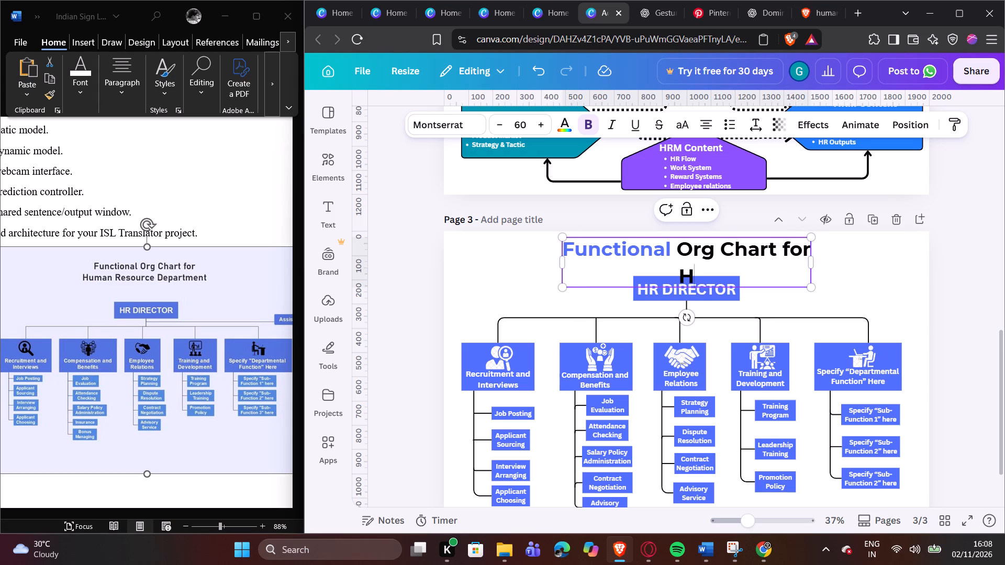
text(uma)
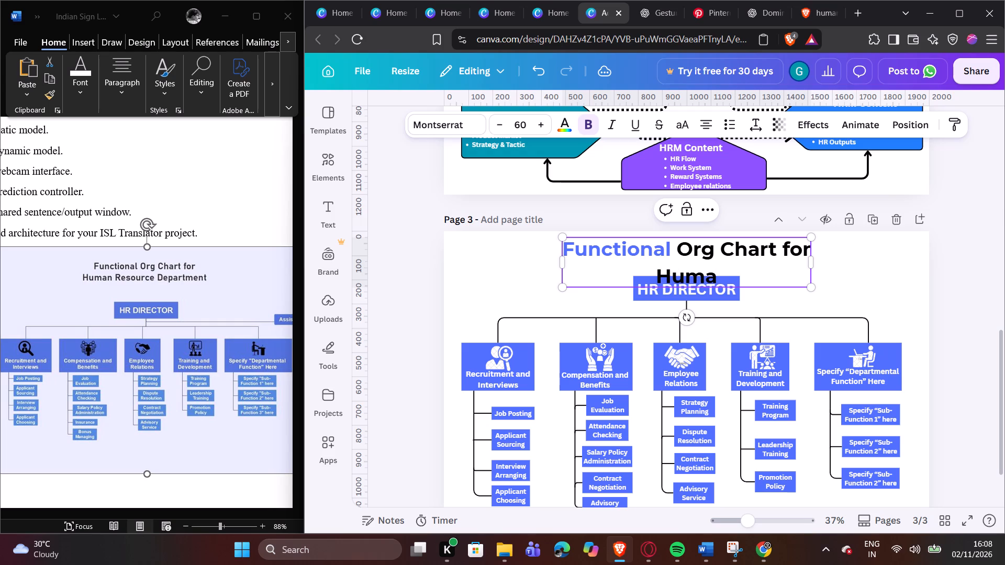
text(n)
key(space)
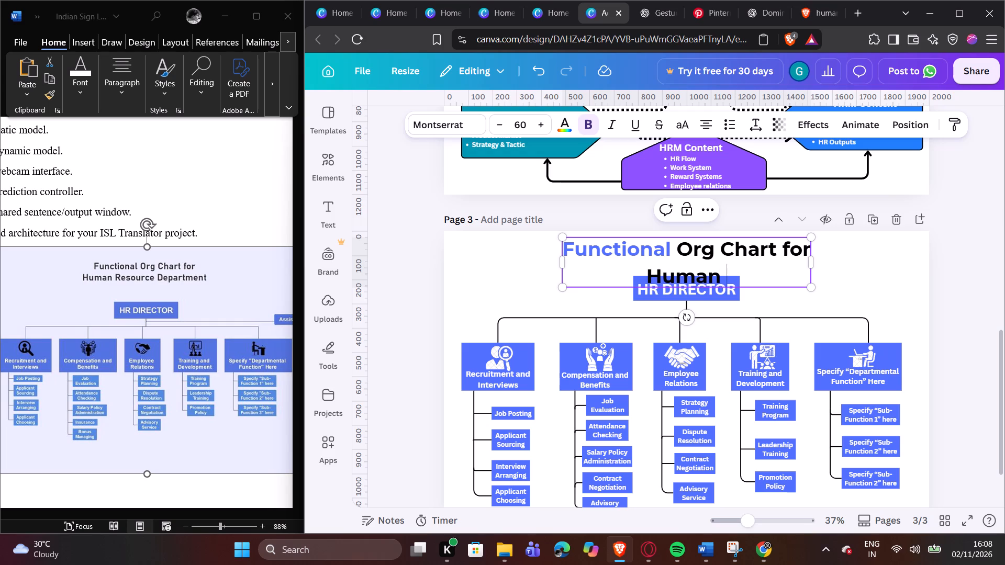
text(Re)
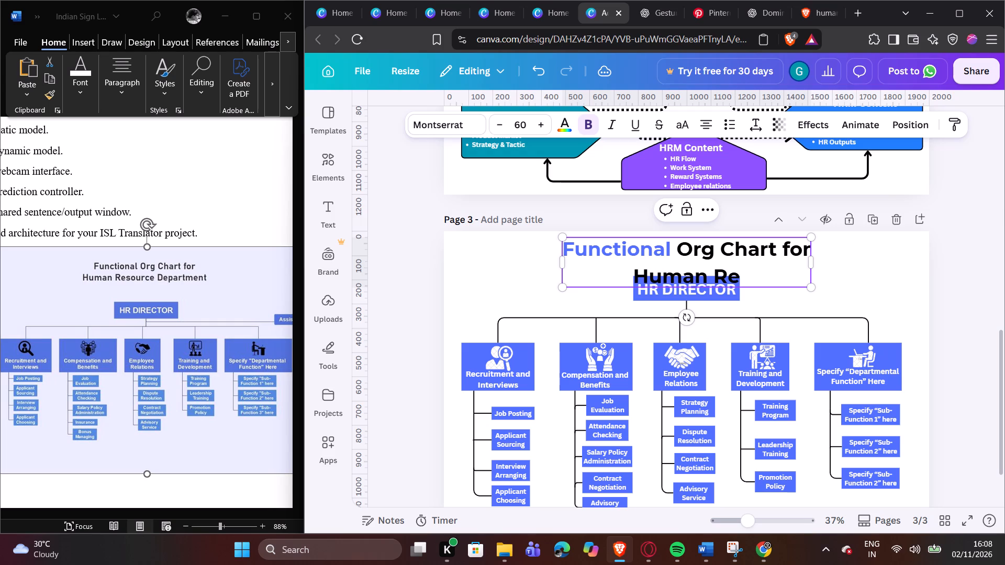
text(sou)
text(rce)
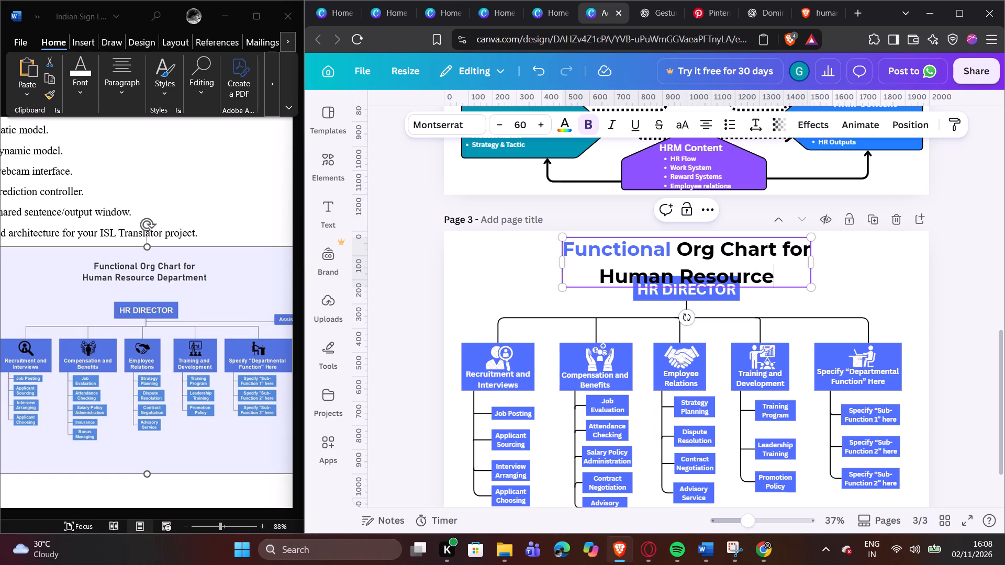
key(space)
text(Depart)
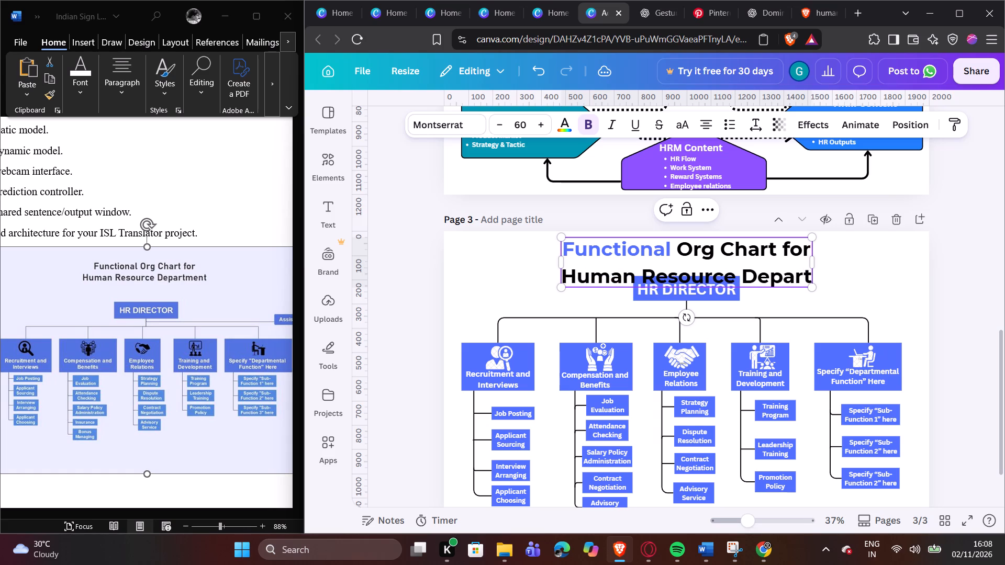
text(ment)
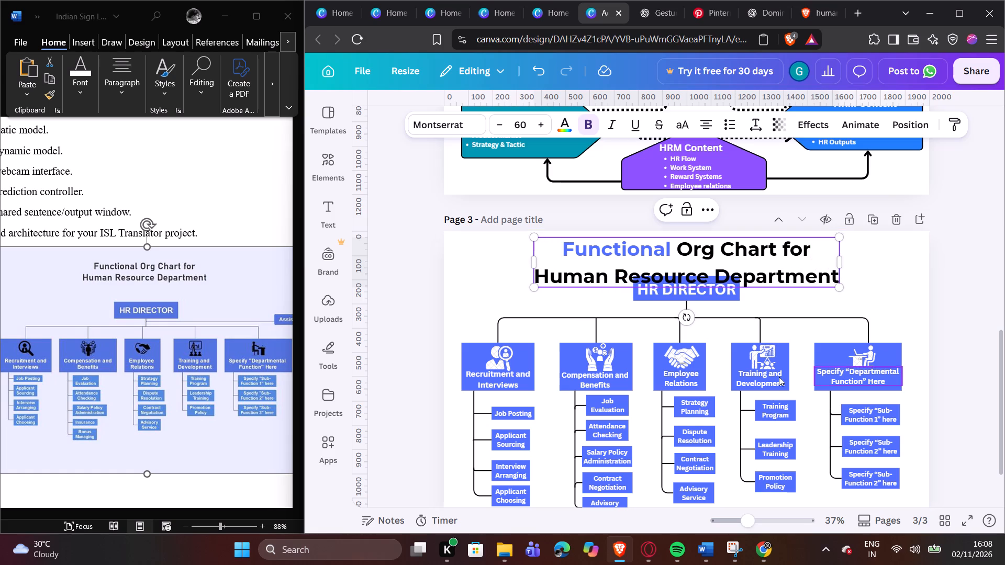
Scale the two-line page 3 title down to a font size of about 41.4 so it clears the HR DIRECTOR box.
drag(532, 291, 595, 234)
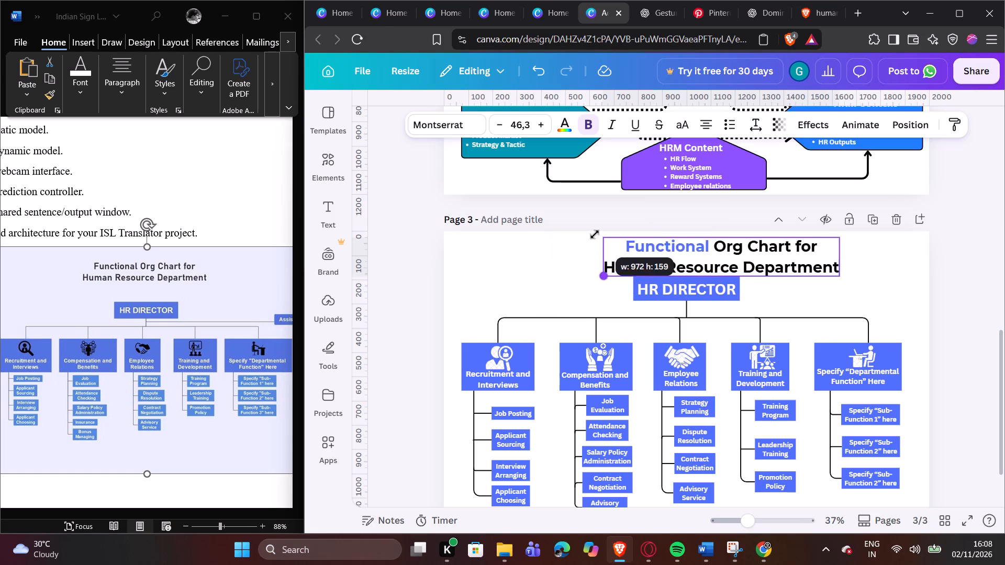
drag(595, 234, 619, 223)
click(563, 252)
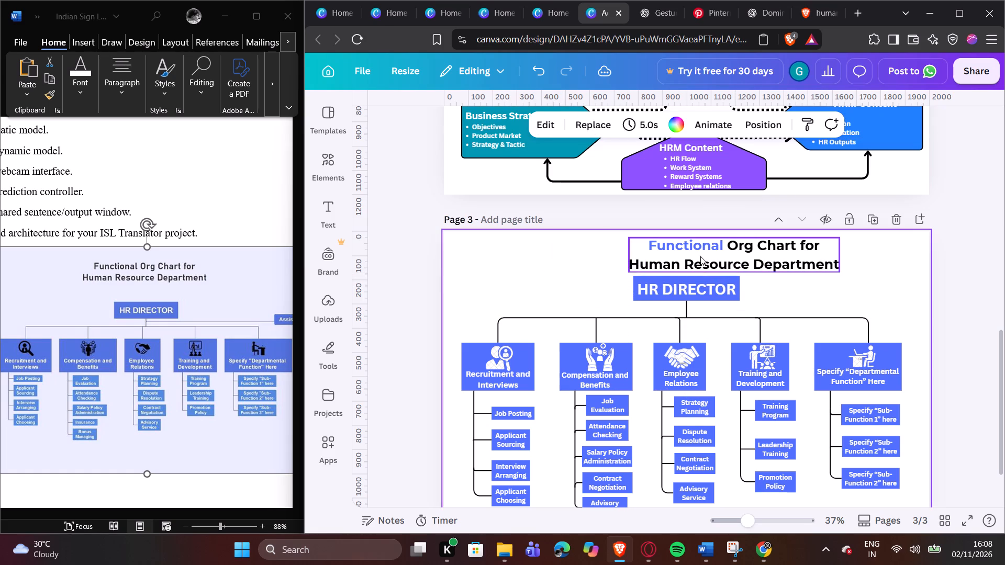
Move the resized title so it is centred above the HR DIRECTOR box, near the top edge of page 3.
drag(732, 256, 693, 256)
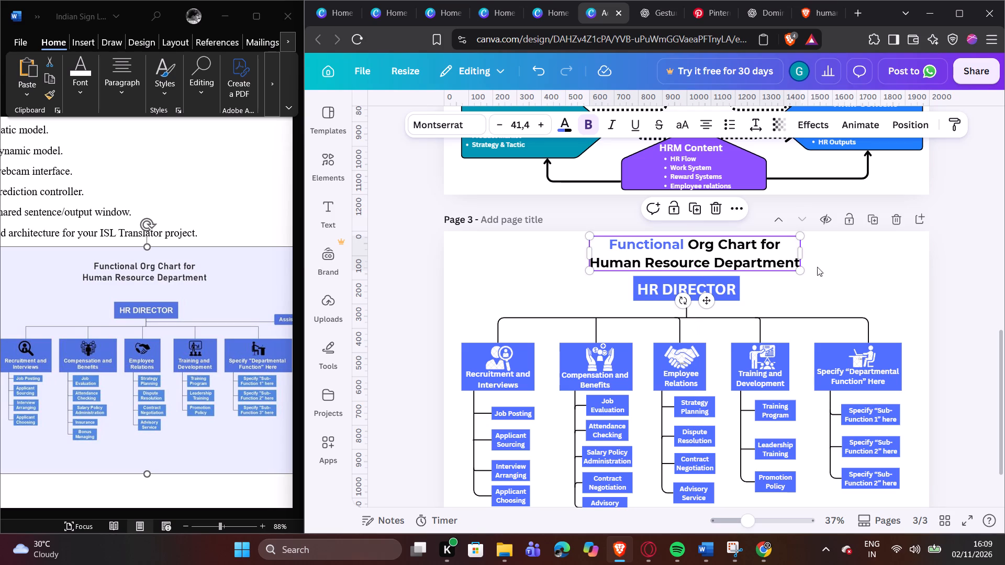
drag(711, 256, 703, 256)
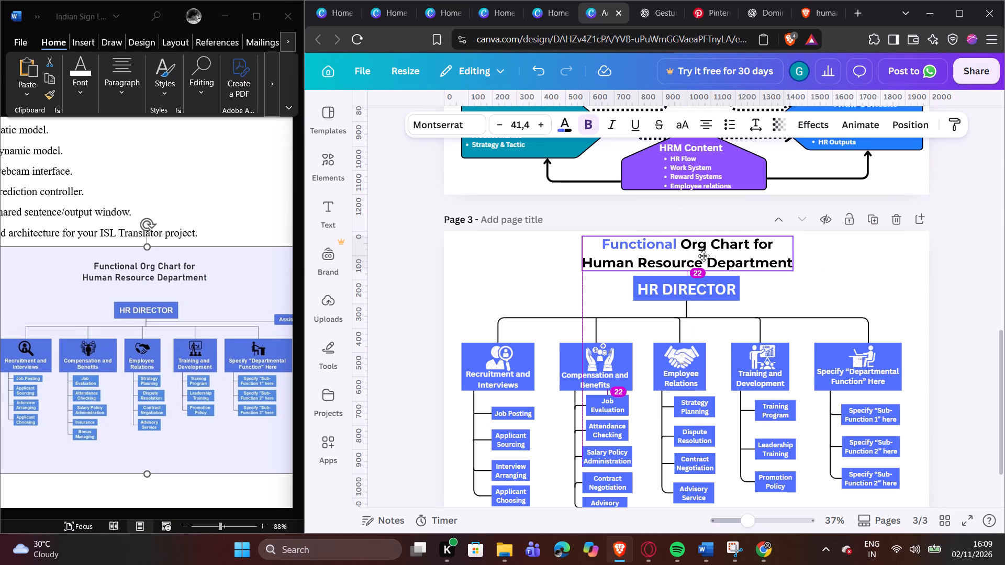
drag(703, 256, 701, 256)
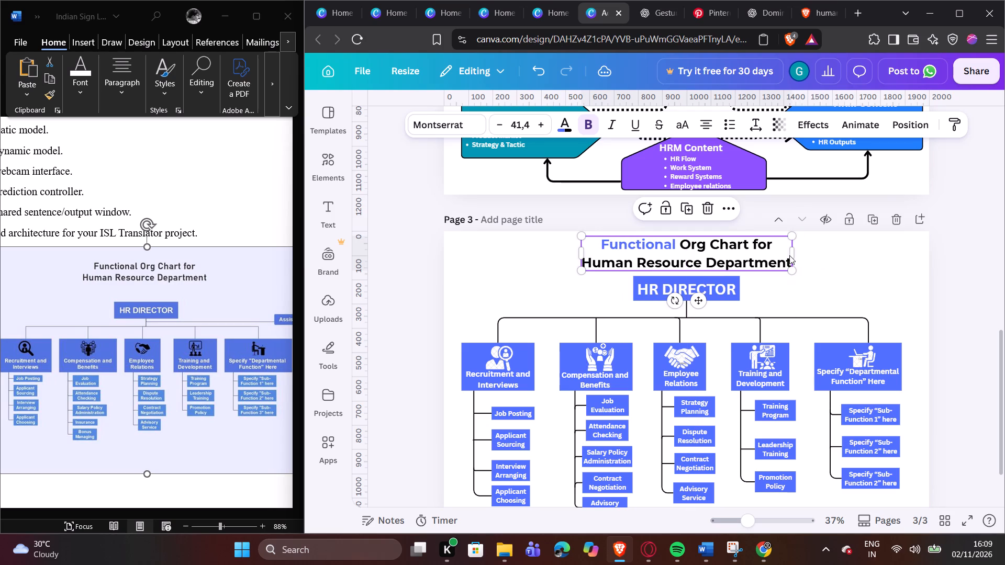
click(806, 255)
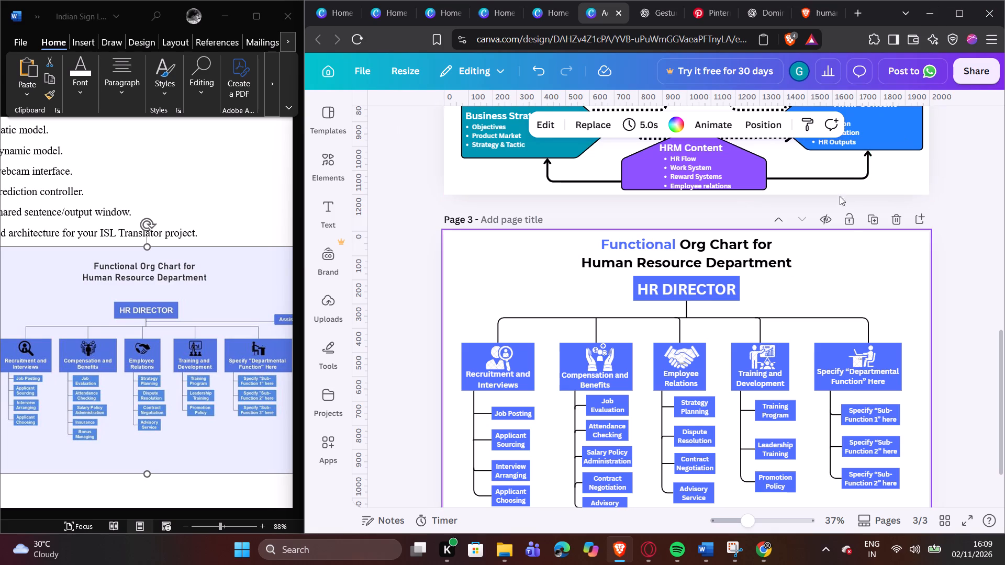
Lock page 3.
click(852, 221)
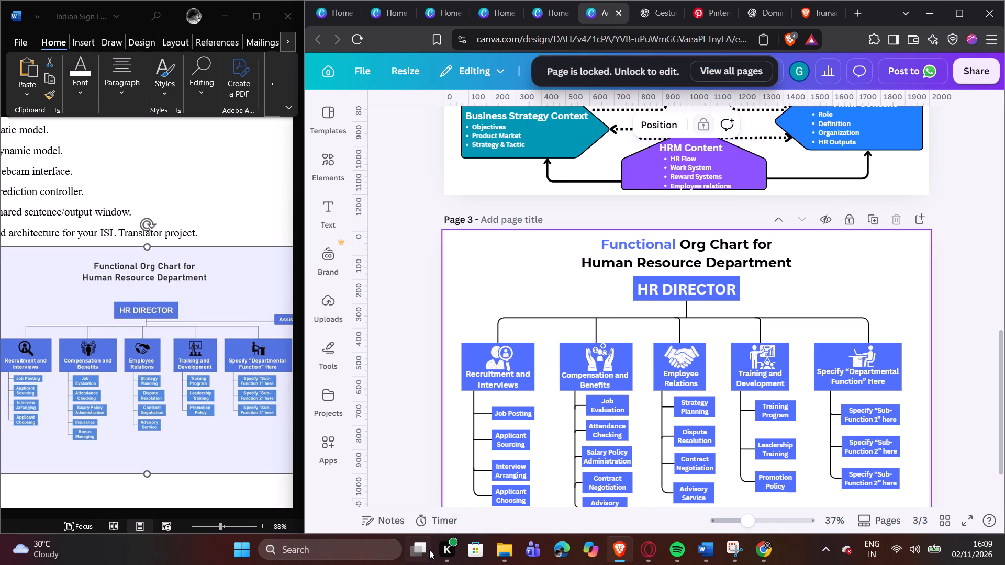
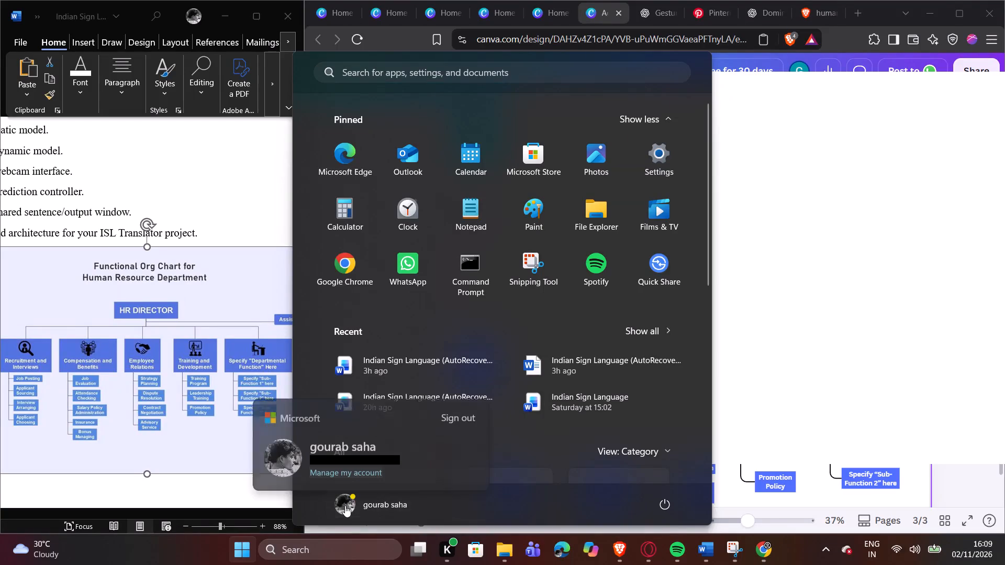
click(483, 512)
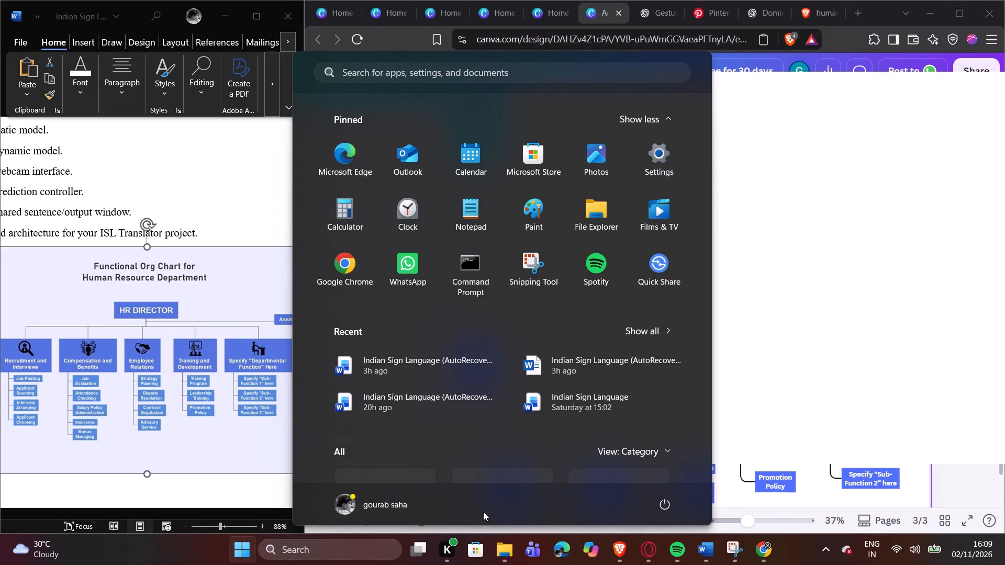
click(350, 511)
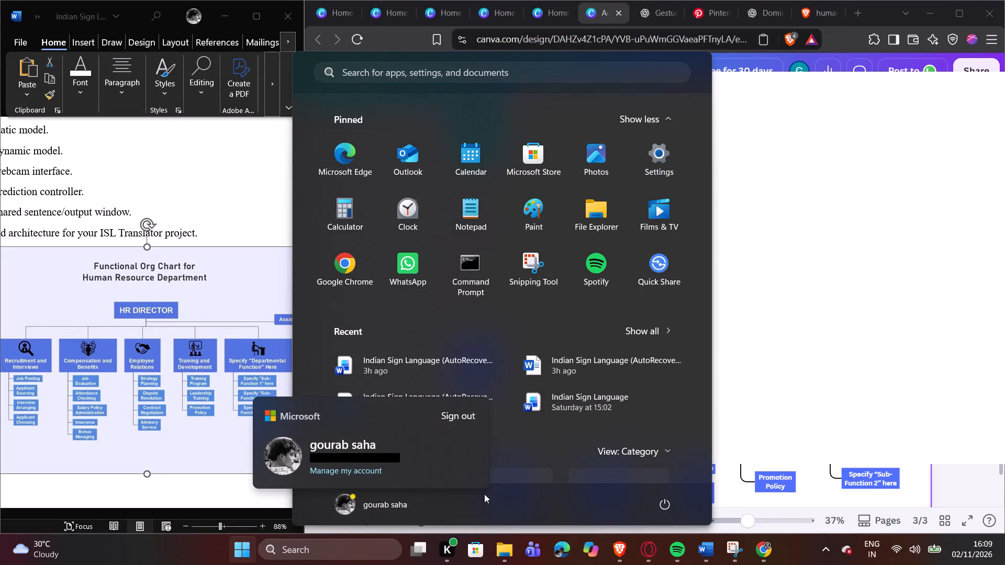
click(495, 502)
Open the Windows power options.
click(667, 502)
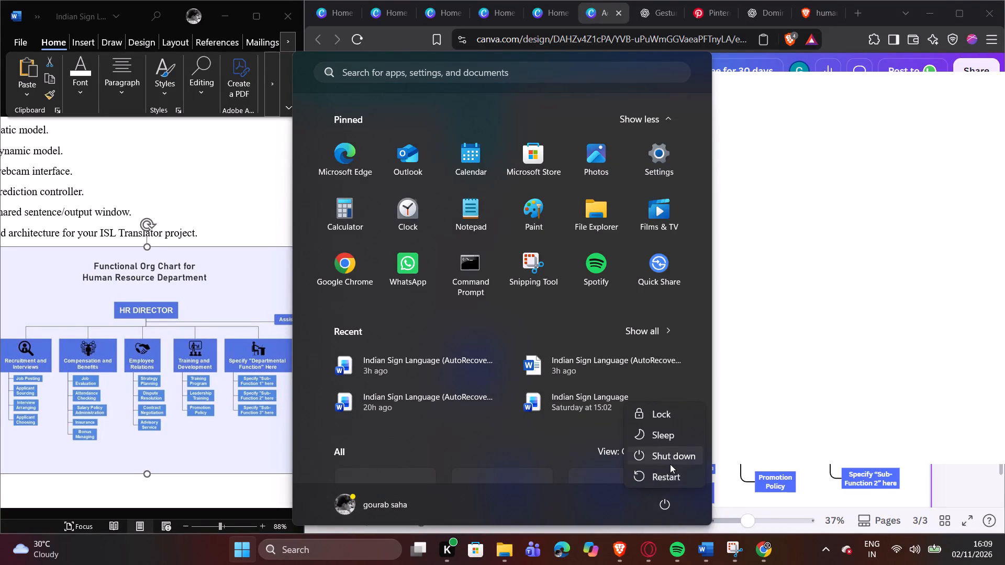